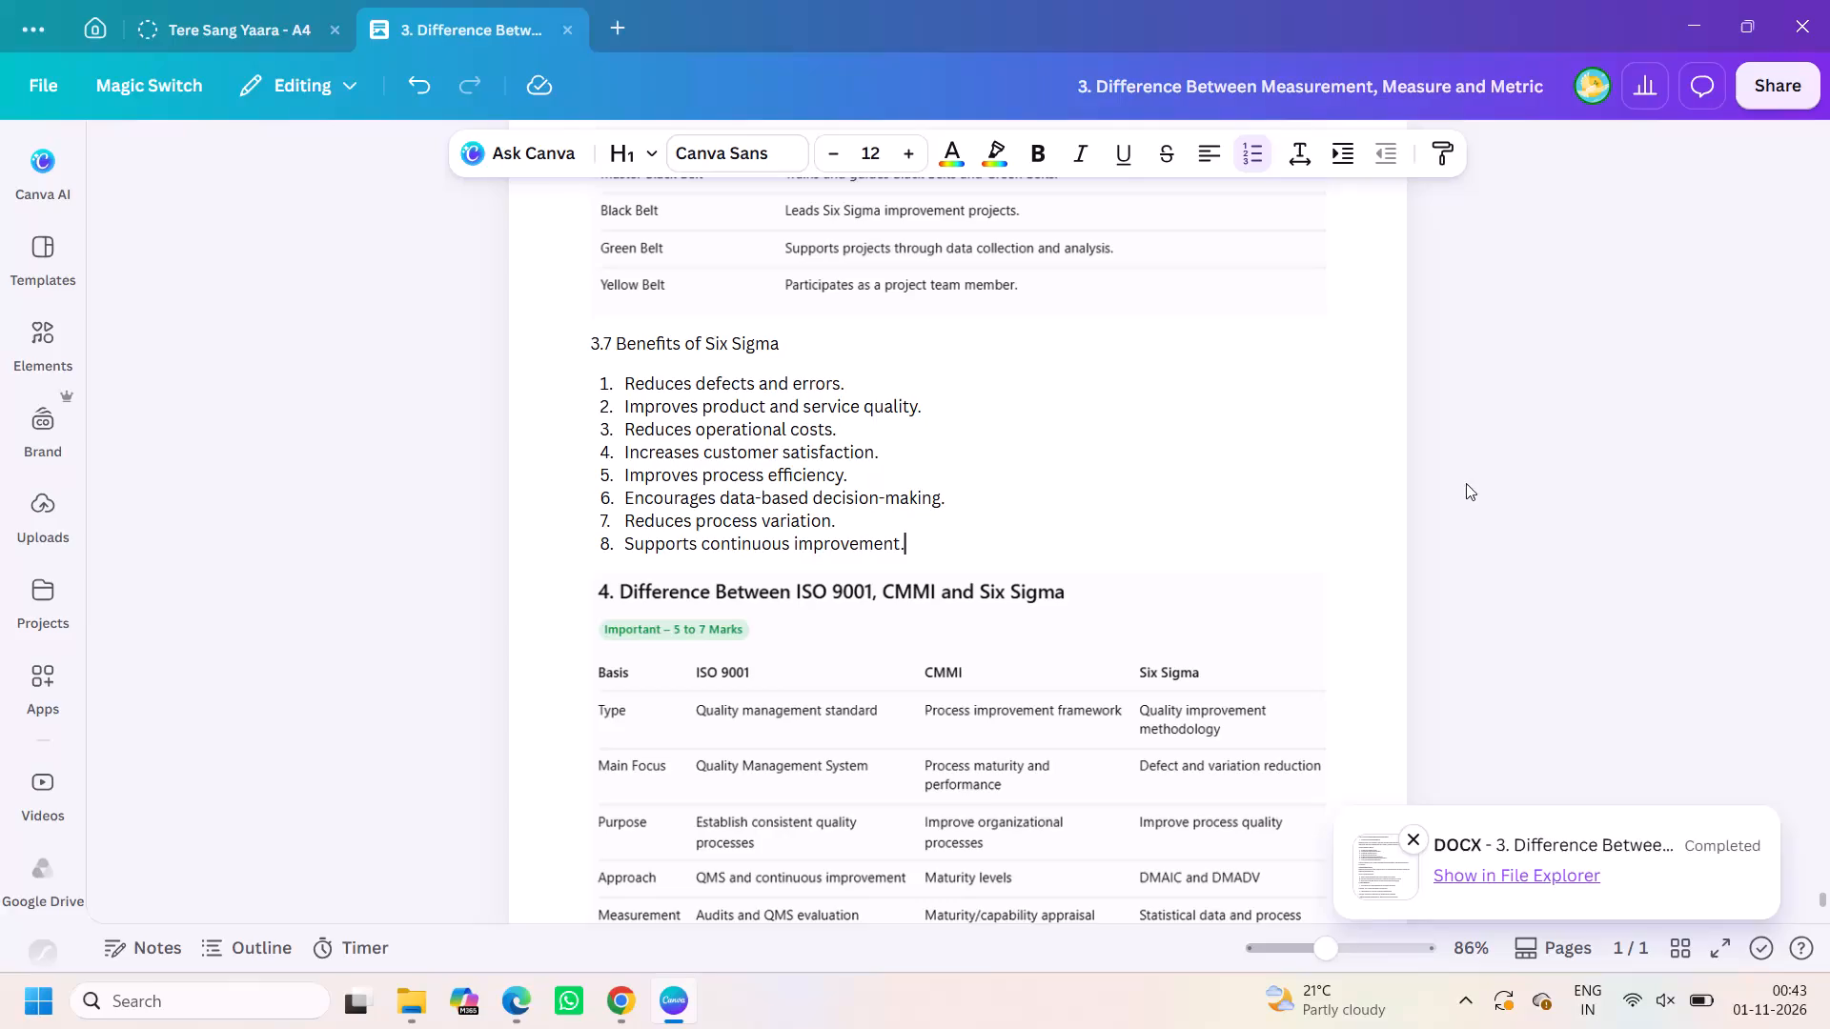
Open the downloaded SE-4 document in Word and enable editing.
{"action": "left_click", "coordinate": [1508, 868]}
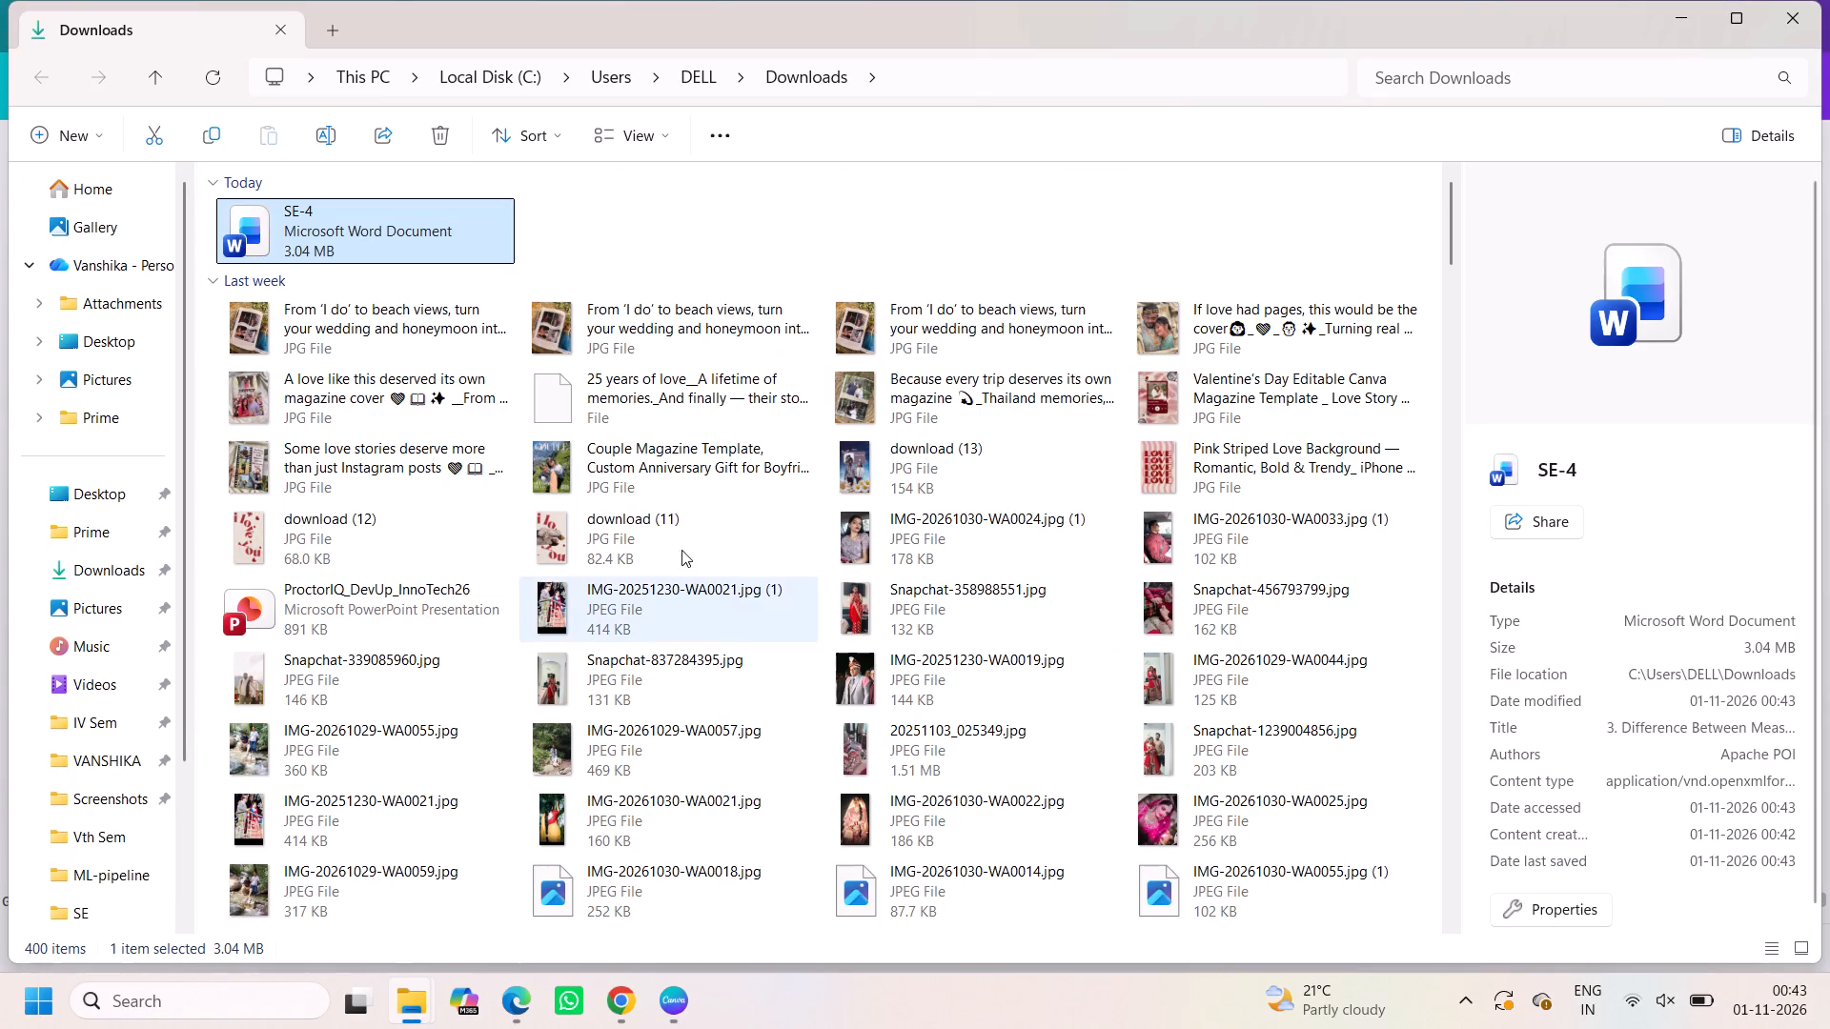
{"action": "double_click", "coordinate": [429, 212]}
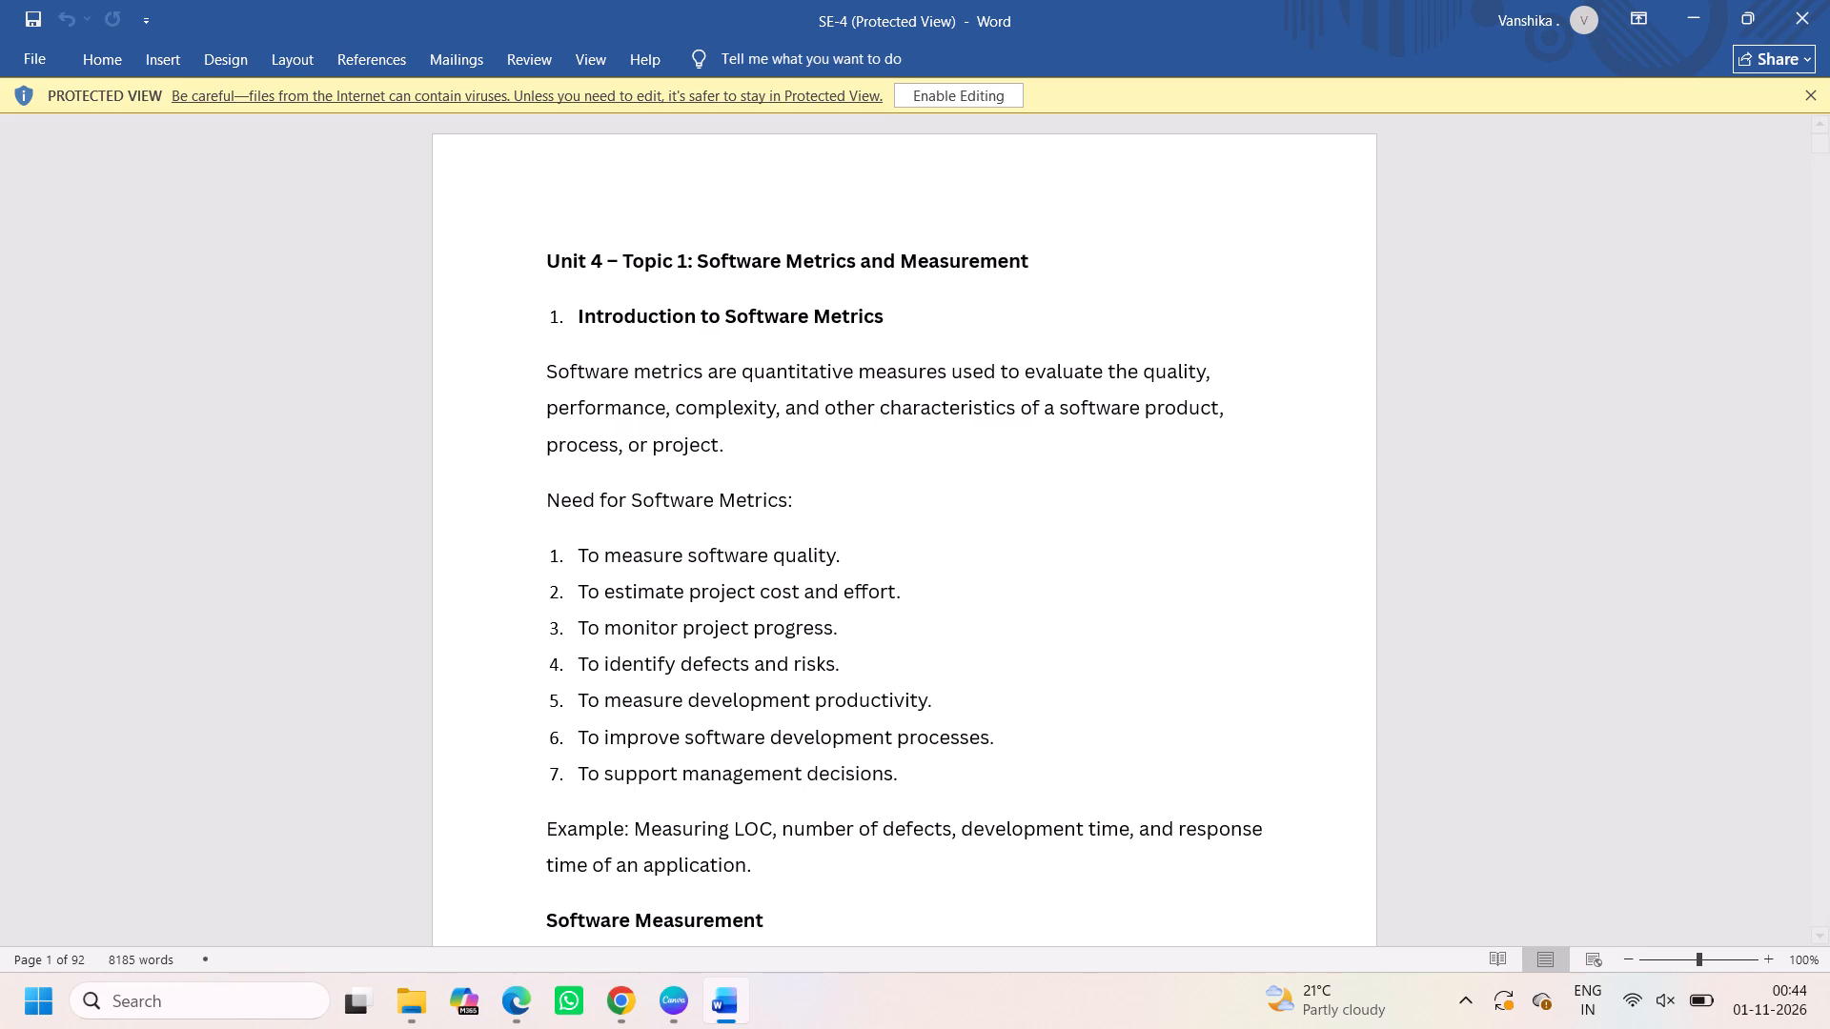
{"action": "left_click", "coordinate": [915, 94]}
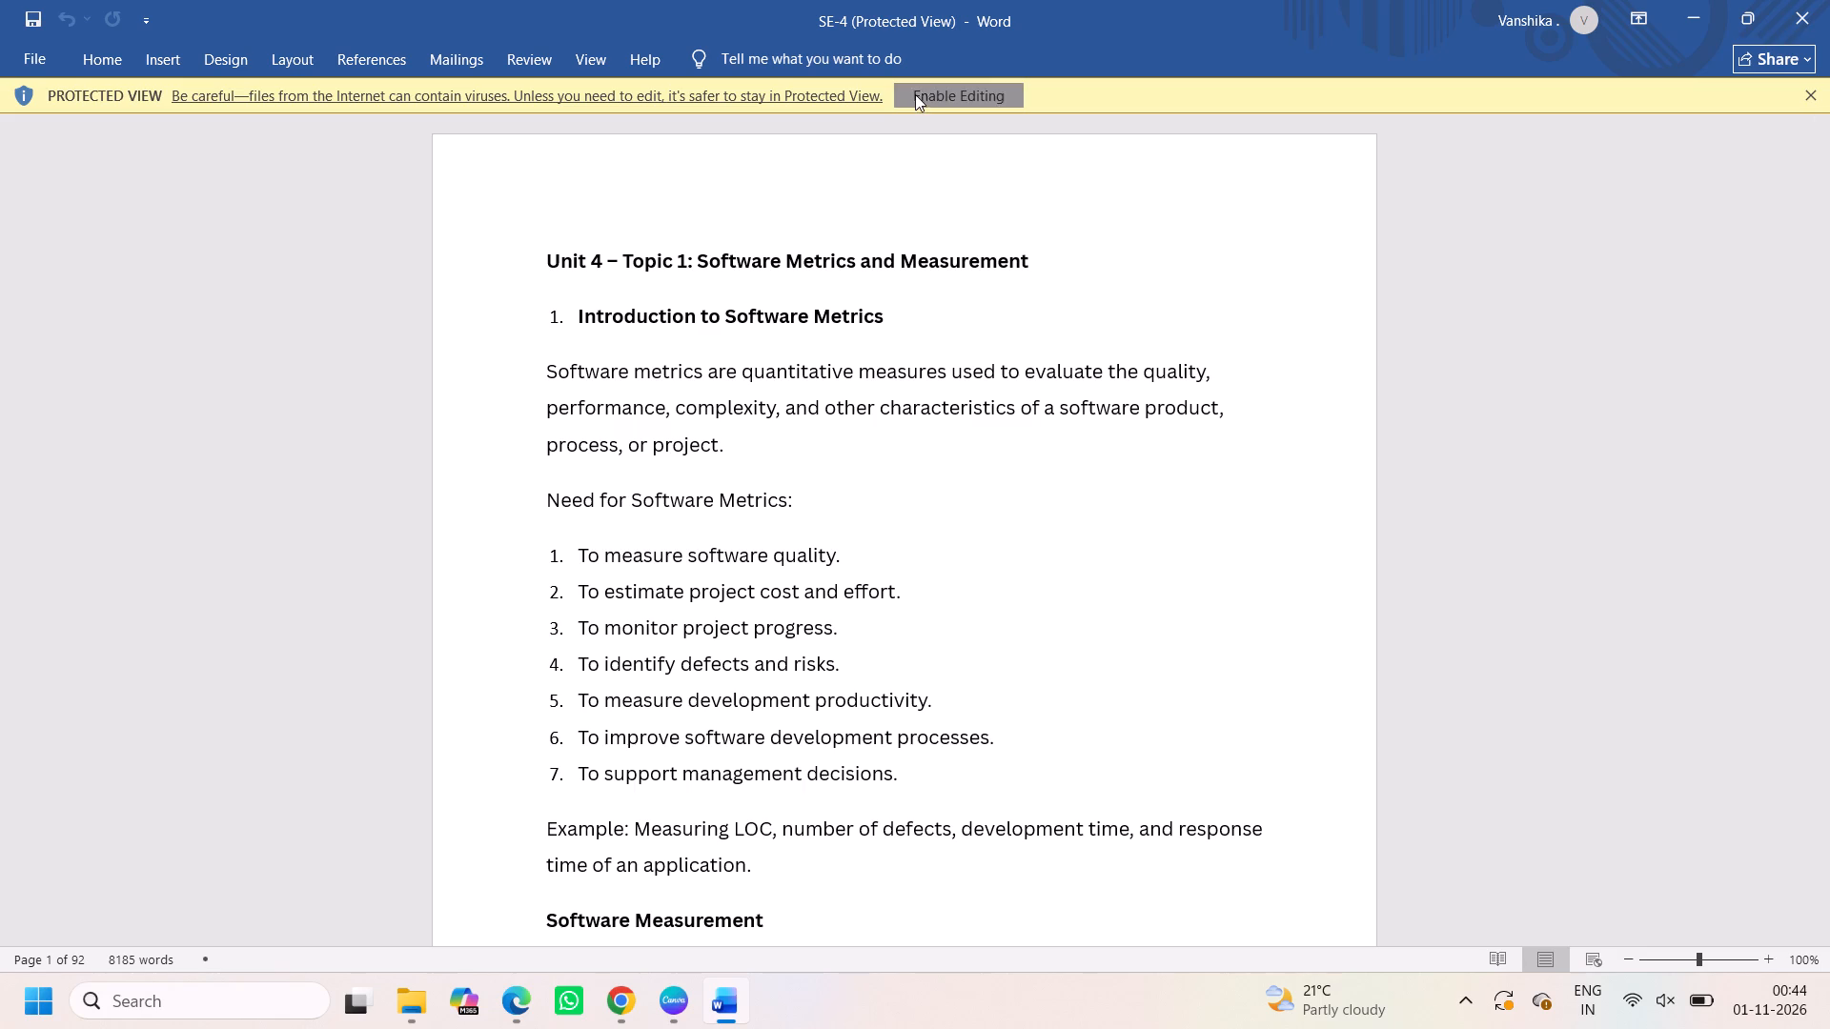
Set the font size of the entire document to 11.
{"action": "scroll", "coordinate": [921, 510], "scroll_direction": "down", "scroll_amount": 3}
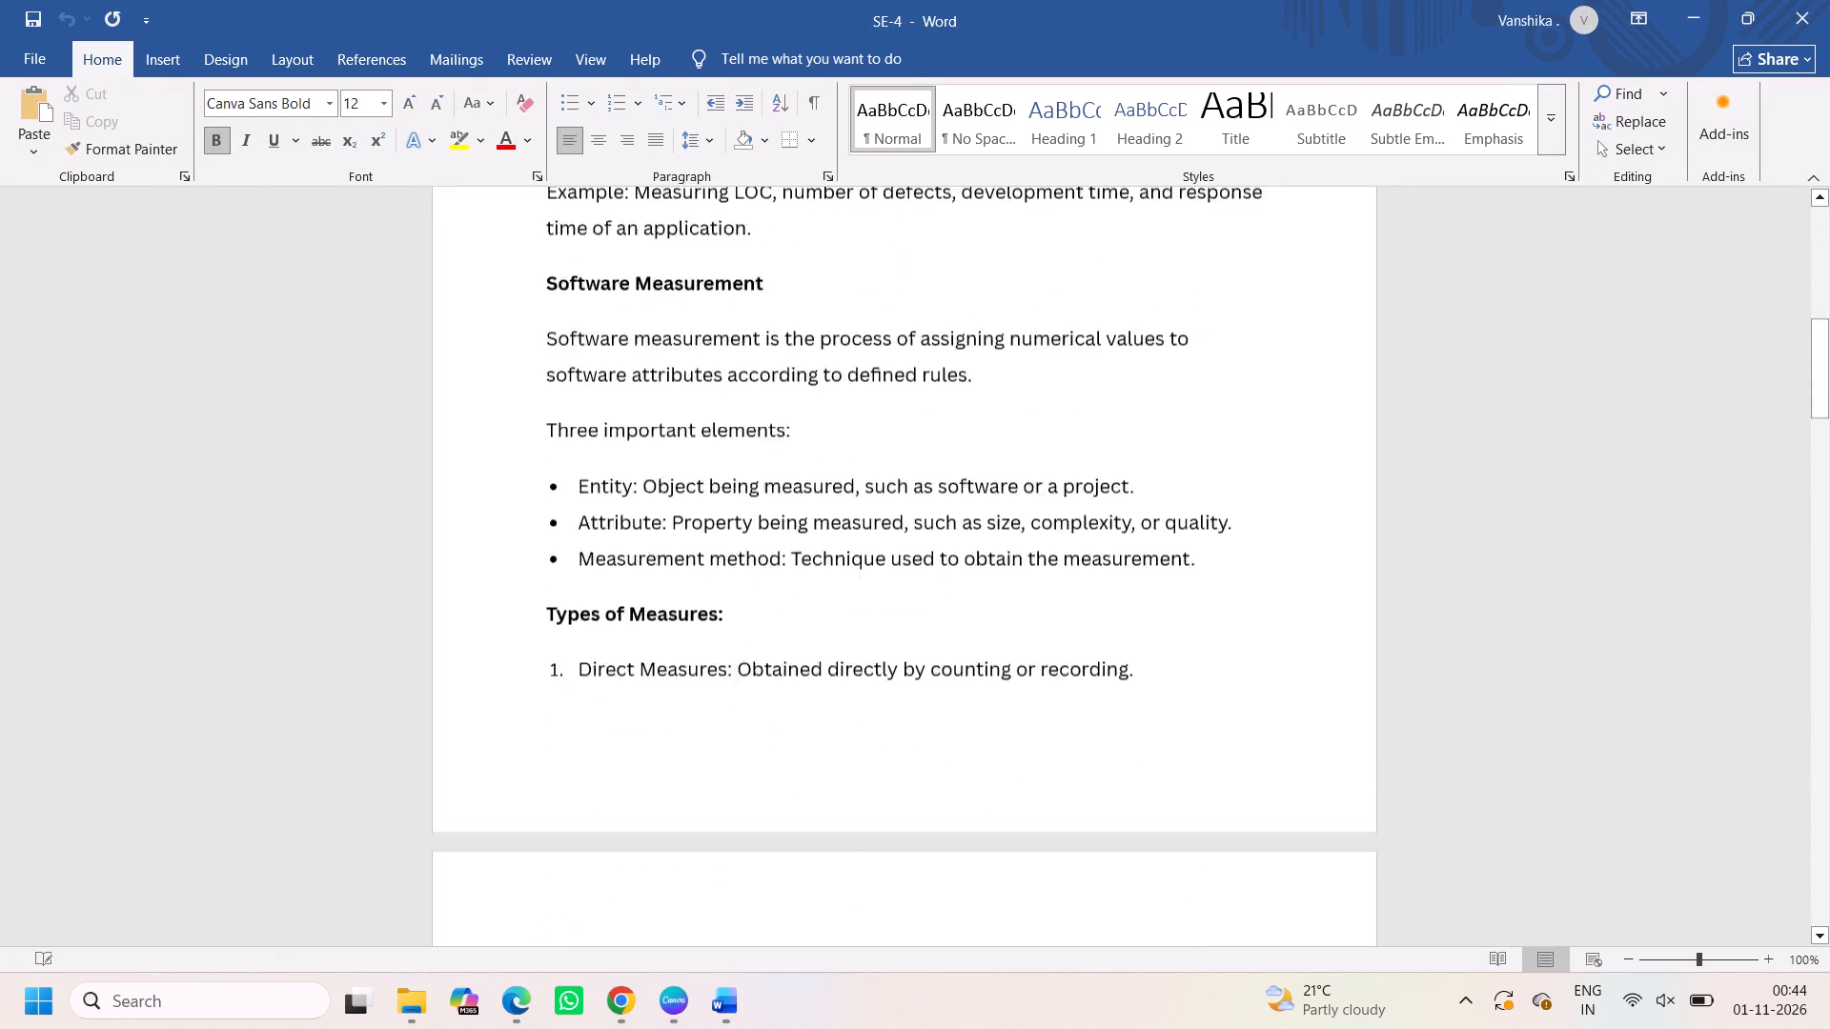
{"action": "scroll", "coordinate": [921, 510], "scroll_direction": "down", "scroll_amount": 3}
{"action": "scroll", "coordinate": [800, 385], "scroll_direction": "up", "scroll_amount": 1}
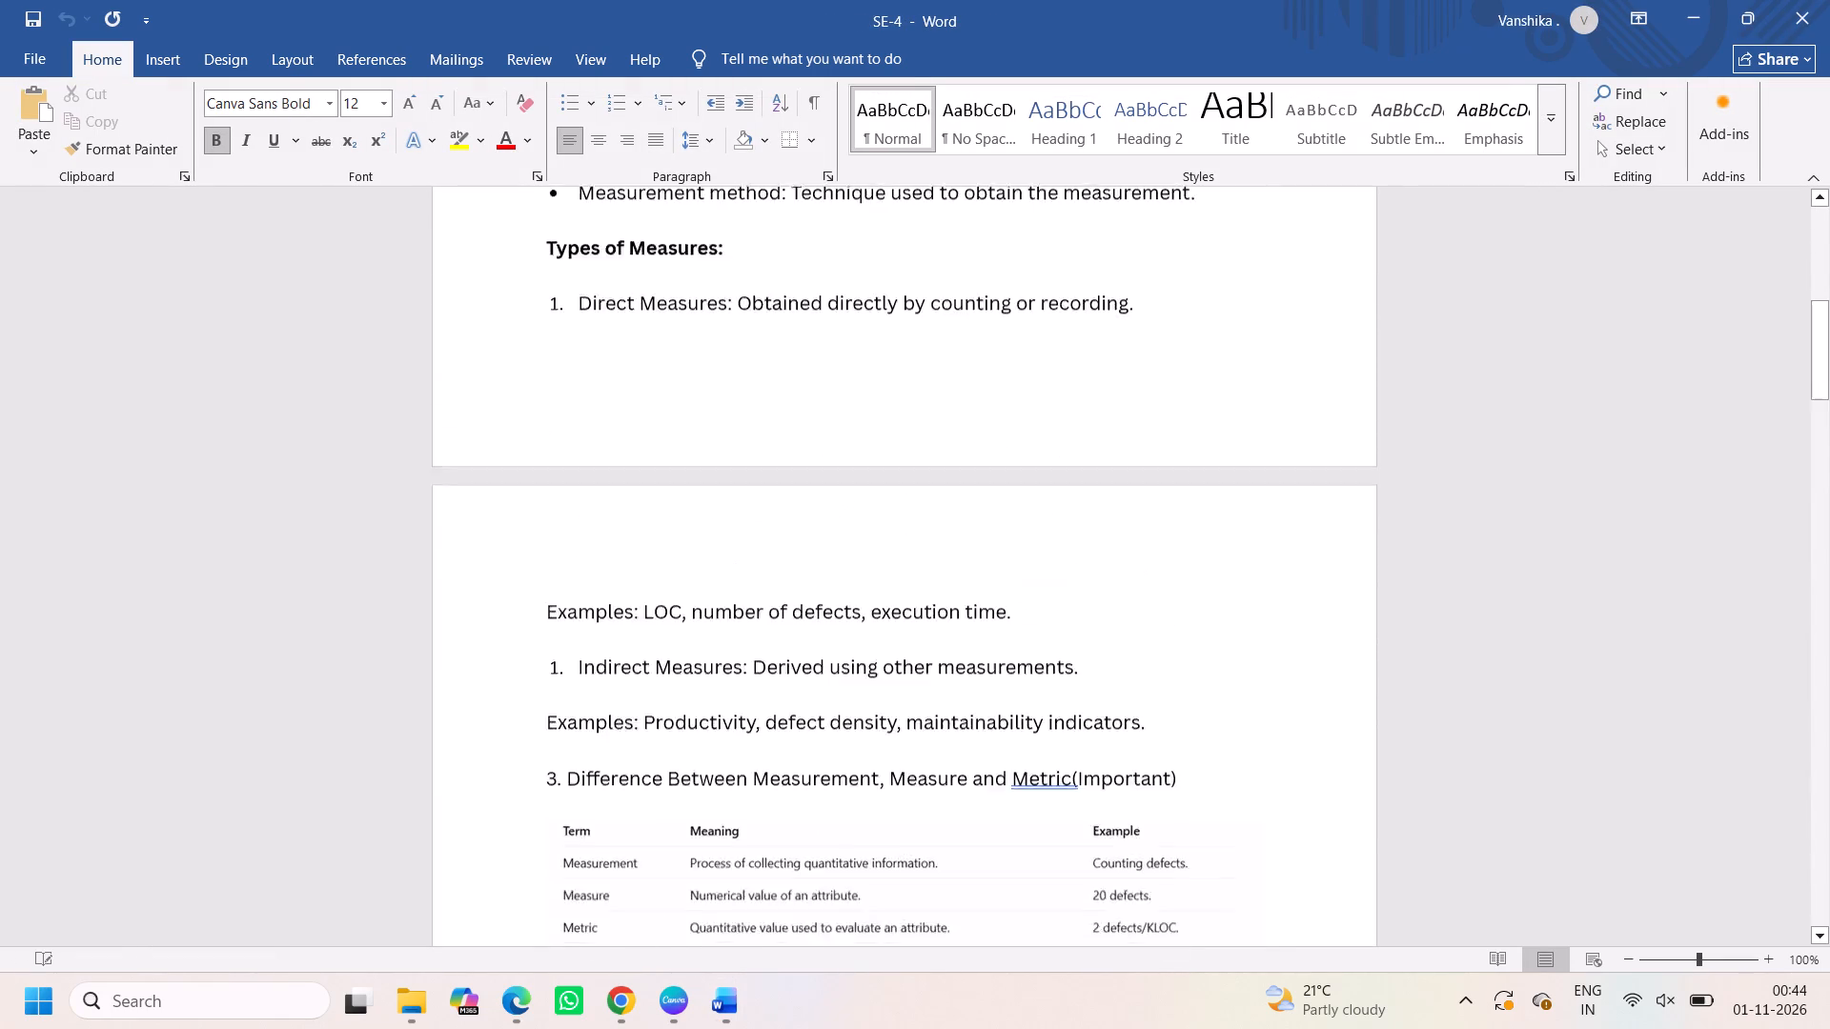
{"action": "scroll", "coordinate": [800, 385], "scroll_direction": "up", "scroll_amount": 1}
{"action": "scroll", "coordinate": [661, 583], "scroll_direction": "up", "scroll_amount": 2}
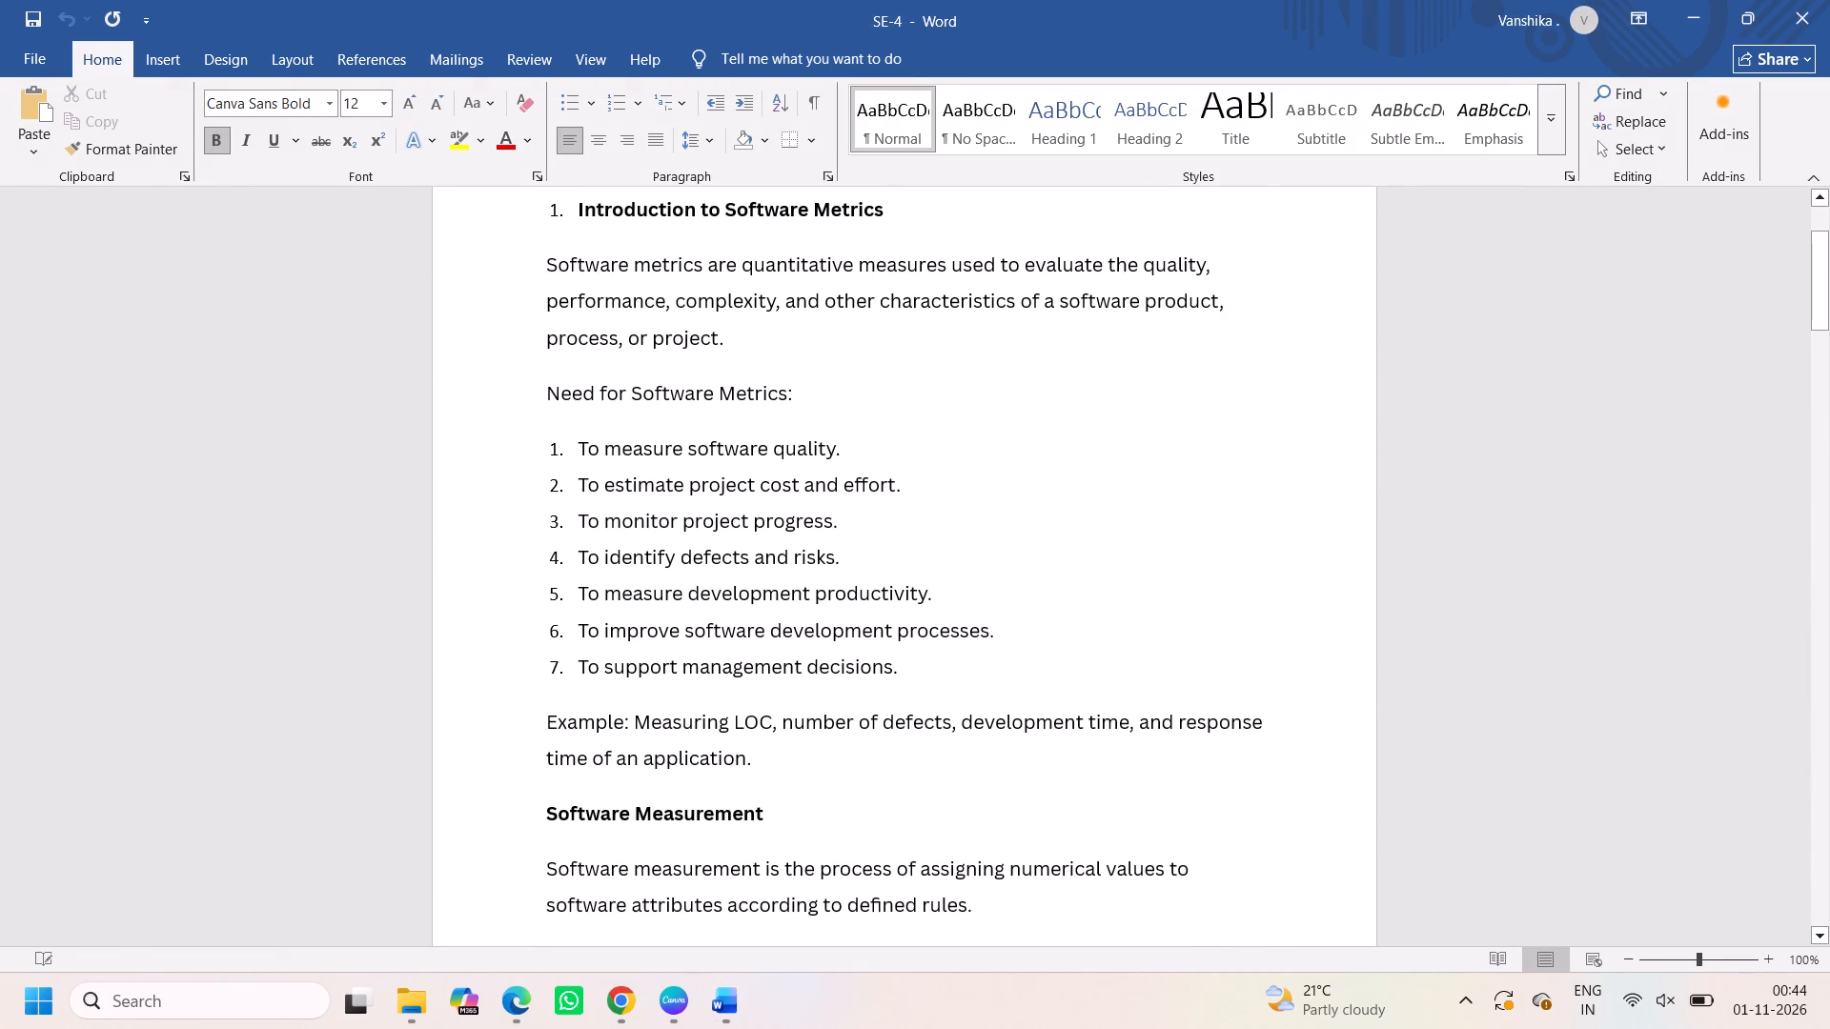
{"action": "left_click", "coordinate": [589, 363]}
{"action": "key", "text": "ctrl+a"}
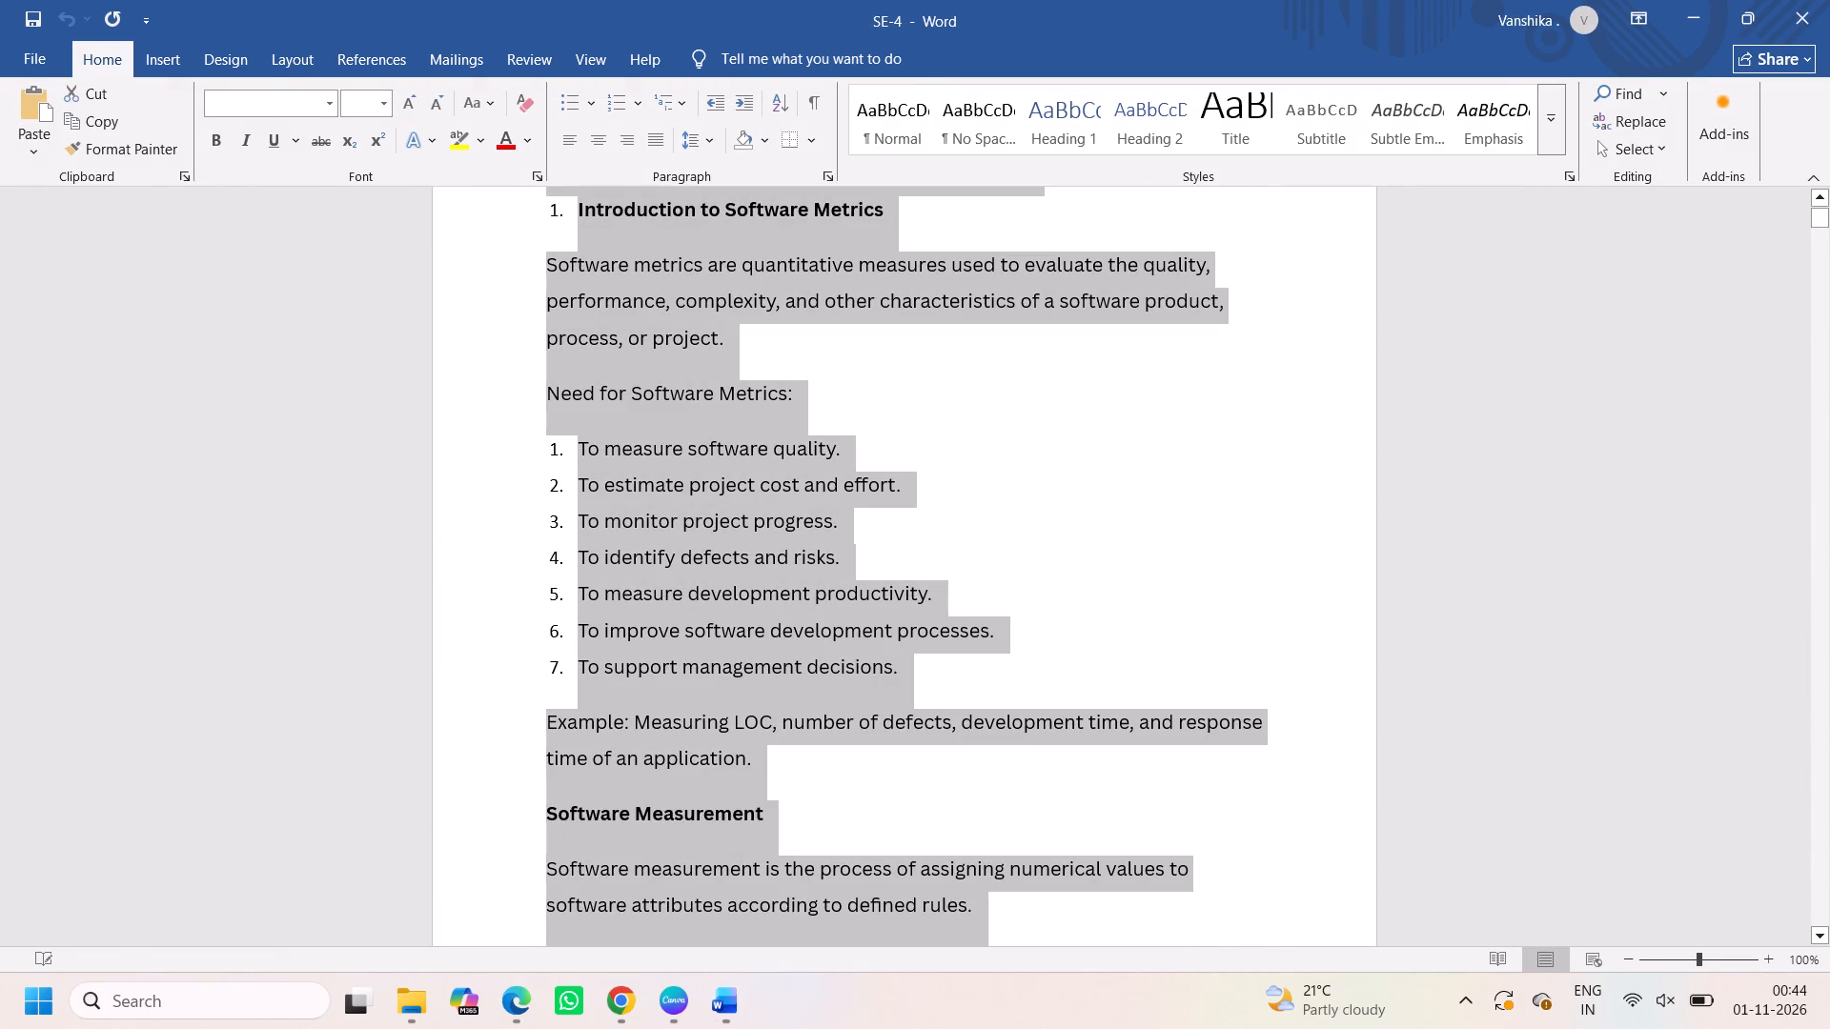
{"action": "left_click", "coordinate": [385, 104]}
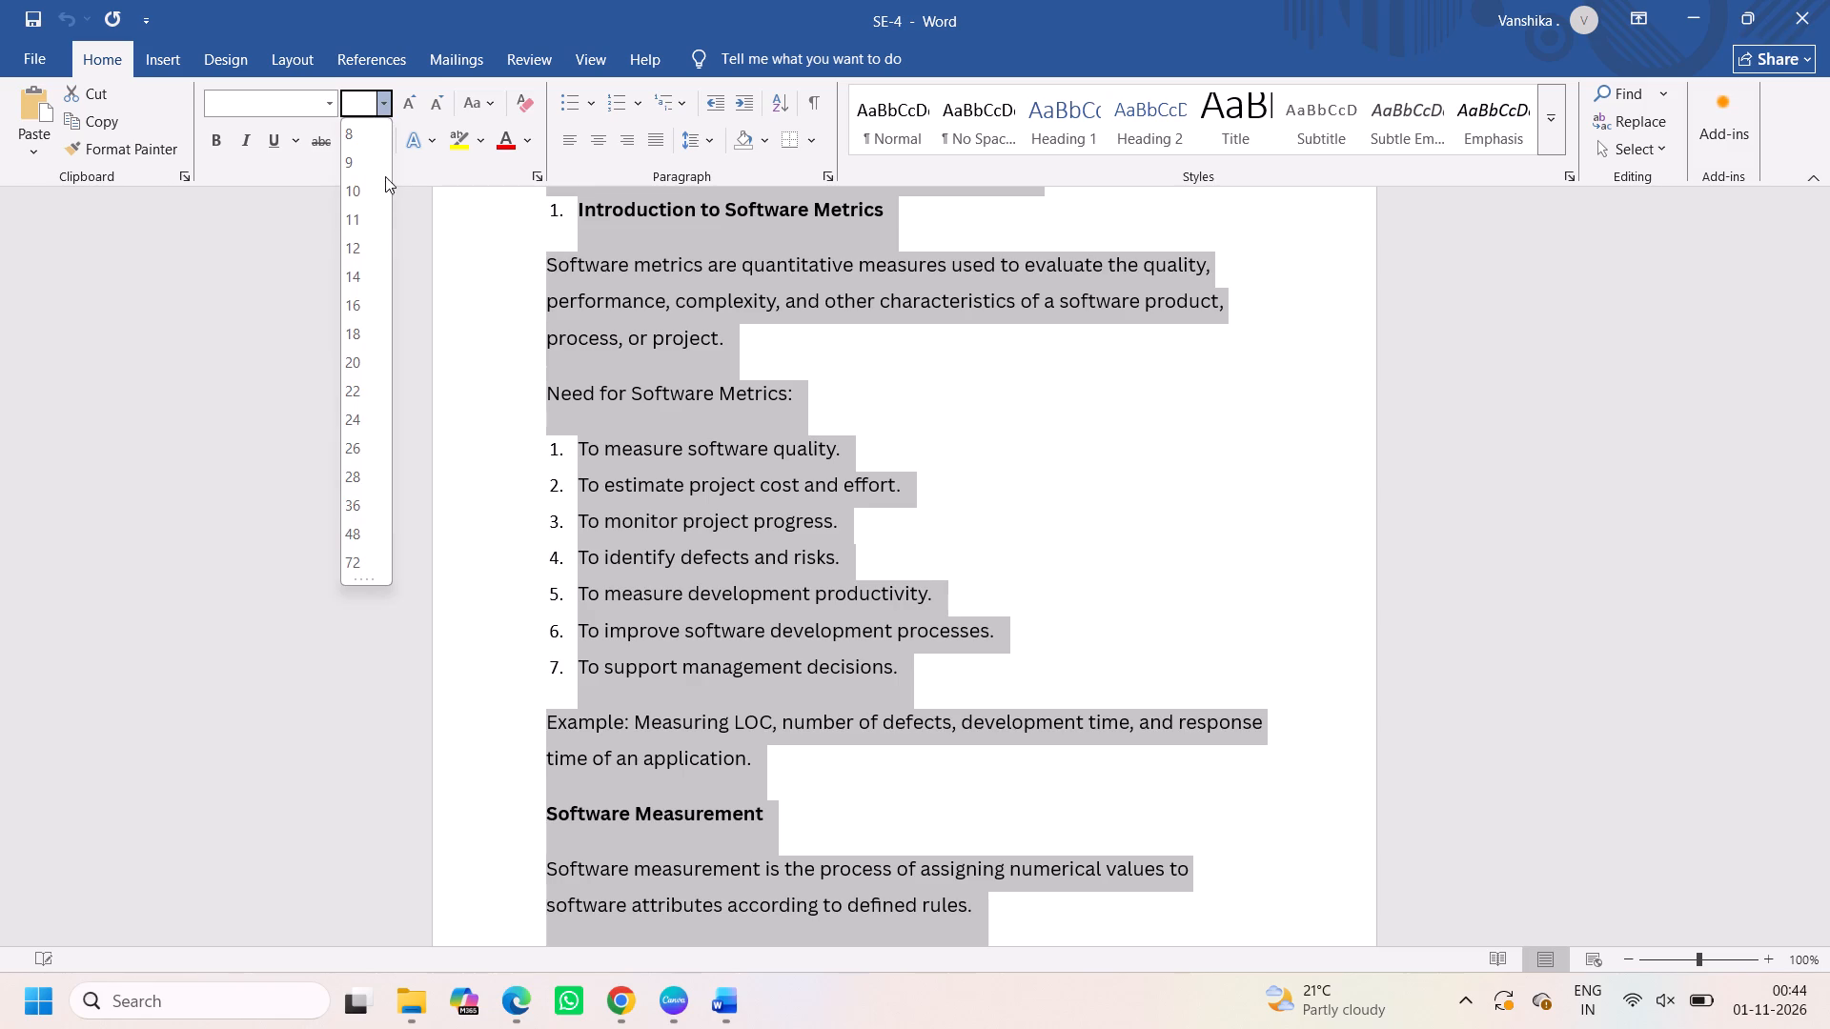
{"action": "left_click", "coordinate": [362, 213]}
{"action": "left_click", "coordinate": [785, 385]}
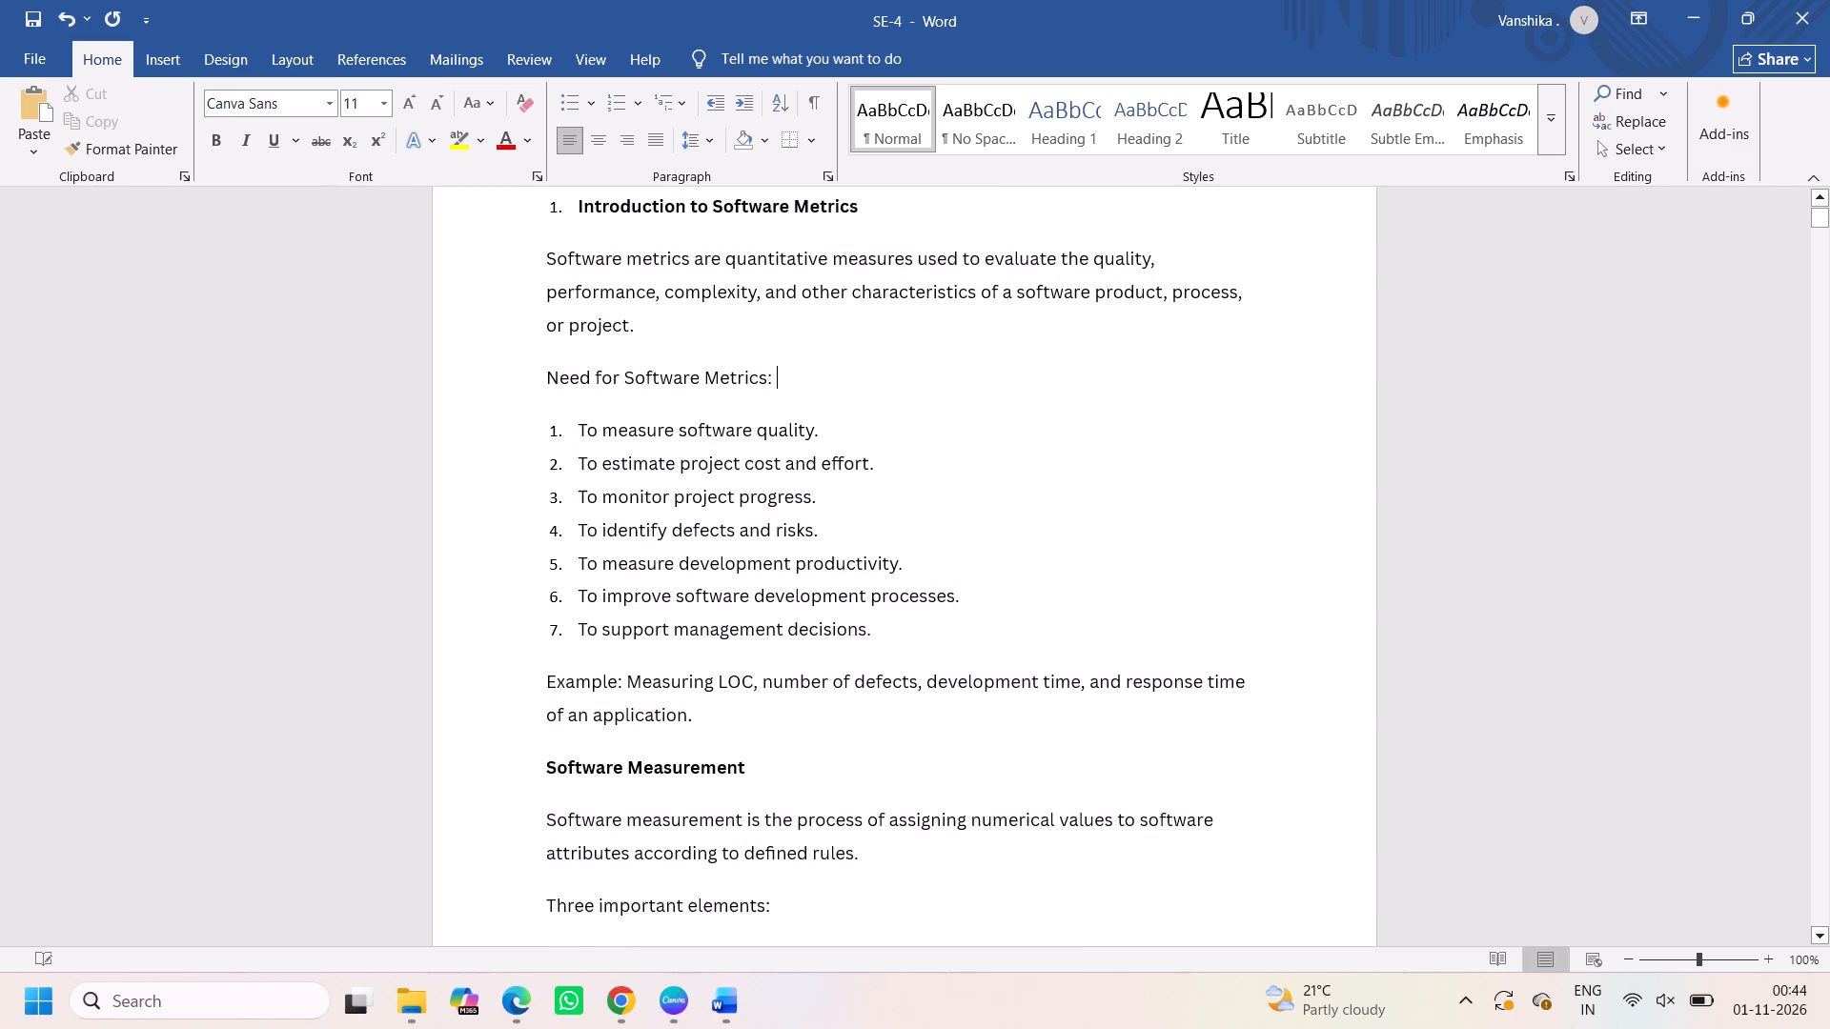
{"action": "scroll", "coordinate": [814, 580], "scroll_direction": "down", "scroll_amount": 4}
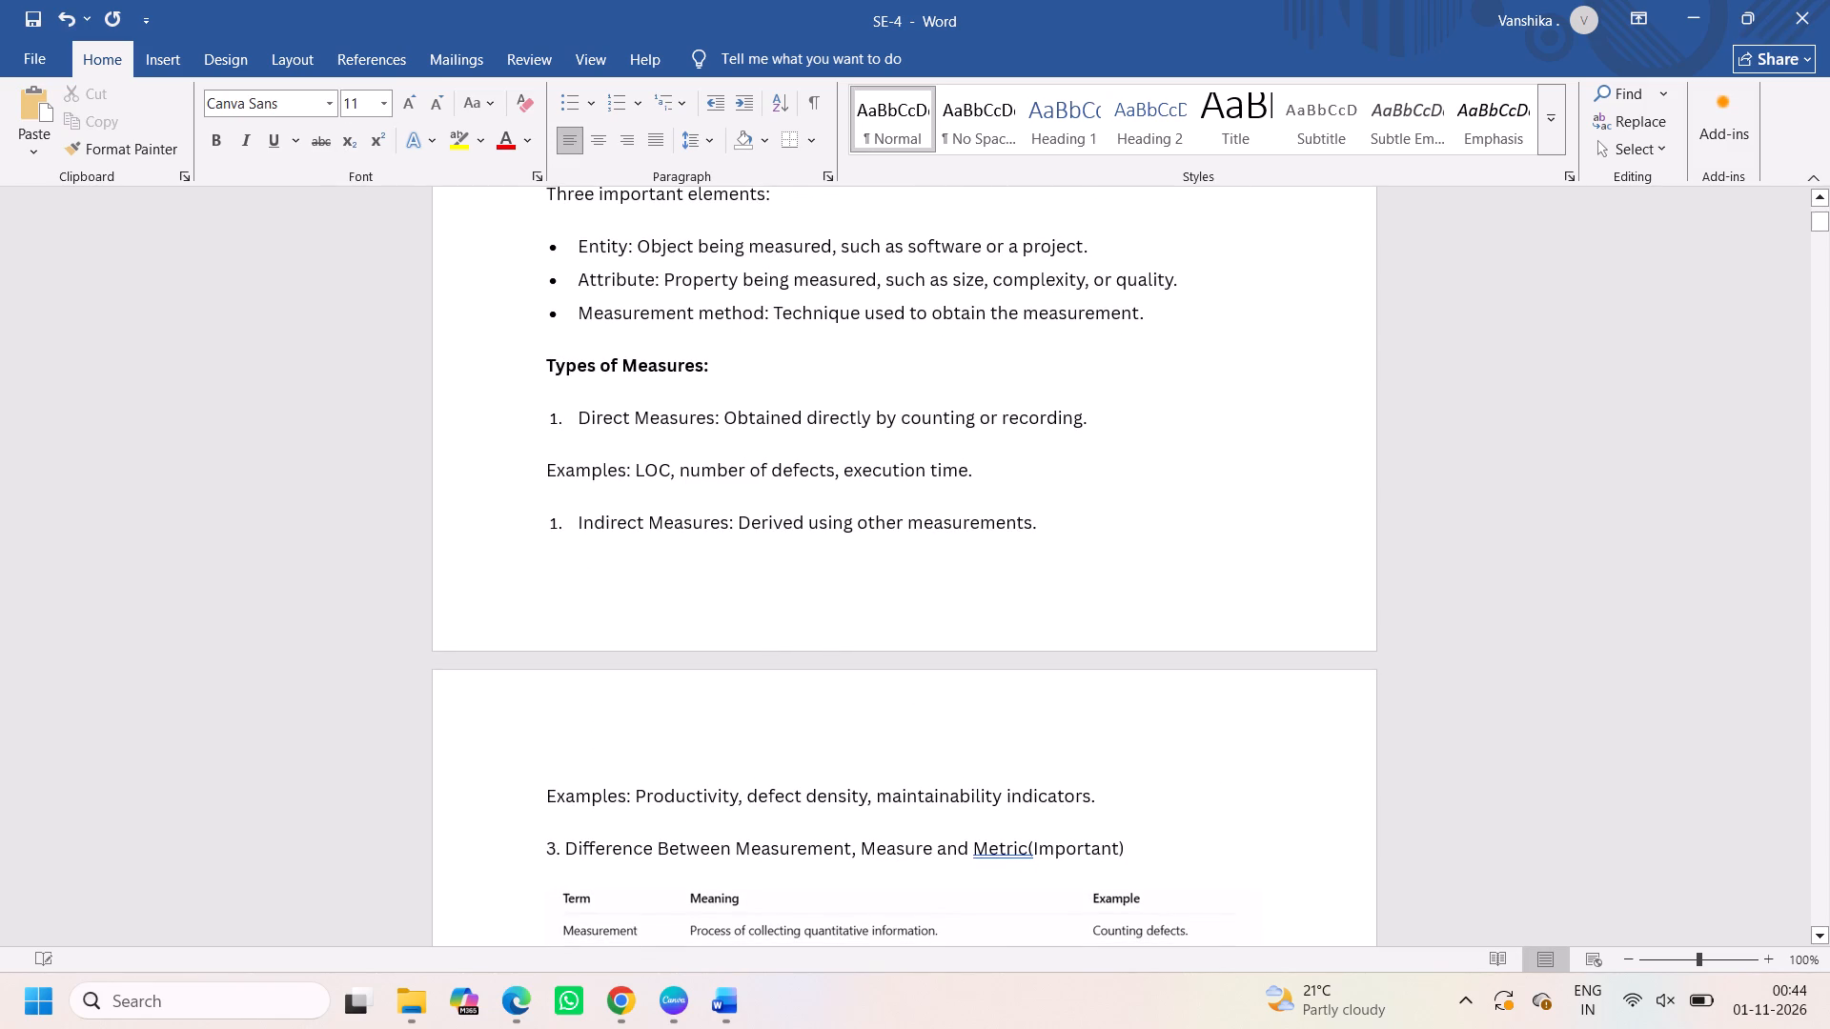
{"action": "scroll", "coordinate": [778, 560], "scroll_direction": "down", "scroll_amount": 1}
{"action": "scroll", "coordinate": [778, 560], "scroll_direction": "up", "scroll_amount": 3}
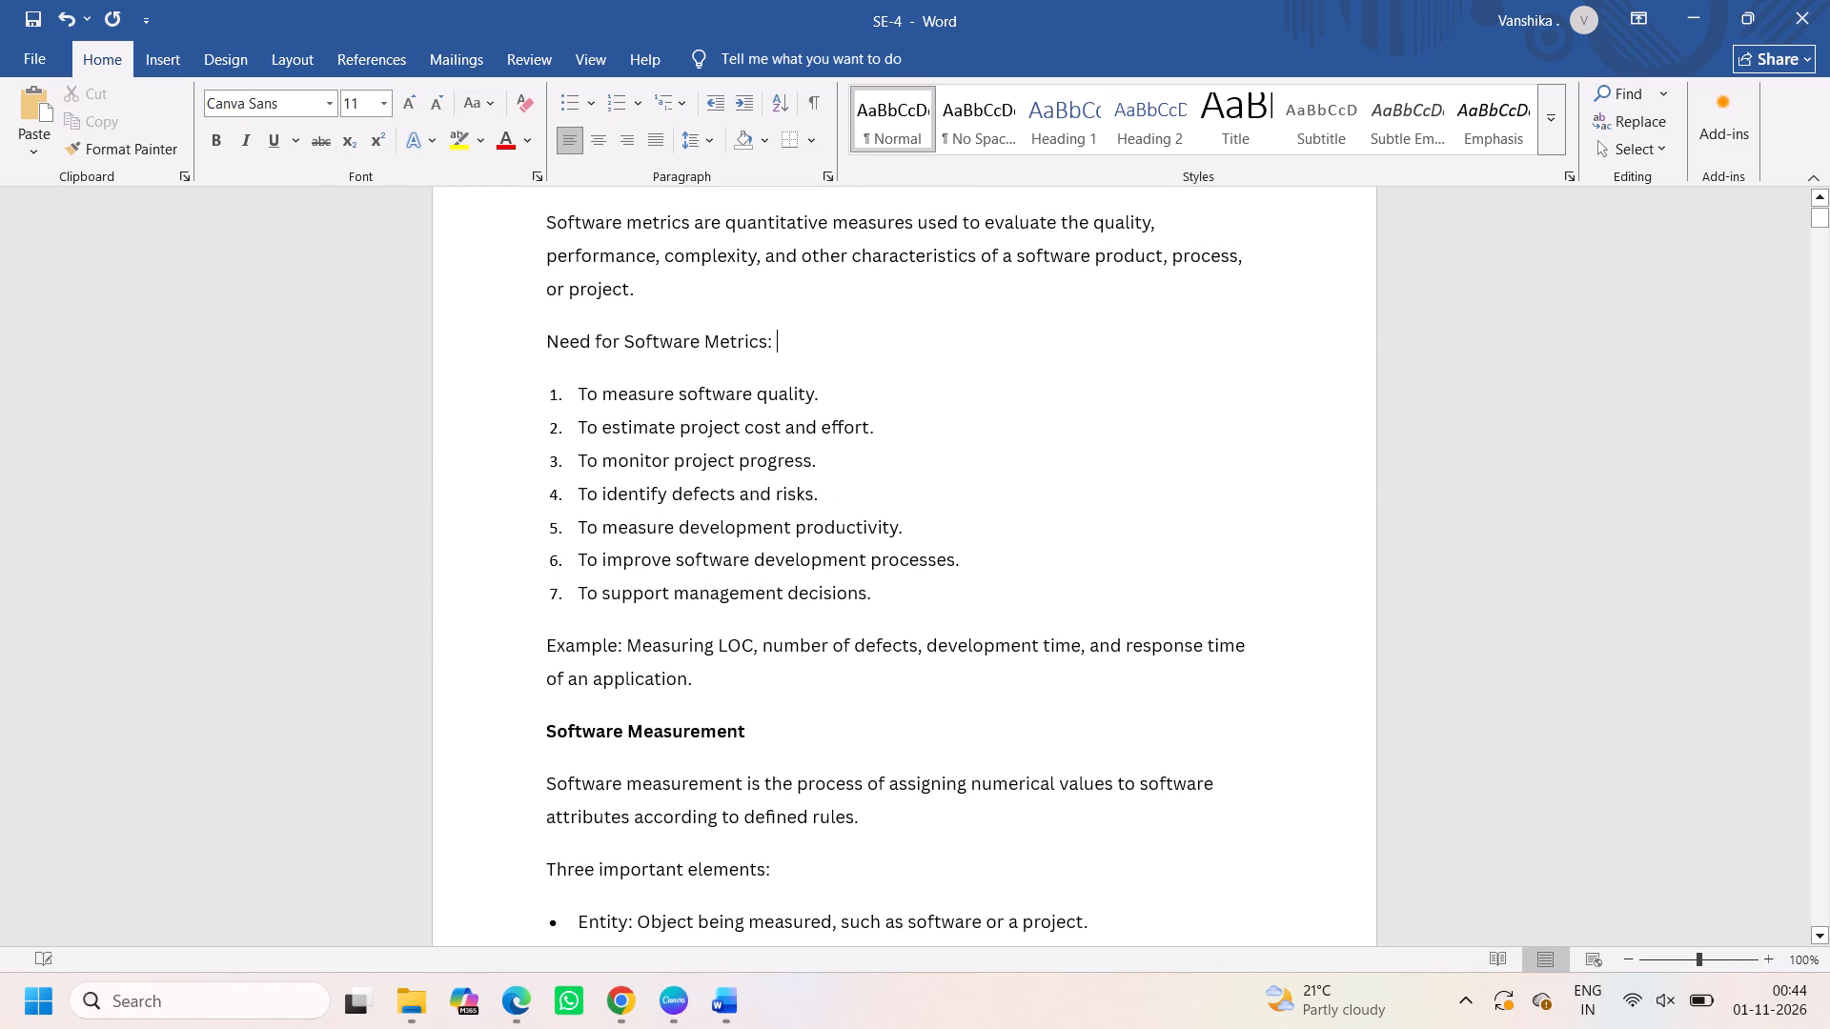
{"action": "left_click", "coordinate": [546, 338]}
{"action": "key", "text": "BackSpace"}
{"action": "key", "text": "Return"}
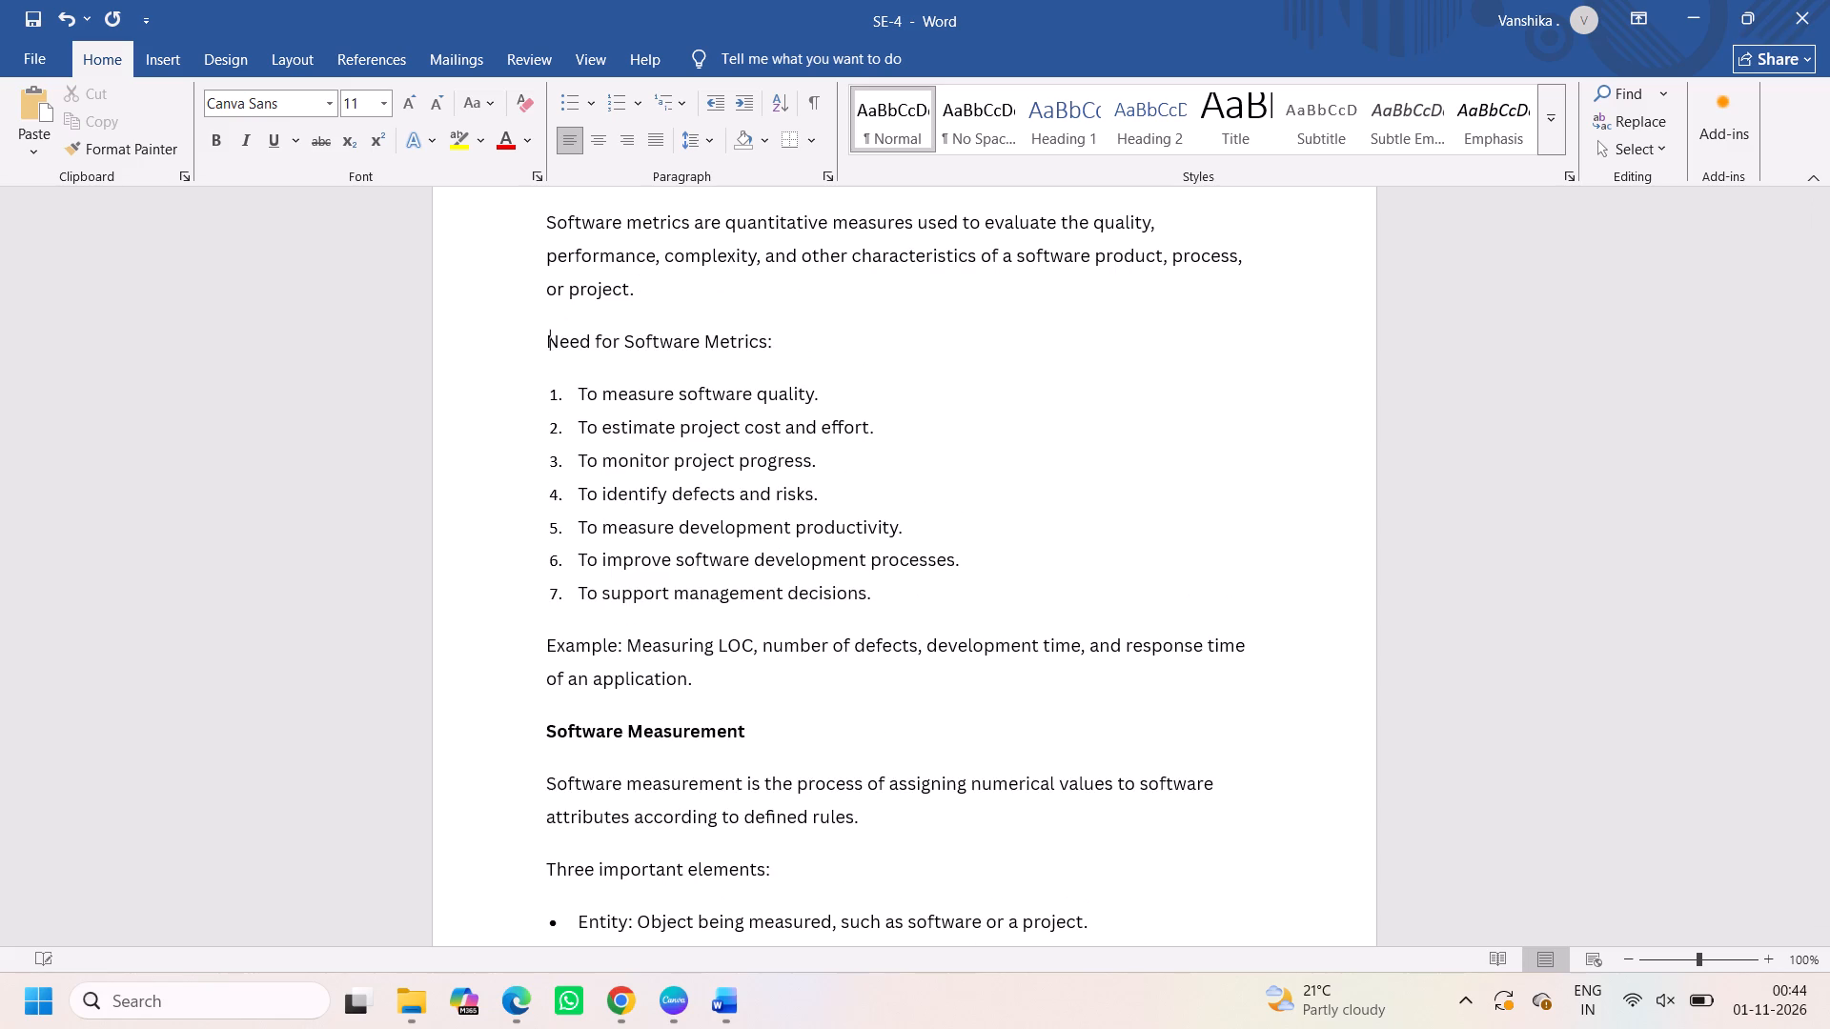
Break the title line after "Unit 4 –" so the Topic 1 text starts its own line, and delete the dash.
{"action": "scroll", "coordinate": [546, 338], "scroll_direction": "up", "scroll_amount": 2}
{"action": "left_click", "coordinate": [644, 363]}
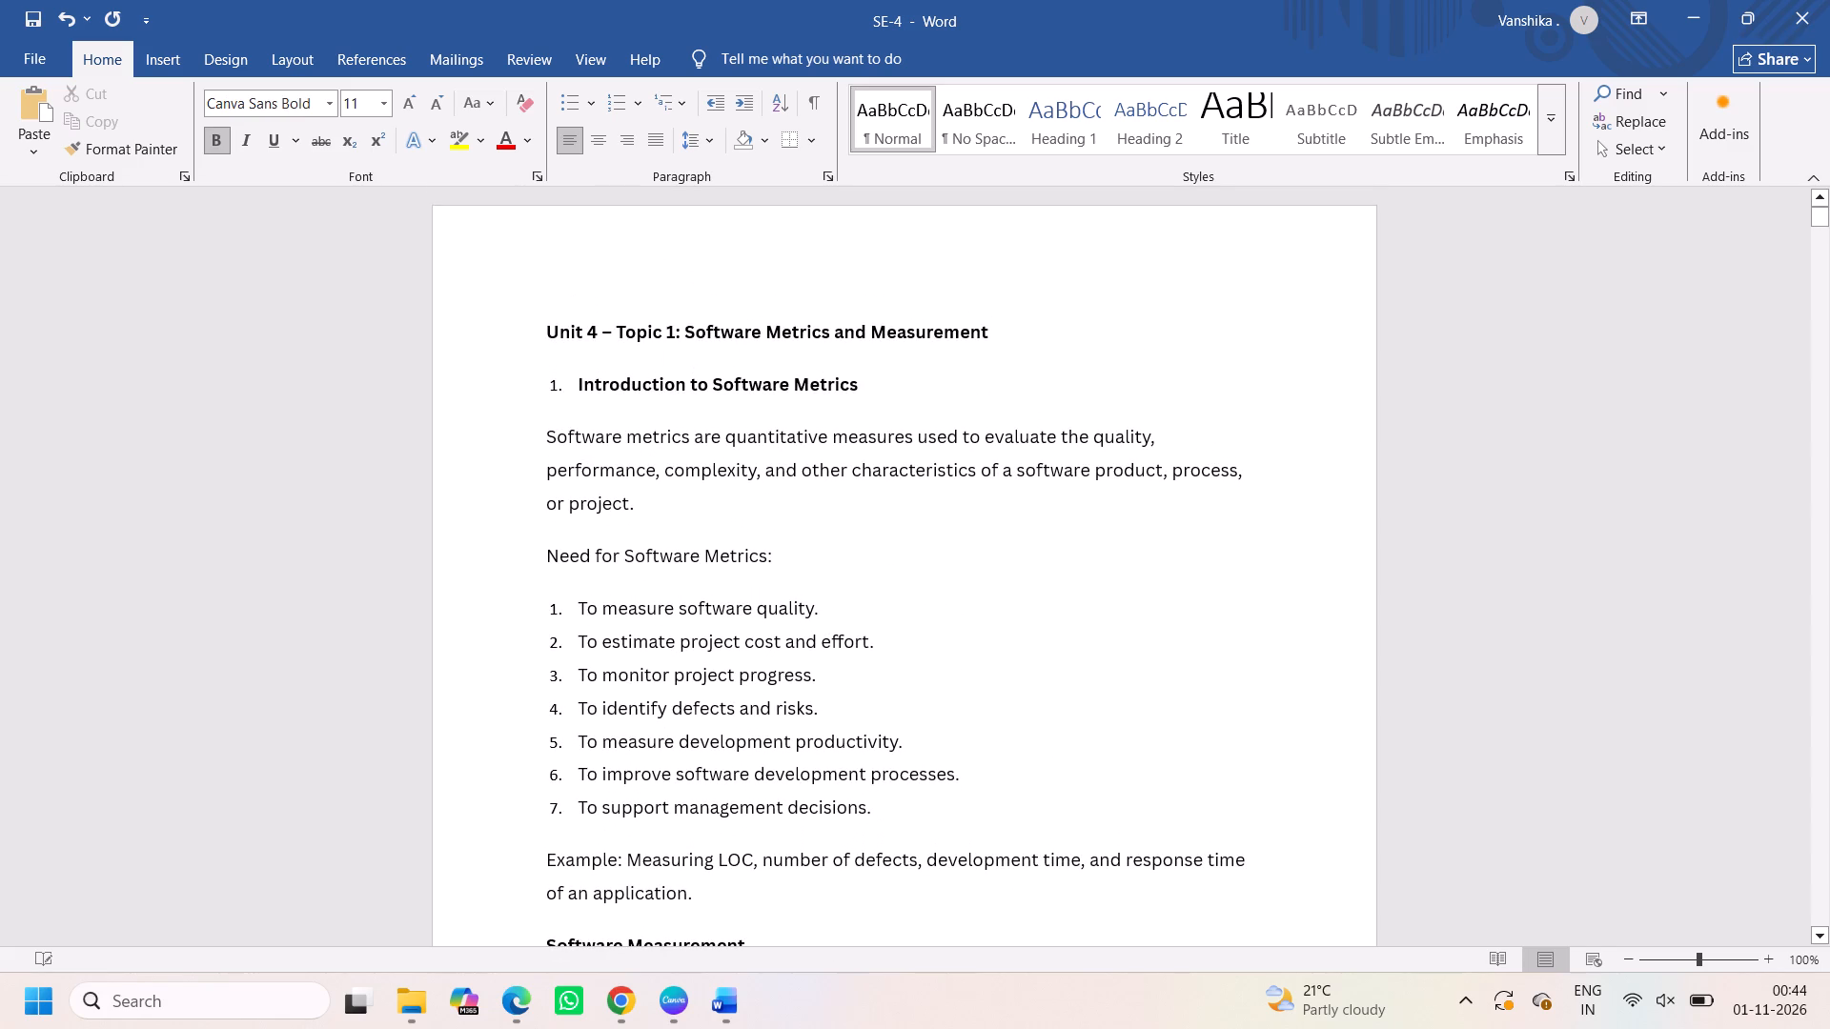
{"action": "left_click", "coordinate": [613, 330]}
{"action": "key", "text": "Return"}
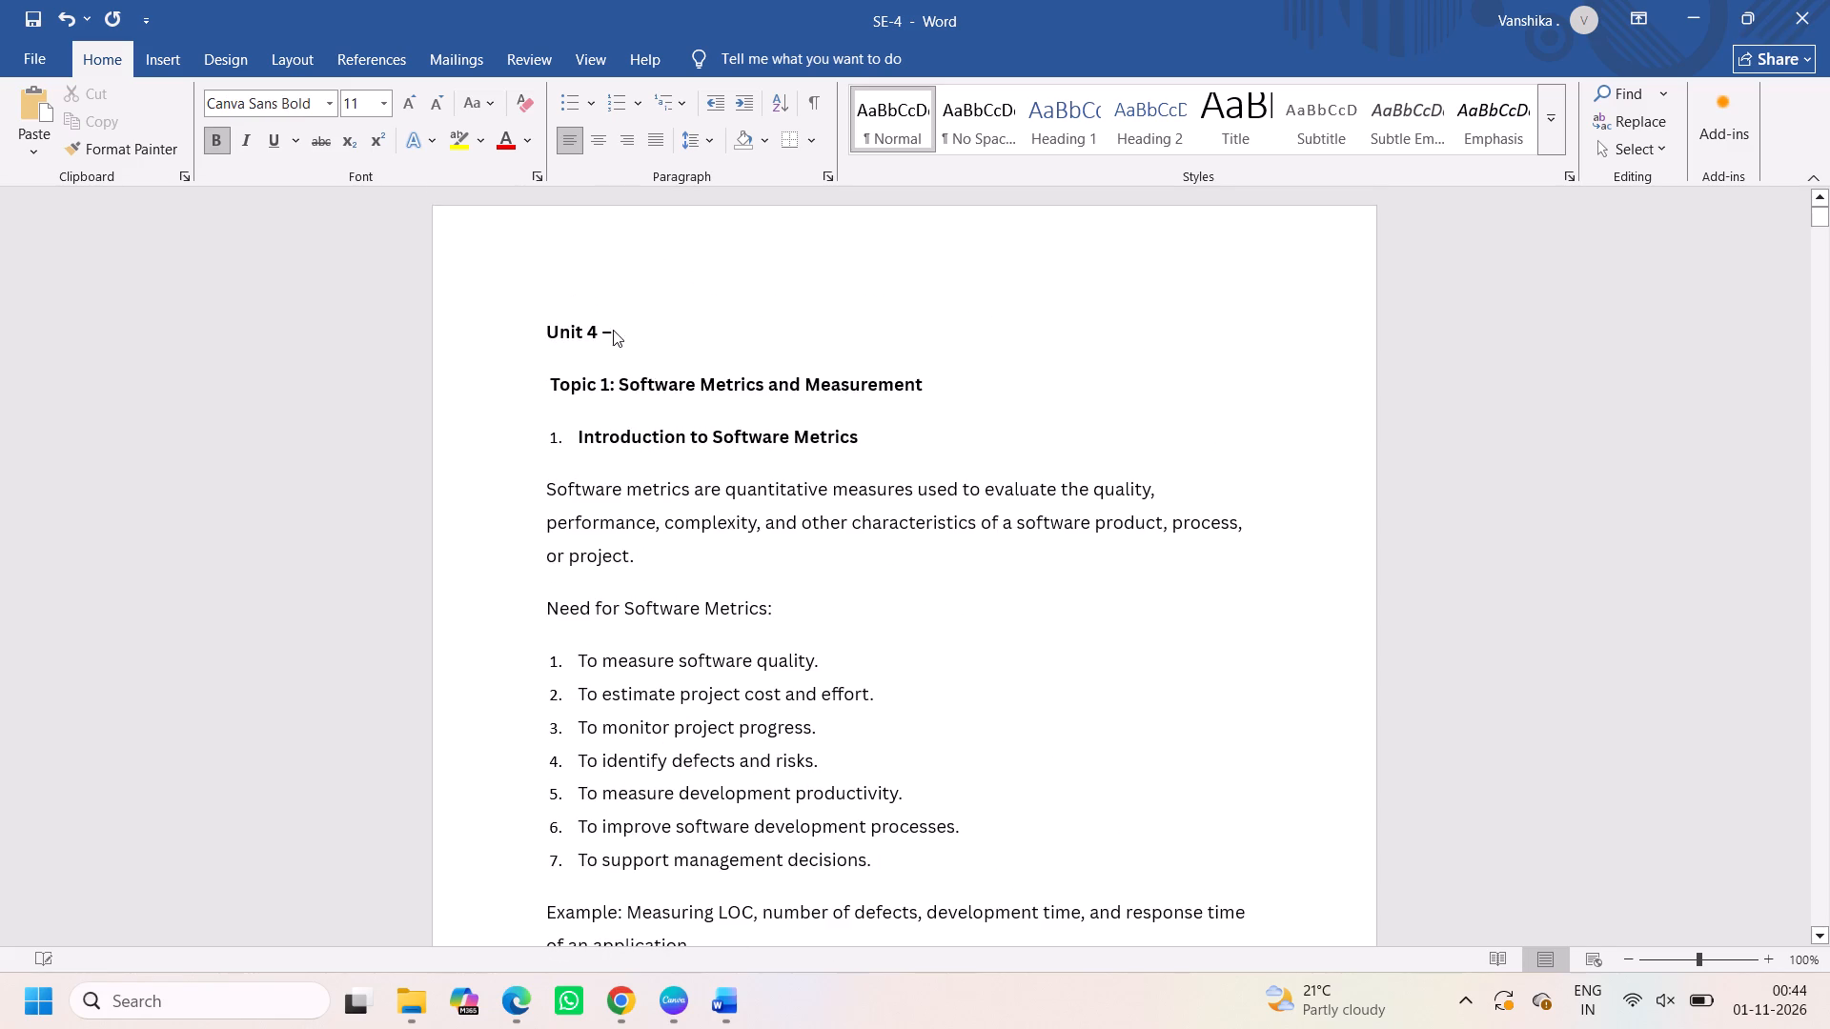
{"action": "left_click", "coordinate": [616, 324]}
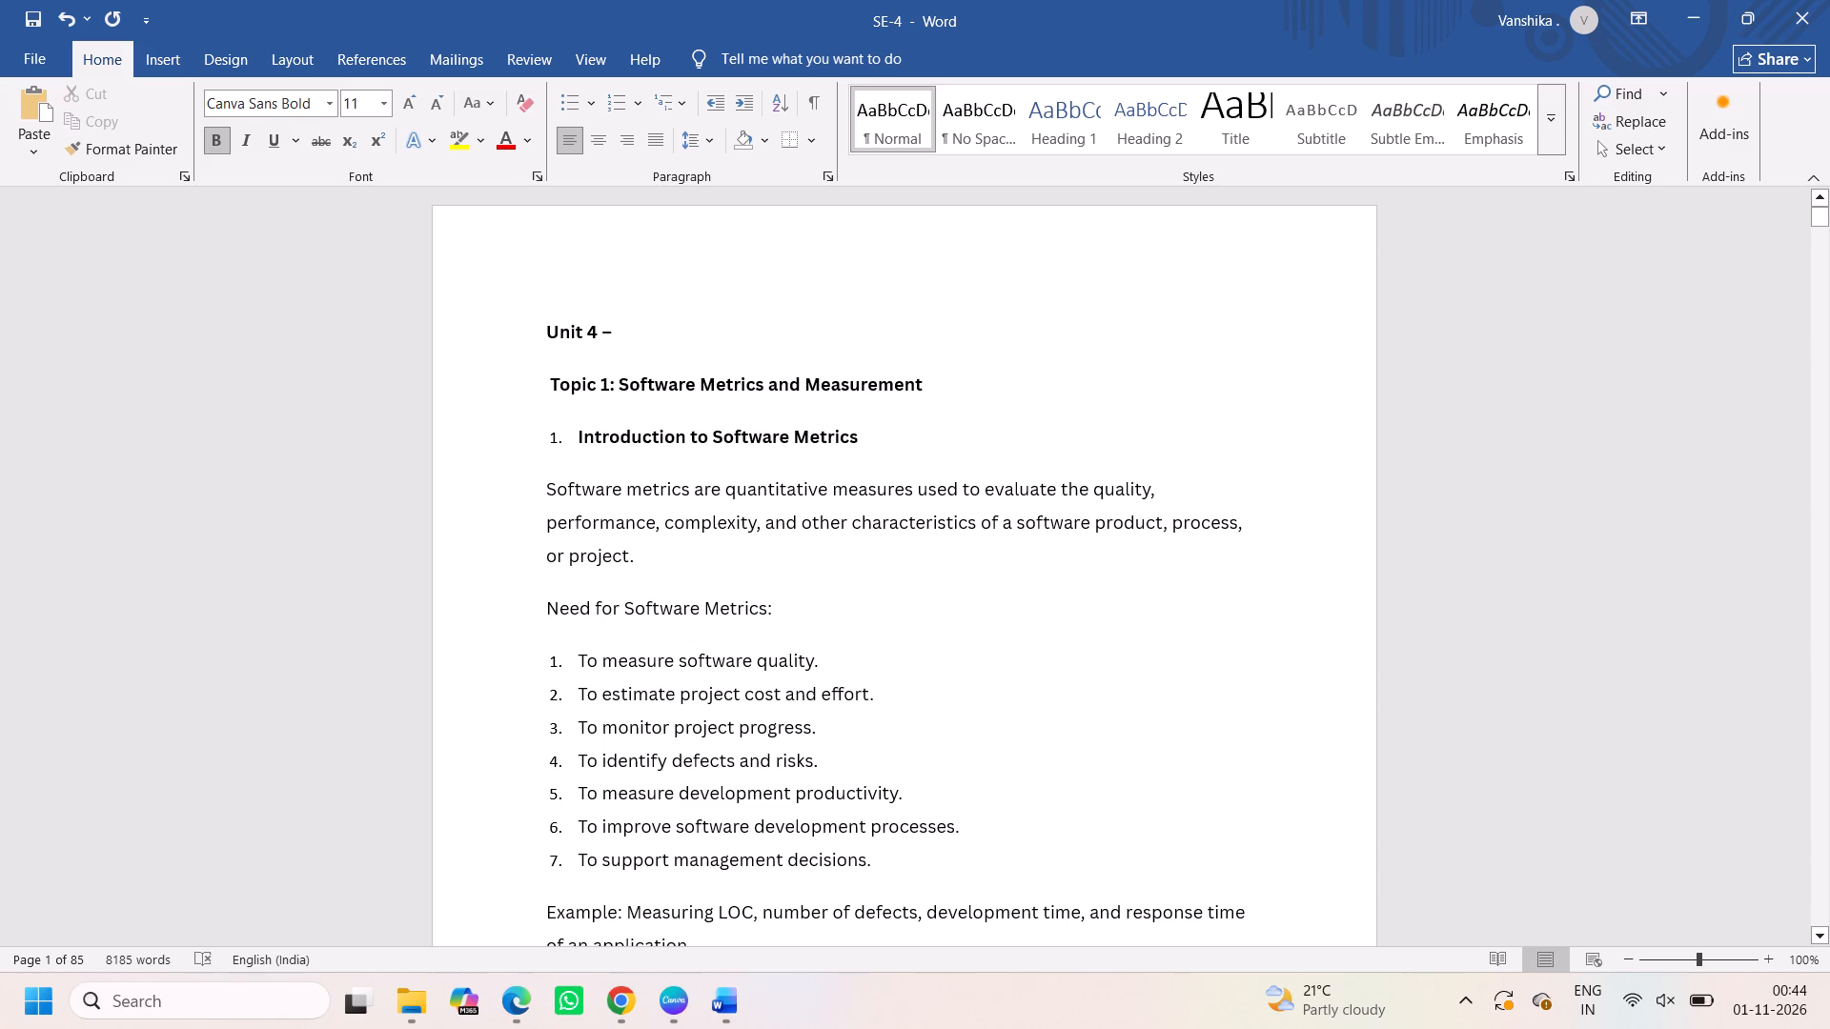
{"action": "key", "text": "BackSpace"}
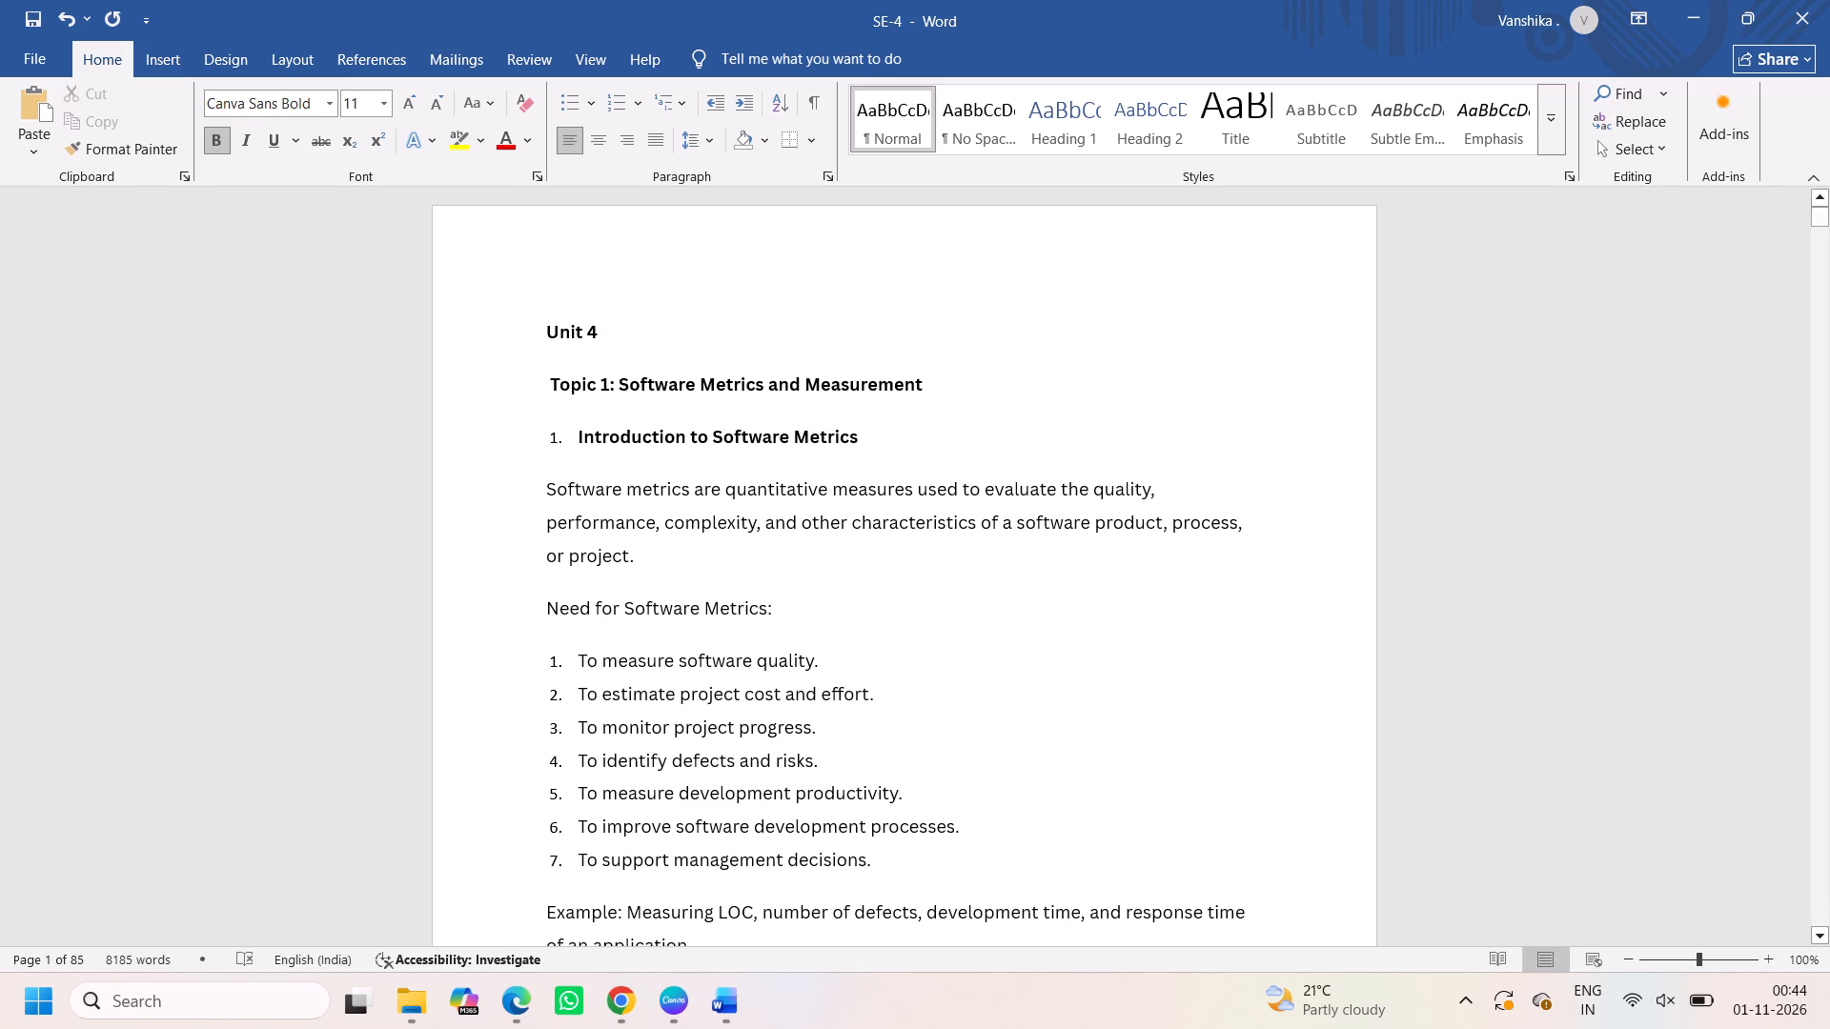
Delete the words "Introduction" and "Software" from the numbered heading below the Topic 1 title.
{"action": "double_click", "coordinate": [569, 433]}
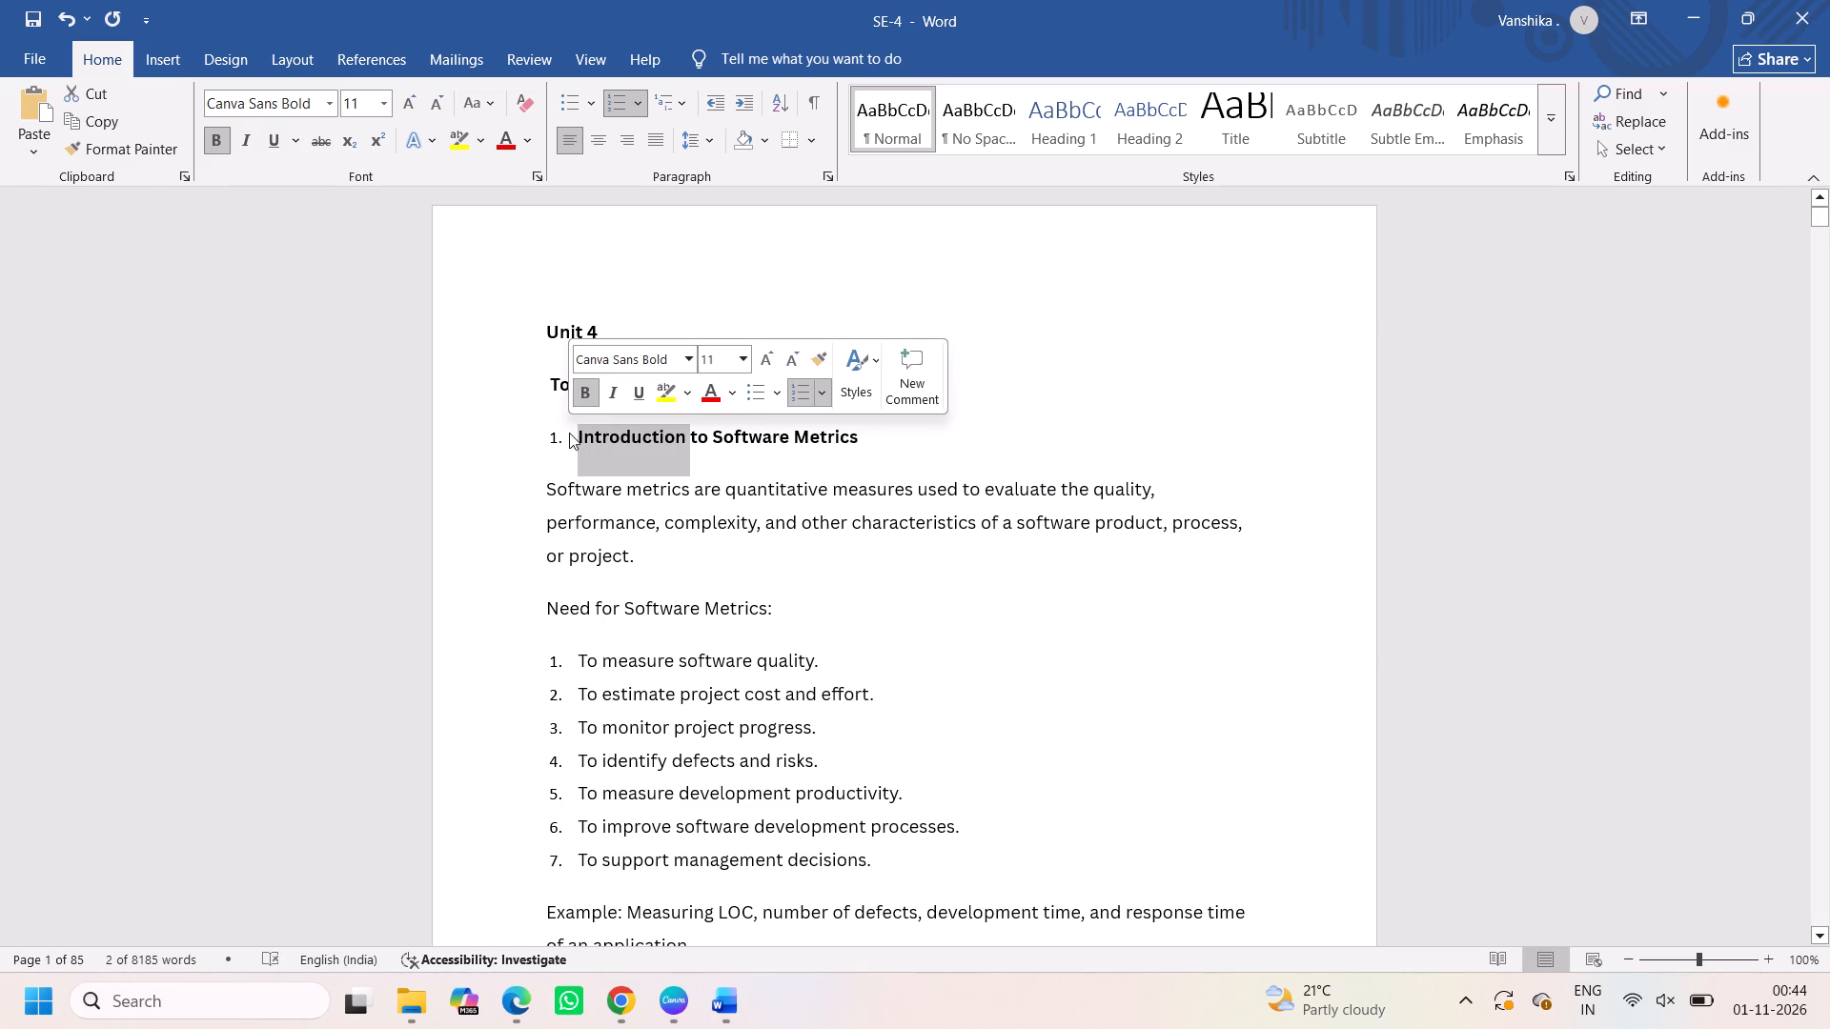
{"action": "triple_click", "coordinate": [602, 434]}
{"action": "left_click", "coordinate": [602, 434]}
{"action": "key", "text": "BackSpace"}
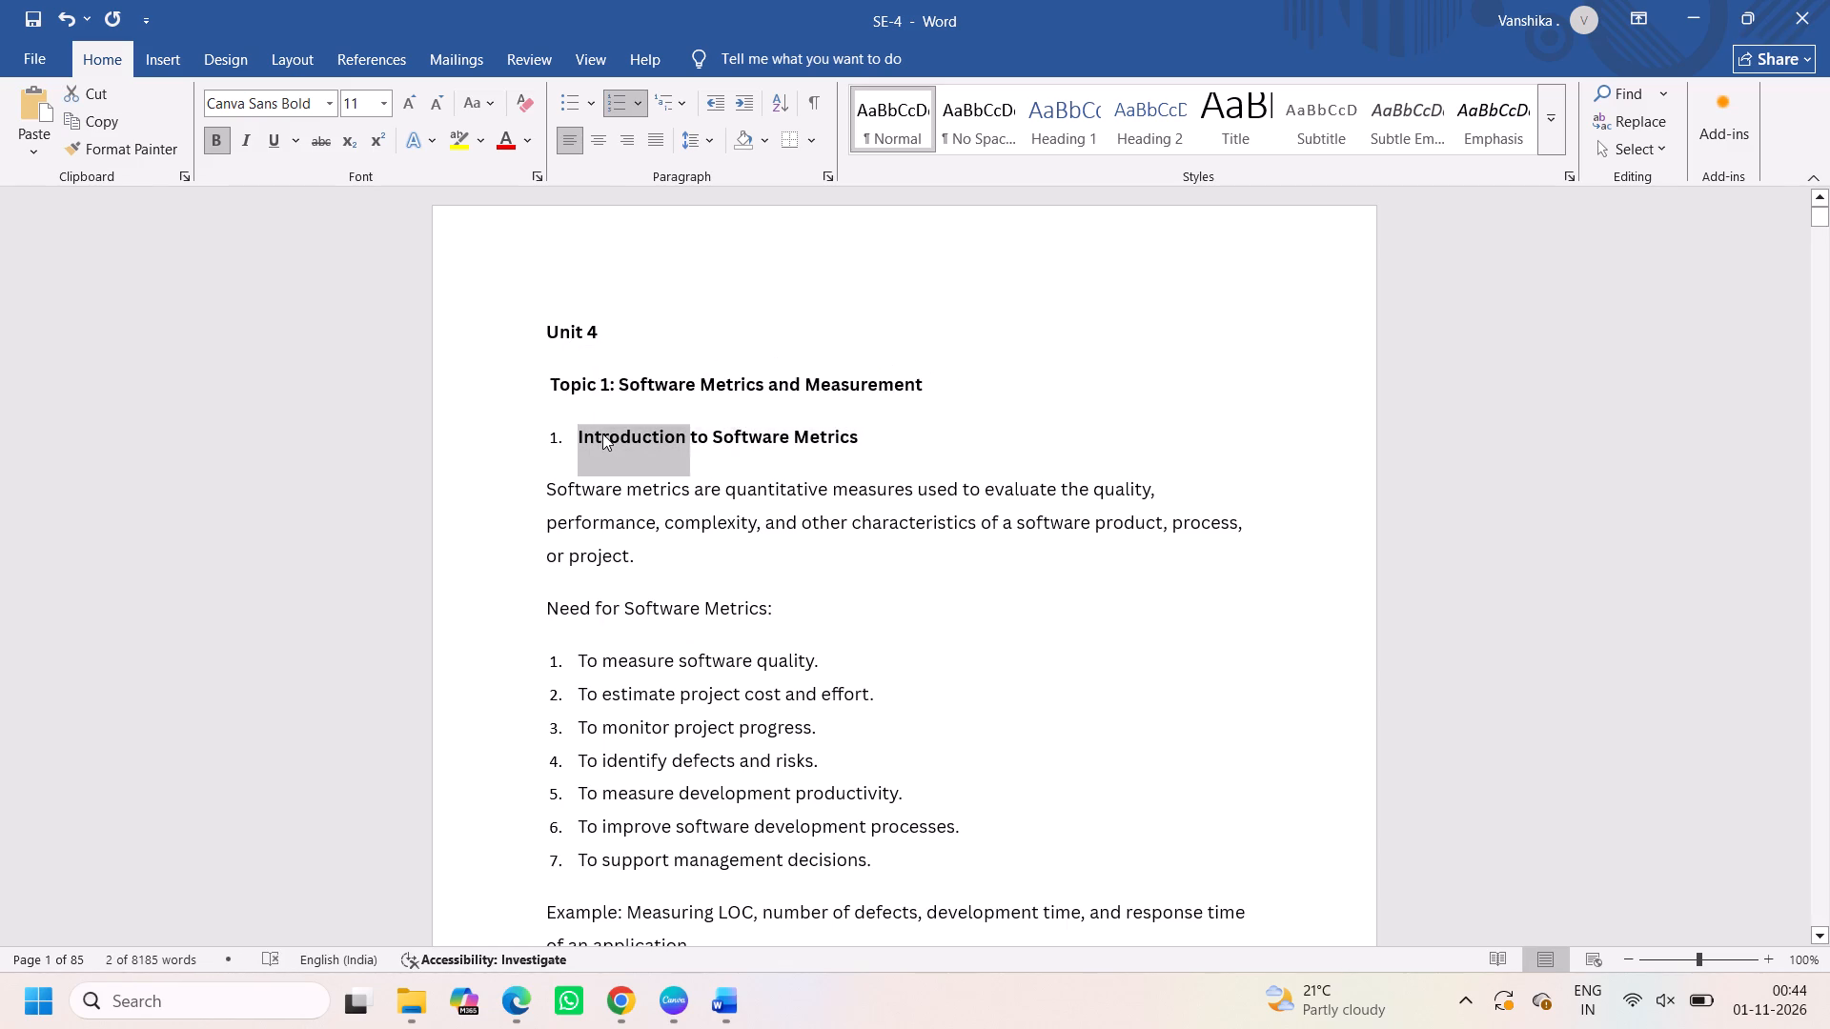
{"action": "triple_click", "coordinate": [638, 439]}
{"action": "left_click", "coordinate": [638, 439]}
{"action": "key", "text": "BackSpace"}
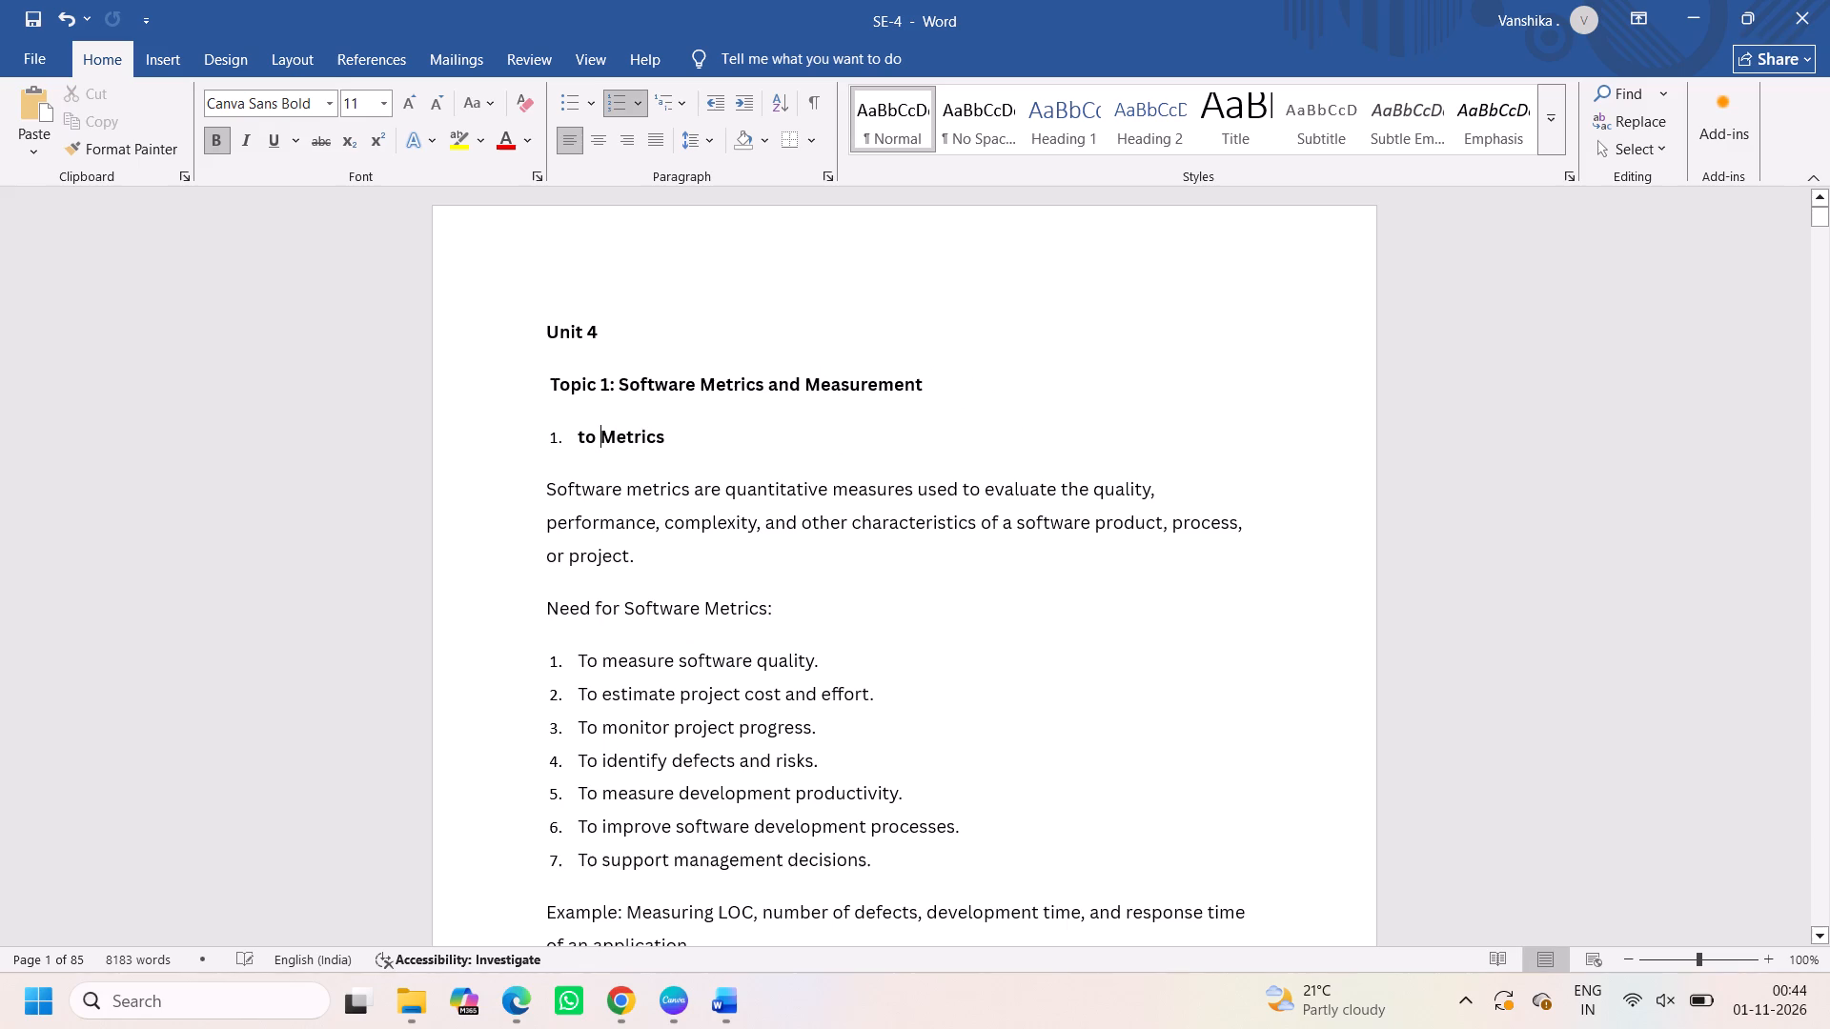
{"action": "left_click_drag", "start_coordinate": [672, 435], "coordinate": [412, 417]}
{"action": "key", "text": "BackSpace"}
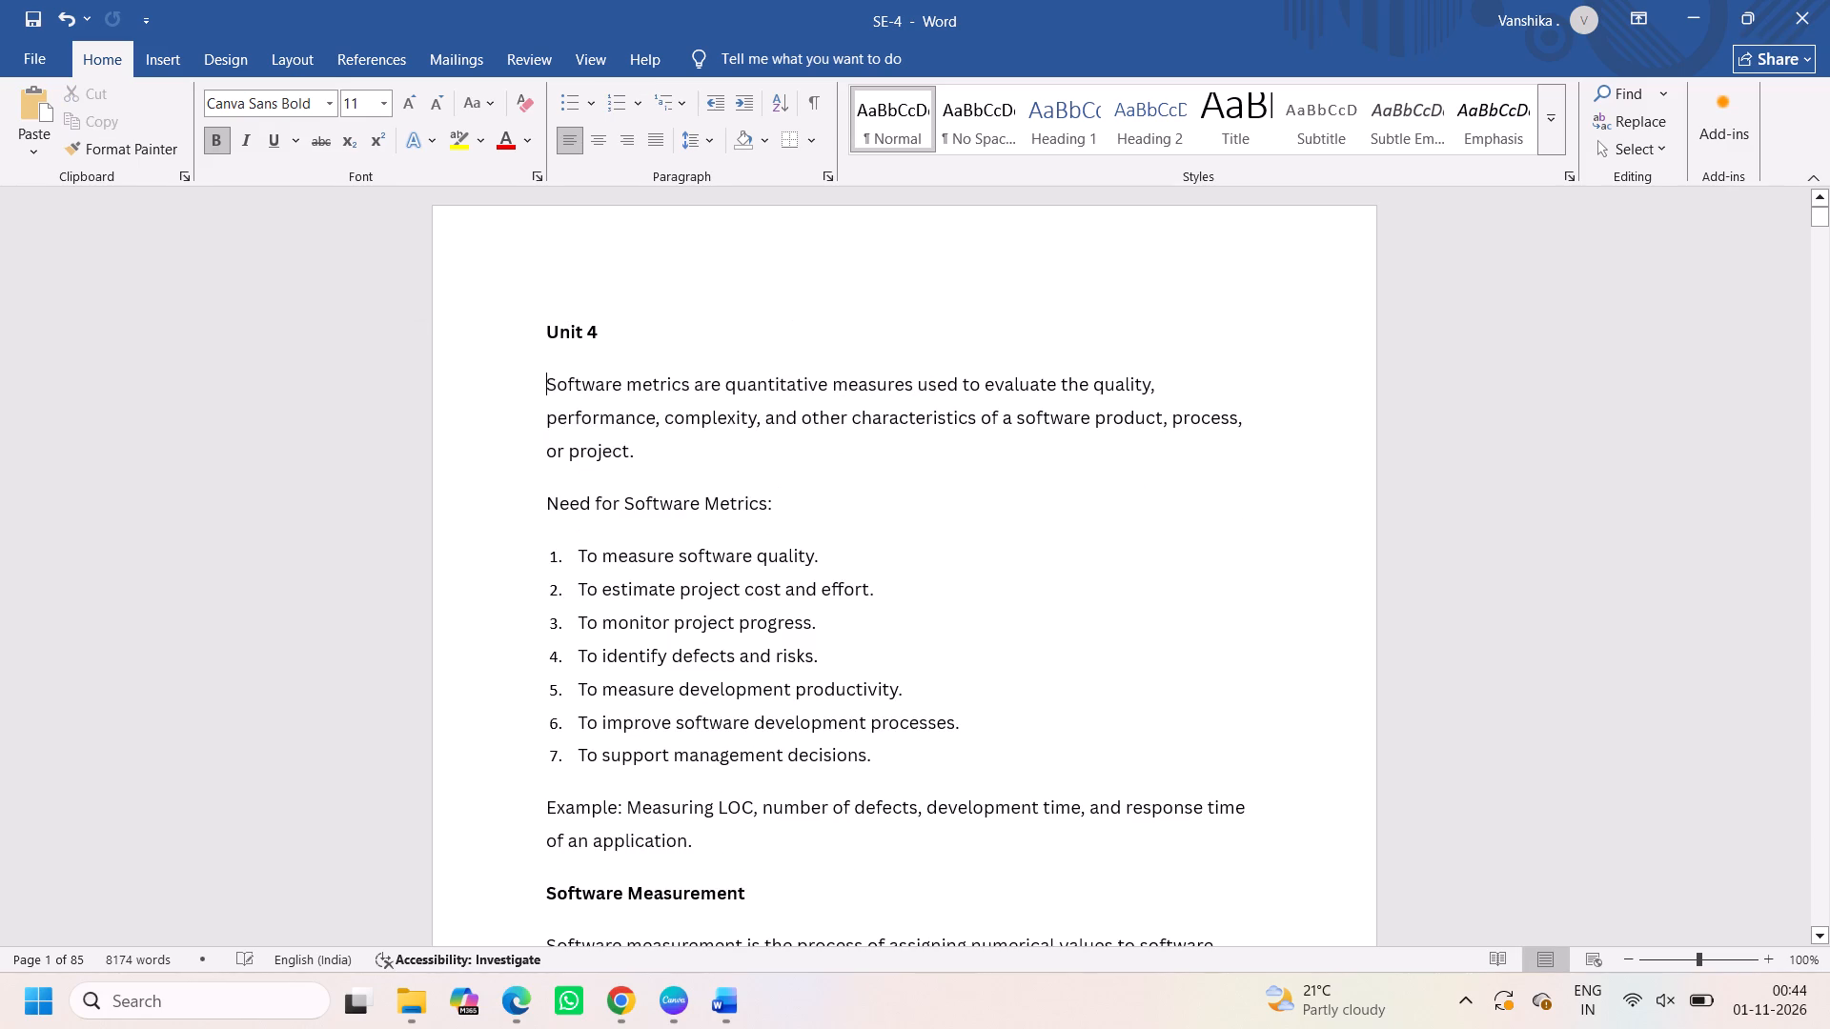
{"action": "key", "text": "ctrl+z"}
Delete the remaining numbered heading line "to Metrics" below the Topic 1 title.
{"action": "left_click", "coordinate": [638, 451]}
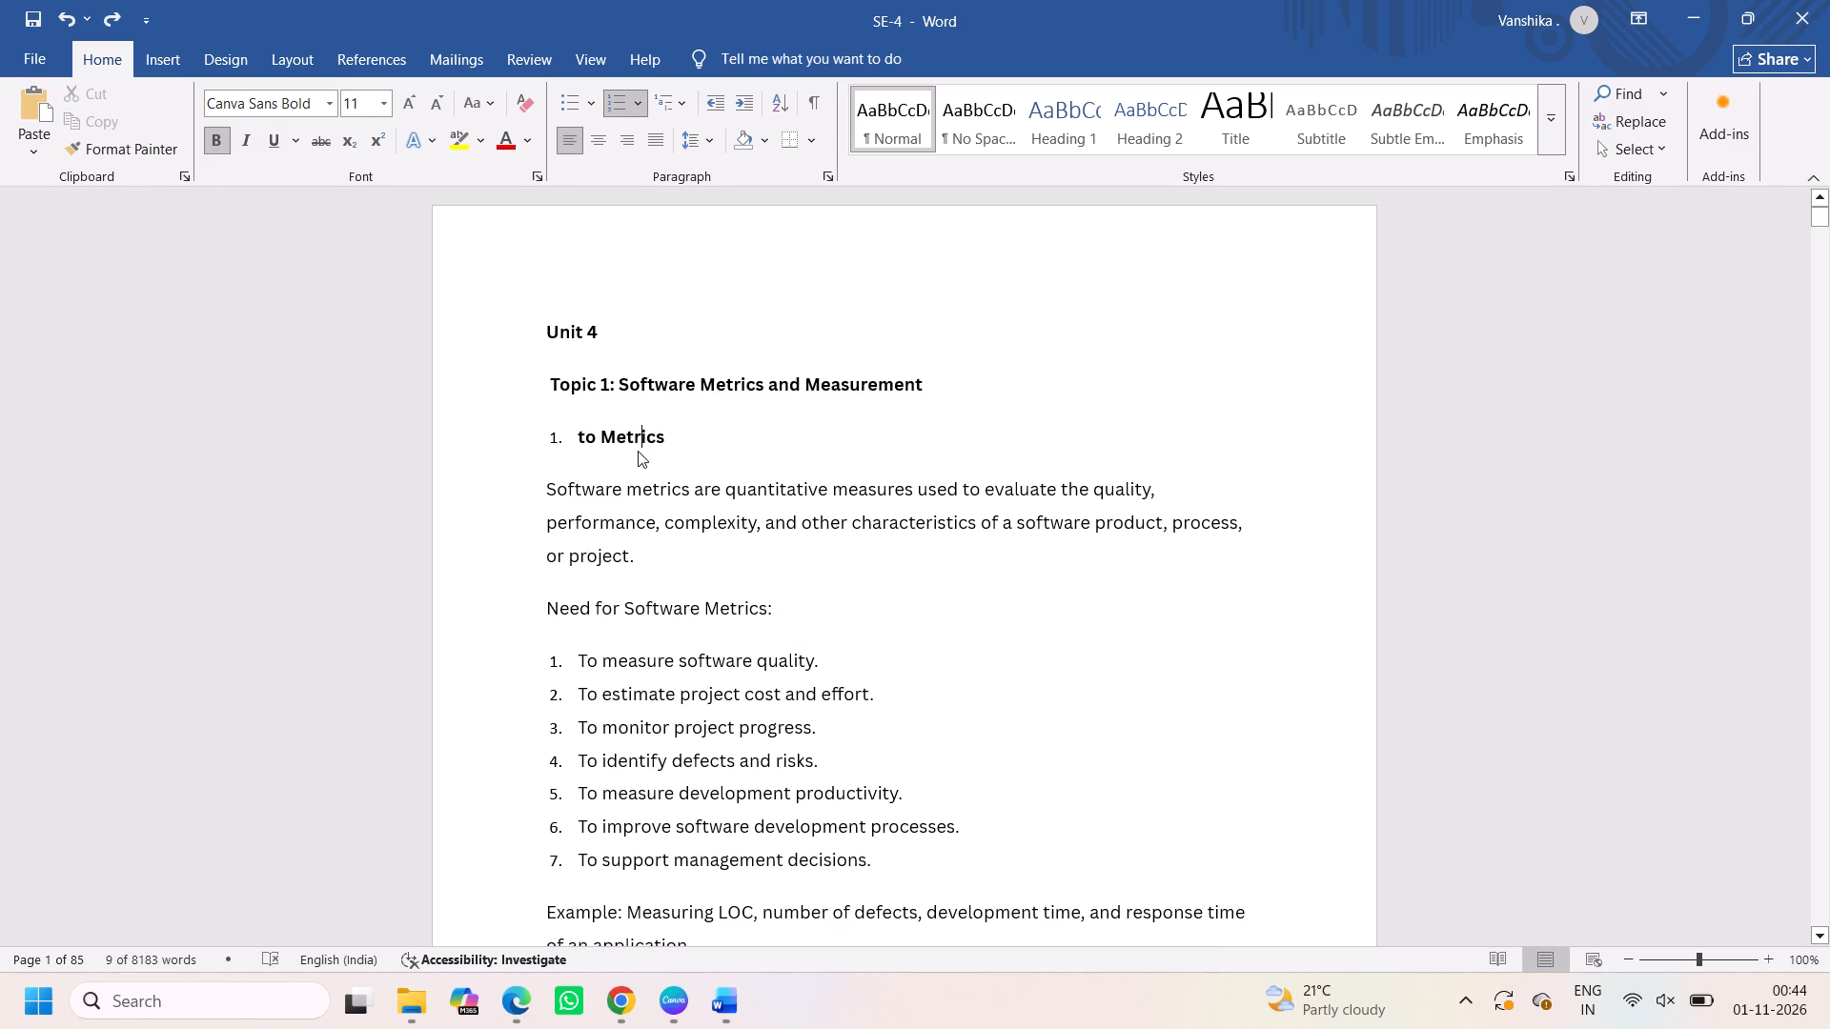
{"action": "triple_click", "coordinate": [721, 433]}
{"action": "key", "text": "BackSpace"}
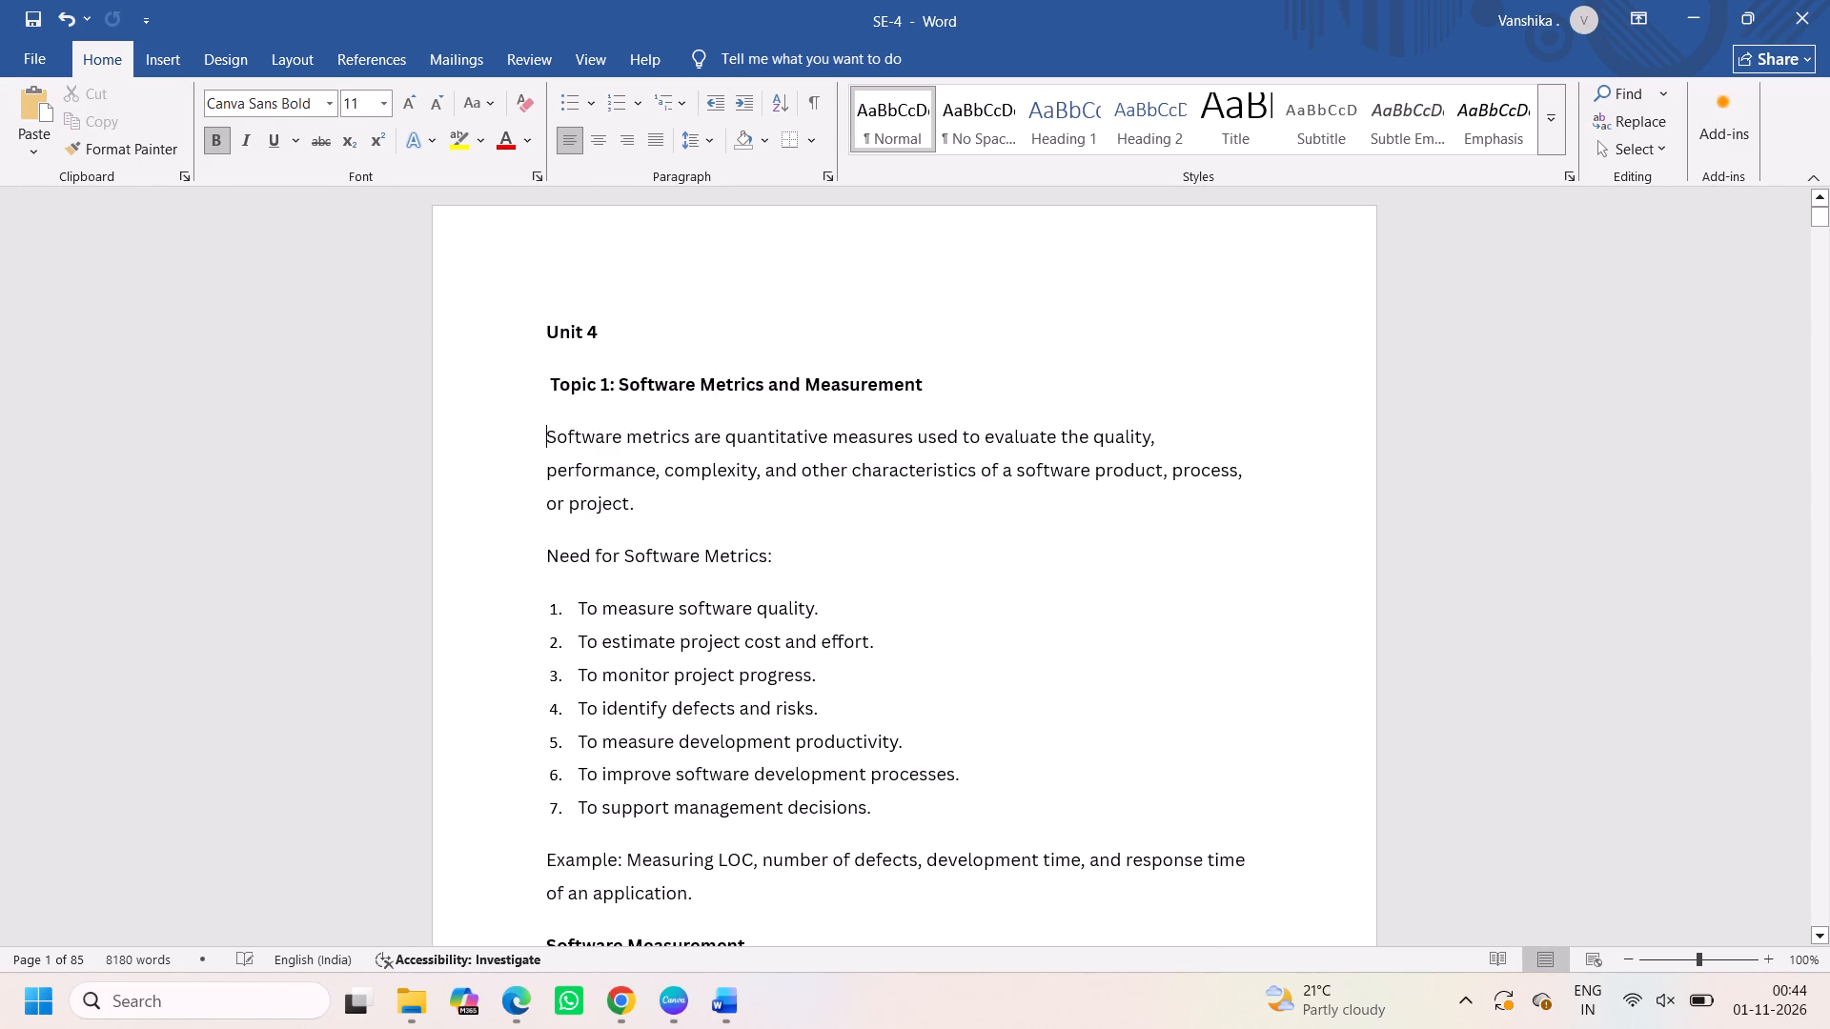
Join the "Topic 1: Software Metrics and Measurement" line back onto the "Unit 4" line.
{"action": "left_click", "coordinate": [546, 379]}
{"action": "key", "text": "BackSpace"}
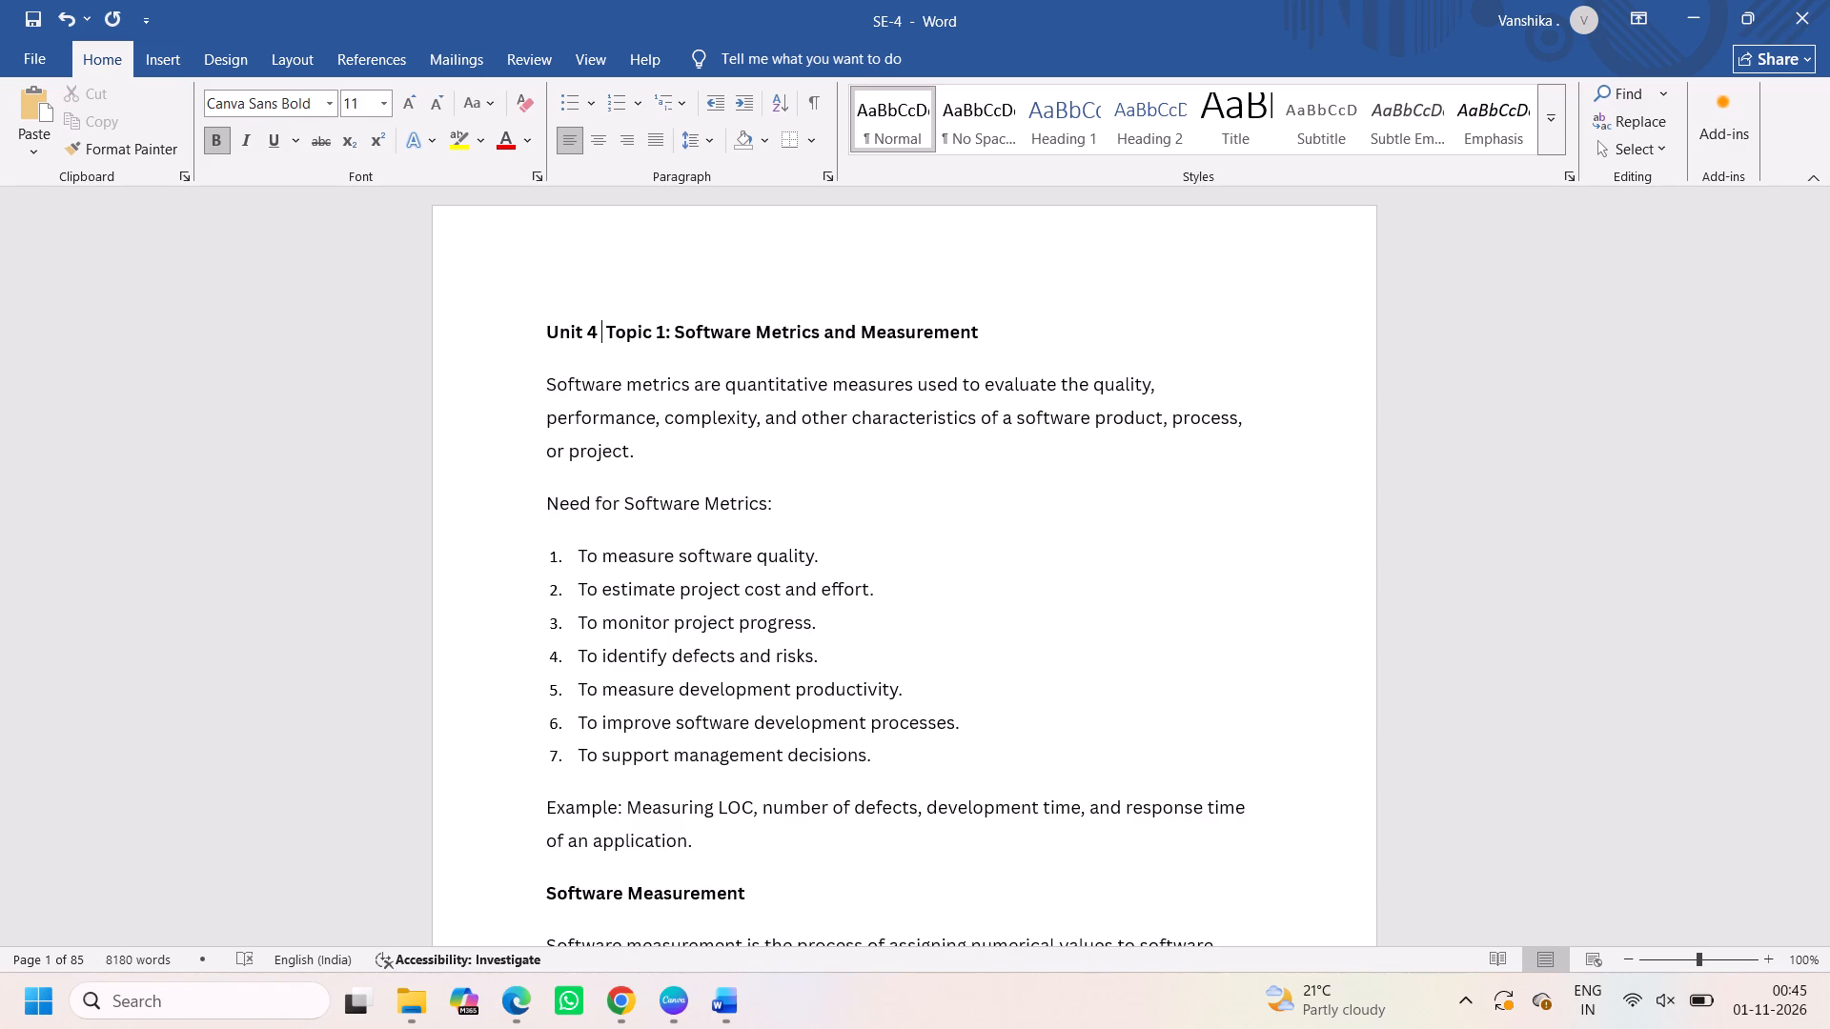
In section 6.1 Product Metrics, append "They focus on the software itself." to the definition paragraph, separated by a space.
{"action": "scroll", "coordinate": [676, 673], "scroll_direction": "down", "scroll_amount": 6}
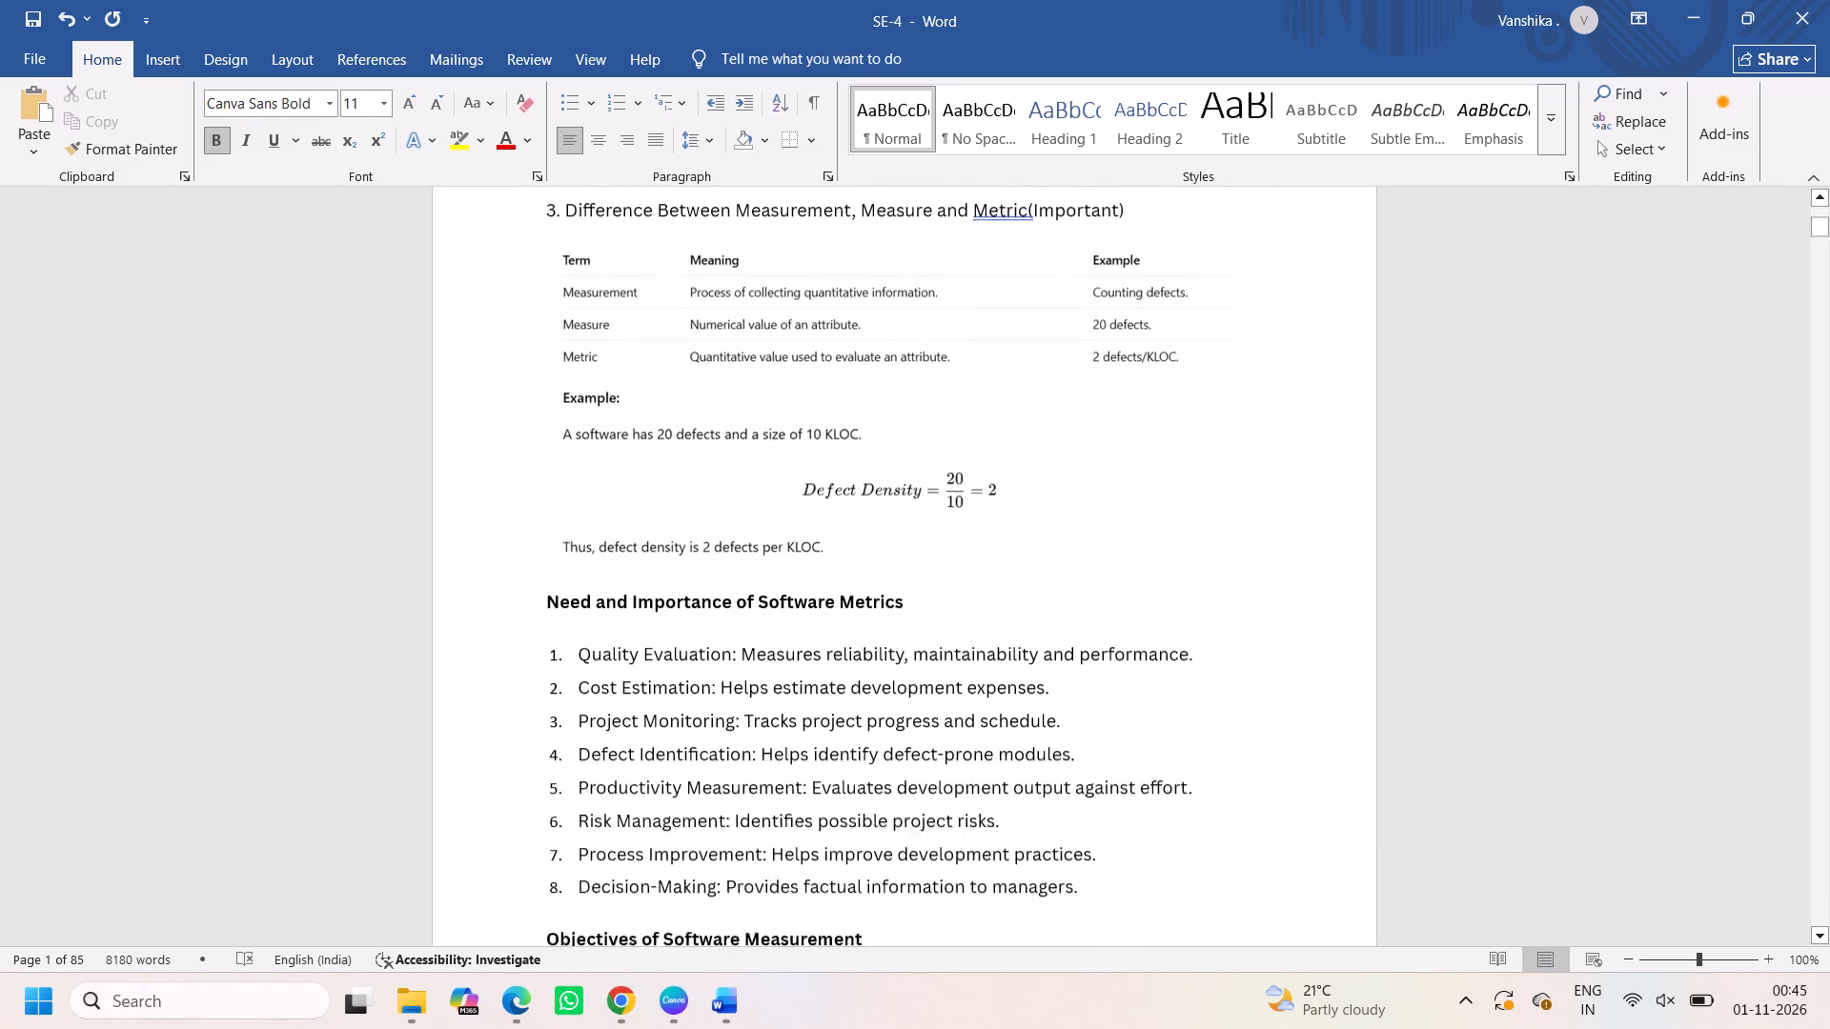
{"action": "scroll", "coordinate": [676, 673], "scroll_direction": "down", "scroll_amount": 5}
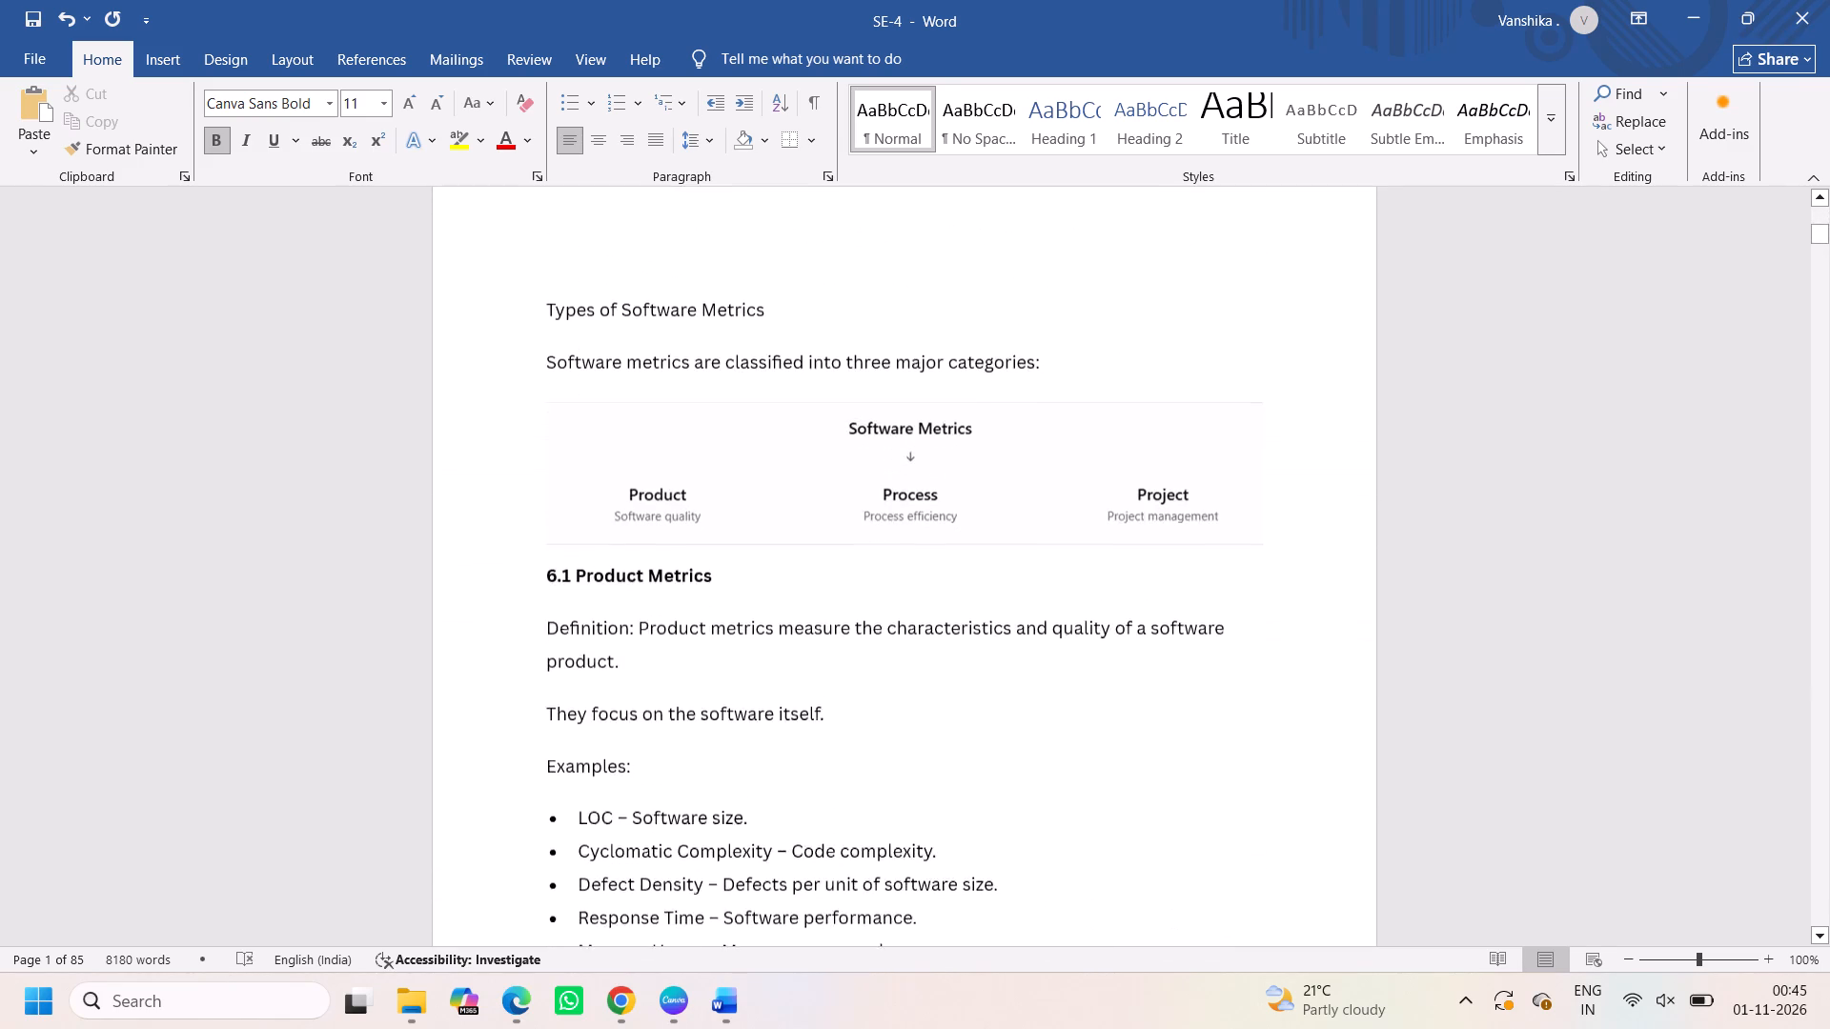
{"action": "scroll", "coordinate": [676, 673], "scroll_direction": "down", "scroll_amount": 3}
{"action": "scroll", "coordinate": [676, 673], "scroll_direction": "up", "scroll_amount": 1}
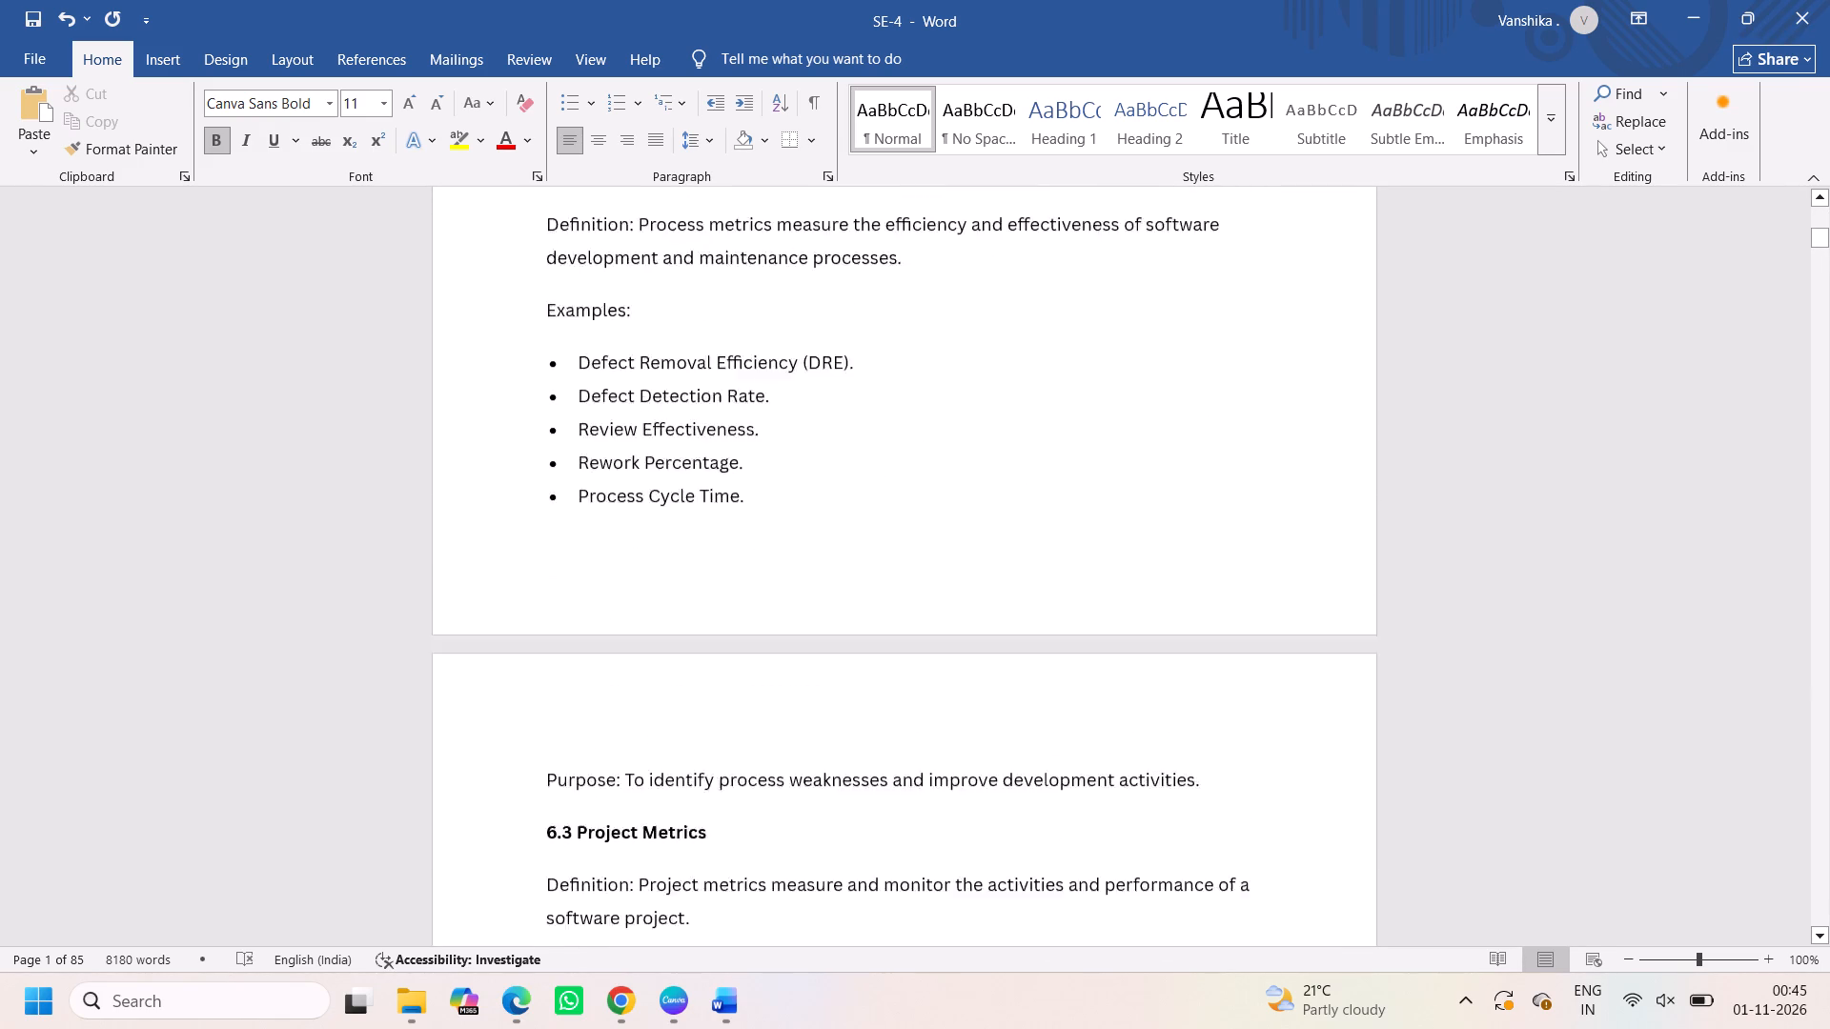
{"action": "scroll", "coordinate": [676, 673], "scroll_direction": "up", "scroll_amount": 2}
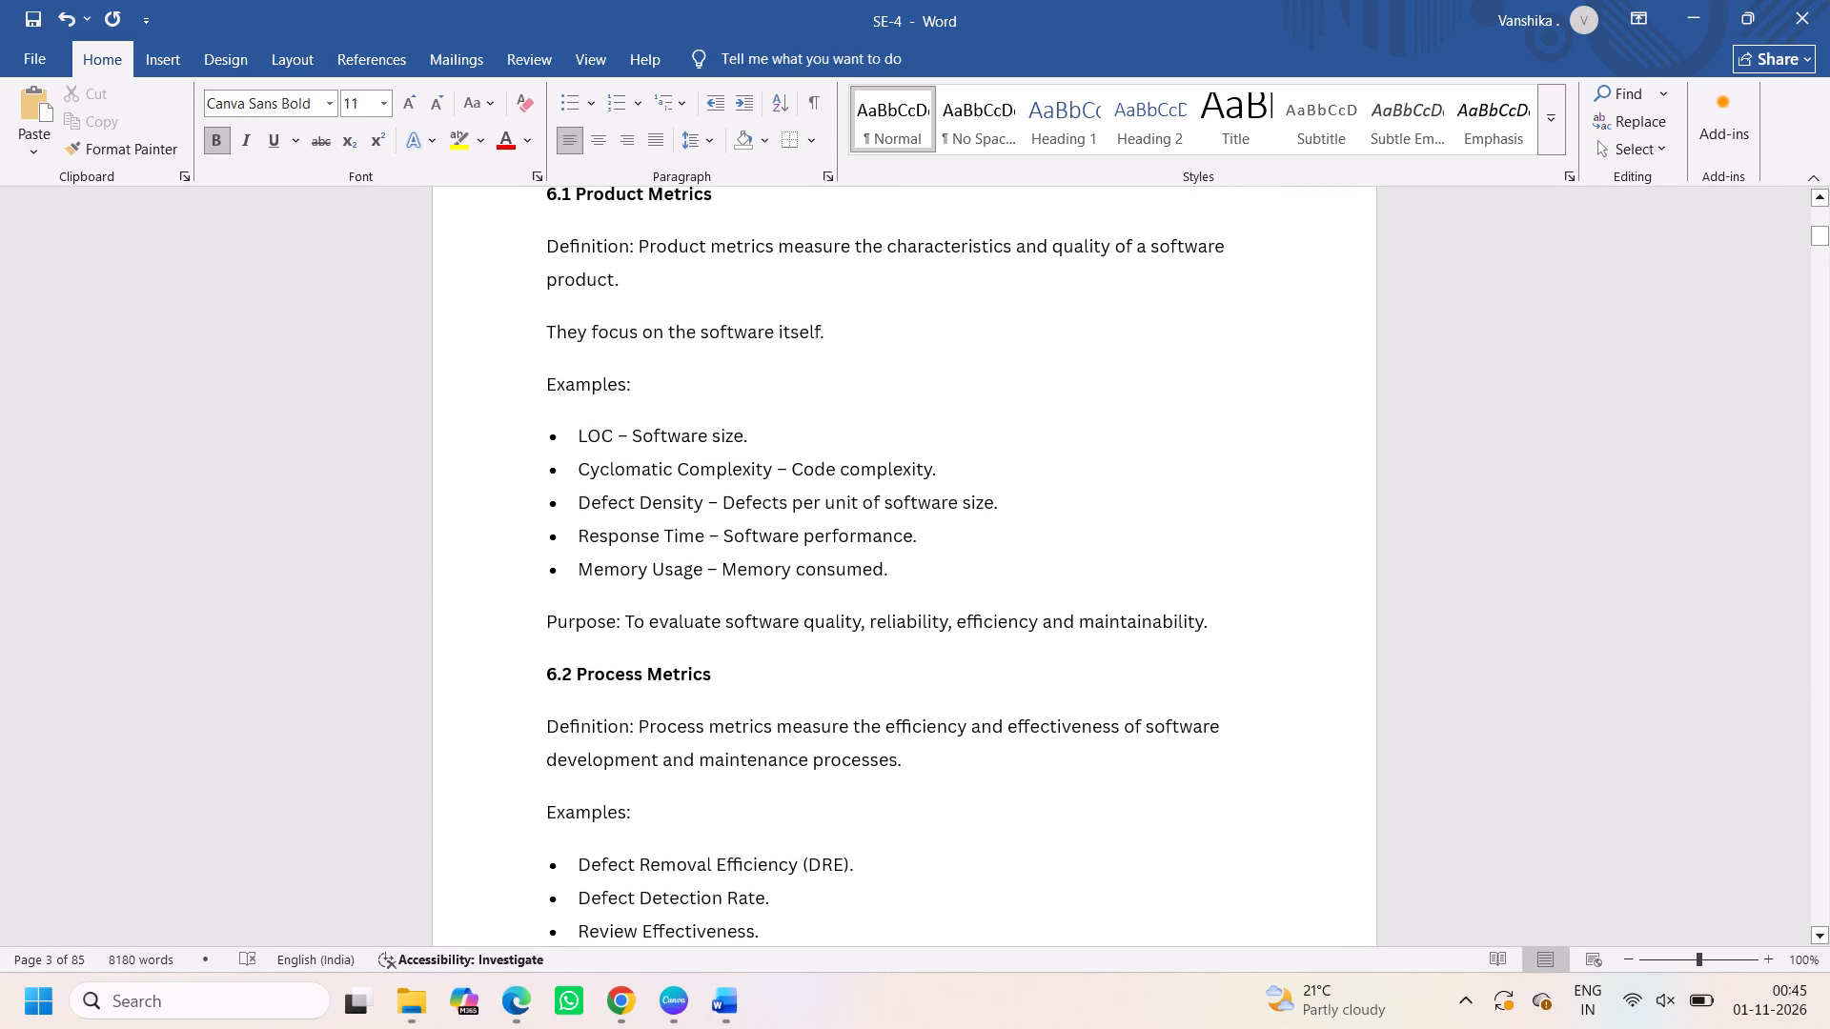
{"action": "scroll", "coordinate": [640, 807], "scroll_direction": "up", "scroll_amount": 1}
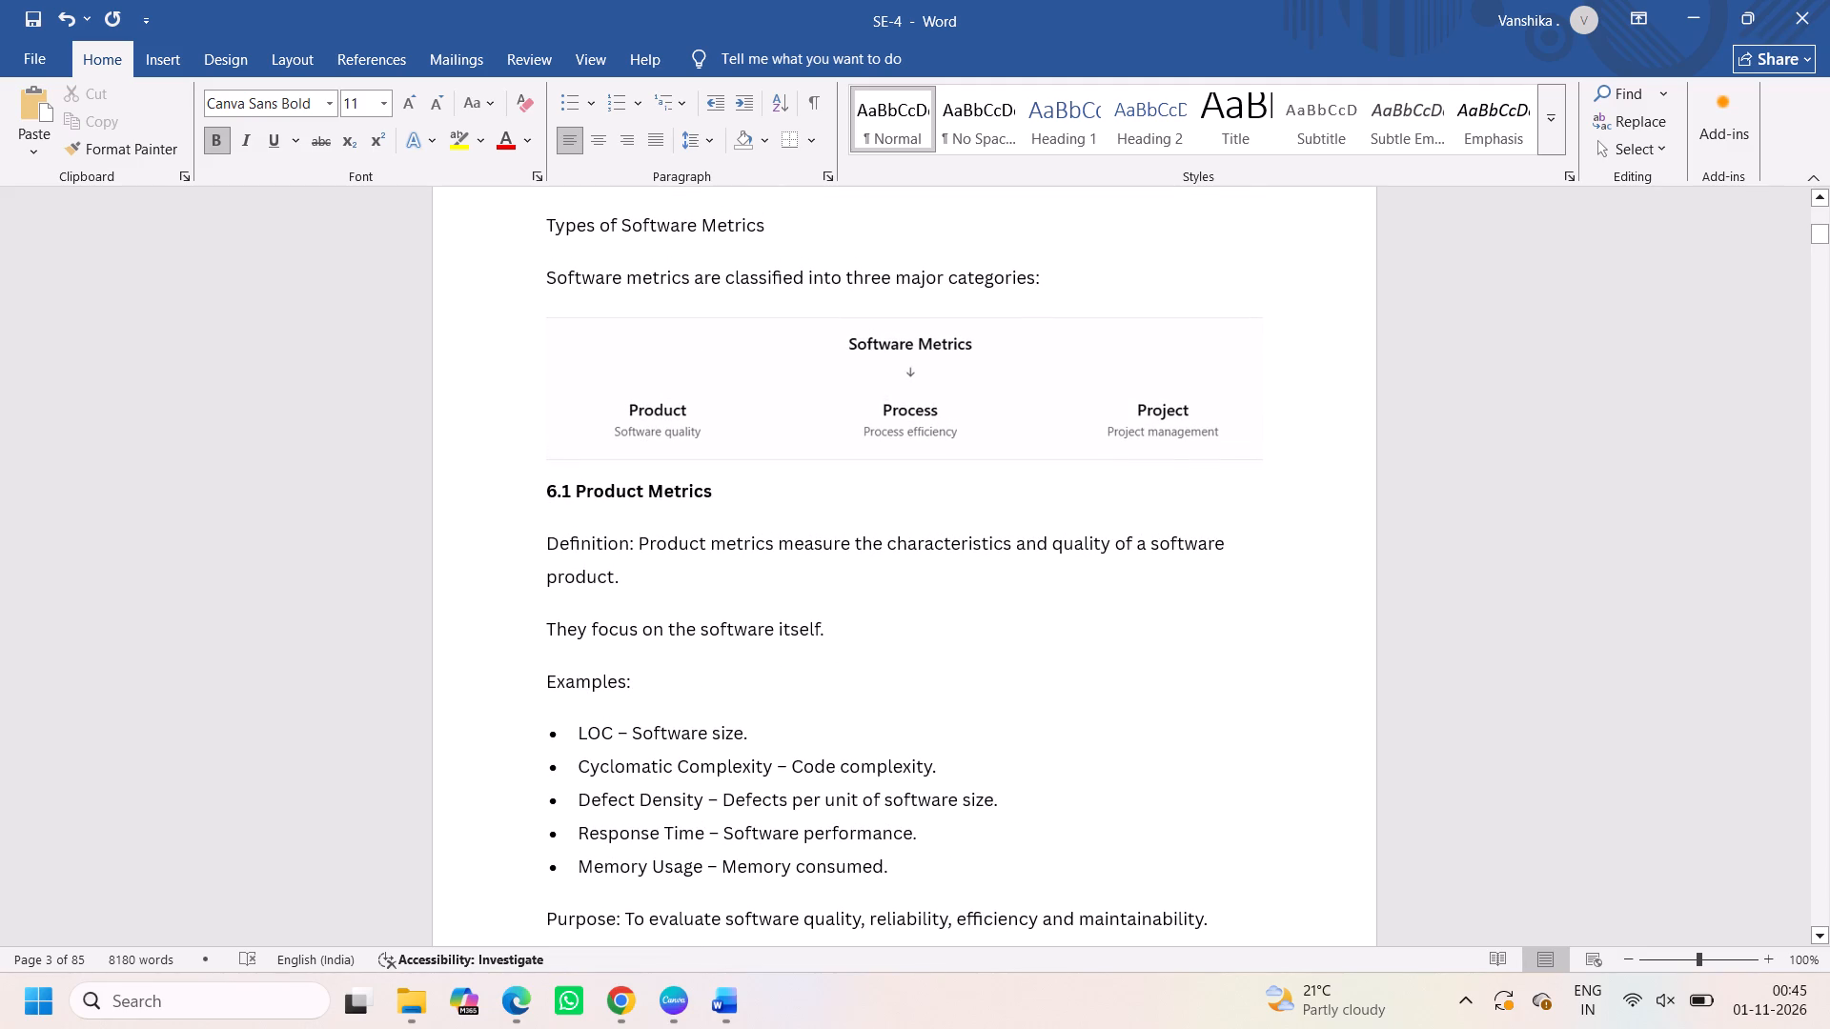
{"action": "left_click", "coordinate": [546, 632]}
{"action": "scroll", "coordinate": [648, 597], "scroll_direction": "up", "scroll_amount": 1}
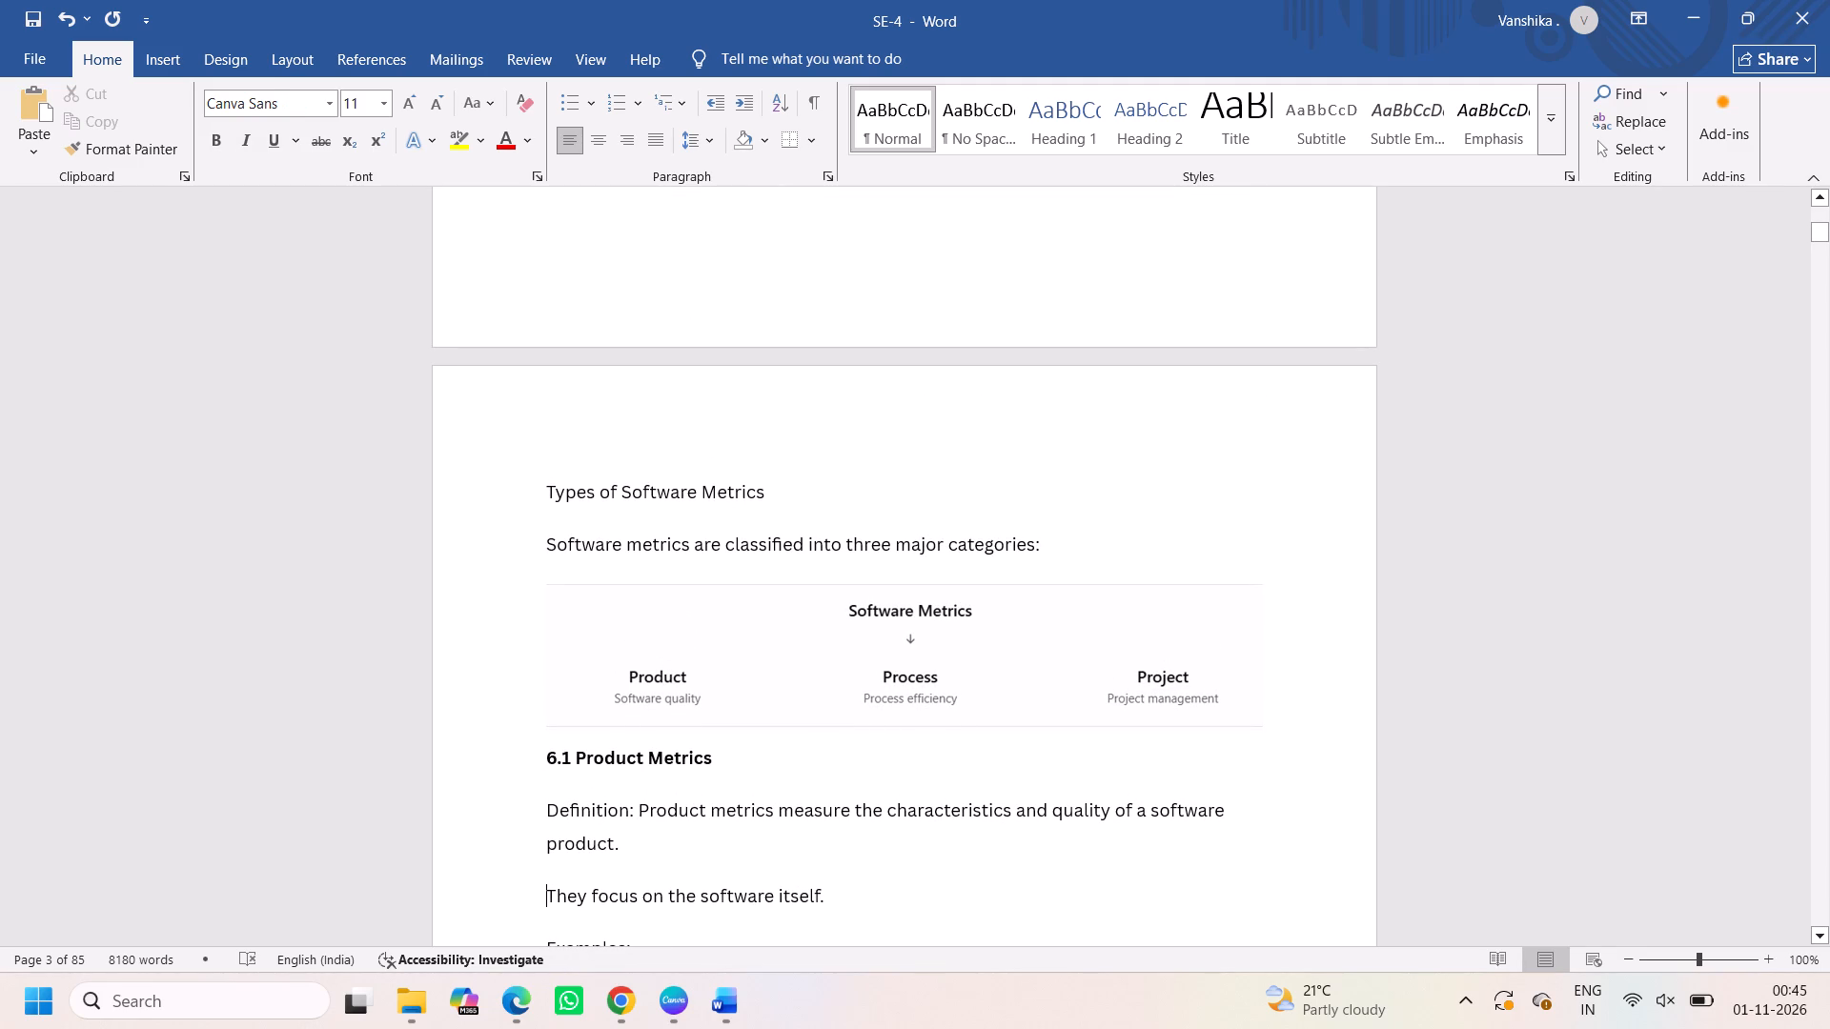
{"action": "scroll", "coordinate": [769, 771], "scroll_direction": "down", "scroll_amount": 1}
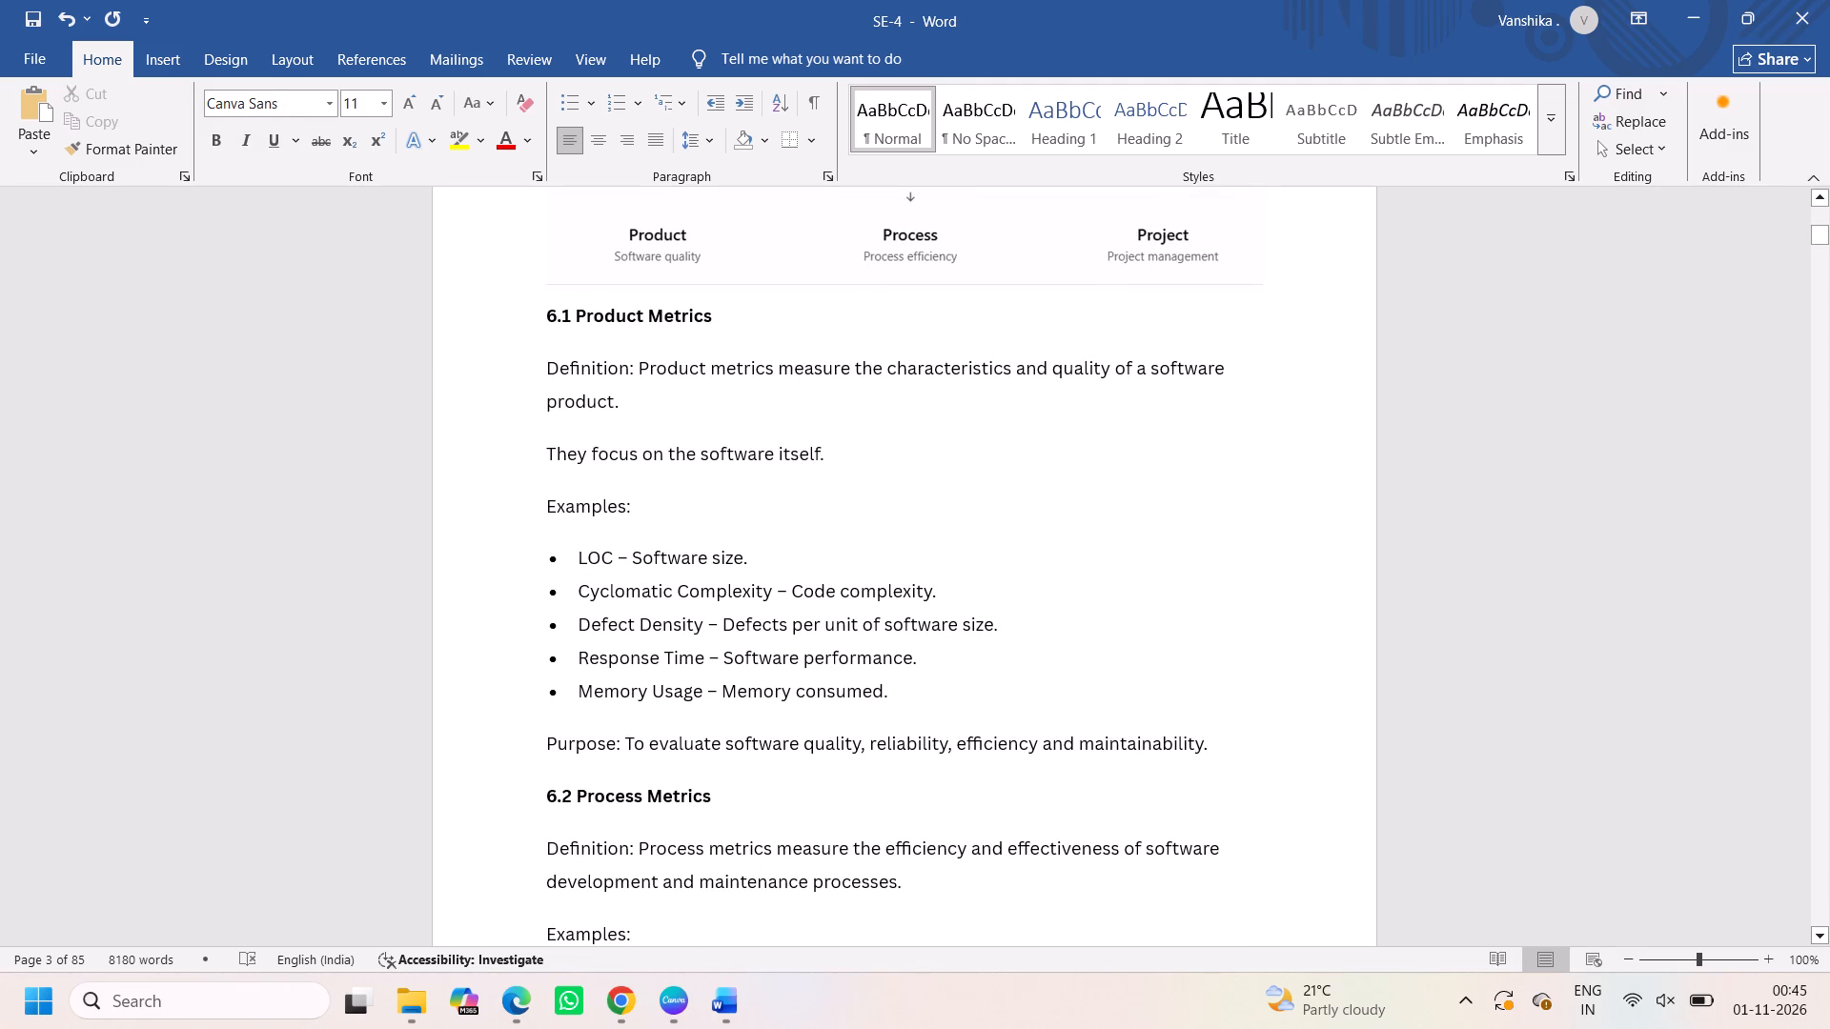
{"action": "key", "text": "BackSpace"}
{"action": "key", "text": "BackSpace"}
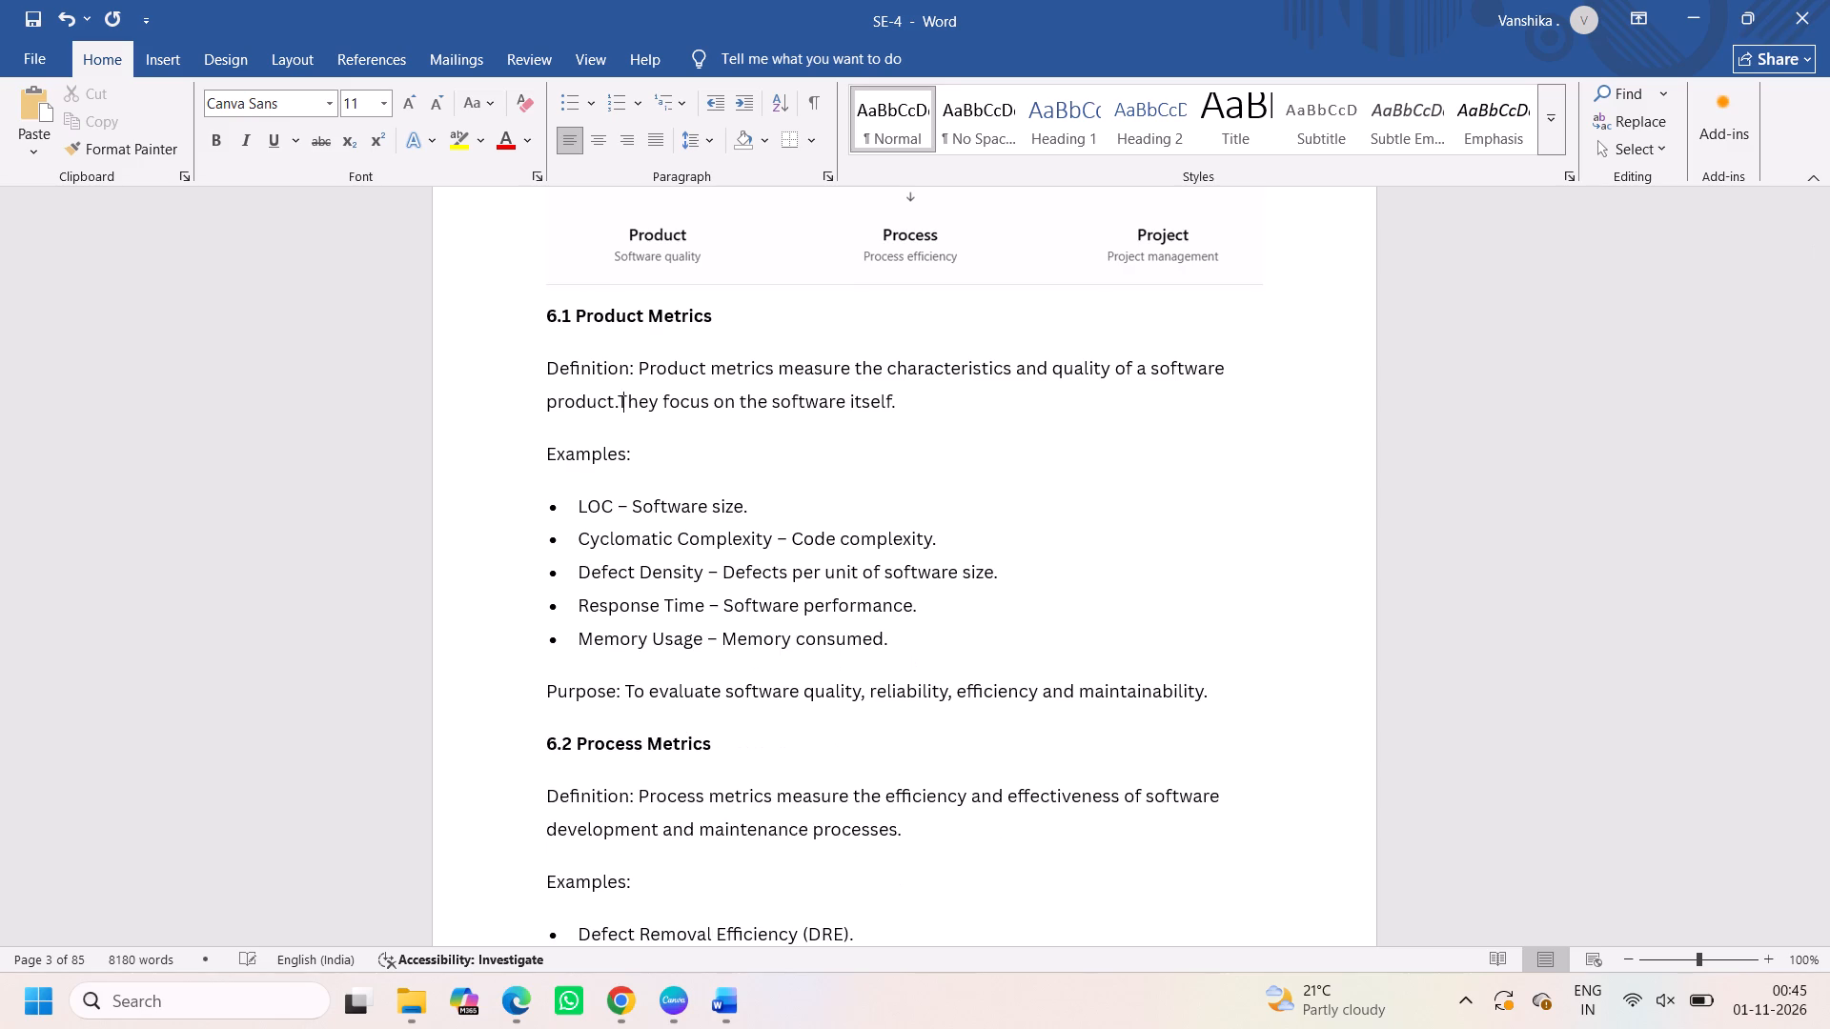
{"action": "key", "text": "space"}
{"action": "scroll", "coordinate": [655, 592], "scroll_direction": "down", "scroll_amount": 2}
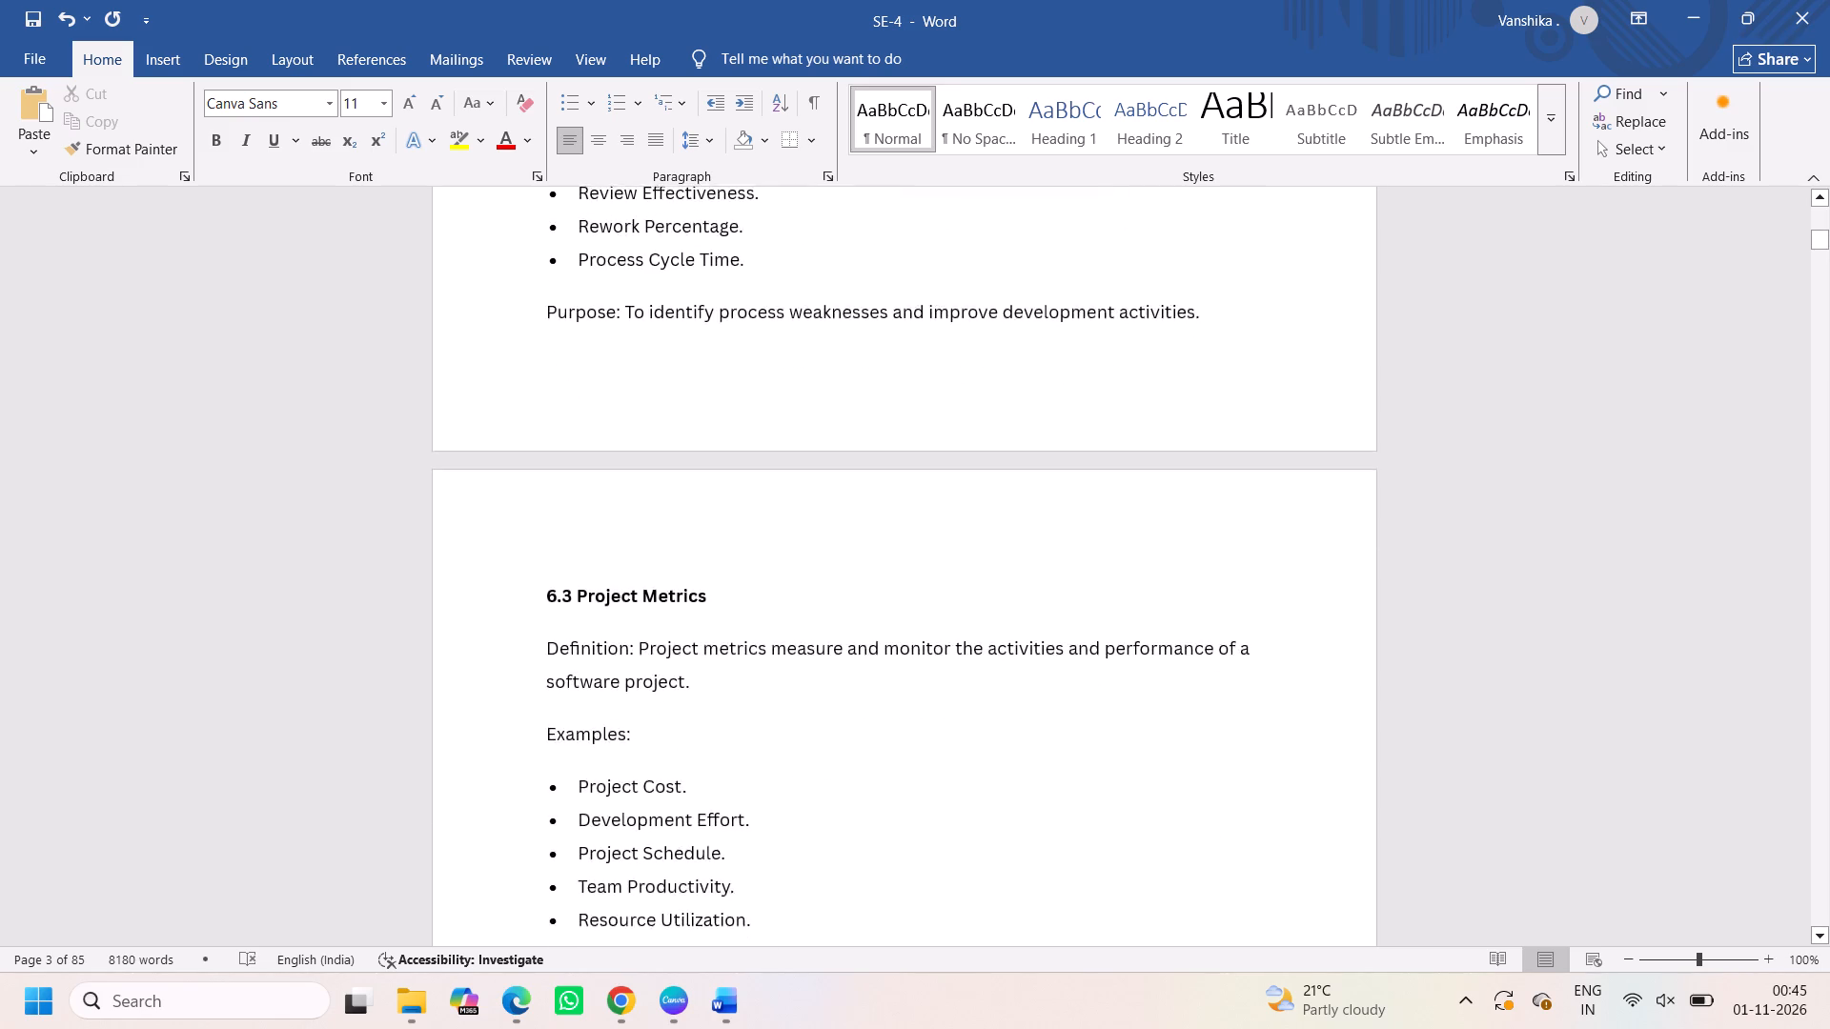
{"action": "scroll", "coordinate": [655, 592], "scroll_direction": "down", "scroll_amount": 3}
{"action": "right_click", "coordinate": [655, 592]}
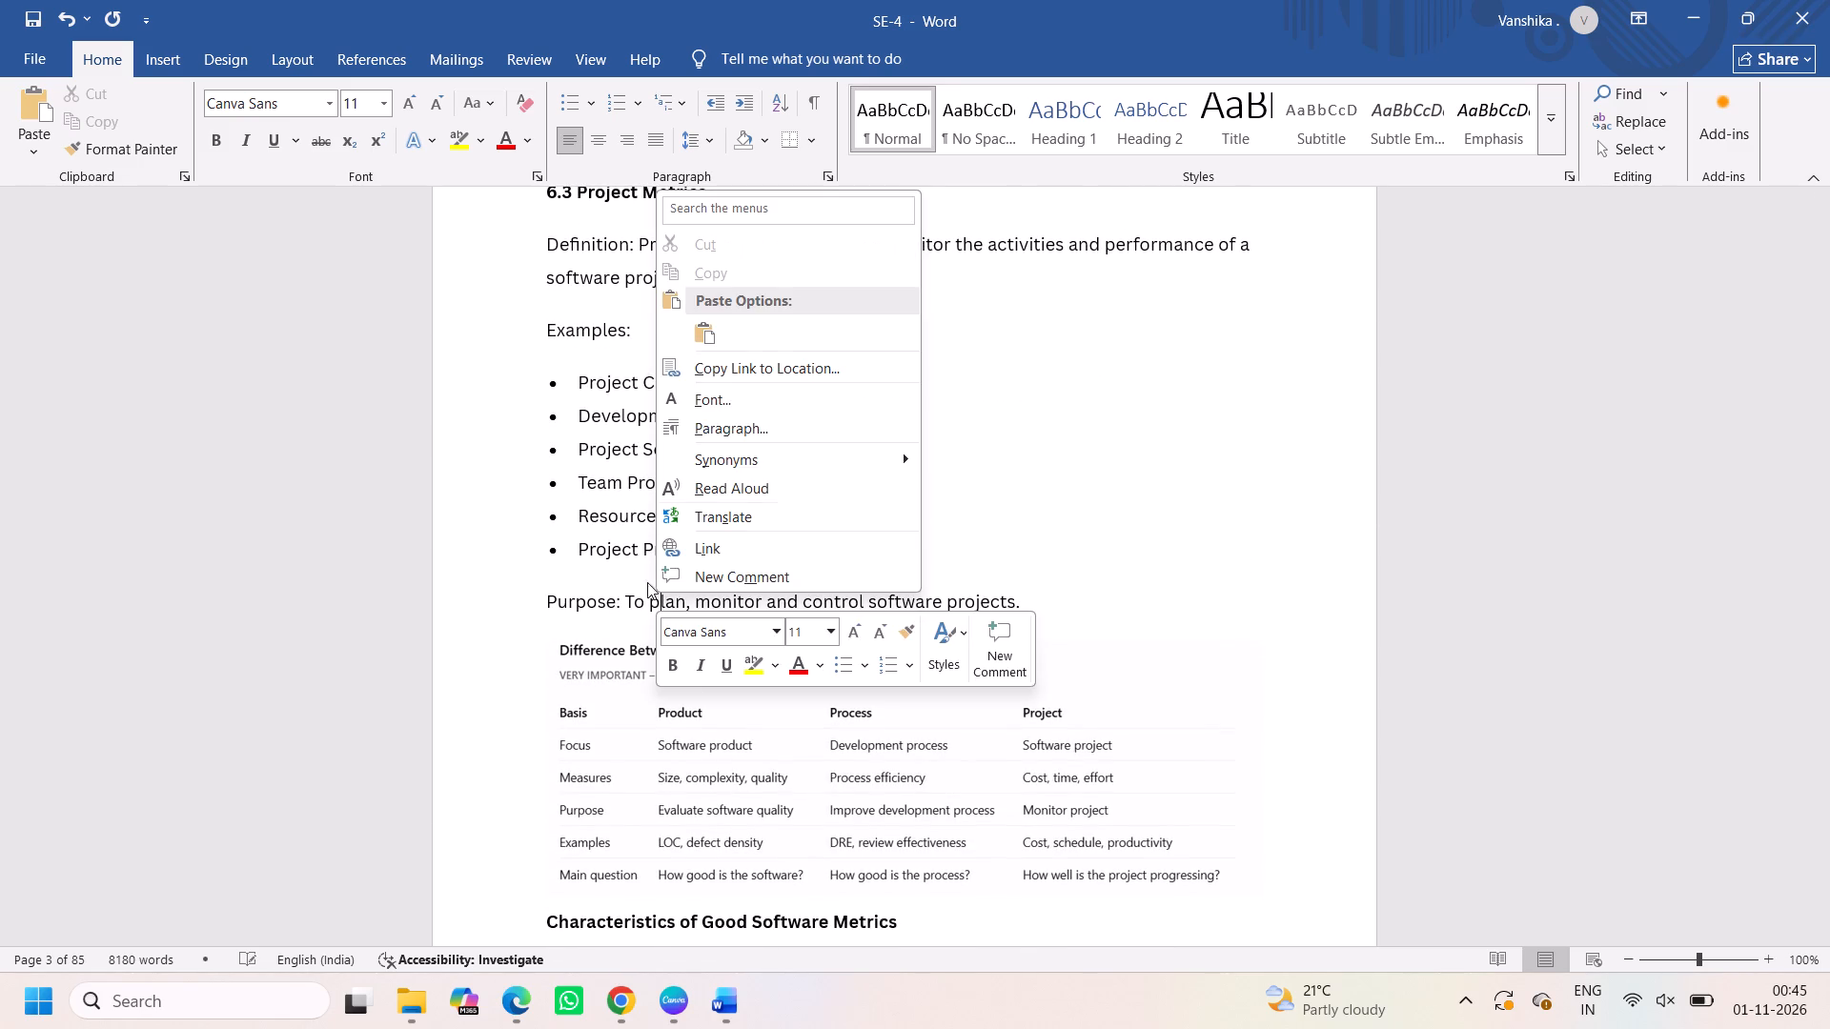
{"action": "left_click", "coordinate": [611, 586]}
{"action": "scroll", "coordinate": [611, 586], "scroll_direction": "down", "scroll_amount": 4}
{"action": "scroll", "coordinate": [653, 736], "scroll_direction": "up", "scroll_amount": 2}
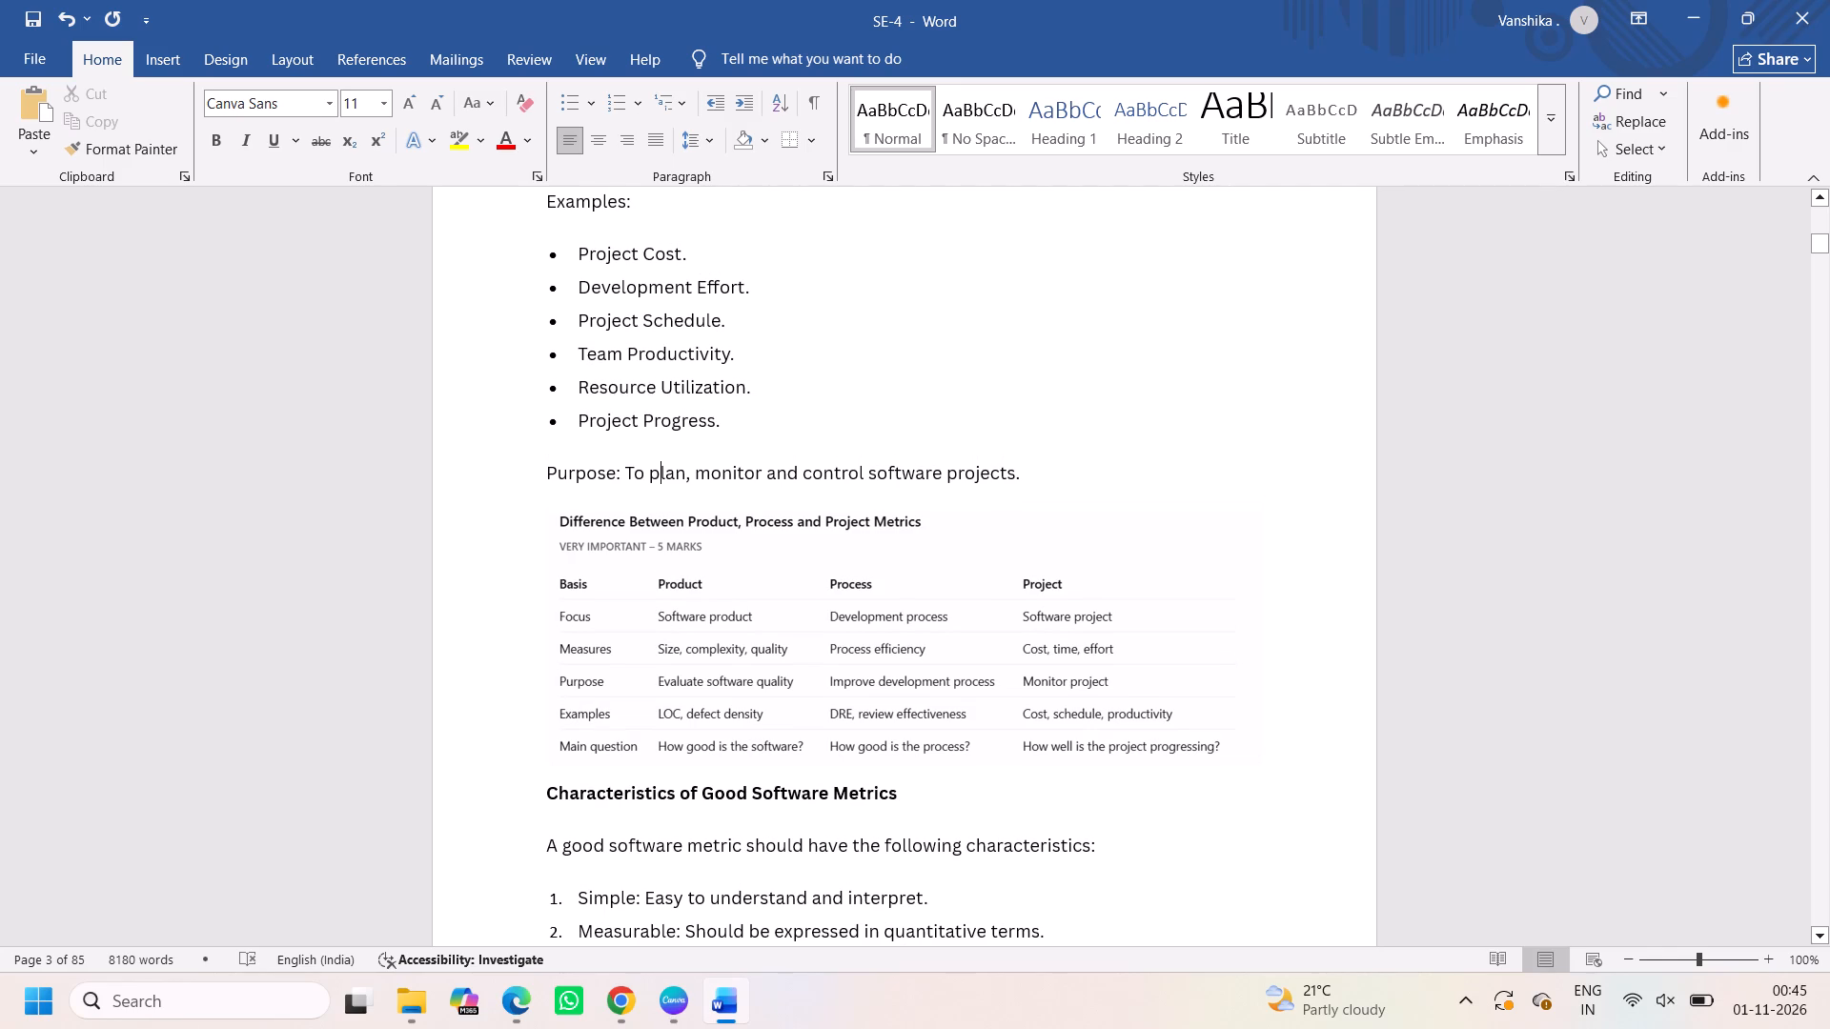
Delete the introductory sentence "A good software metric should have the following characteristics:" under Characteristics of Good Software Metrics.
{"action": "left_click", "coordinate": [727, 840]}
{"action": "left_click_drag", "start_coordinate": [727, 840], "coordinate": [715, 831]}
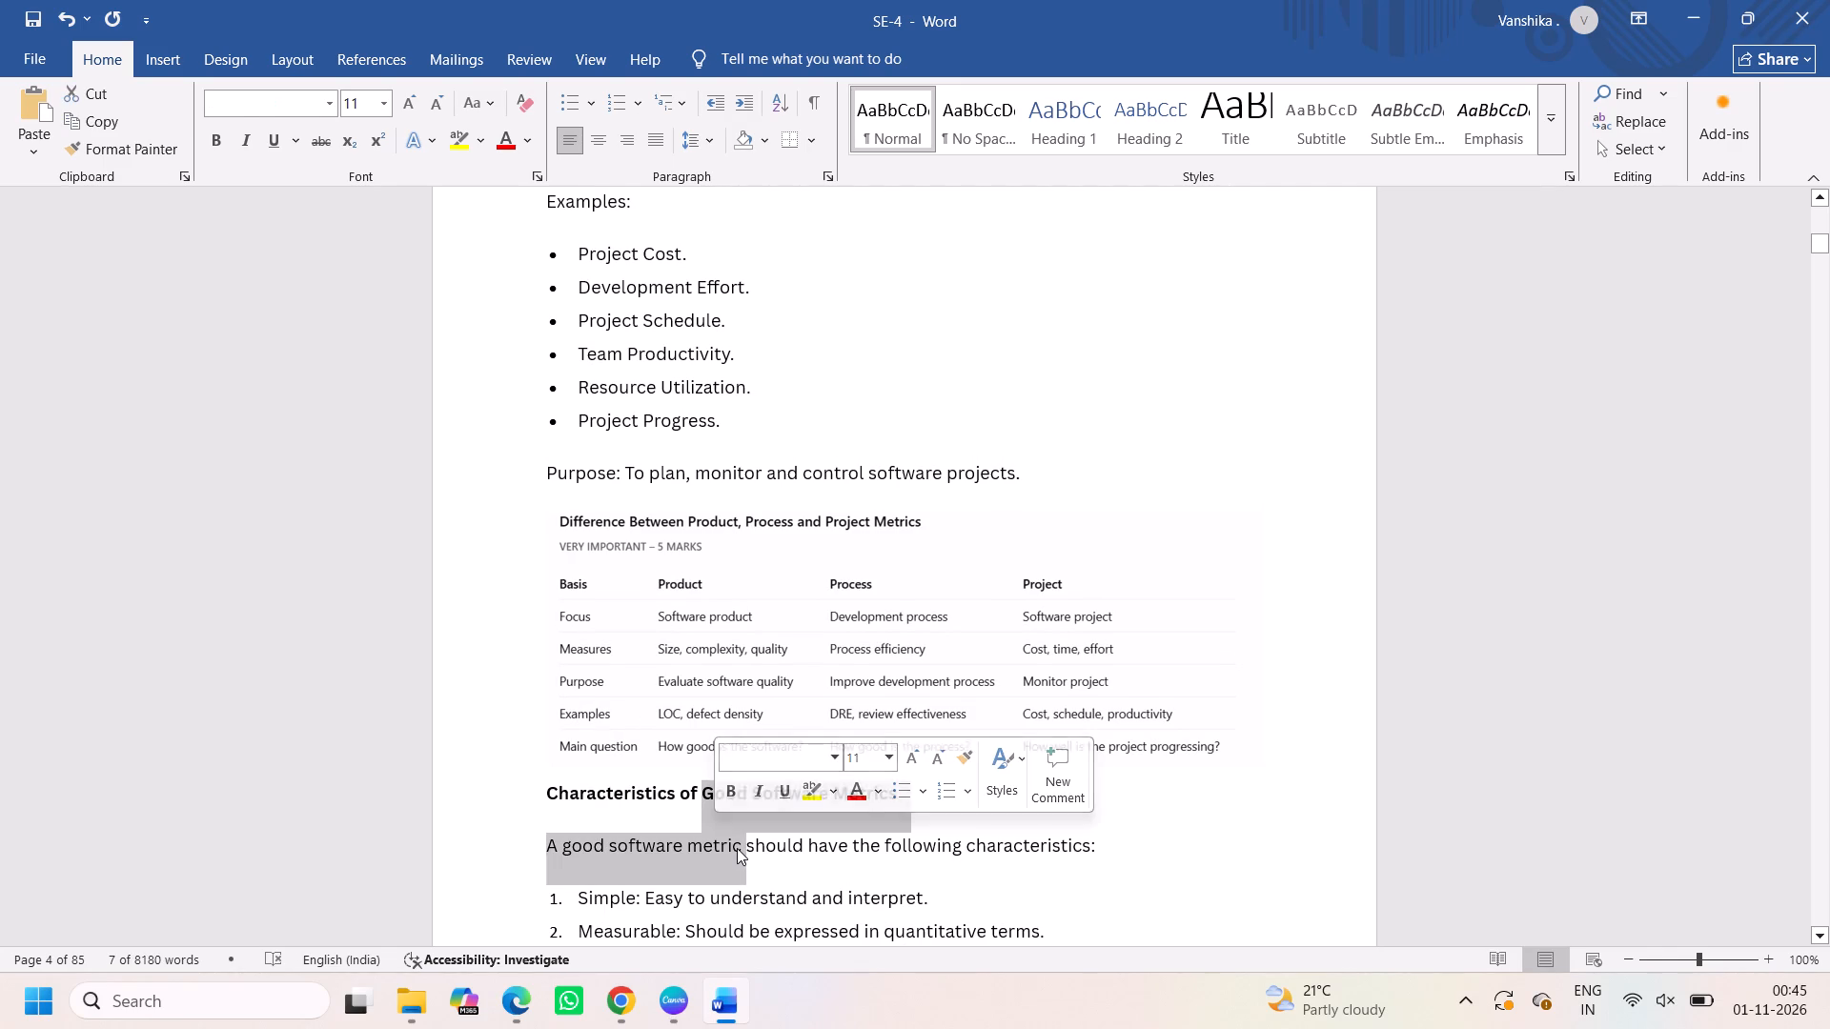
{"action": "left_click", "coordinate": [737, 848]}
{"action": "triple_click", "coordinate": [737, 848]}
{"action": "triple_click", "coordinate": [737, 848]}
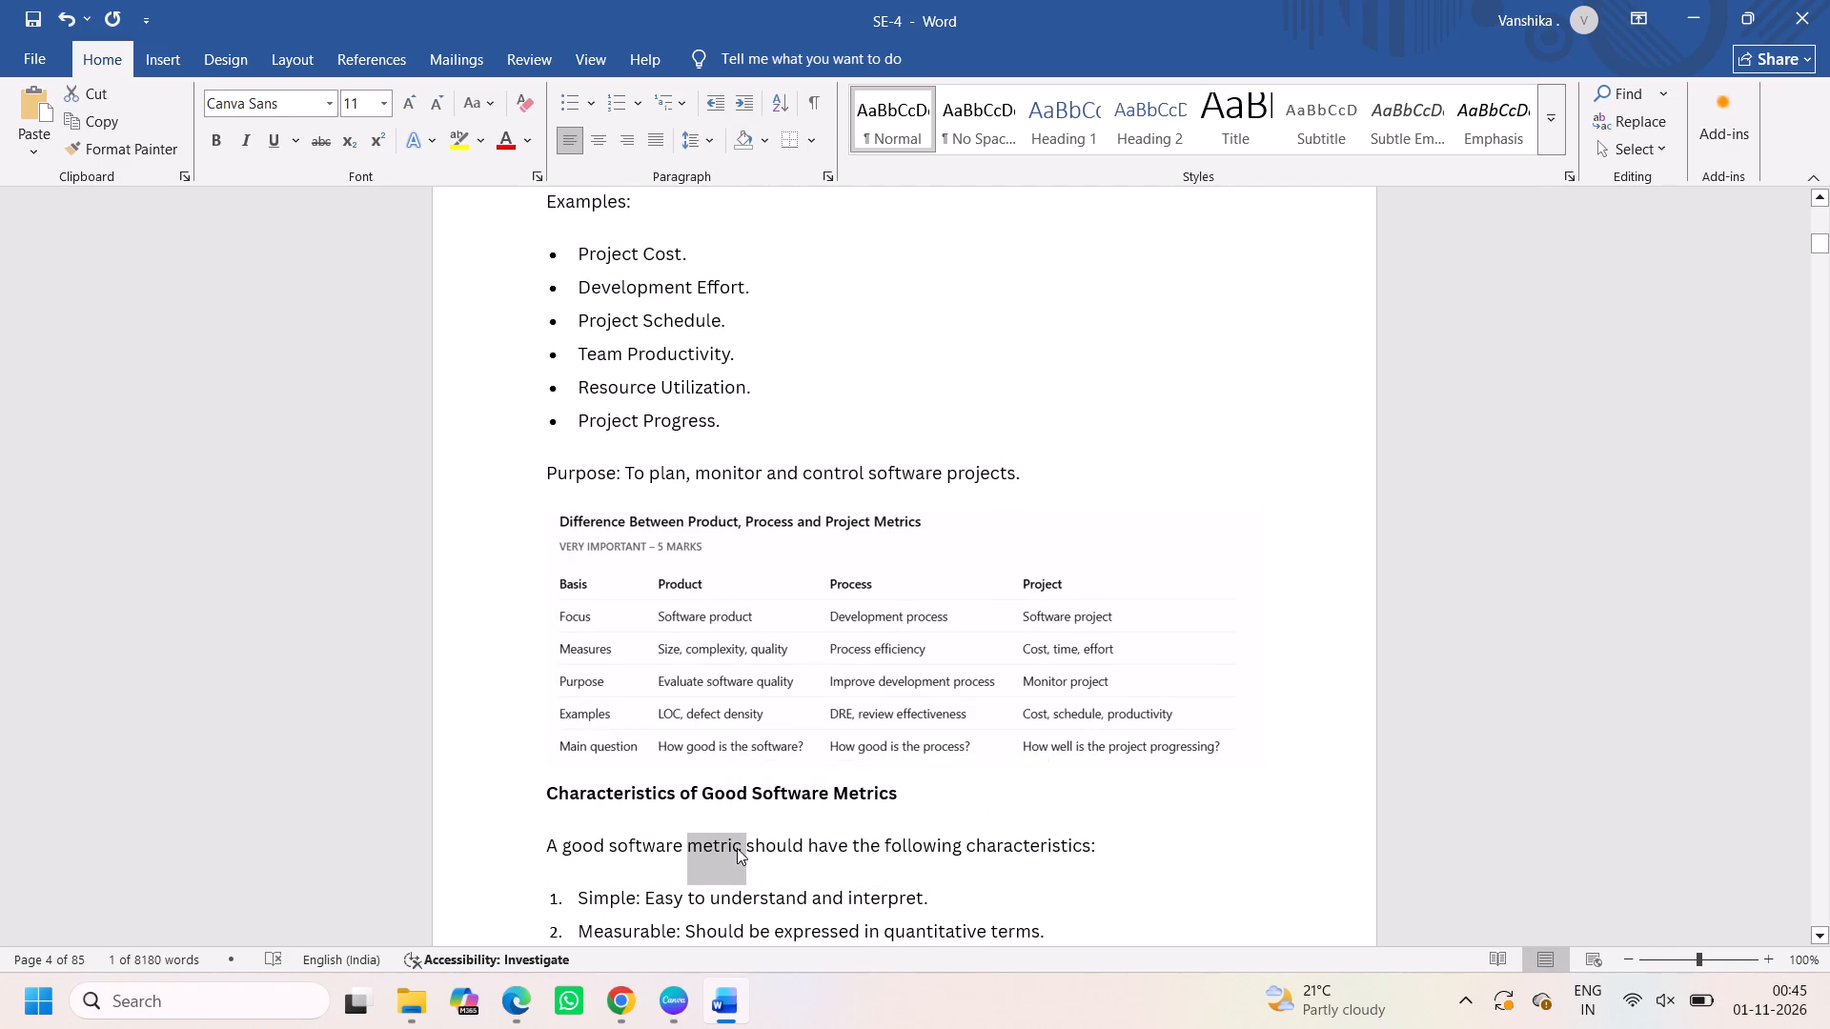
{"action": "key", "text": "BackSpace"}
Delete the "Definition:" label at the start of the Software Measurement Process paragraph.
{"action": "scroll", "coordinate": [869, 892], "scroll_direction": "down", "scroll_amount": 3}
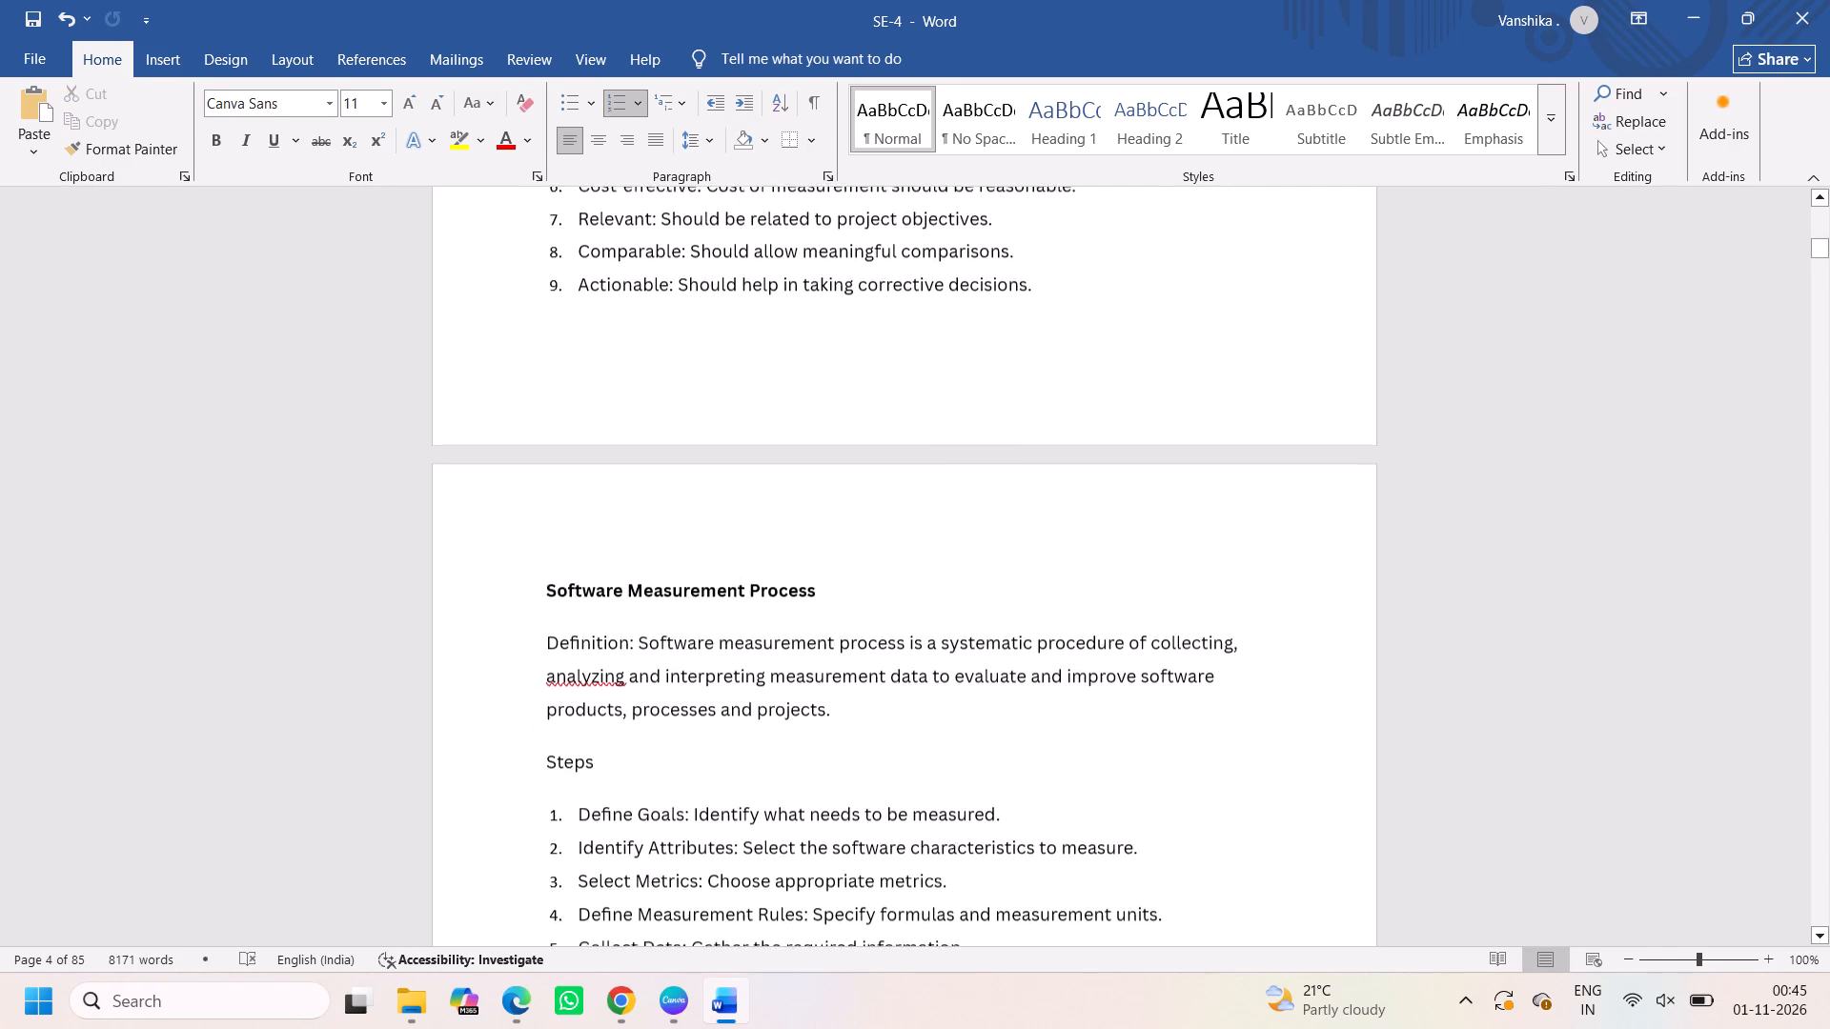
{"action": "scroll", "coordinate": [631, 745], "scroll_direction": "down", "scroll_amount": 1}
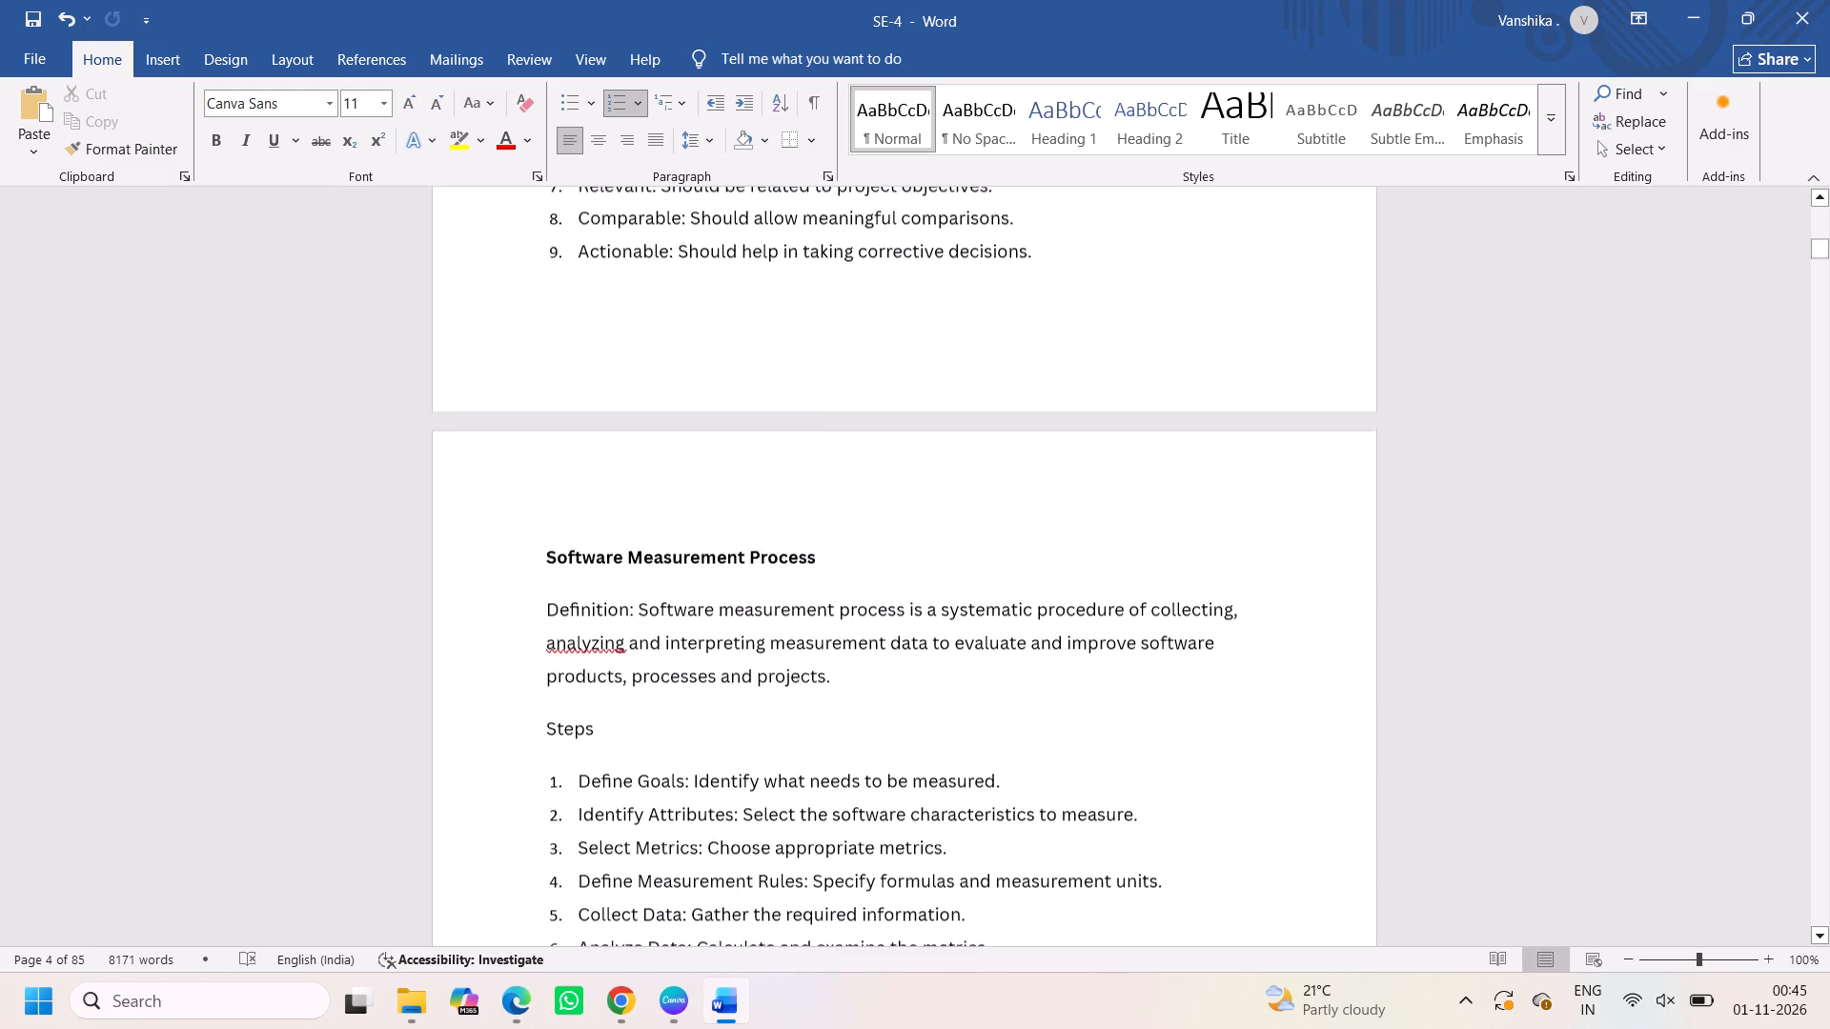
{"action": "scroll", "coordinate": [631, 745], "scroll_direction": "down", "scroll_amount": 1}
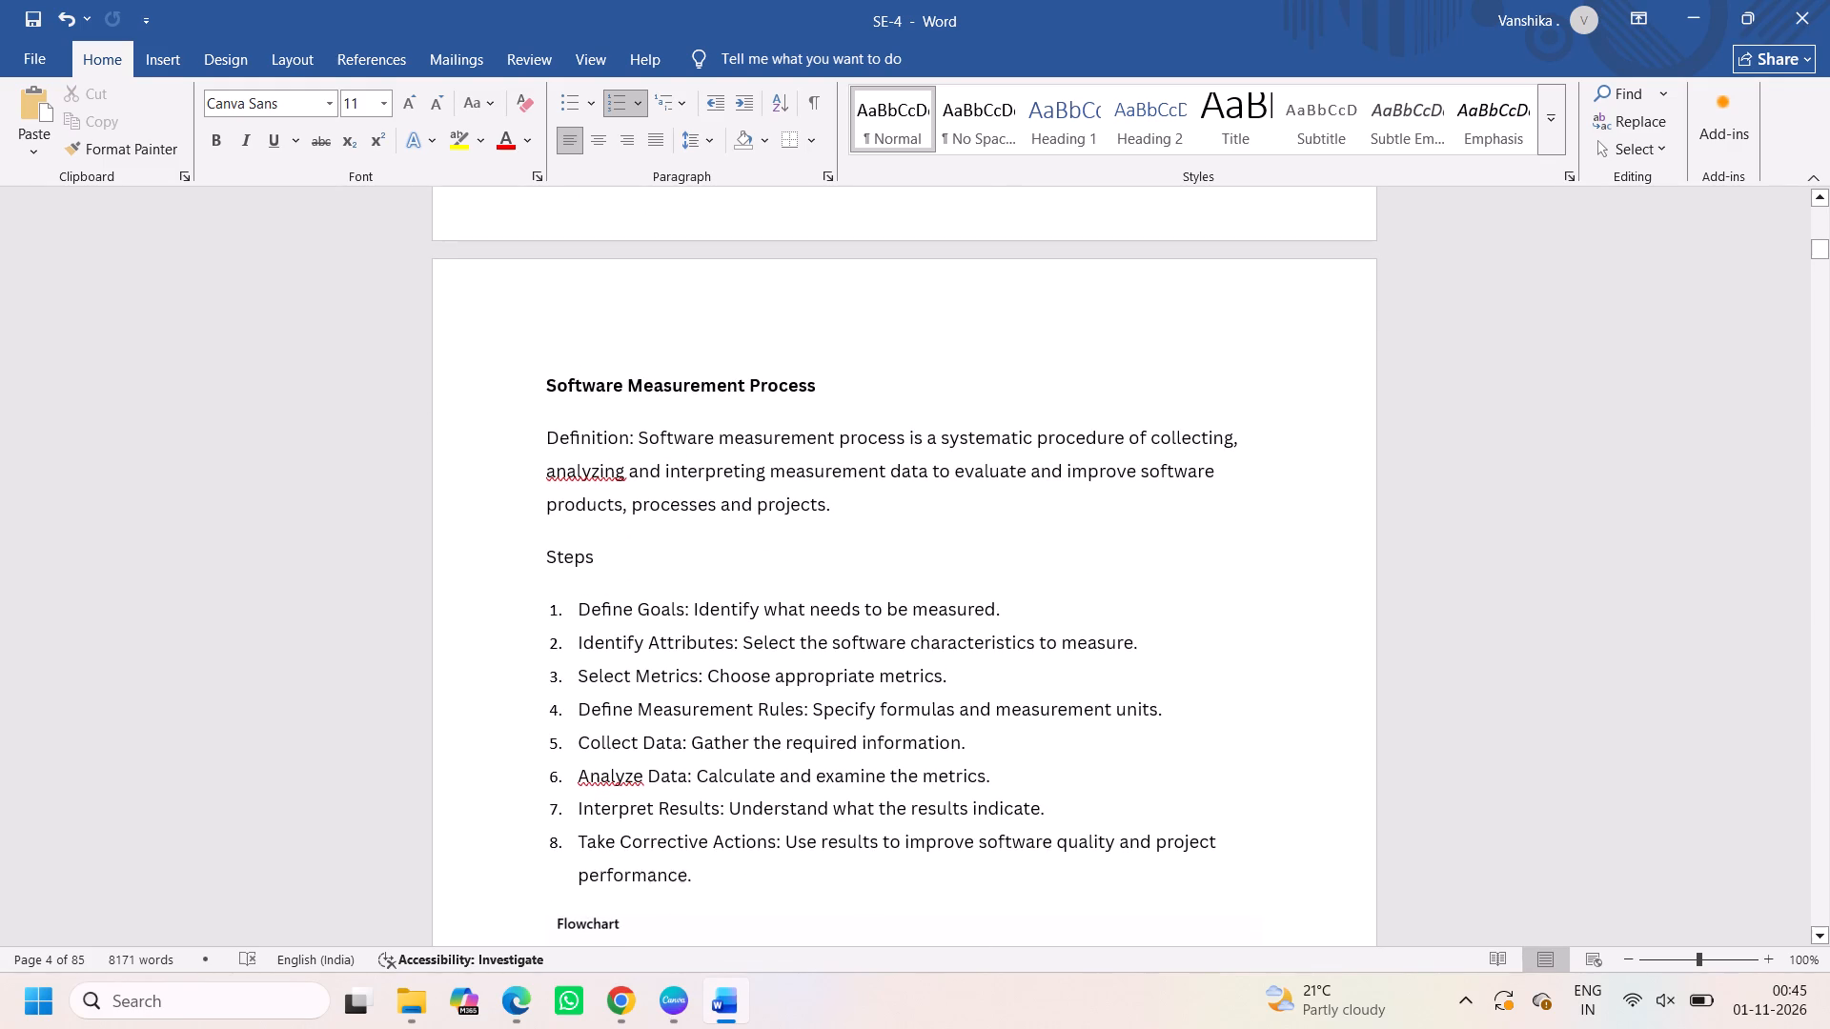
{"action": "left_click_drag", "start_coordinate": [634, 436], "coordinate": [518, 424]}
{"action": "left_click", "coordinate": [534, 443]}
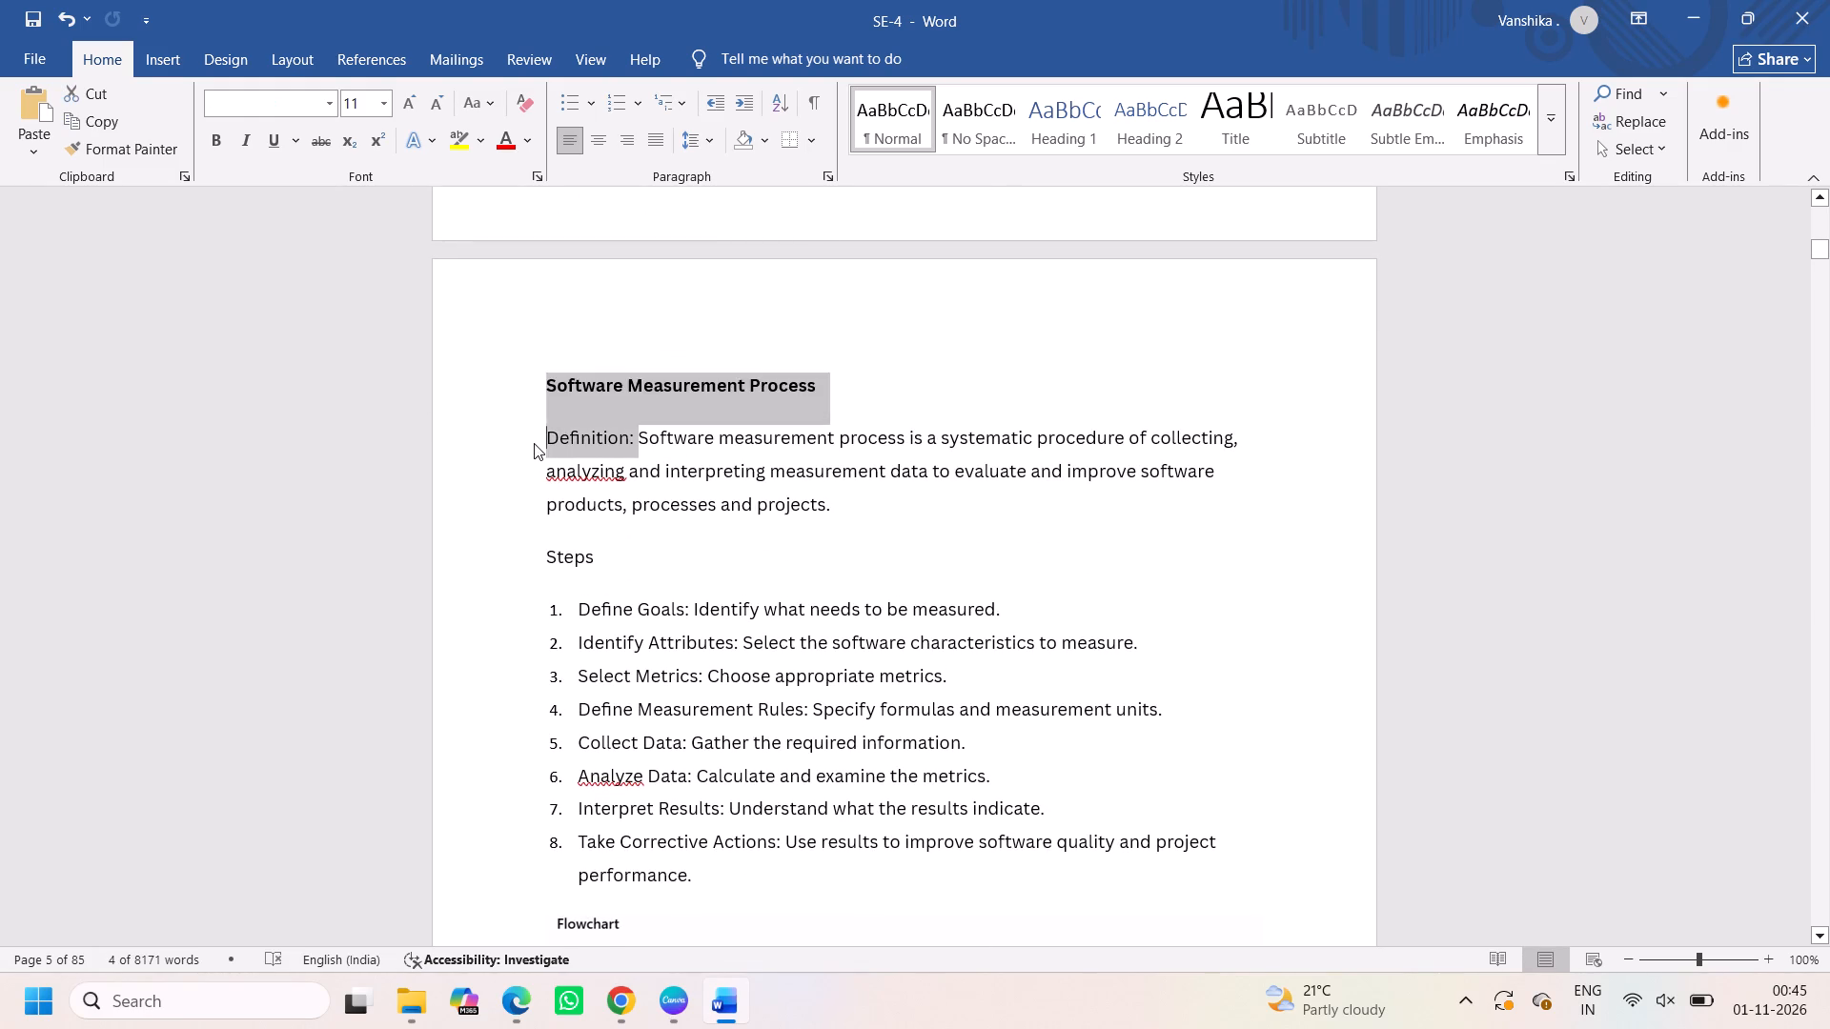
{"action": "left_click_drag", "start_coordinate": [640, 436], "coordinate": [554, 429]}
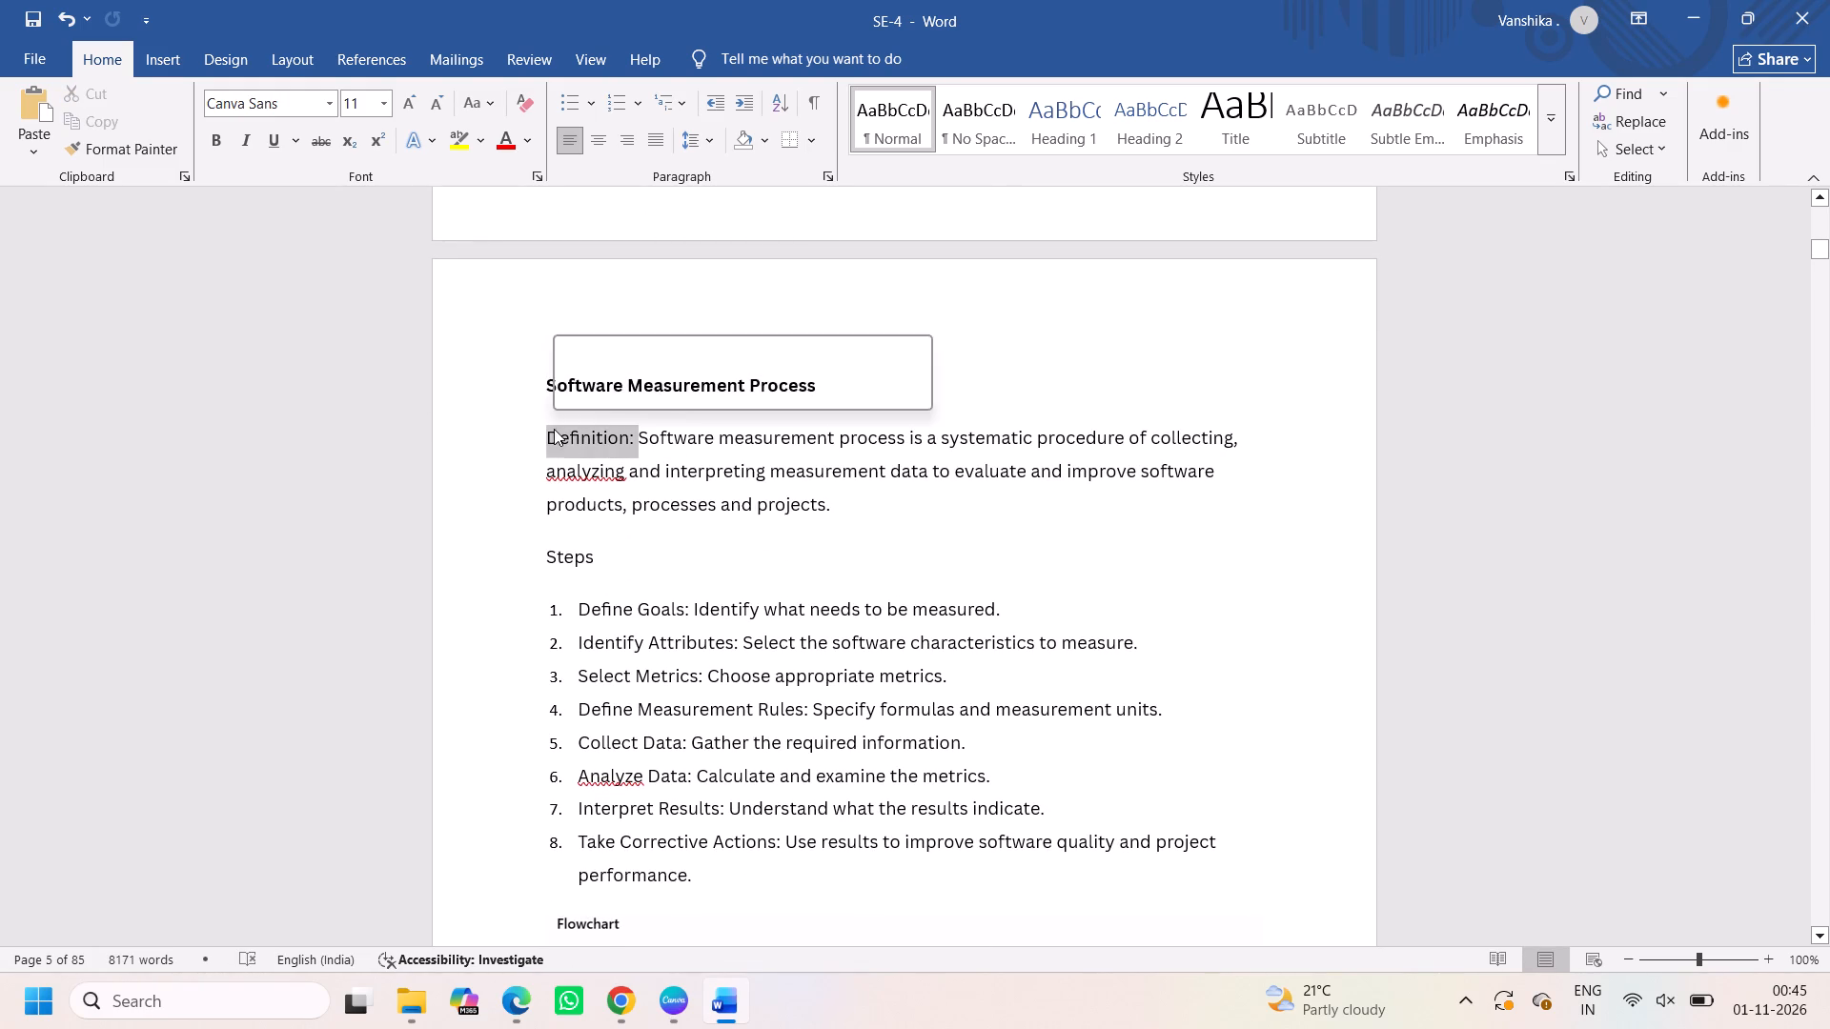
{"action": "key", "text": "BackSpace"}
Look through the pages from the measurement process flowchart to the Topic 2 section on Lines of Code (LOC).
{"action": "scroll", "coordinate": [699, 634], "scroll_direction": "down", "scroll_amount": 3}
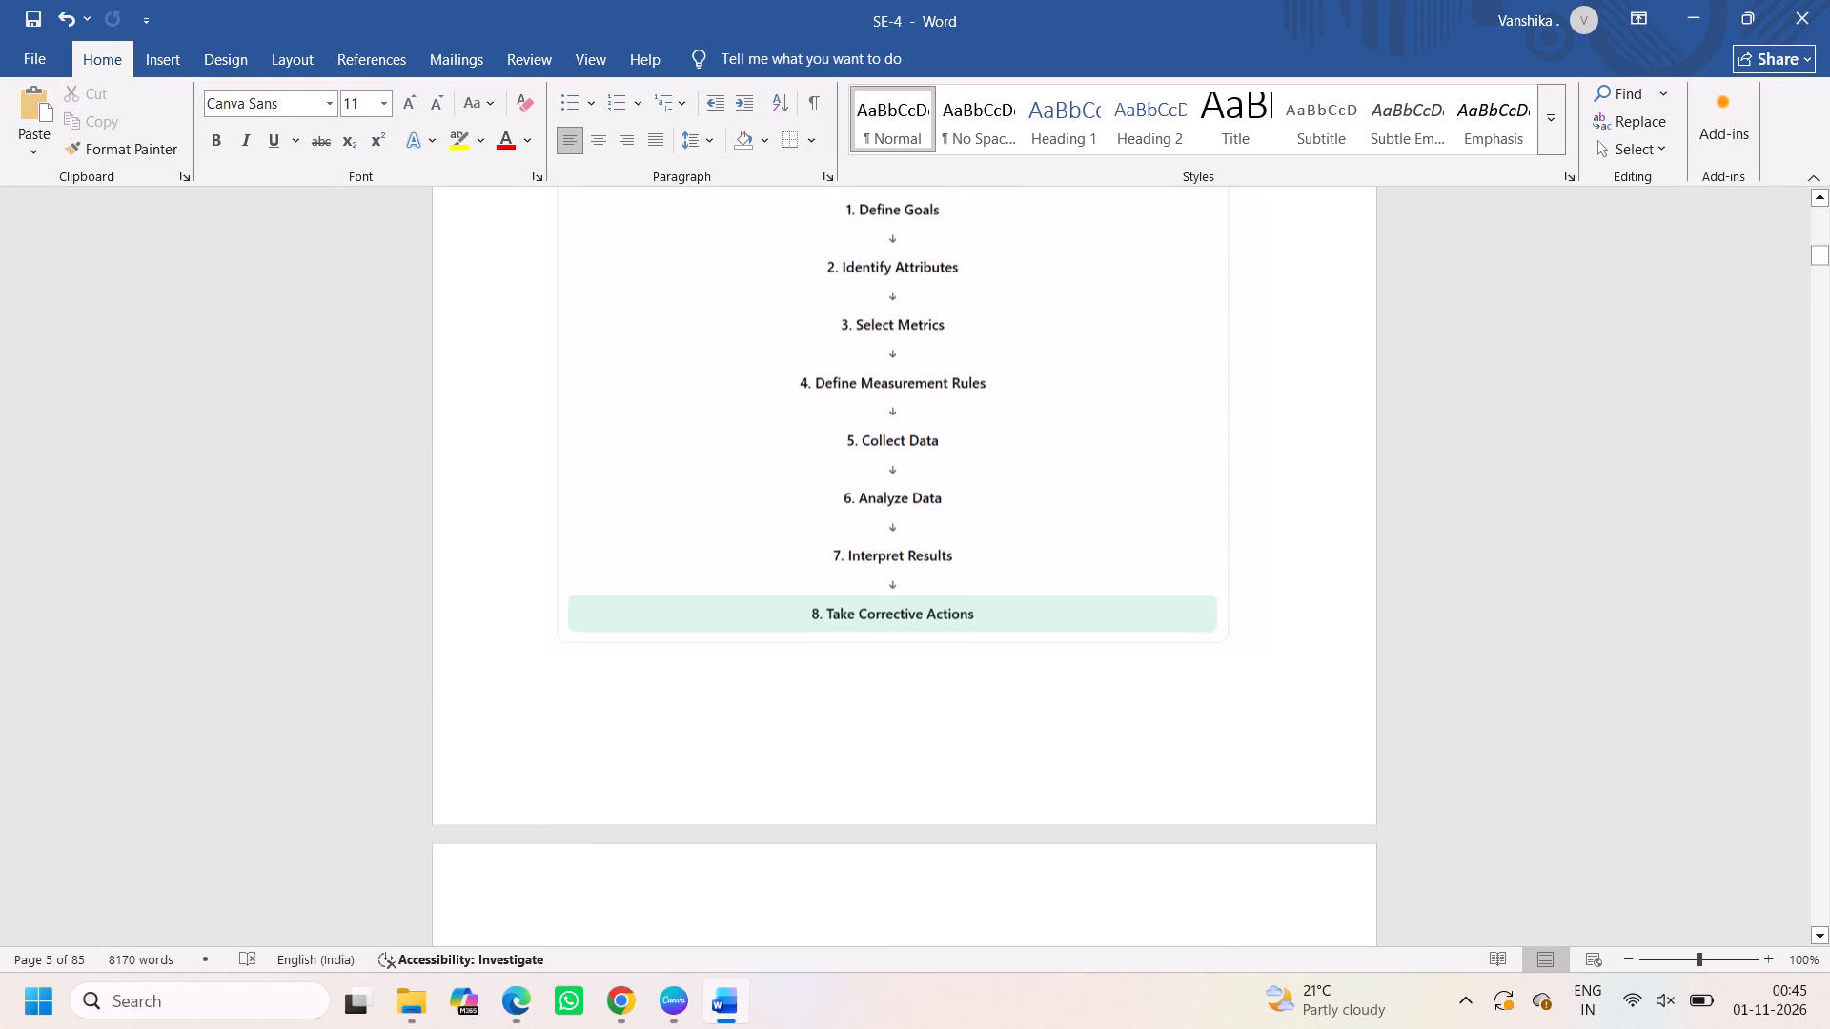
{"action": "scroll", "coordinate": [688, 560], "scroll_direction": "down", "scroll_amount": 2}
{"action": "scroll", "coordinate": [709, 660], "scroll_direction": "down", "scroll_amount": 1}
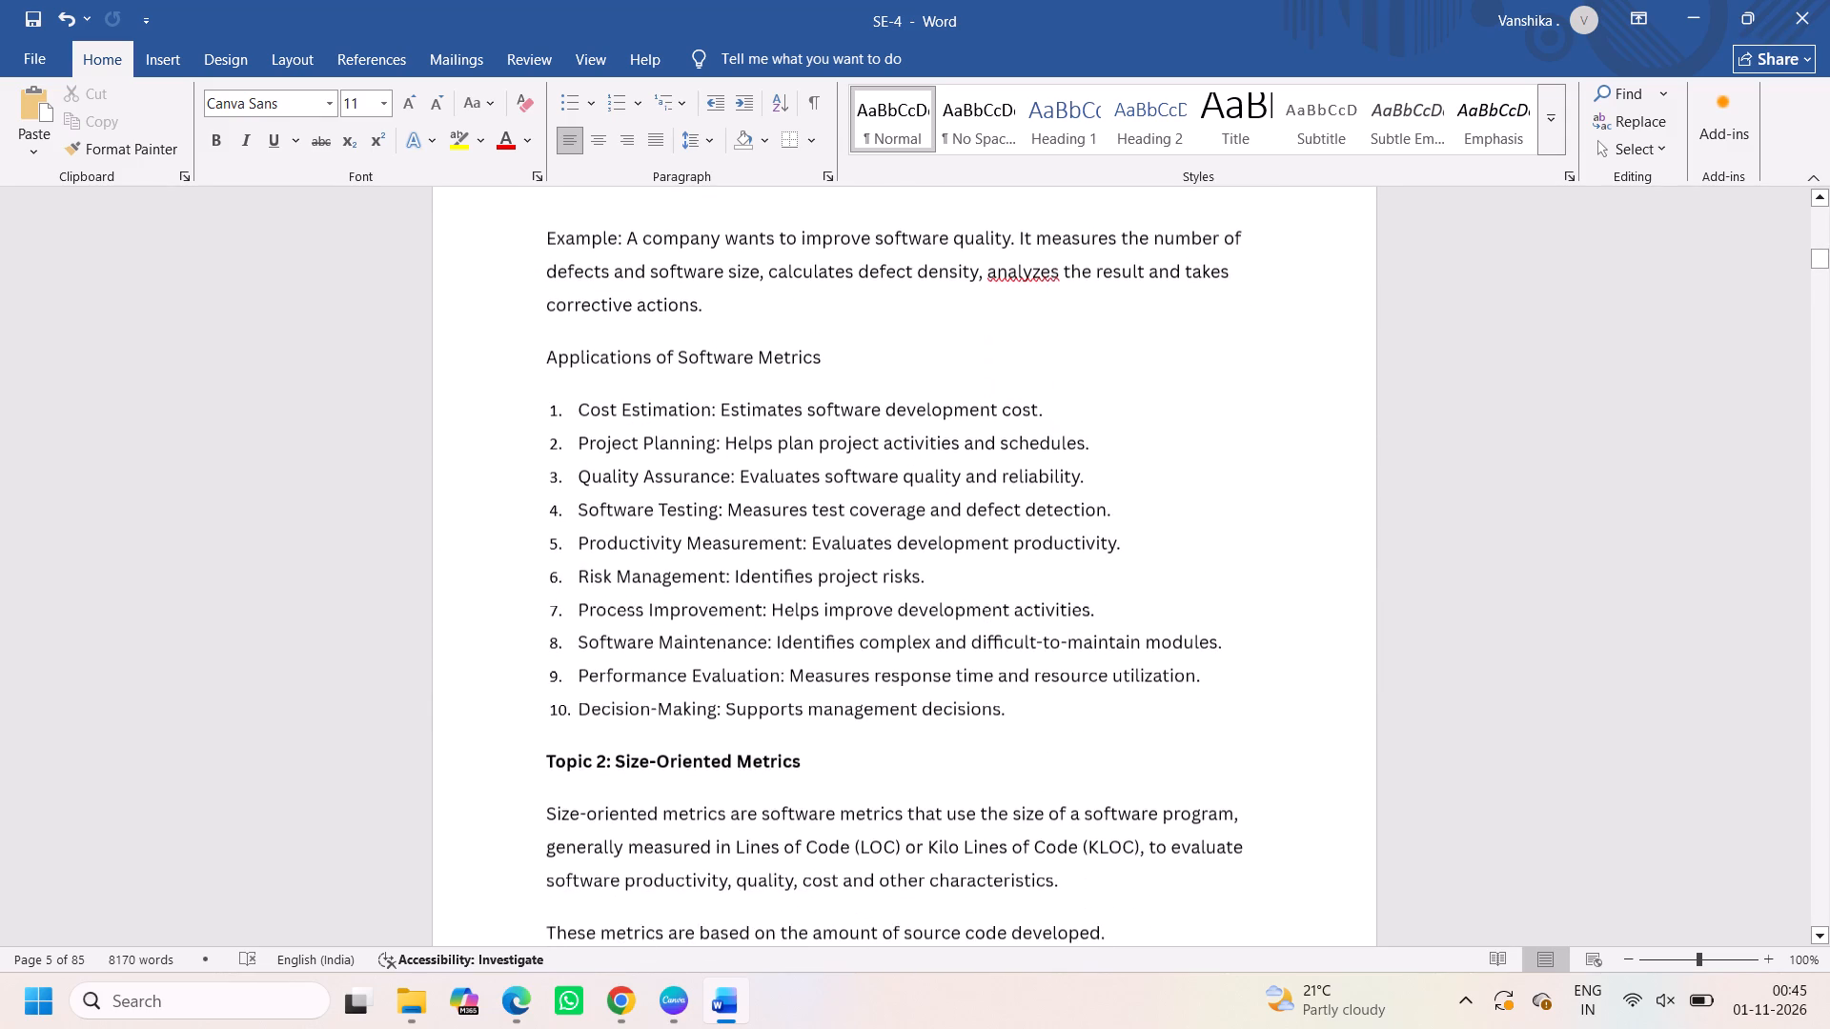
{"action": "scroll", "coordinate": [709, 660], "scroll_direction": "down", "scroll_amount": 1}
{"action": "scroll", "coordinate": [687, 526], "scroll_direction": "down", "scroll_amount": 1}
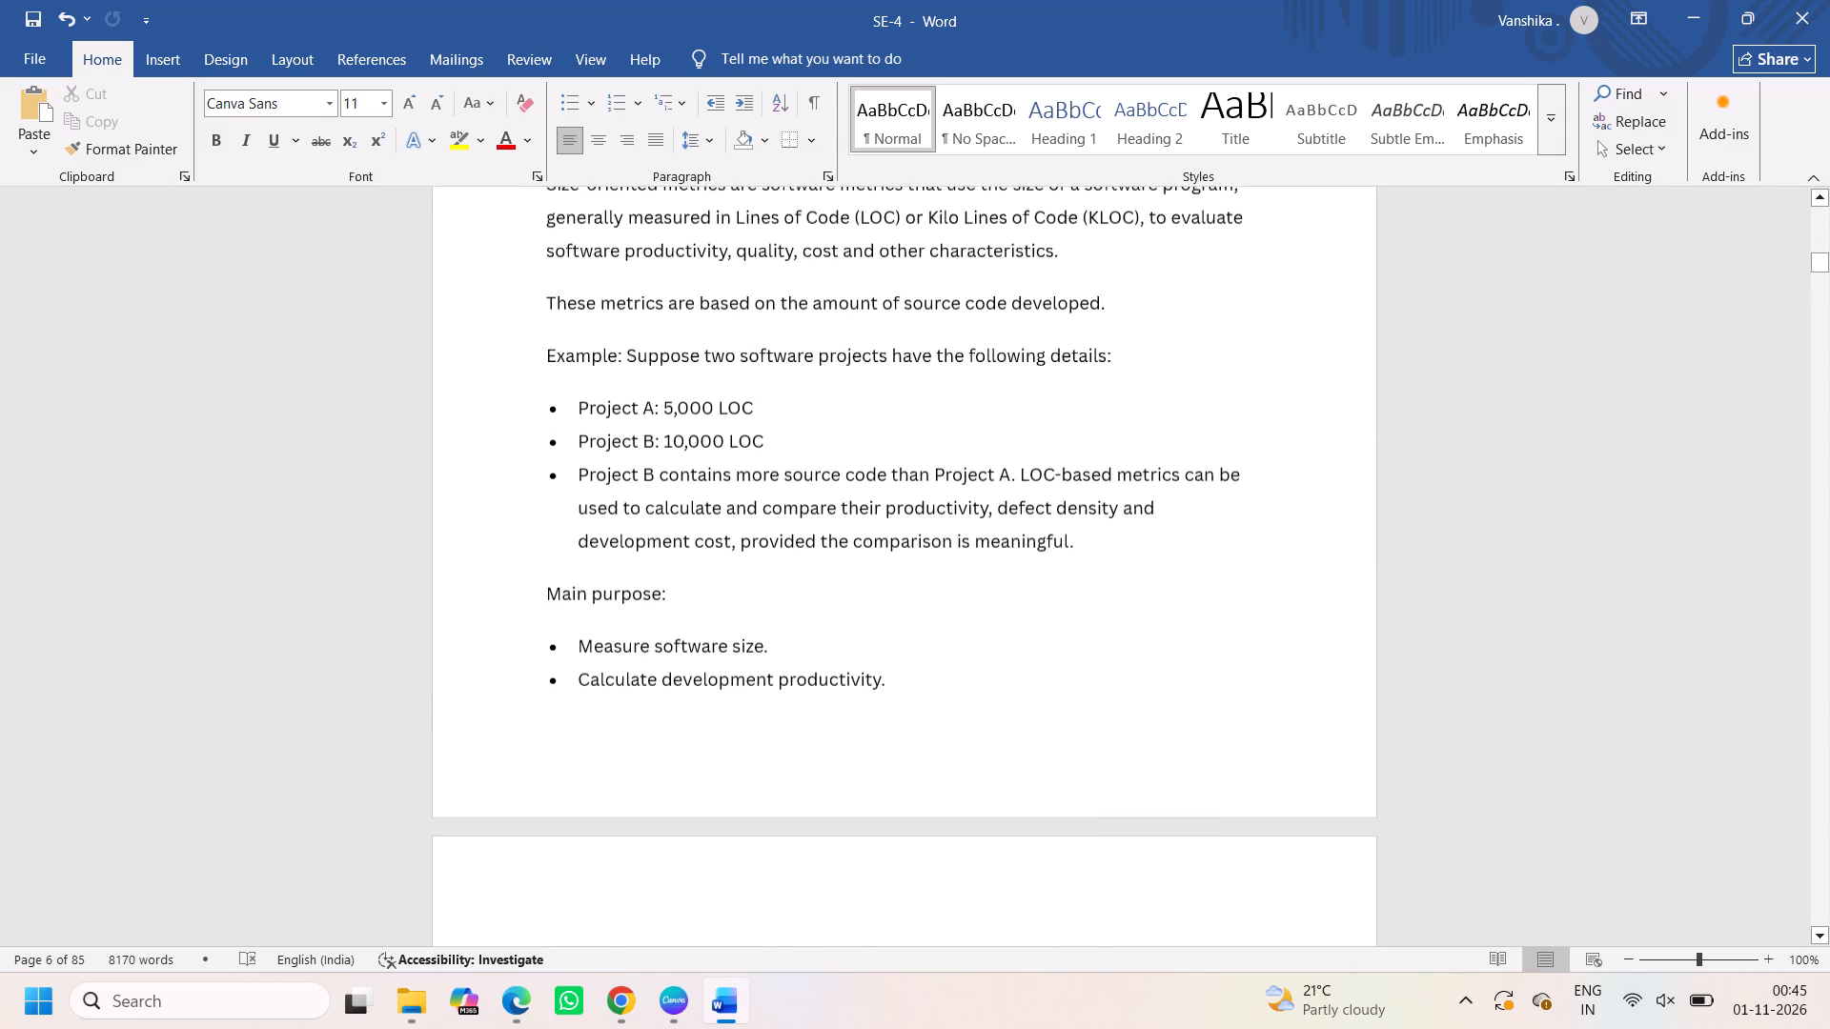
{"action": "scroll", "coordinate": [687, 526], "scroll_direction": "down", "scroll_amount": 1}
{"action": "scroll", "coordinate": [724, 702], "scroll_direction": "up", "scroll_amount": 1}
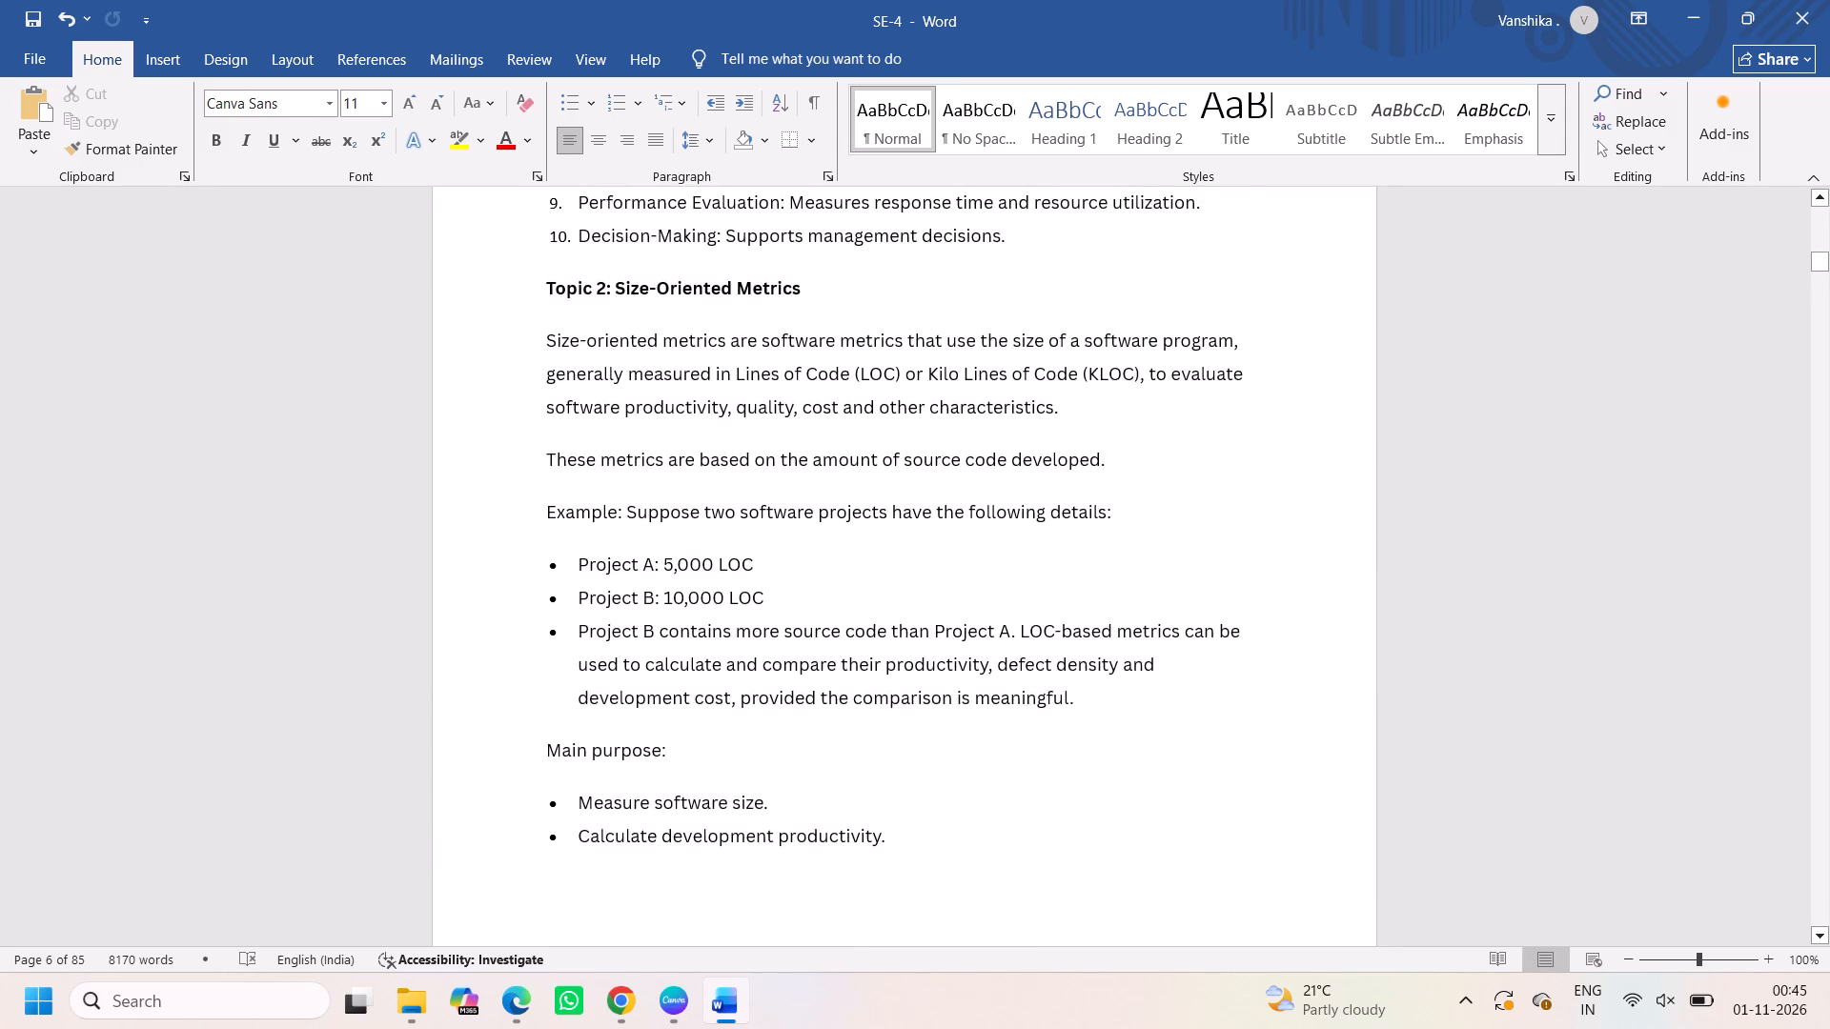
{"action": "scroll", "coordinate": [724, 702], "scroll_direction": "down", "scroll_amount": 3}
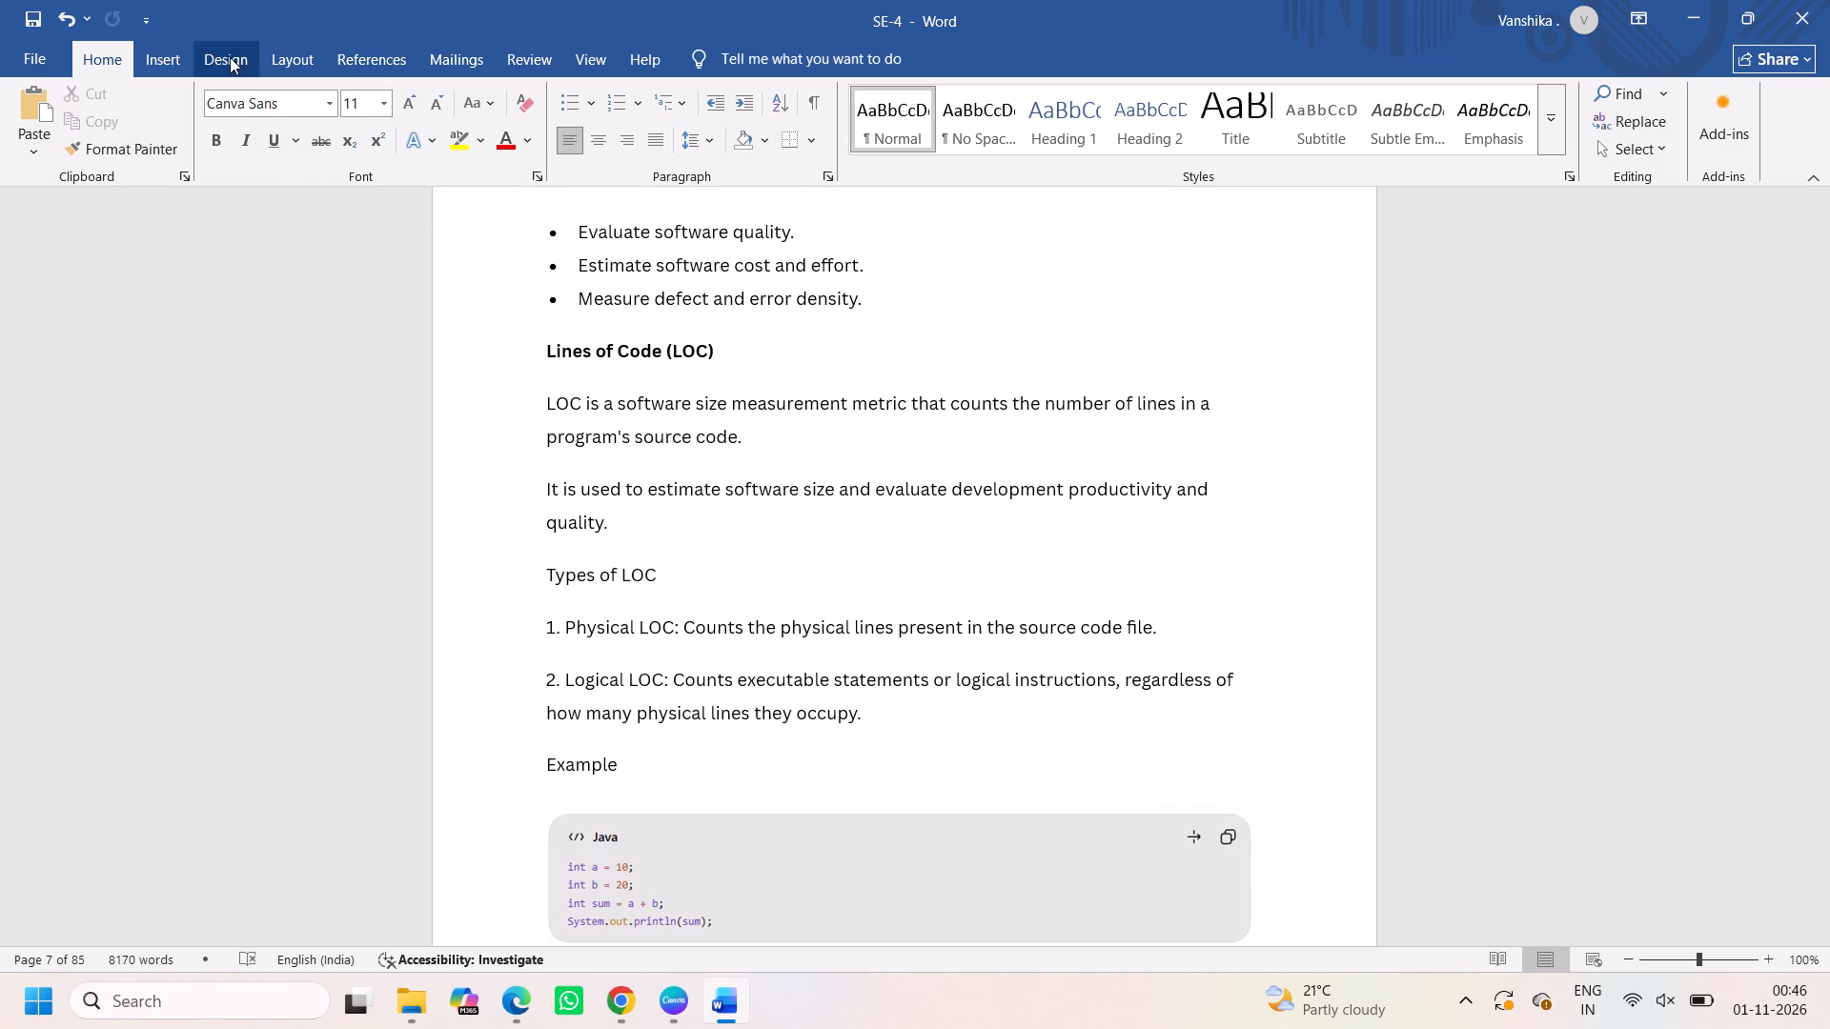
Change the document's page orientation to landscape.
{"action": "left_click", "coordinate": [292, 64]}
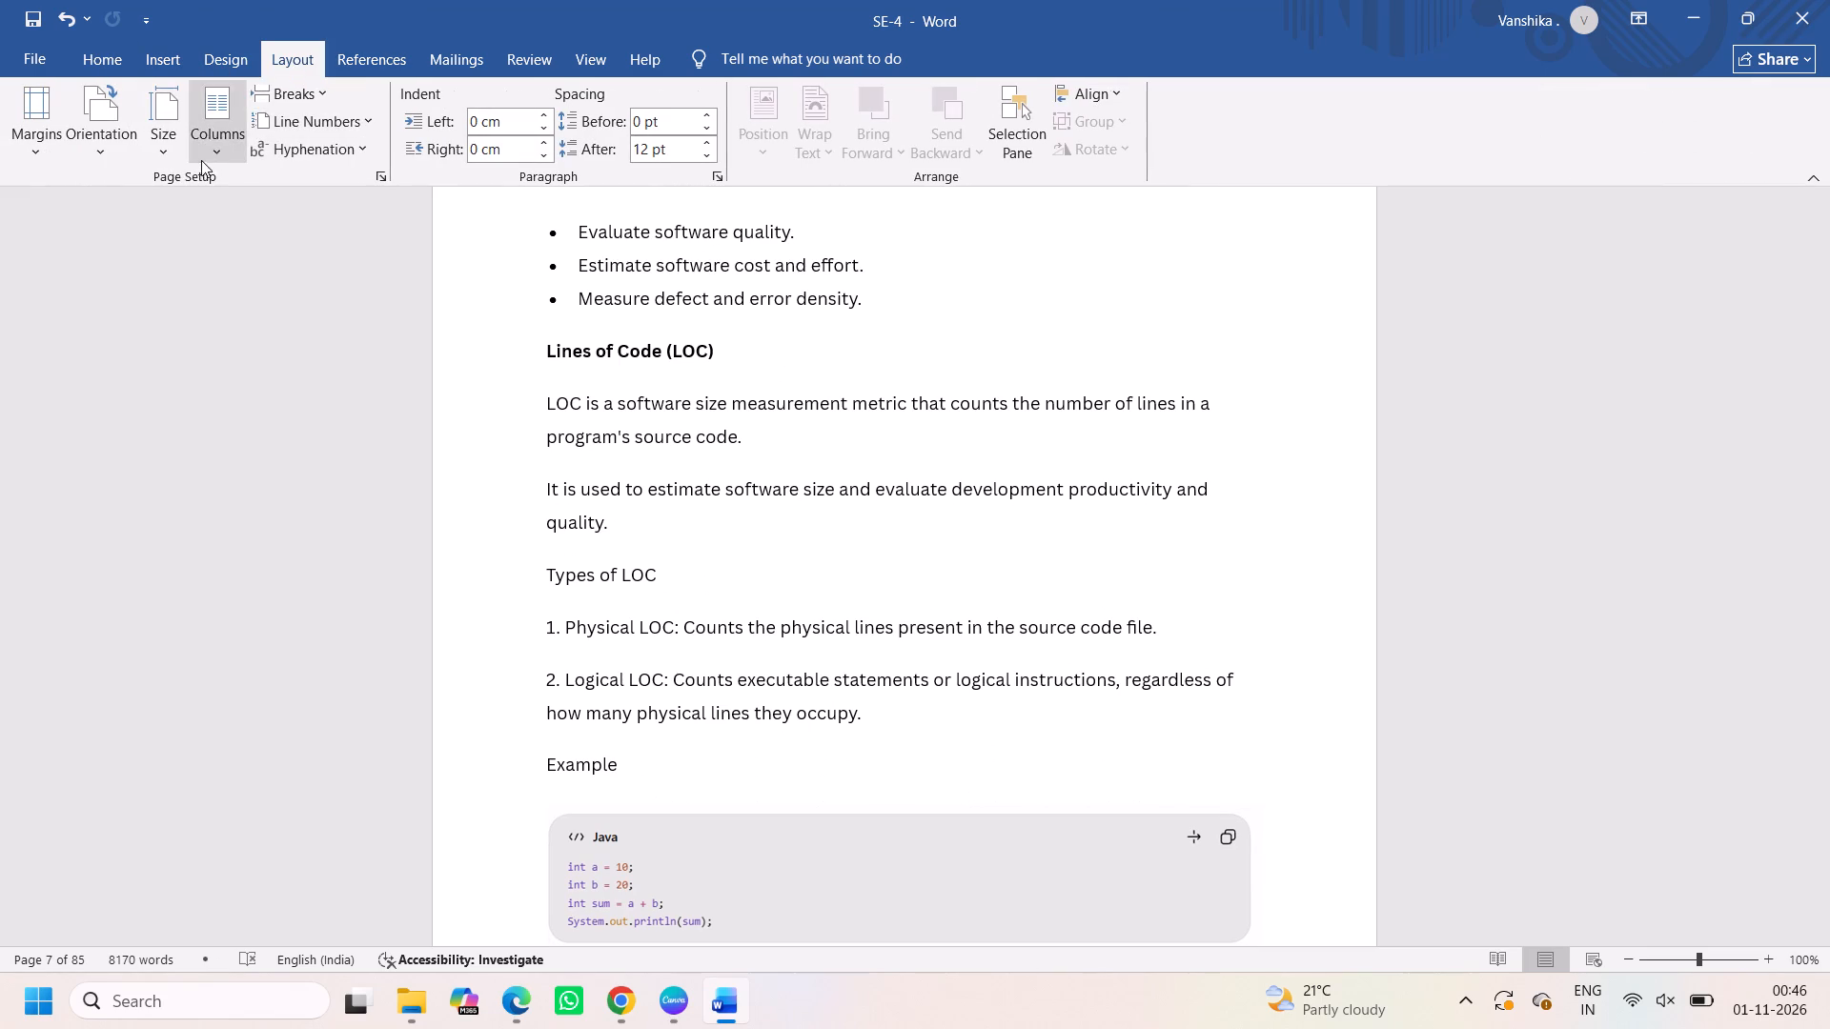
{"action": "left_click", "coordinate": [205, 148]}
{"action": "left_click", "coordinate": [104, 150]}
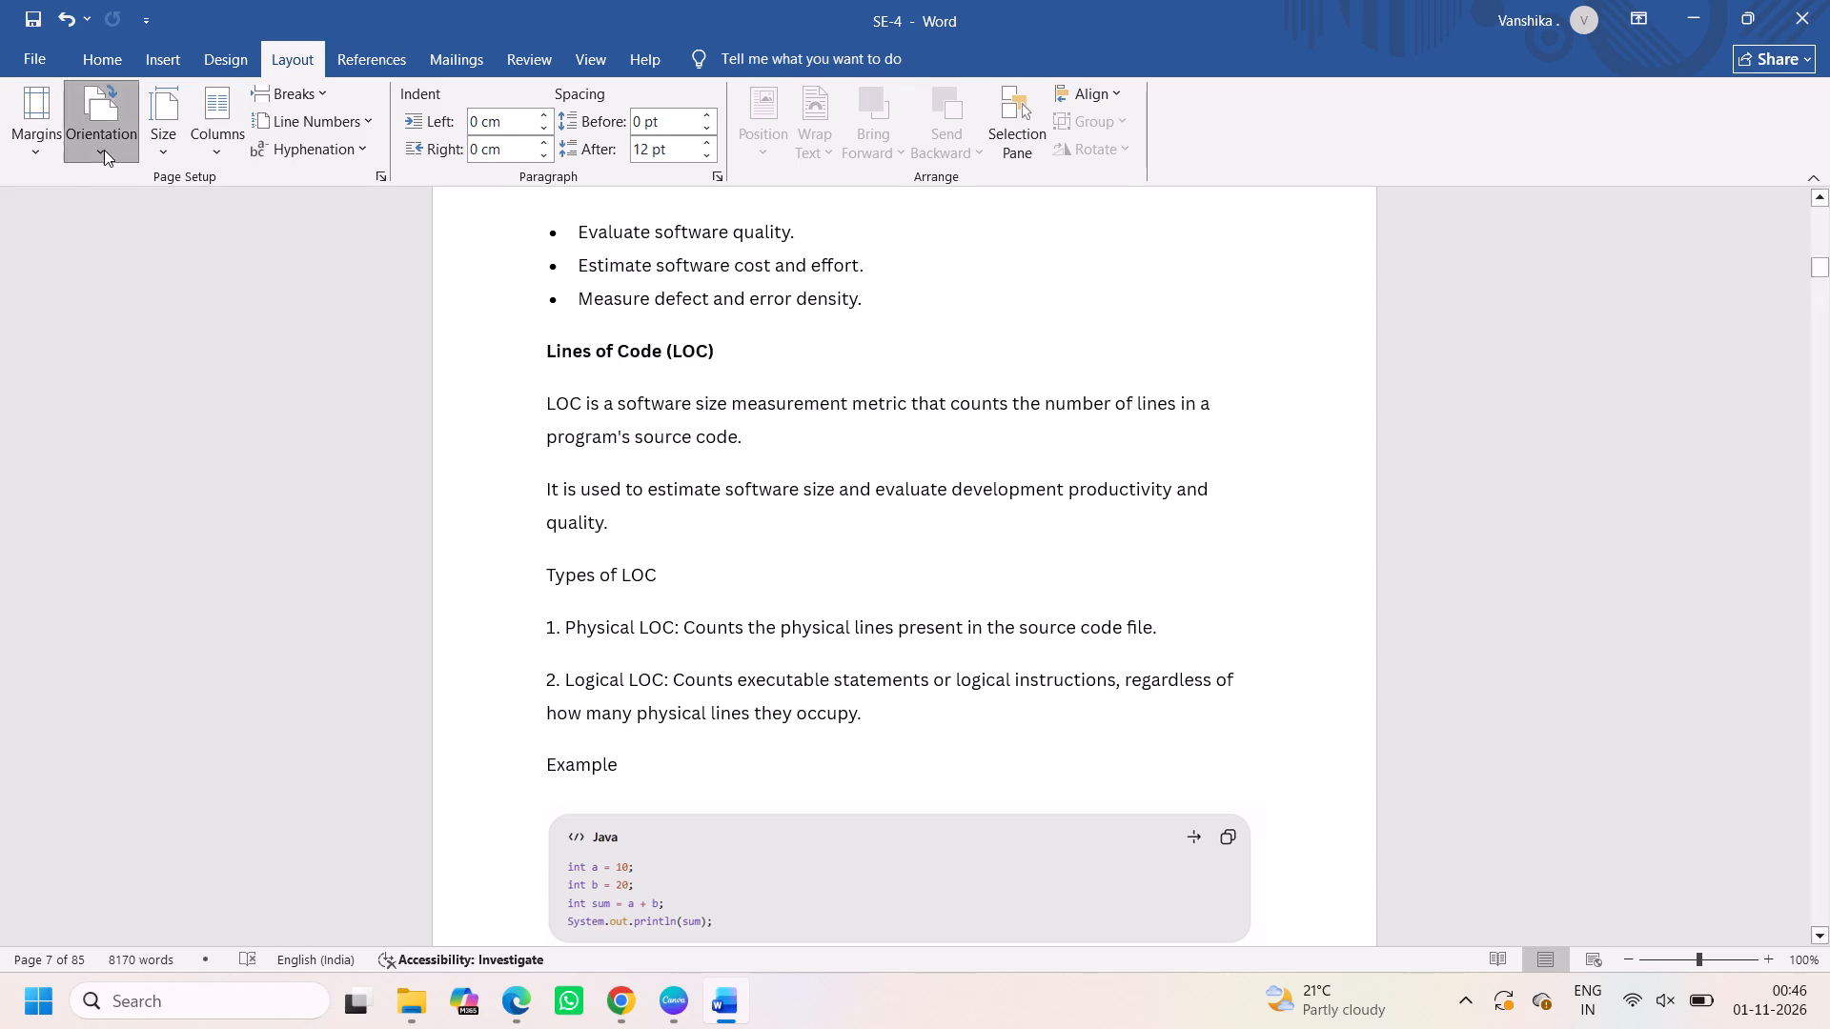
{"action": "left_click", "coordinate": [145, 250]}
Lay out the document text in two columns.
{"action": "left_click", "coordinate": [216, 148]}
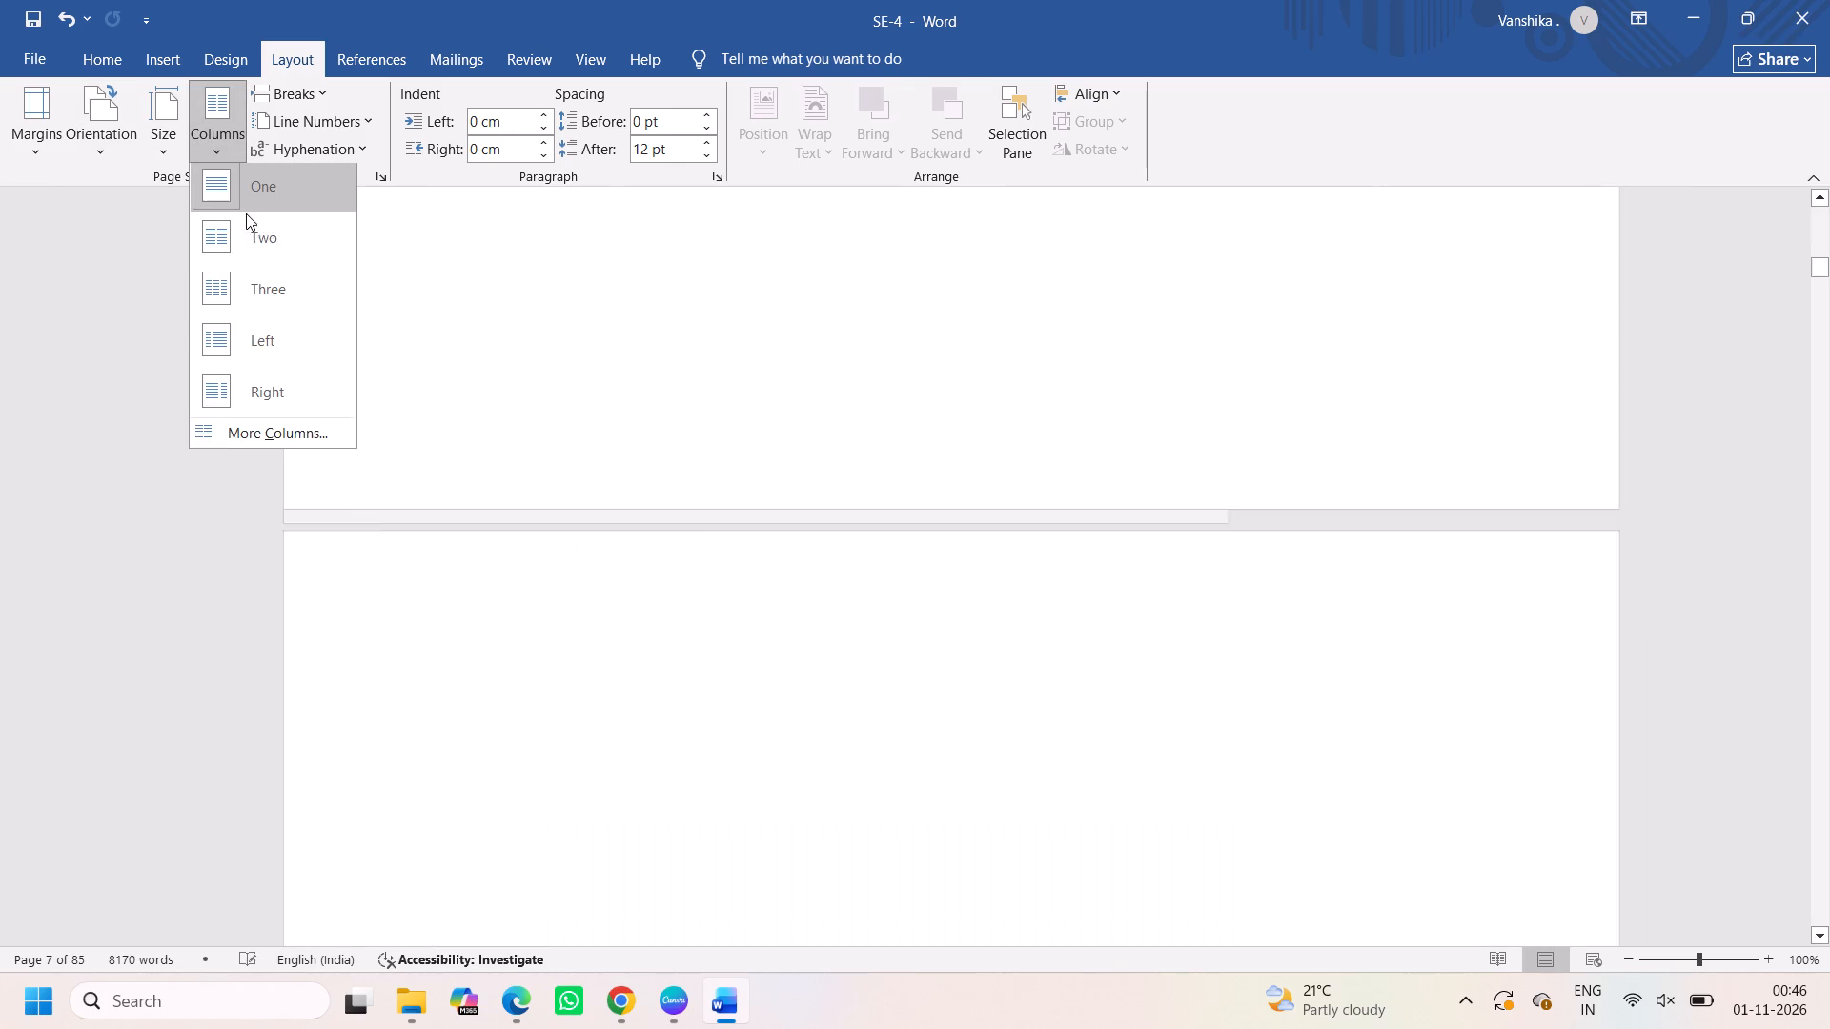
{"action": "left_click", "coordinate": [267, 259]}
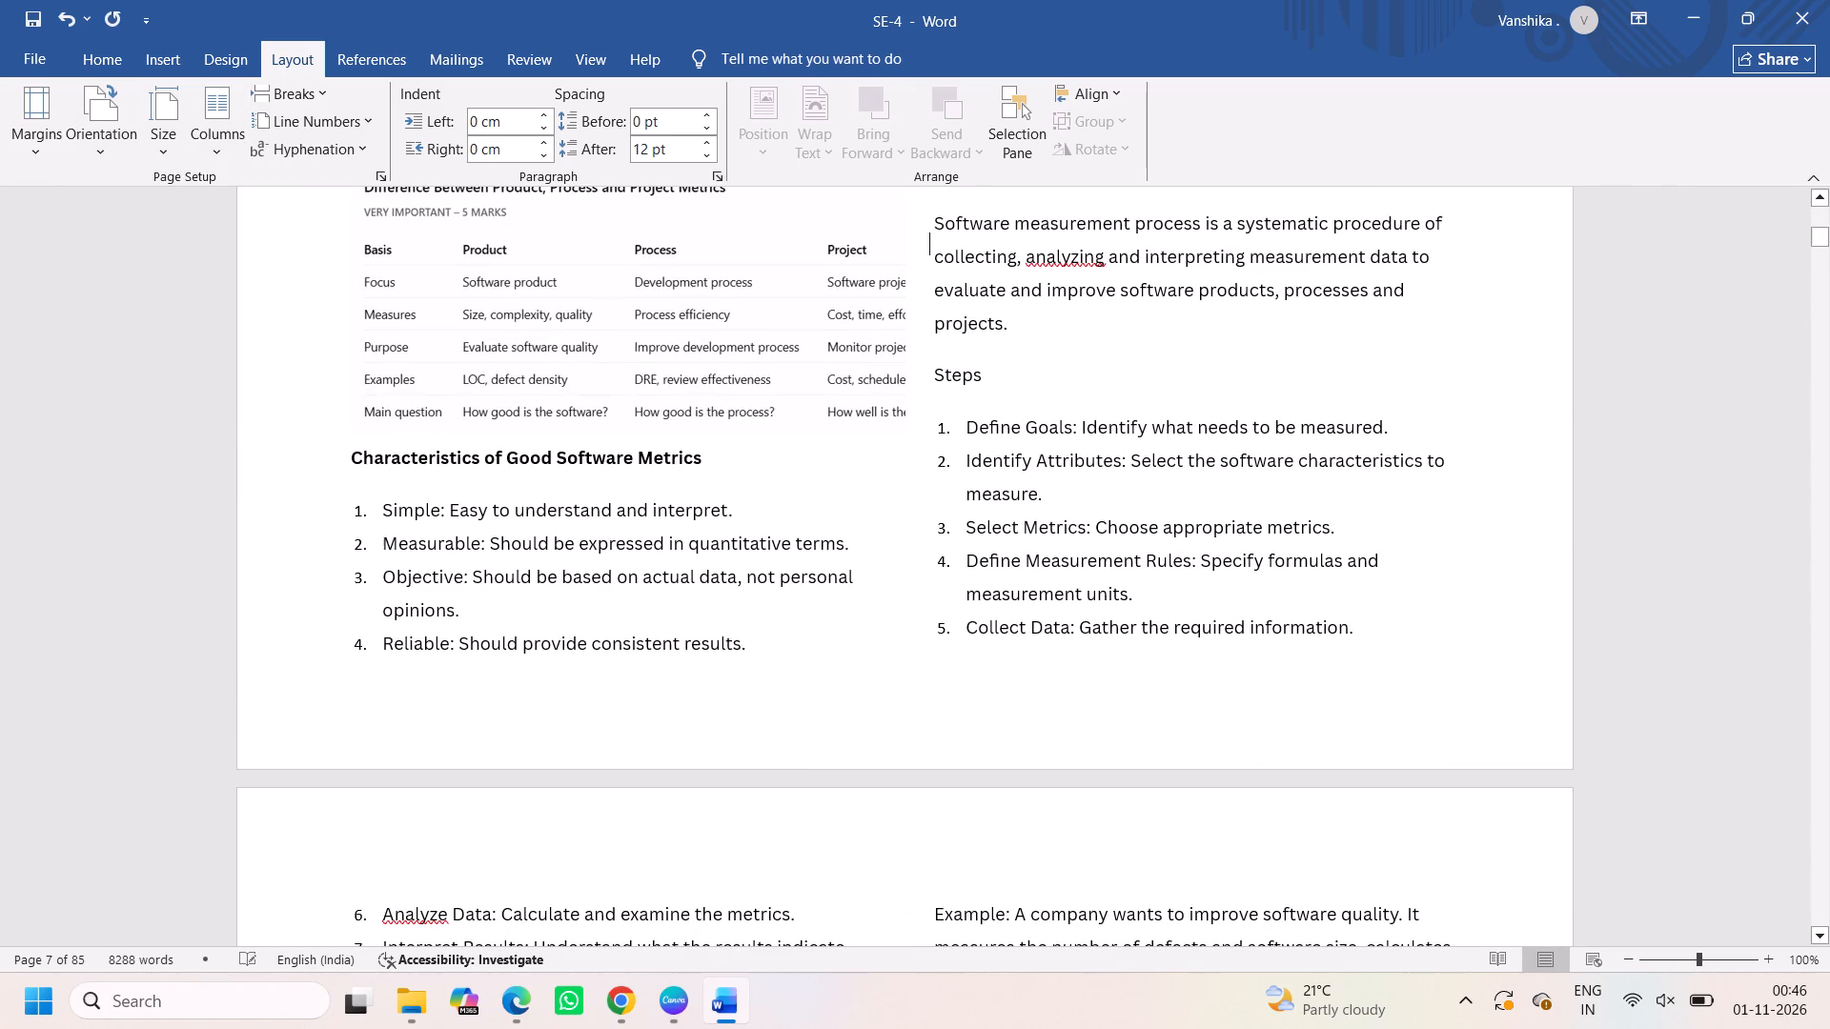
Insert two paragraph breaks before the "3. Difference Between Measurement, Measure and Metric(Important)" heading to push it to the next page.
{"action": "scroll", "coordinate": [588, 433], "scroll_direction": "up", "scroll_amount": 15}
{"action": "scroll", "coordinate": [588, 433], "scroll_direction": "up", "scroll_amount": 18}
{"action": "scroll", "coordinate": [848, 616], "scroll_direction": "down", "scroll_amount": 1}
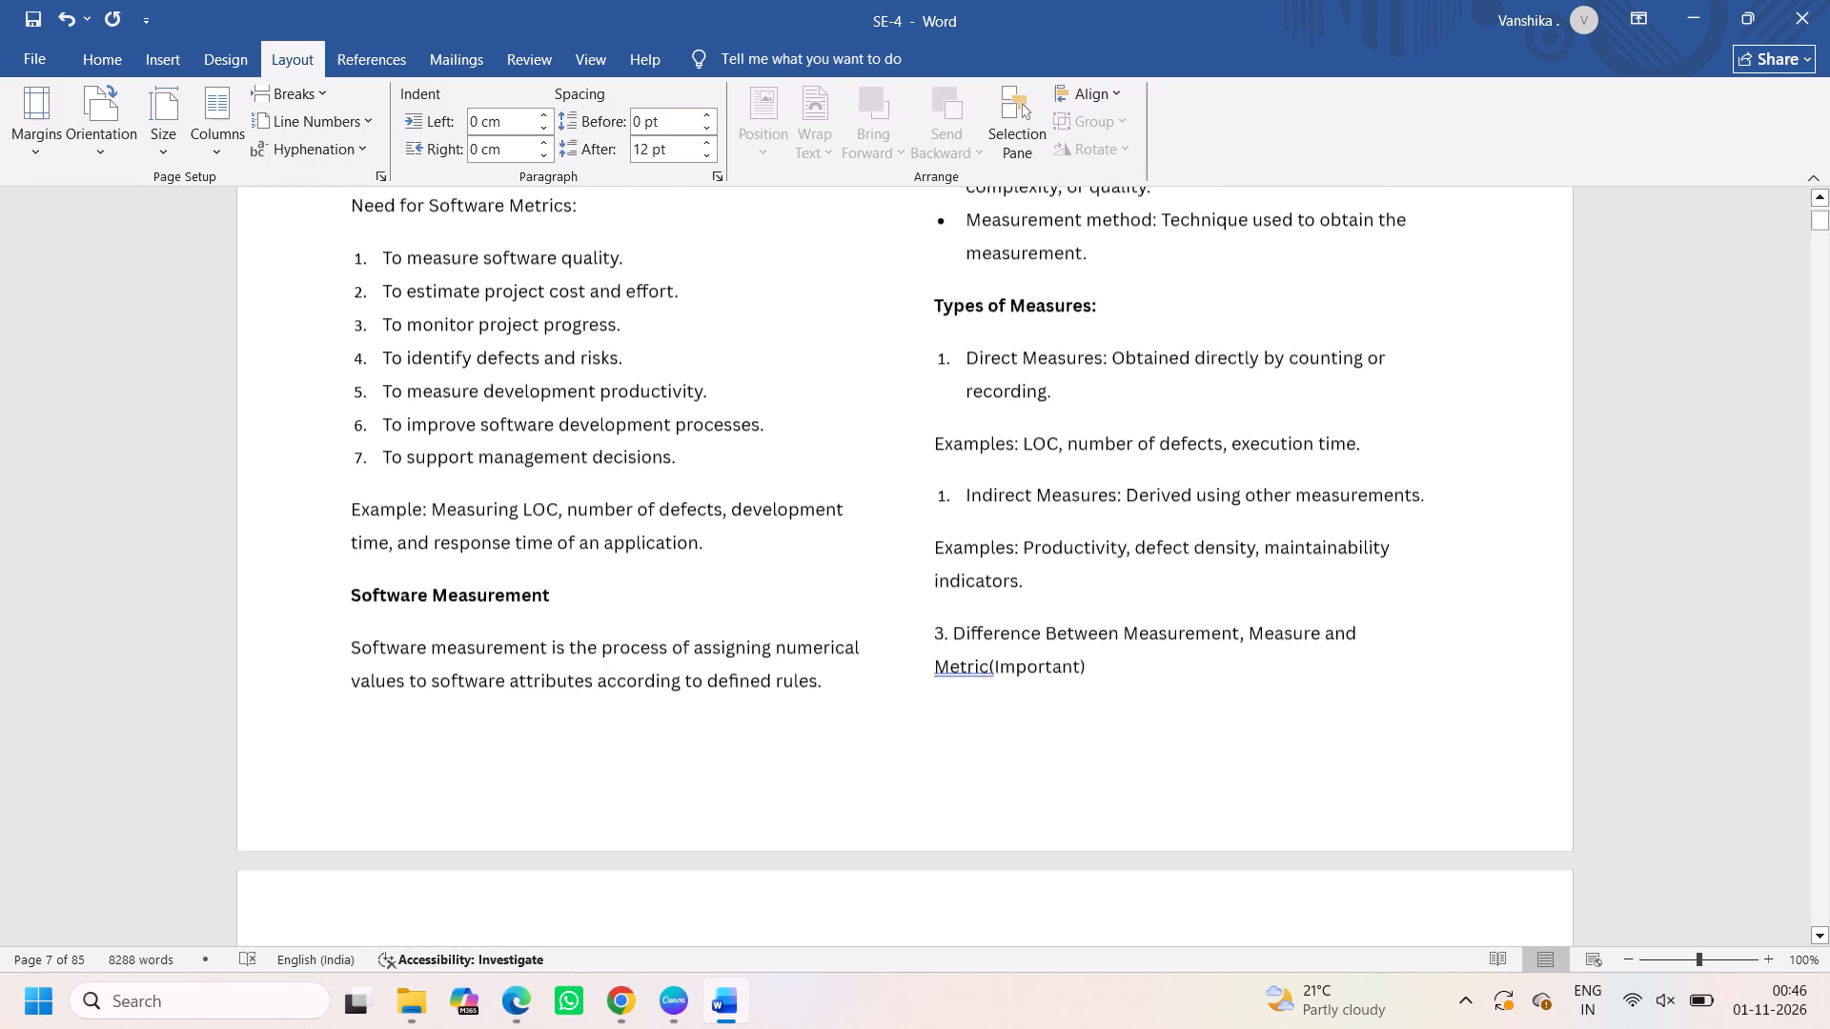
{"action": "scroll", "coordinate": [848, 616], "scroll_direction": "down", "scroll_amount": 1}
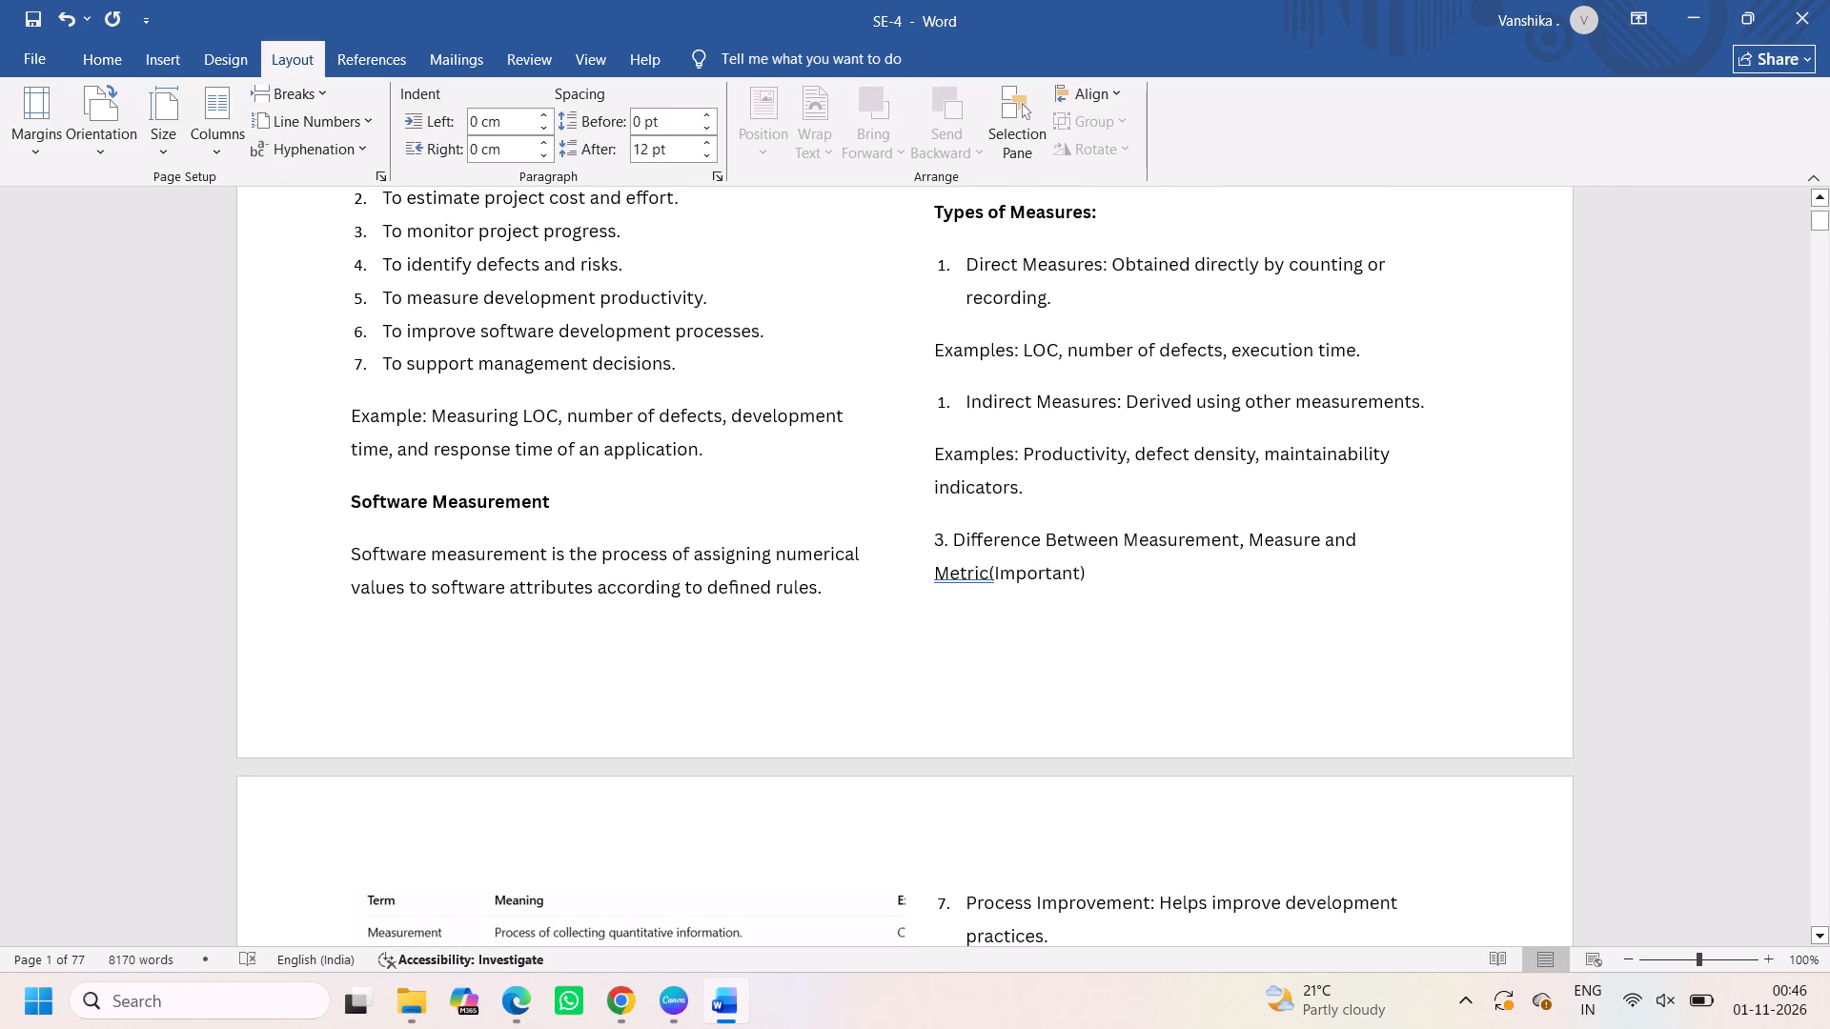
{"action": "left_click", "coordinate": [928, 544]}
{"action": "key", "text": "Return"}
{"action": "key", "text": "Return"}
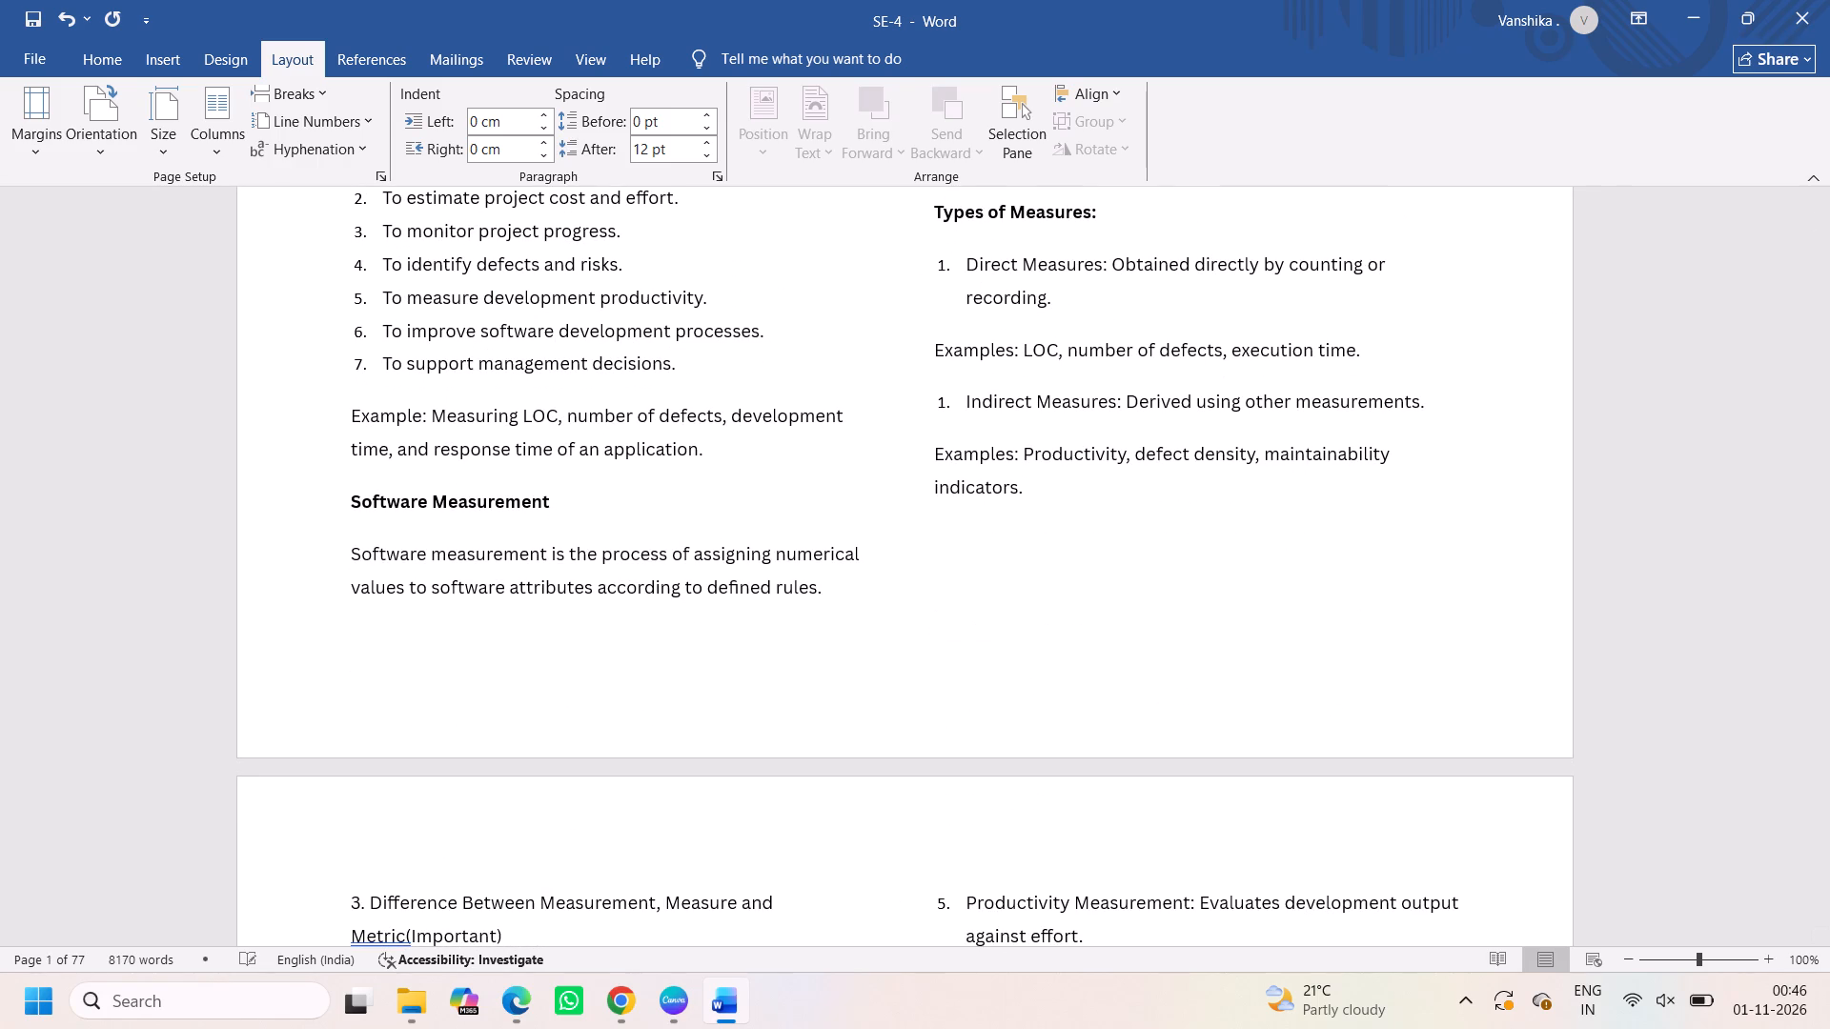
Narrow the Measurement, Measure and Metric comparison picture horizontally to roughly the width of its text column.
{"action": "scroll", "coordinate": [977, 590], "scroll_direction": "up", "scroll_amount": 1}
{"action": "scroll", "coordinate": [977, 590], "scroll_direction": "down", "scroll_amount": 2}
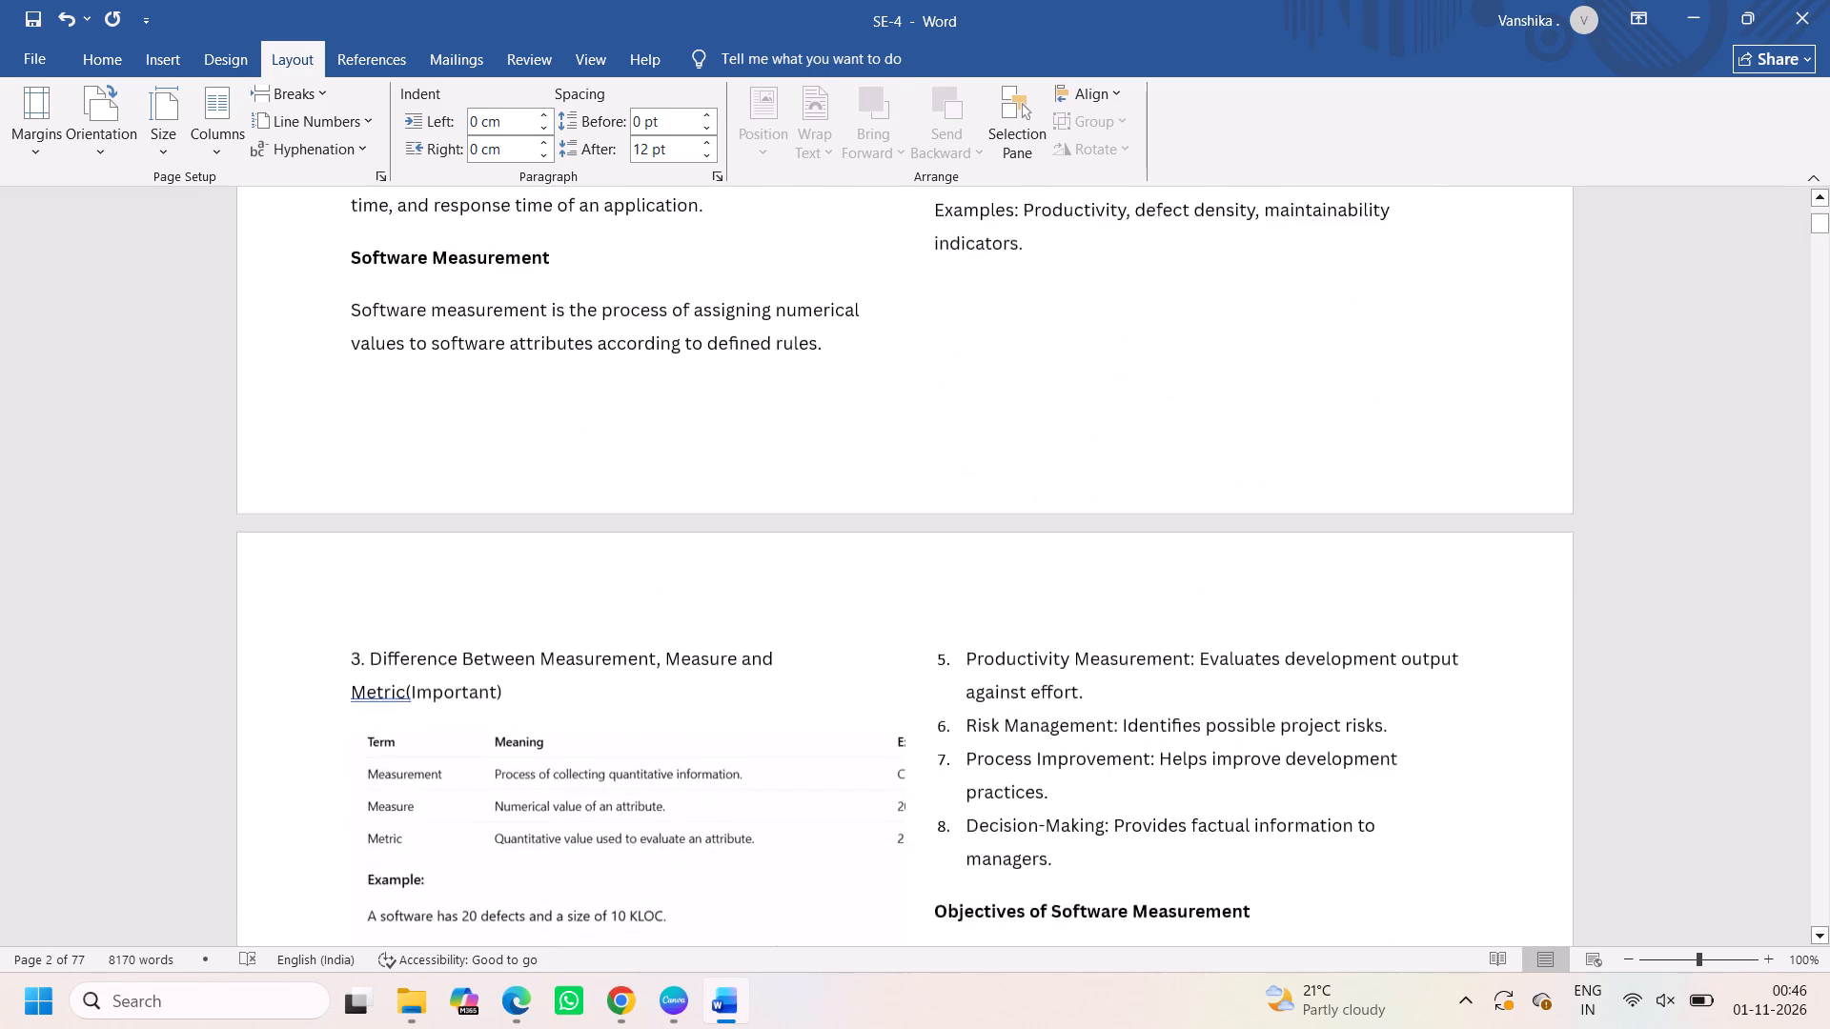
{"action": "scroll", "coordinate": [977, 590], "scroll_direction": "down", "scroll_amount": 3}
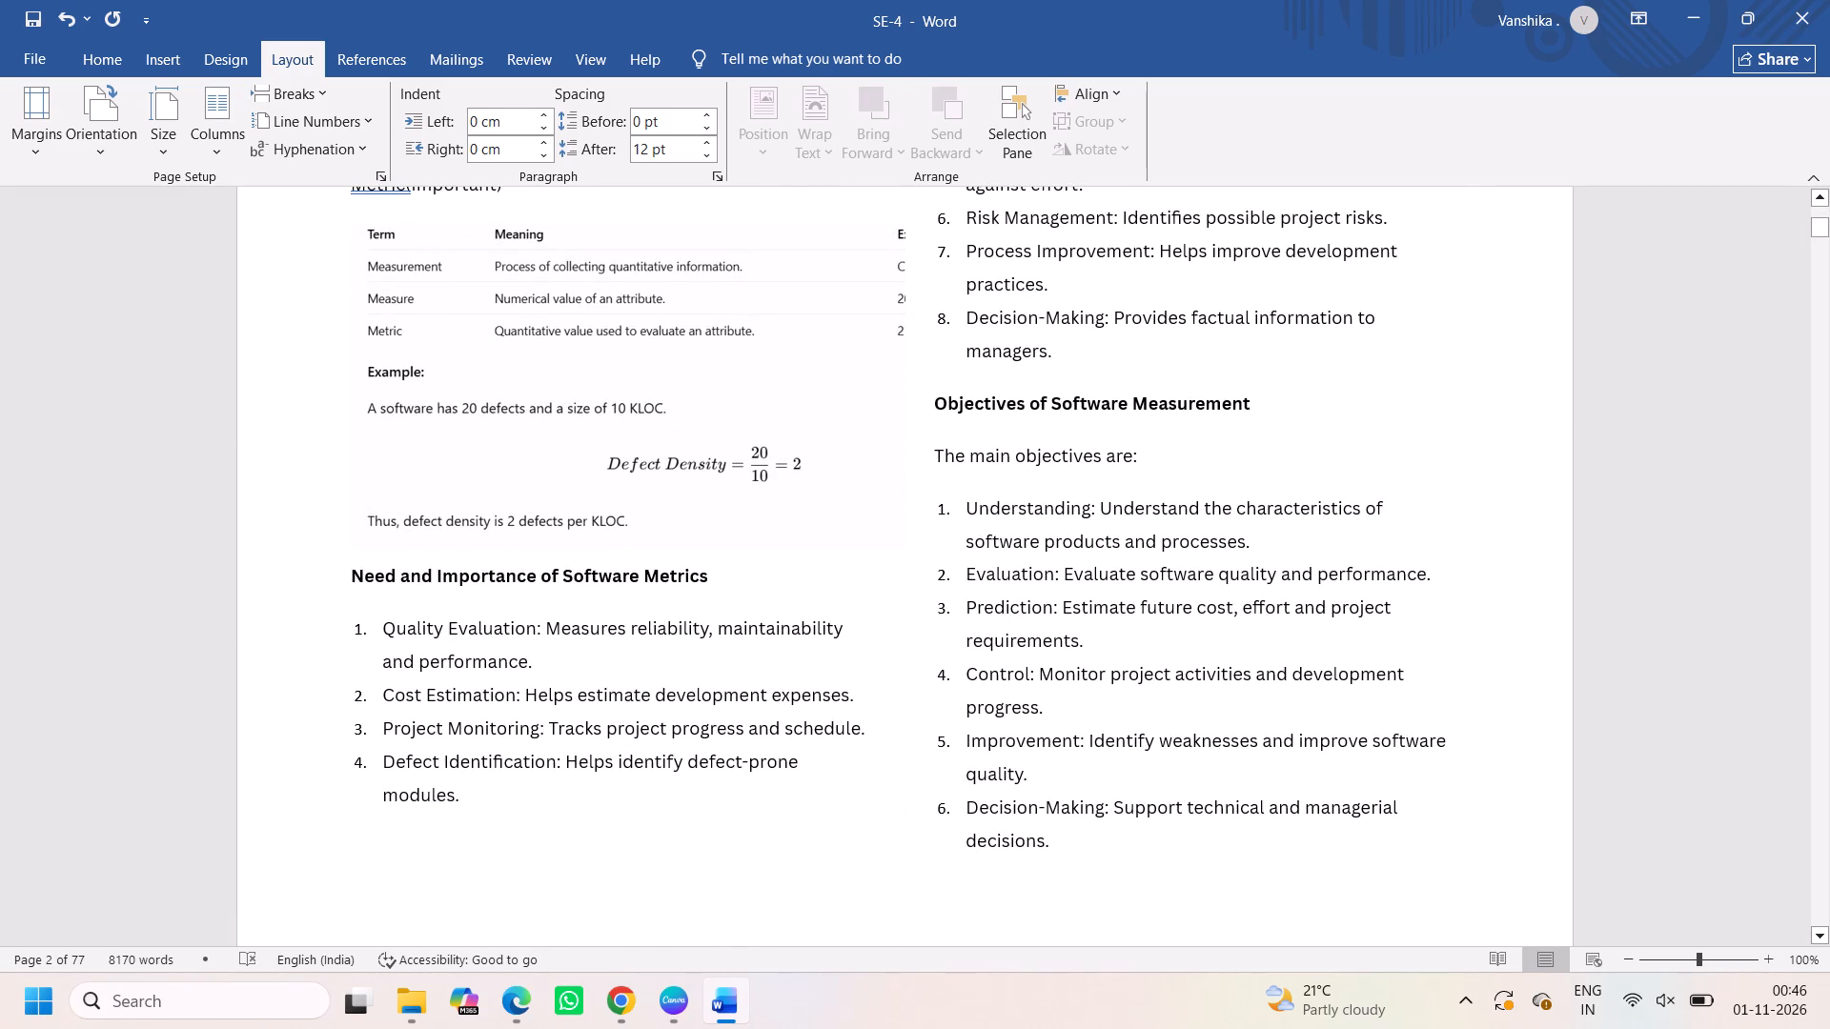
{"action": "left_click", "coordinate": [840, 314]}
{"action": "scroll", "coordinate": [840, 314], "scroll_direction": "up", "scroll_amount": 1}
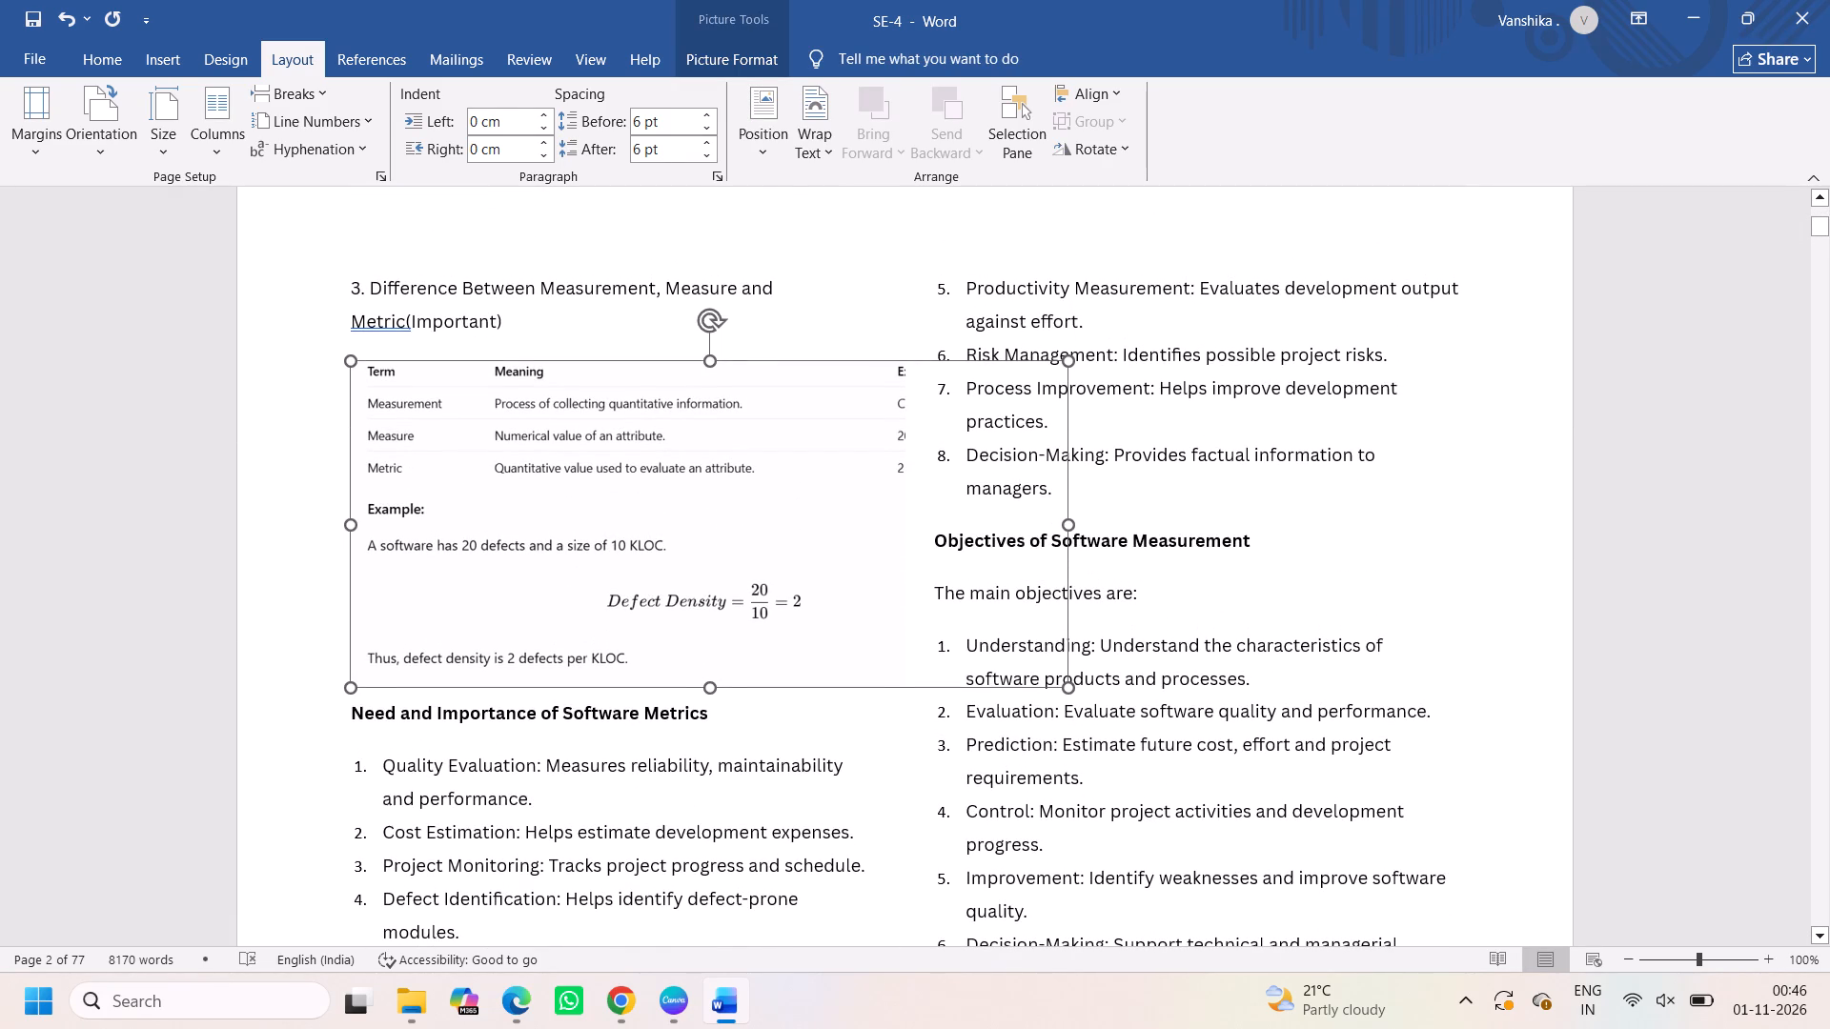
{"action": "left_click_drag", "start_coordinate": [1067, 522], "coordinate": [998, 516]}
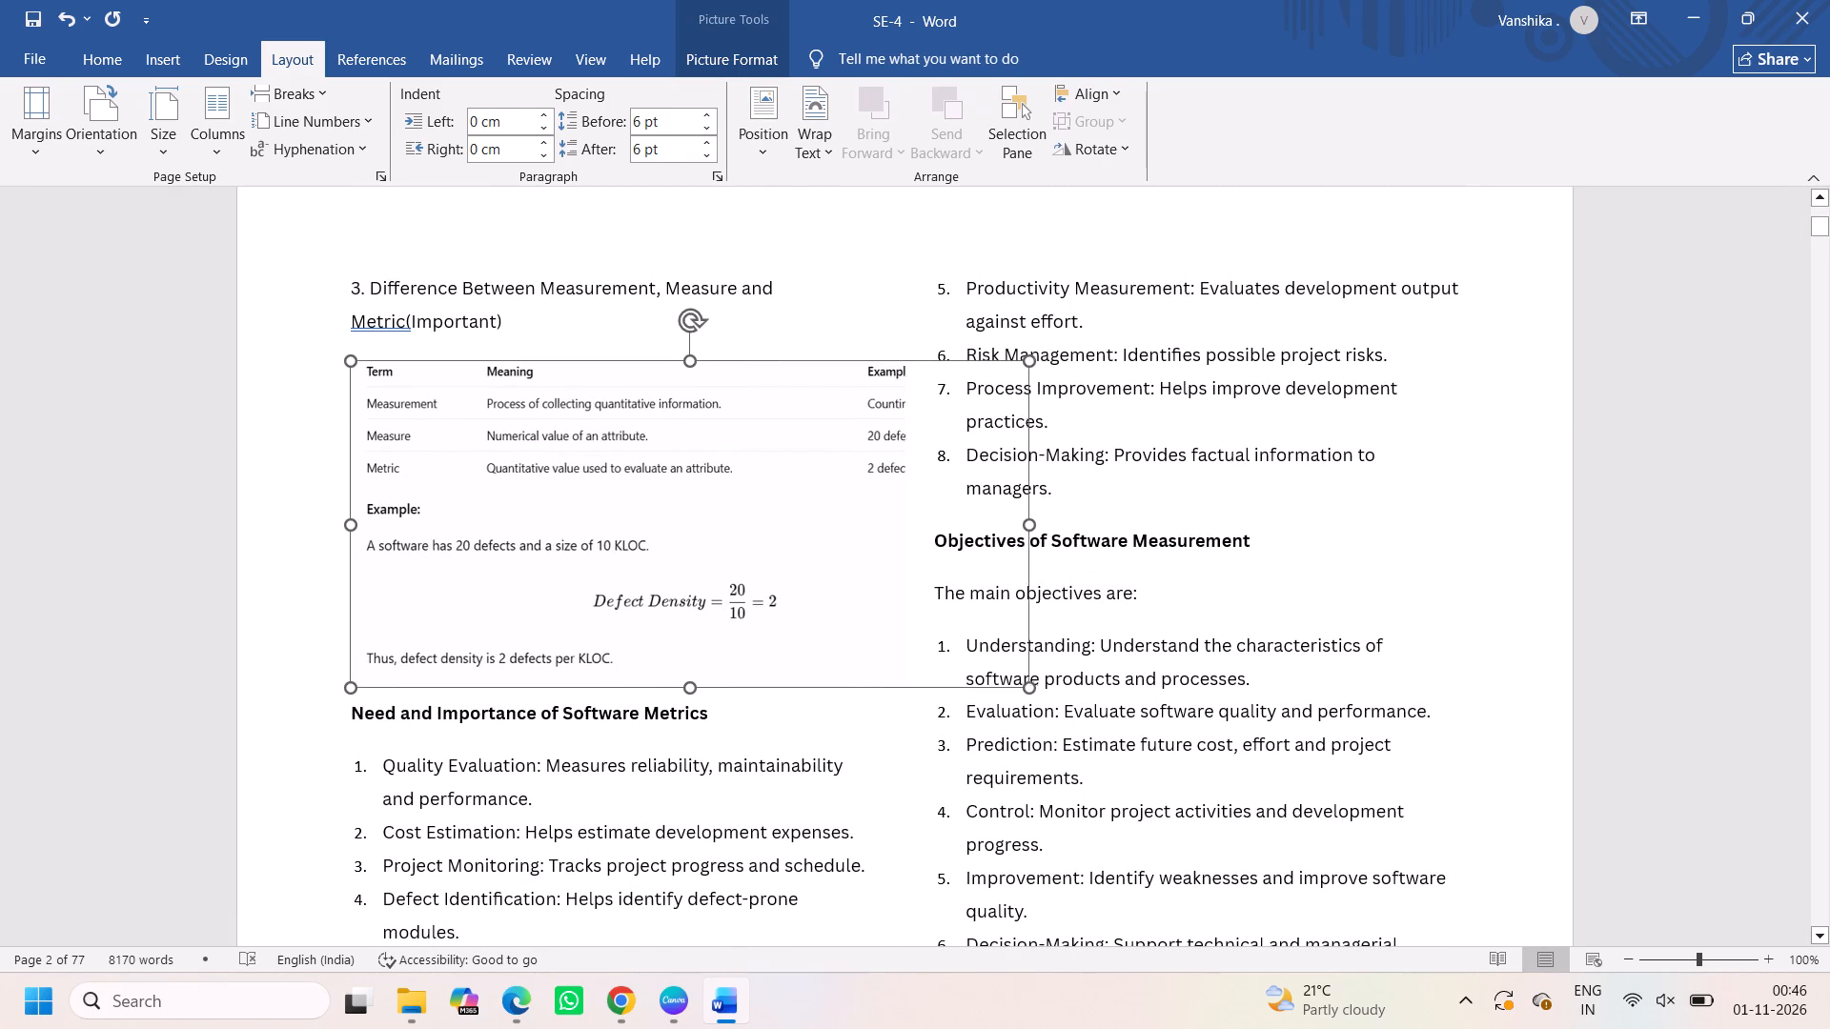
{"action": "left_click_drag", "start_coordinate": [998, 516], "coordinate": [919, 487]}
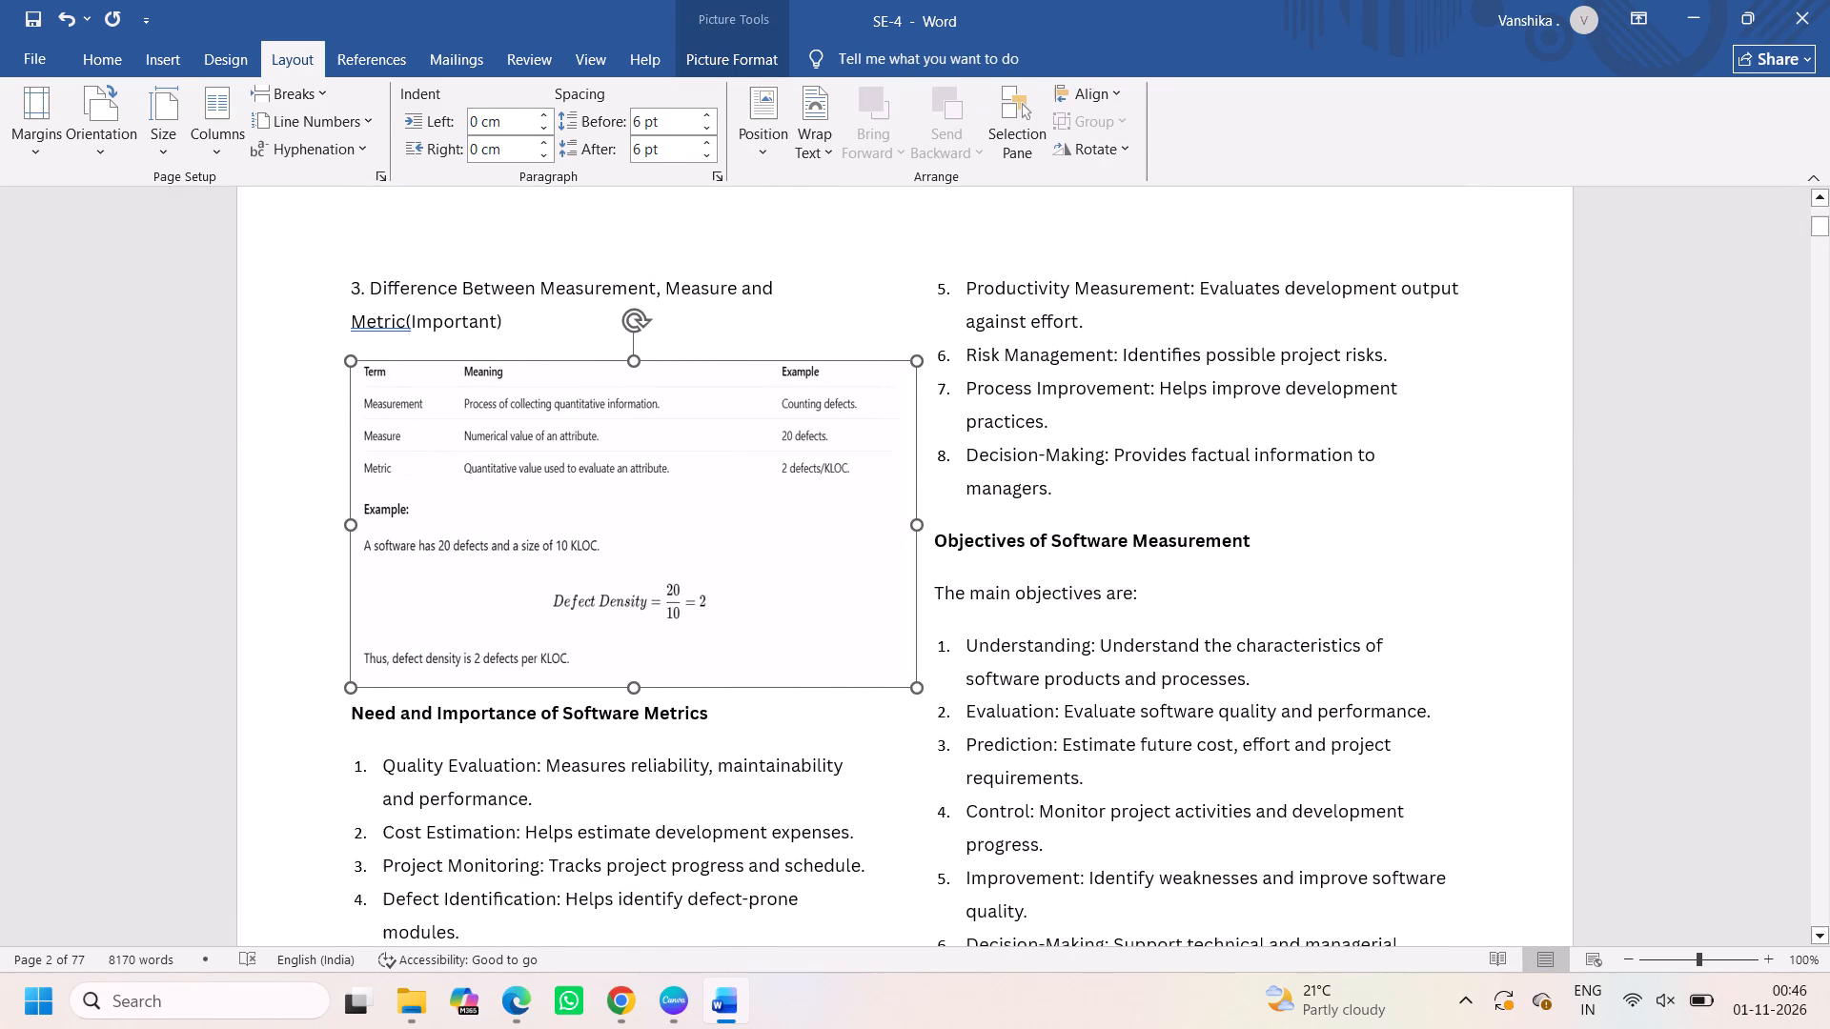
{"action": "left_click_drag", "start_coordinate": [919, 487], "coordinate": [976, 489]}
{"action": "left_click", "coordinate": [1169, 579]}
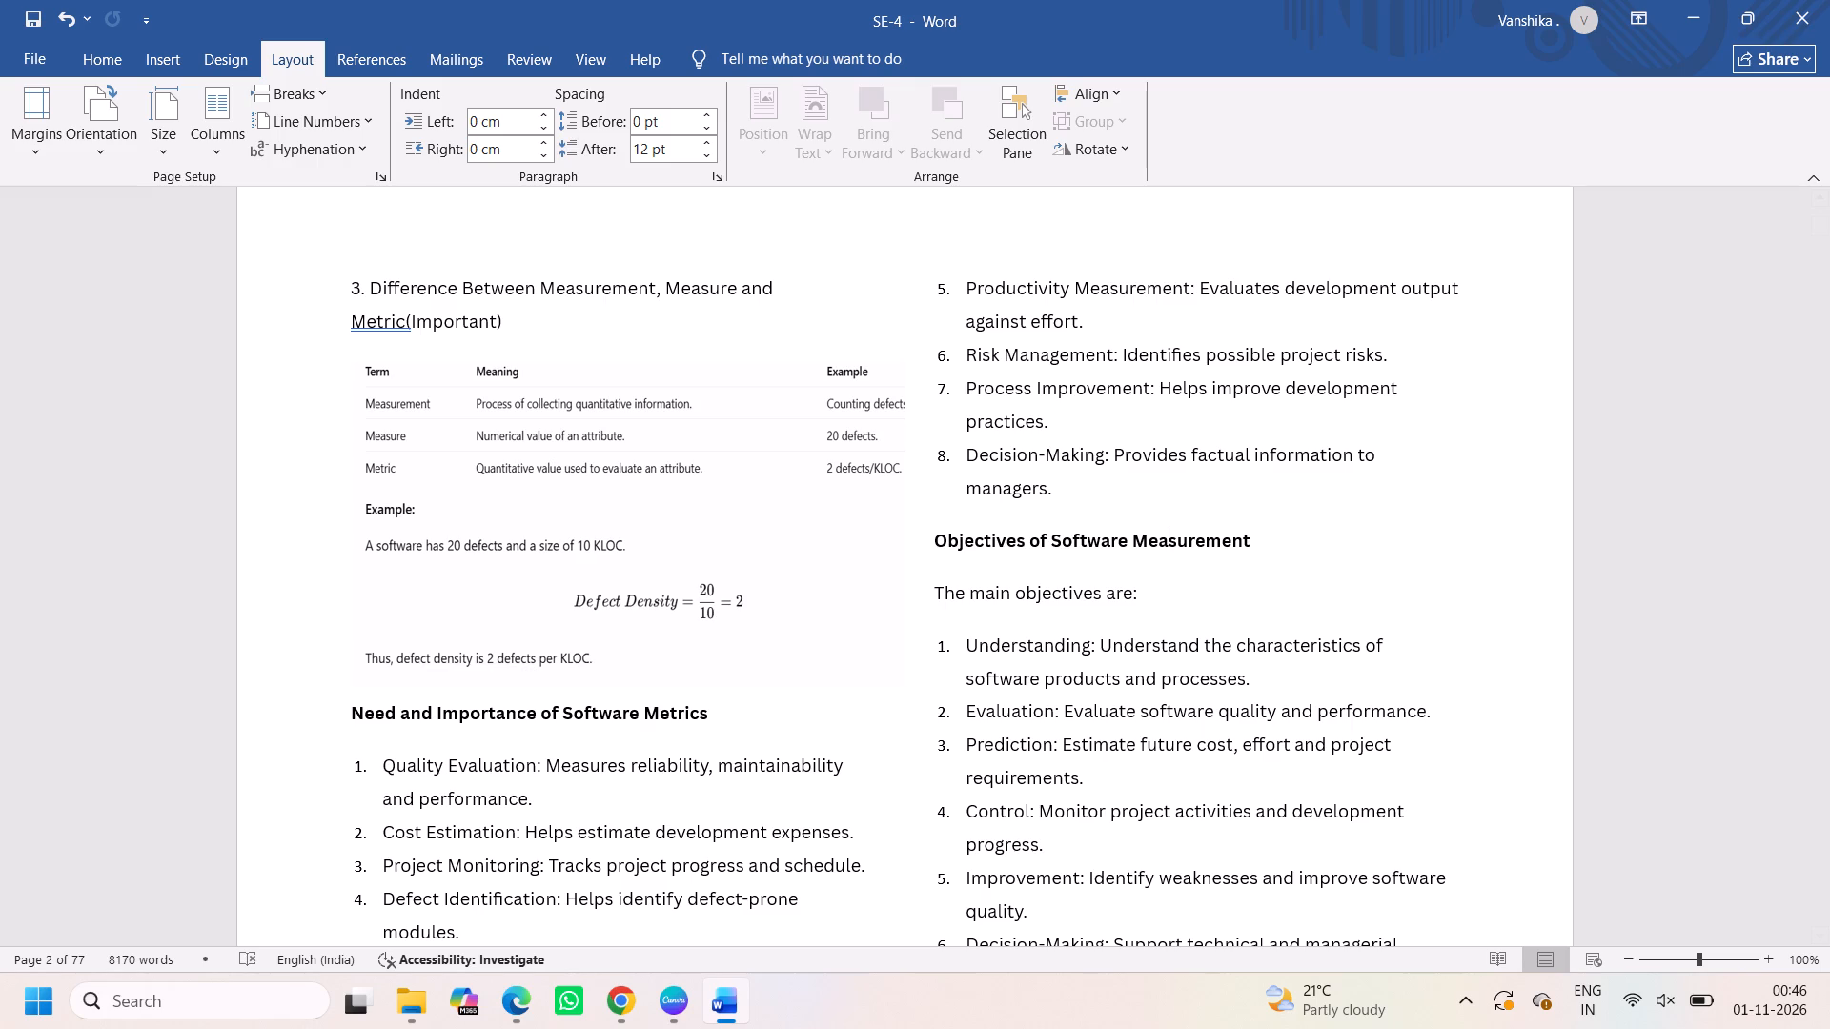
In section 6.1, delete the "Definition:" label and join the definition paragraph onto the "6.1 Product Metrics" heading line.
{"action": "scroll", "coordinate": [840, 586], "scroll_direction": "down", "scroll_amount": 2}
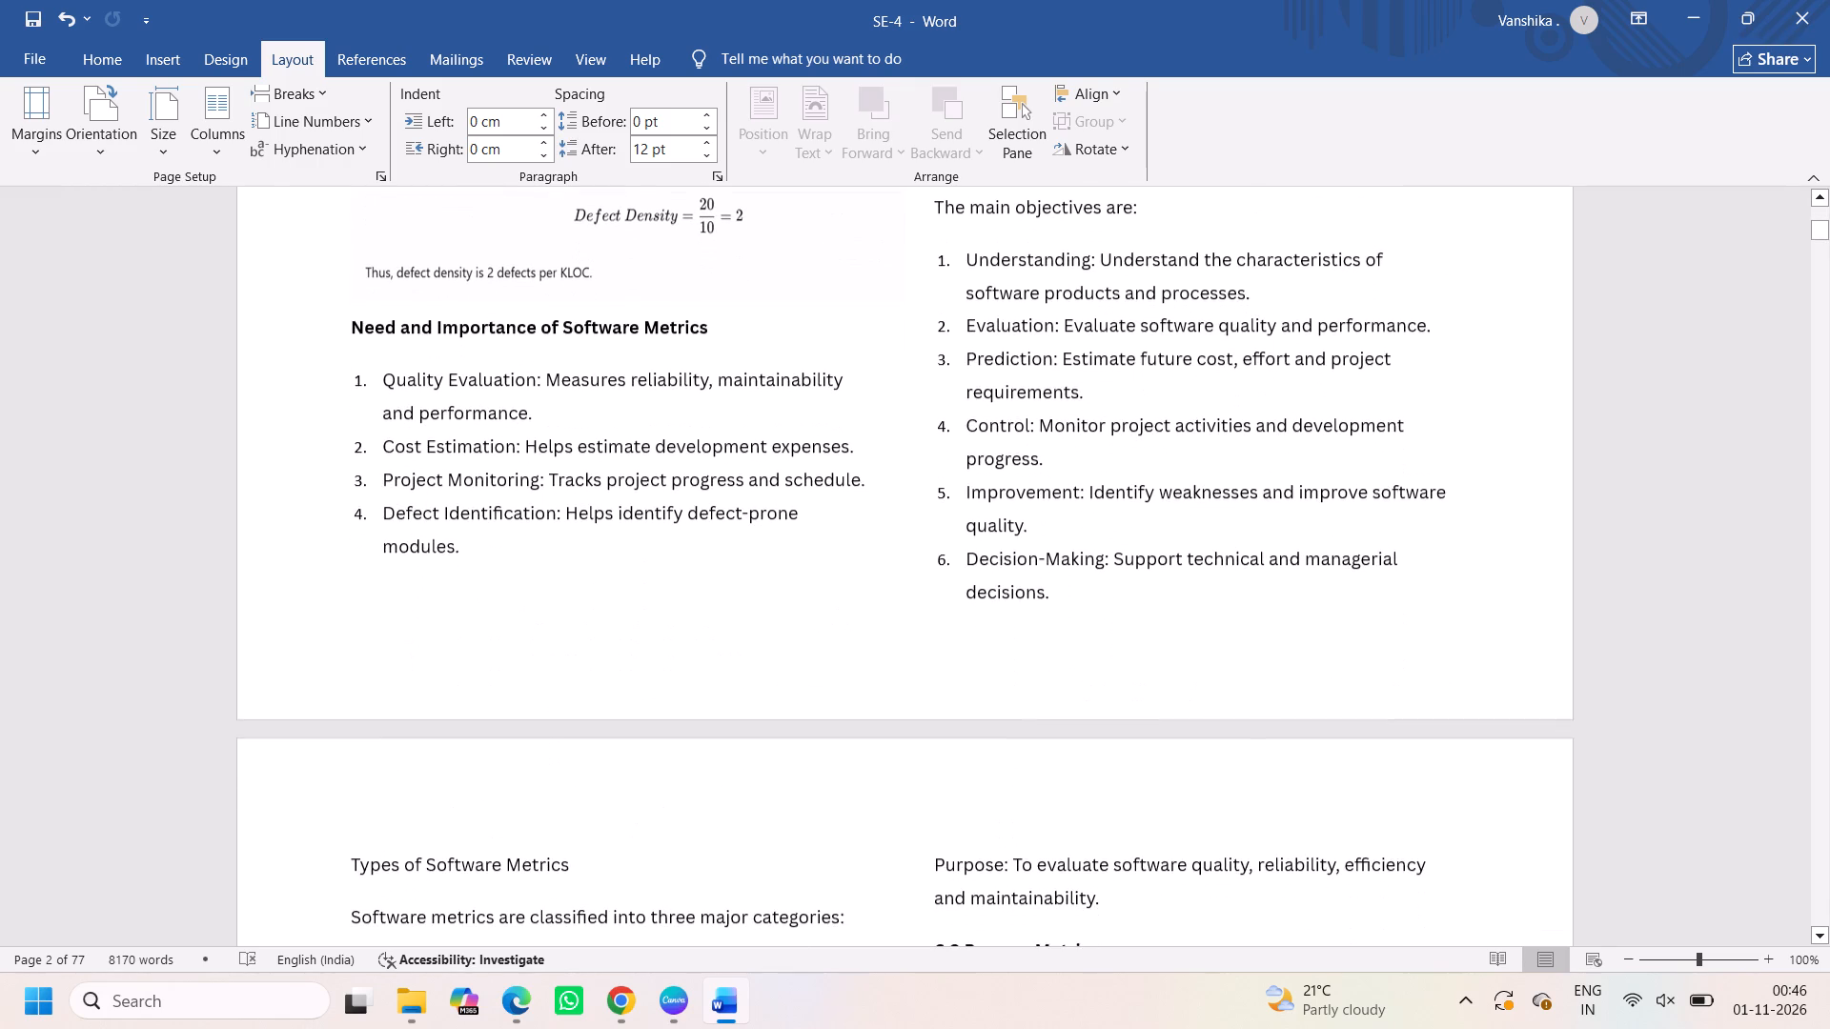
{"action": "scroll", "coordinate": [701, 532], "scroll_direction": "up", "scroll_amount": 1}
{"action": "scroll", "coordinate": [701, 532], "scroll_direction": "down", "scroll_amount": 1}
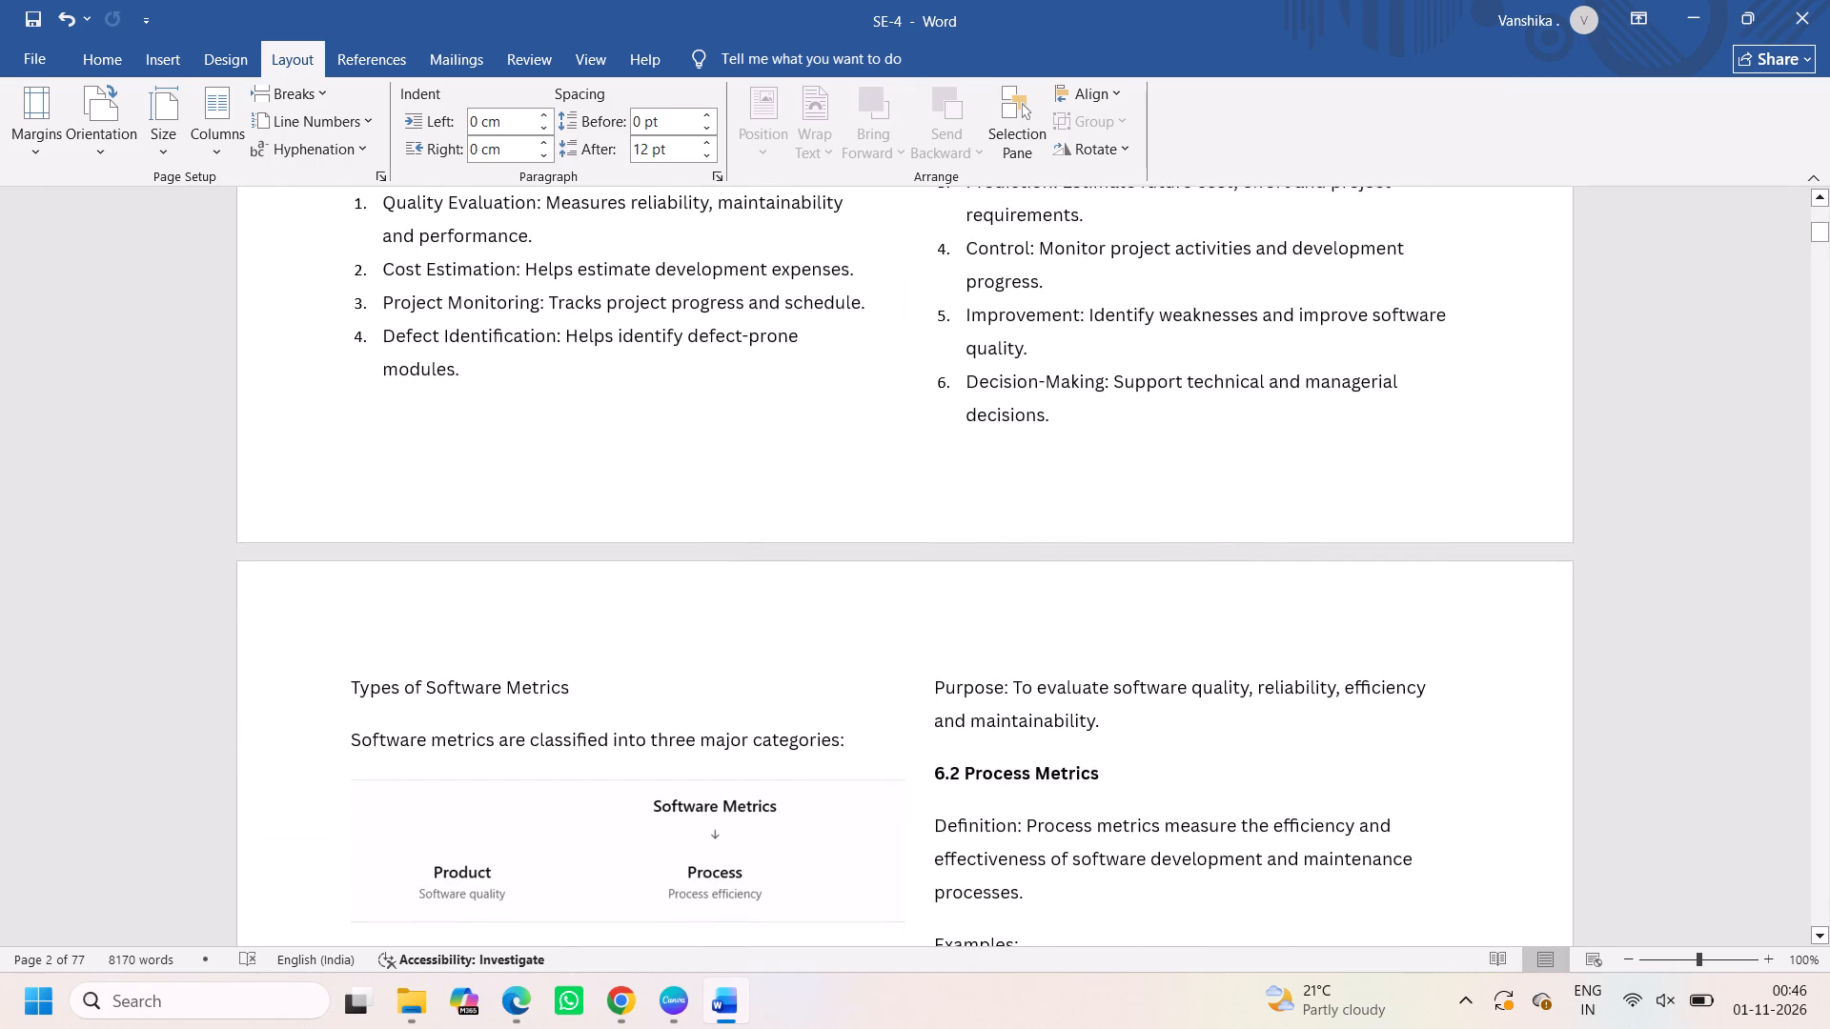
{"action": "scroll", "coordinate": [701, 532], "scroll_direction": "down", "scroll_amount": 2}
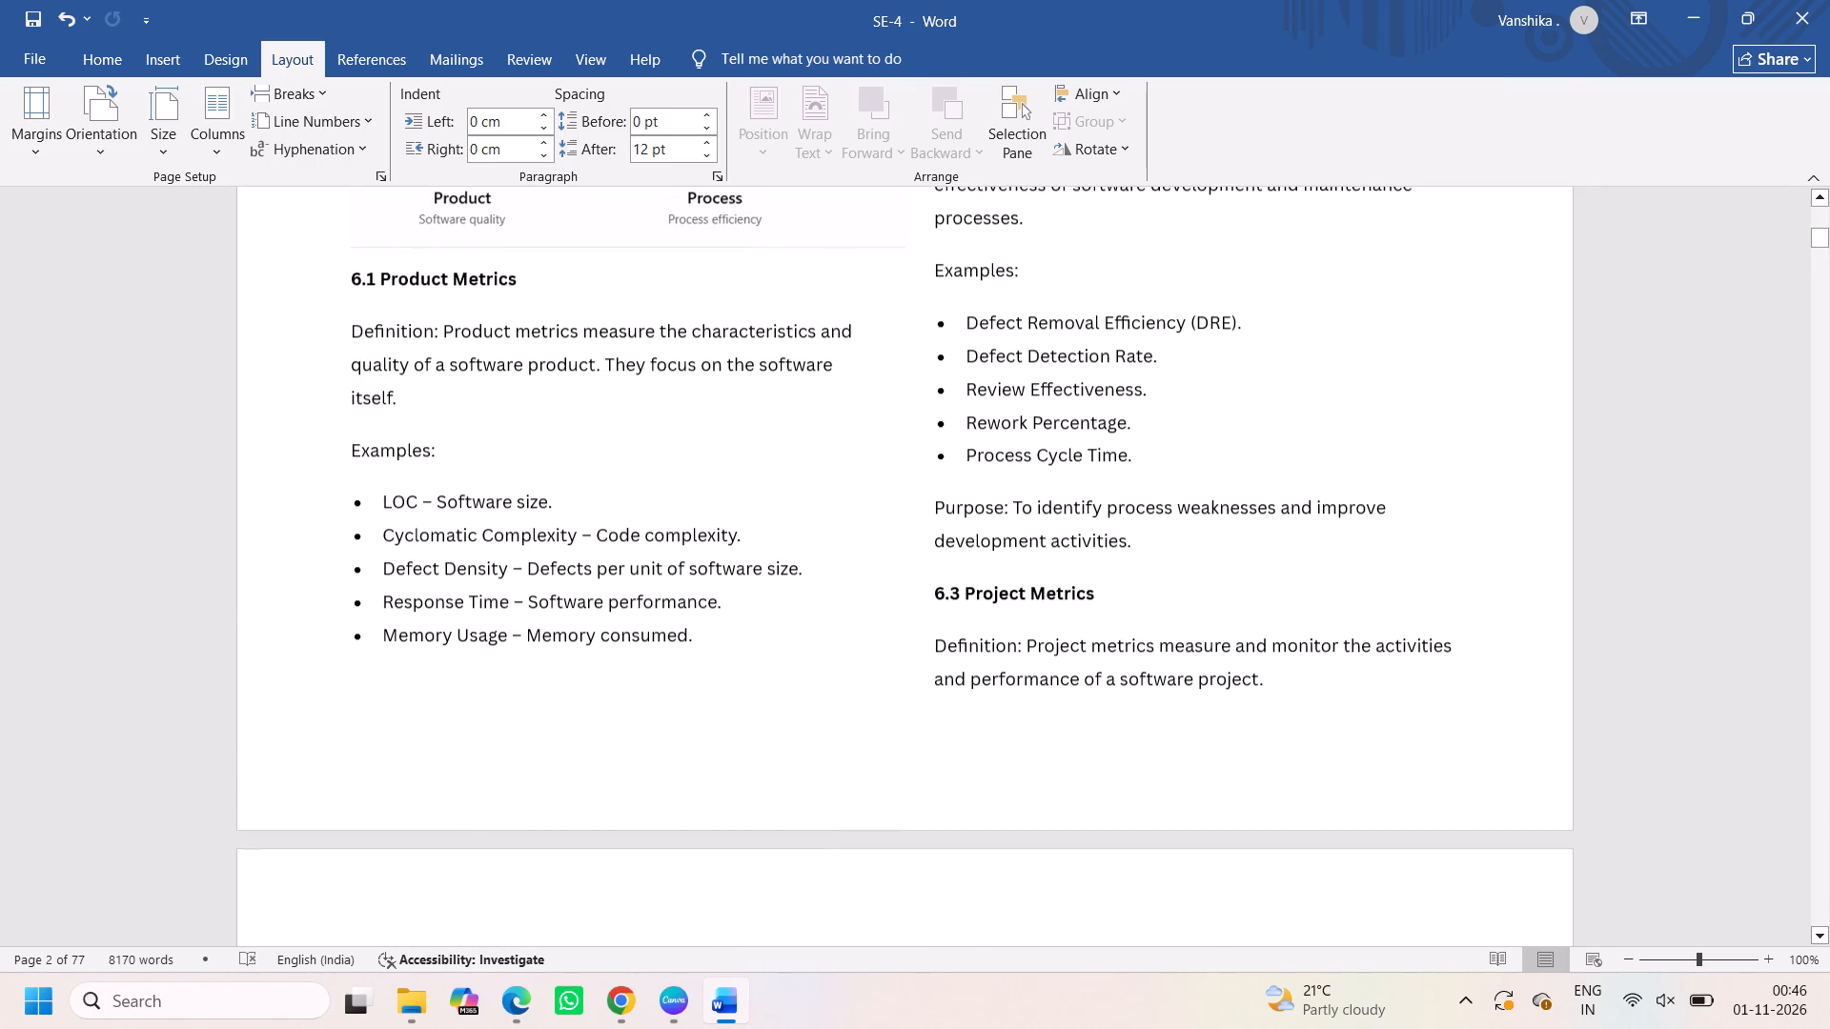
{"action": "scroll", "coordinate": [701, 532], "scroll_direction": "down", "scroll_amount": 1}
{"action": "scroll", "coordinate": [644, 501], "scroll_direction": "up", "scroll_amount": 1}
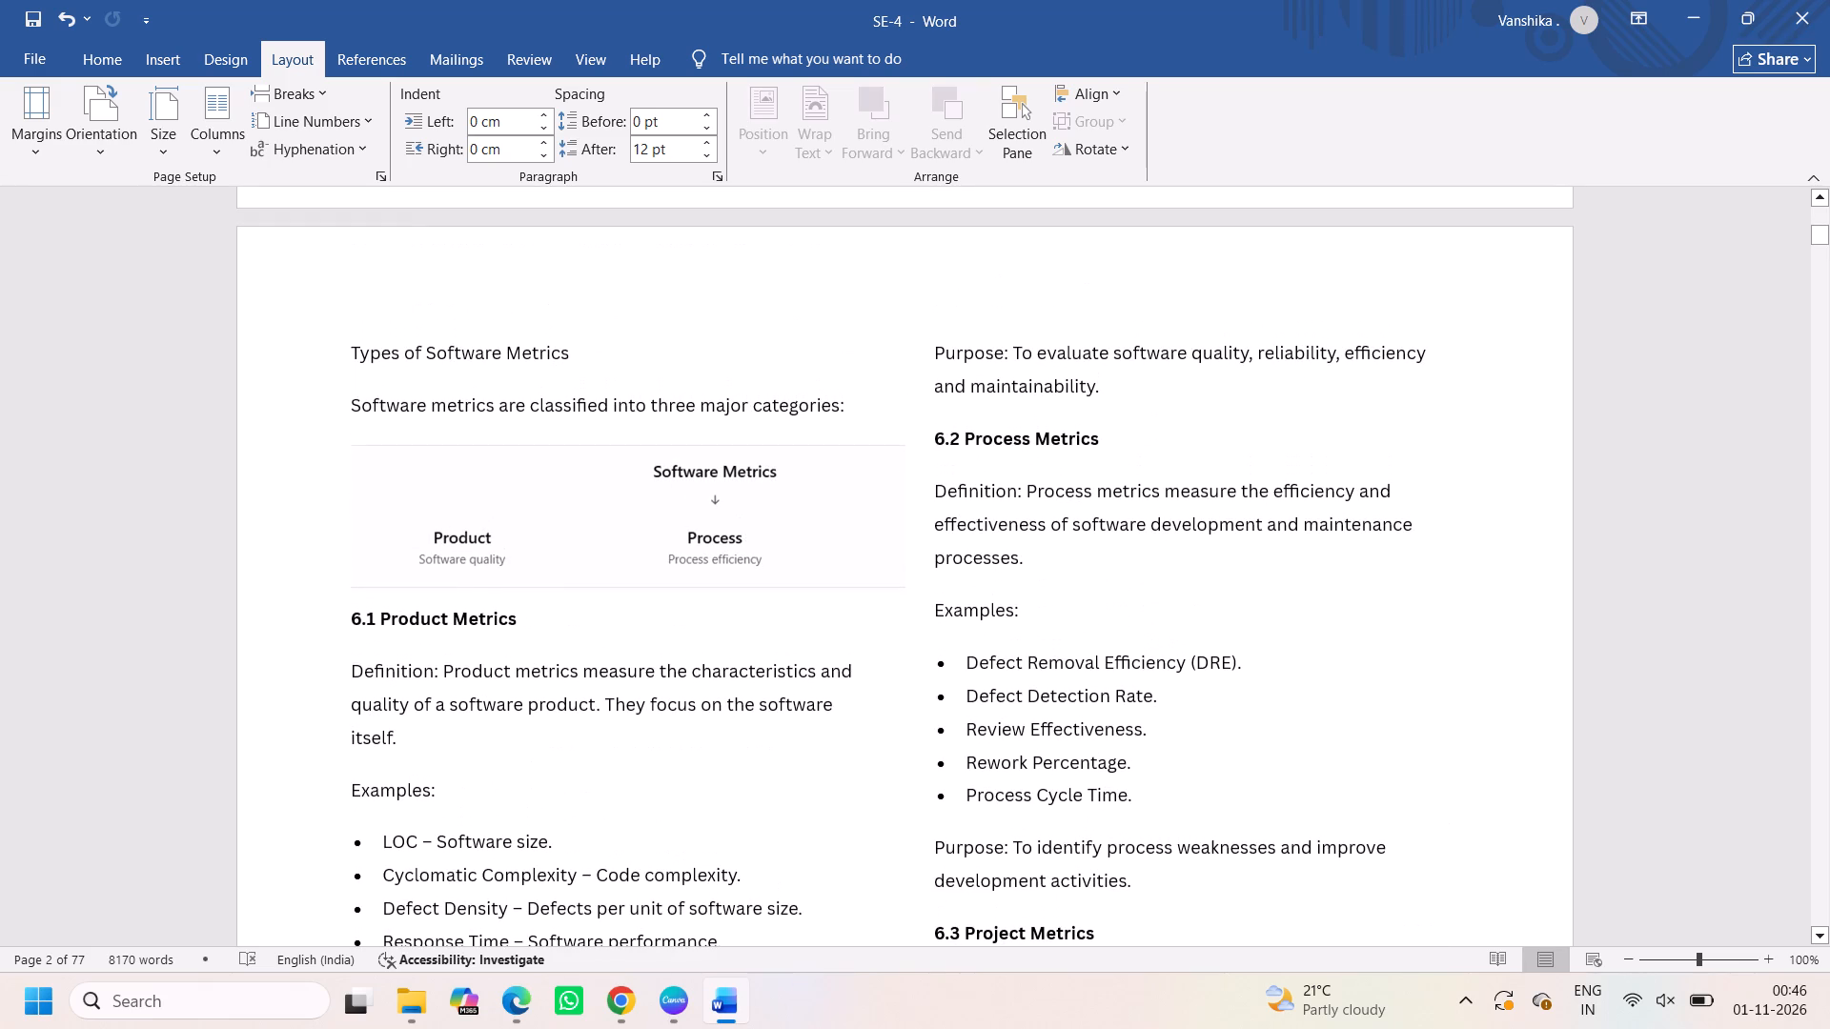
{"action": "left_click", "coordinate": [438, 668]}
{"action": "key", "text": "BackSpace"}
{"action": "key", "text": "BackSpace"}
{"action": "key", "text": "BackSpace"}
{"action": "key", "text": "BackSpace"}
{"action": "key", "text": "BackSpace"}
{"action": "key", "text": "BackSpace"}
{"action": "key", "text": "BackSpace"}
{"action": "key", "text": "BackSpace"}
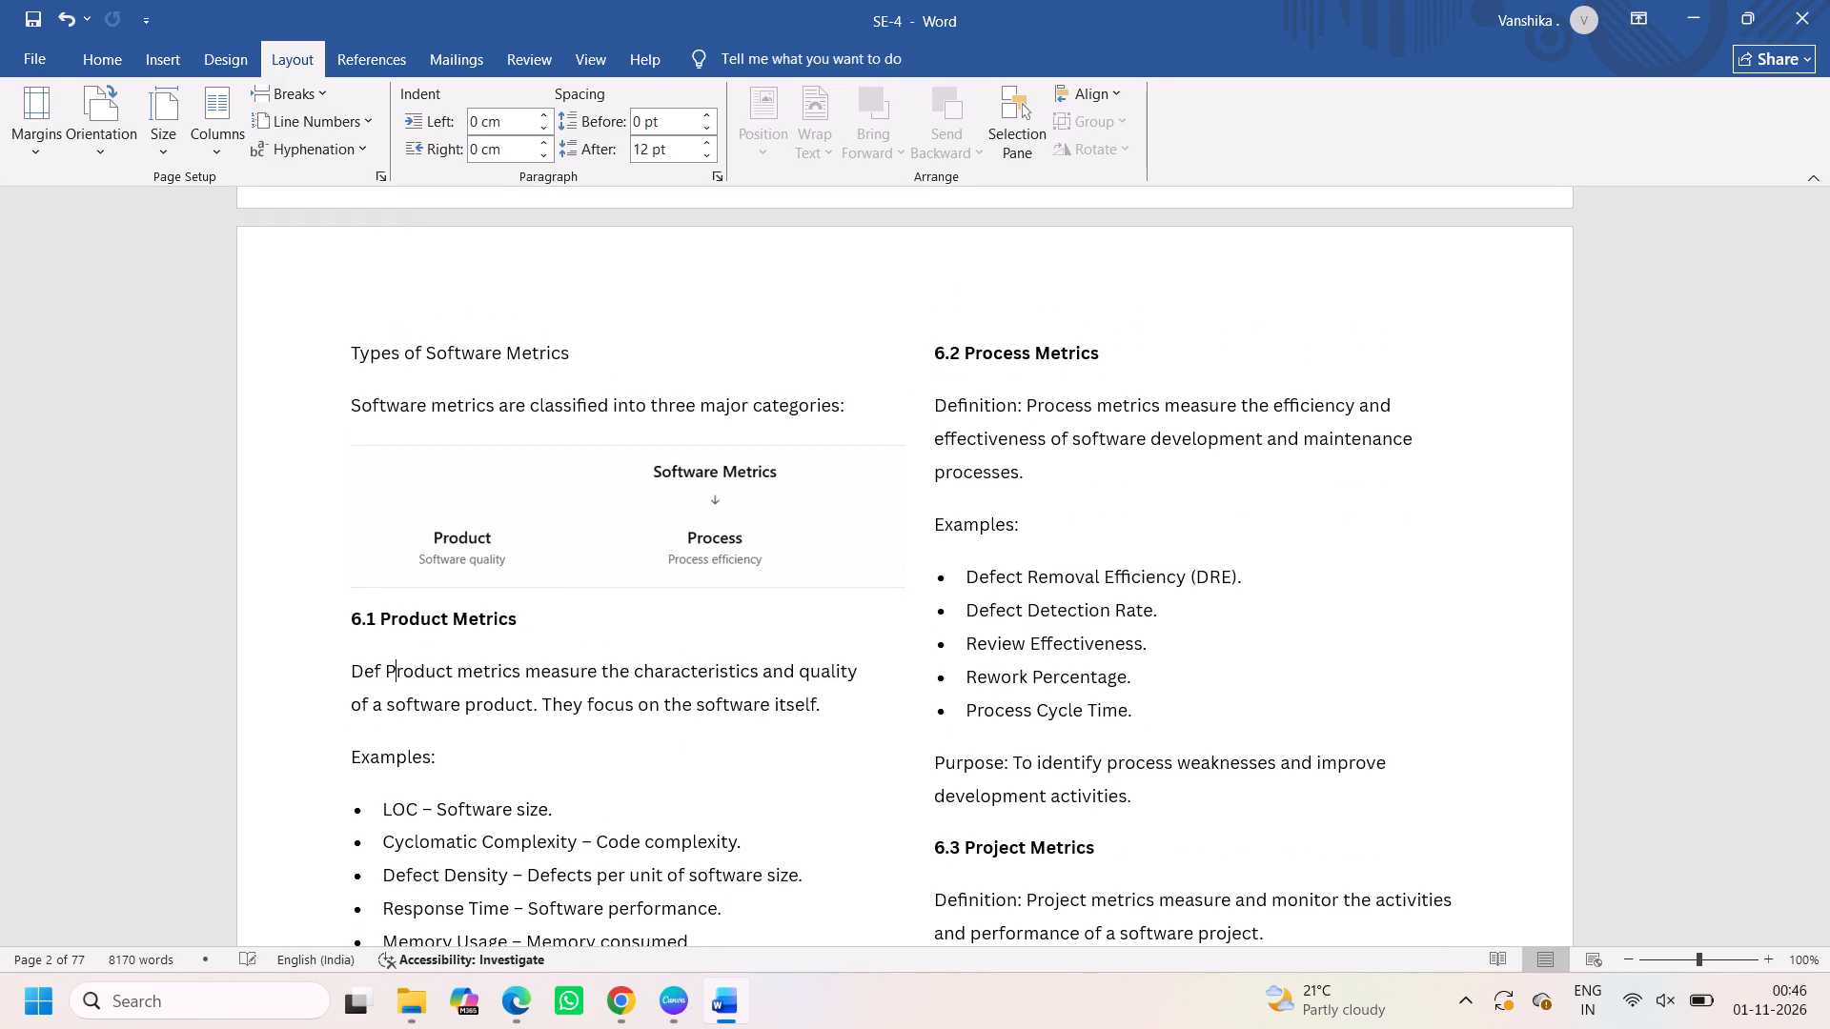
{"action": "key", "text": "BackSpace"}
{"action": "key", "text": "BackSpace"}
{"action": "key", "text": "BackSpace"}
{"action": "key", "text": "BackSpace"}
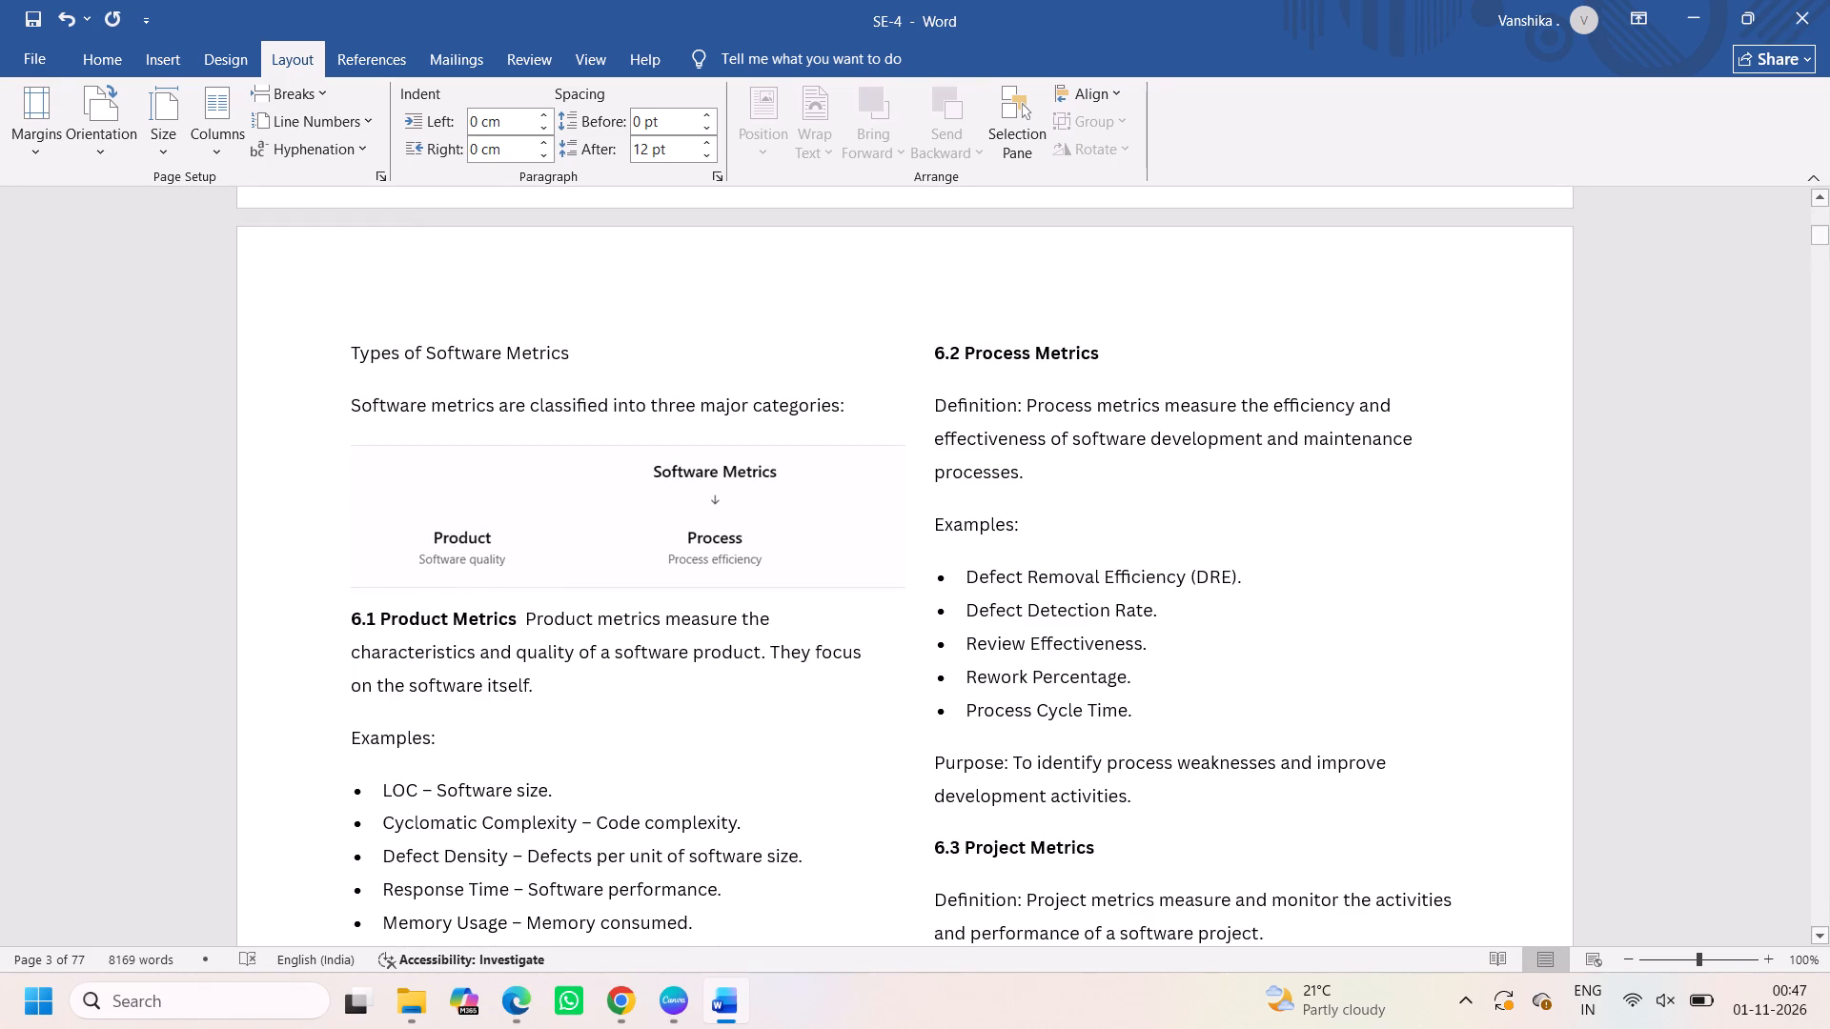
Delete the repeated words "Product metrics" after the 6.1 heading so the line continues with "measure the characteristics".
{"action": "left_click_drag", "start_coordinate": [660, 615], "coordinate": [522, 619]}
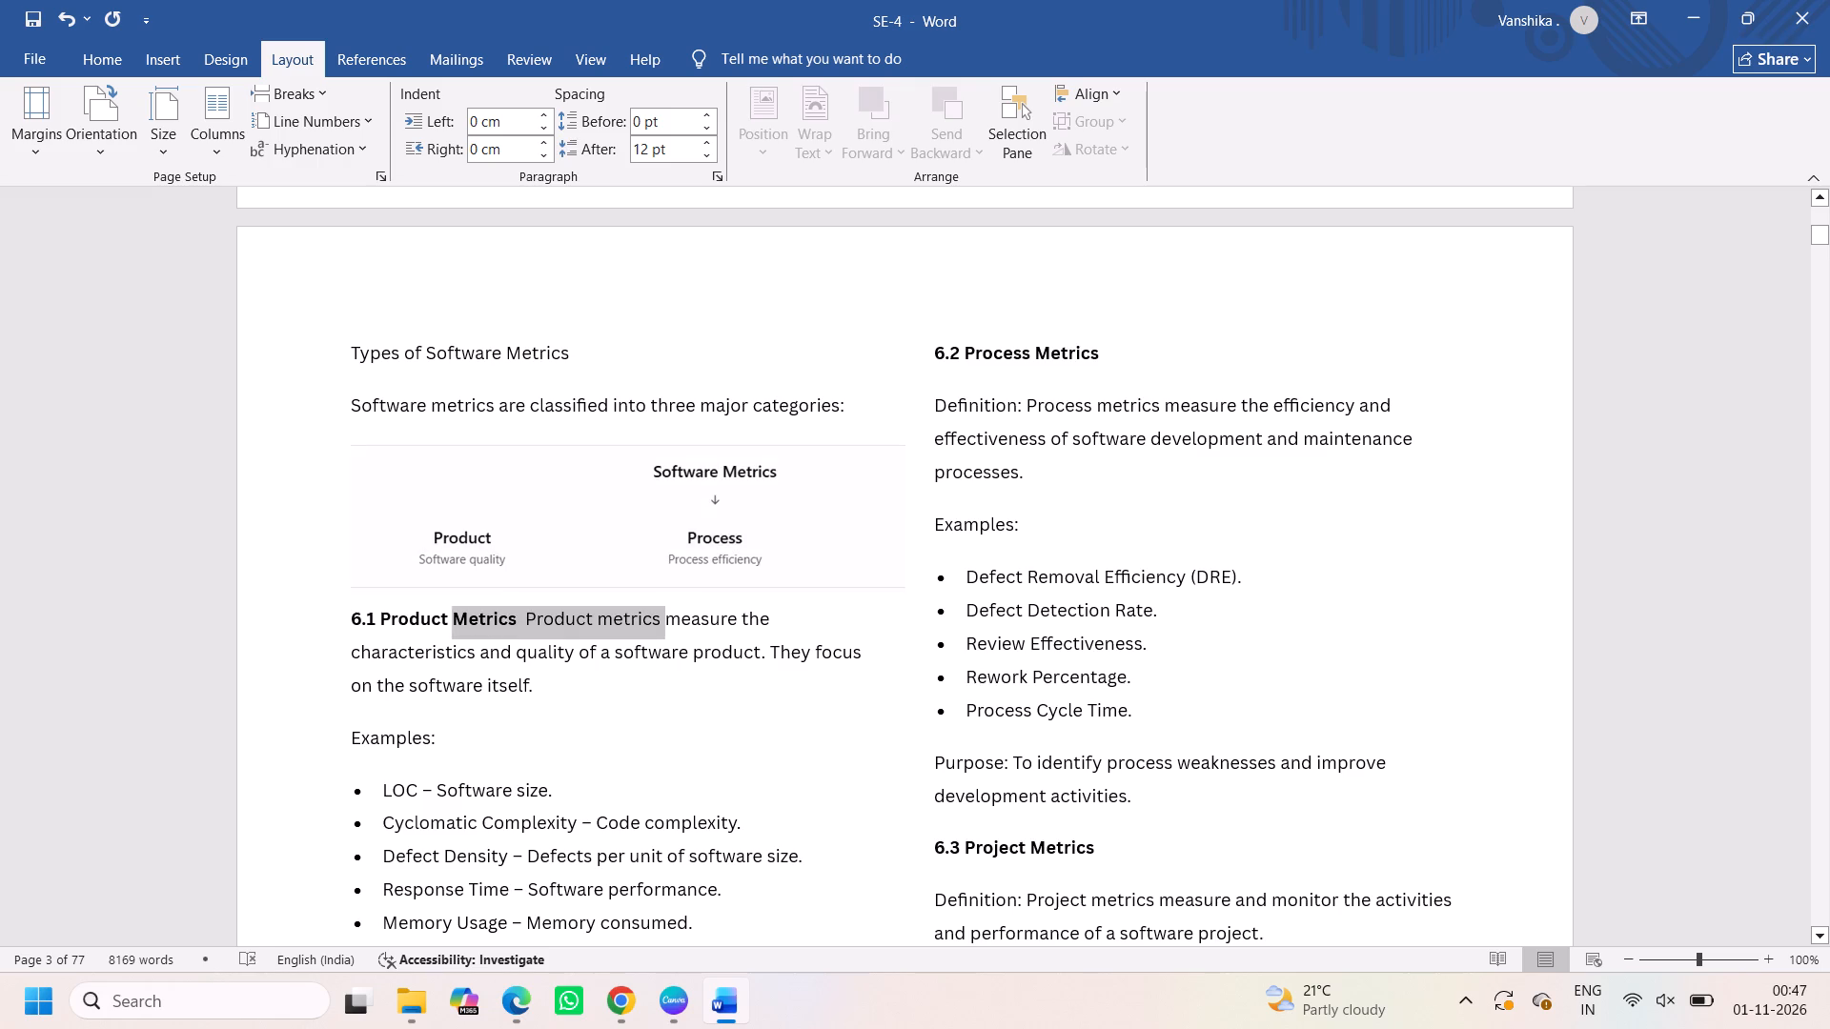
{"action": "left_click_drag", "start_coordinate": [522, 619], "coordinate": [524, 618]}
{"action": "key", "text": "BackSpace"}
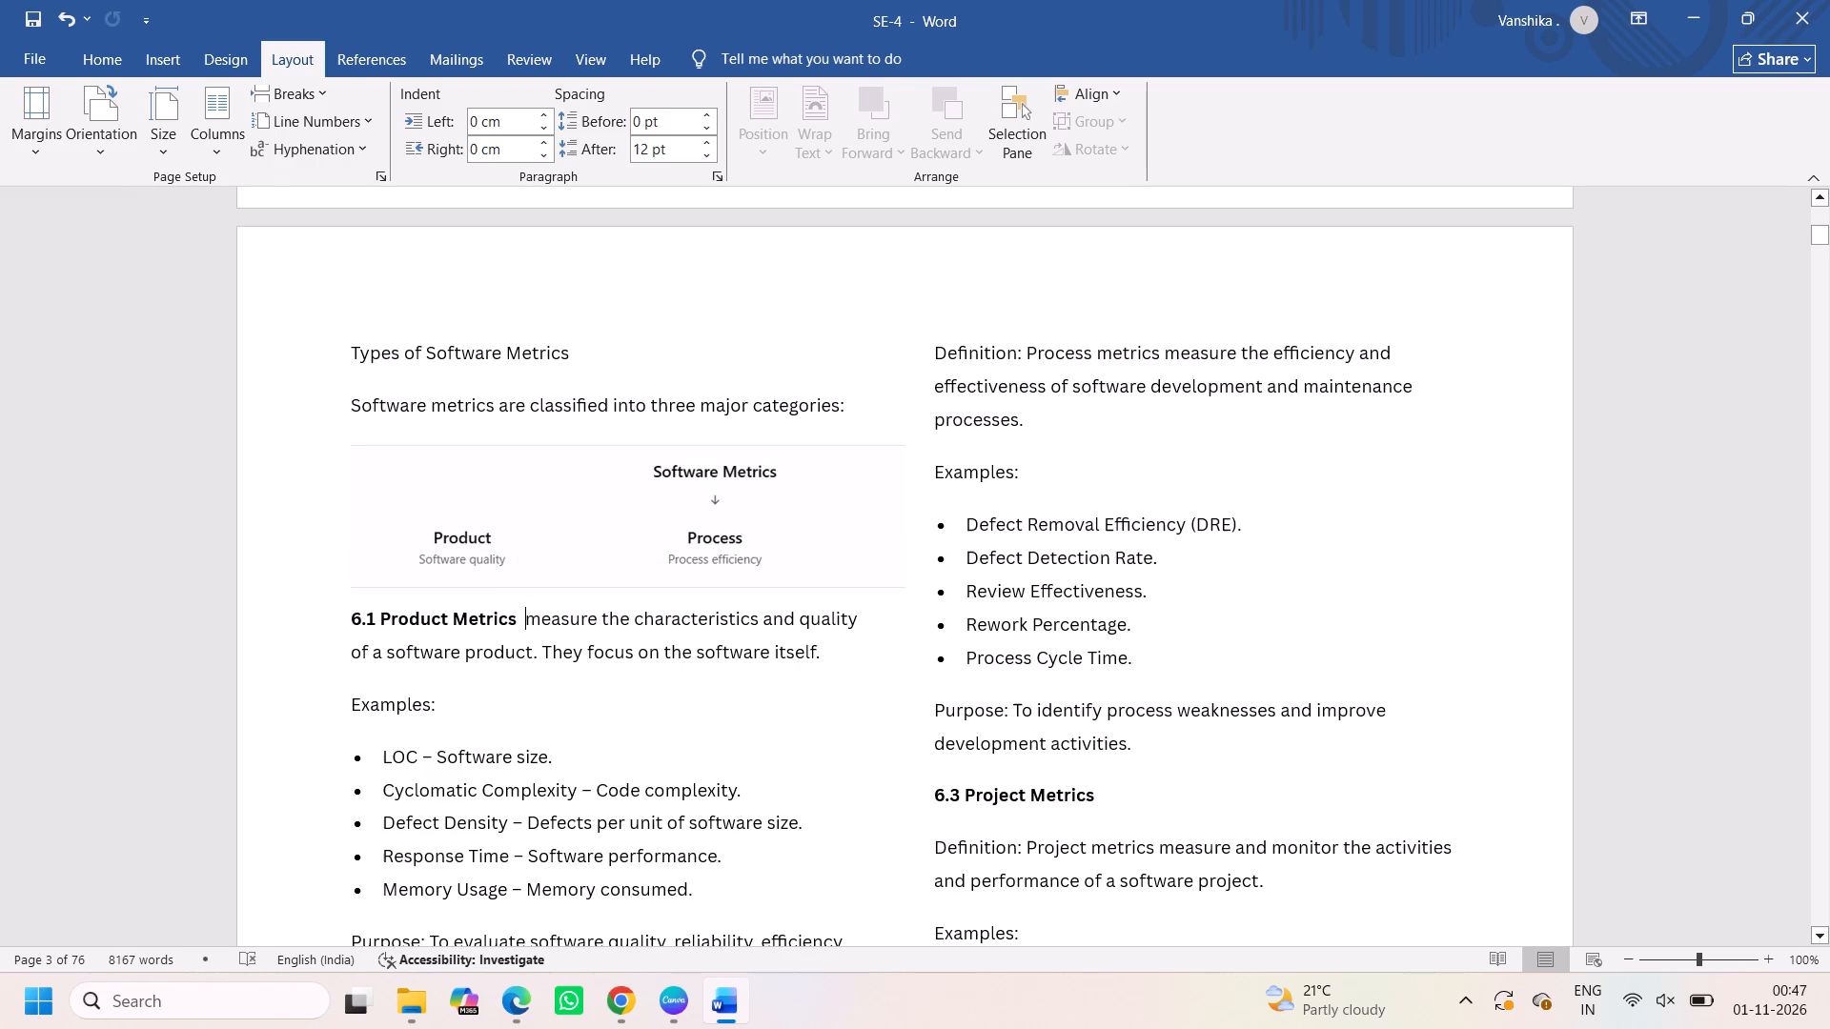
Insert a paragraph break before the "6.2 Process Metrics" heading to push it to the top of the next column.
{"action": "scroll", "coordinate": [863, 760], "scroll_direction": "down", "scroll_amount": 3}
{"action": "scroll", "coordinate": [709, 498], "scroll_direction": "up", "scroll_amount": 1}
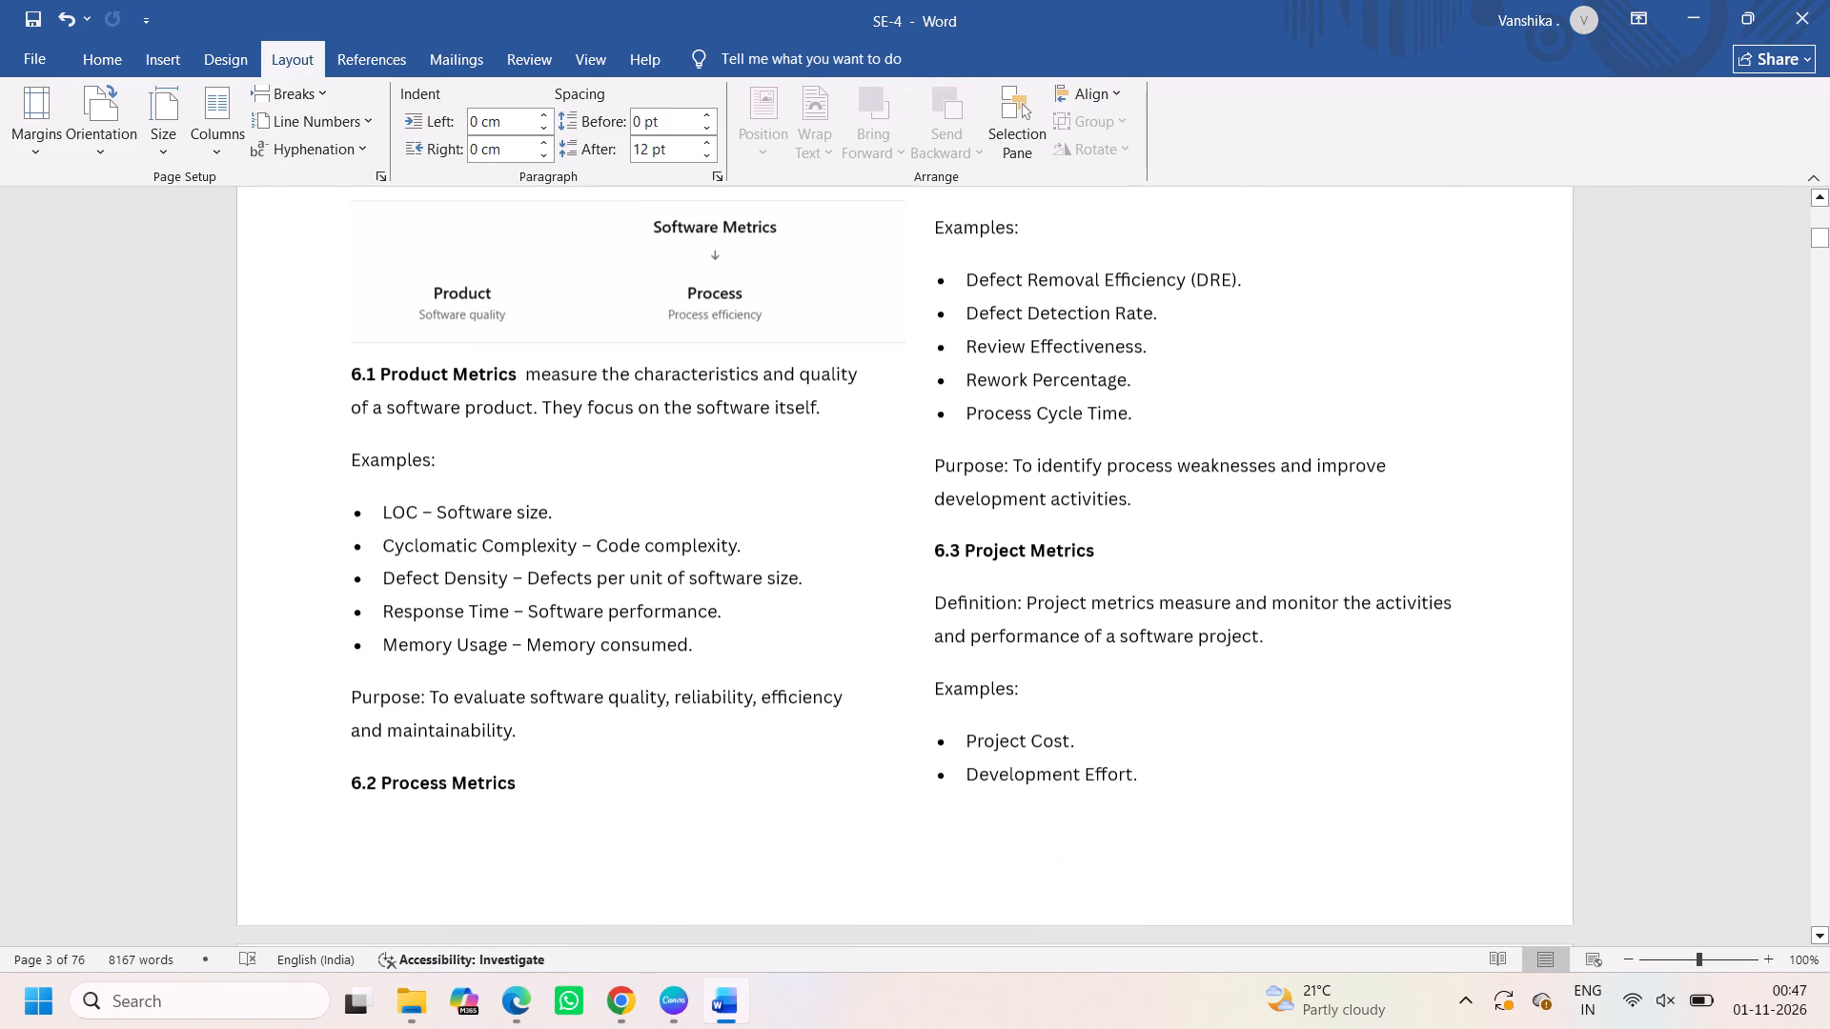
{"action": "left_click", "coordinate": [344, 788]}
{"action": "key", "text": "Return"}
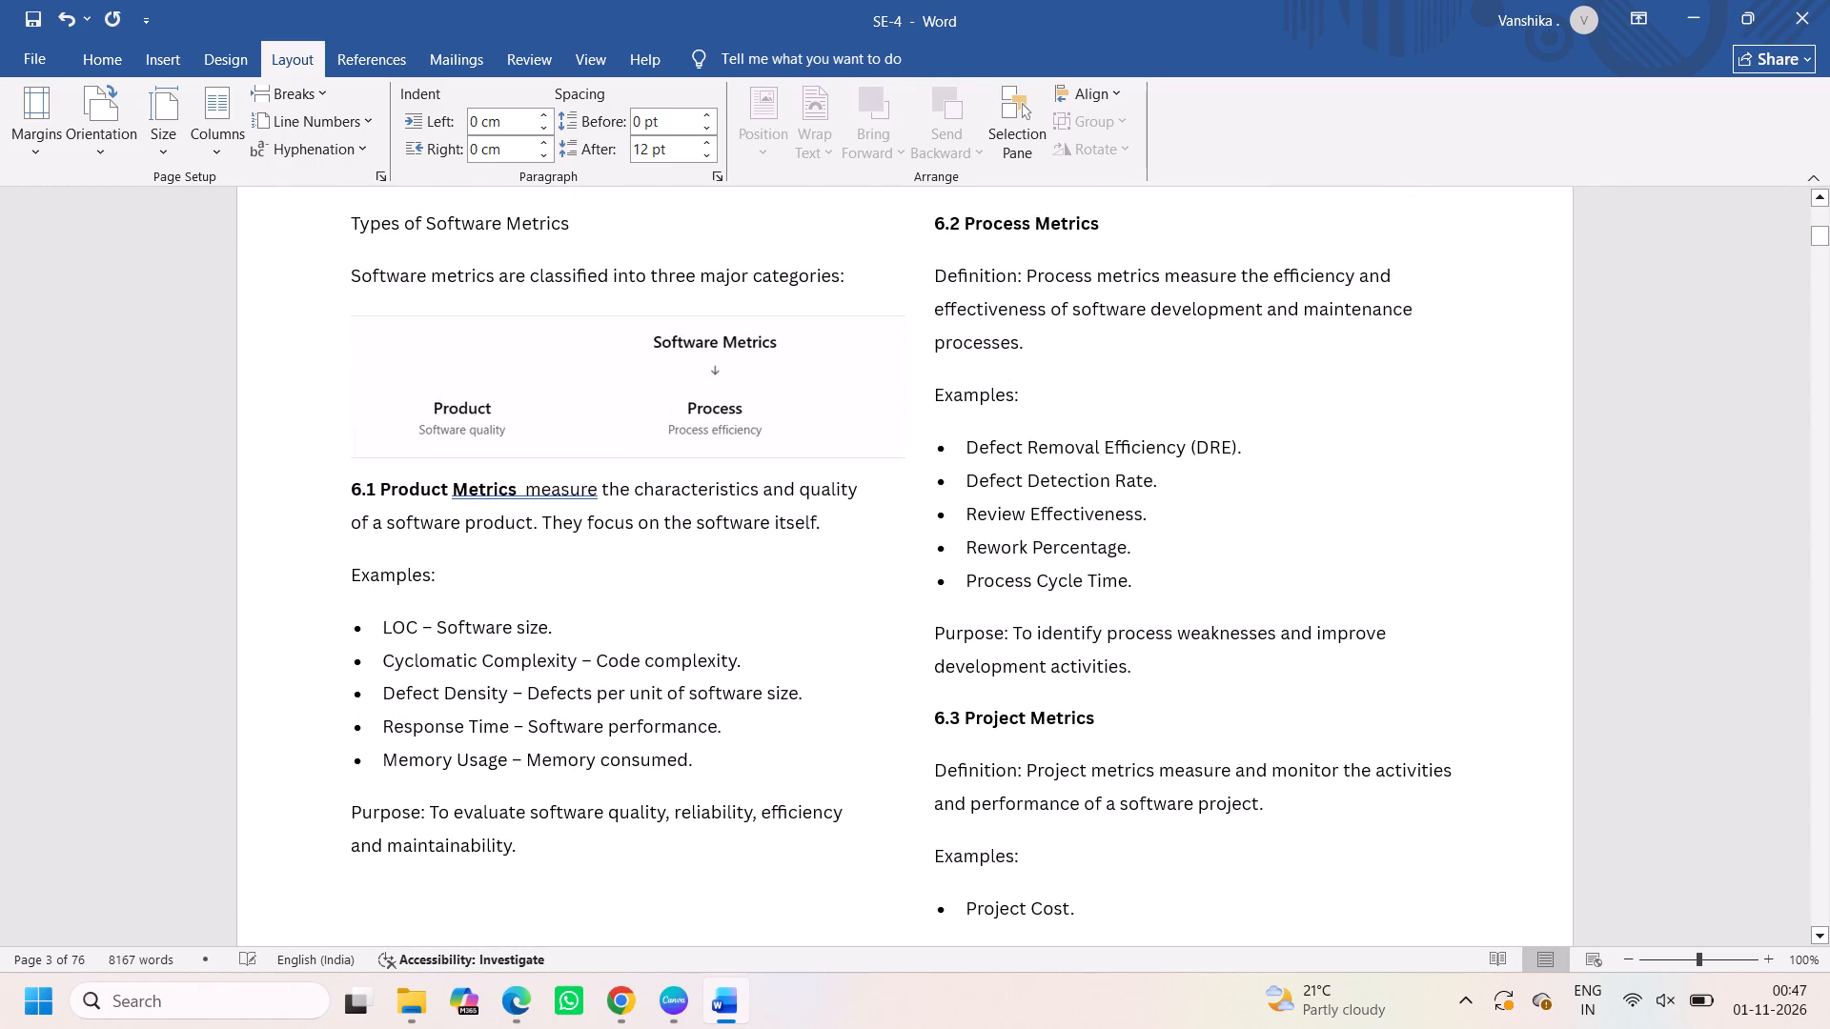
Delete "Definition: Process metrics" in section 6.2 and join the rest of the sentence onto the "6.2 Process Metrics" heading line.
{"action": "left_click_drag", "start_coordinate": [1026, 272], "coordinate": [966, 278]}
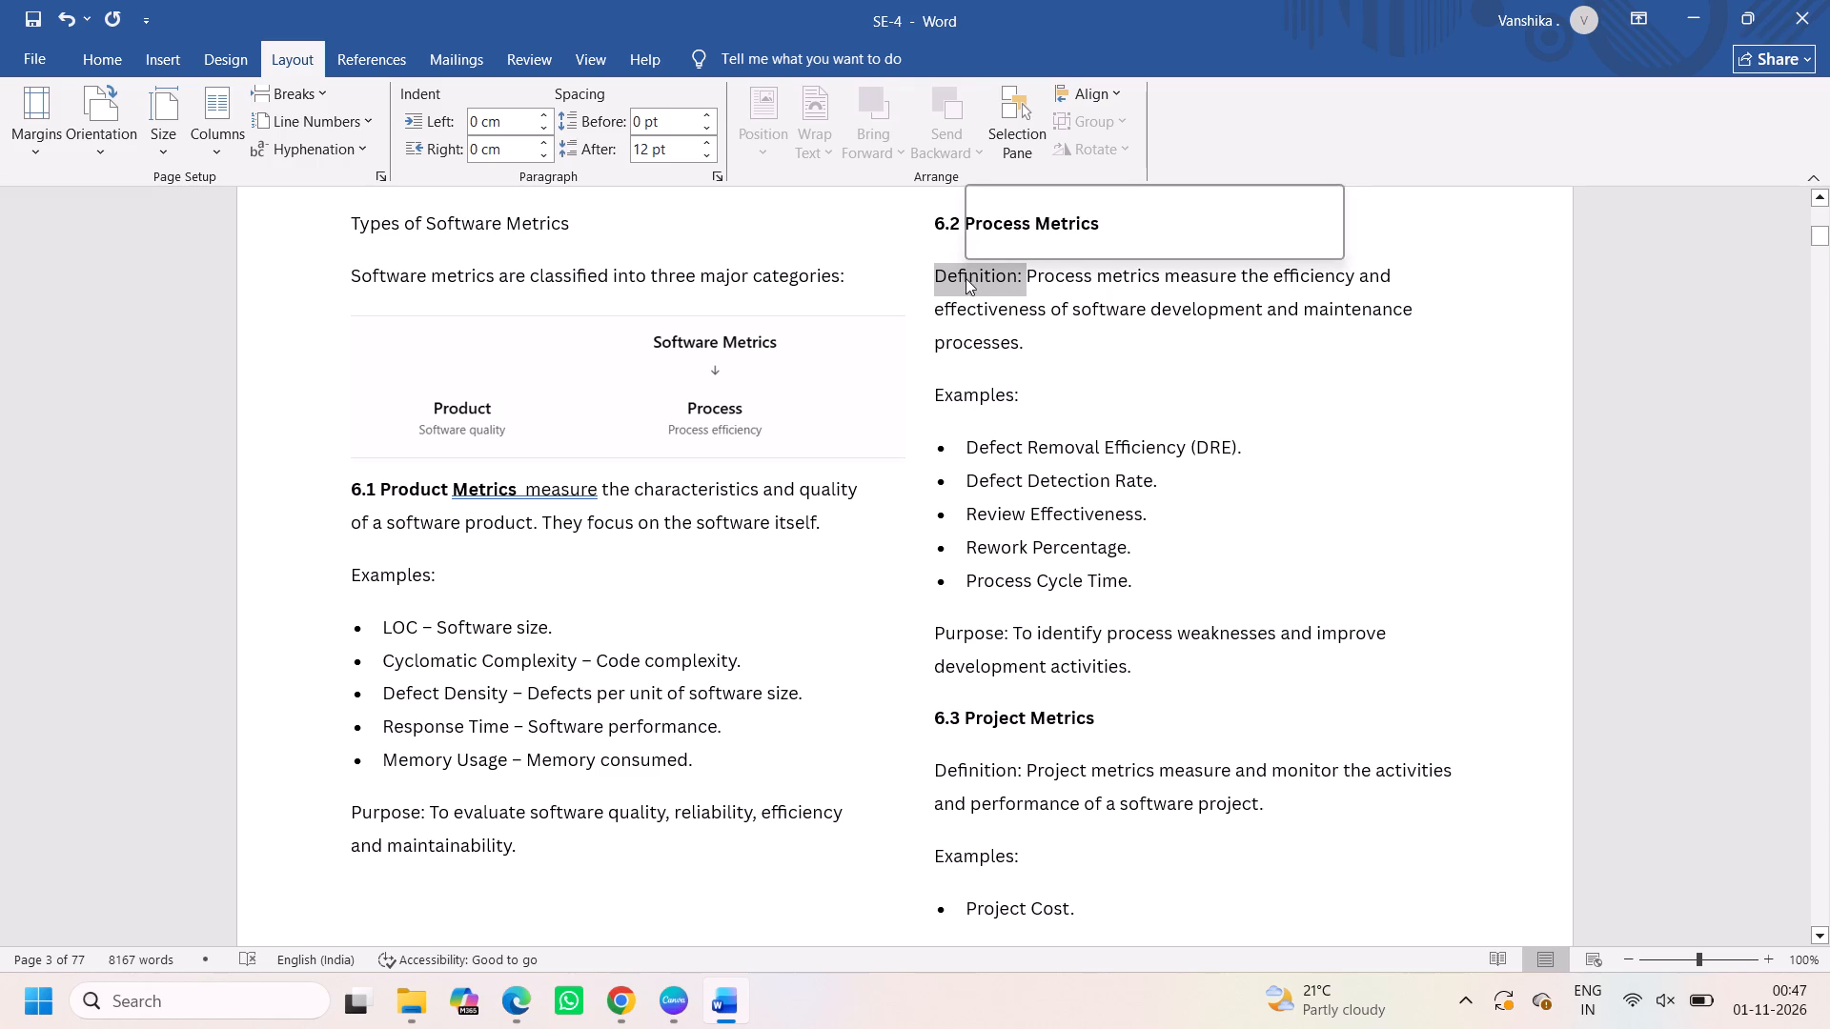
{"action": "left_click_drag", "start_coordinate": [1167, 282], "coordinate": [951, 270]}
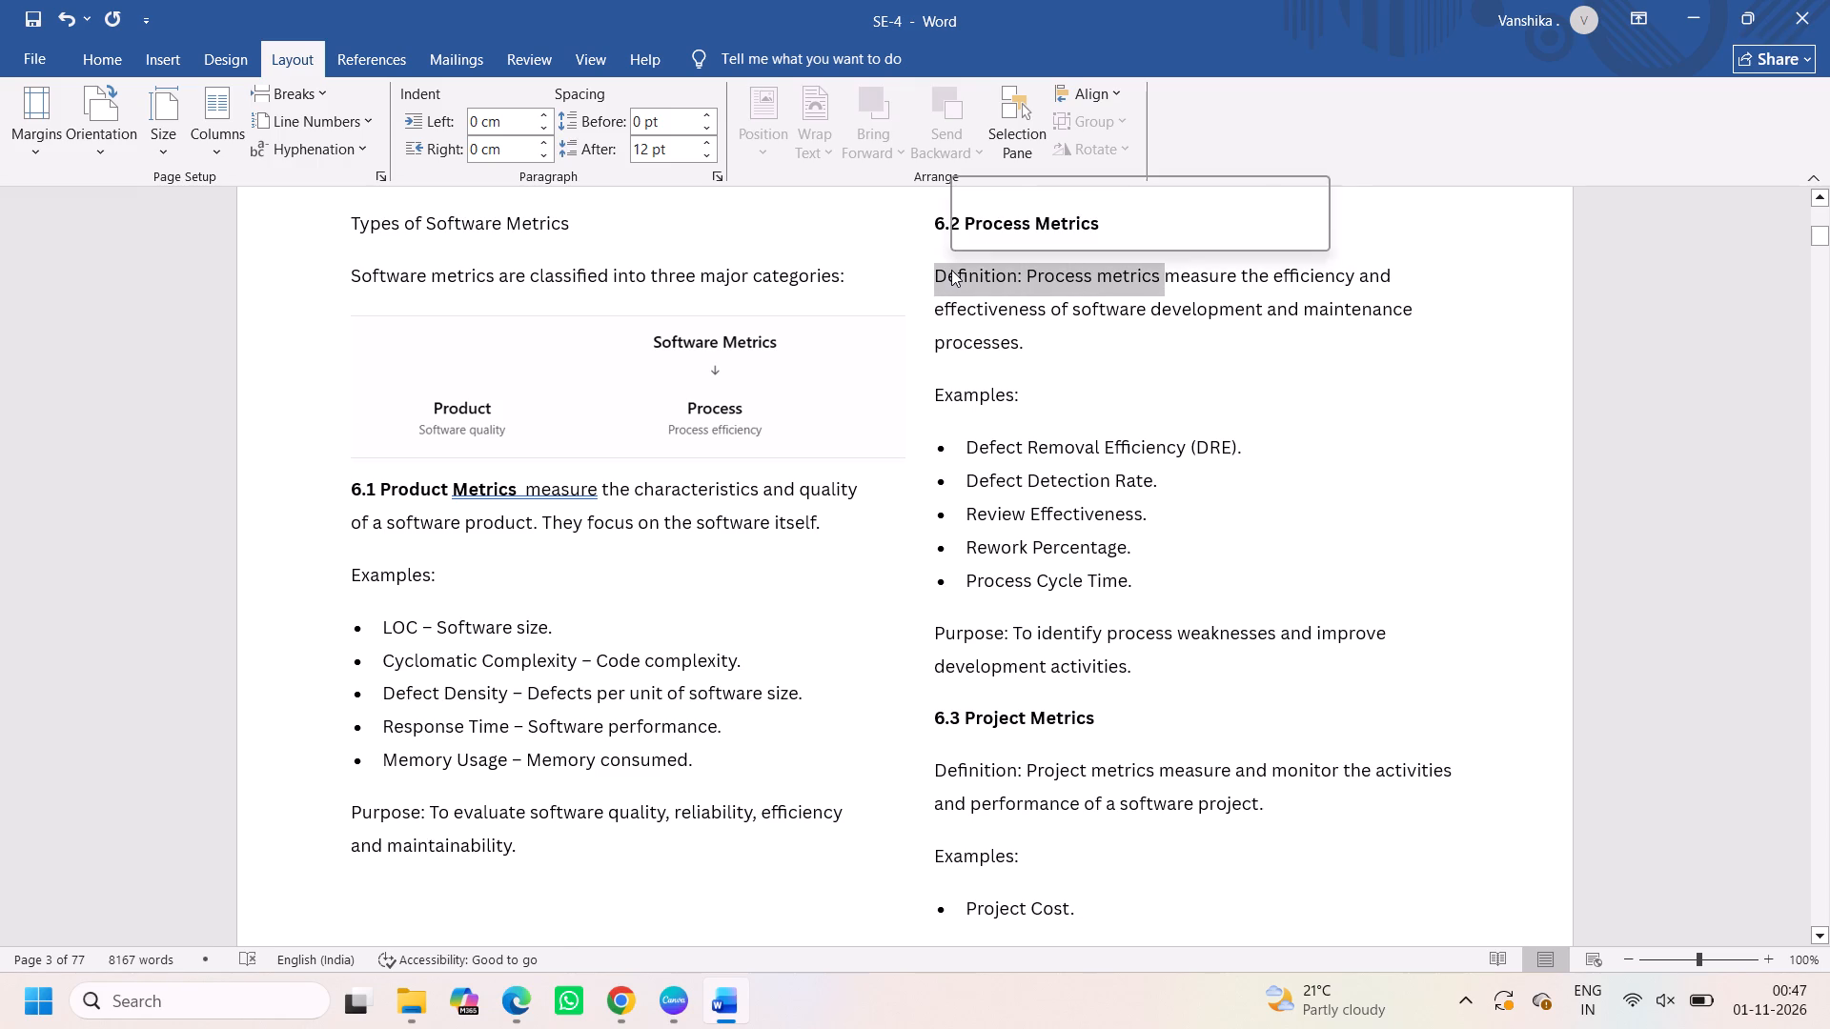
{"action": "key", "text": "BackSpace"}
{"action": "key", "text": "BackSpace"}
Delete "Definition: Project metrics" in section 6.3 and join the rest of the sentence onto the "6.3 Project Metrics" heading line.
{"action": "scroll", "coordinate": [1153, 566], "scroll_direction": "down", "scroll_amount": 1}
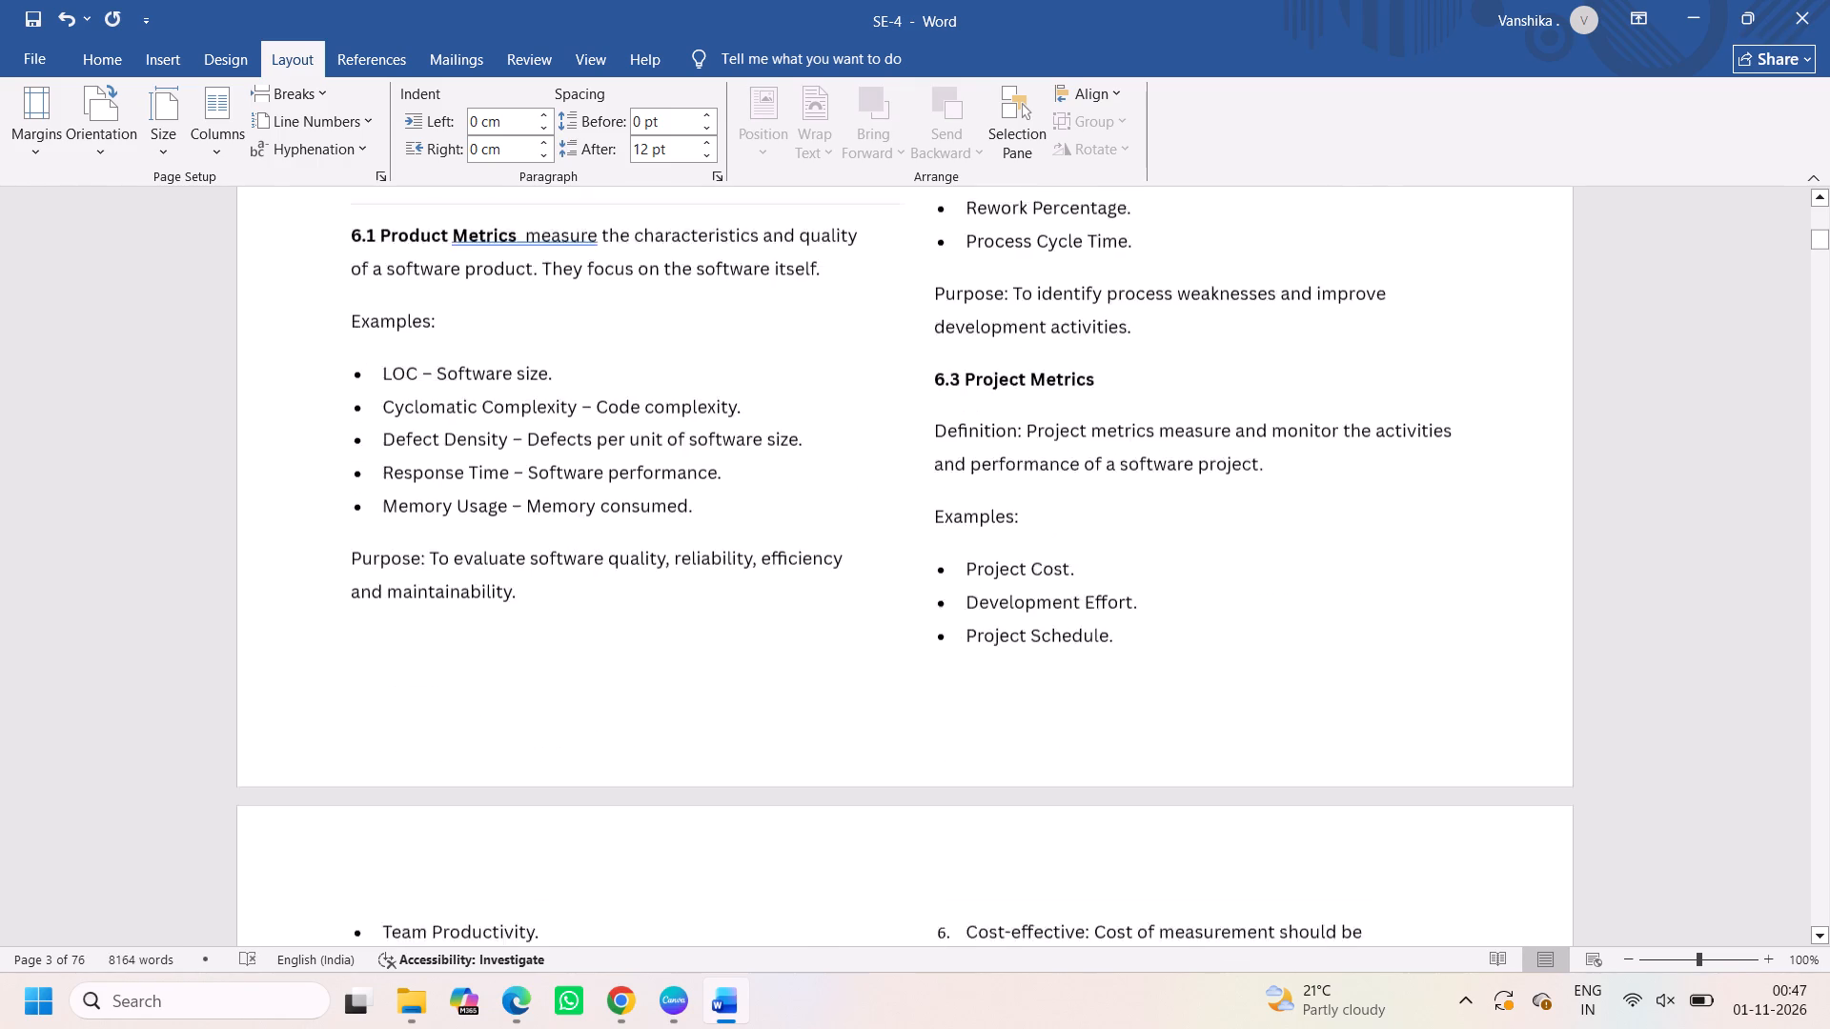
{"action": "scroll", "coordinate": [1153, 566], "scroll_direction": "down", "scroll_amount": 1}
{"action": "left_click_drag", "start_coordinate": [1156, 328], "coordinate": [1052, 333]}
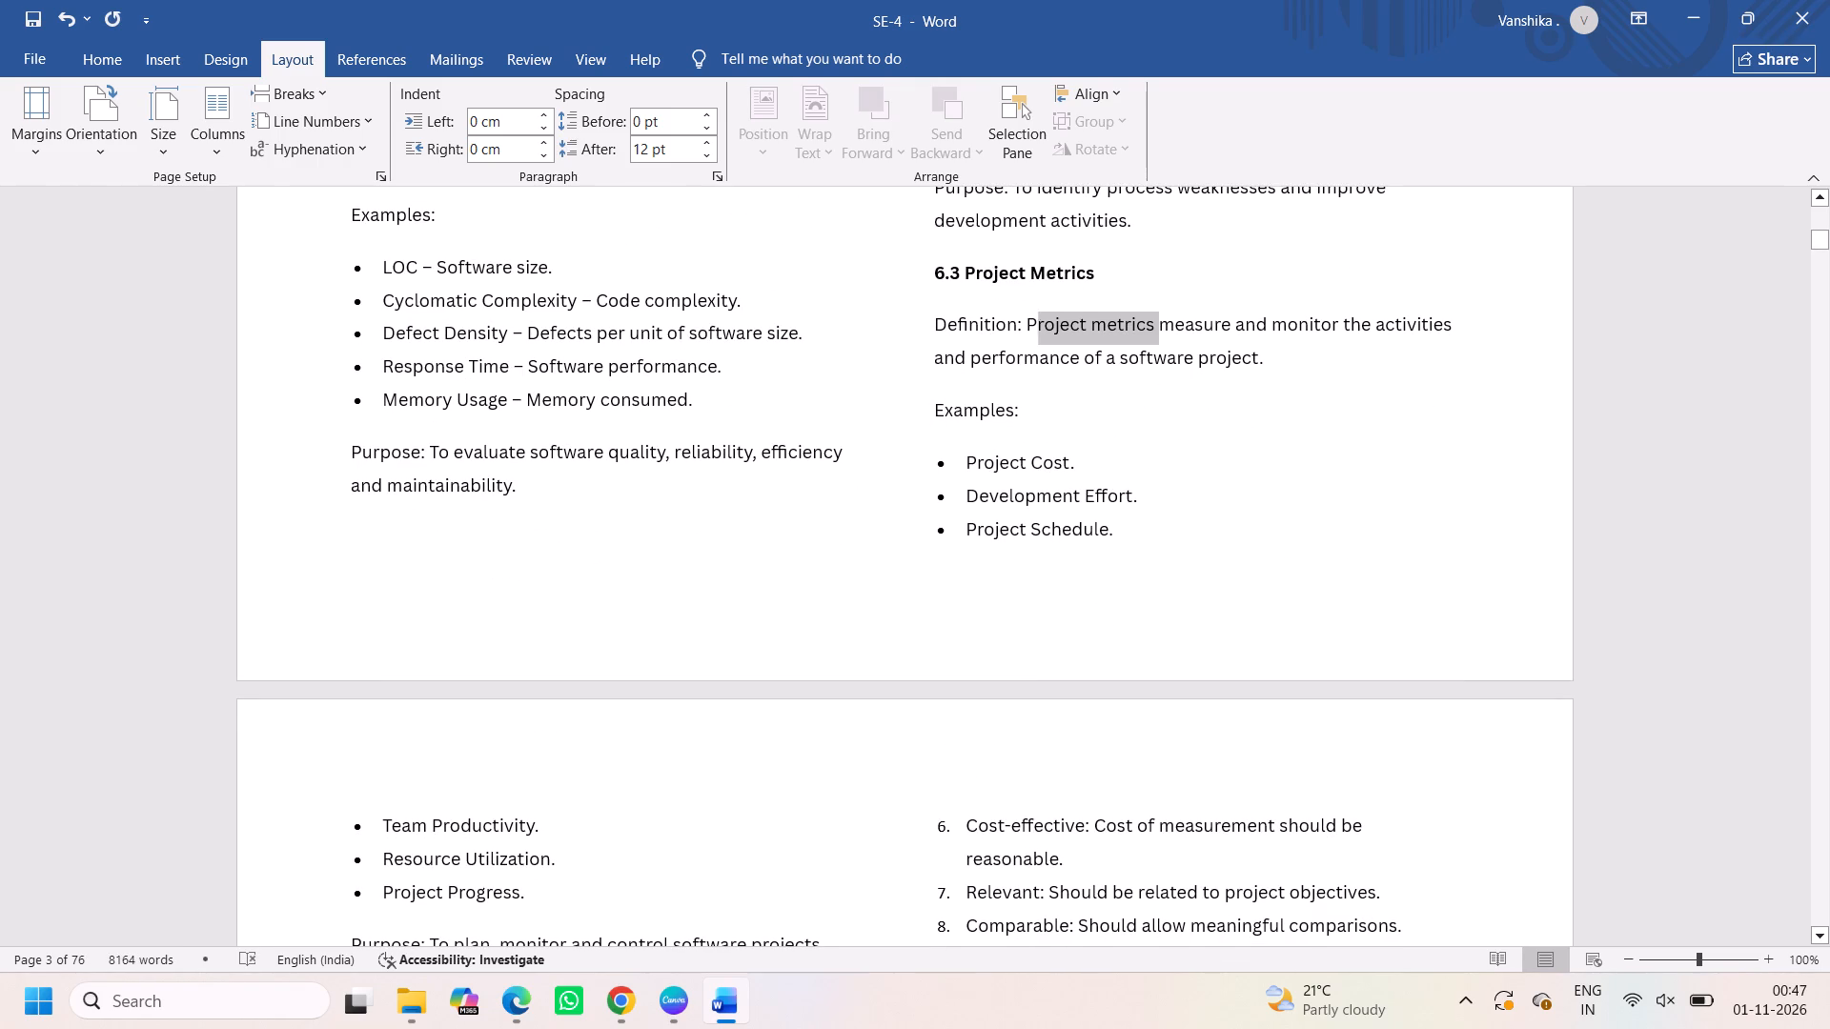
{"action": "left_click_drag", "start_coordinate": [1052, 333], "coordinate": [922, 316]}
{"action": "key", "text": "BackSpace"}
{"action": "key", "text": "BackSpace"}
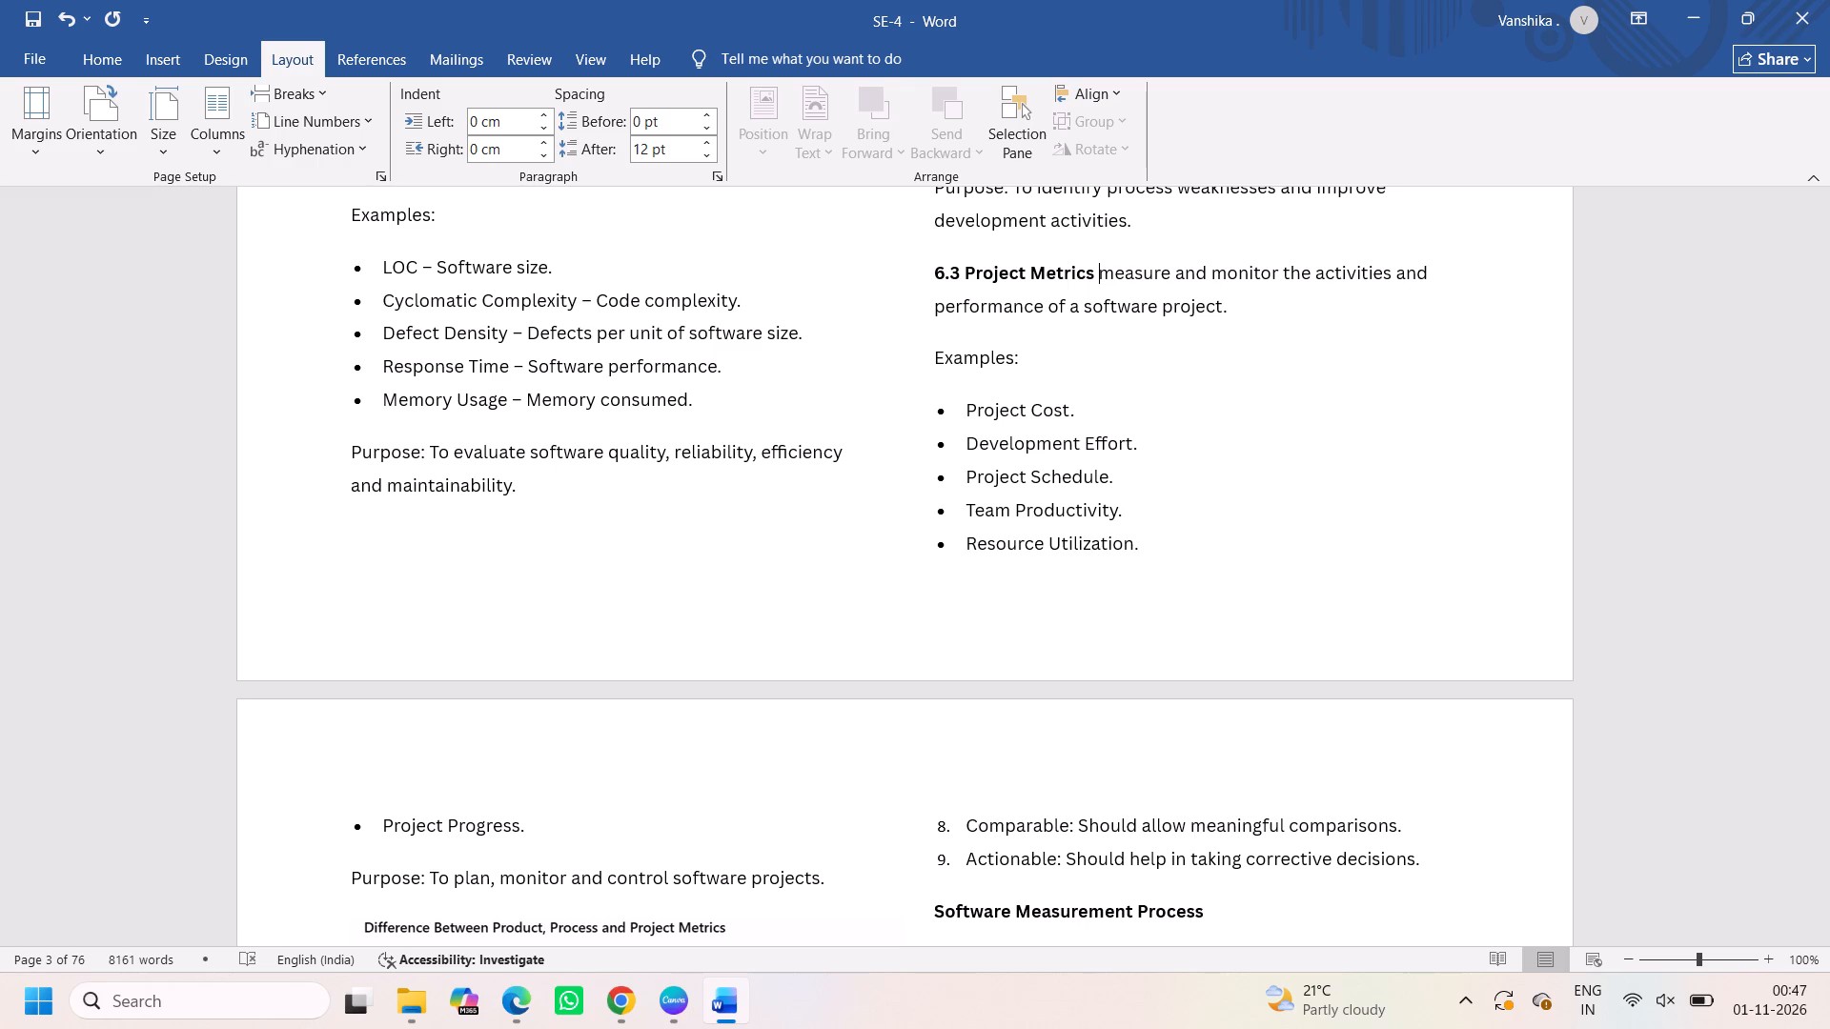
Review how sections 6.1 to 6.3 flow across the two columns and onto the following page.
{"action": "scroll", "coordinate": [978, 553], "scroll_direction": "down", "scroll_amount": 1}
{"action": "scroll", "coordinate": [885, 464], "scroll_direction": "up", "scroll_amount": 1}
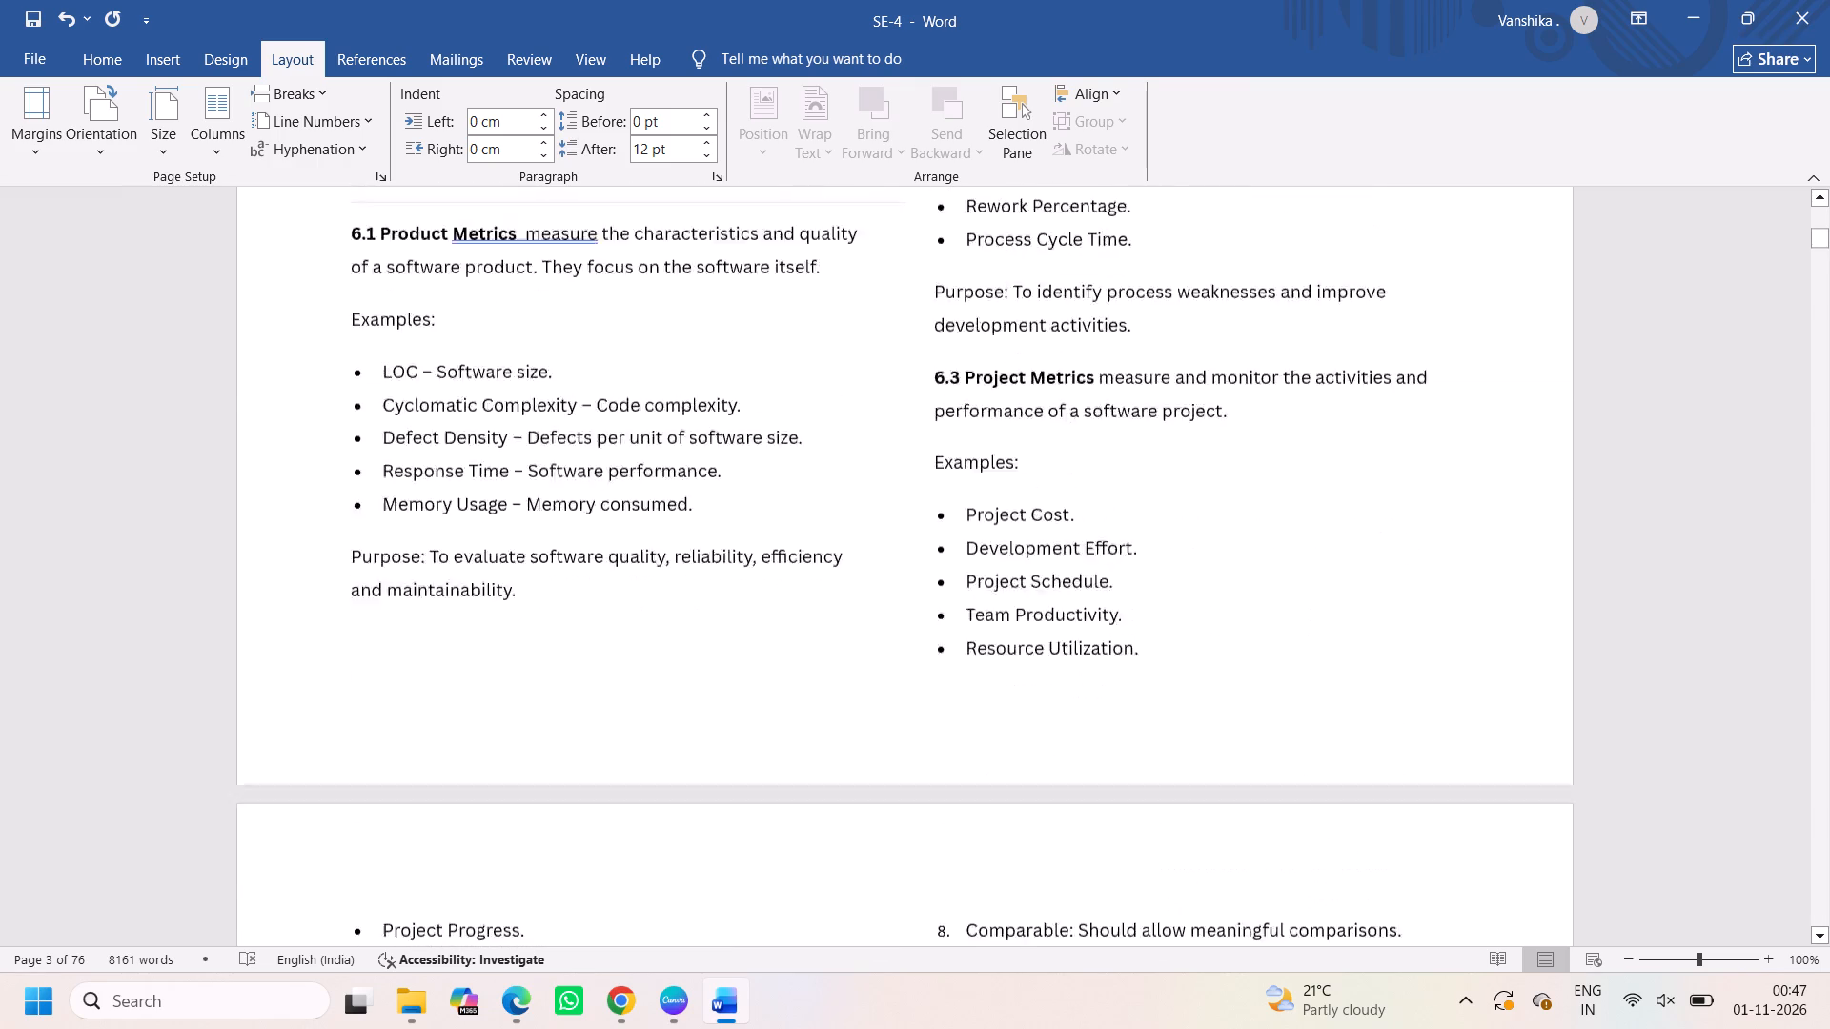
{"action": "scroll", "coordinate": [885, 464], "scroll_direction": "up", "scroll_amount": 1}
{"action": "scroll", "coordinate": [1082, 585], "scroll_direction": "up", "scroll_amount": 1}
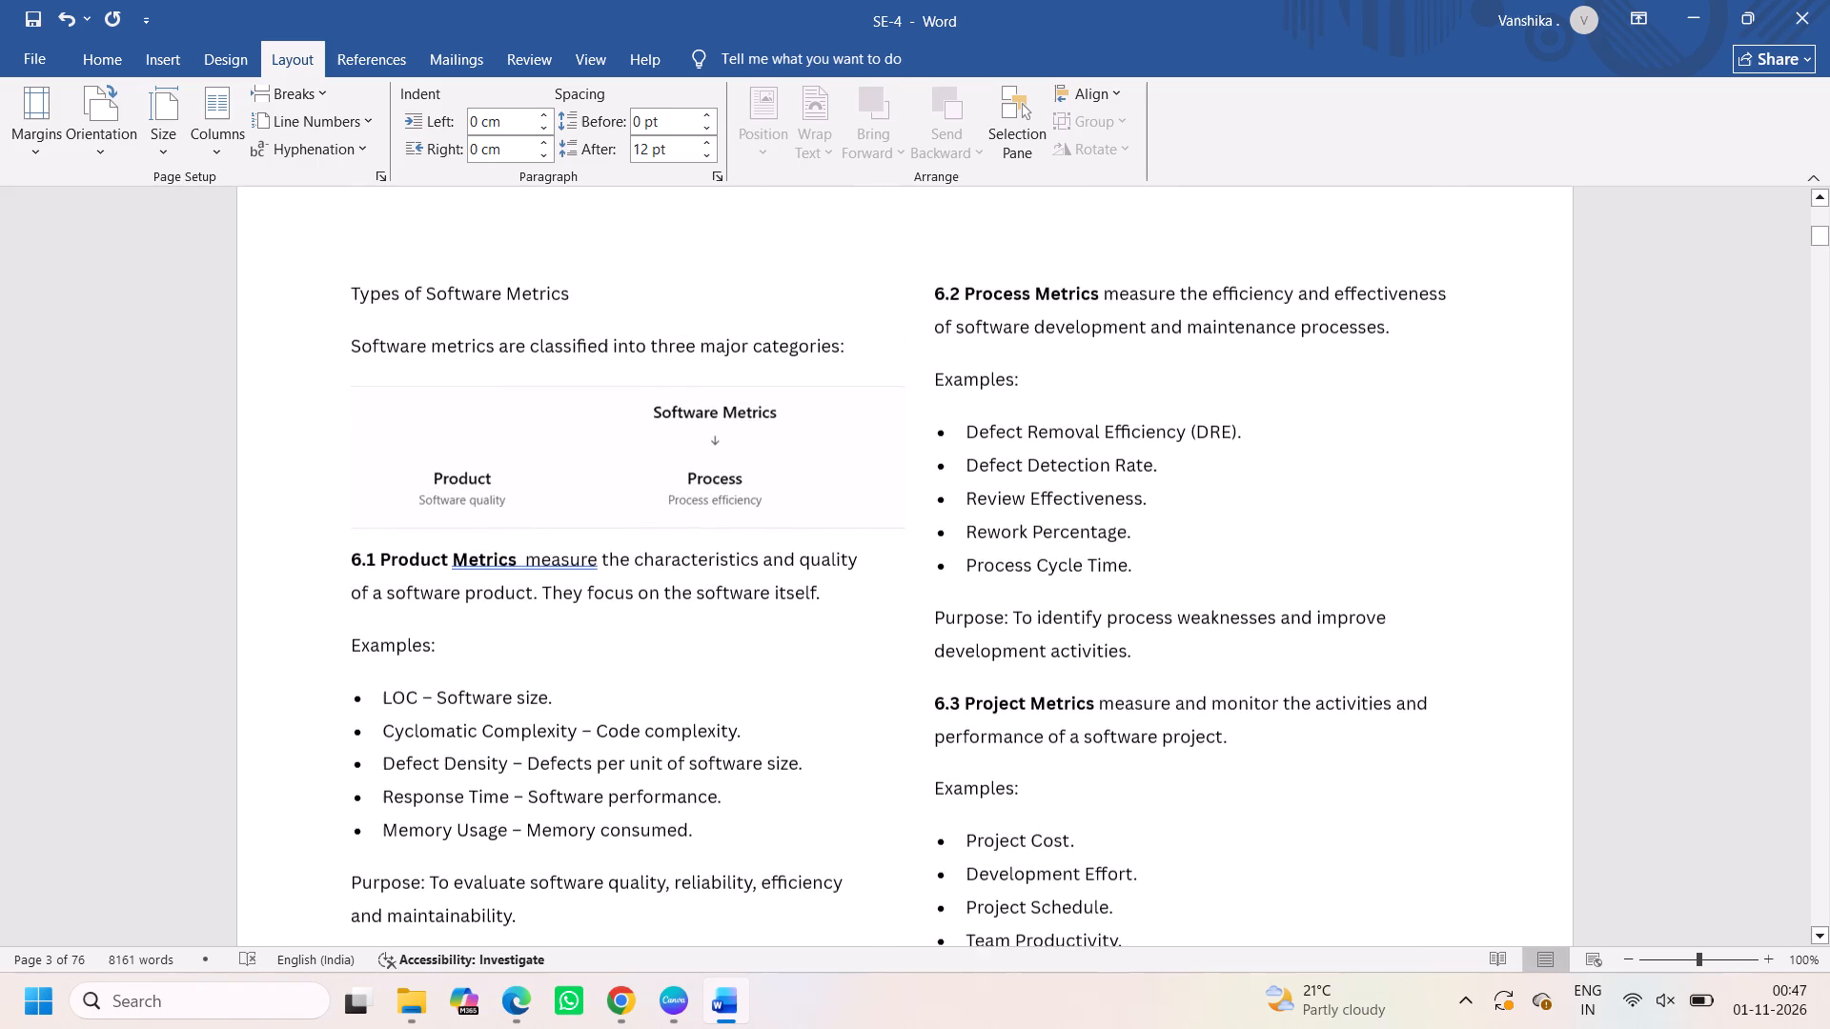
{"action": "scroll", "coordinate": [993, 593], "scroll_direction": "down", "scroll_amount": 2}
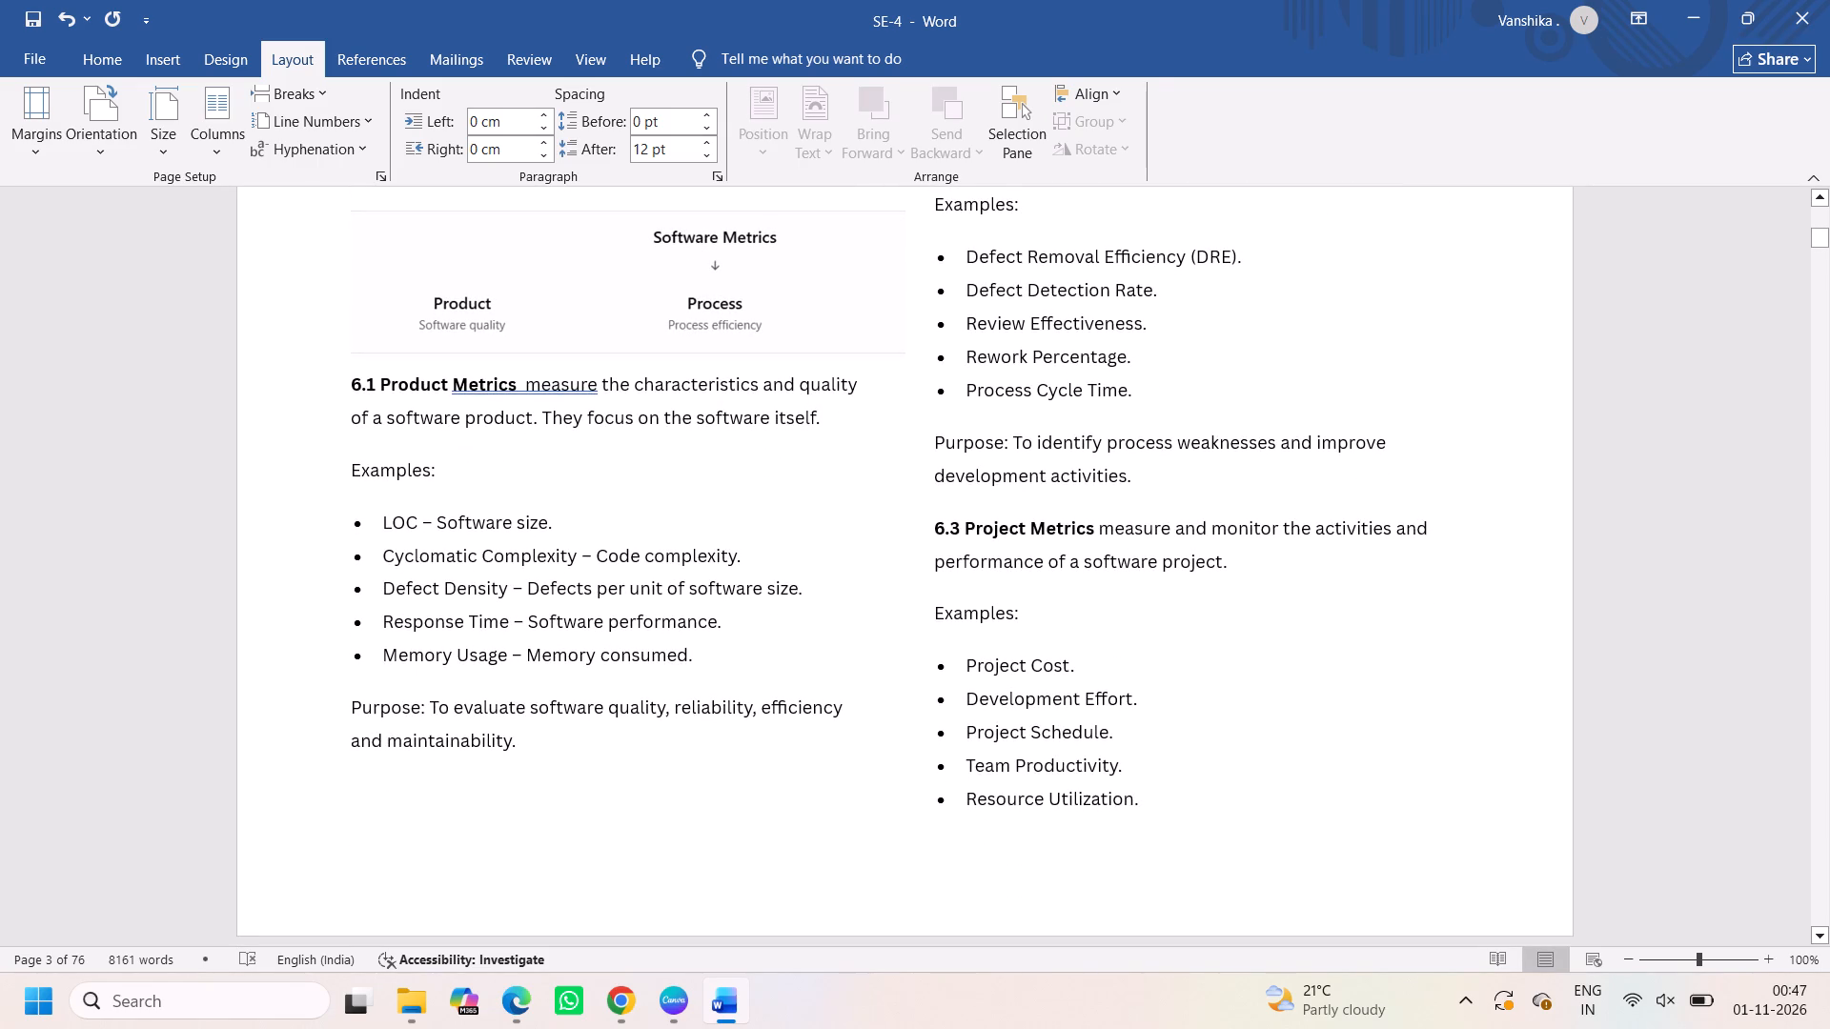
{"action": "scroll", "coordinate": [759, 473], "scroll_direction": "up", "scroll_amount": 1}
{"action": "scroll", "coordinate": [995, 700], "scroll_direction": "down", "scroll_amount": 1}
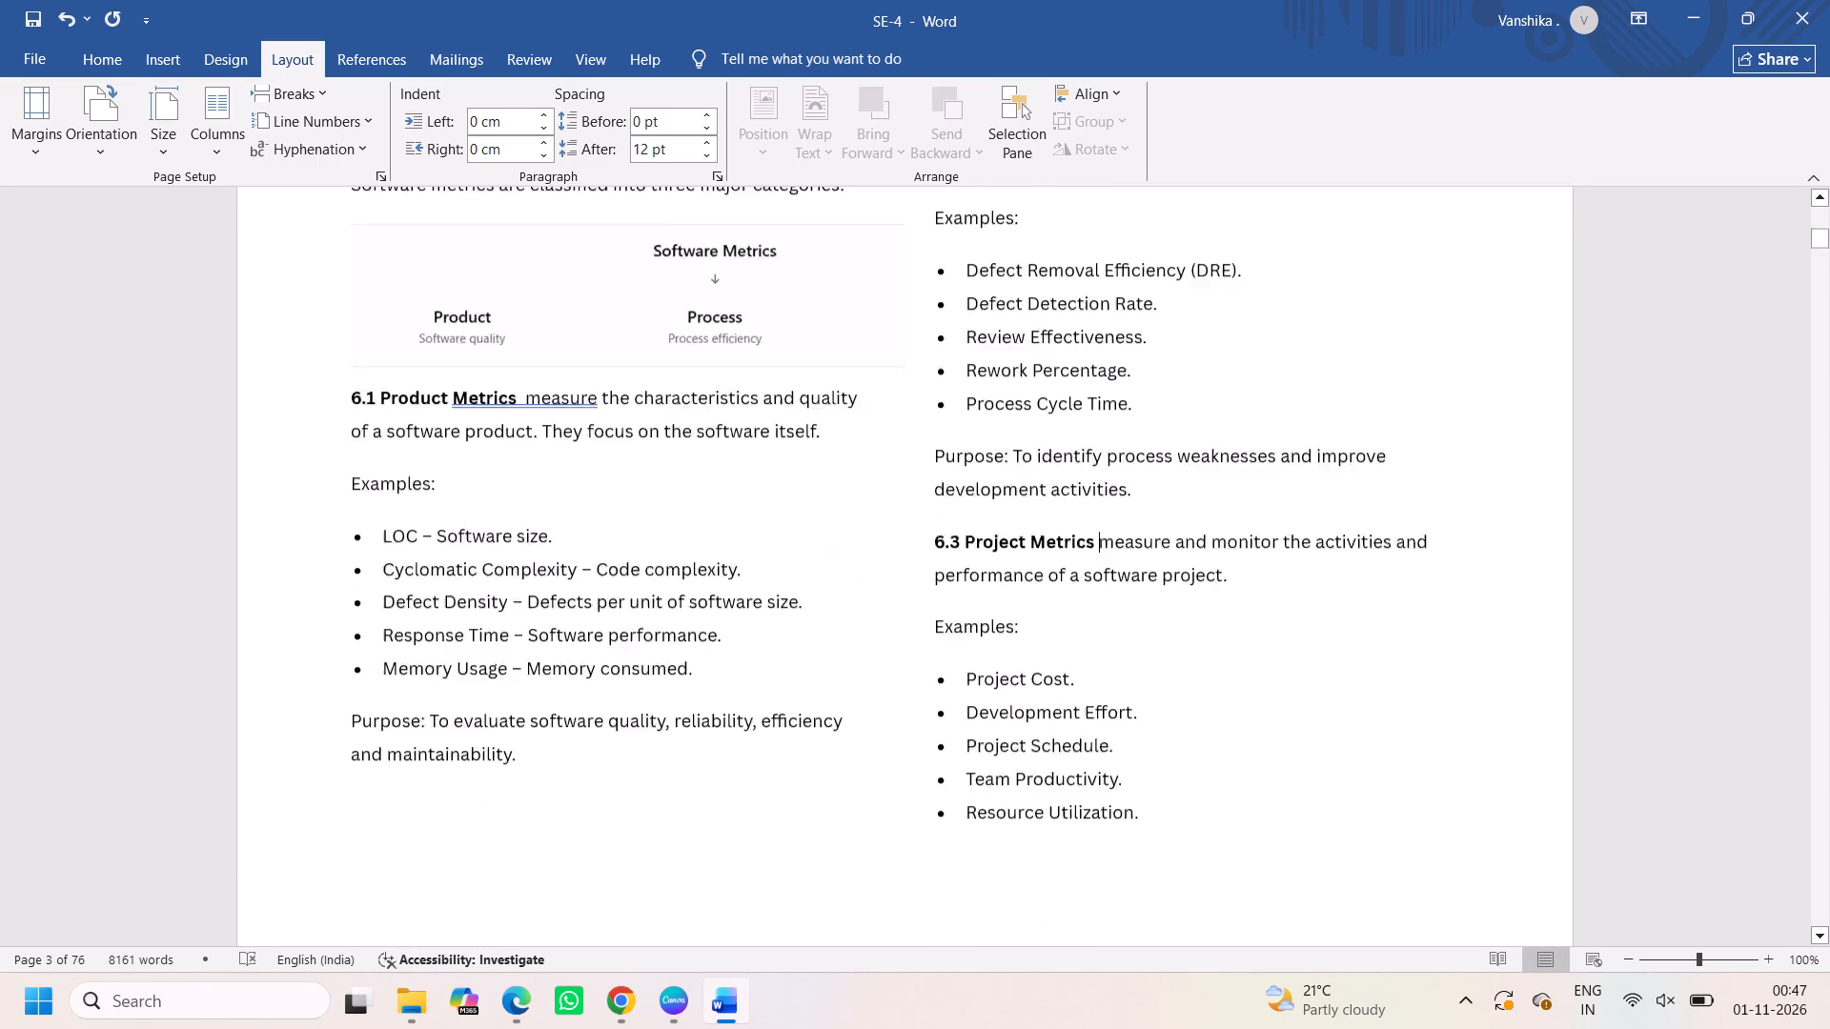
{"action": "scroll", "coordinate": [995, 700], "scroll_direction": "down", "scroll_amount": 1}
{"action": "scroll", "coordinate": [1097, 660], "scroll_direction": "down", "scroll_amount": 1}
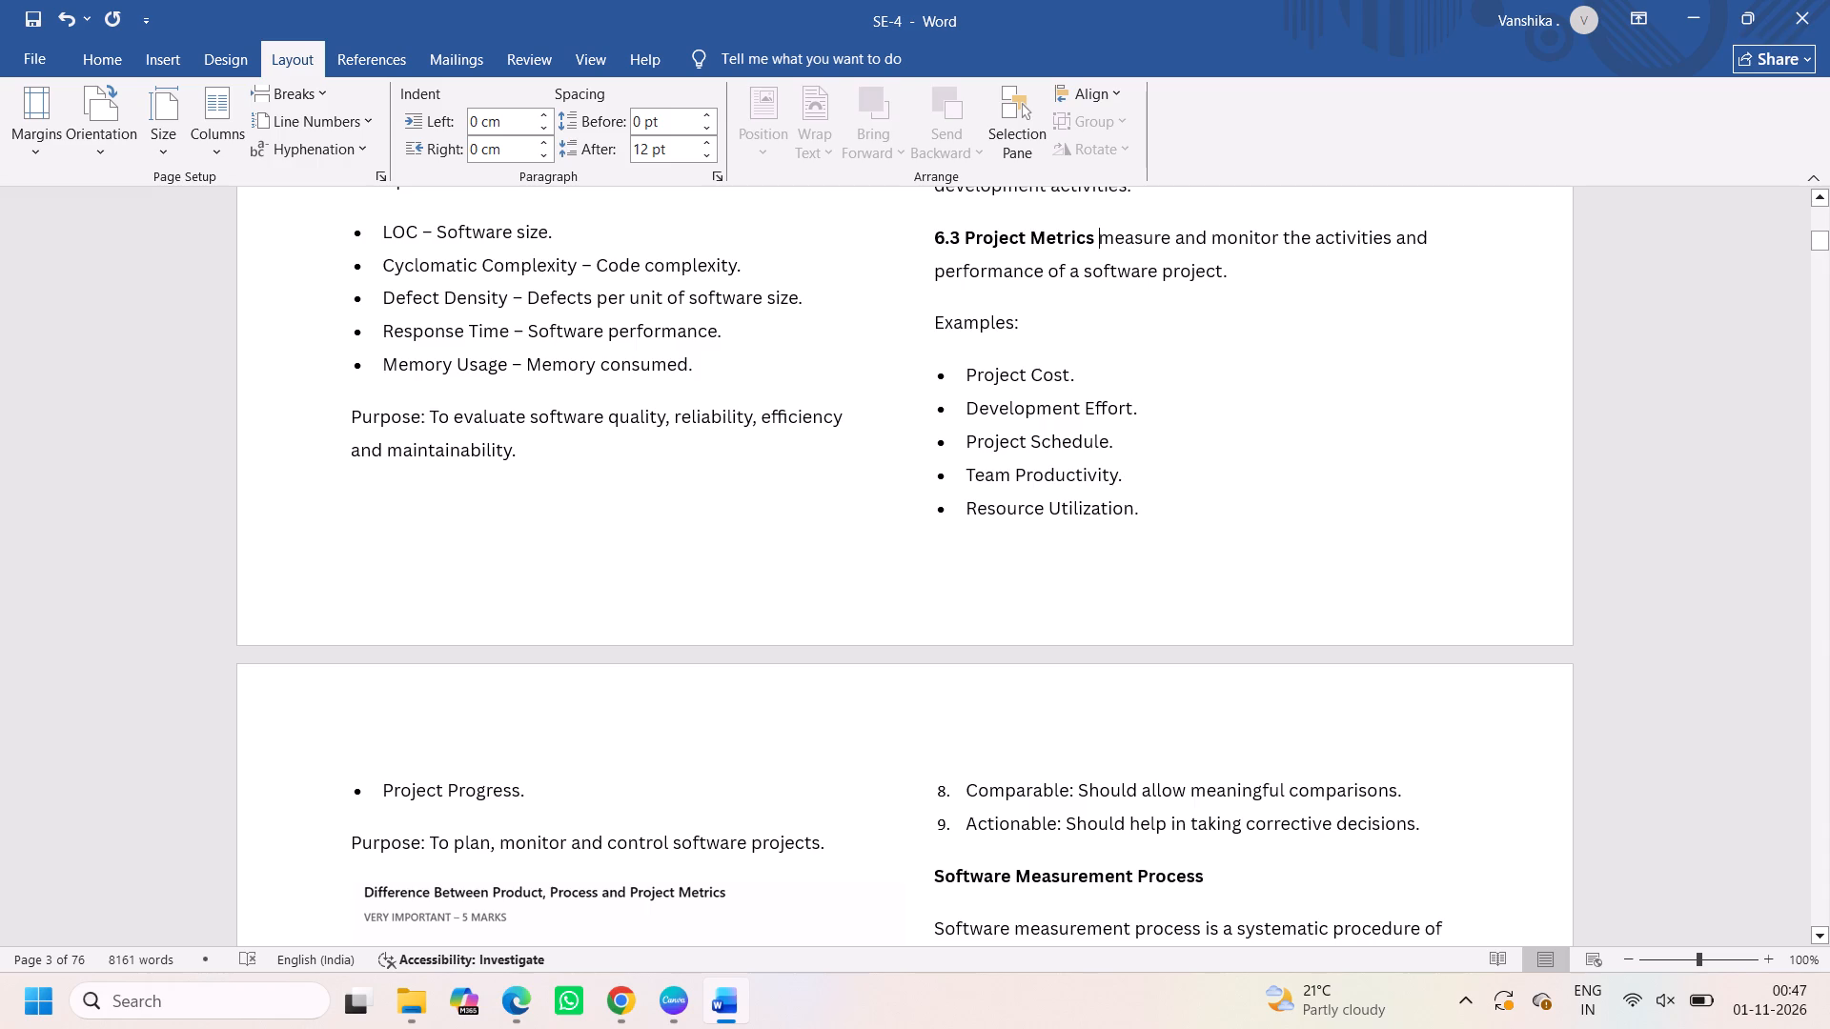
{"action": "scroll", "coordinate": [979, 365], "scroll_direction": "up", "scroll_amount": 2}
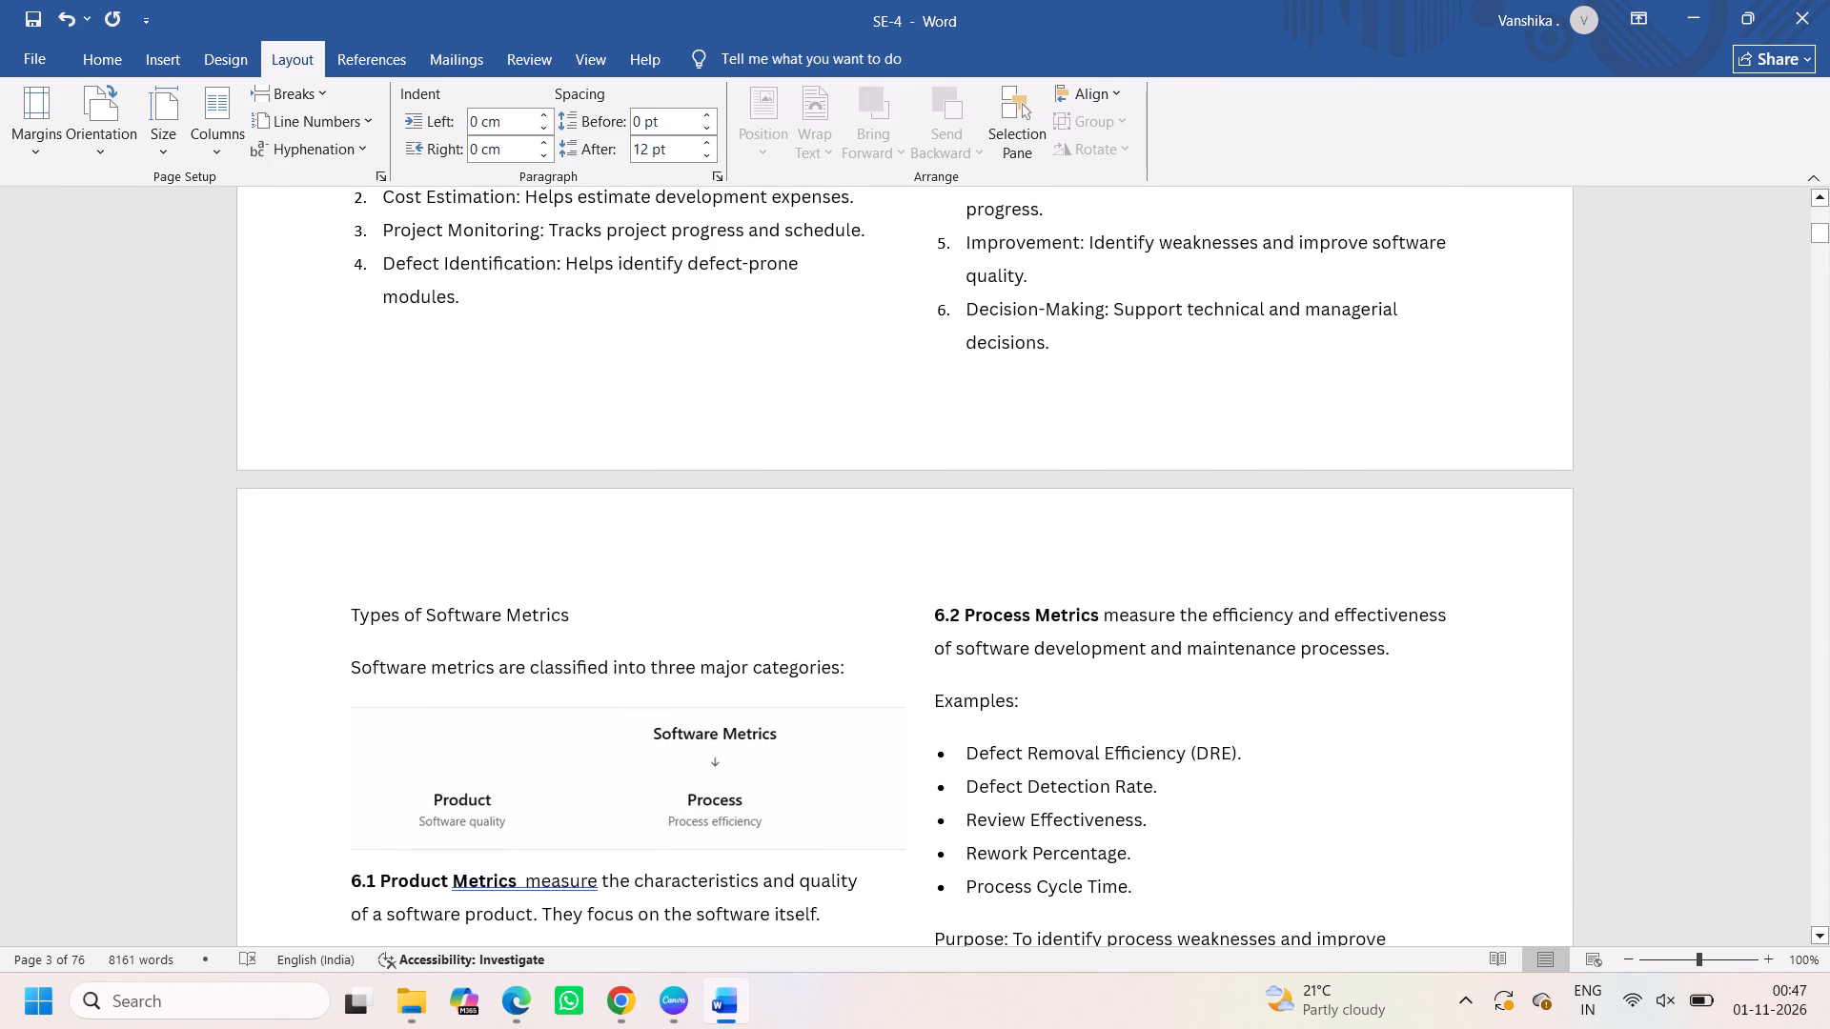
{"action": "scroll", "coordinate": [979, 365], "scroll_direction": "down", "scroll_amount": 1}
{"action": "scroll", "coordinate": [745, 510], "scroll_direction": "down", "scroll_amount": 2}
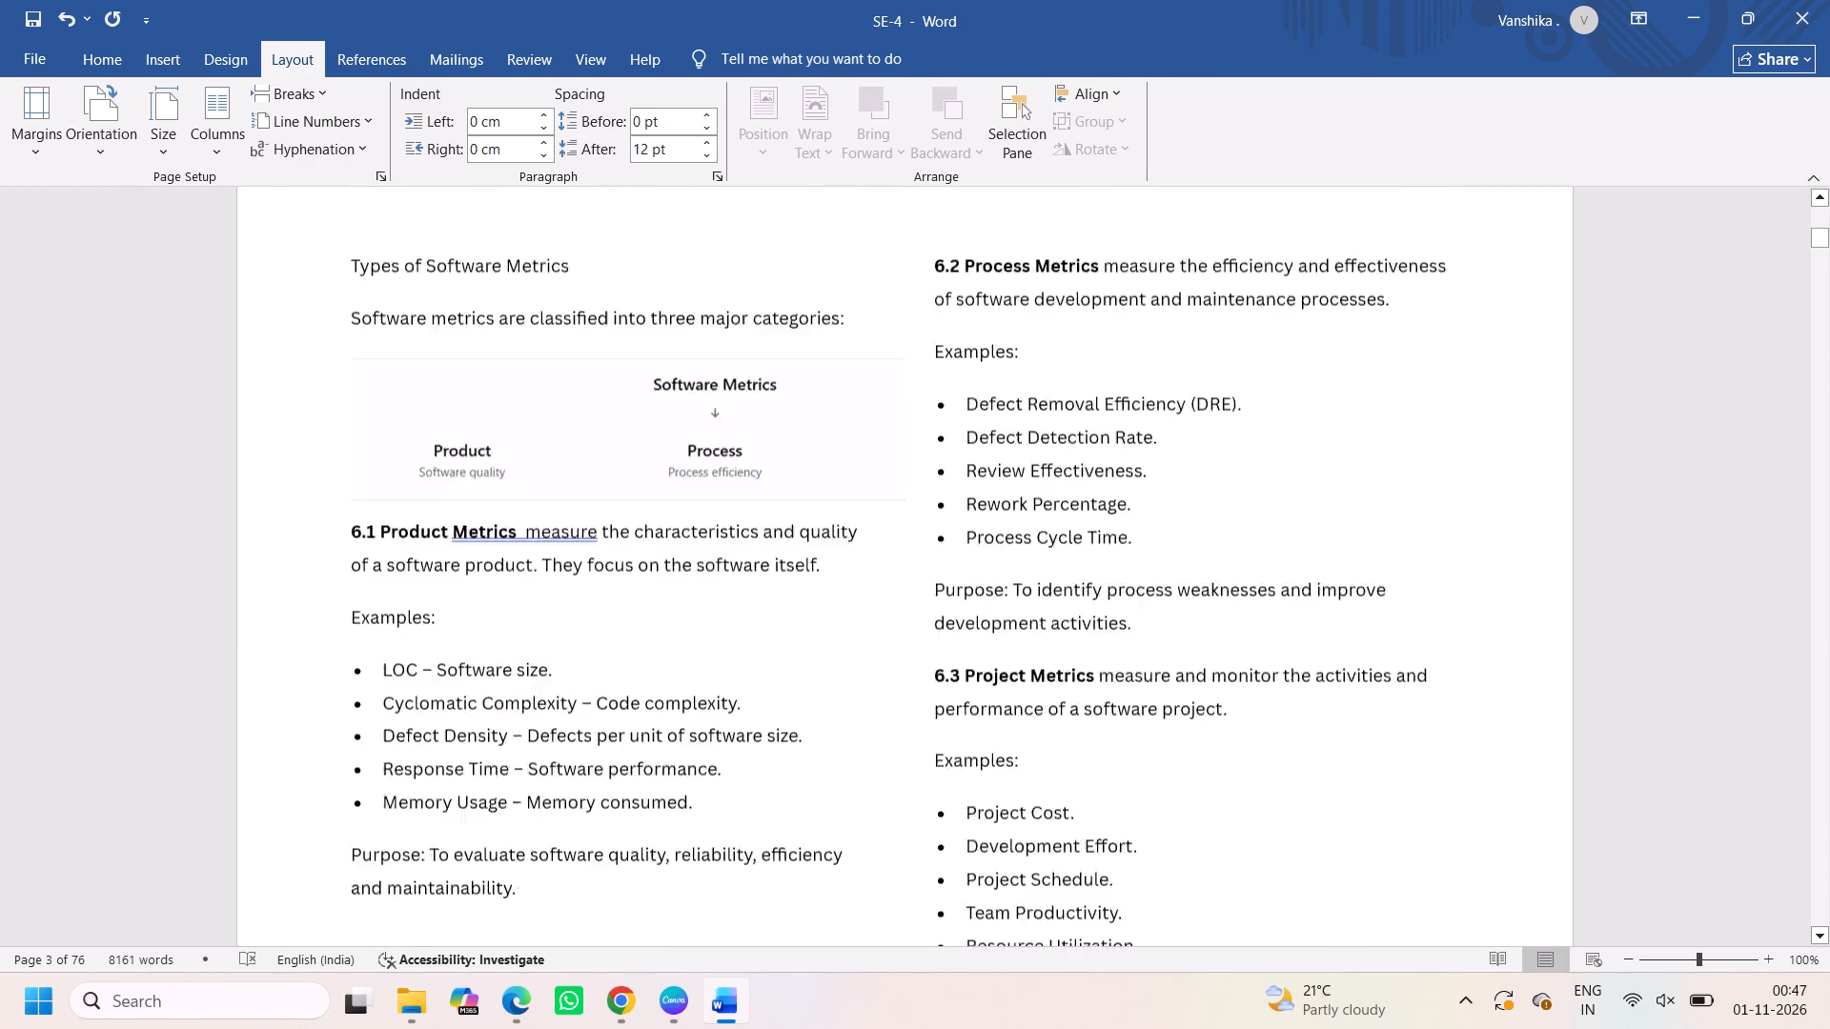
{"action": "scroll", "coordinate": [745, 510], "scroll_direction": "down", "scroll_amount": 1}
{"action": "scroll", "coordinate": [596, 792], "scroll_direction": "down", "scroll_amount": 1}
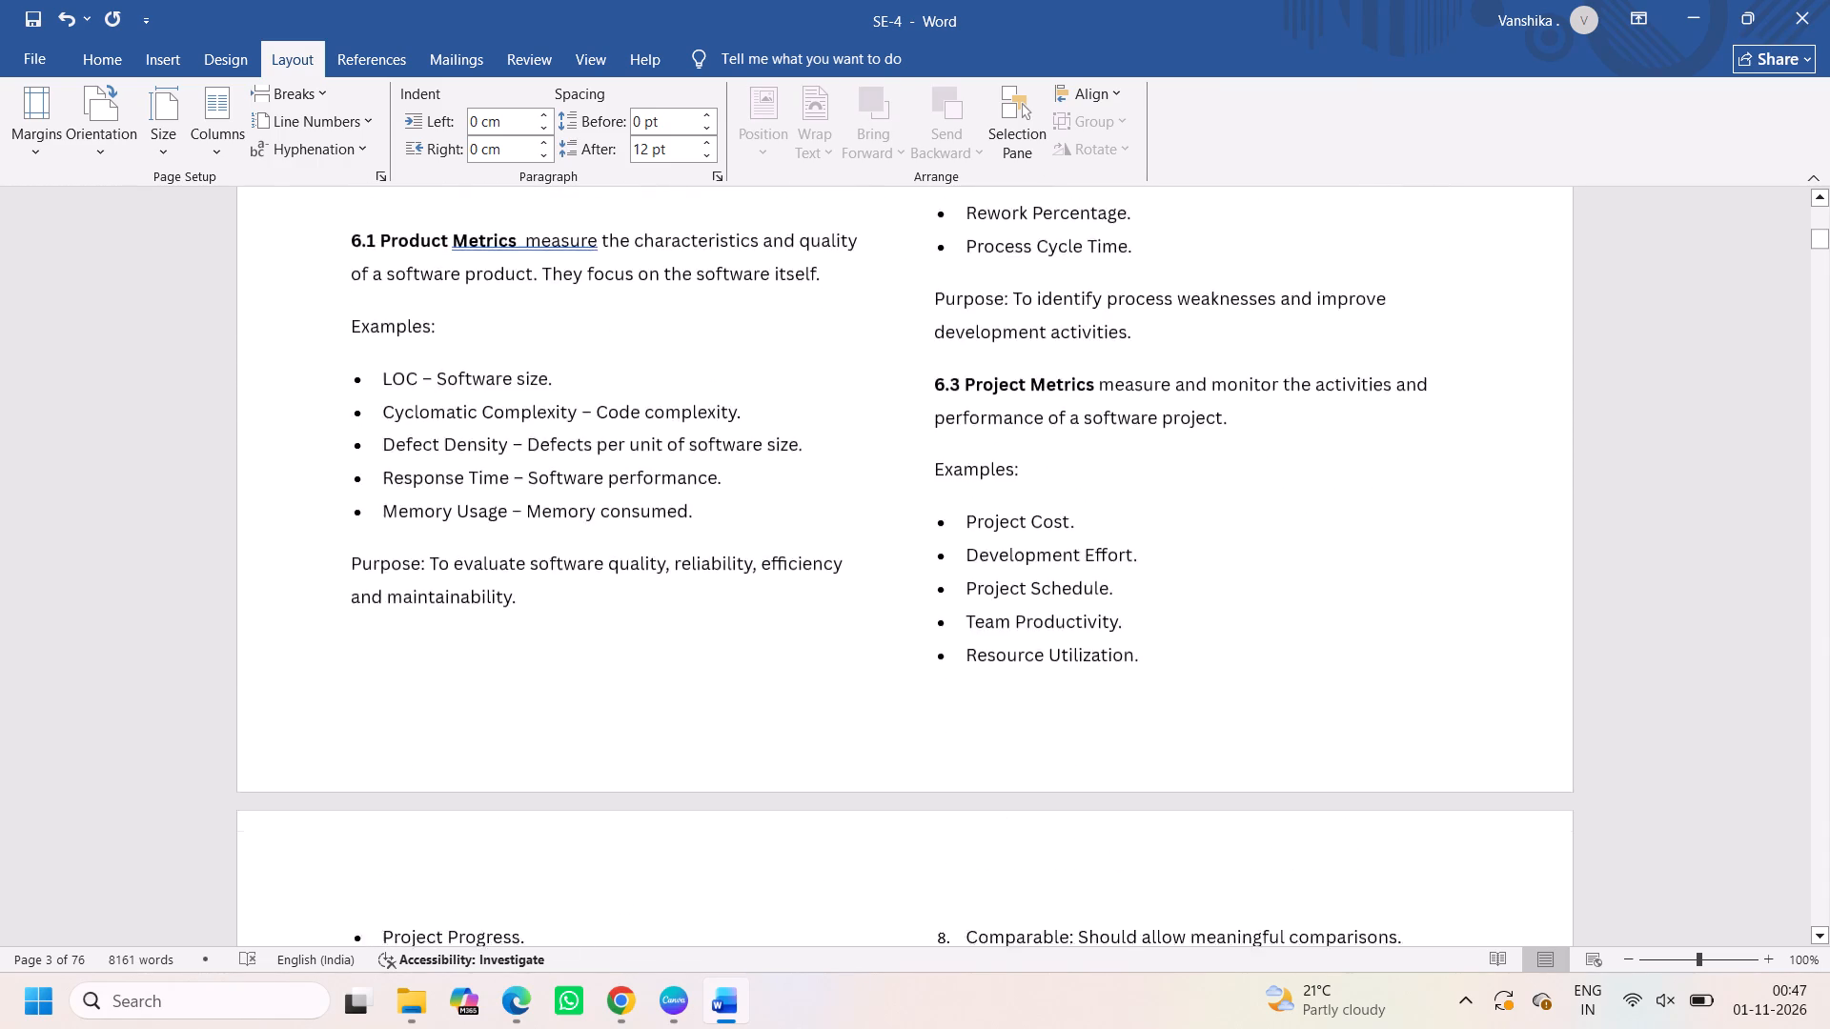
{"action": "scroll", "coordinate": [596, 792], "scroll_direction": "down", "scroll_amount": 1}
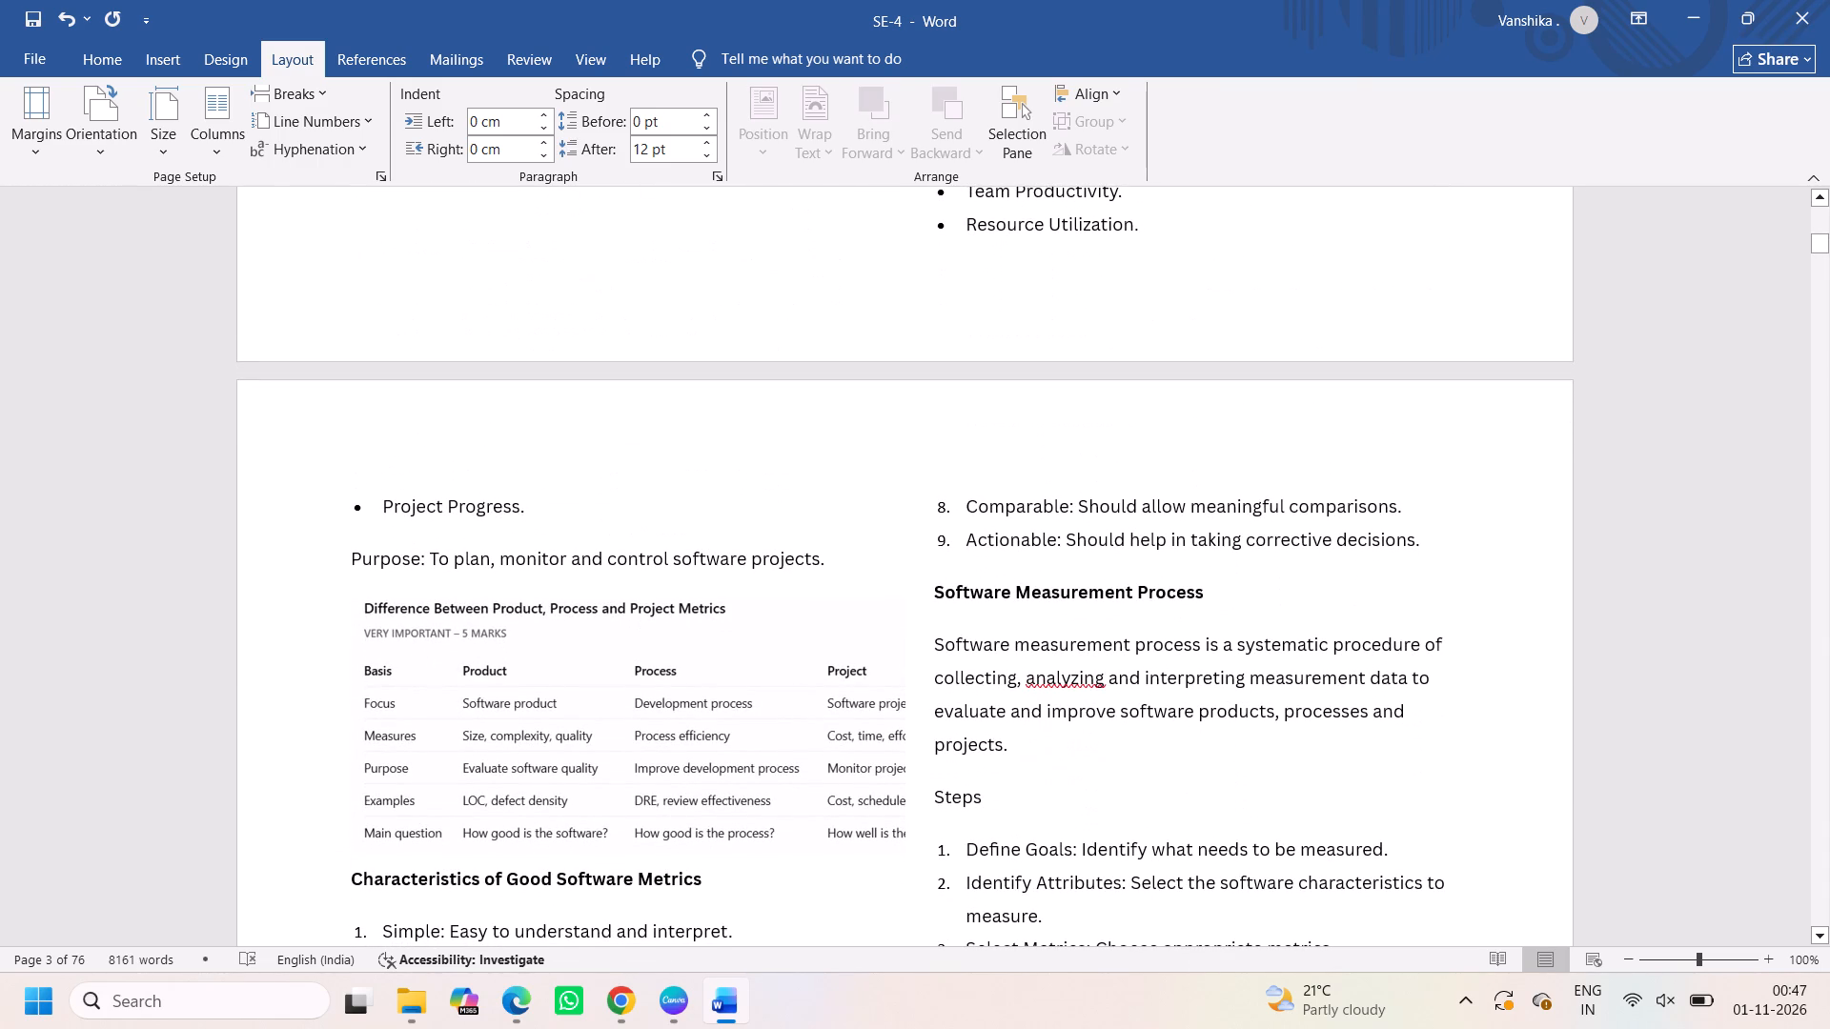
{"action": "scroll", "coordinate": [854, 649], "scroll_direction": "up", "scroll_amount": 3}
{"action": "scroll", "coordinate": [989, 657], "scroll_direction": "up", "scroll_amount": 1}
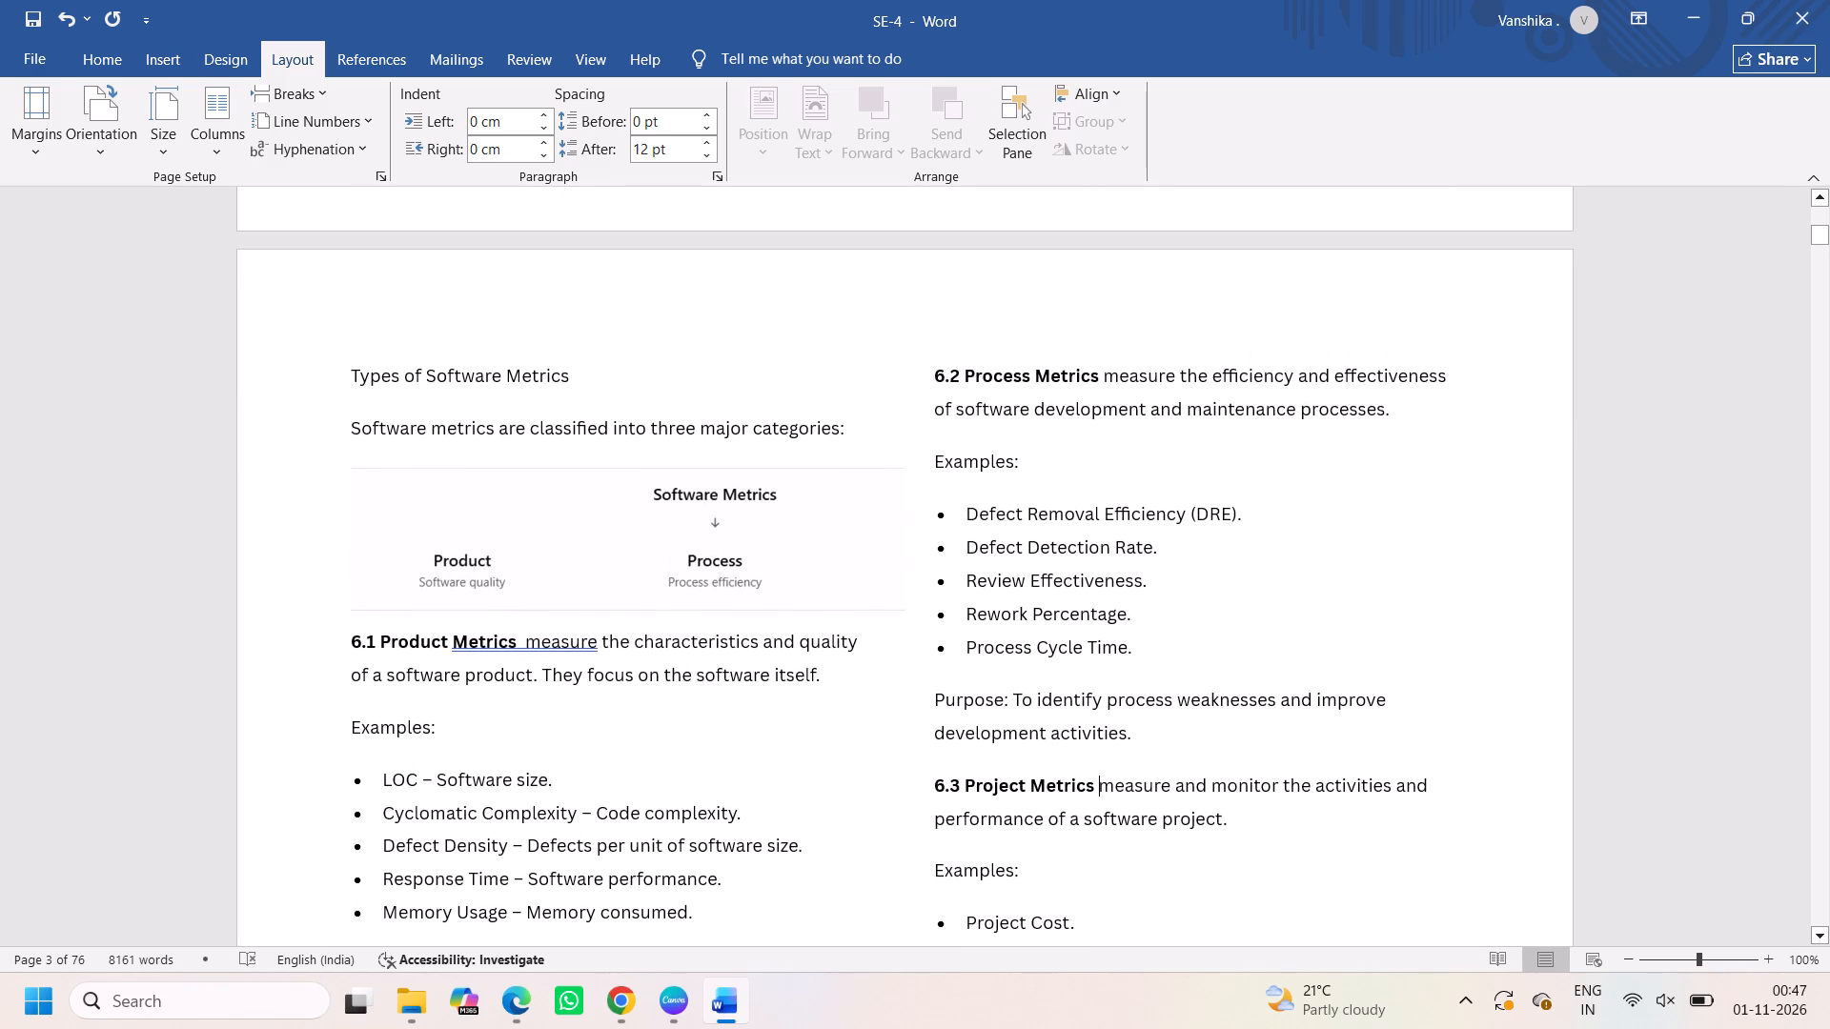
Delete the "Examples:" line in section 6.2 so the bullets directly follow the Process Metrics definition.
{"action": "triple_click", "coordinate": [981, 468]}
{"action": "left_click", "coordinate": [981, 468]}
{"action": "key", "text": "BackSpace"}
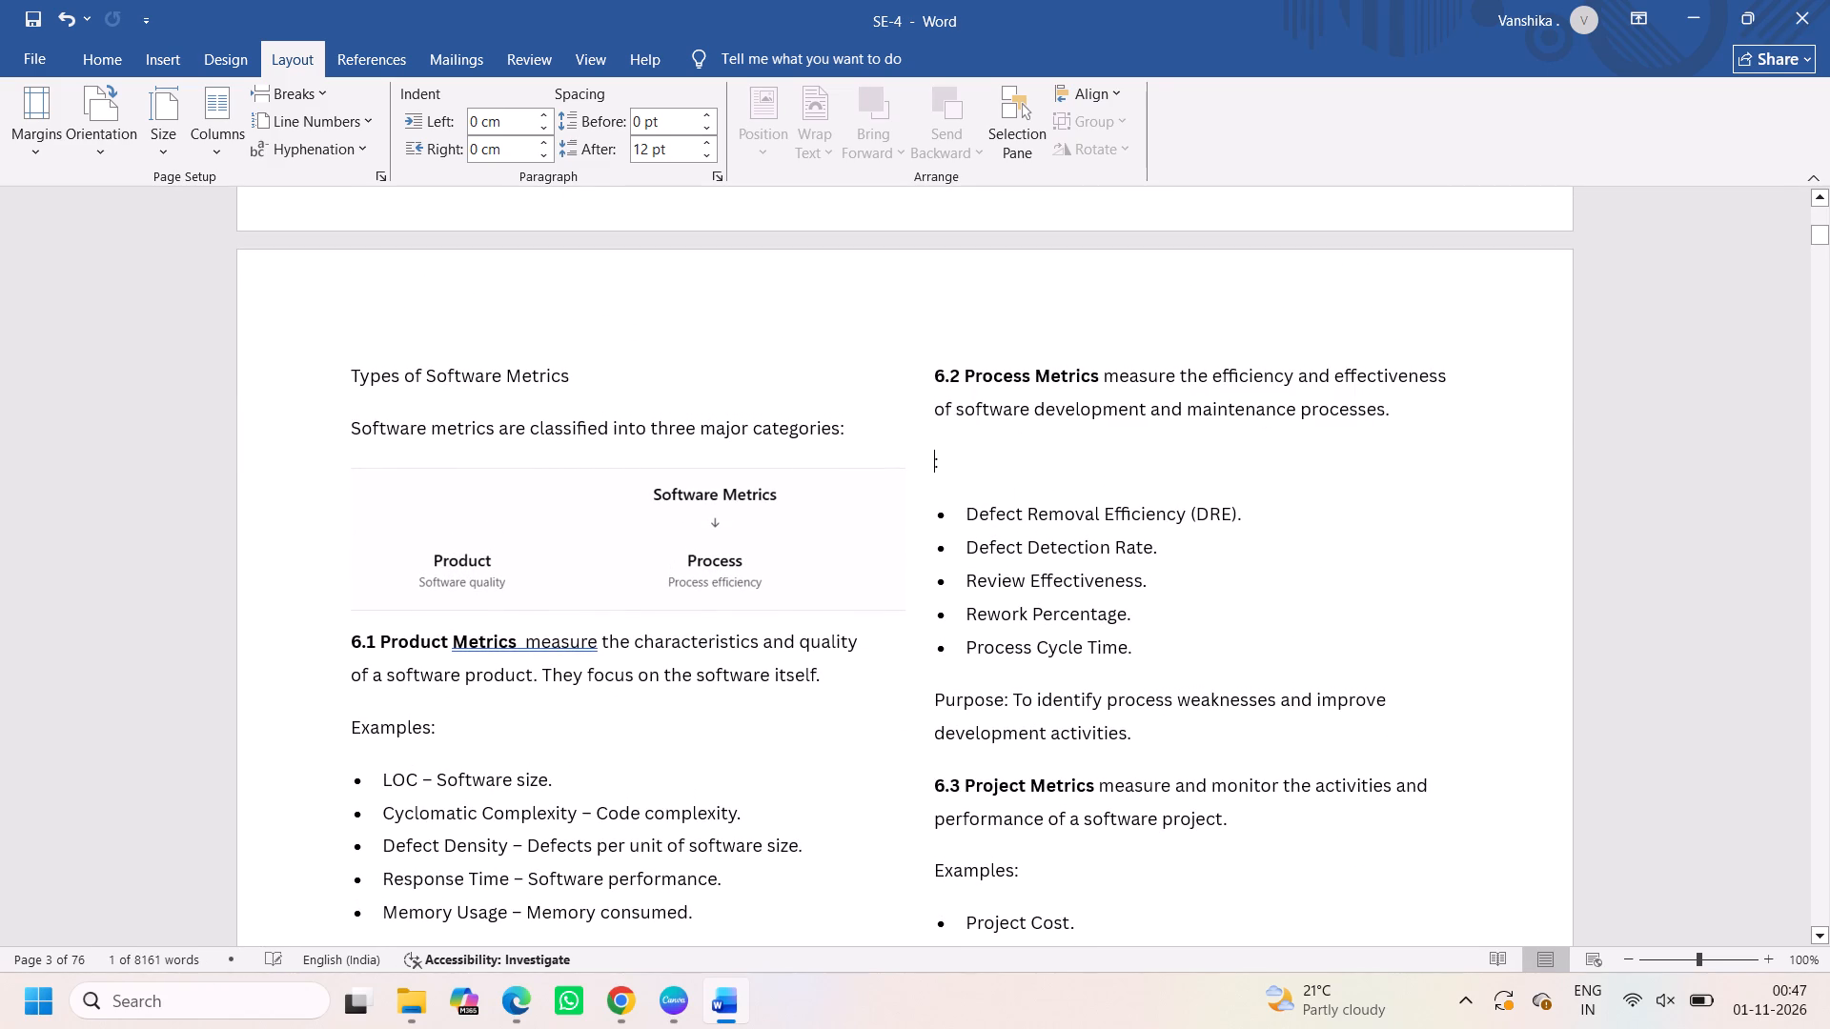
{"action": "key", "text": "Right"}
{"action": "key", "text": "BackSpace"}
{"action": "key", "text": "BackSpace"}
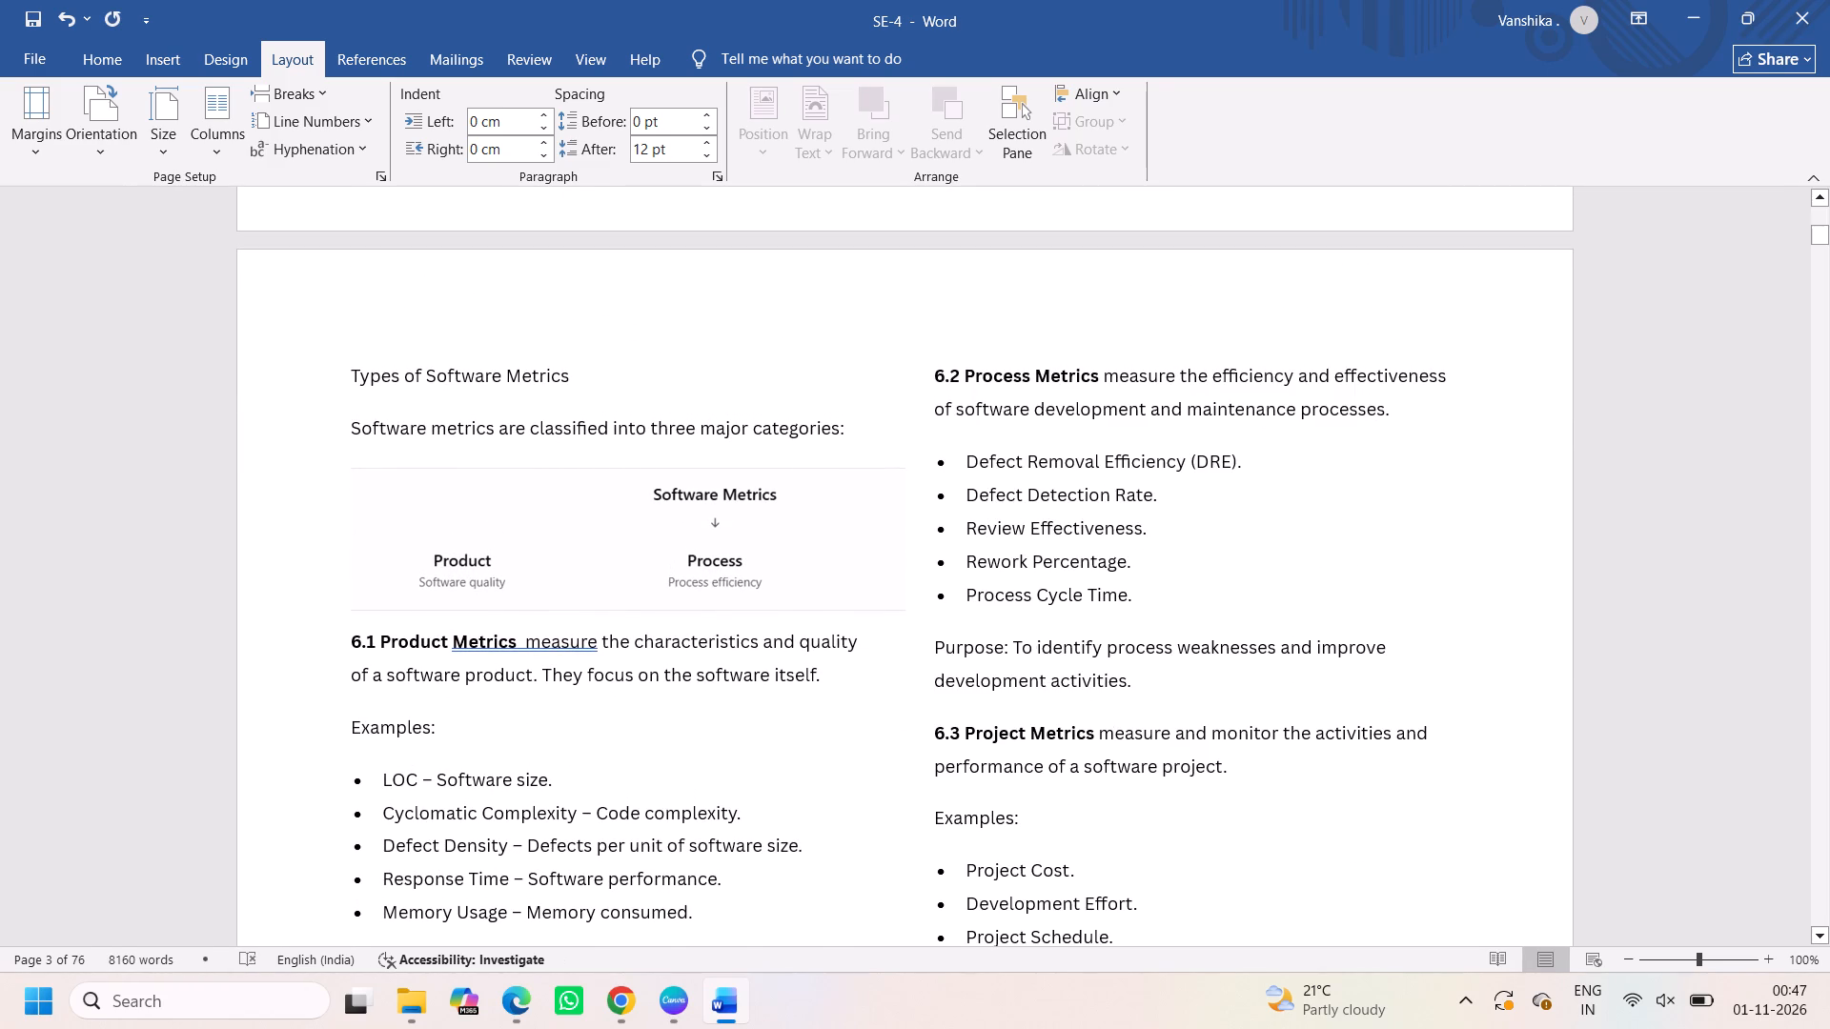
Copy the "Examples:" line in section 6.3 and delete it from above the Project Metrics bullets.
{"action": "scroll", "coordinate": [1173, 632], "scroll_direction": "down", "scroll_amount": 2}
{"action": "triple_click", "coordinate": [1022, 421]}
{"action": "left_click", "coordinate": [1022, 421]}
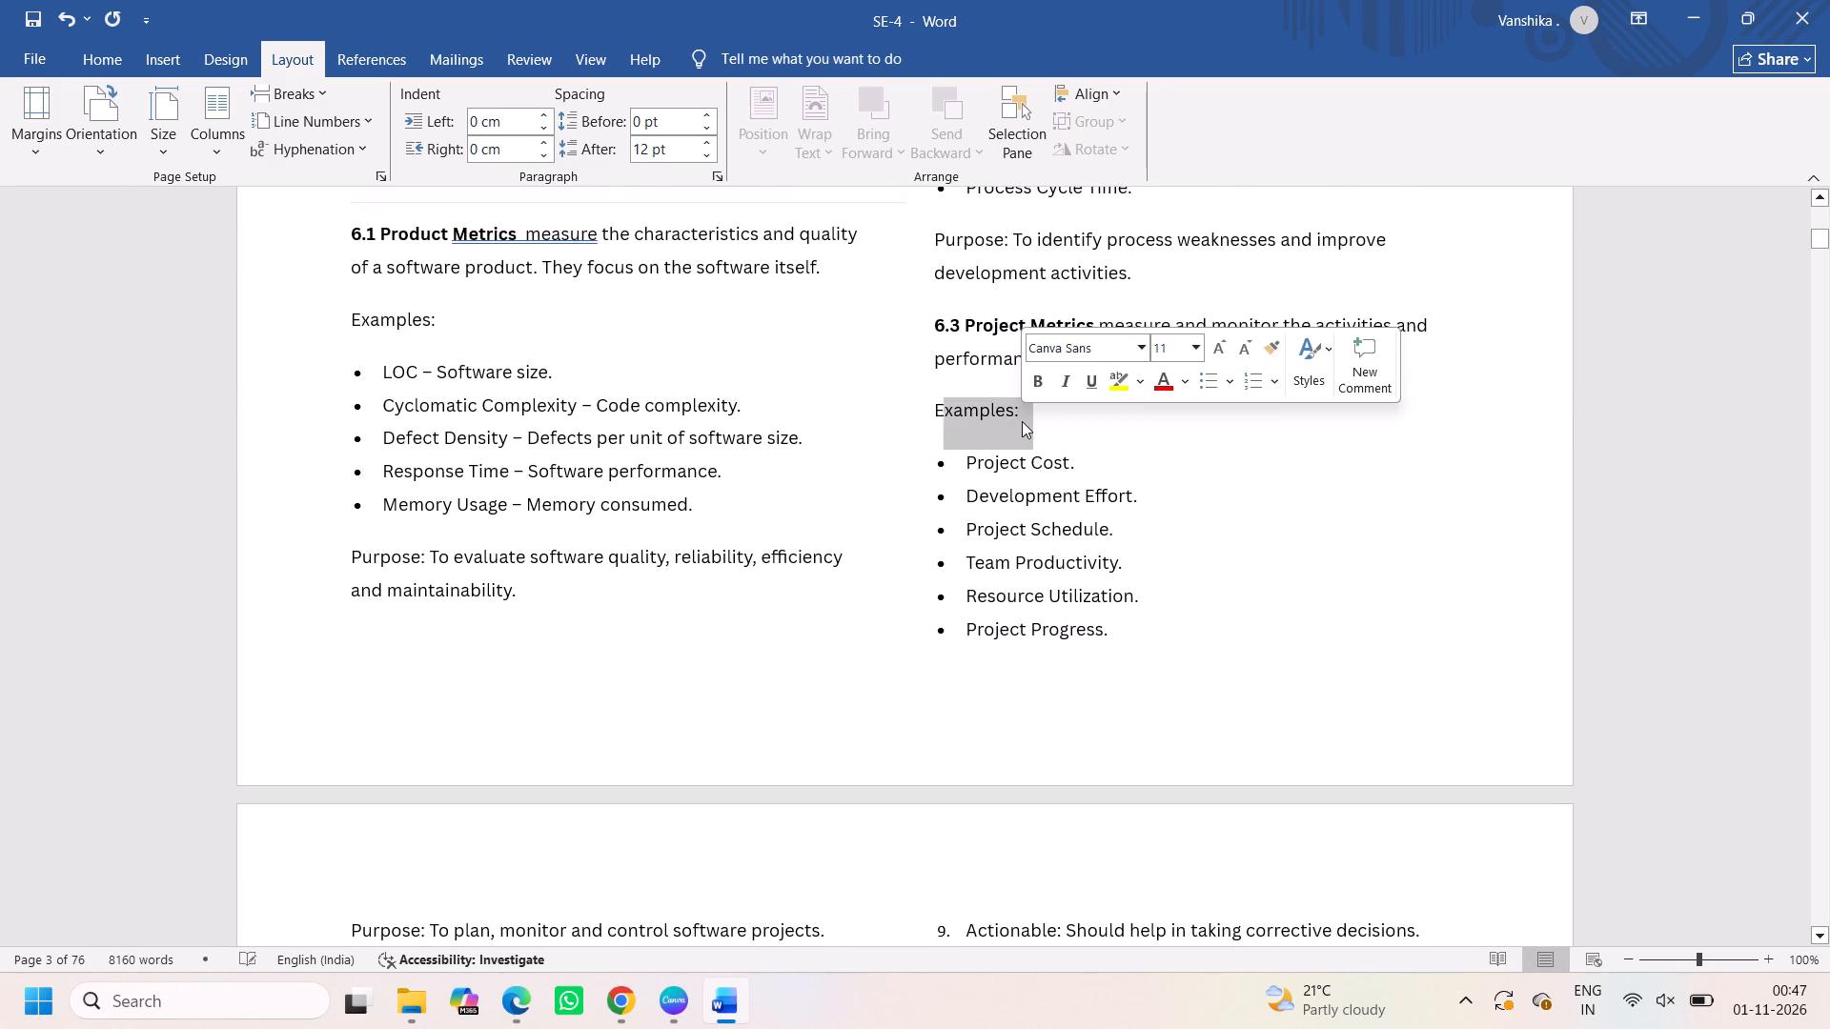
{"action": "triple_click", "coordinate": [981, 403]}
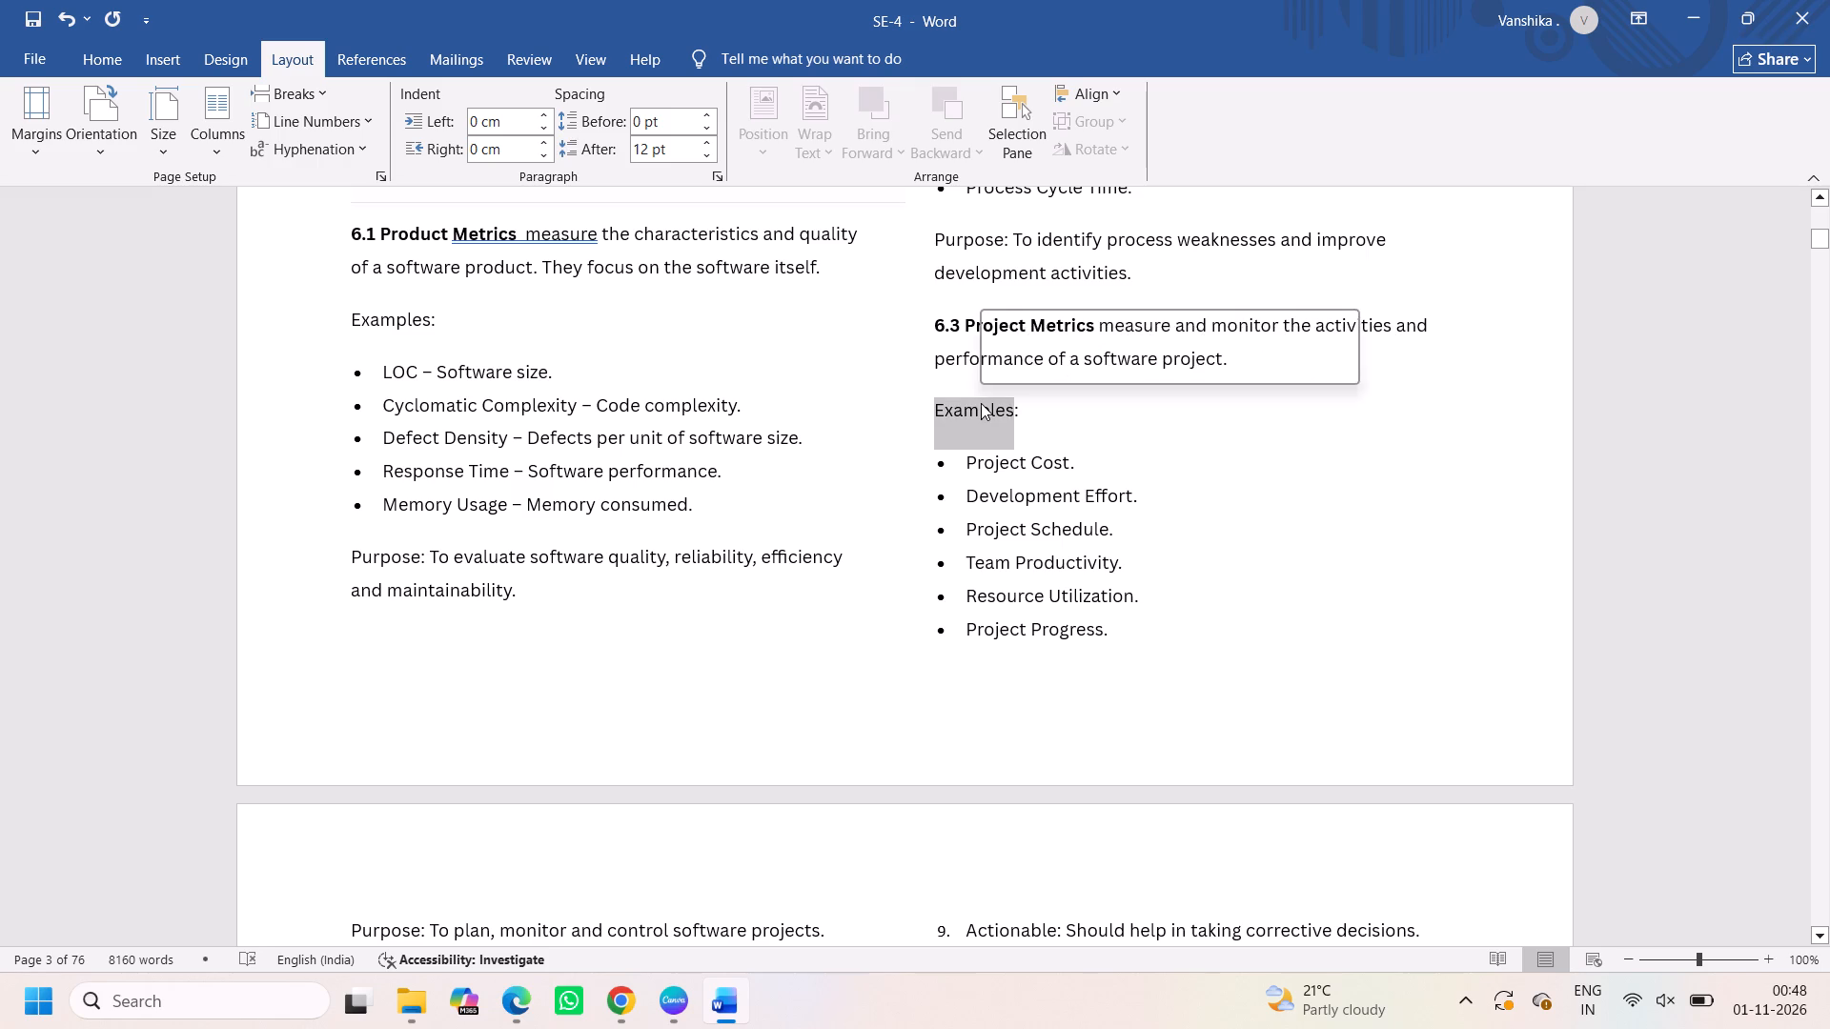
{"action": "key", "text": "ctrl+c"}
{"action": "key", "text": "BackSpace"}
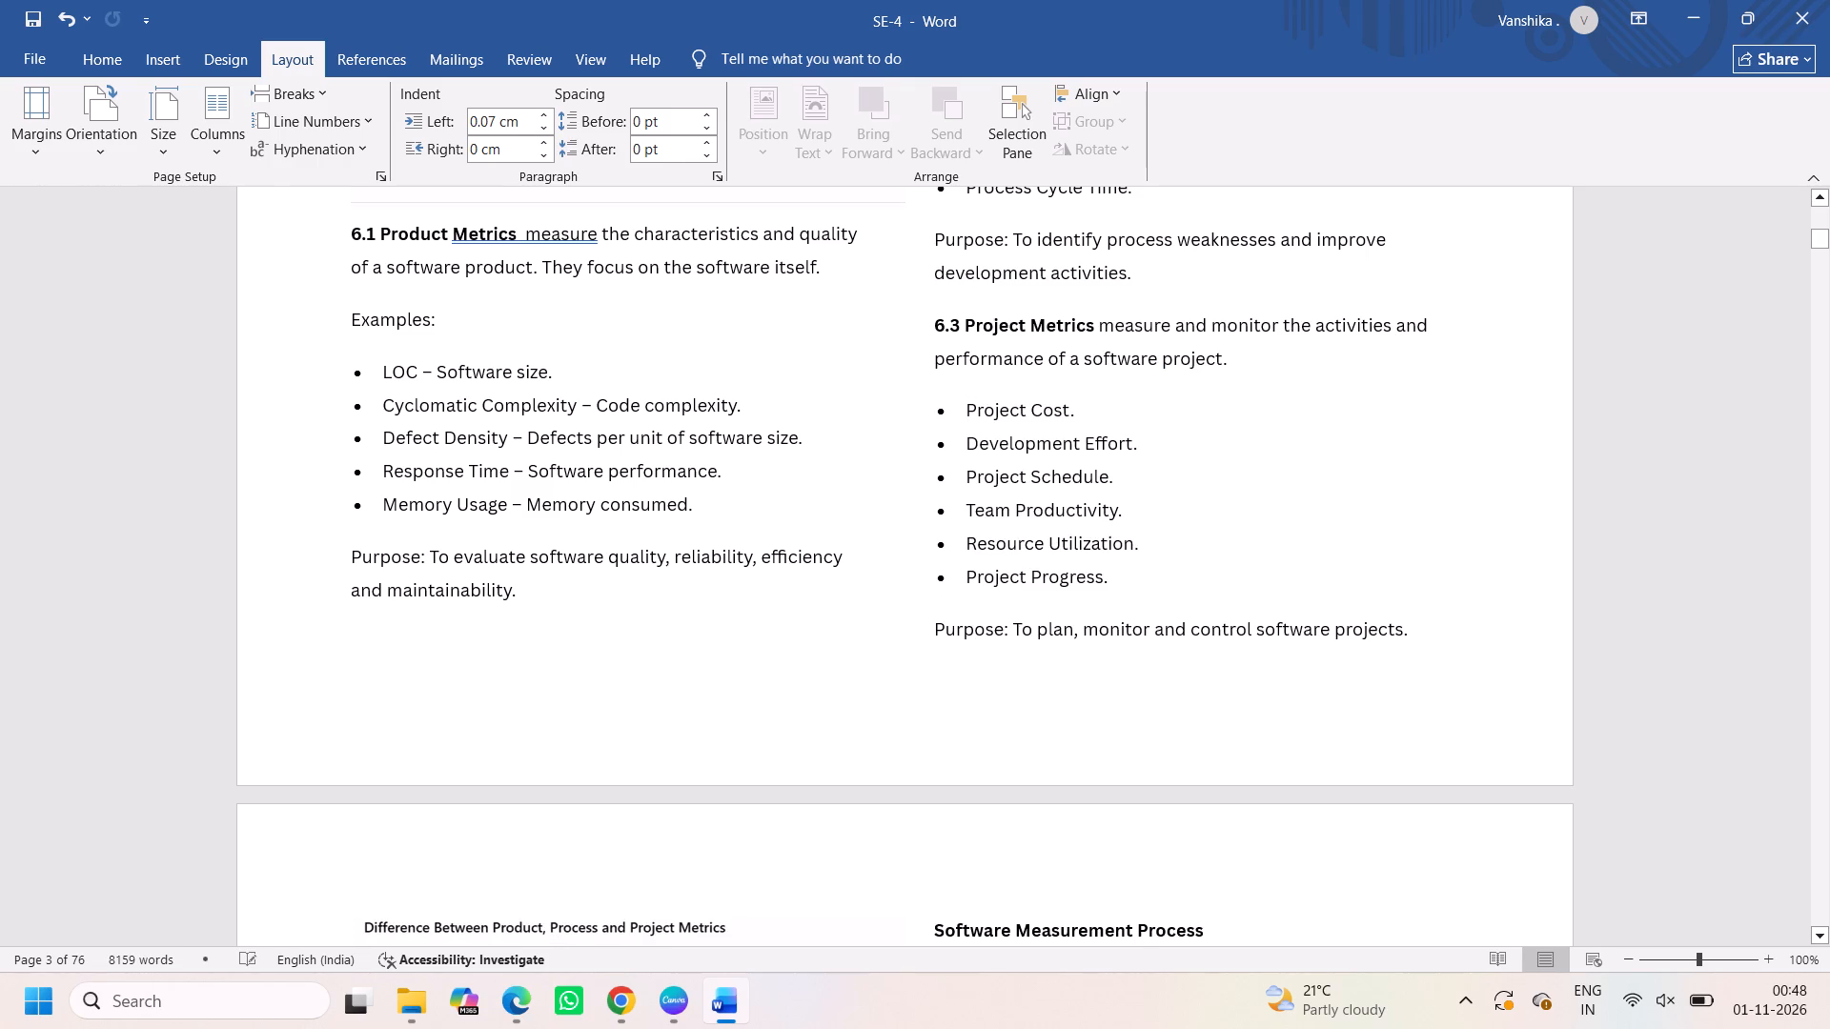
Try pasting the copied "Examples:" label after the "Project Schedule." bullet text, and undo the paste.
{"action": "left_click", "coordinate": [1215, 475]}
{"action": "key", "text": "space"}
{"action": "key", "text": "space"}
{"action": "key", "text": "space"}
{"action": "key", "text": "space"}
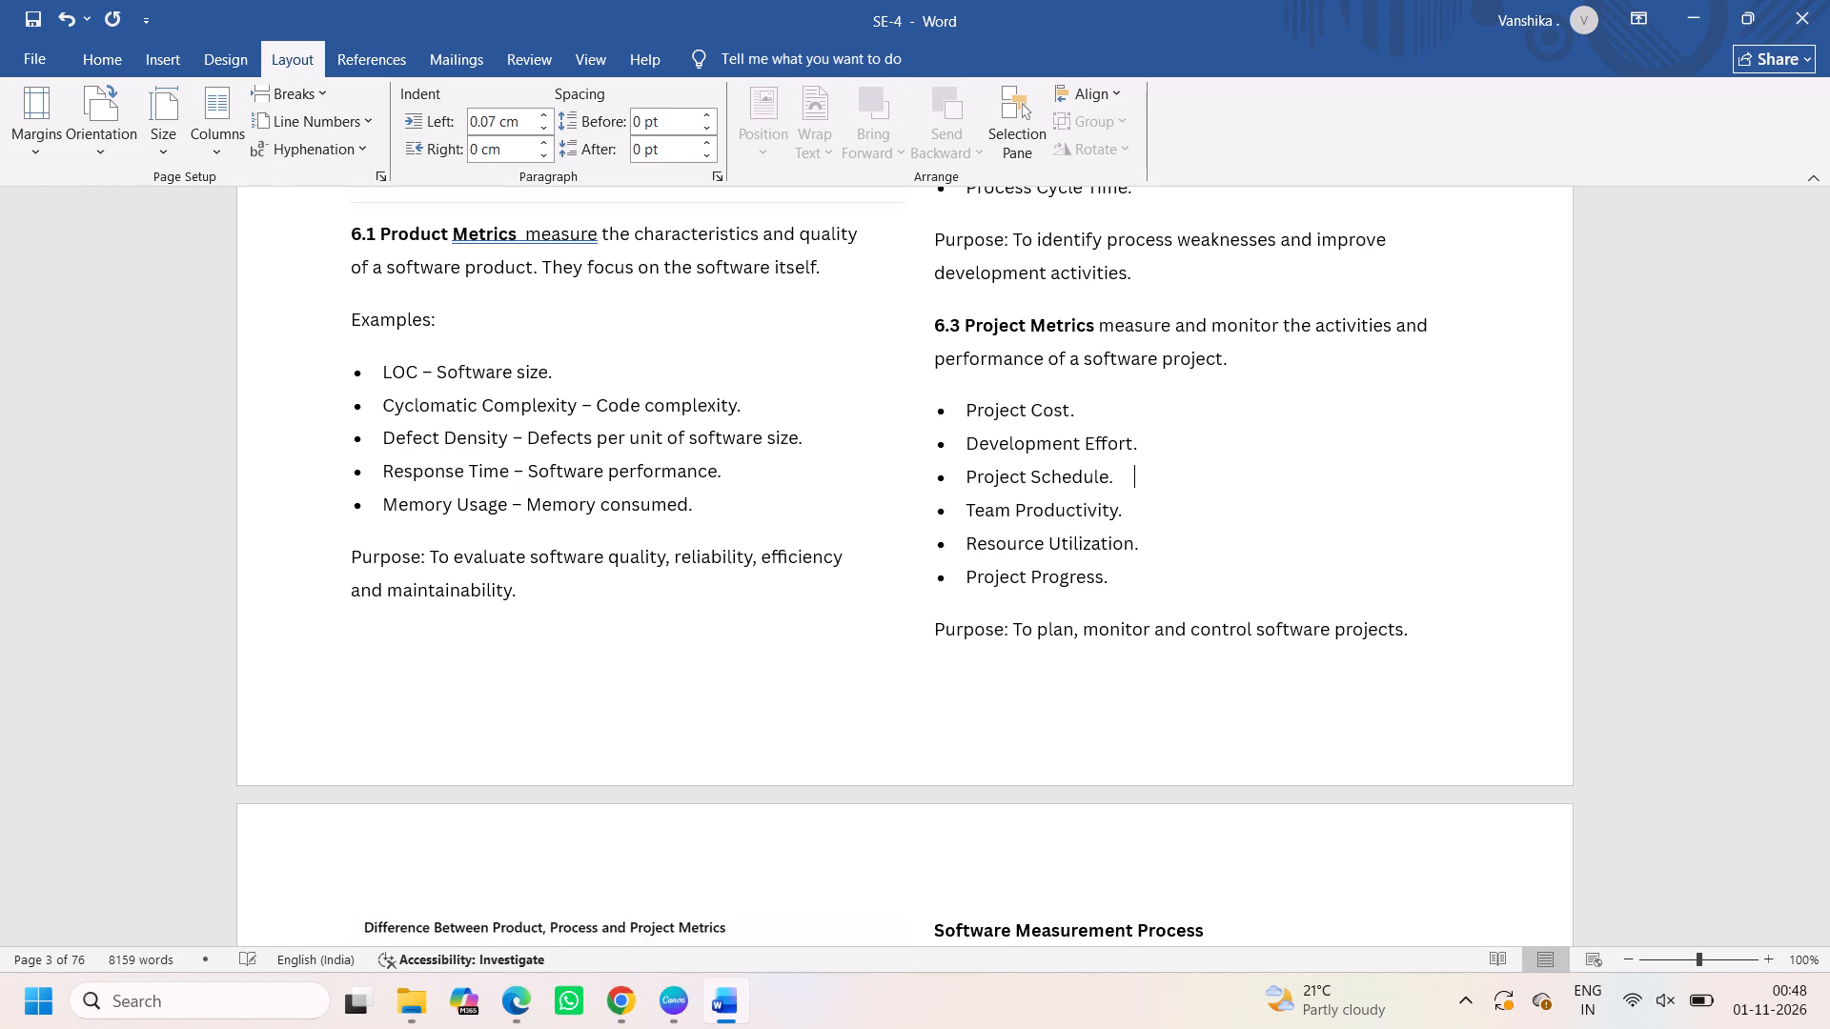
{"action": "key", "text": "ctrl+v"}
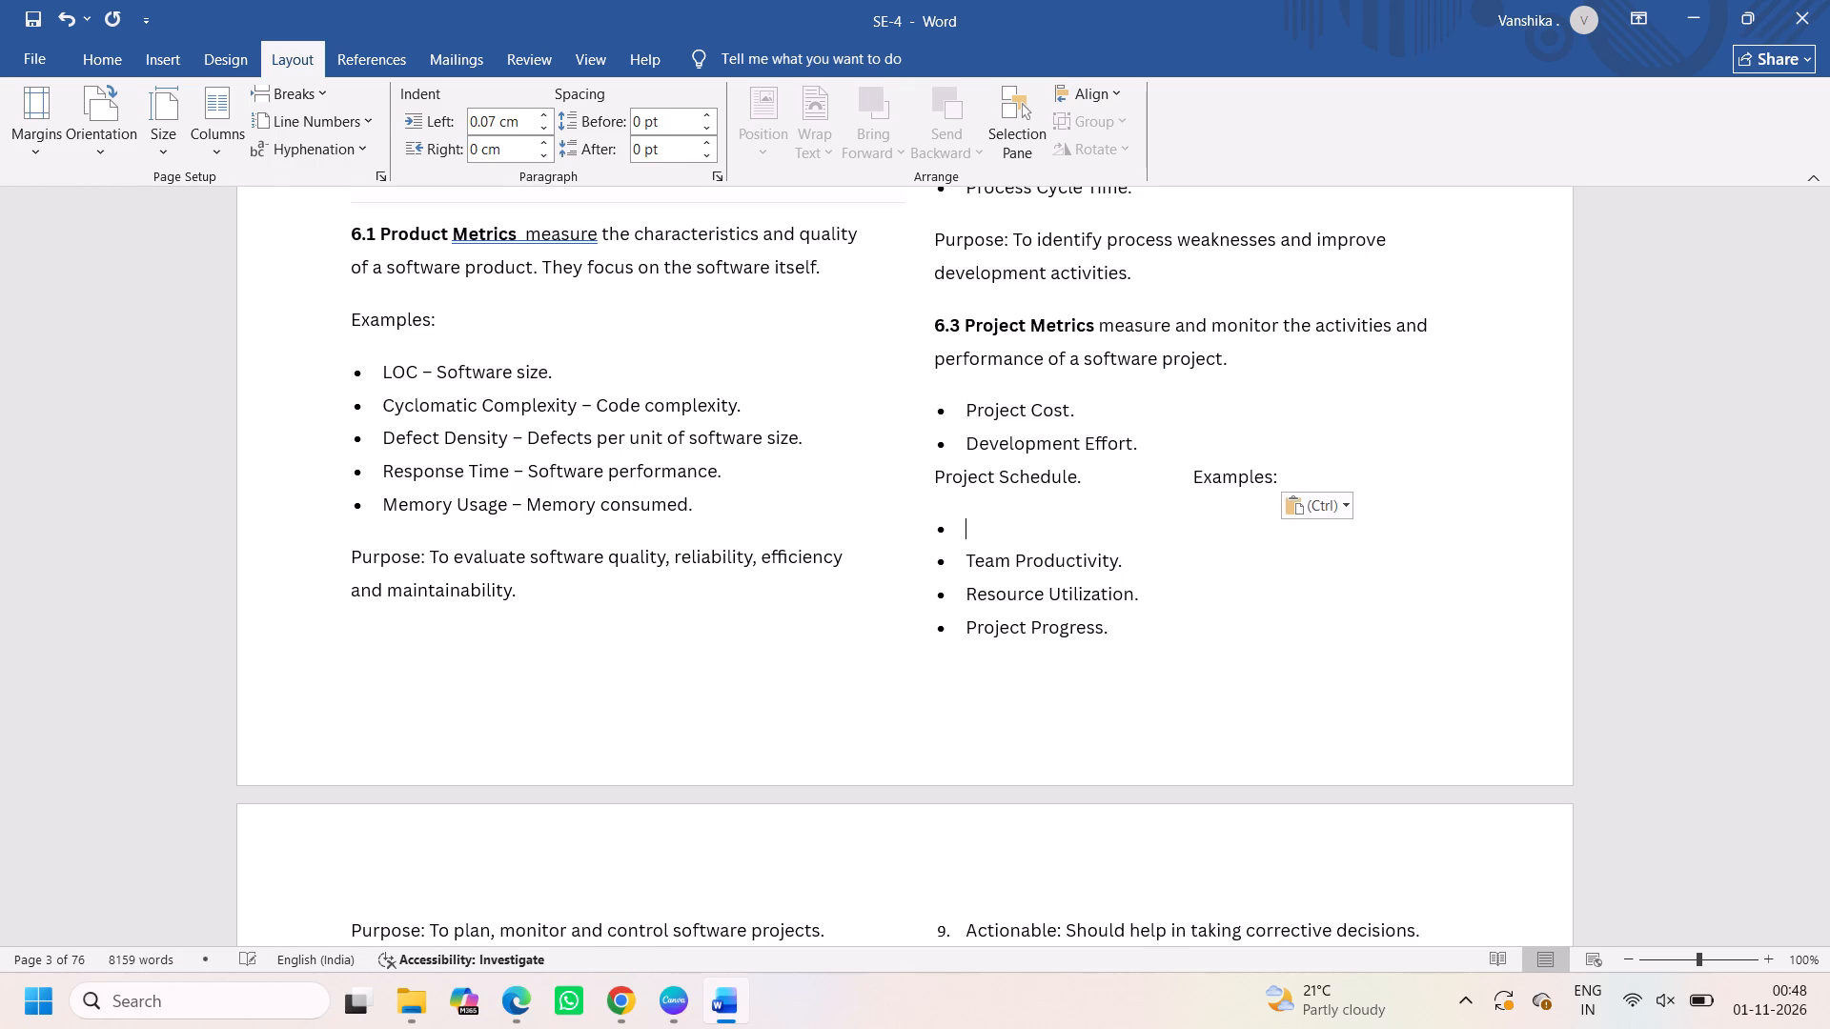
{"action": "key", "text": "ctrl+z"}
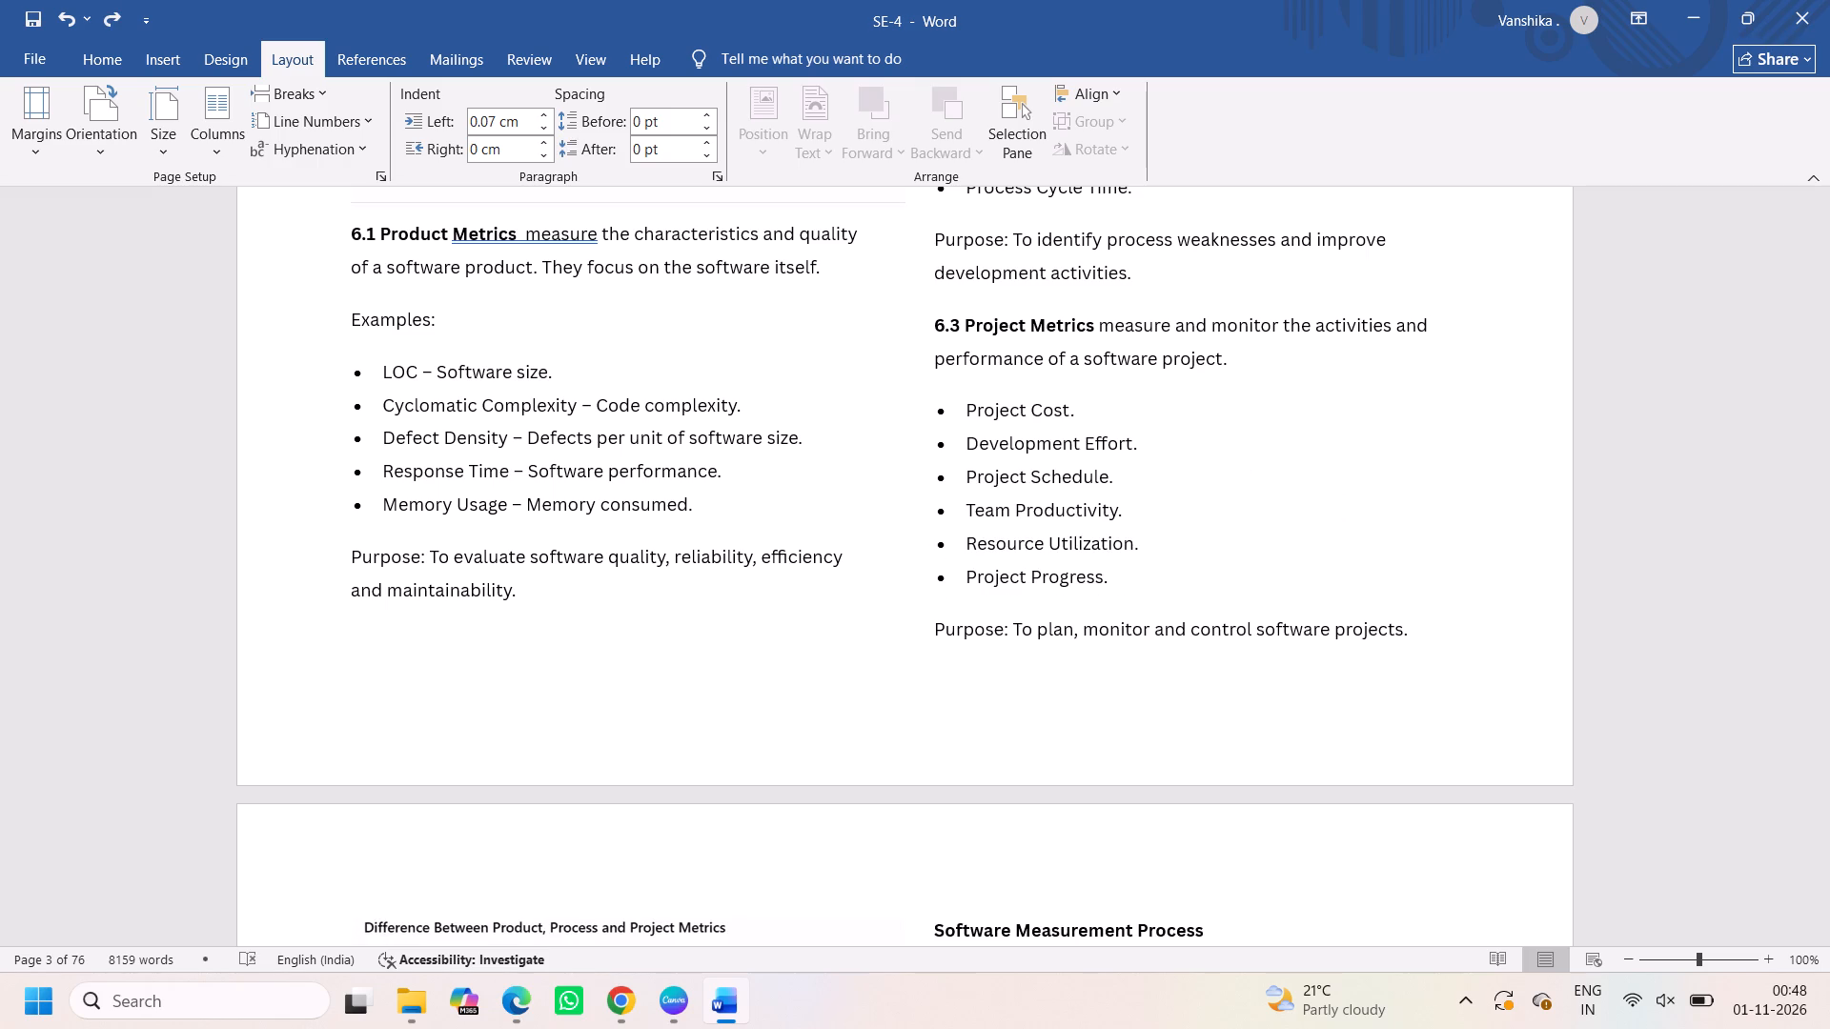
Insert a paragraph break before the "Applications of Software Metrics" heading to move it to the top of the next column.
{"action": "scroll", "coordinate": [1044, 736], "scroll_direction": "down", "scroll_amount": 1}
{"action": "scroll", "coordinate": [811, 751], "scroll_direction": "down", "scroll_amount": 1}
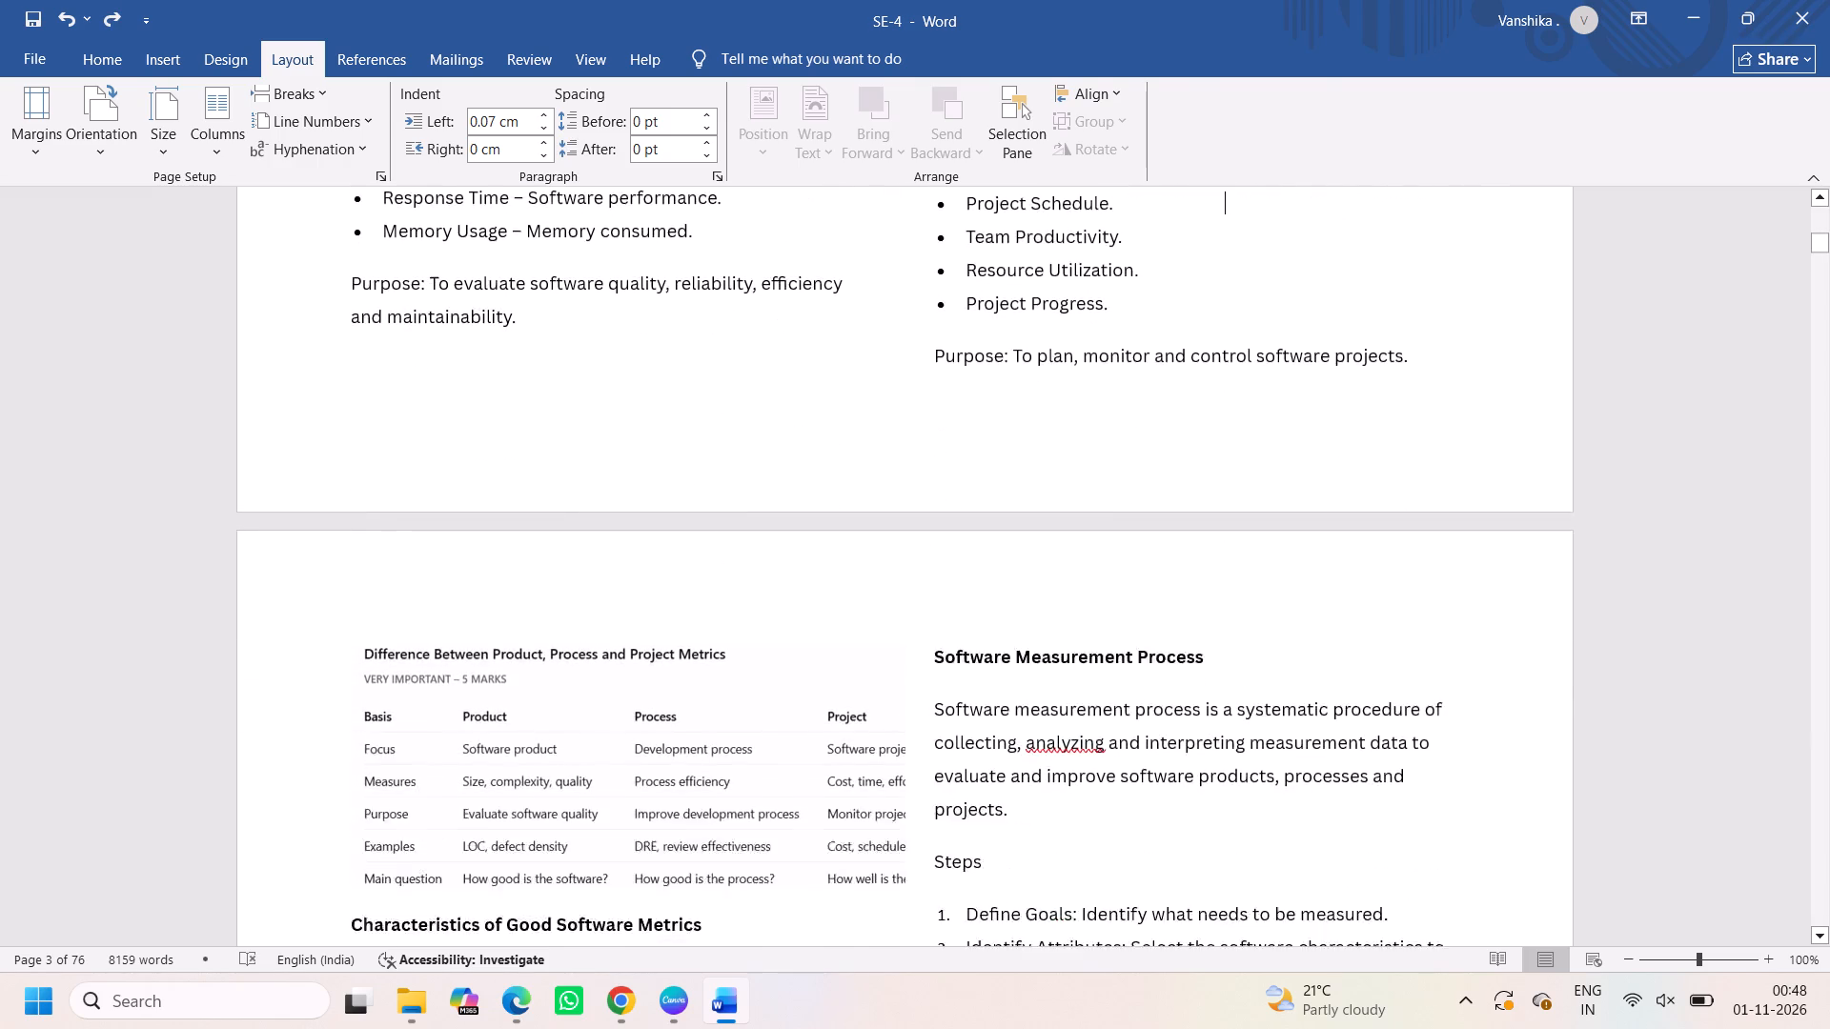
{"action": "scroll", "coordinate": [811, 751], "scroll_direction": "down", "scroll_amount": 1}
{"action": "scroll", "coordinate": [703, 662], "scroll_direction": "down", "scroll_amount": 2}
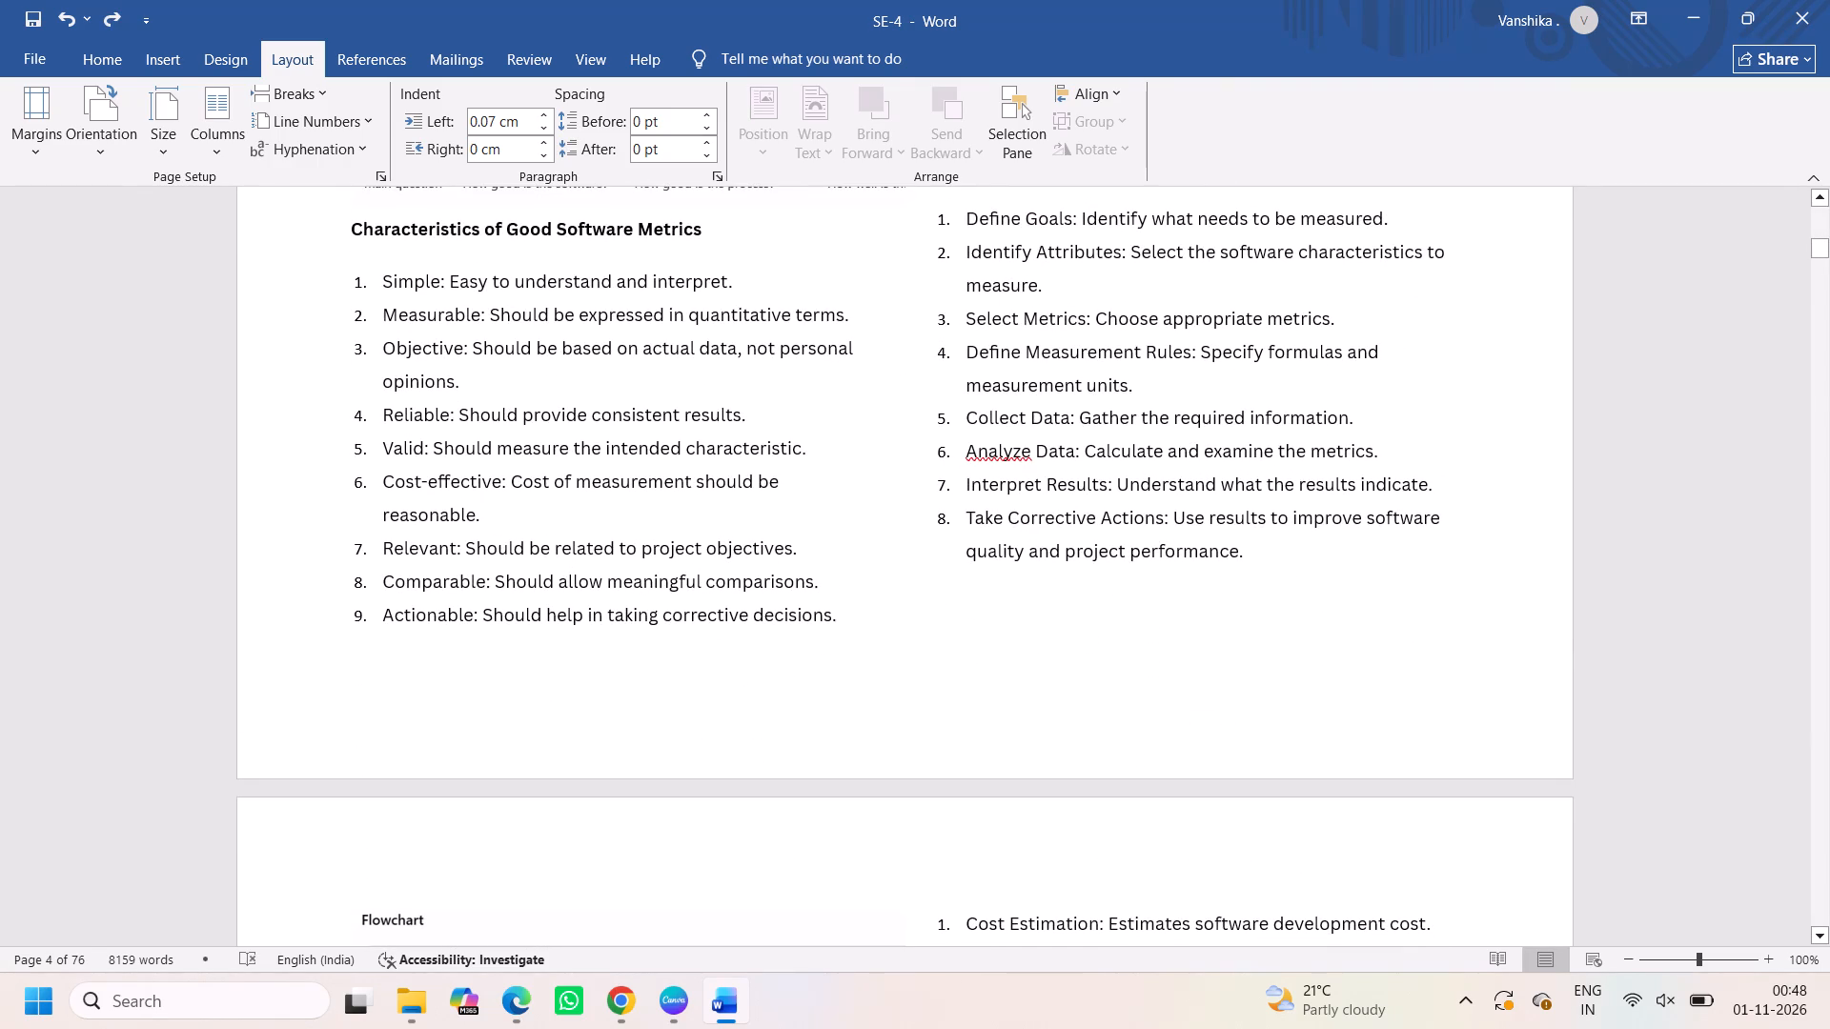
{"action": "scroll", "coordinate": [703, 662], "scroll_direction": "down", "scroll_amount": 3}
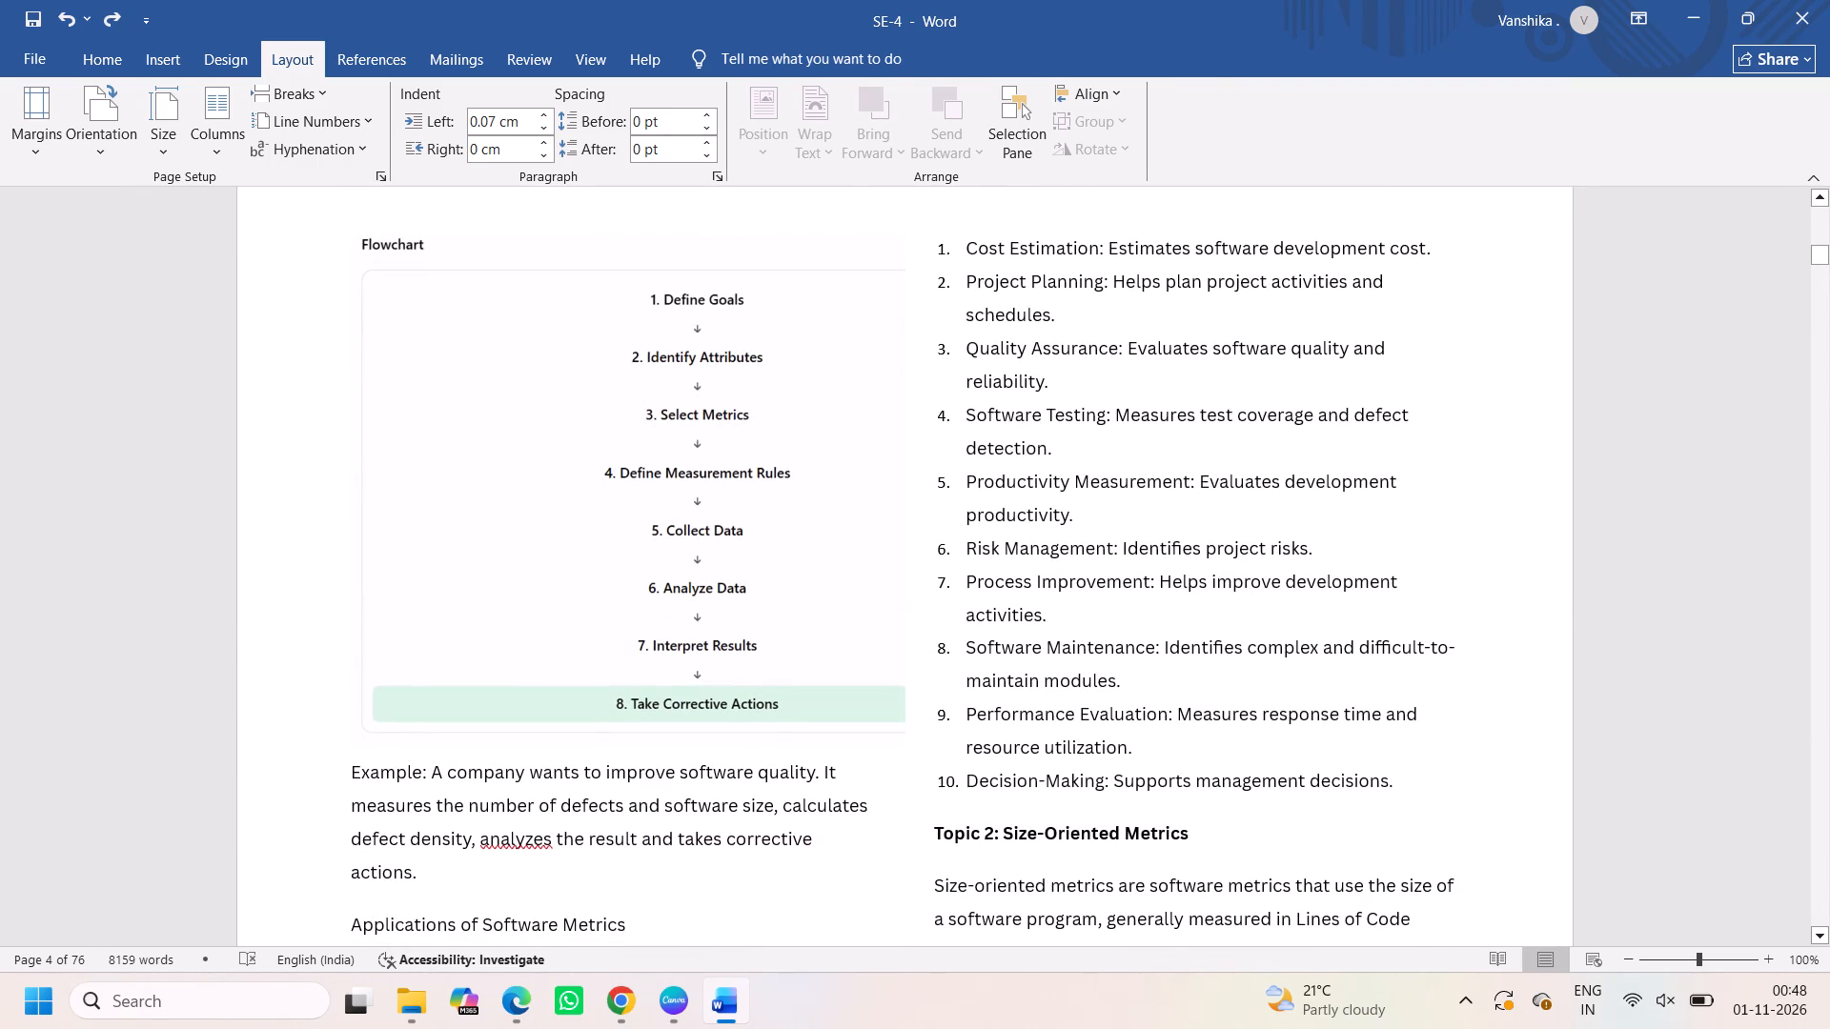
{"action": "scroll", "coordinate": [822, 724], "scroll_direction": "down", "scroll_amount": 2}
{"action": "left_click", "coordinate": [343, 610]}
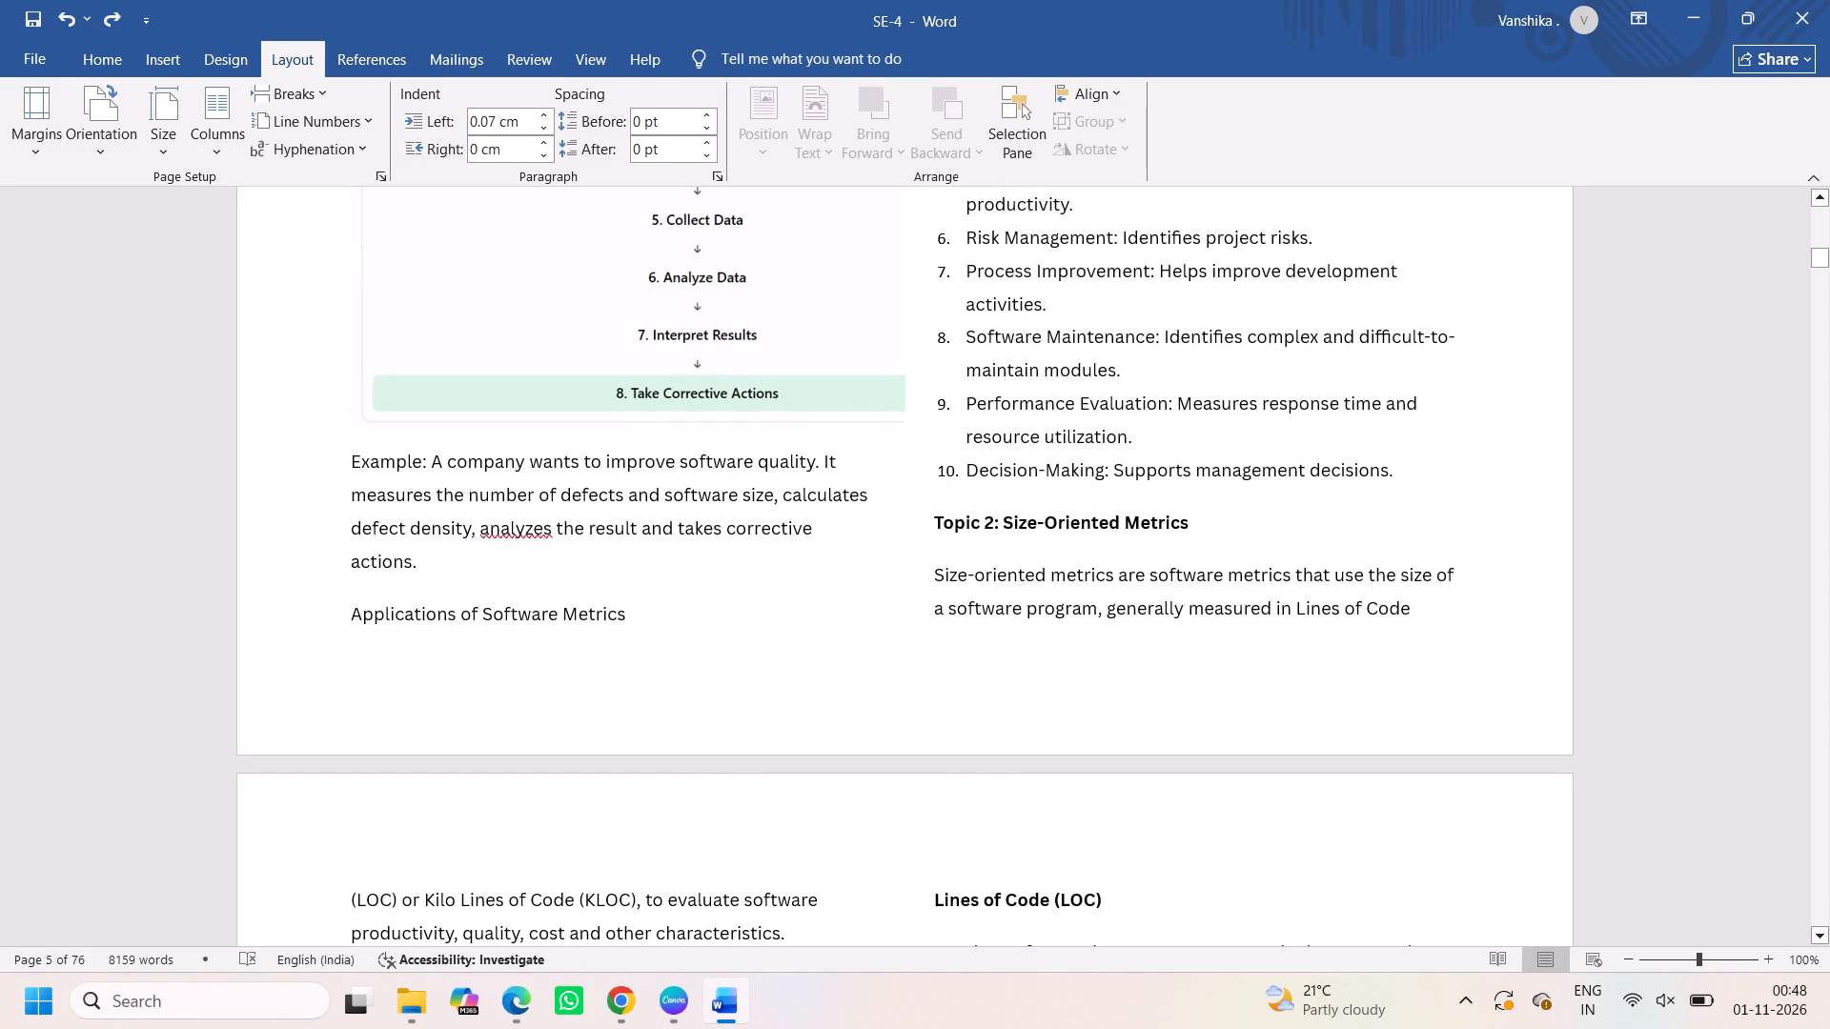
{"action": "key", "text": "space"}
{"action": "key", "text": "Return"}
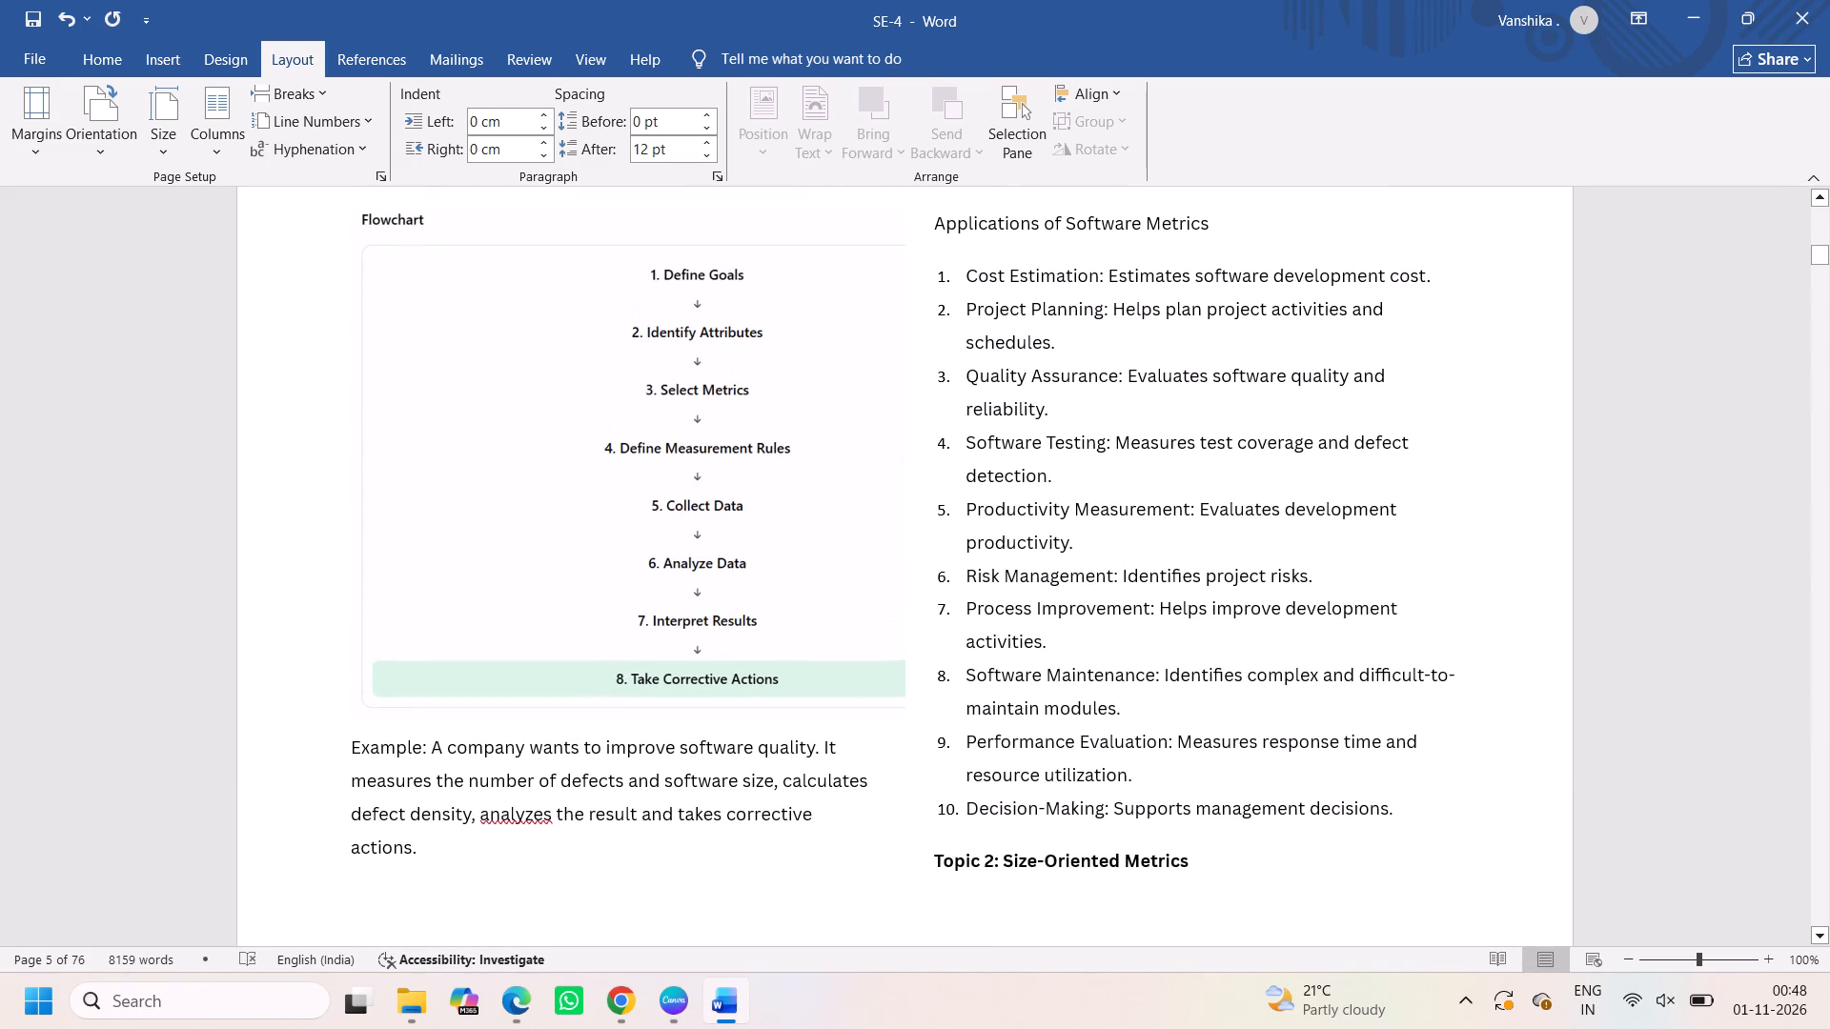
Insert two paragraph breaks before the "Topic 2: Size-Oriented Metrics" heading to move it to the start of the next page.
{"action": "scroll", "coordinate": [738, 702], "scroll_direction": "down", "scroll_amount": 1}
{"action": "left_click", "coordinate": [929, 506]}
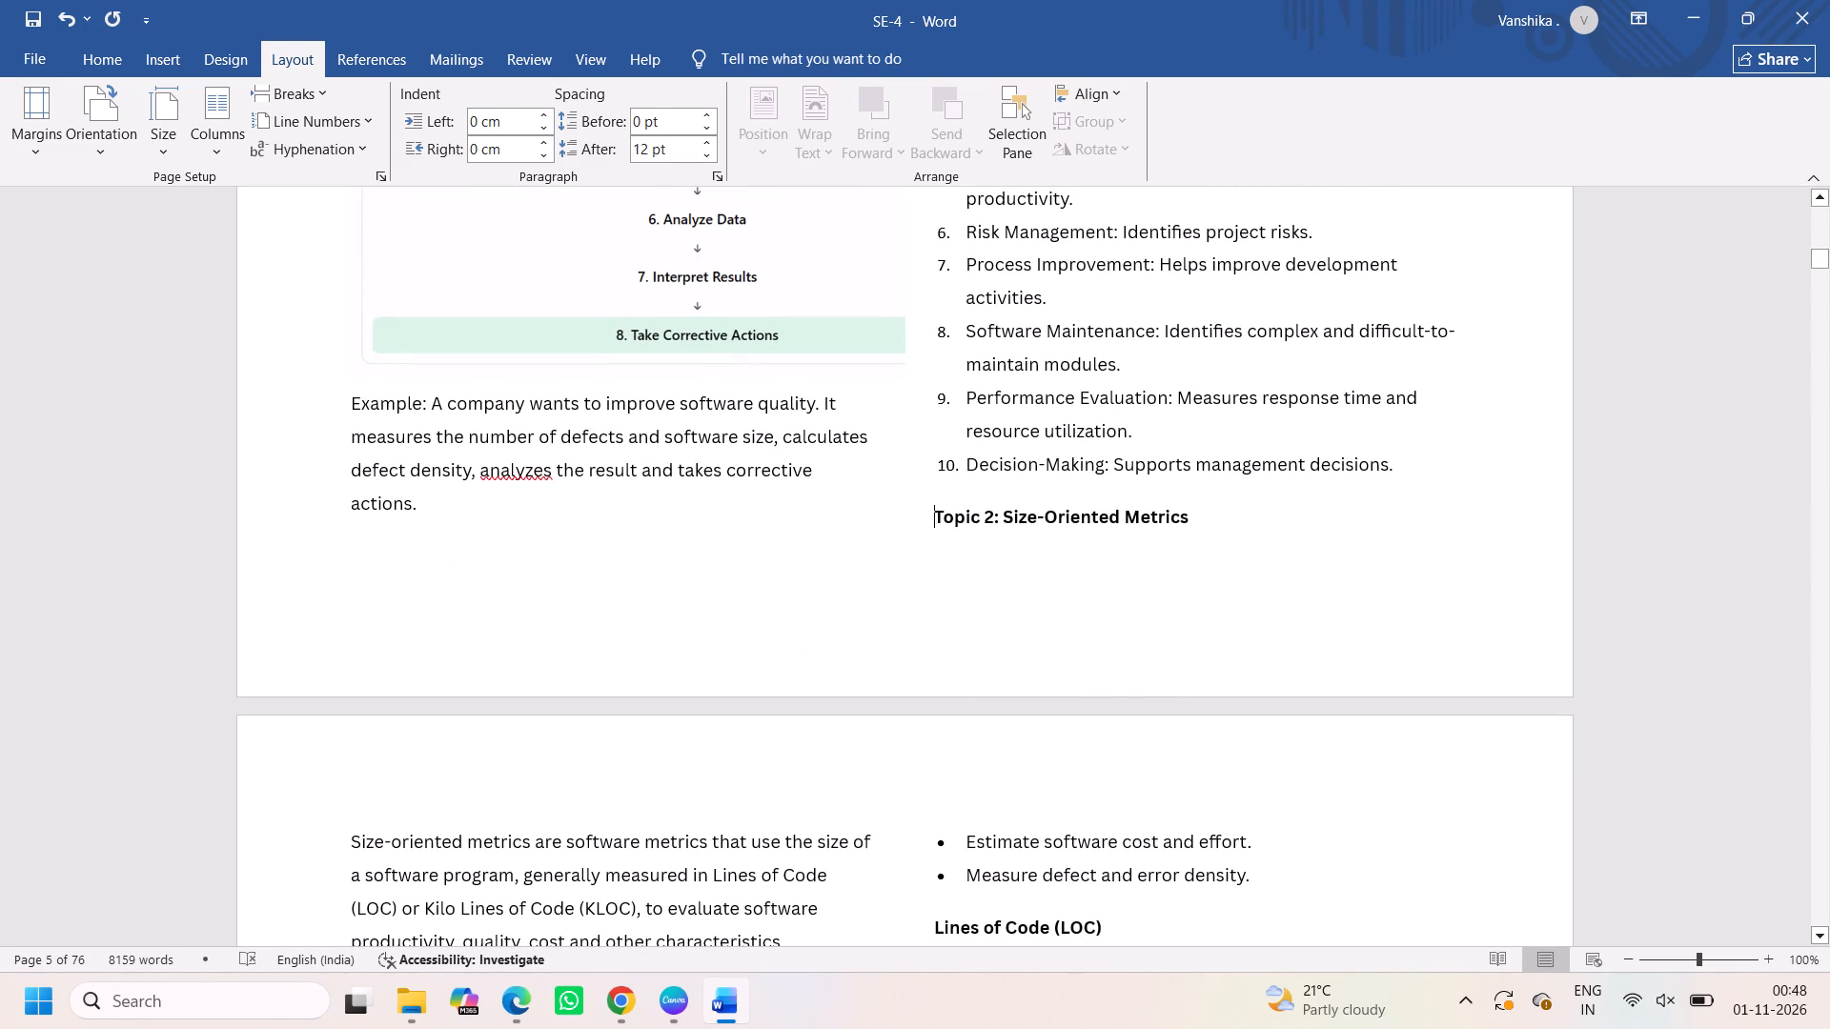
{"action": "key", "text": "Return"}
{"action": "key", "text": "Return"}
Review the column layout of the Topic 2 page, from Size-Oriented Metrics through Lines of Code and its example.
{"action": "scroll", "coordinate": [1128, 522], "scroll_direction": "down", "scroll_amount": 1}
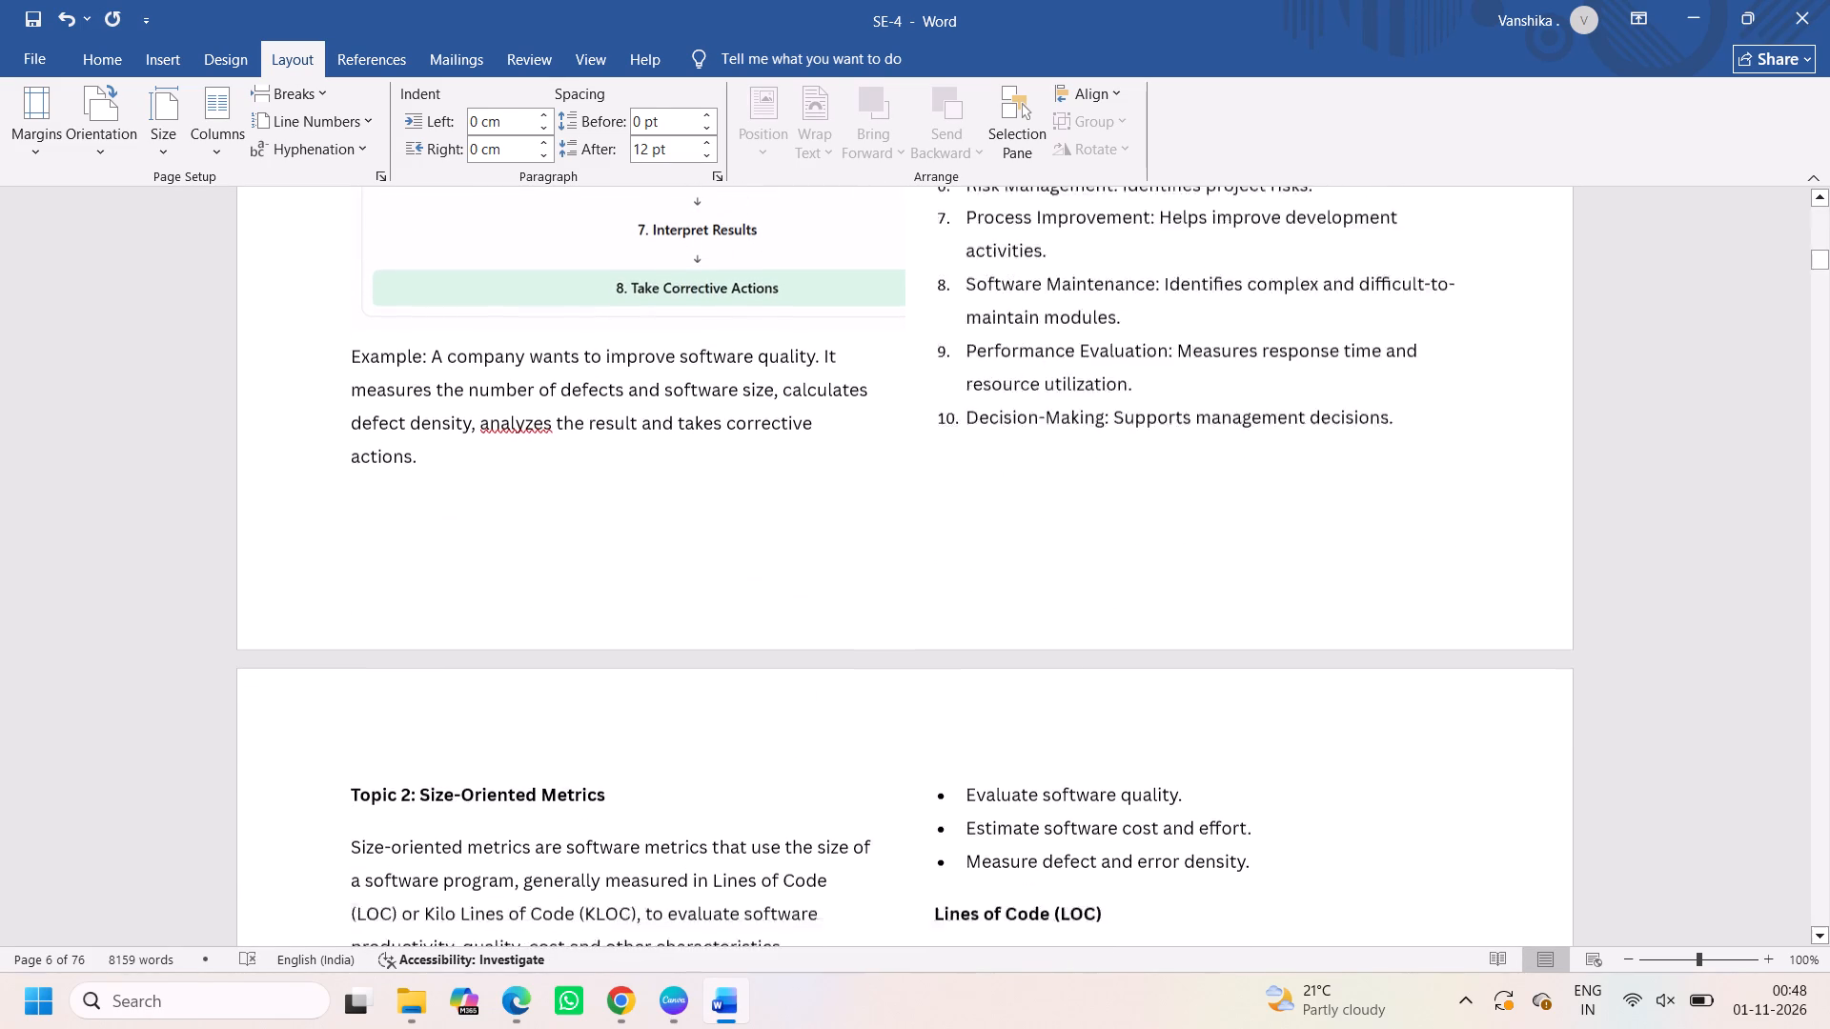
{"action": "scroll", "coordinate": [1128, 522], "scroll_direction": "down", "scroll_amount": 1}
{"action": "scroll", "coordinate": [963, 434], "scroll_direction": "up", "scroll_amount": 1}
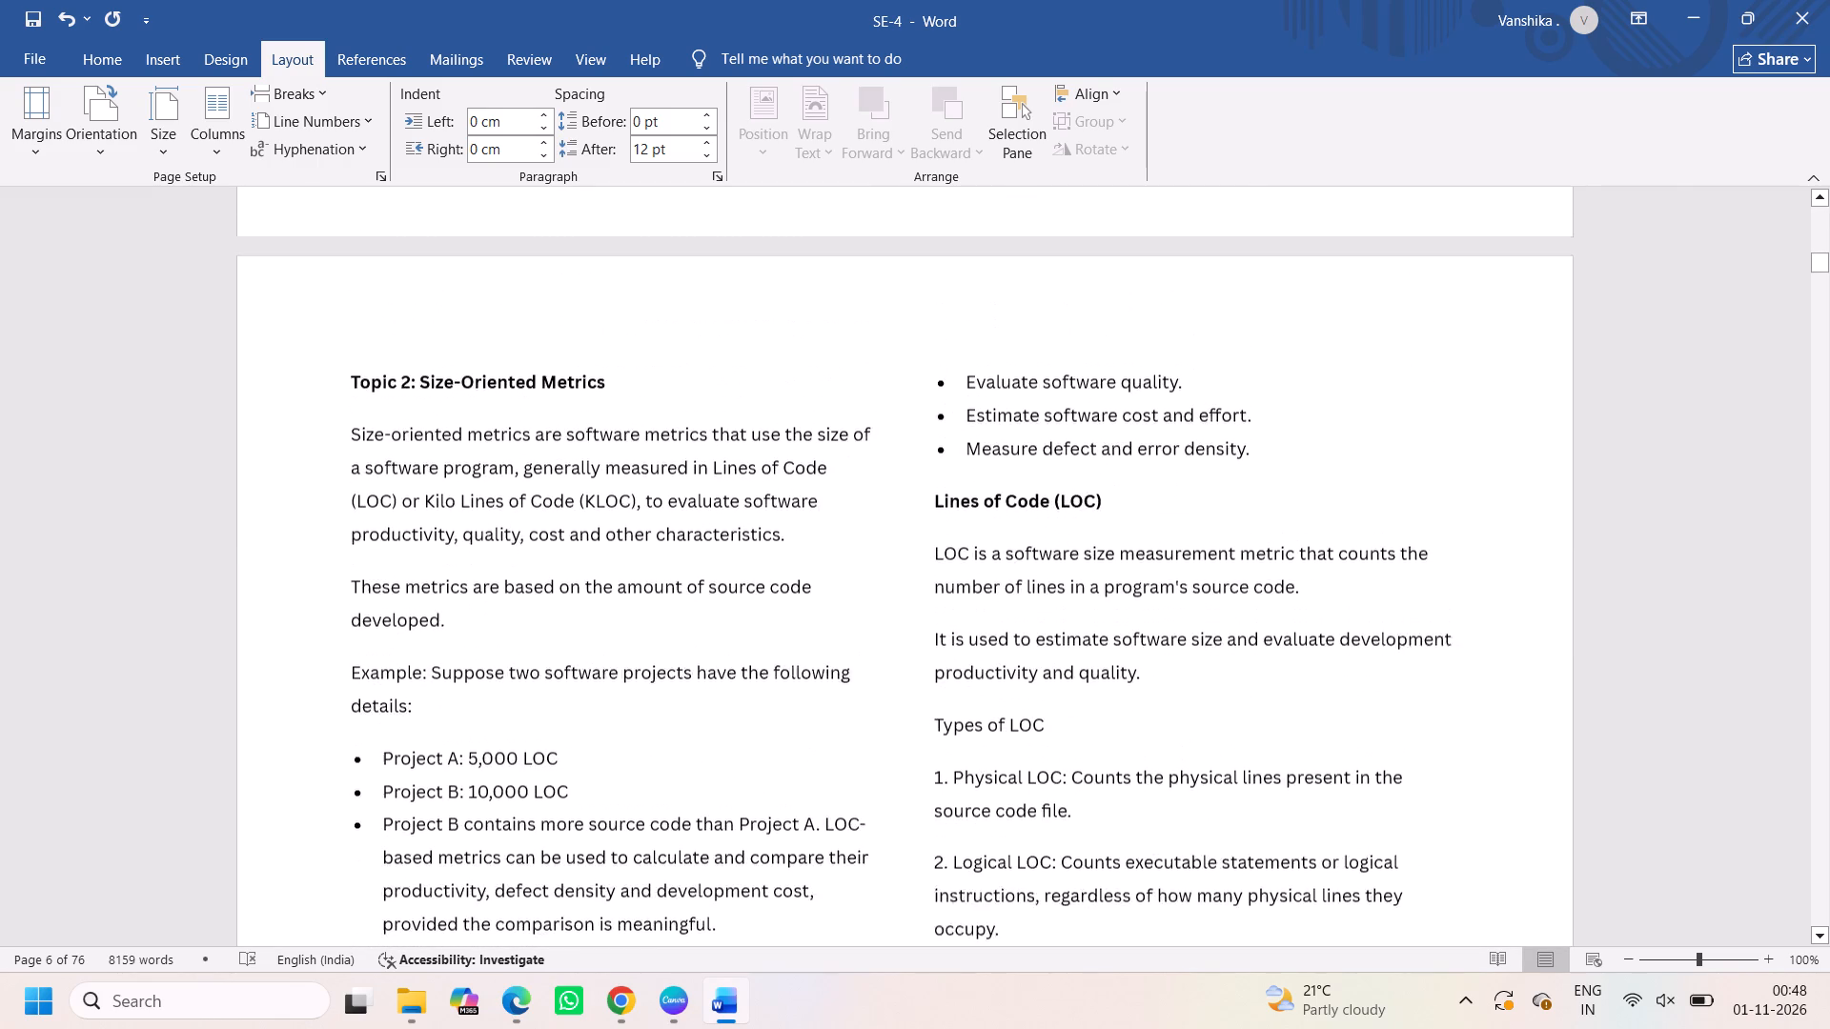
{"action": "scroll", "coordinate": [963, 434], "scroll_direction": "up", "scroll_amount": 1}
{"action": "scroll", "coordinate": [1012, 579], "scroll_direction": "down", "scroll_amount": 3}
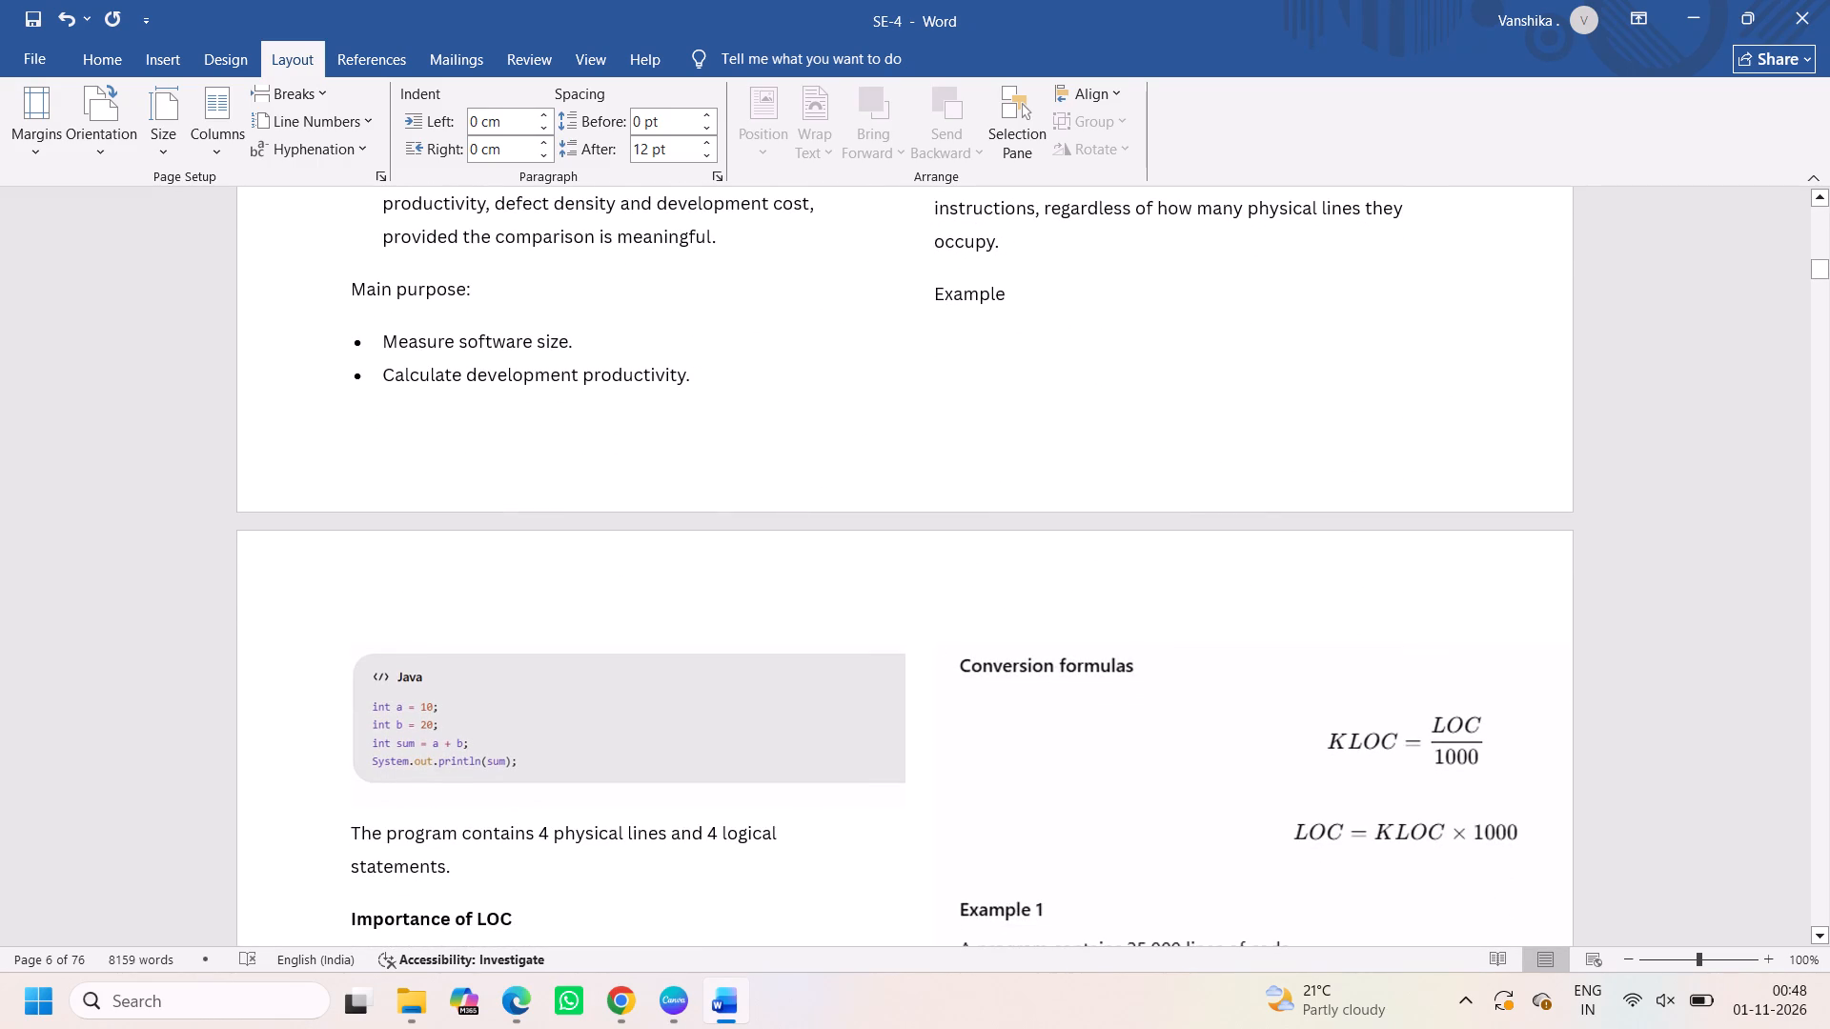
{"action": "scroll", "coordinate": [963, 370], "scroll_direction": "up", "scroll_amount": 1}
{"action": "scroll", "coordinate": [928, 517], "scroll_direction": "up", "scroll_amount": 1}
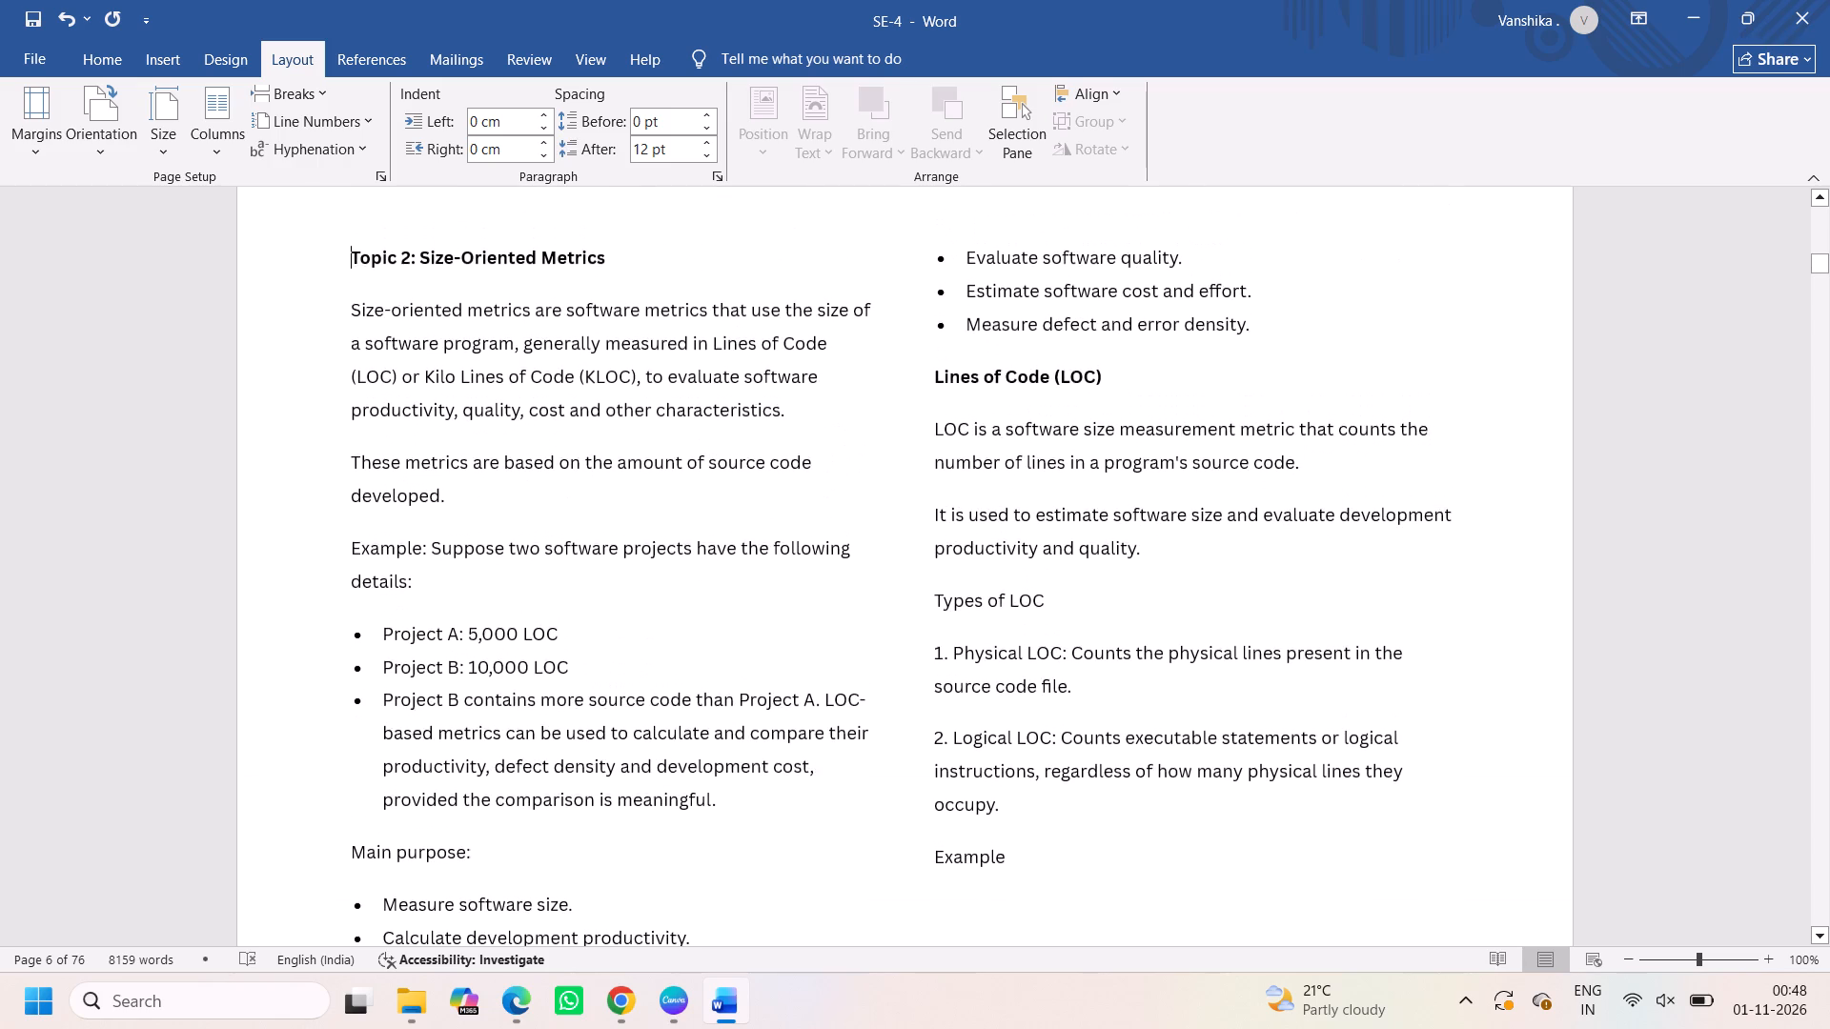
{"action": "scroll", "coordinate": [738, 515], "scroll_direction": "up", "scroll_amount": 1}
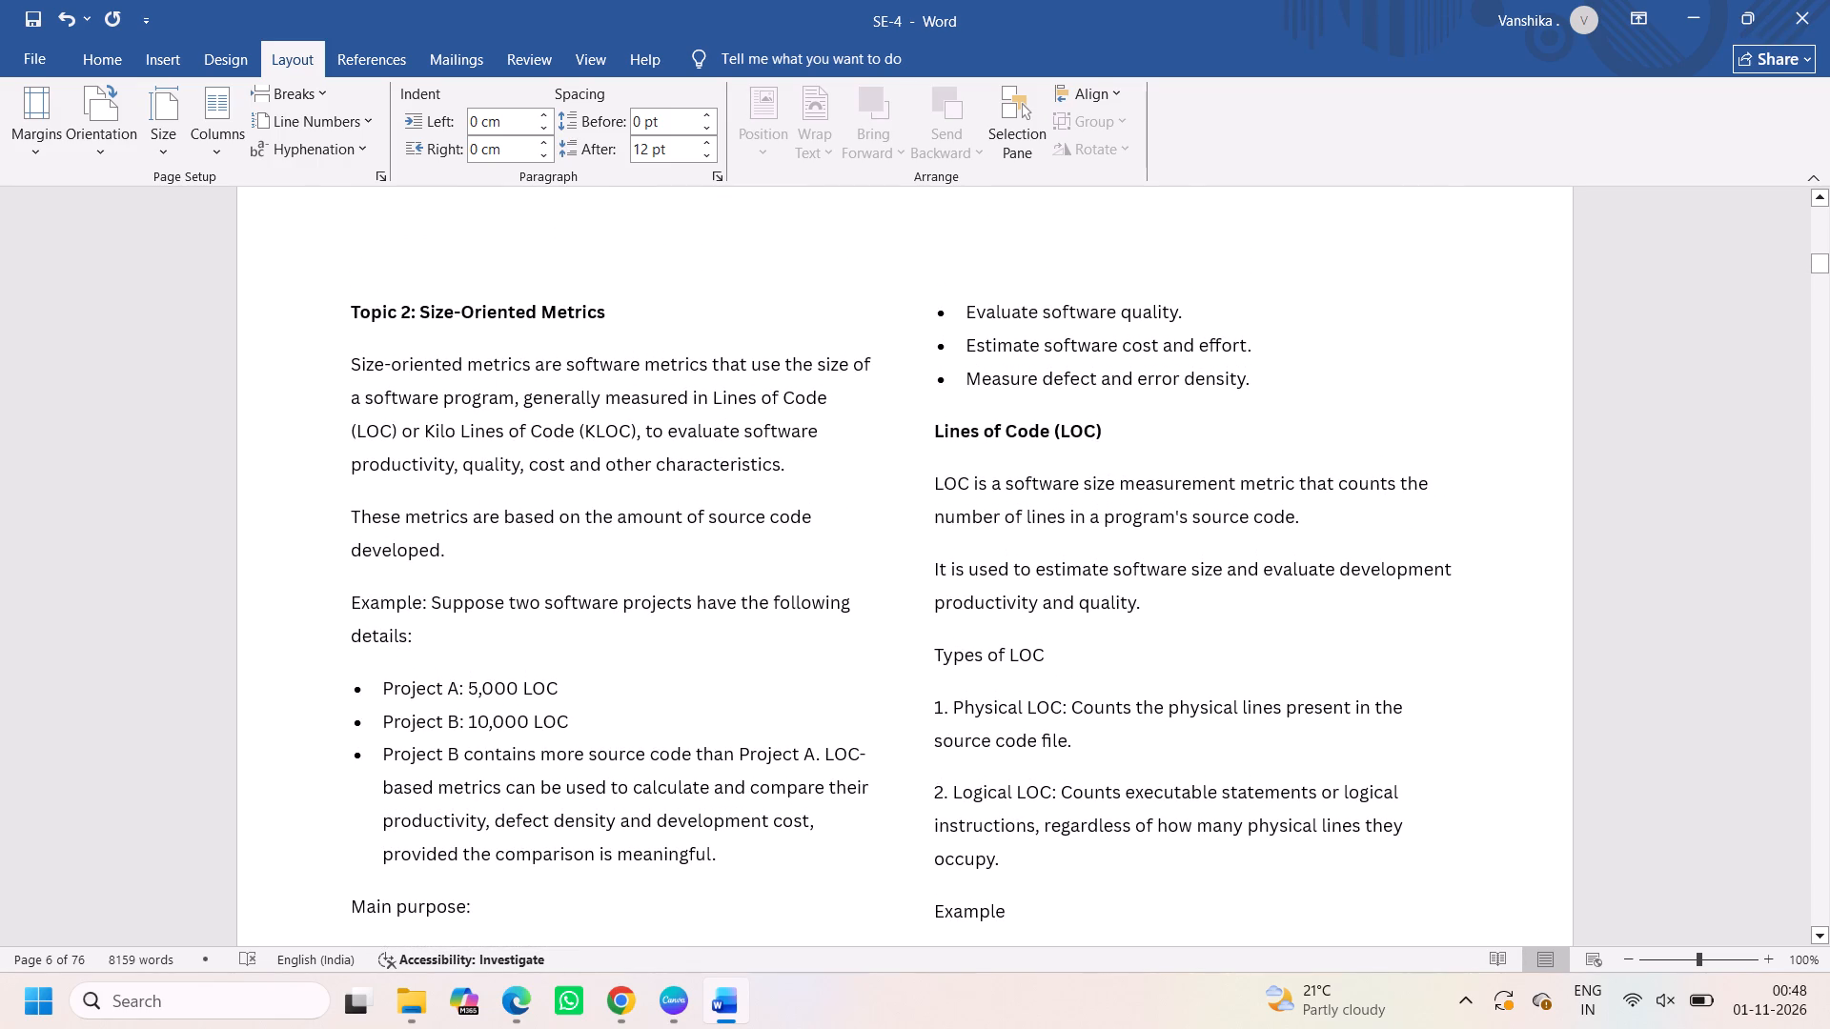
{"action": "scroll", "coordinate": [831, 602], "scroll_direction": "down", "scroll_amount": 1}
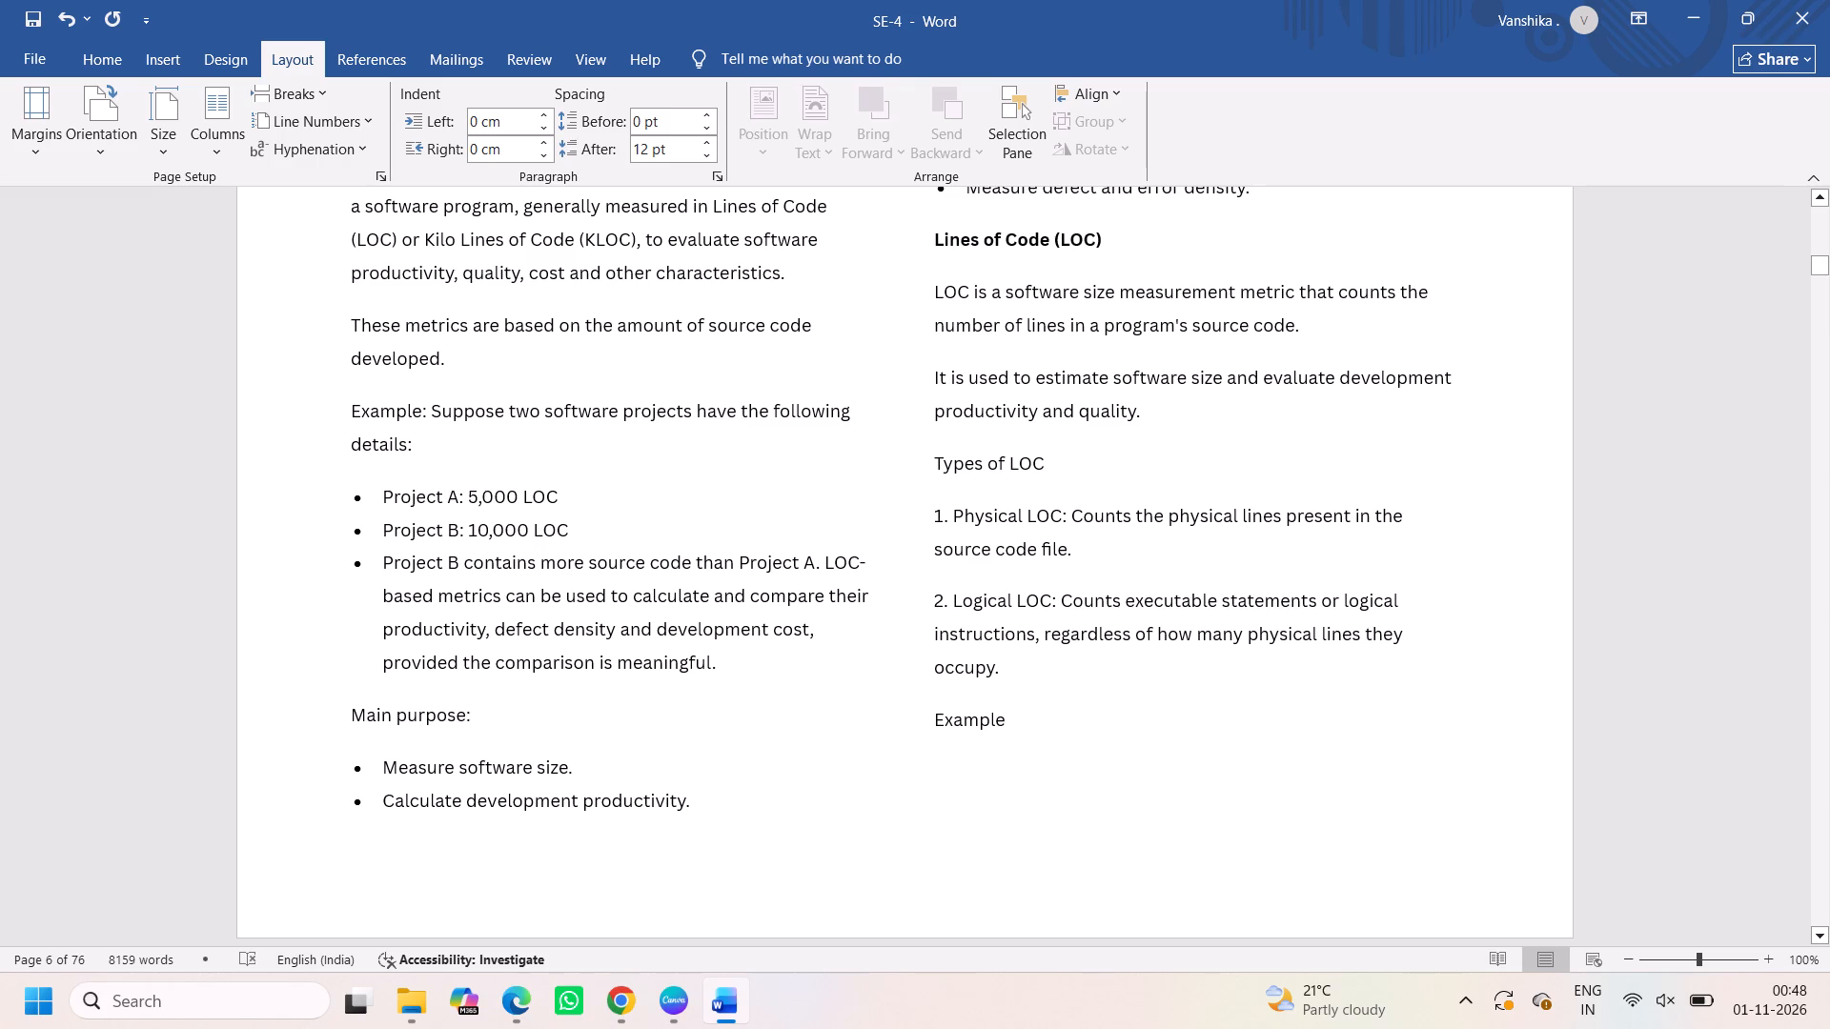
Merge the LOC definition into the "Lines of Code (LOC)" heading line, removing its repeated word "LOC".
{"action": "scroll", "coordinate": [974, 533], "scroll_direction": "up", "scroll_amount": 1}
{"action": "left_click", "coordinate": [971, 414]}
{"action": "key", "text": "BackSpace"}
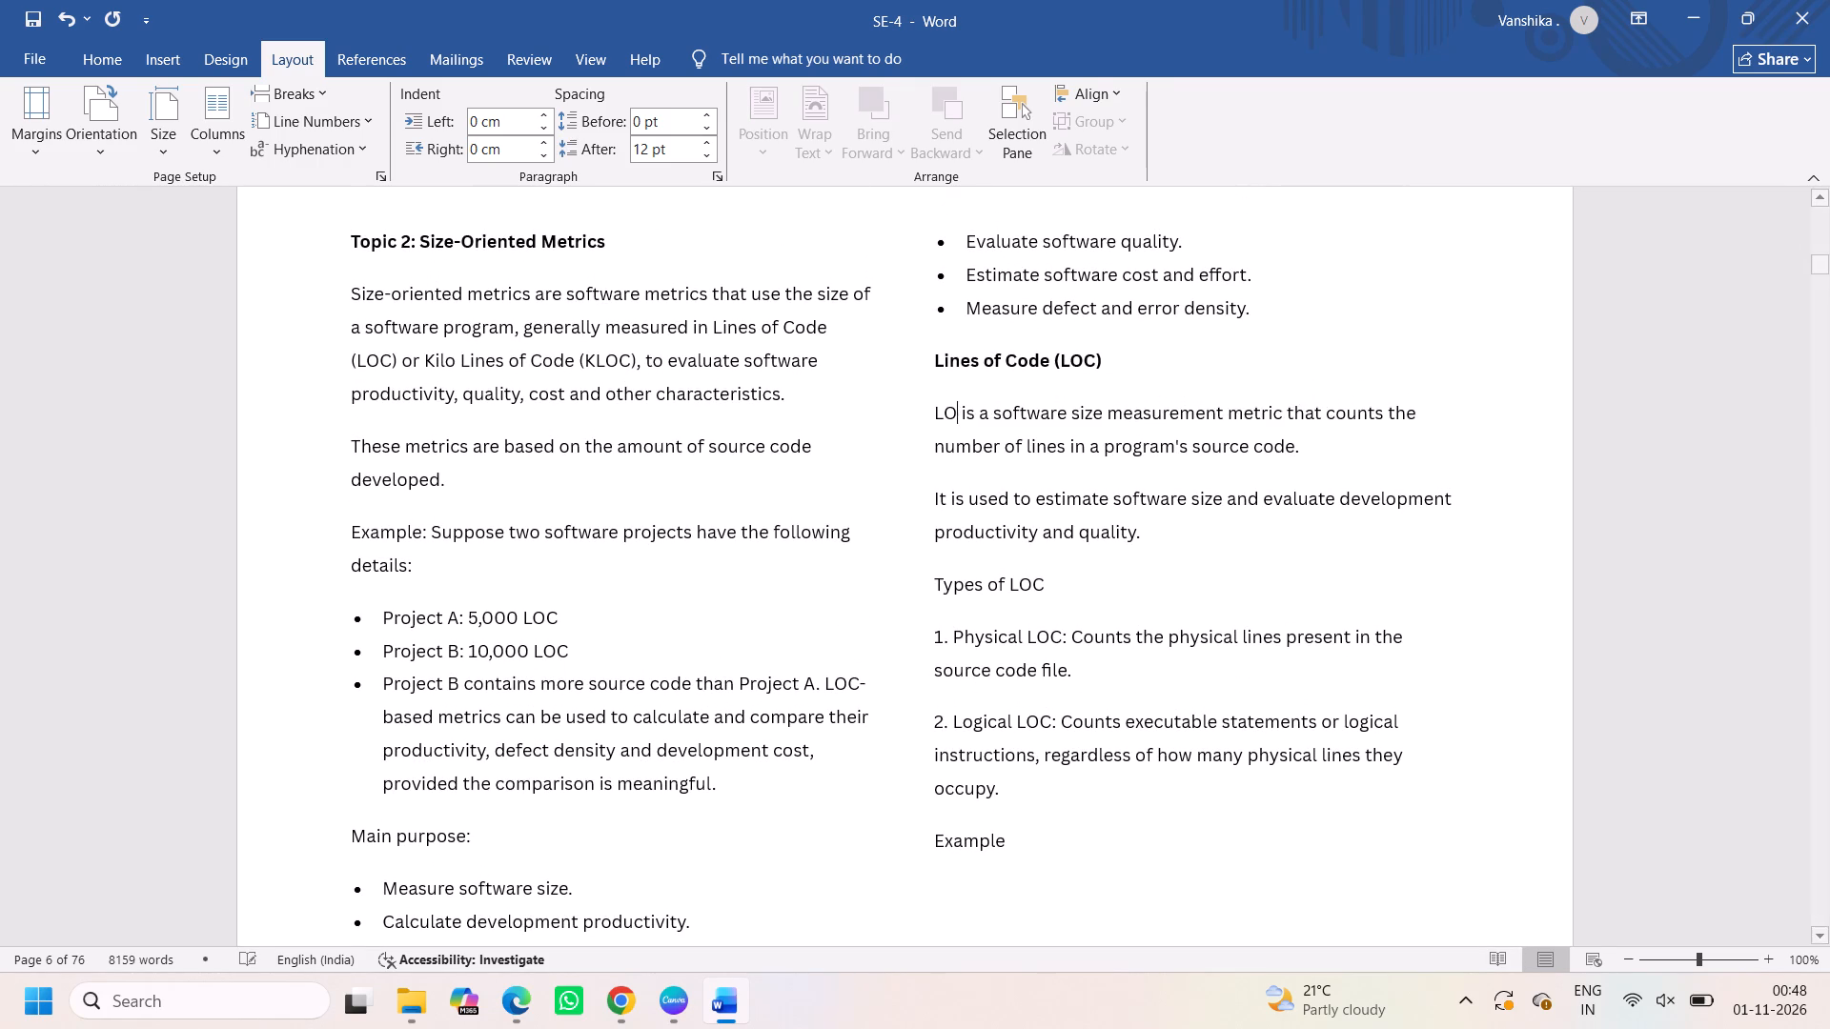
{"action": "key", "text": "BackSpace"}
{"action": "key", "text": "BackSpace"}
{"action": "key", "text": "BackSpace"}
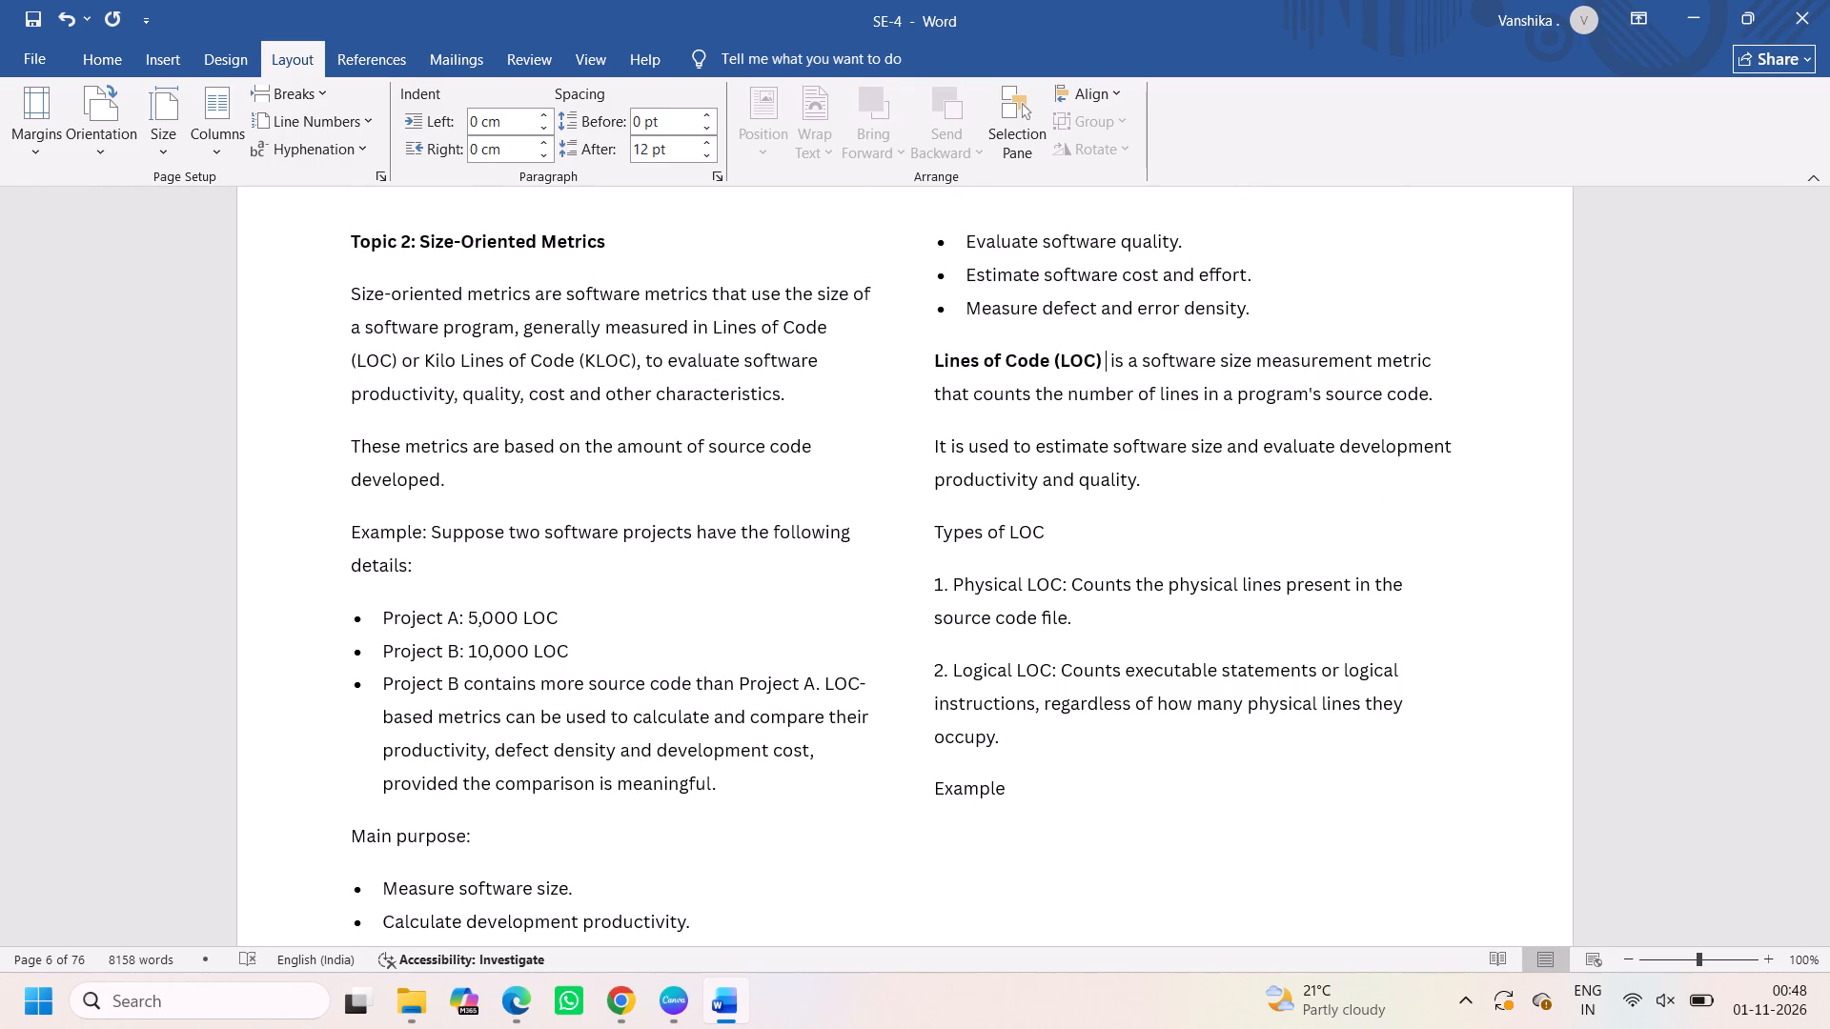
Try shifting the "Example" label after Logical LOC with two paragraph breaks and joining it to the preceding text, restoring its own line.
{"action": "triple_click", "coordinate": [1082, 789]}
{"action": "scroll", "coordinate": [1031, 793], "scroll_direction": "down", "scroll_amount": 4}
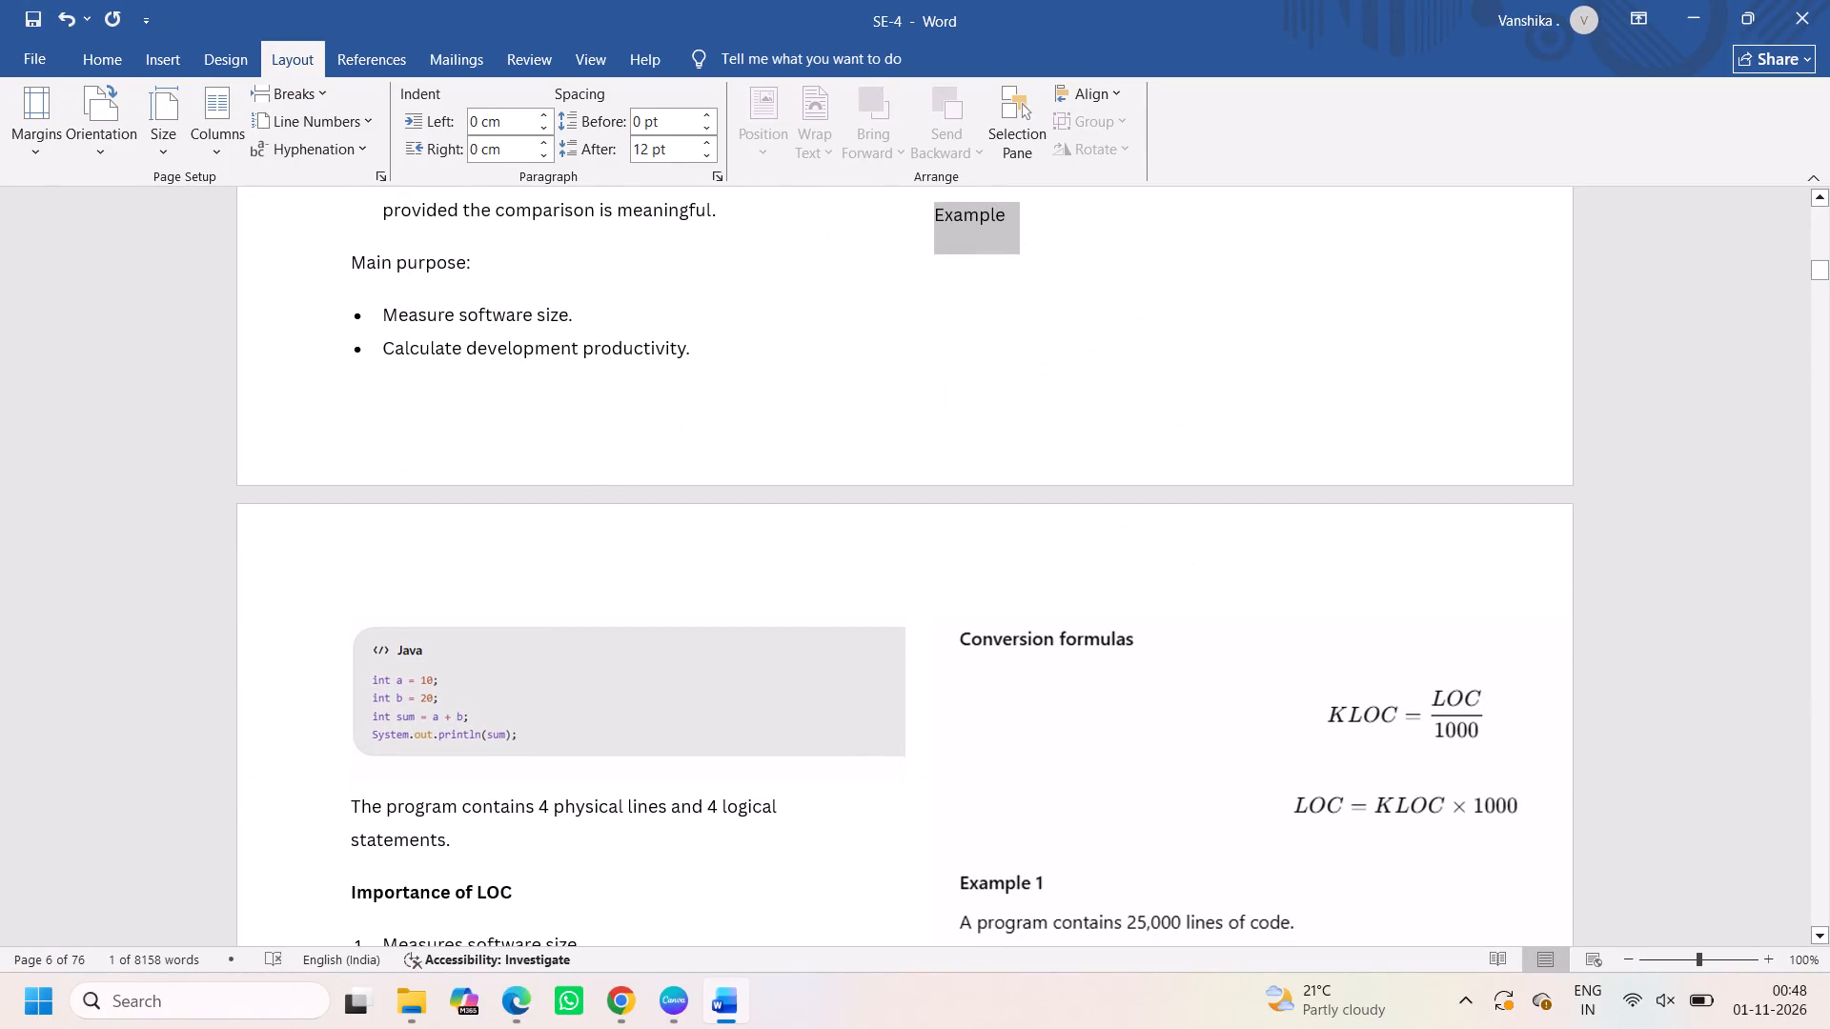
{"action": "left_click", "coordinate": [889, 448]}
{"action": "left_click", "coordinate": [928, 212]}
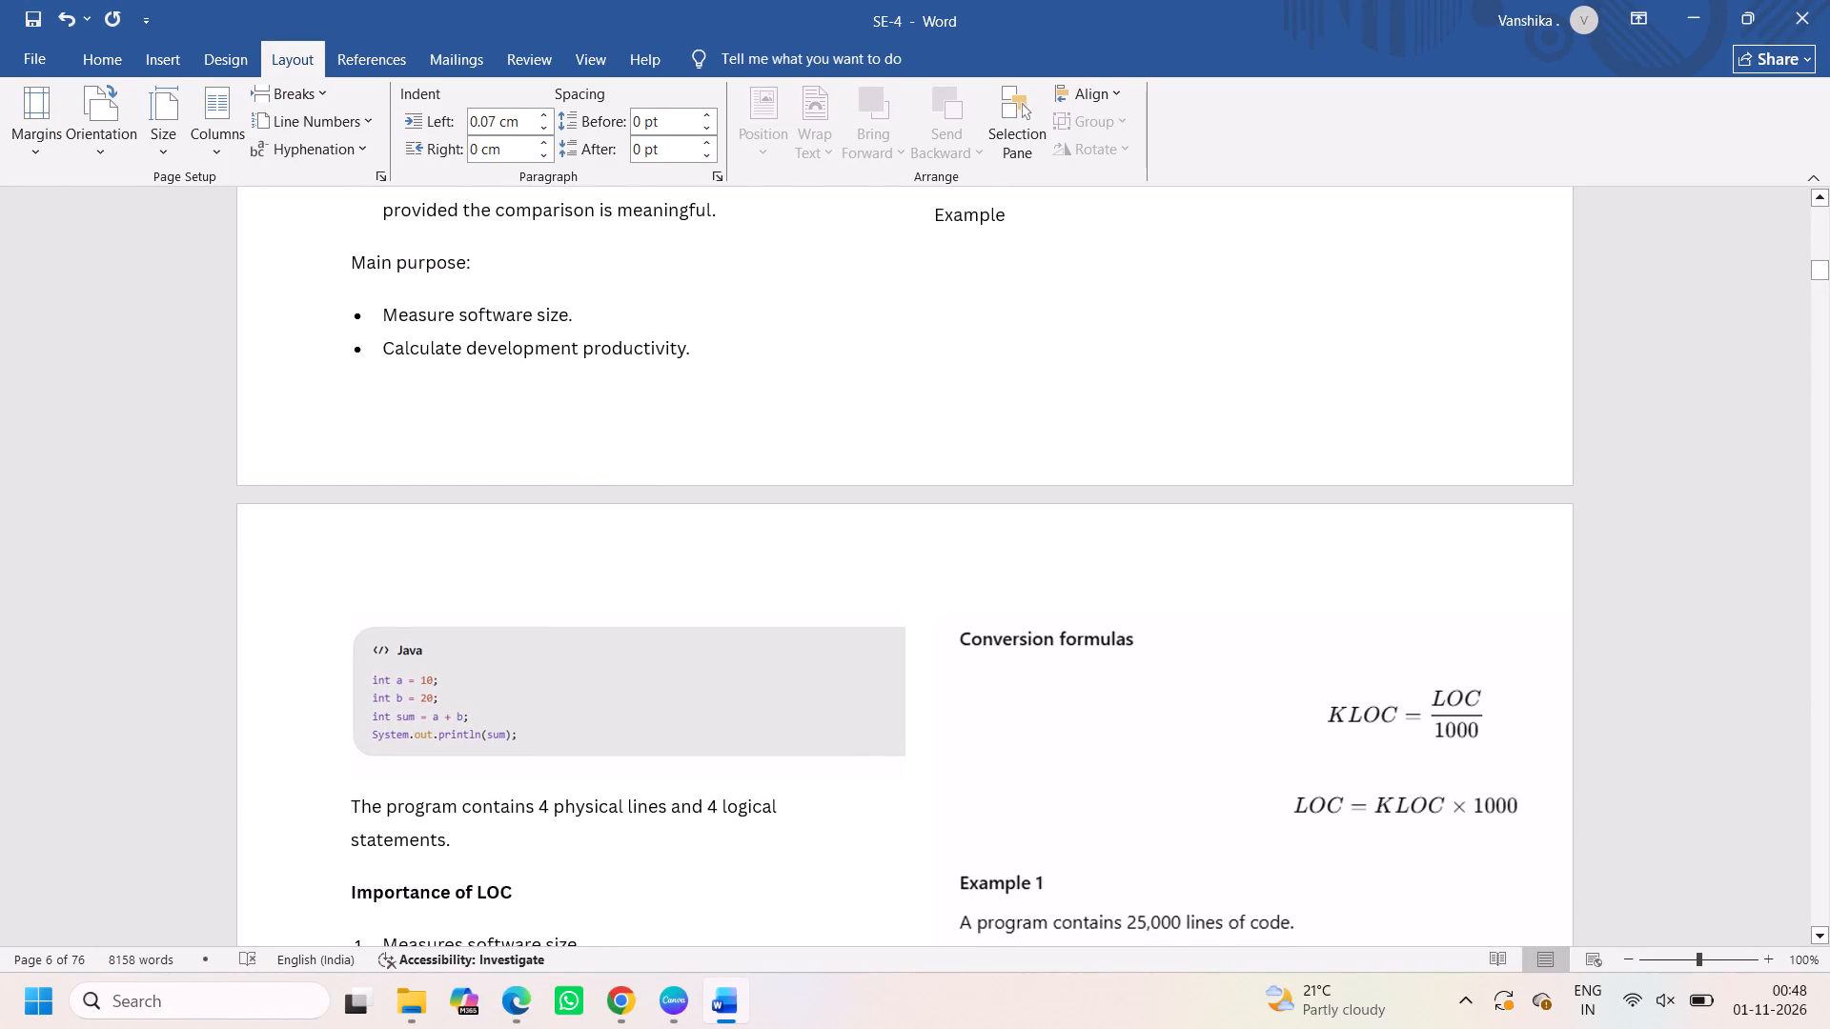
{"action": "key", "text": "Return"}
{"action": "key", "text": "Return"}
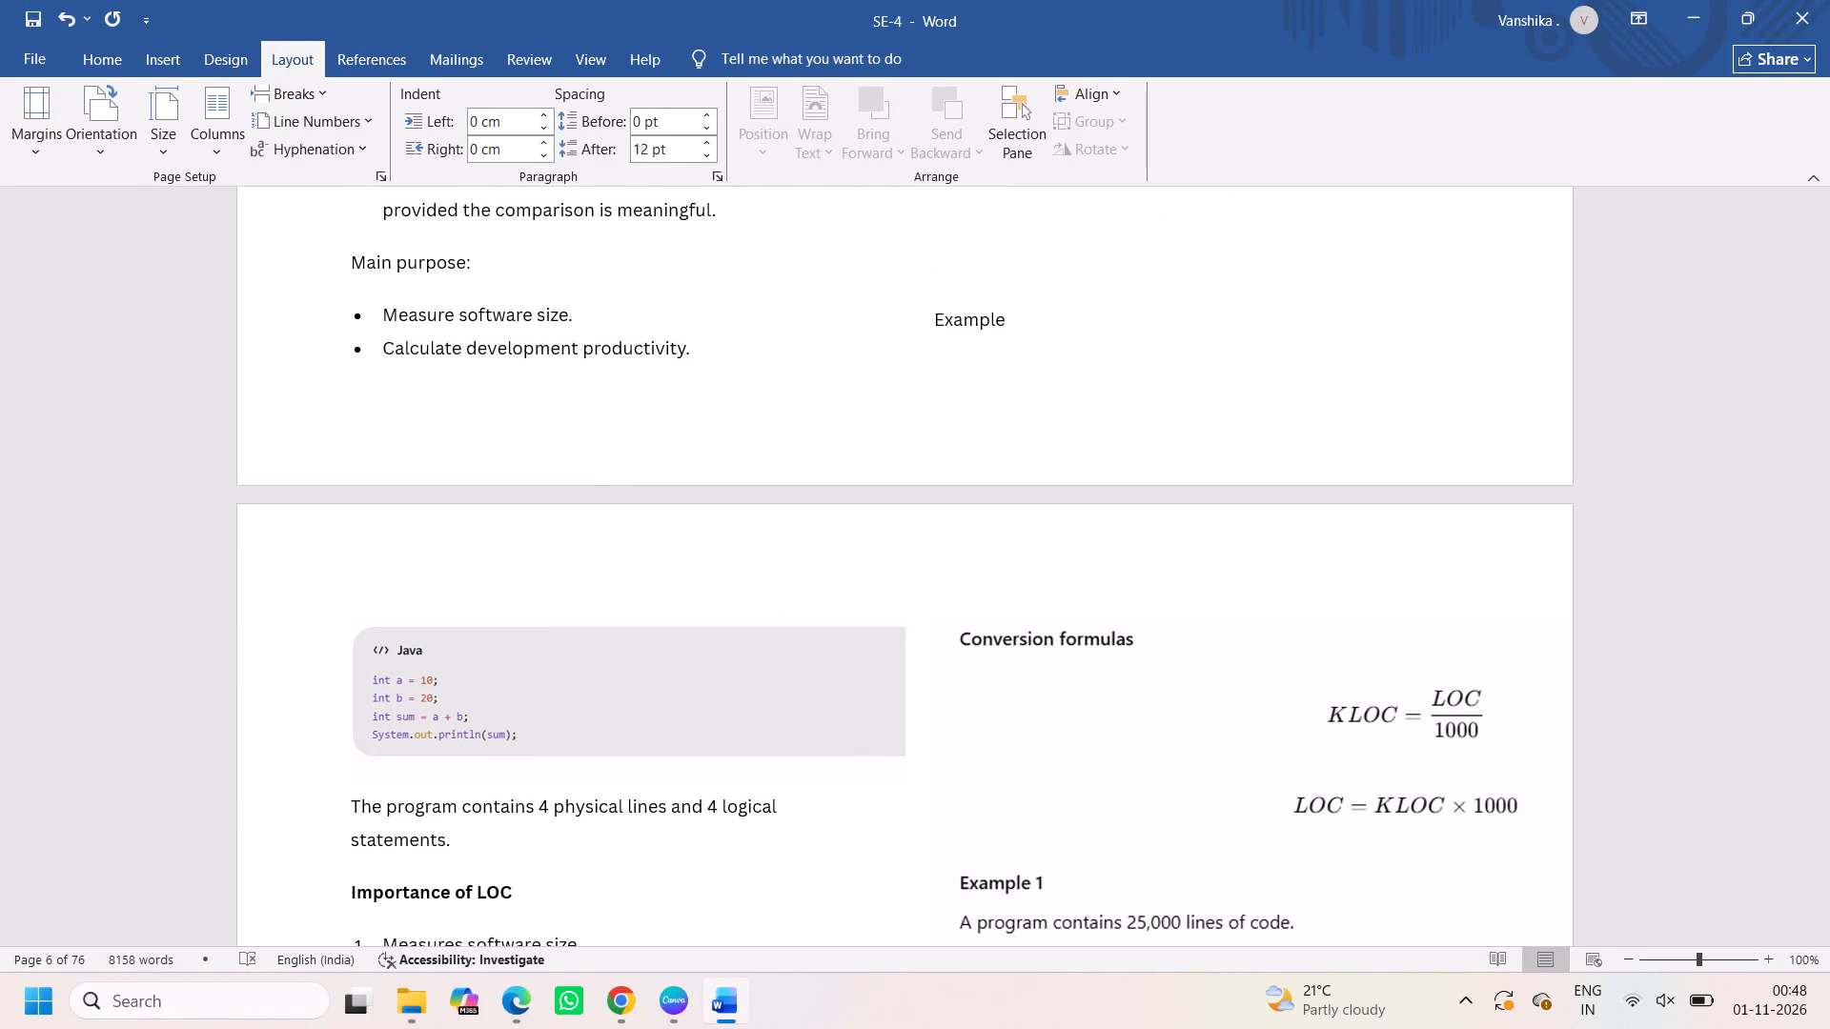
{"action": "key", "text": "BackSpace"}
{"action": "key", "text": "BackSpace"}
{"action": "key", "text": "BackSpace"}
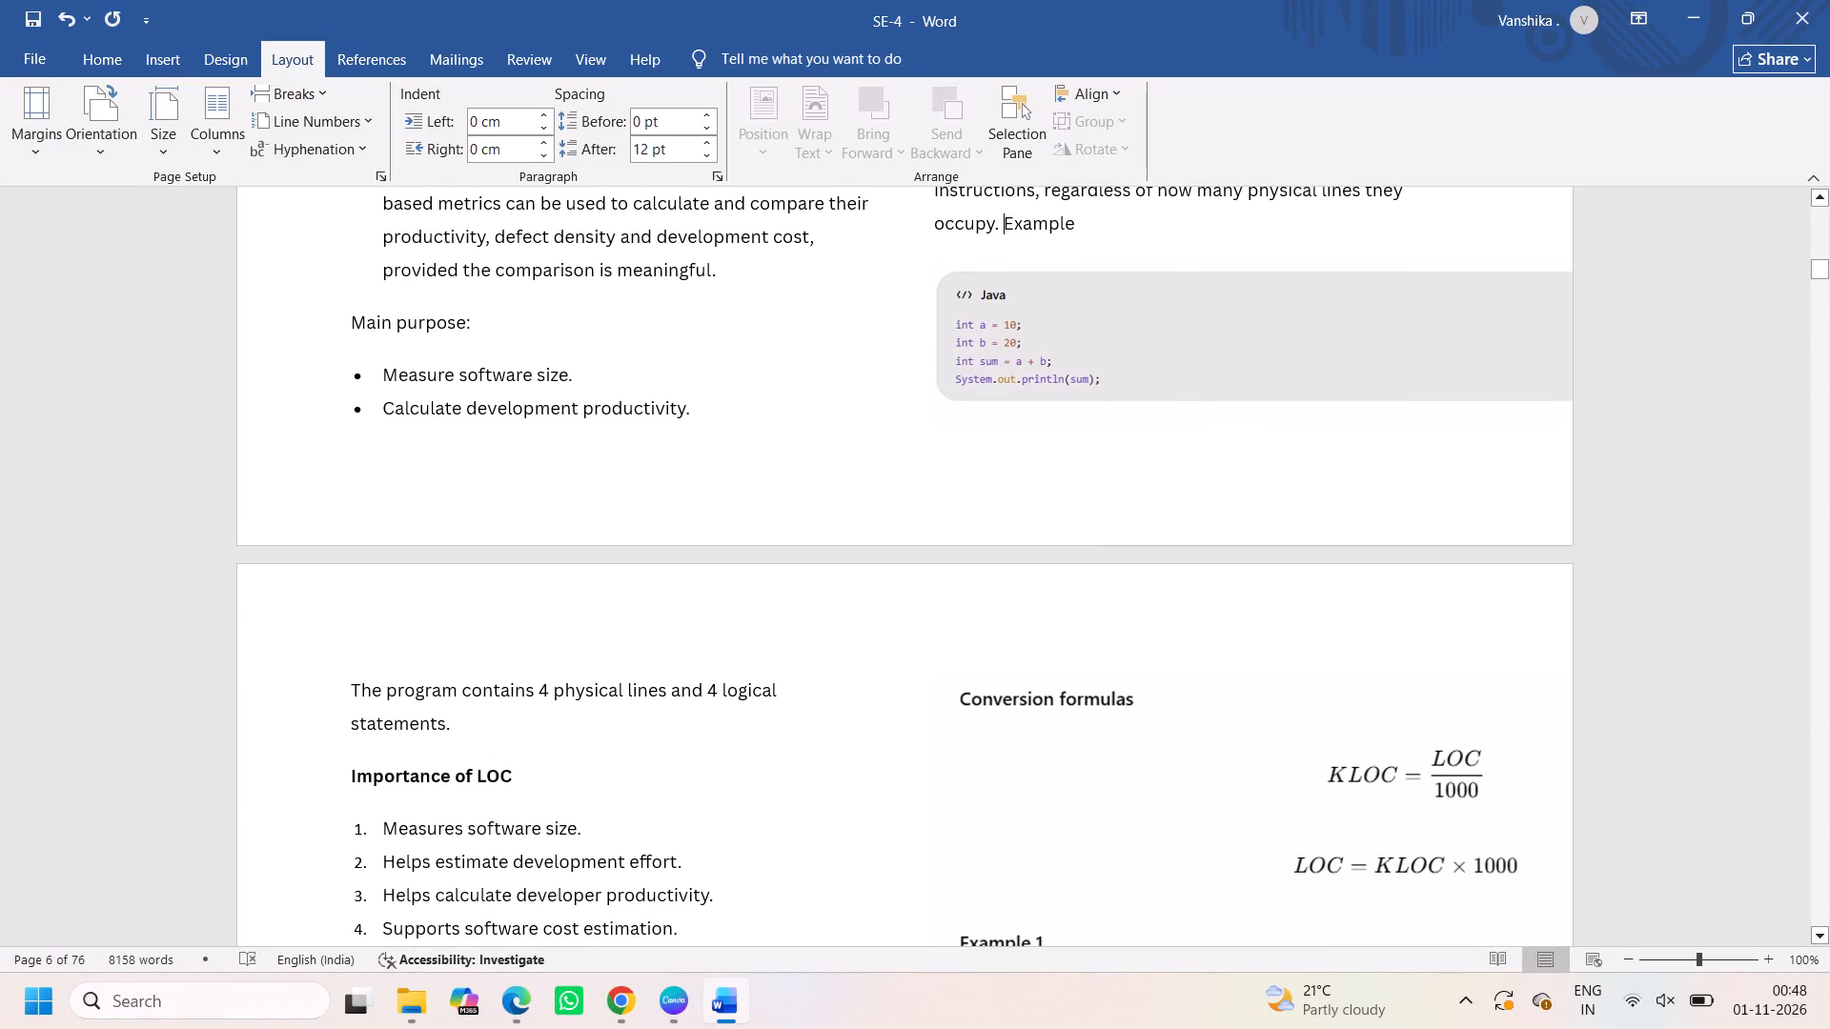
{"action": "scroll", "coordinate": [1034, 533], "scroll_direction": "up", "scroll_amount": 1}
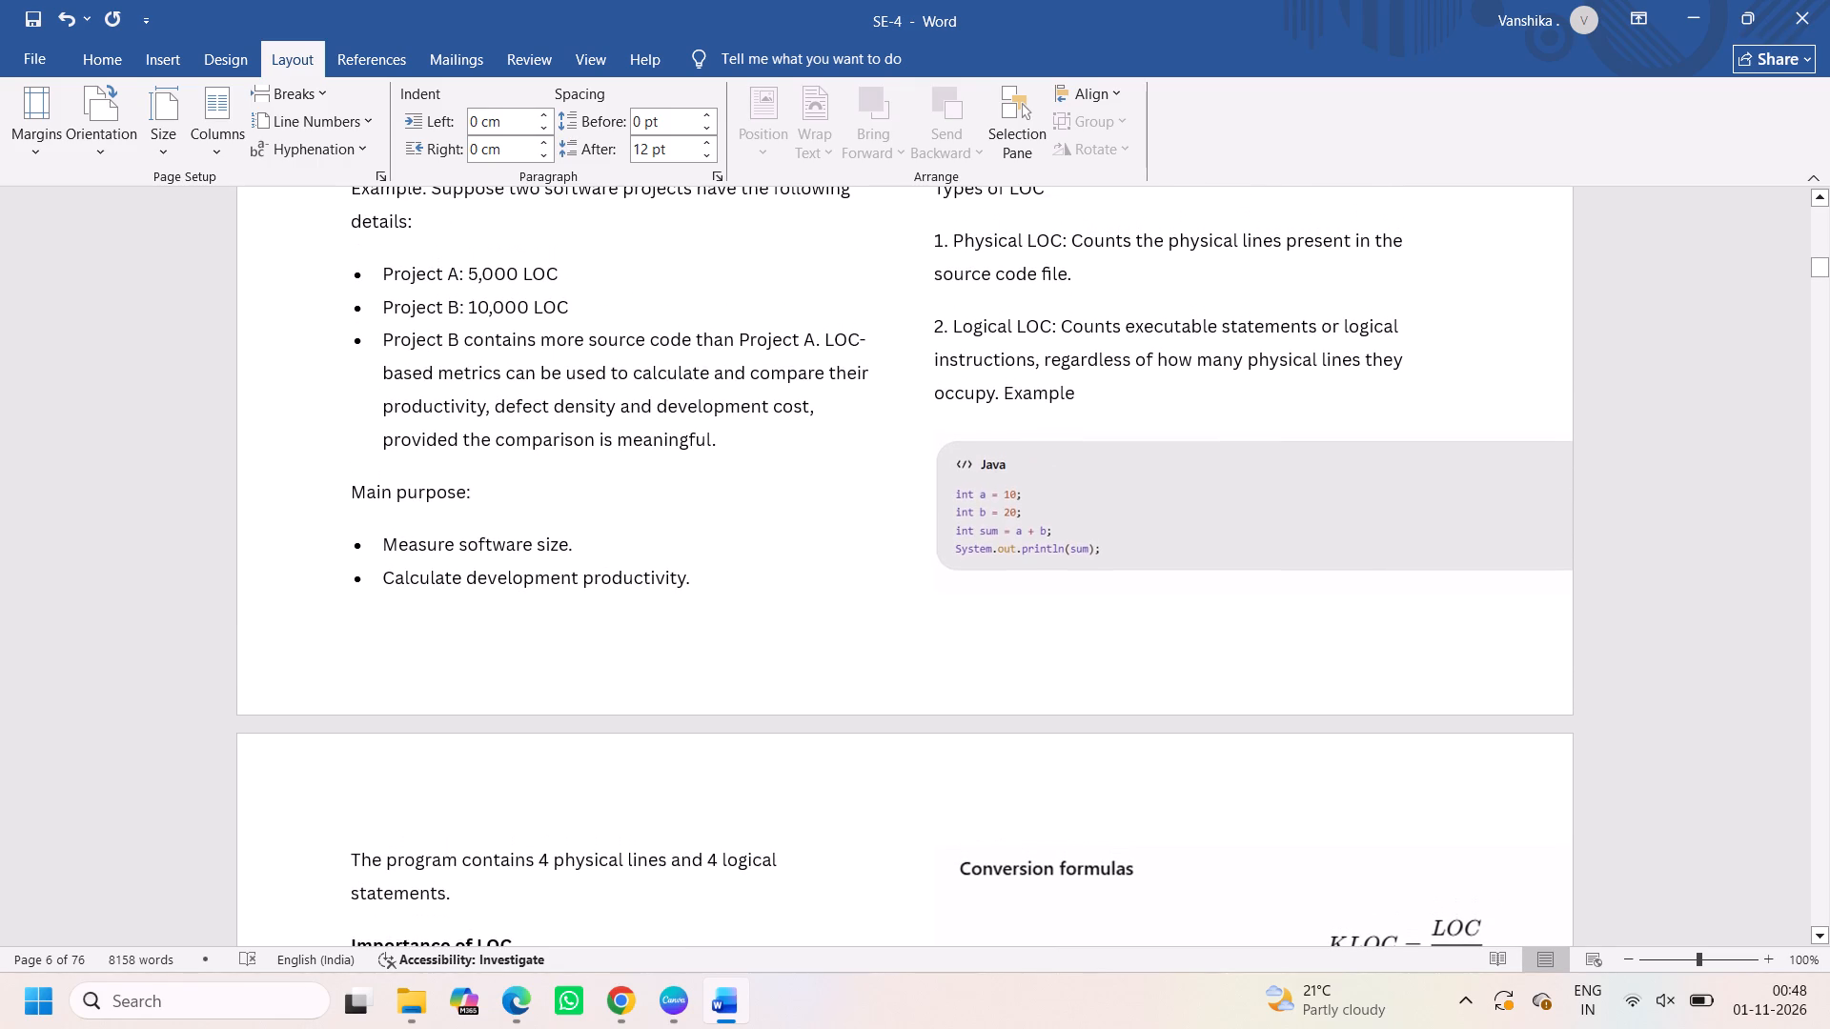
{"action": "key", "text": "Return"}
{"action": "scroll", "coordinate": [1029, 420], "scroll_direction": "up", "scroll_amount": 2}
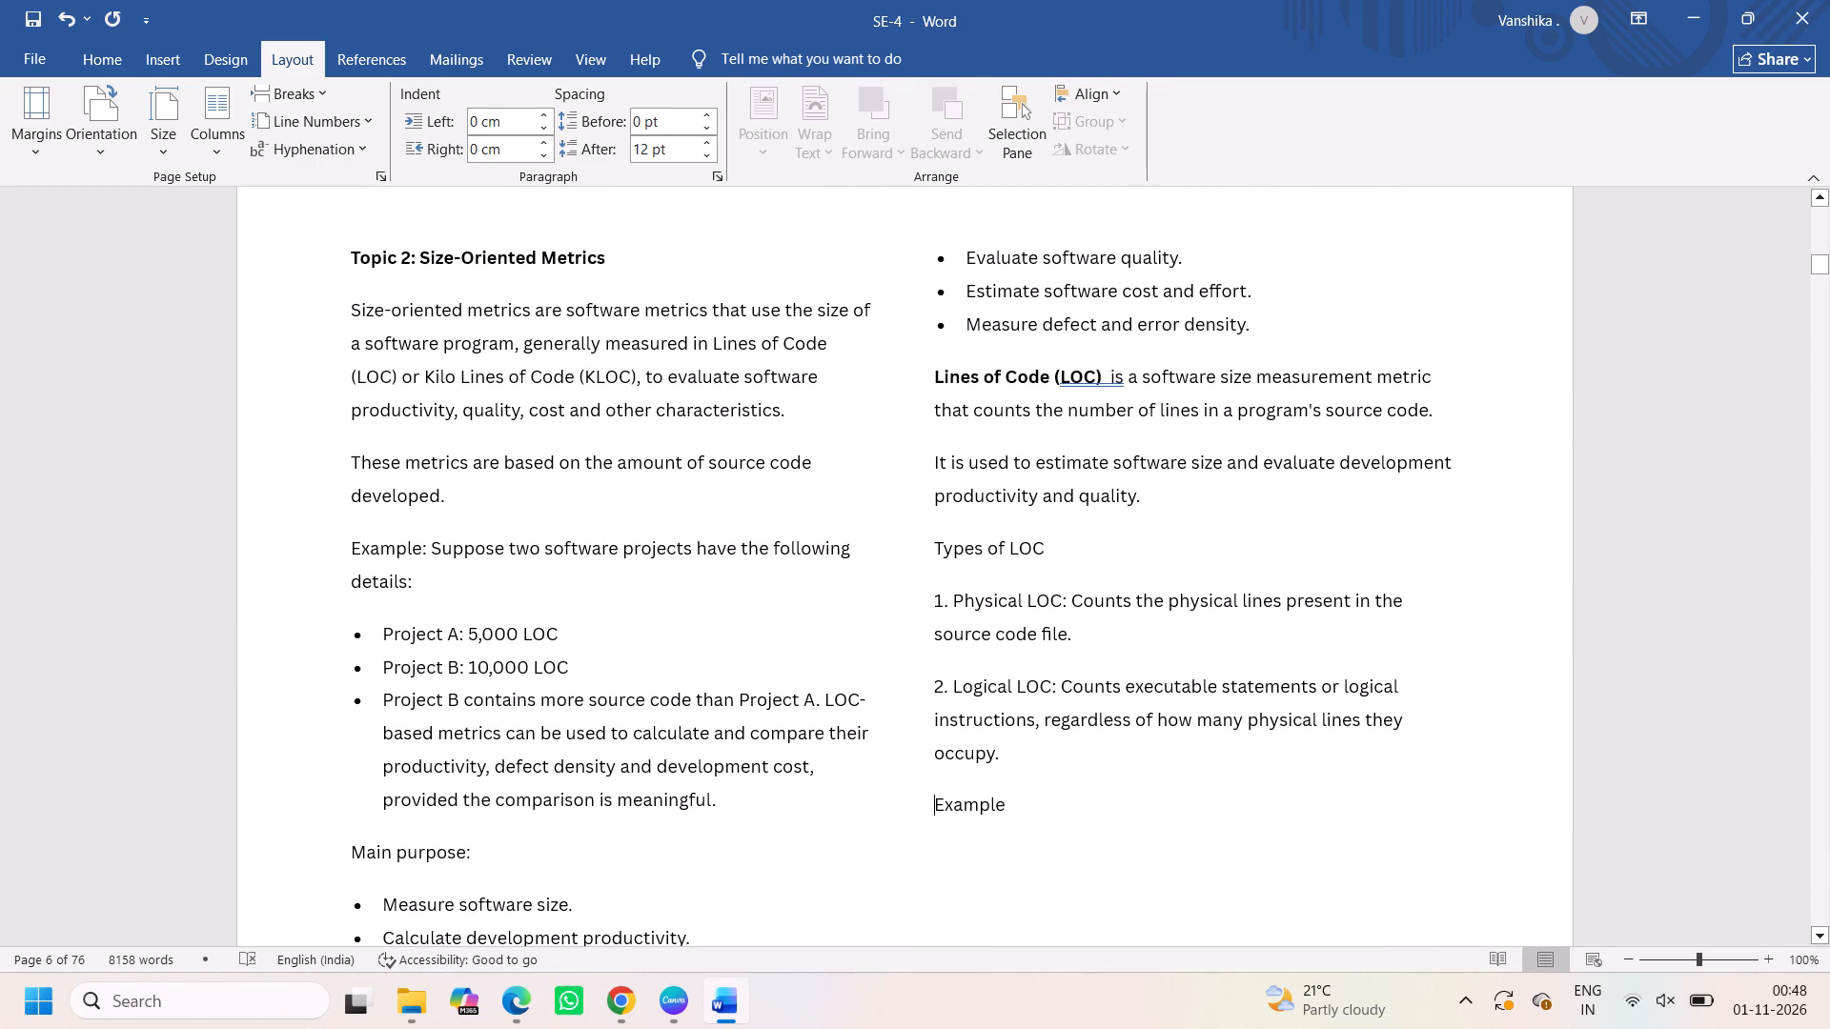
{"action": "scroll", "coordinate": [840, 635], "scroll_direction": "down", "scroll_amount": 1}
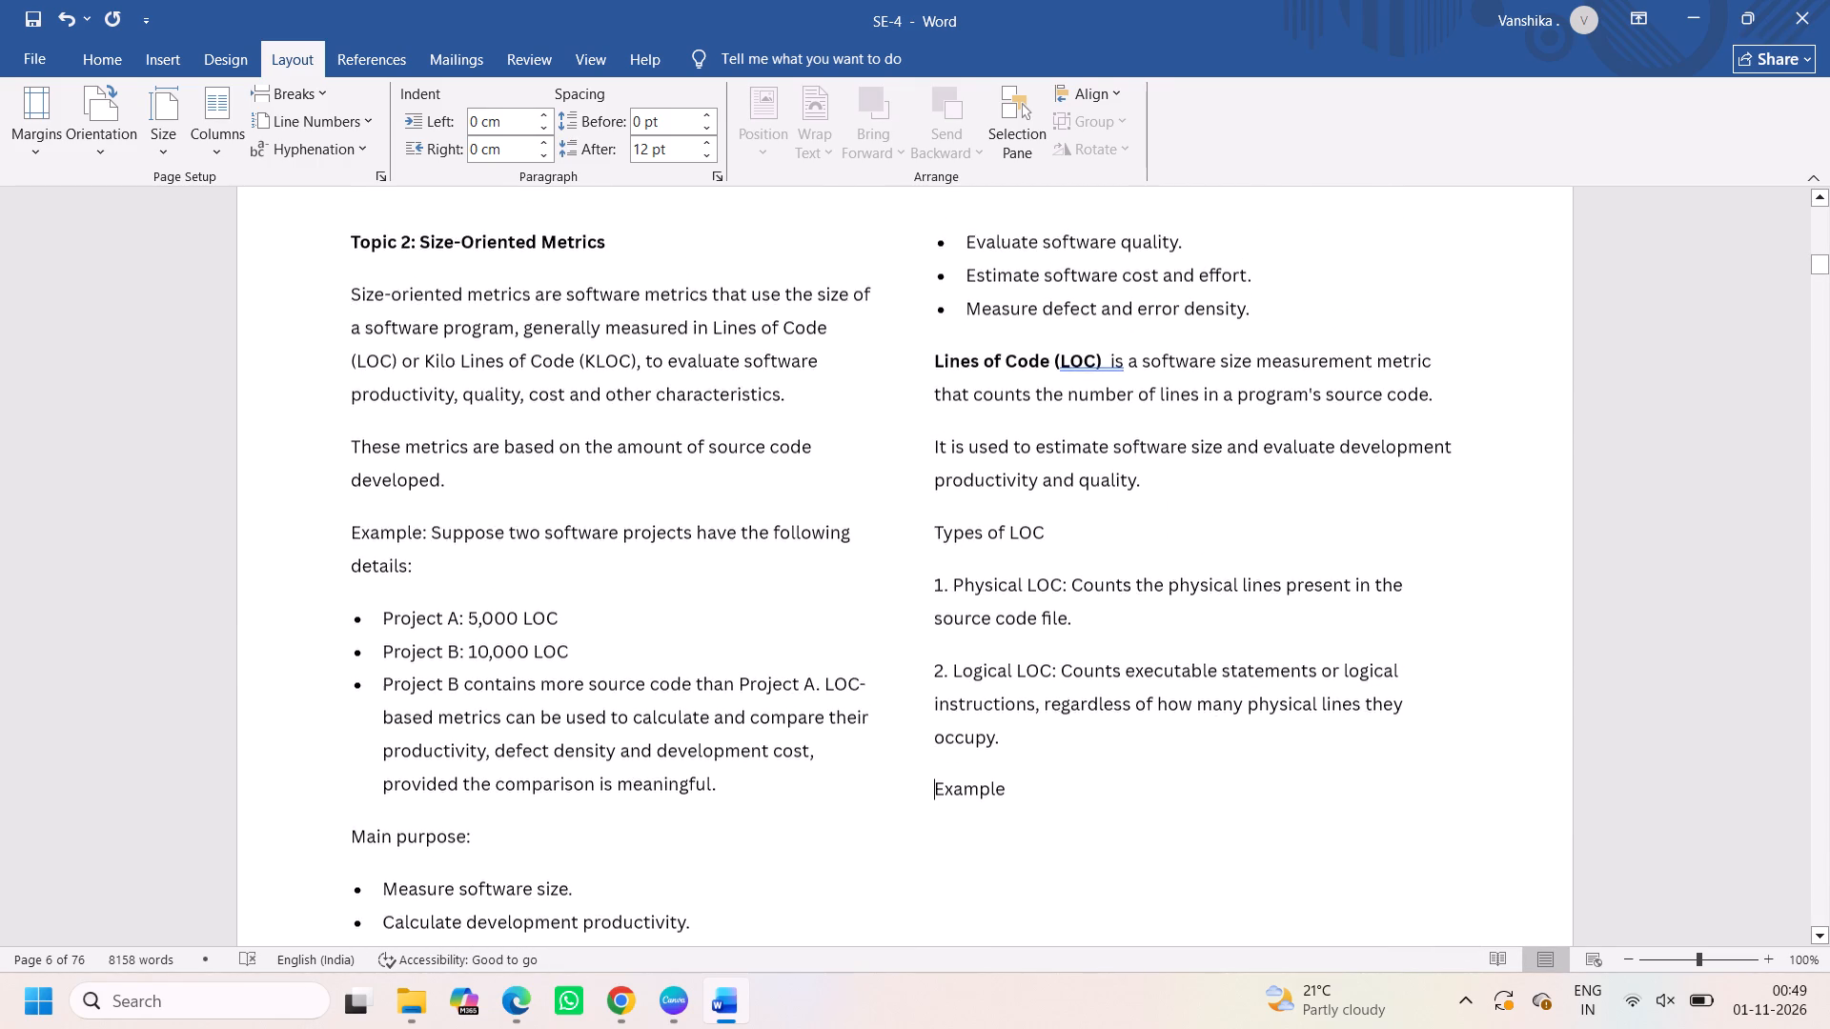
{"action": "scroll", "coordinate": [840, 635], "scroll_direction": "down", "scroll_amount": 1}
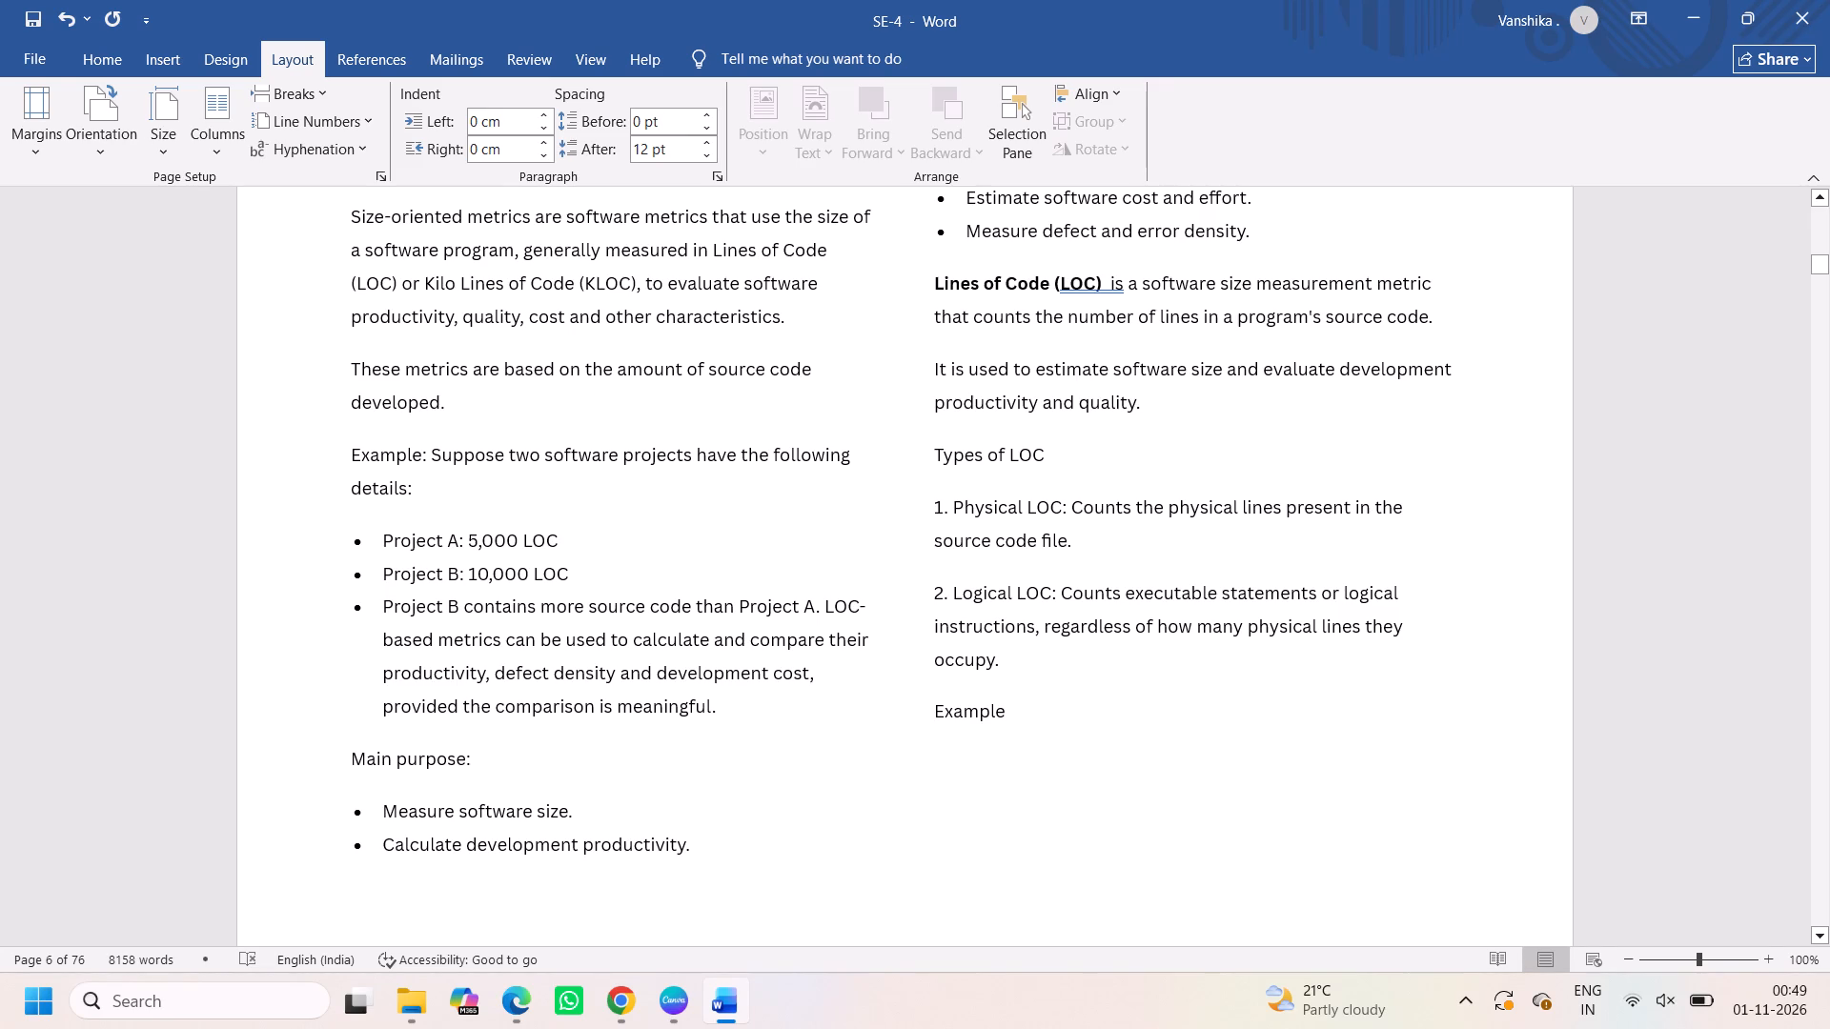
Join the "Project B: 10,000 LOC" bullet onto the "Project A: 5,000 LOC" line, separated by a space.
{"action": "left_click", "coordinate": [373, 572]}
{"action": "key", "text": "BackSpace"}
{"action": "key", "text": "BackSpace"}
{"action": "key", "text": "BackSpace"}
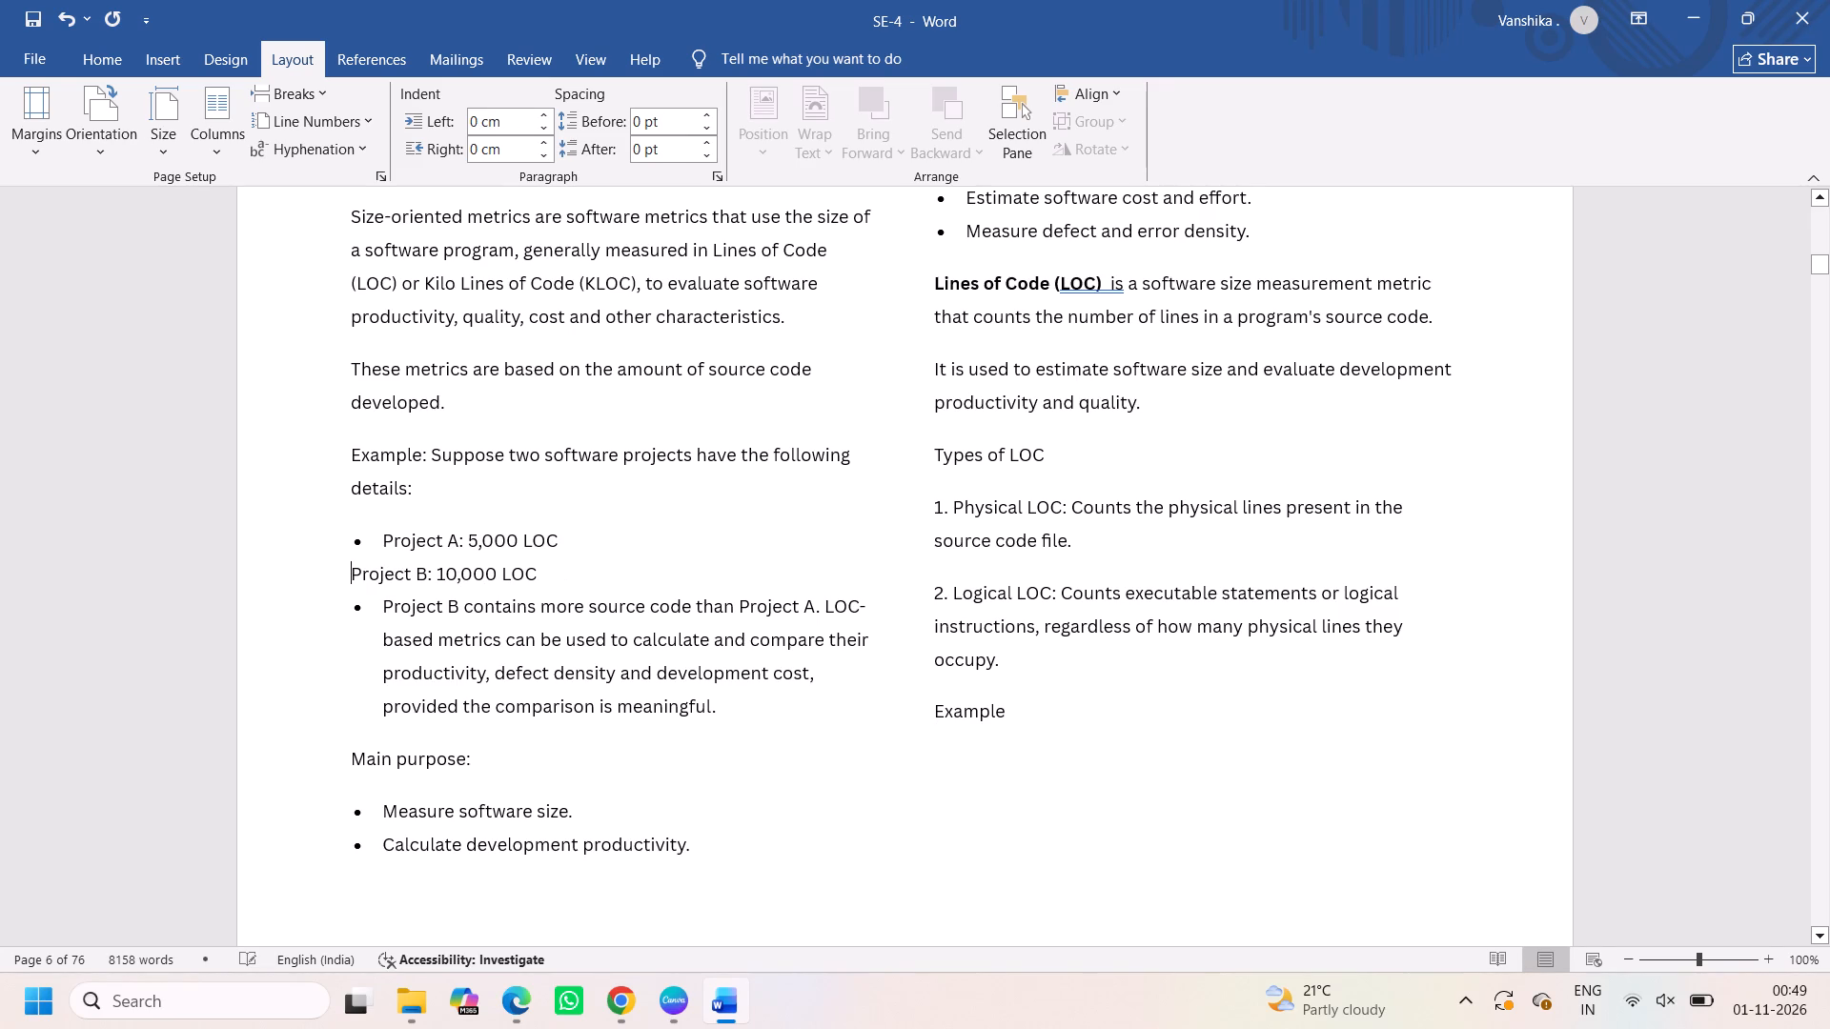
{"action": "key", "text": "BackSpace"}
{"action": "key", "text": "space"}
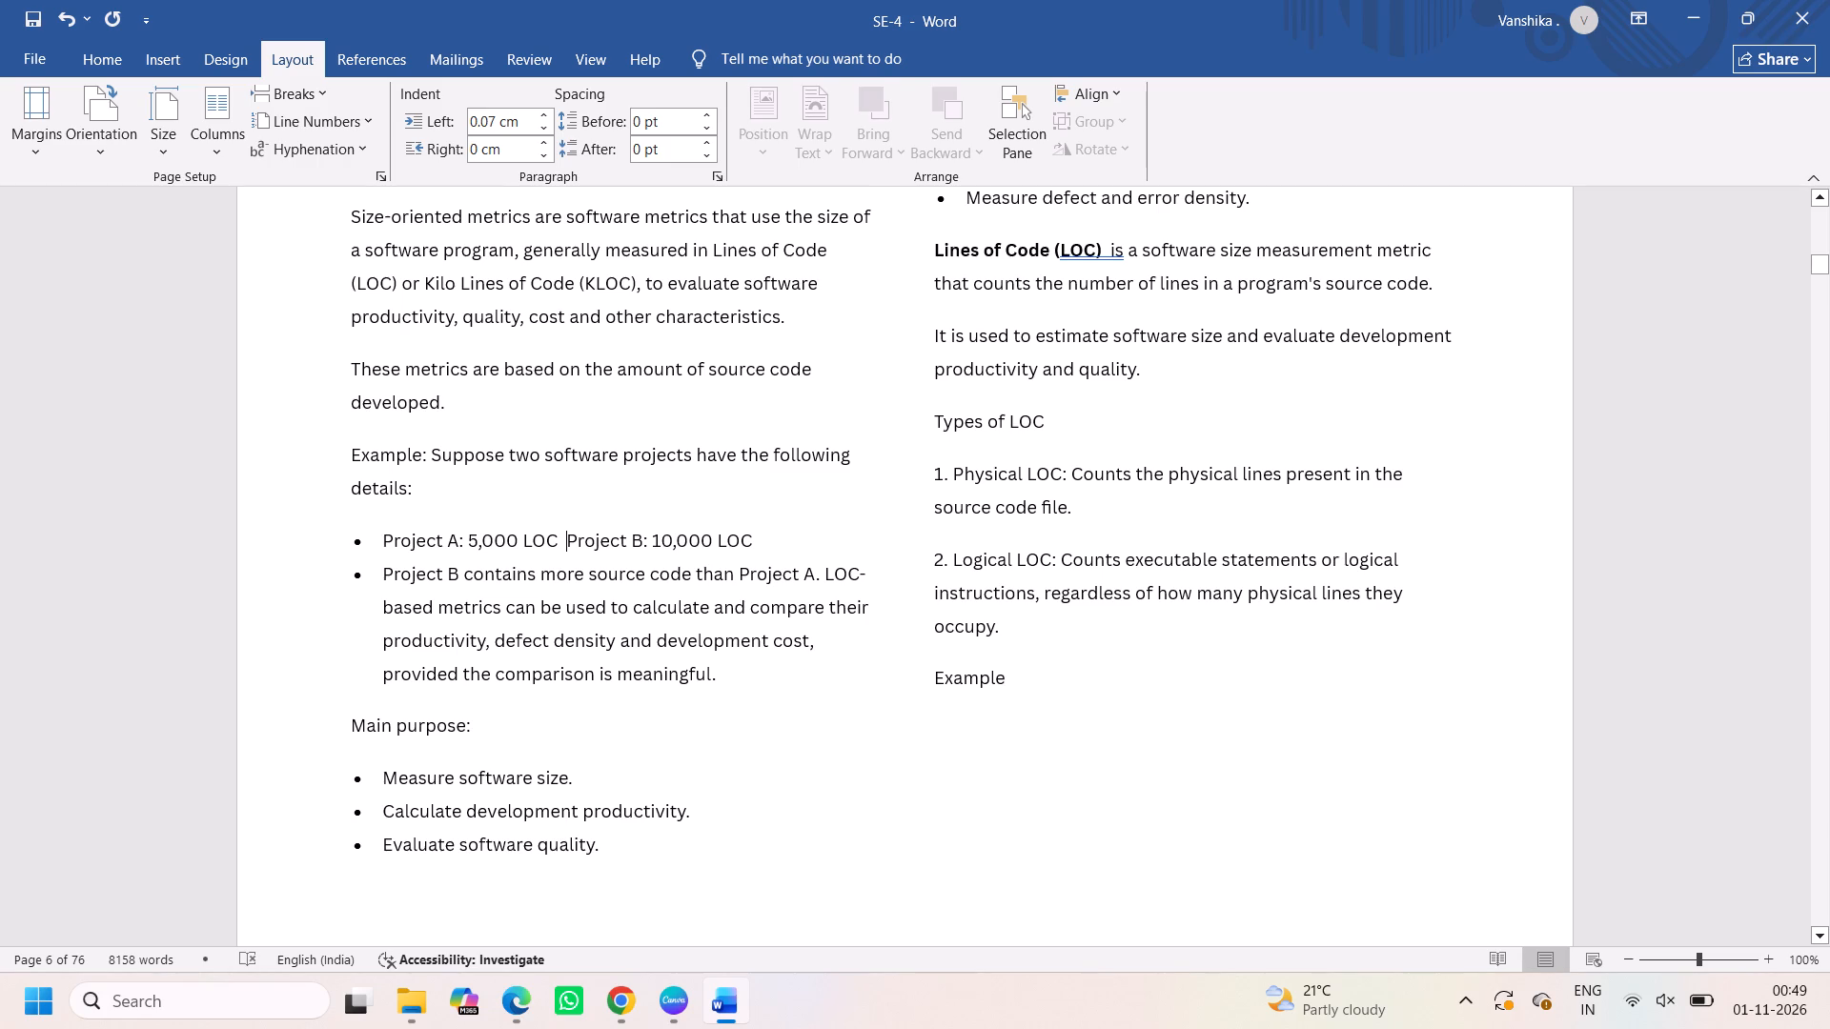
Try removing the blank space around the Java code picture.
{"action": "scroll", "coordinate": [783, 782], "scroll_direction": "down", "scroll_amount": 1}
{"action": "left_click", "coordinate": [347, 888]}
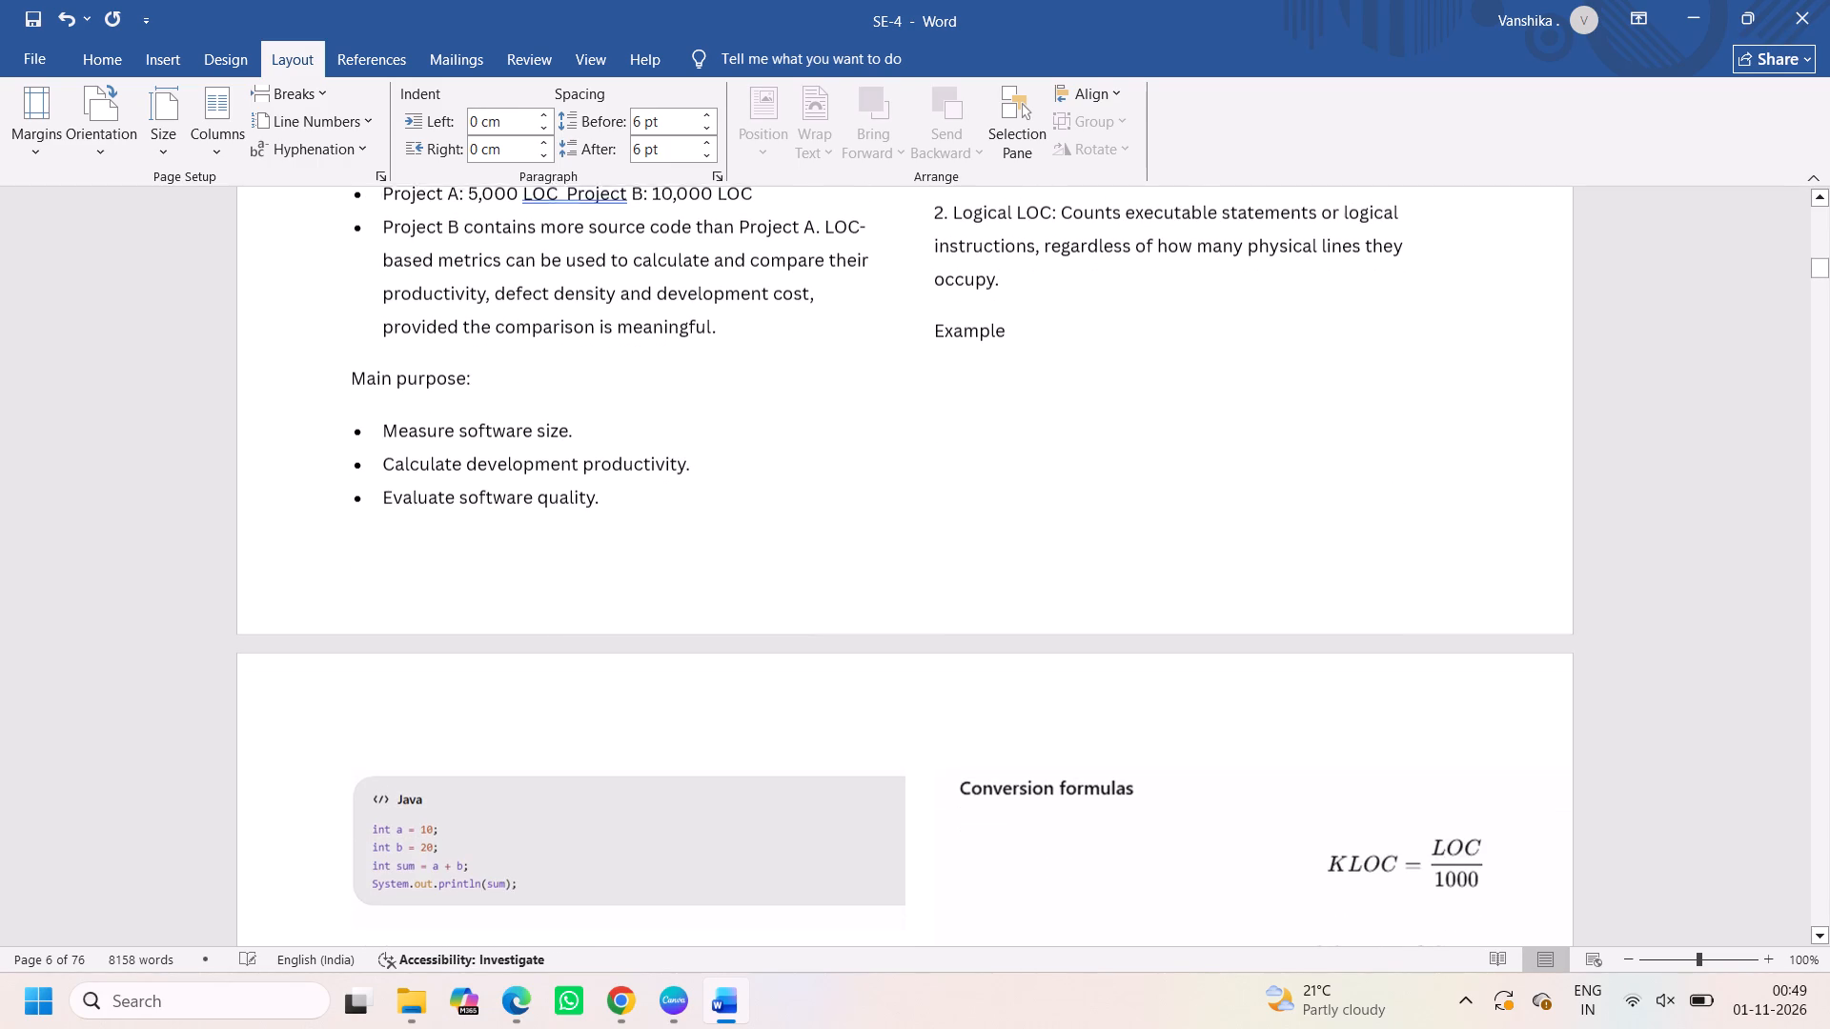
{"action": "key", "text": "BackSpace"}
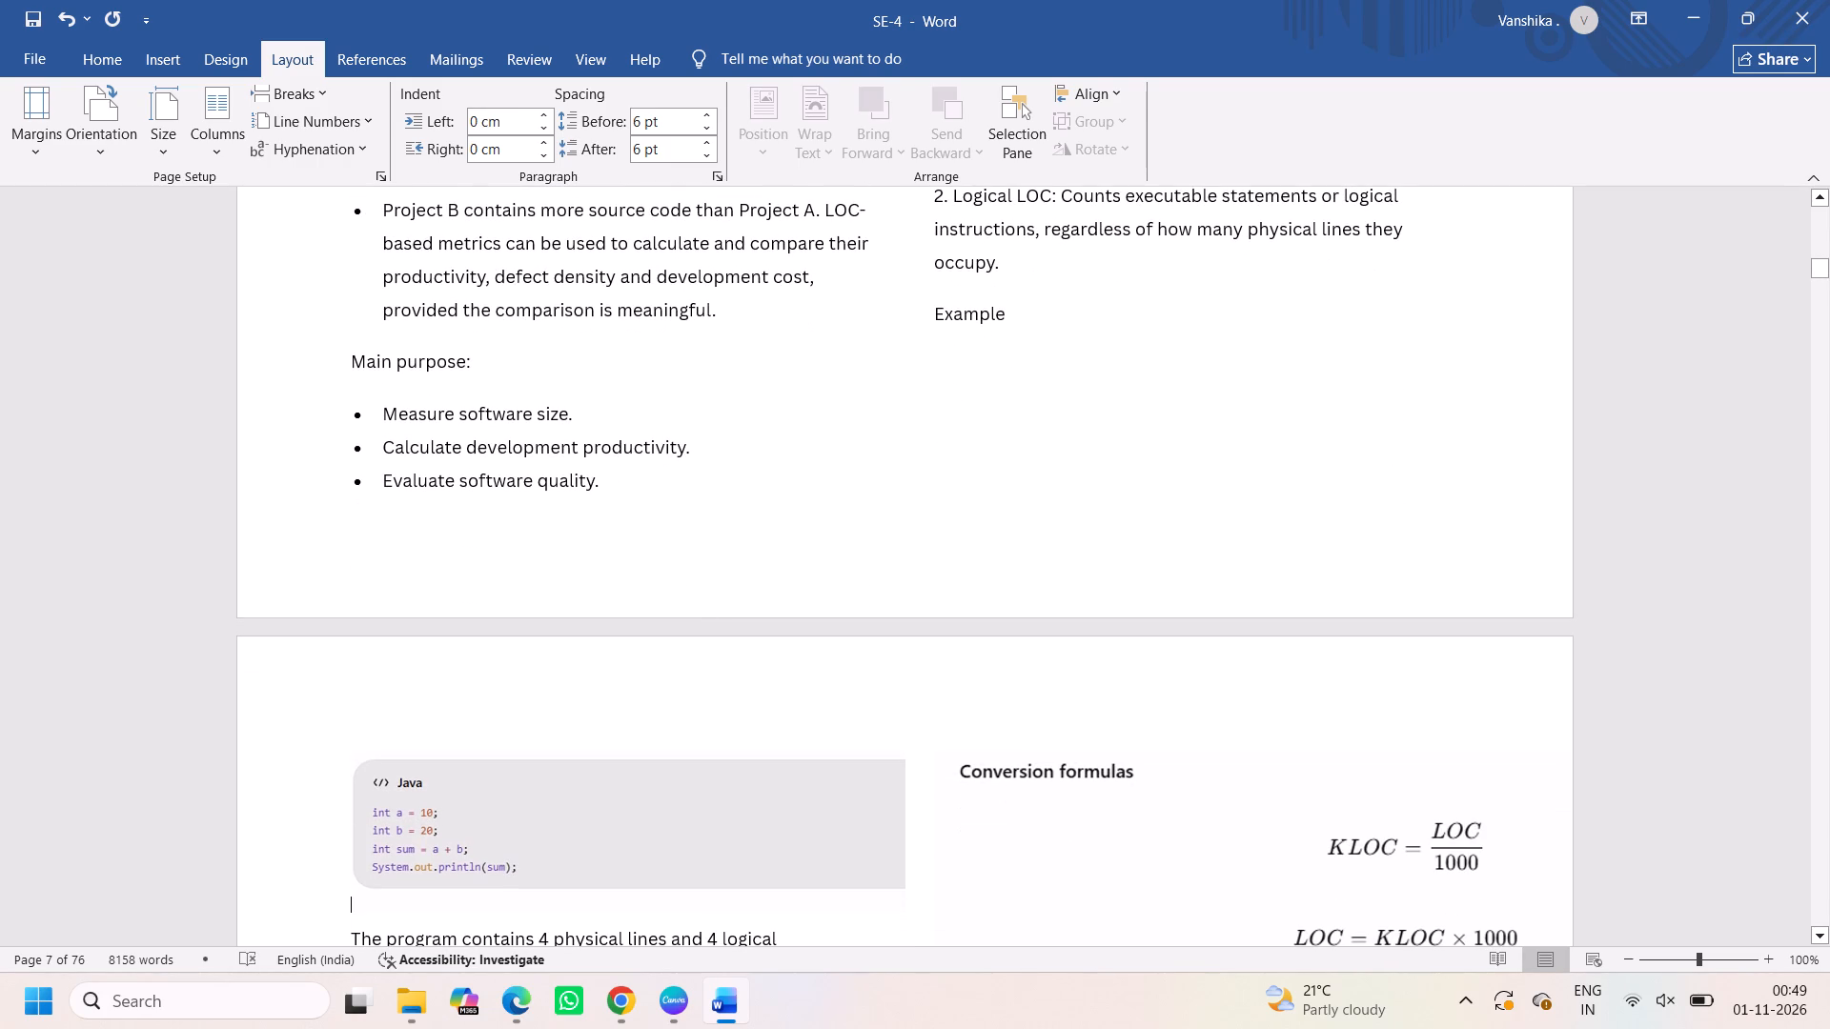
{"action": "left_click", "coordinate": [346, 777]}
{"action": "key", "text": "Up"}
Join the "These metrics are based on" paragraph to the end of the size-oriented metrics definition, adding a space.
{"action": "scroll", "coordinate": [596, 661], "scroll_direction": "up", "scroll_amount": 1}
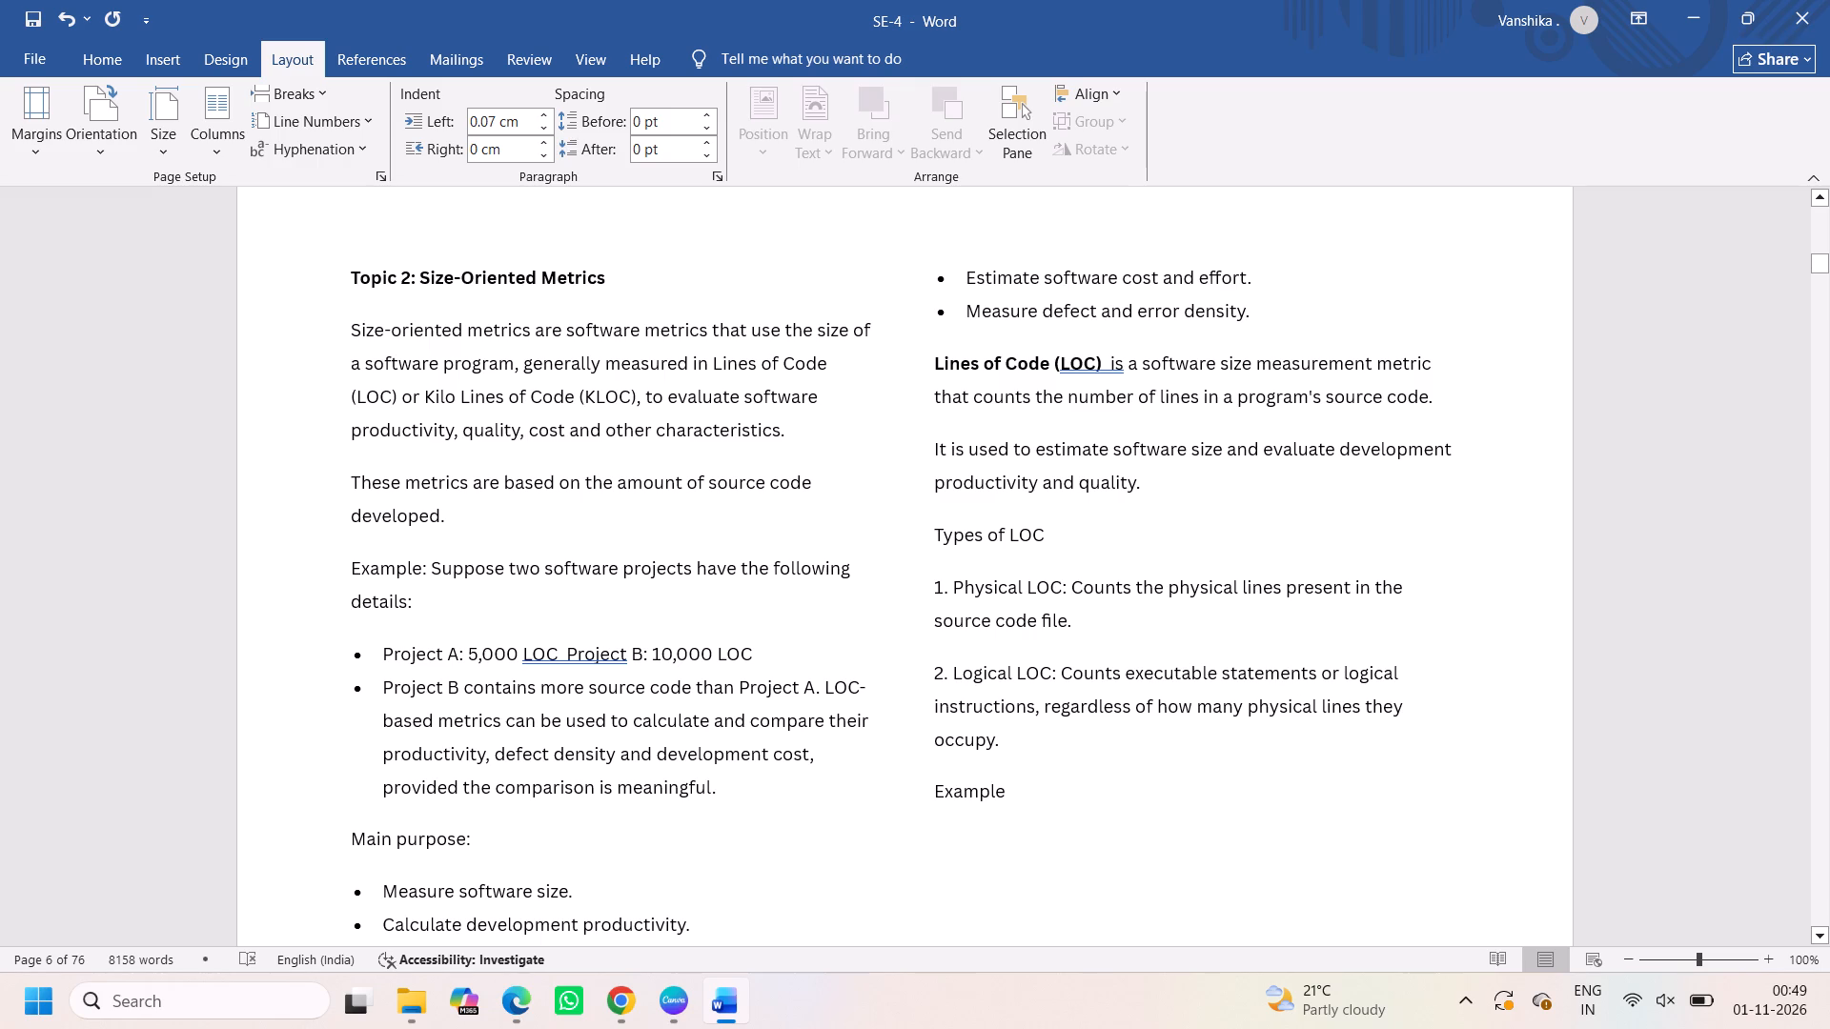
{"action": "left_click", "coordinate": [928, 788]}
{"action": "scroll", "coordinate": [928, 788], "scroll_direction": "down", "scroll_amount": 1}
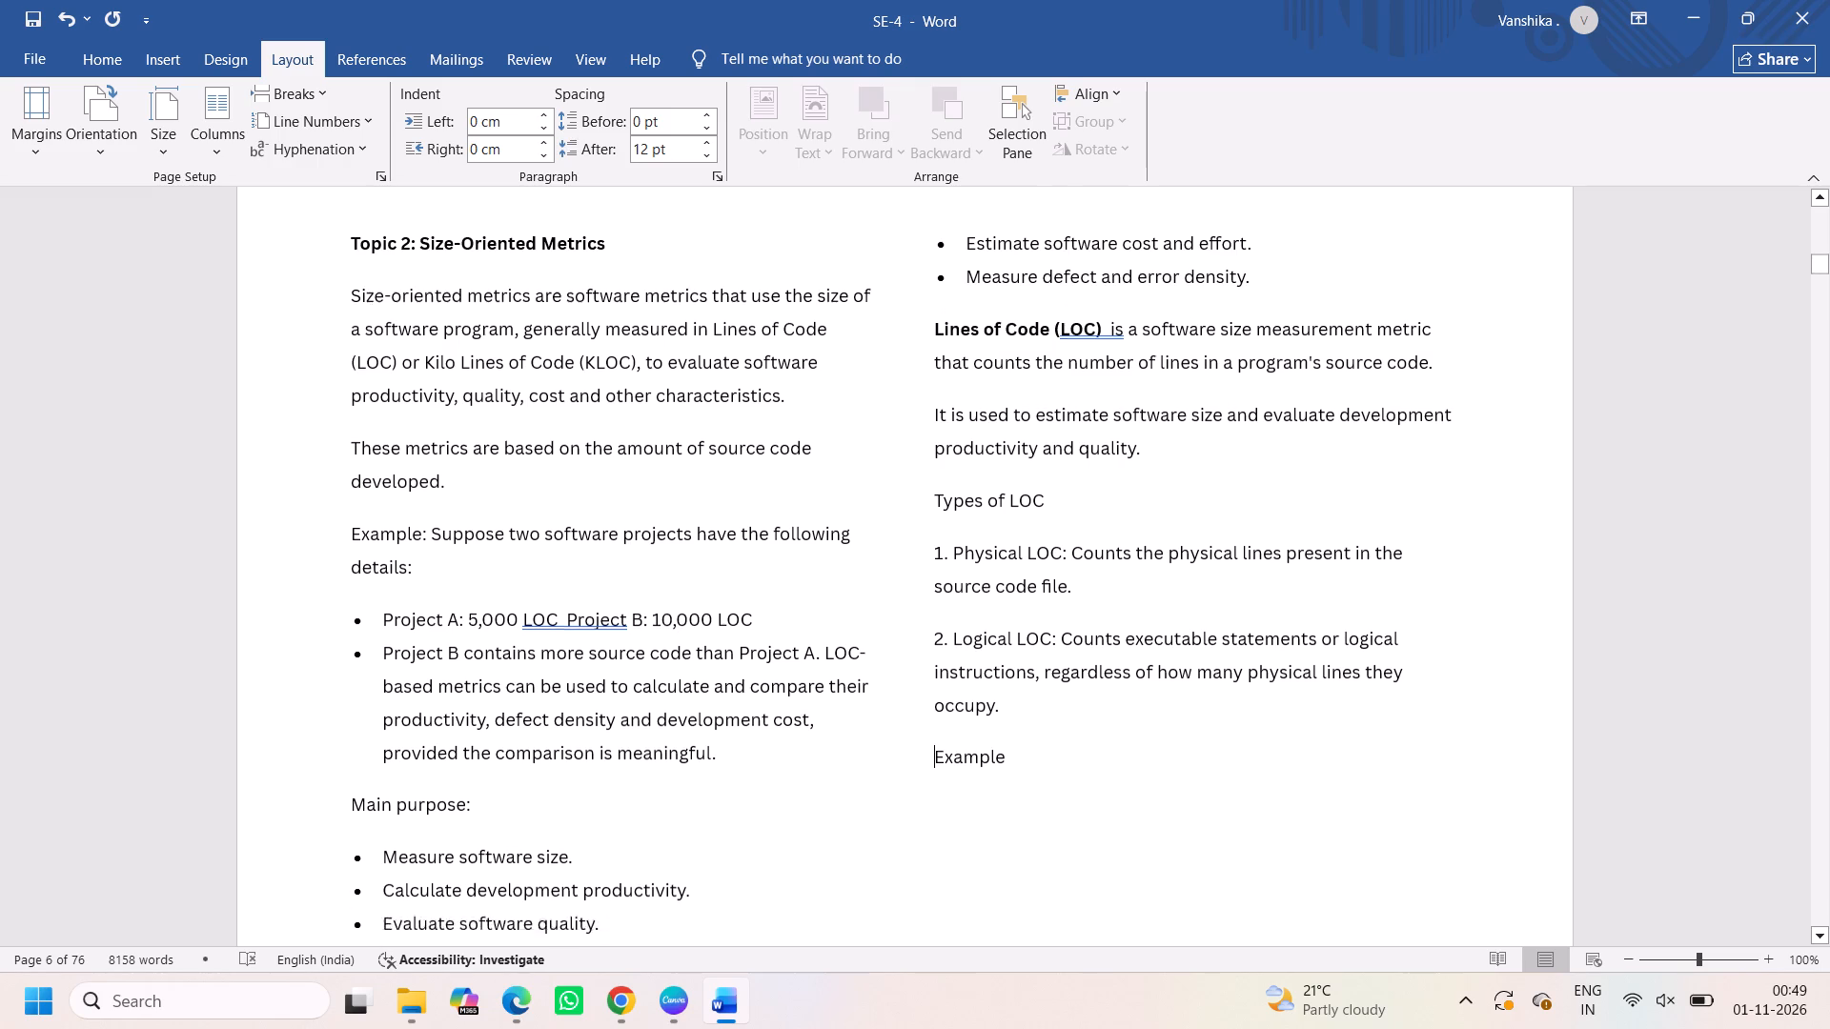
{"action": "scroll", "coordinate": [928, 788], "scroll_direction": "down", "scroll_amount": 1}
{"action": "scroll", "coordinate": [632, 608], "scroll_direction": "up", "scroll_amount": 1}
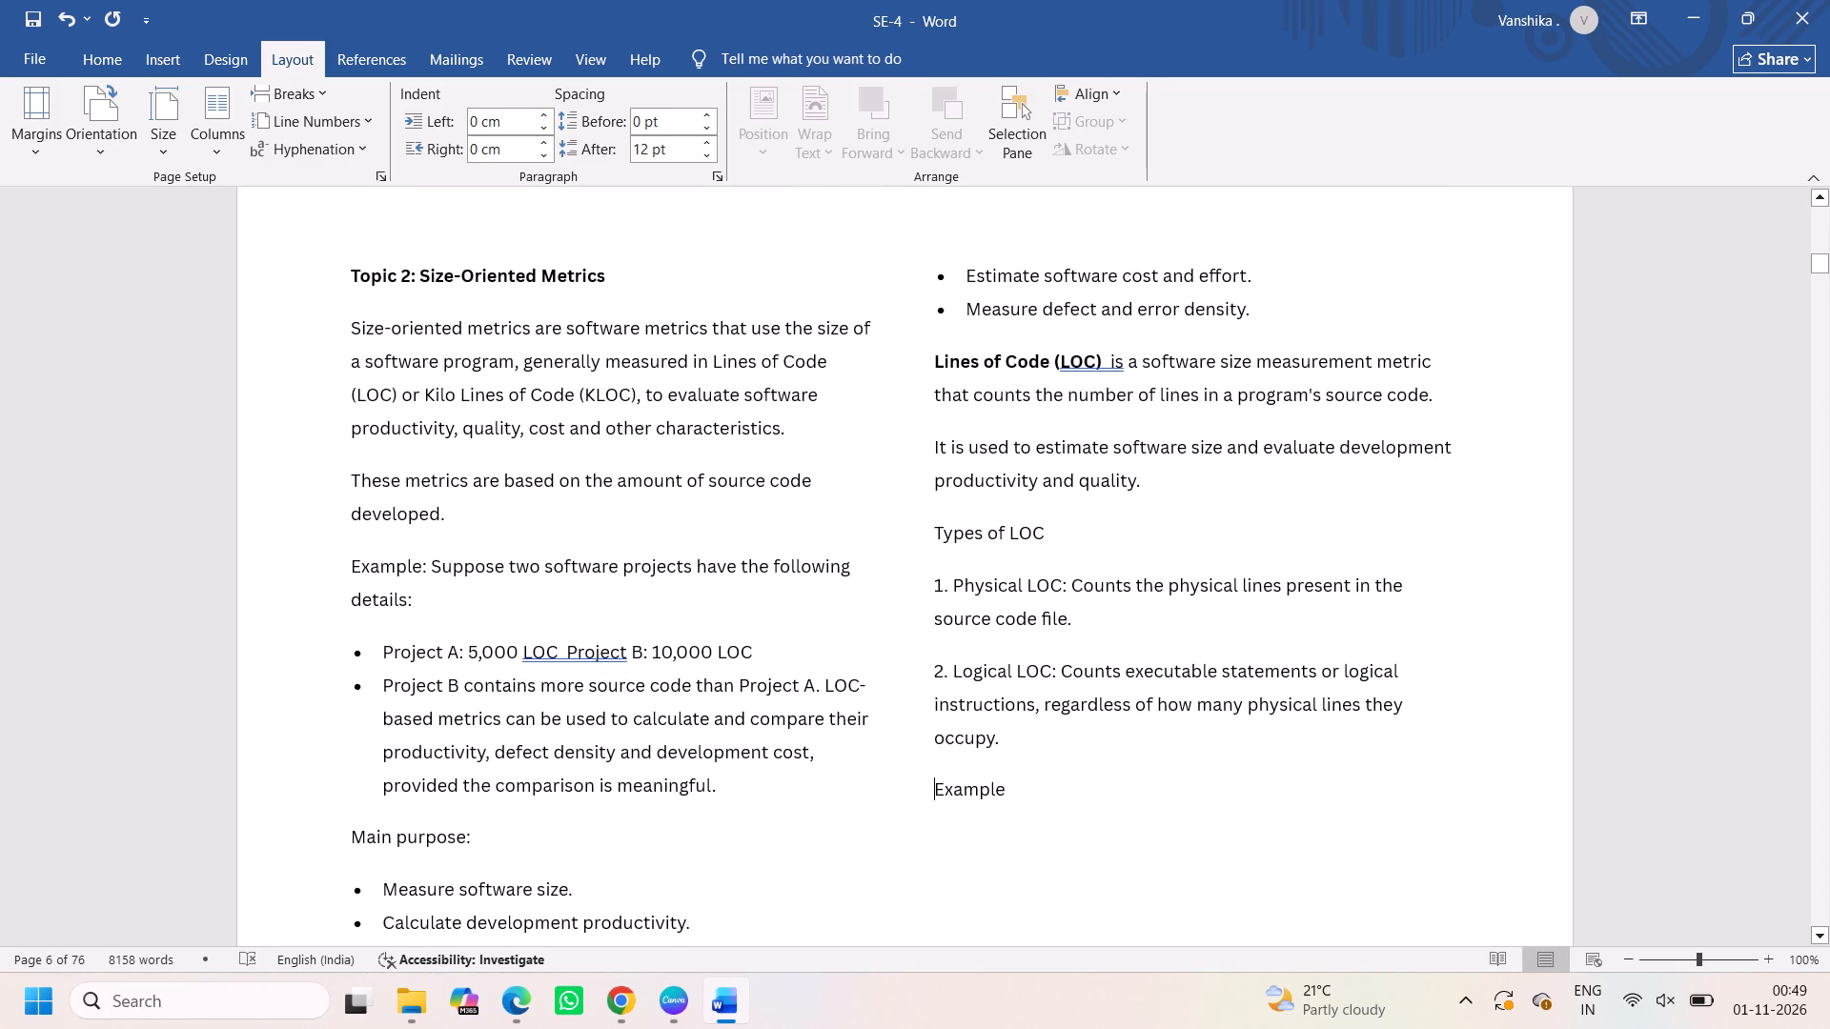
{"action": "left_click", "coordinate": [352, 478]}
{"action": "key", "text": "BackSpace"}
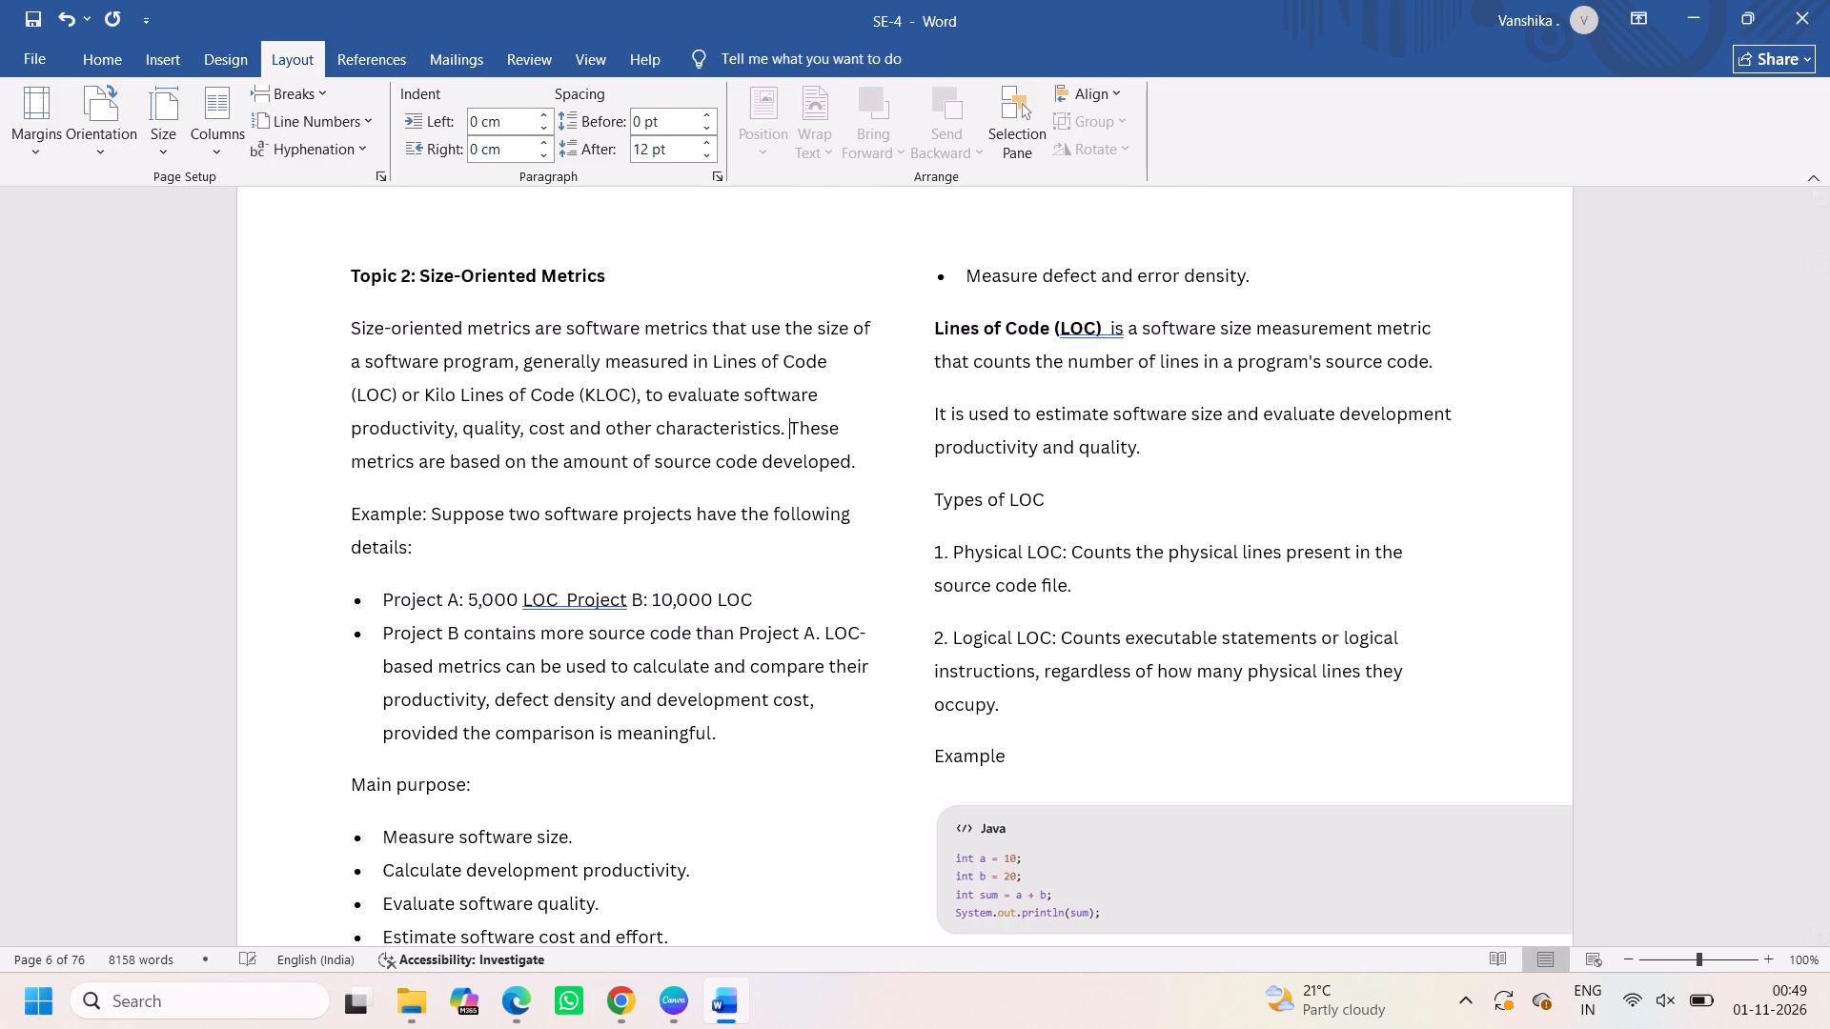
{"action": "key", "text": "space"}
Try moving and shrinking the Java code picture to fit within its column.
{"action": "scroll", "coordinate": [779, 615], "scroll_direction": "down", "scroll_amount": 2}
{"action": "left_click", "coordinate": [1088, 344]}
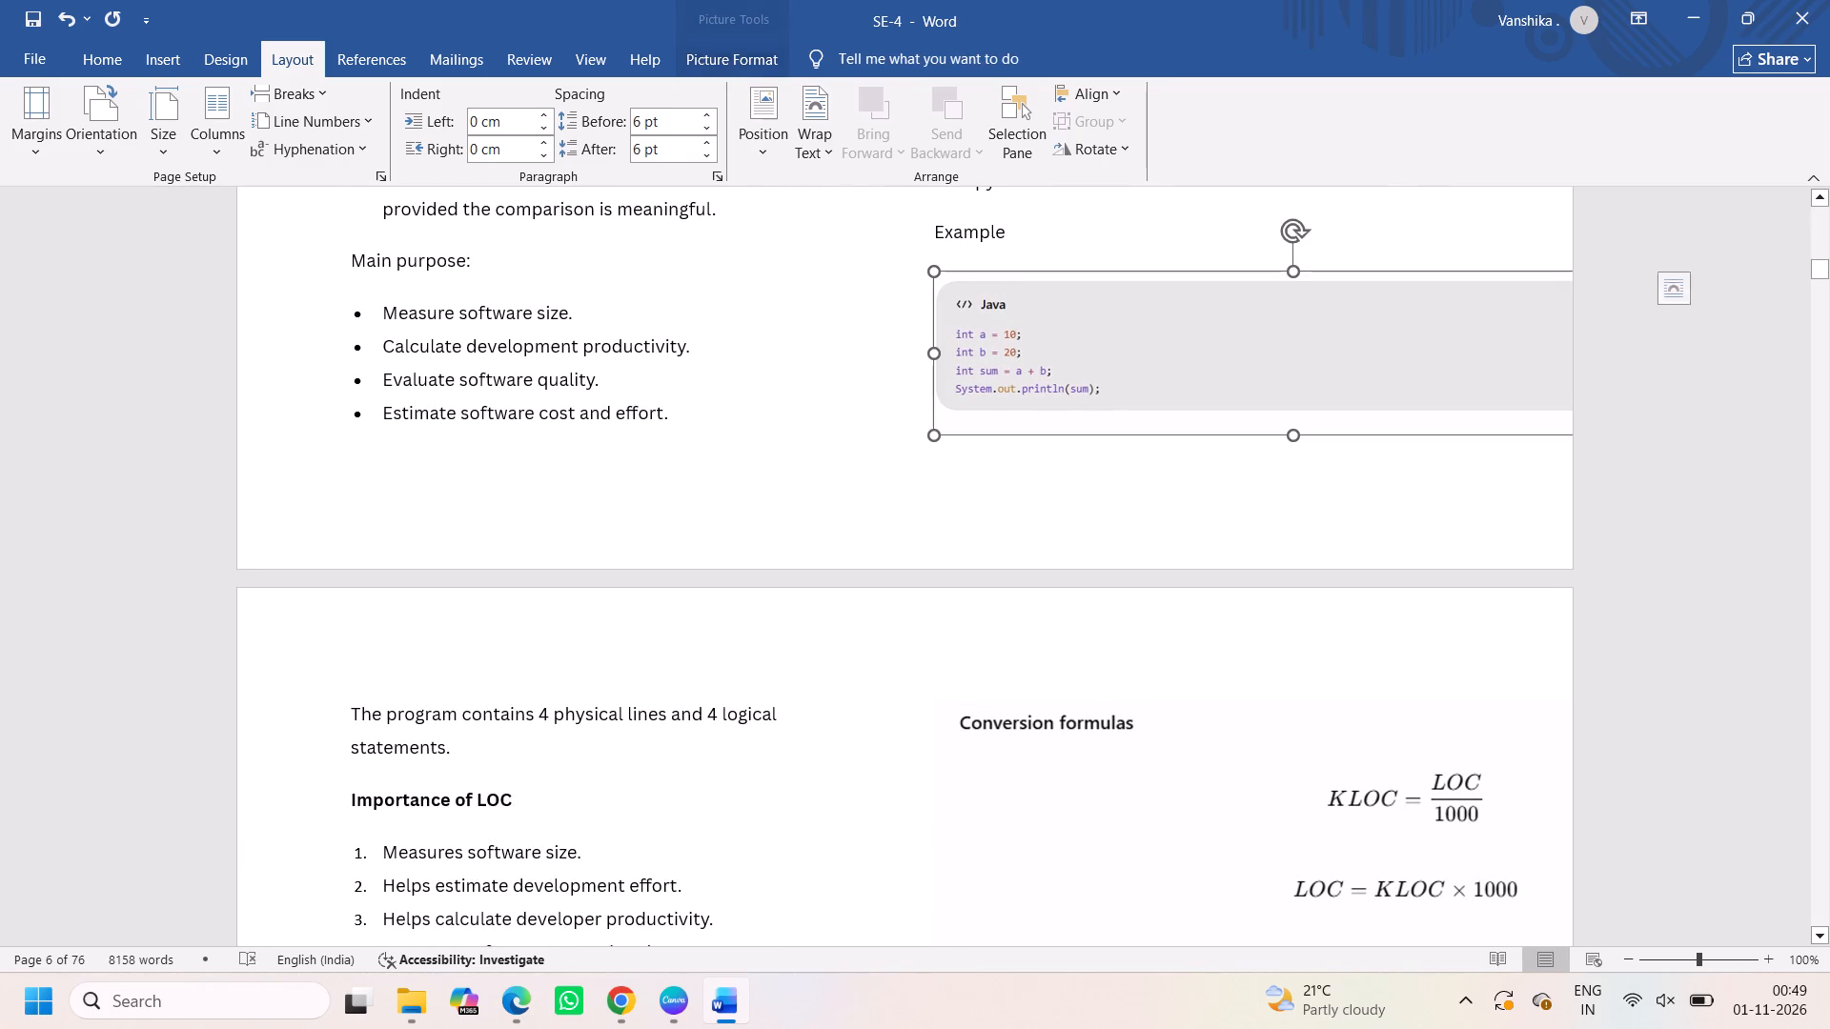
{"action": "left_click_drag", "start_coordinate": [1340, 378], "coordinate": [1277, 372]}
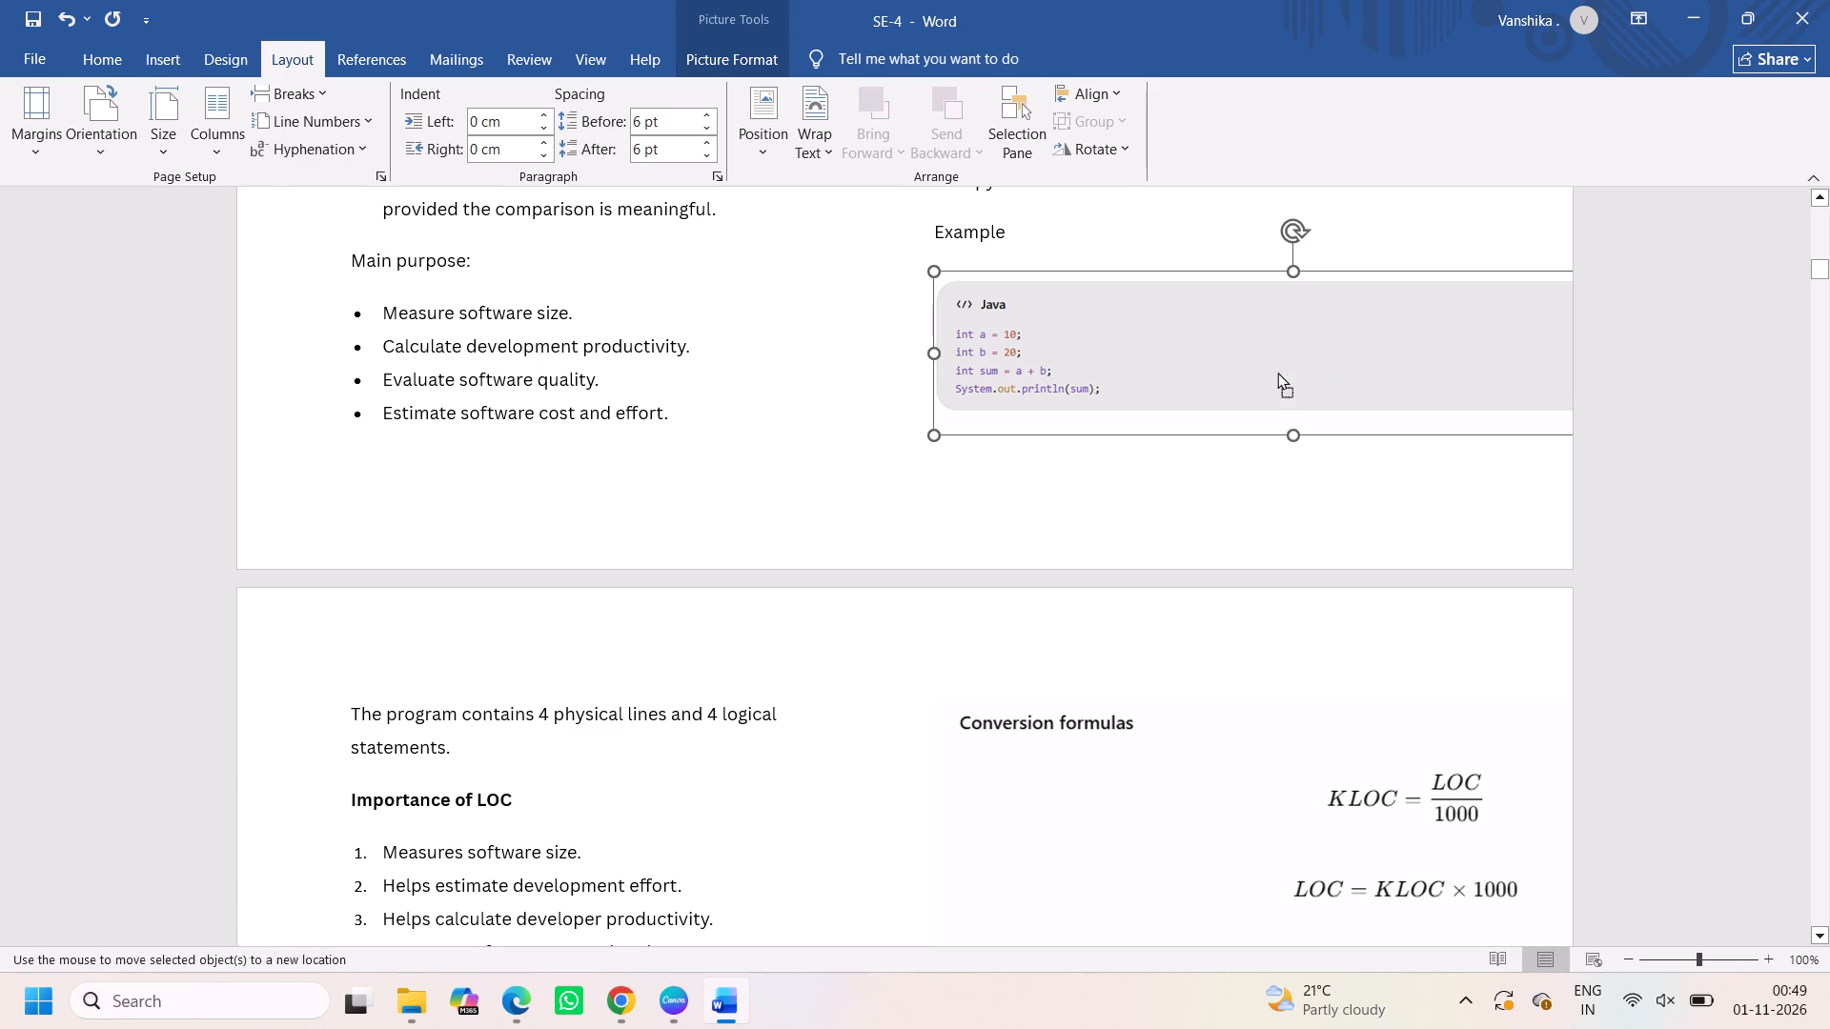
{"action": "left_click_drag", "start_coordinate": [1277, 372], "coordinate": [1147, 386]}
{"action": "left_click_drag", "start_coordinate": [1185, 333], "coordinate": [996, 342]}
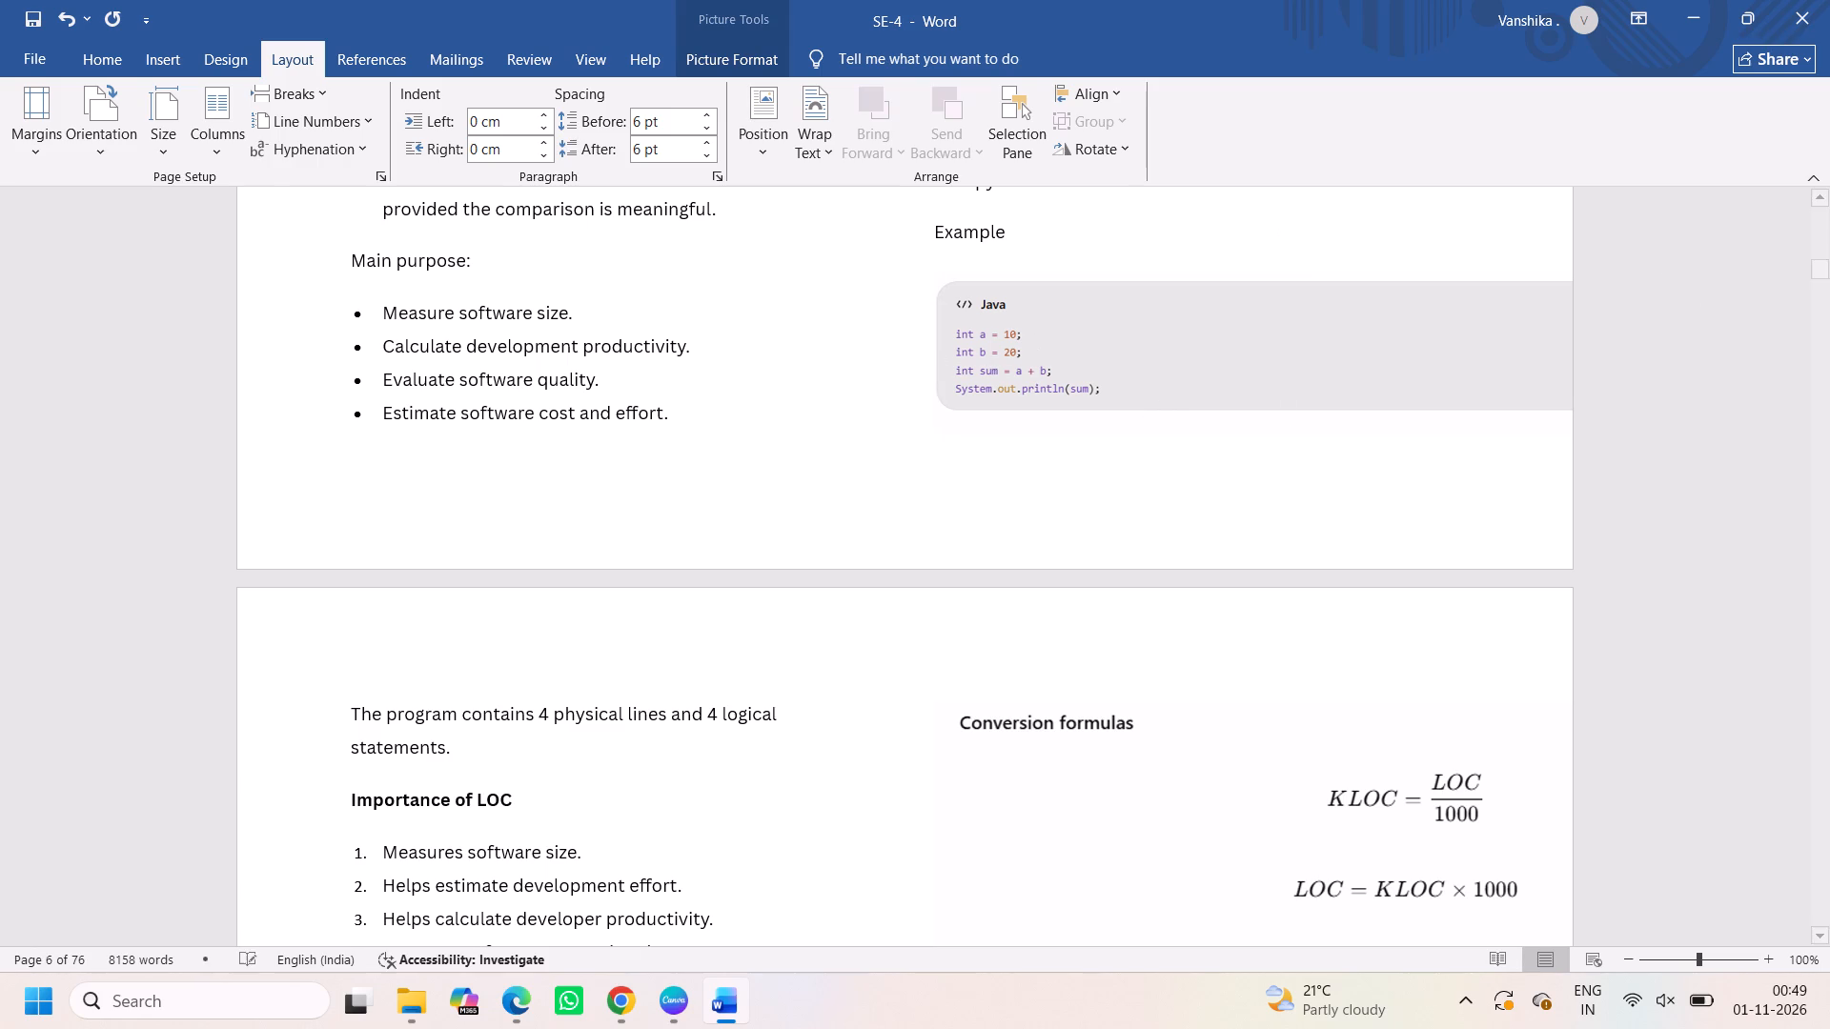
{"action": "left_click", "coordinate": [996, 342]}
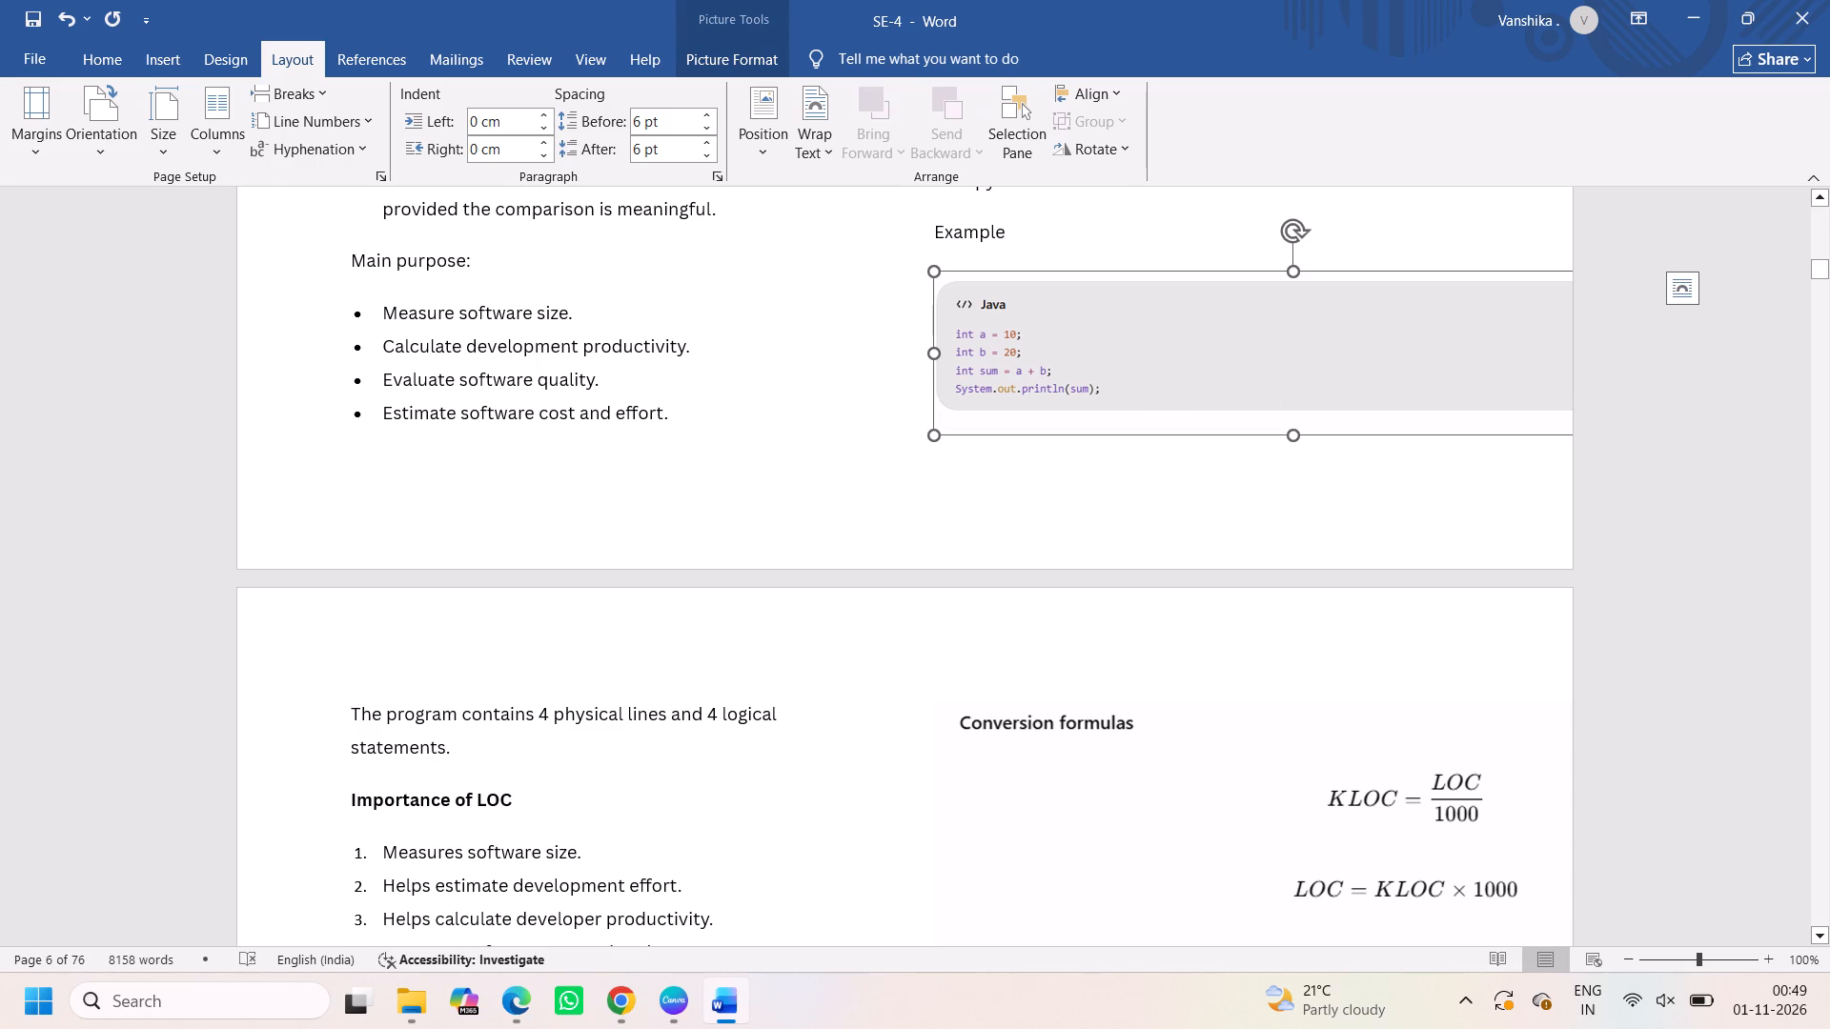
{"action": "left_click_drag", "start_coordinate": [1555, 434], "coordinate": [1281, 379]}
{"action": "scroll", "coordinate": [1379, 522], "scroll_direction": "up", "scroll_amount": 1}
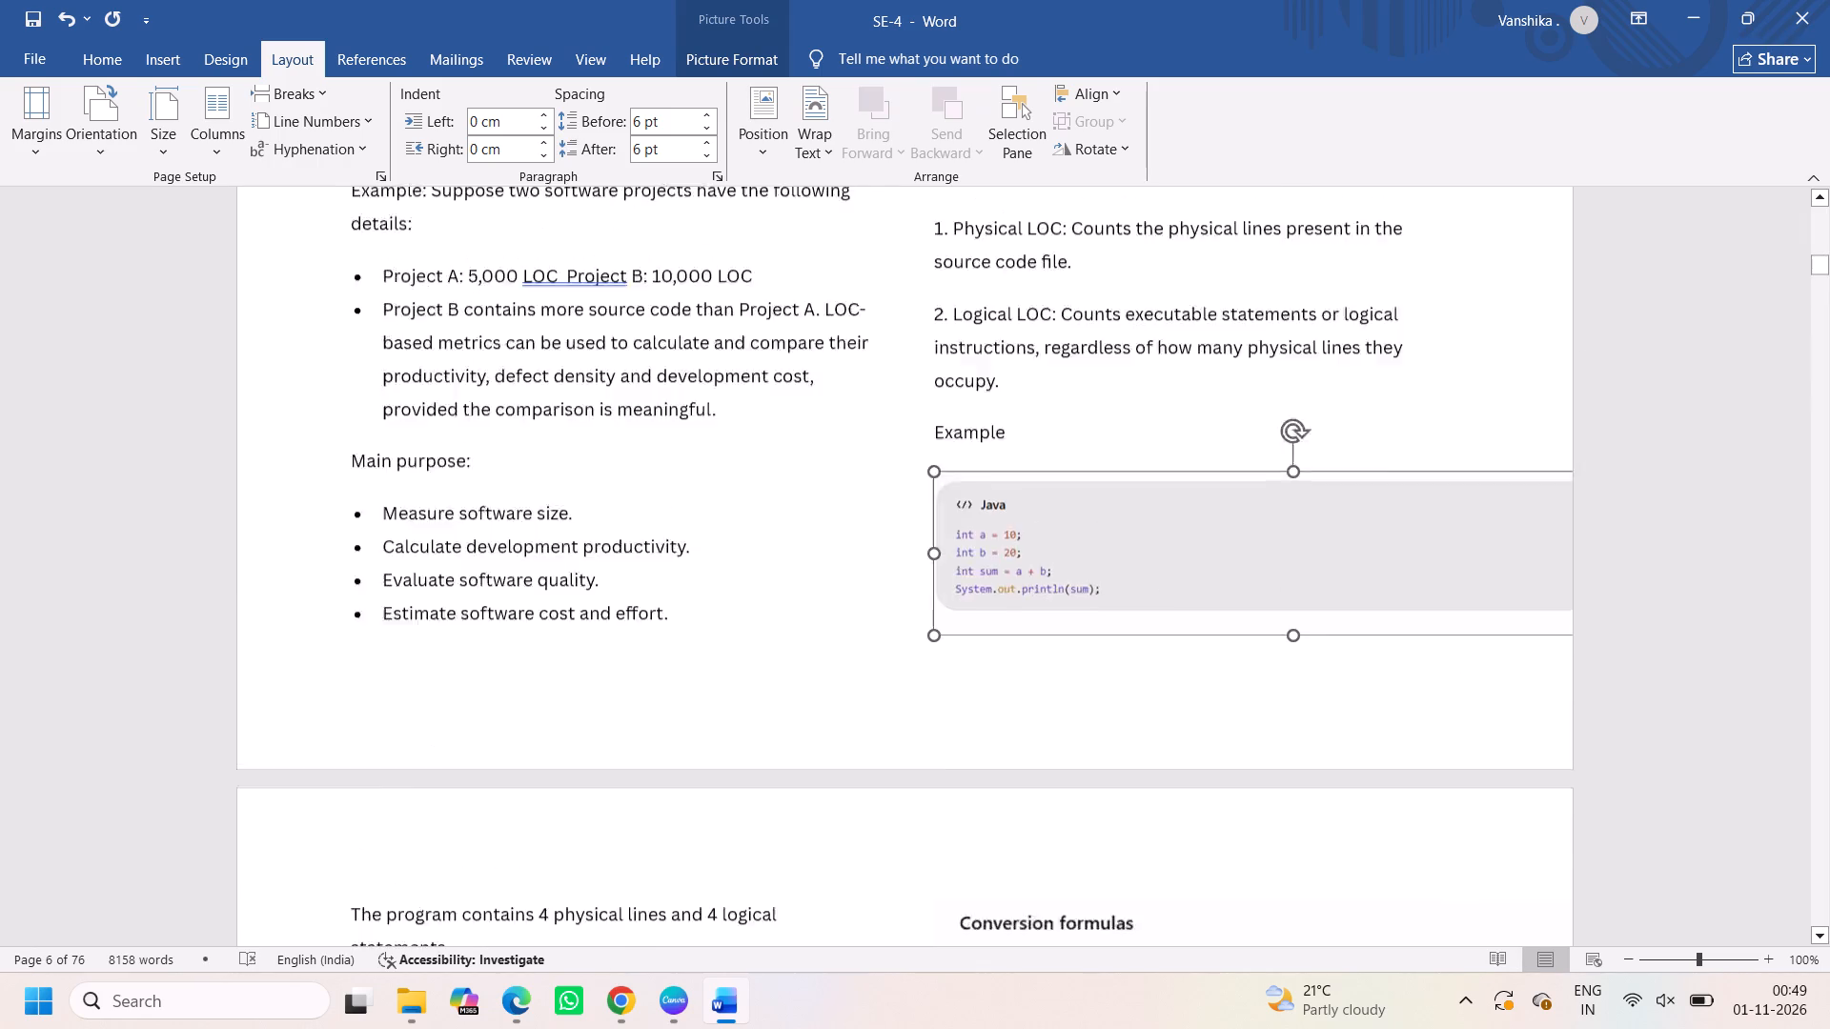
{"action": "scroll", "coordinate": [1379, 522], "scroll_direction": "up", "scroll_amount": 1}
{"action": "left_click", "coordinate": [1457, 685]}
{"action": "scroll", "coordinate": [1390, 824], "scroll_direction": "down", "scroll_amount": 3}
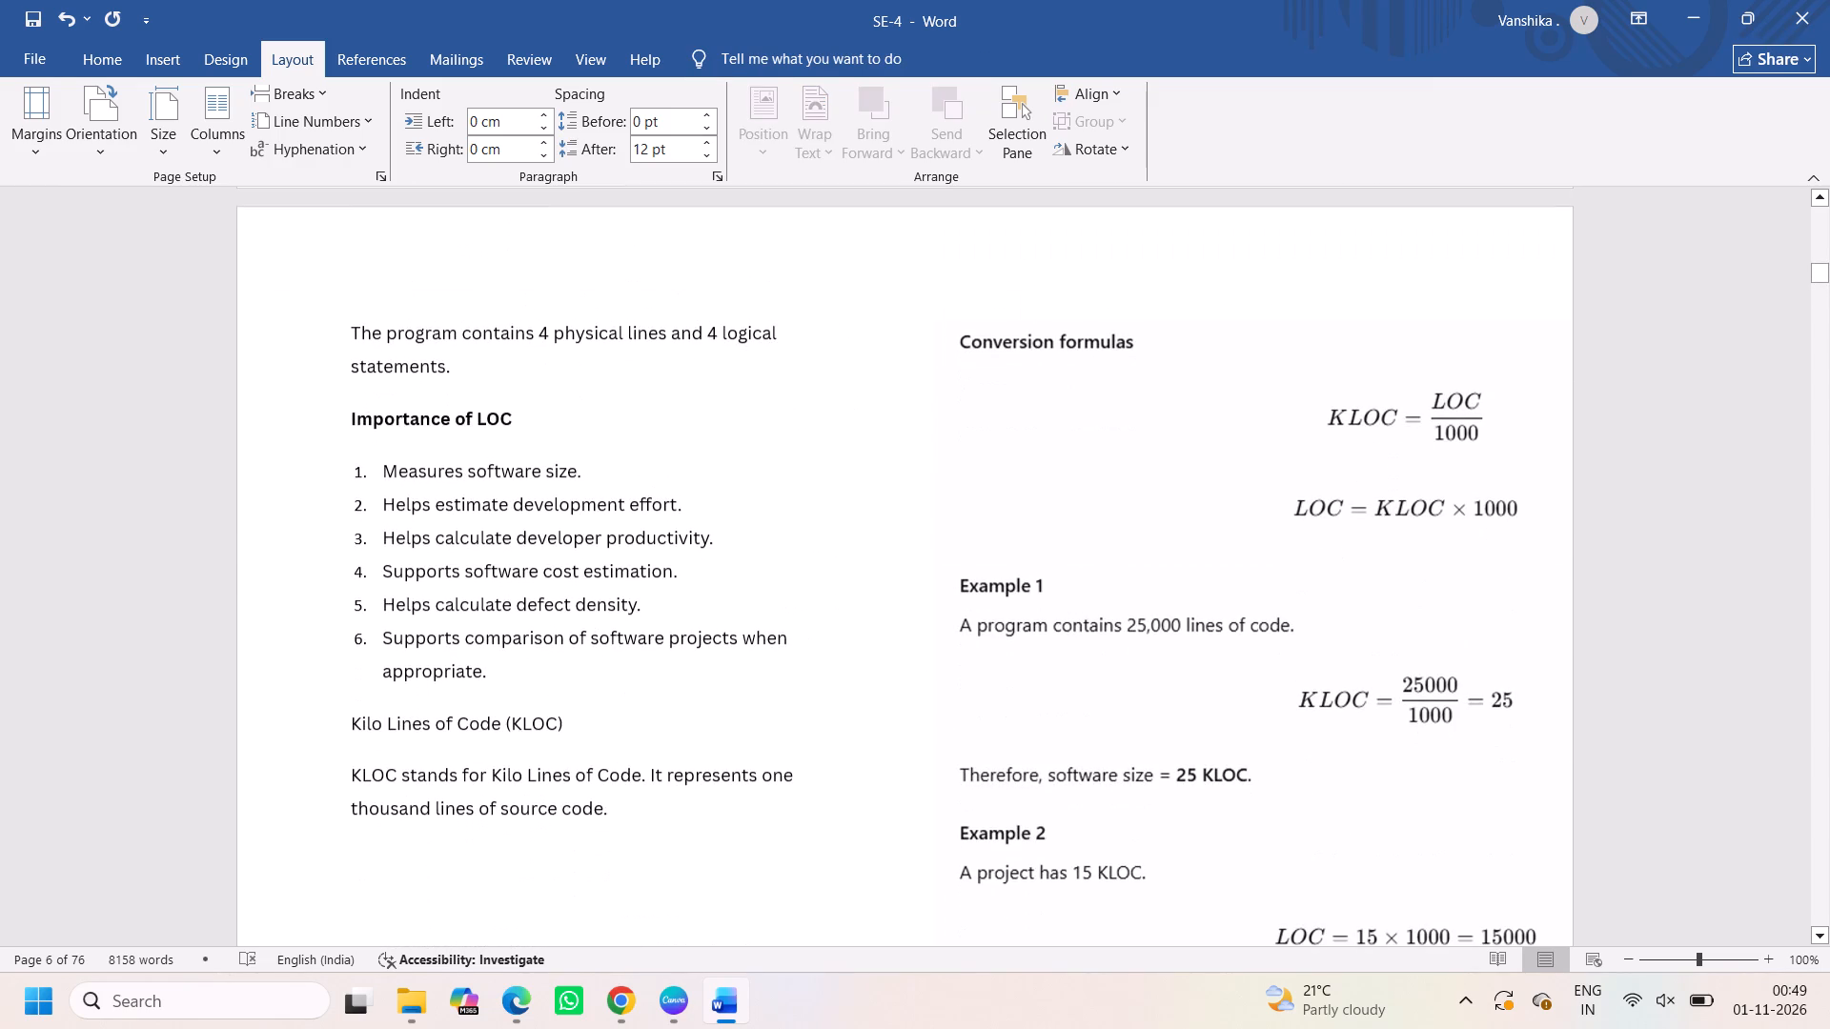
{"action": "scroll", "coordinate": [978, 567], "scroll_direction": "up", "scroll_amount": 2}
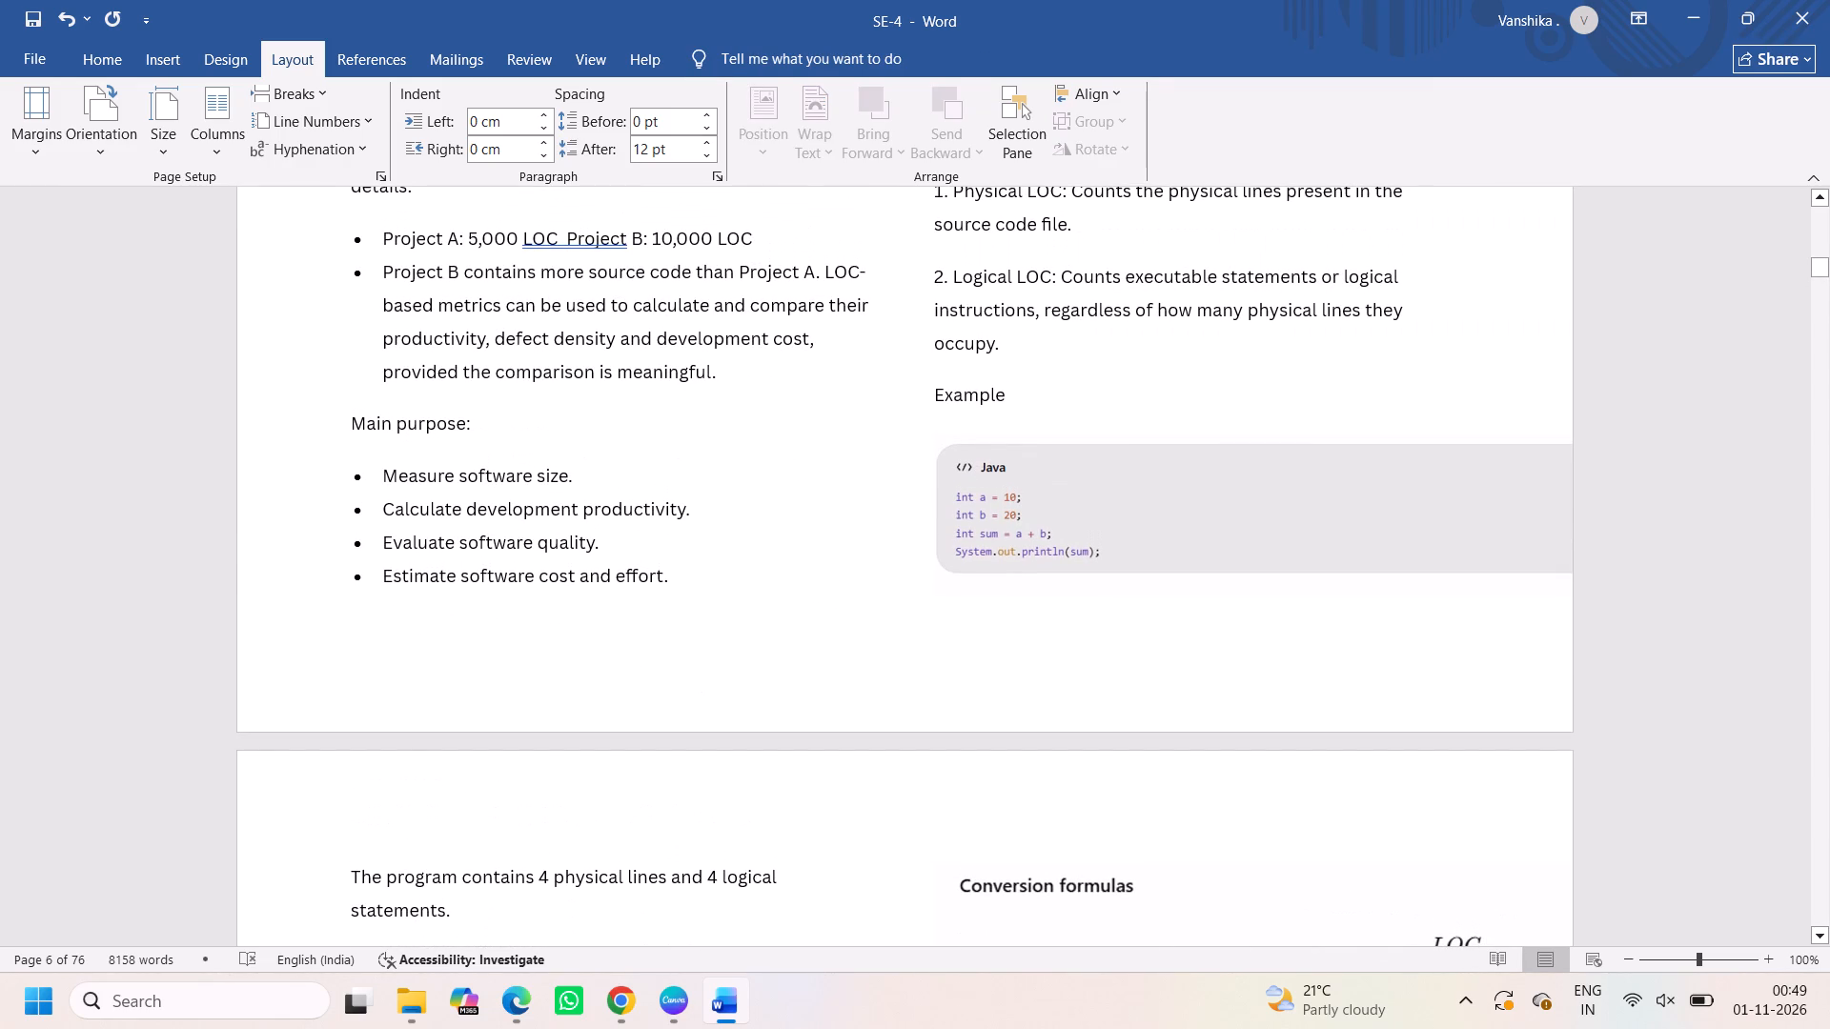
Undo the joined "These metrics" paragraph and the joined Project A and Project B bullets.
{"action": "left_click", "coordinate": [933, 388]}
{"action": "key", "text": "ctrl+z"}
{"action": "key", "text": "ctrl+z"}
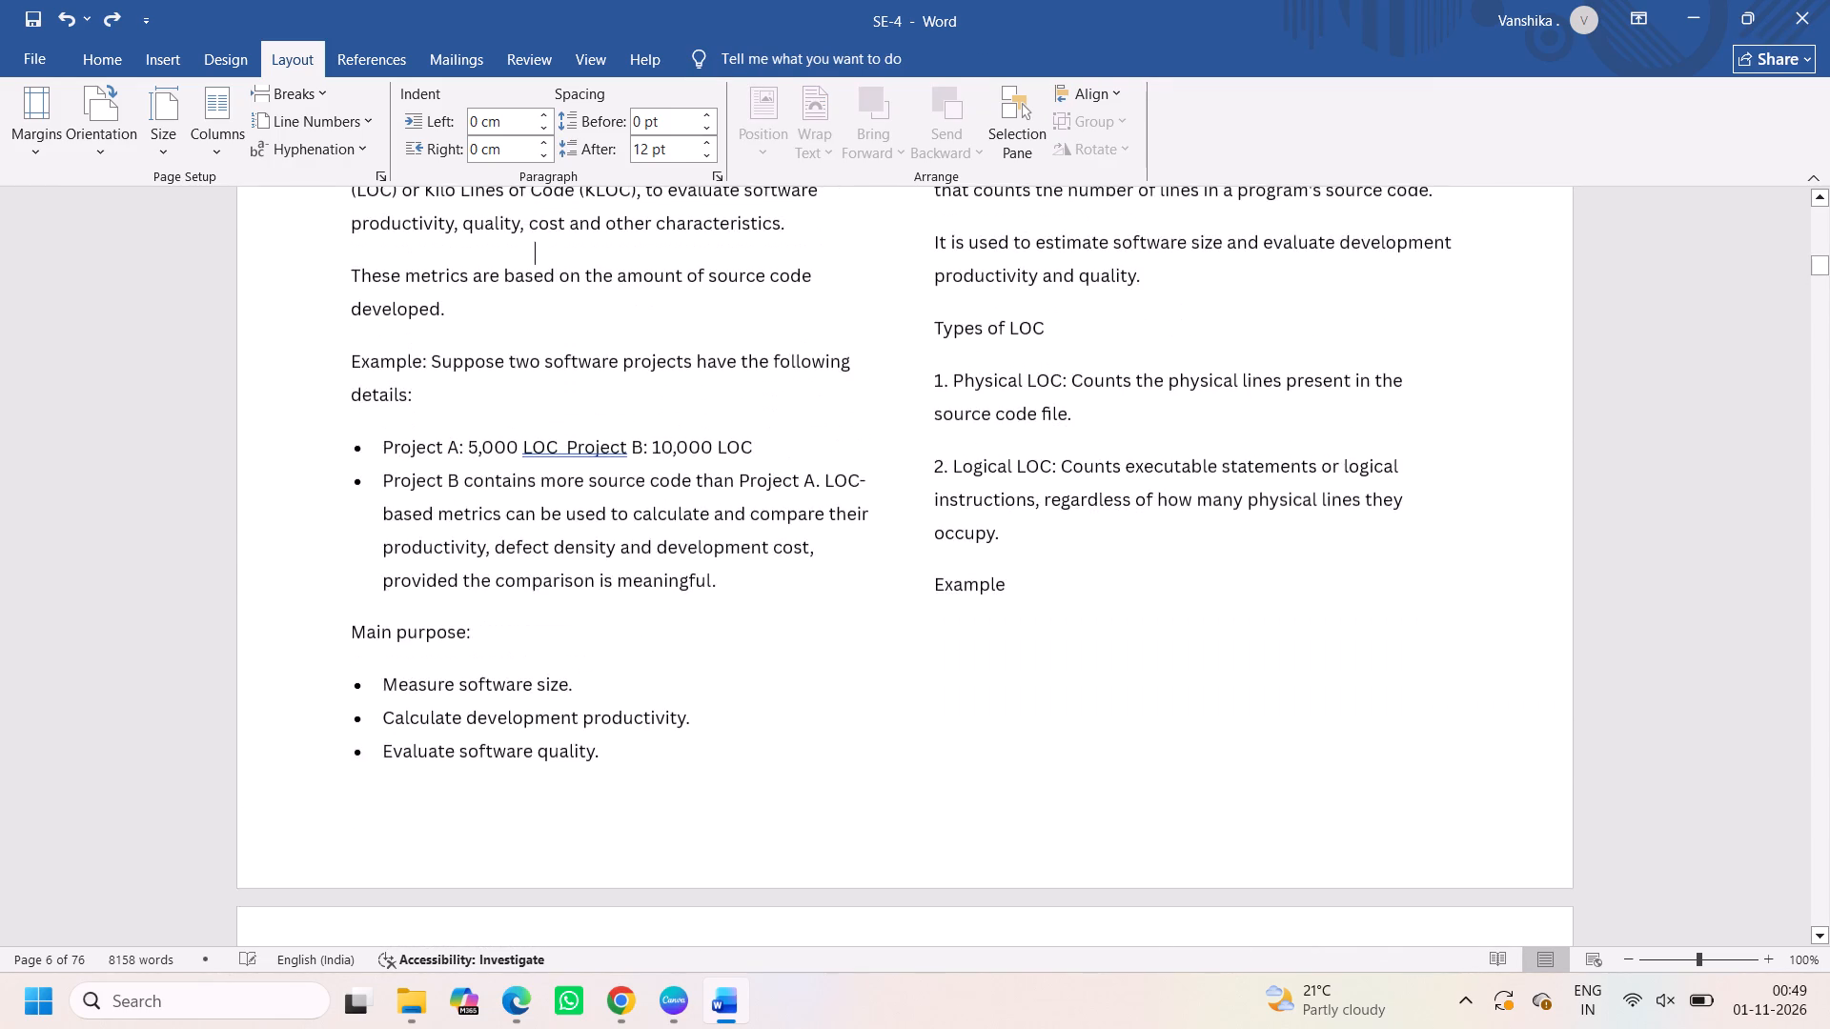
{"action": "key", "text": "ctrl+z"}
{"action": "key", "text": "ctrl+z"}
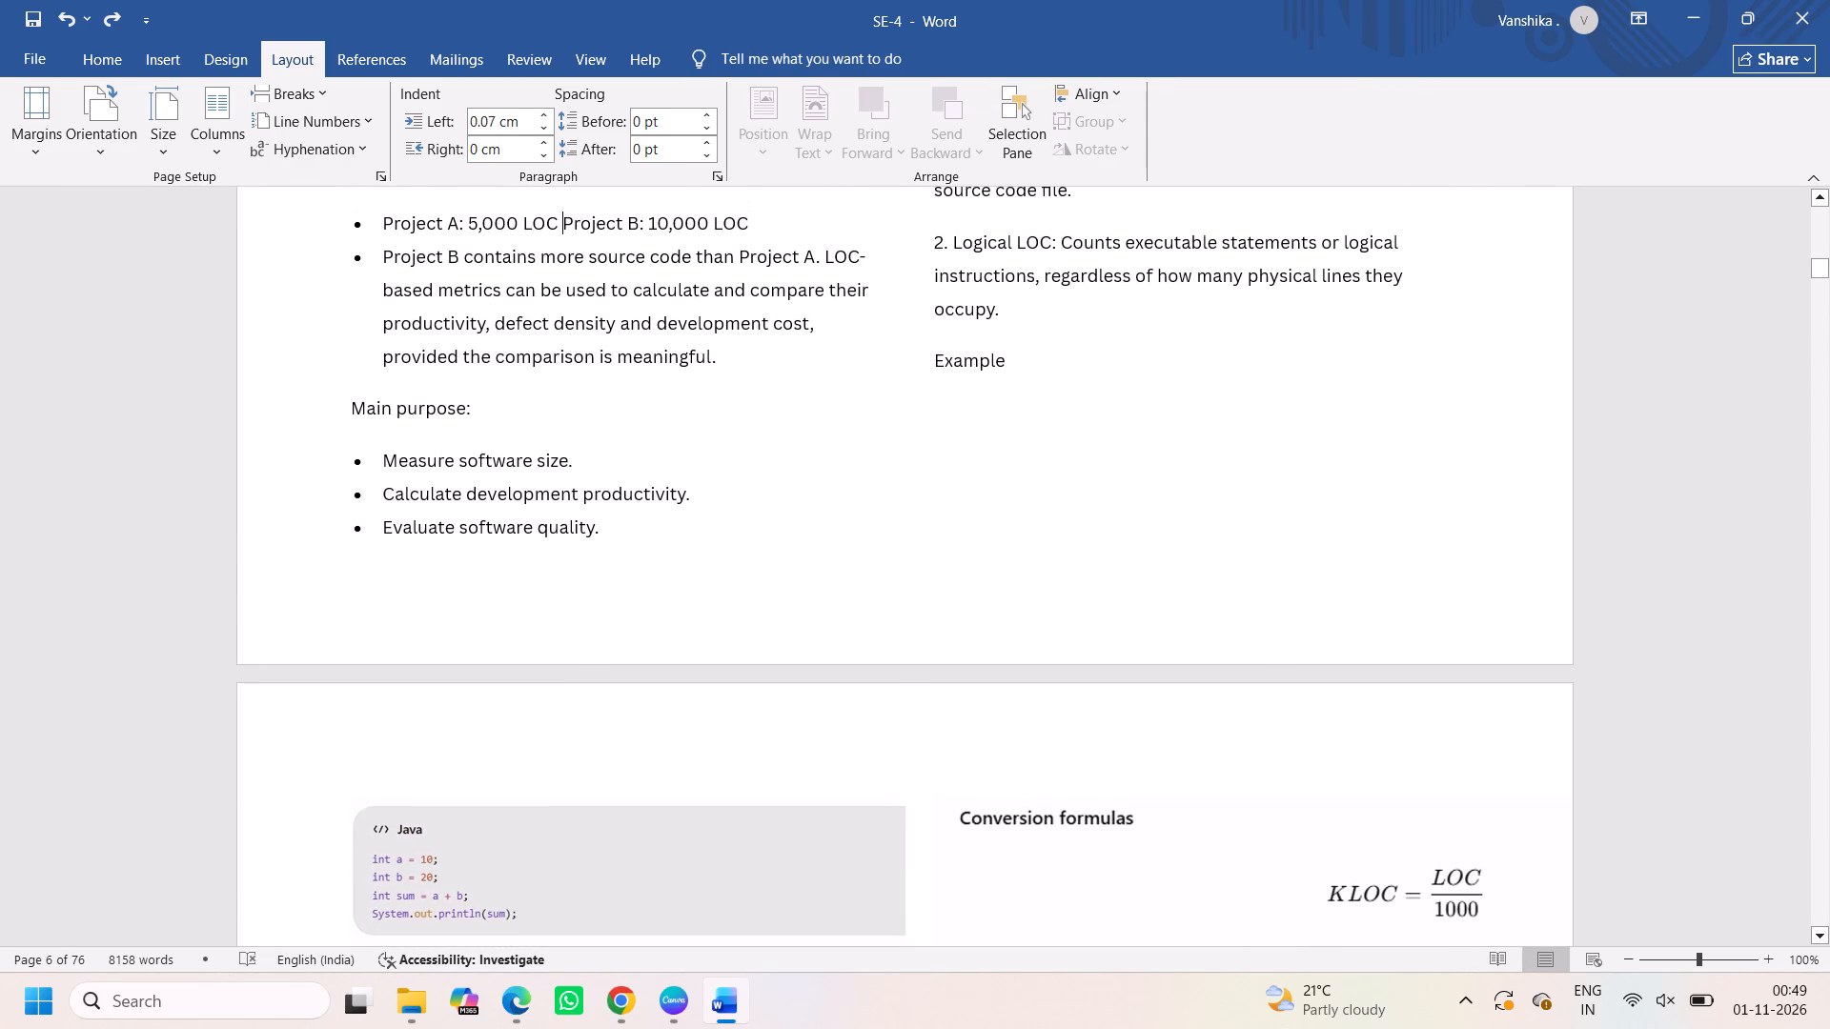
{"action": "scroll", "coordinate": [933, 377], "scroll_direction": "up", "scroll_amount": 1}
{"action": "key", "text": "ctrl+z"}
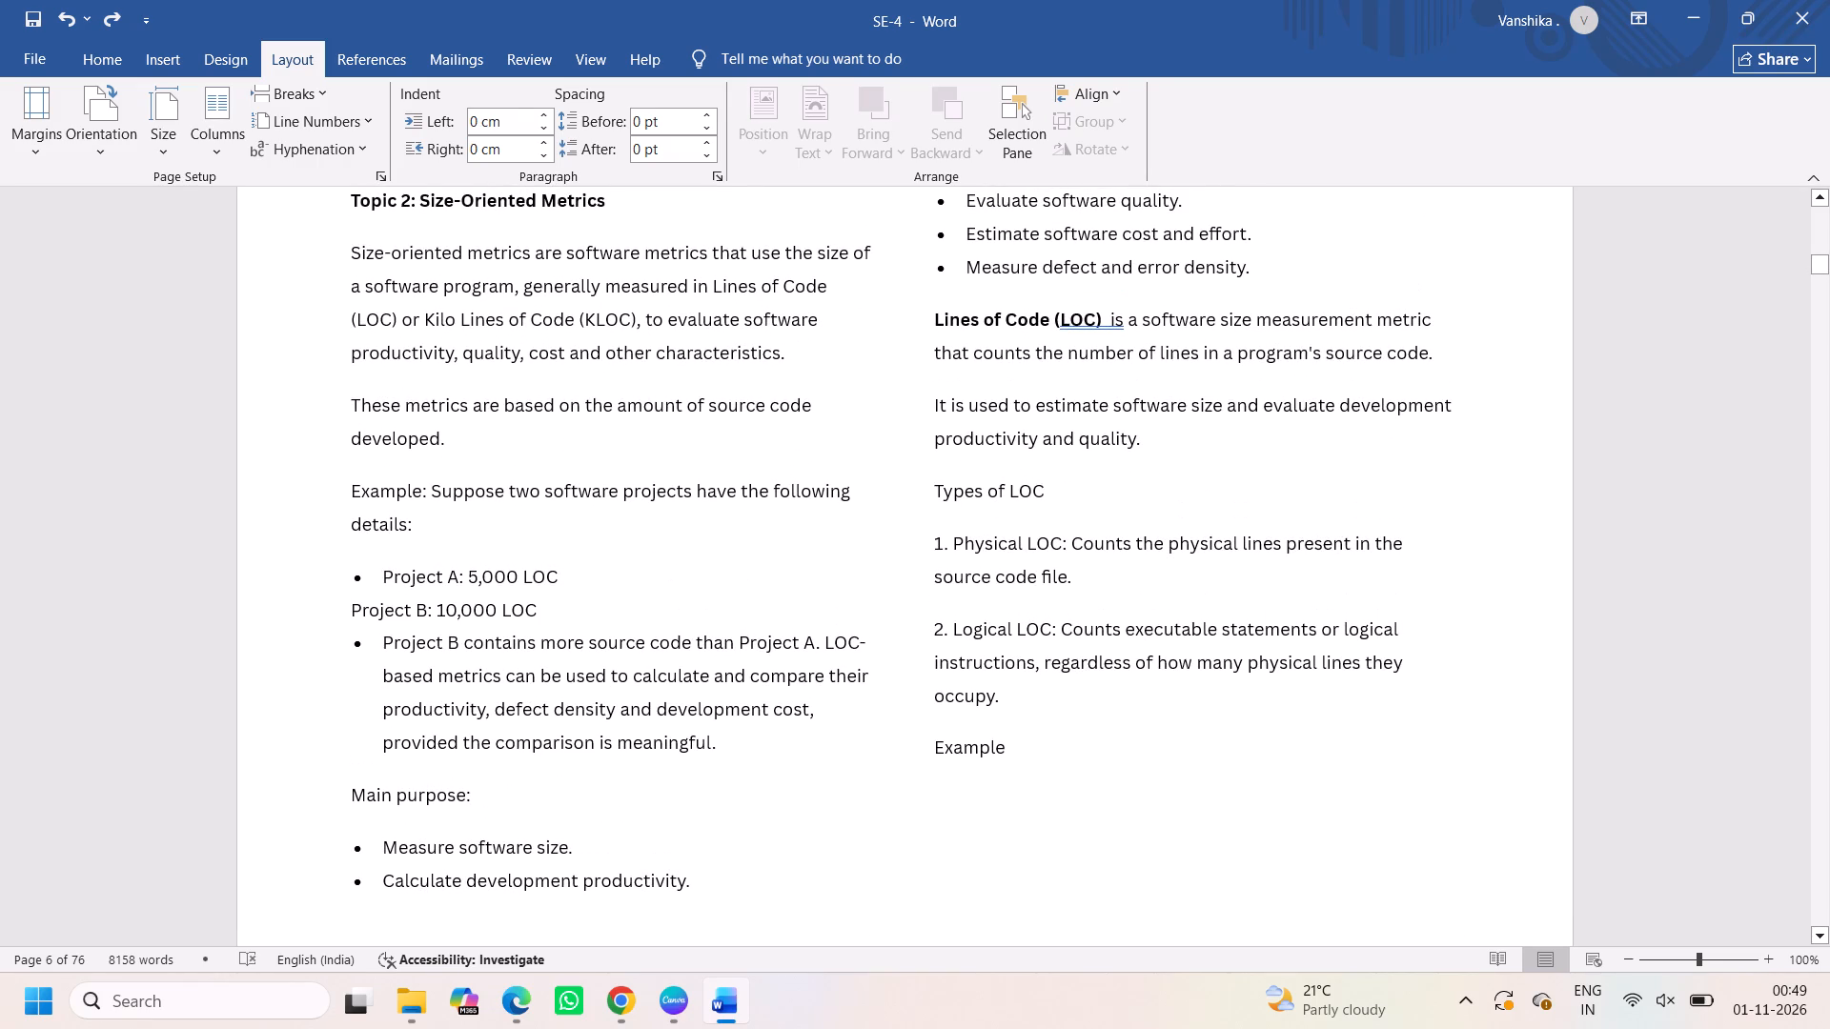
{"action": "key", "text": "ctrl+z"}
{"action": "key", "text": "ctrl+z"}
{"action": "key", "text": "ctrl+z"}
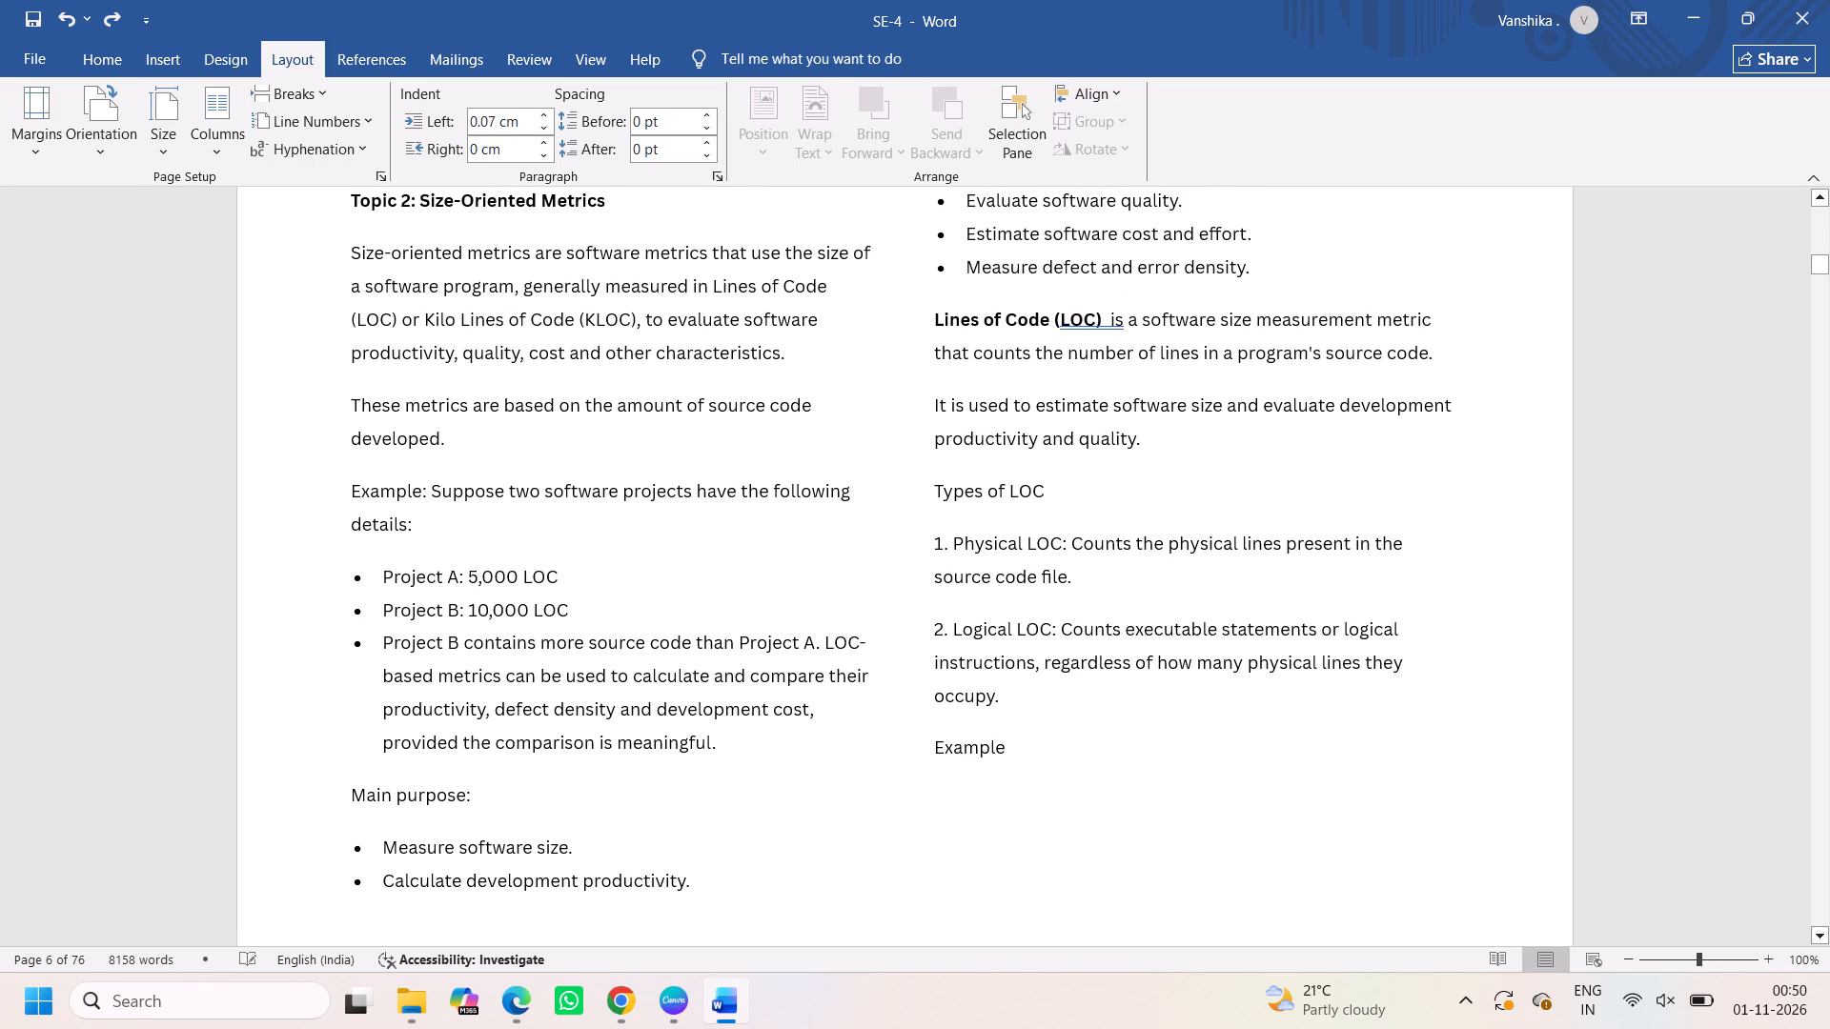
Insert three paragraph breaks before the "Example" label after Logical LOC to move it to the next page with its Java picture.
{"action": "left_click", "coordinate": [926, 747]}
{"action": "key", "text": "Return"}
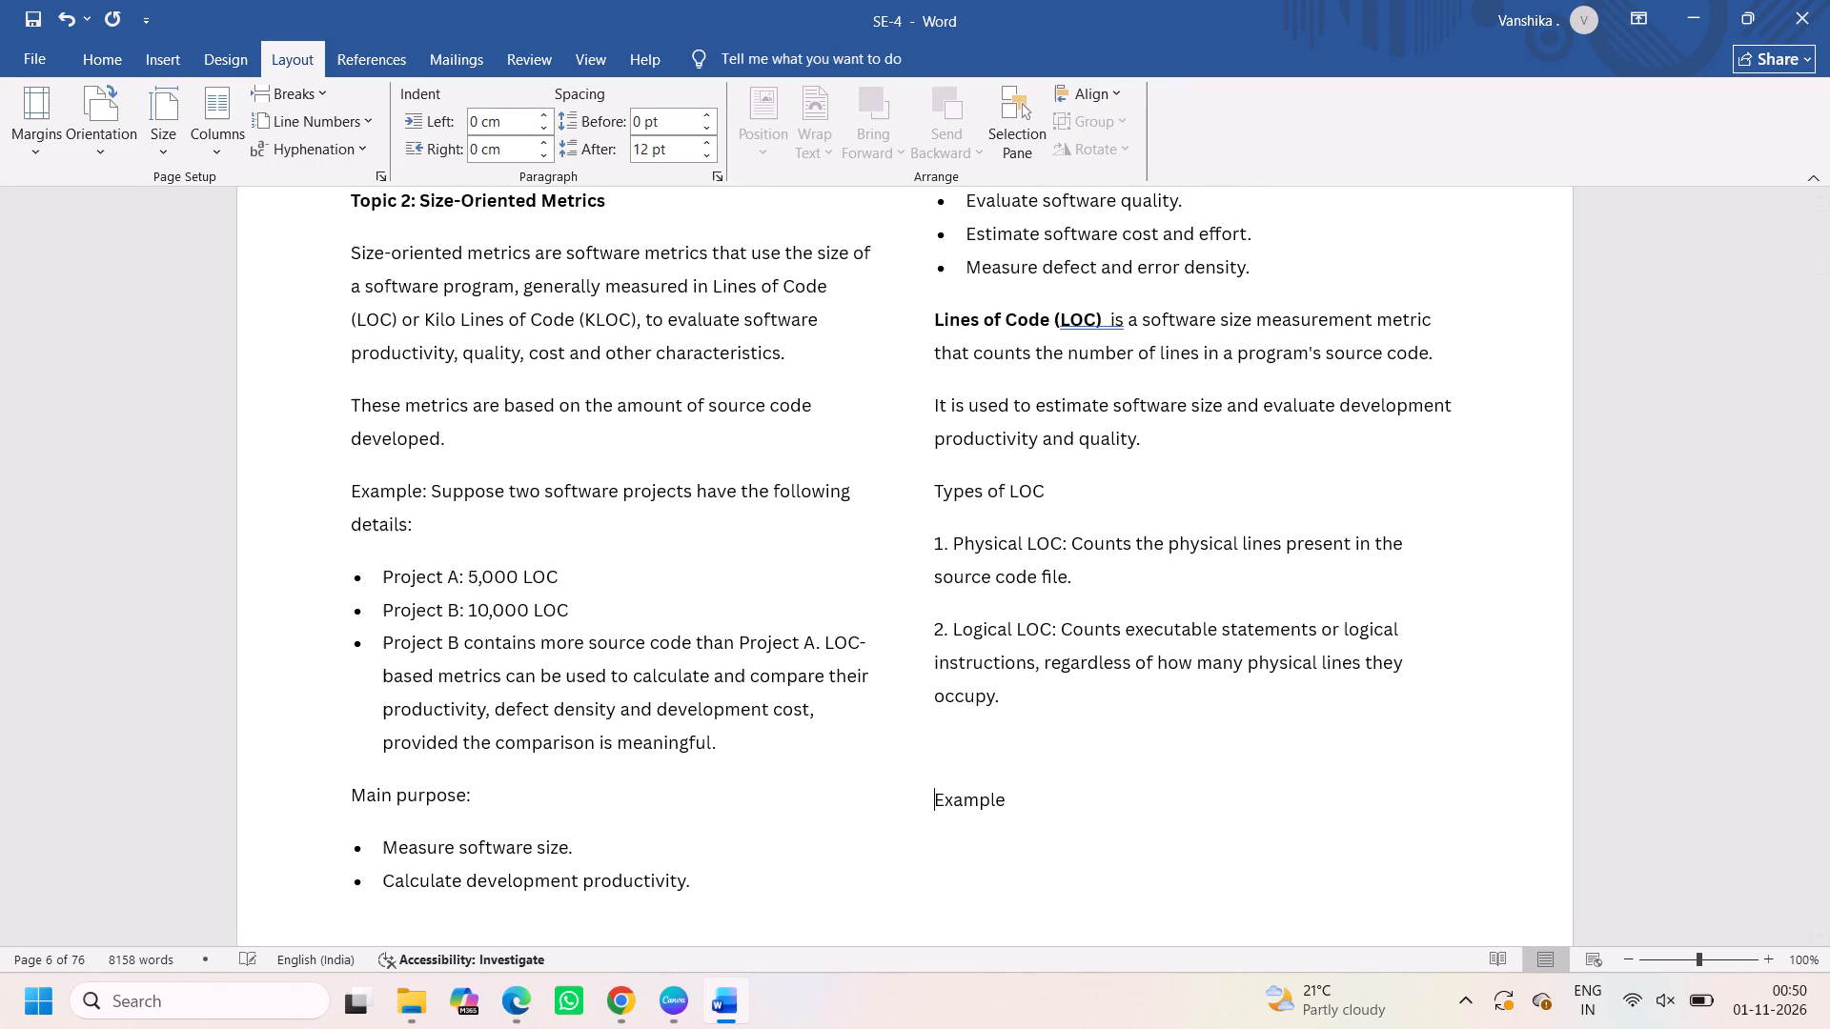
{"action": "key", "text": "Return"}
{"action": "key", "text": "Return"}
{"action": "scroll", "coordinate": [926, 747], "scroll_direction": "down", "scroll_amount": 2}
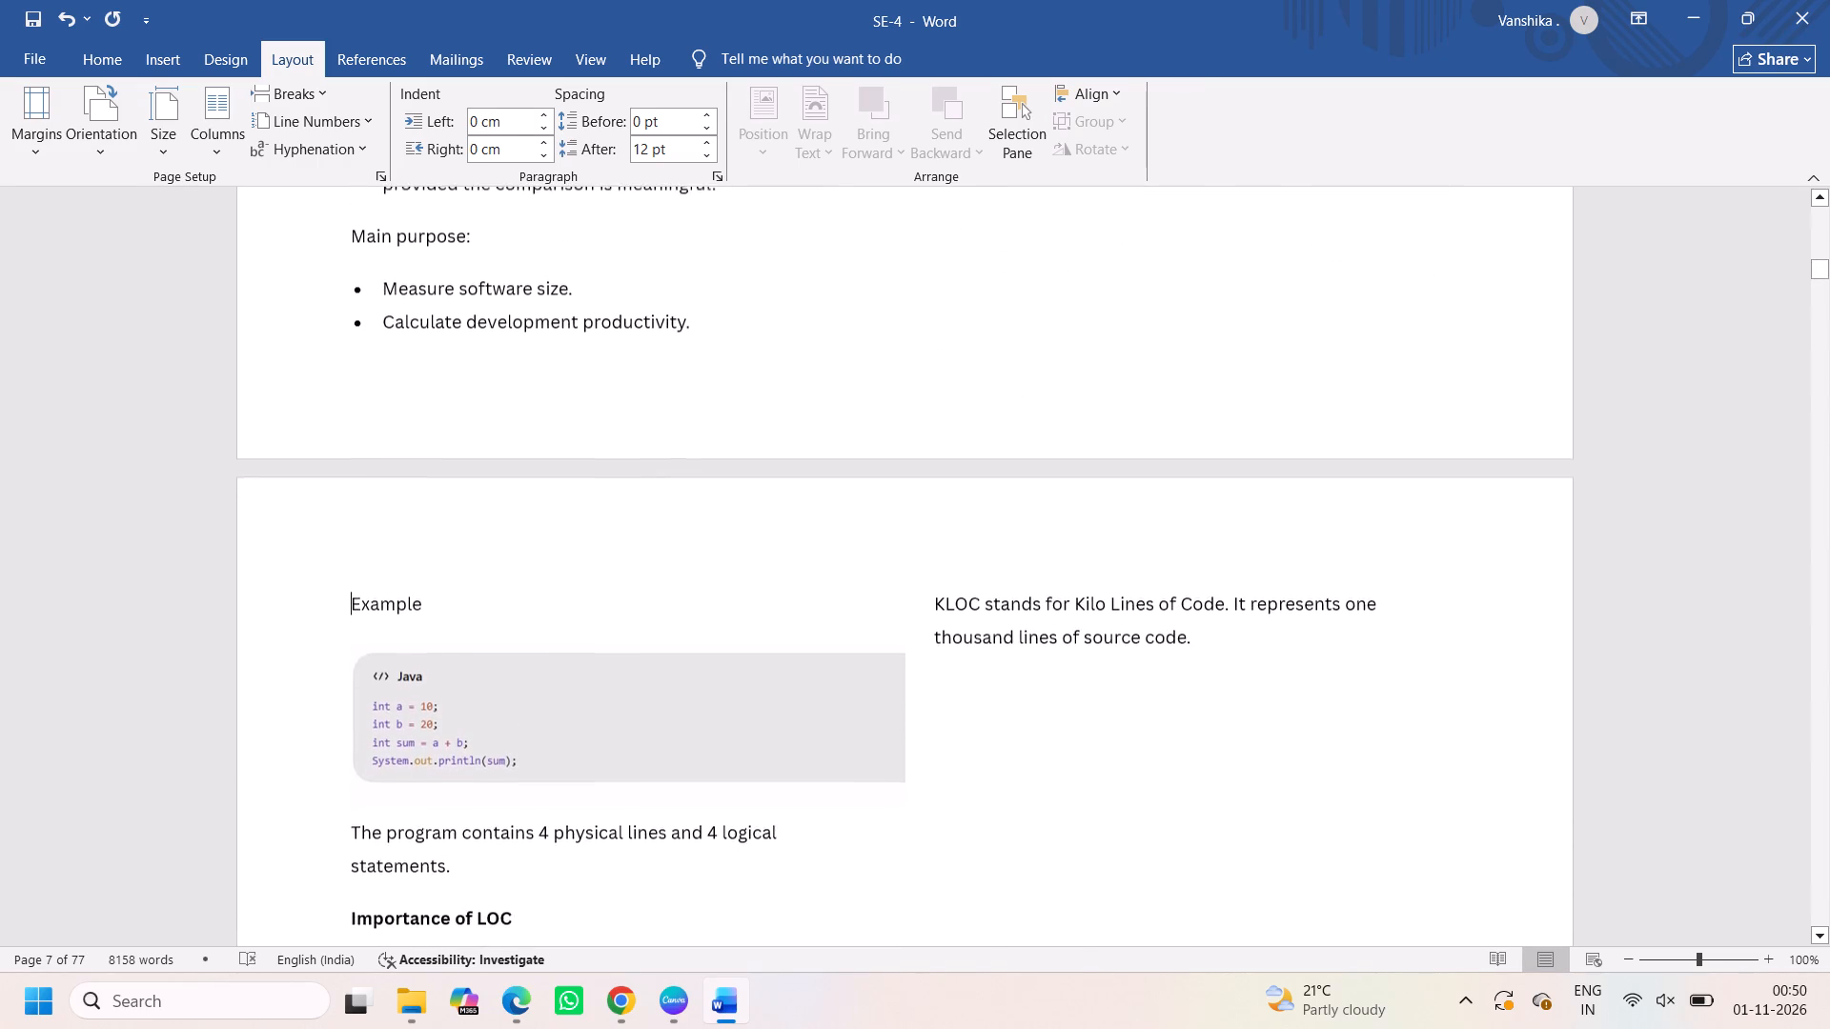
Insert two paragraph breaks before the "Kilo Lines of Code (KLOC)" heading to move it to the next column with its definition.
{"action": "scroll", "coordinate": [1034, 736], "scroll_direction": "down", "scroll_amount": 2}
{"action": "scroll", "coordinate": [974, 529], "scroll_direction": "down", "scroll_amount": 2}
{"action": "scroll", "coordinate": [701, 650], "scroll_direction": "down", "scroll_amount": 1}
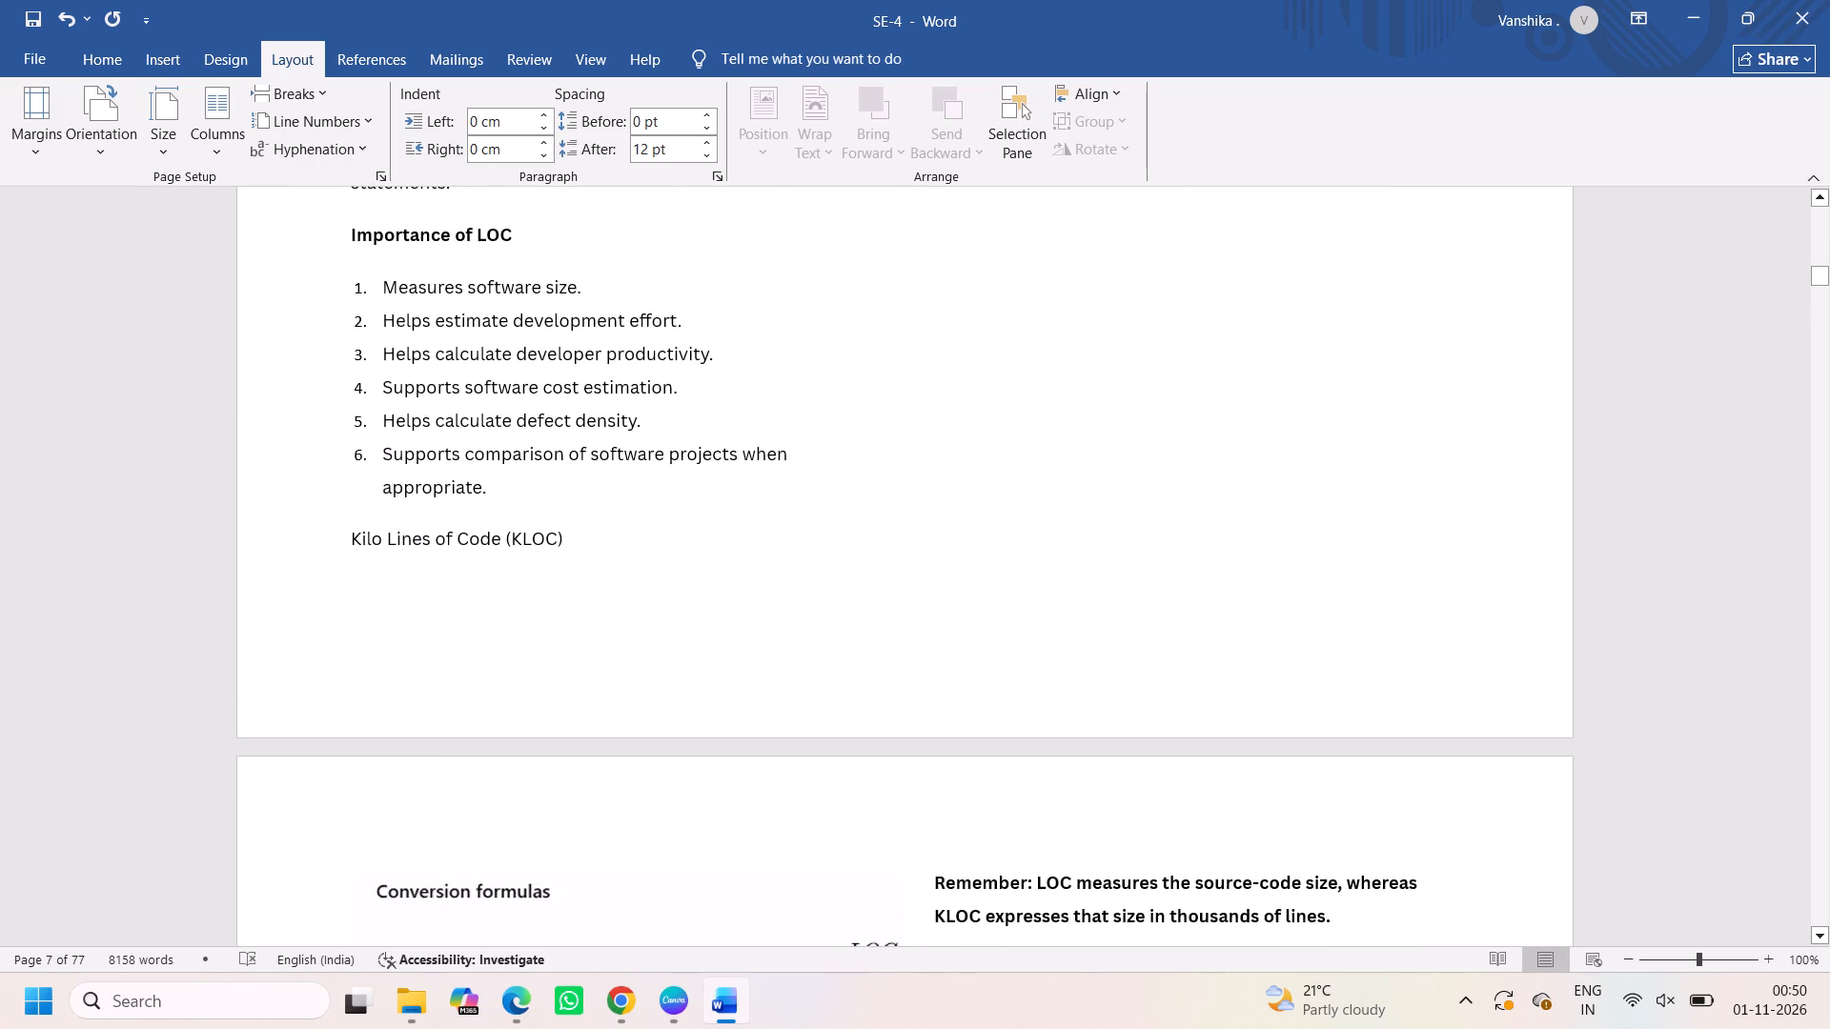
{"action": "scroll", "coordinate": [701, 650], "scroll_direction": "down", "scroll_amount": 1}
{"action": "scroll", "coordinate": [701, 650], "scroll_direction": "up", "scroll_amount": 1}
{"action": "left_click", "coordinate": [340, 654]}
{"action": "key", "text": "Return"}
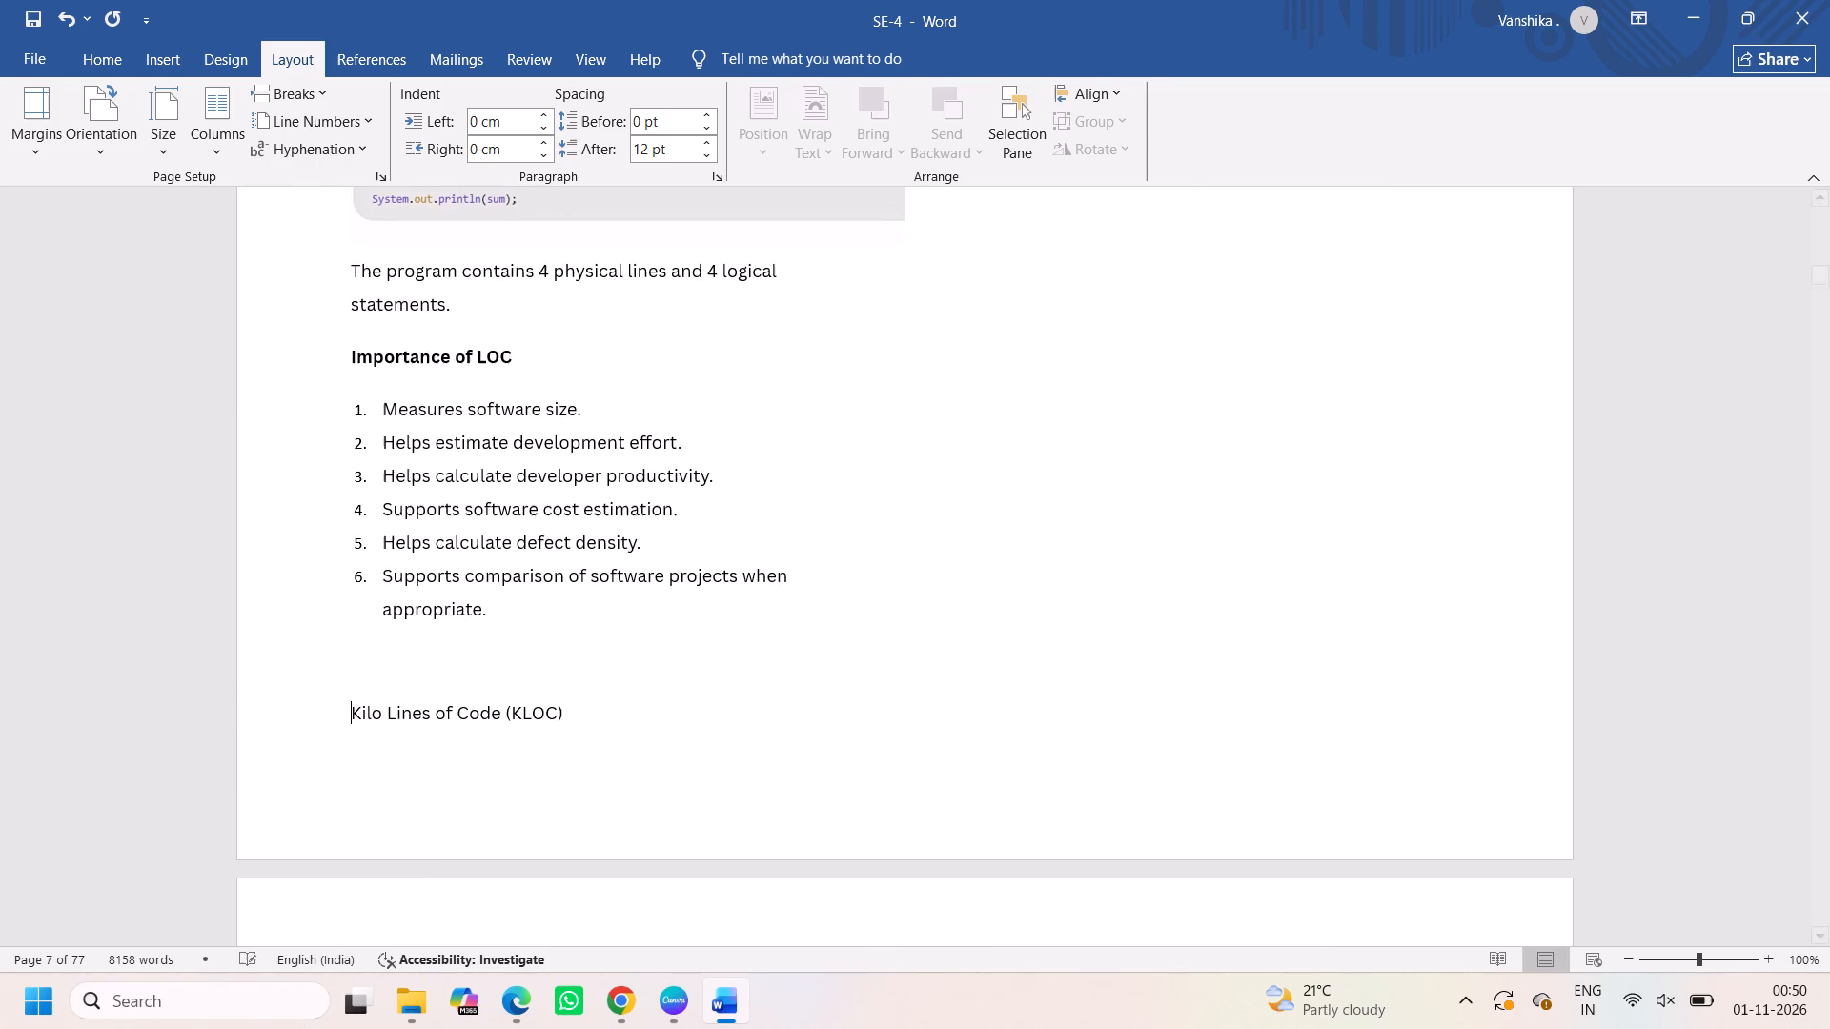
{"action": "key", "text": "Return"}
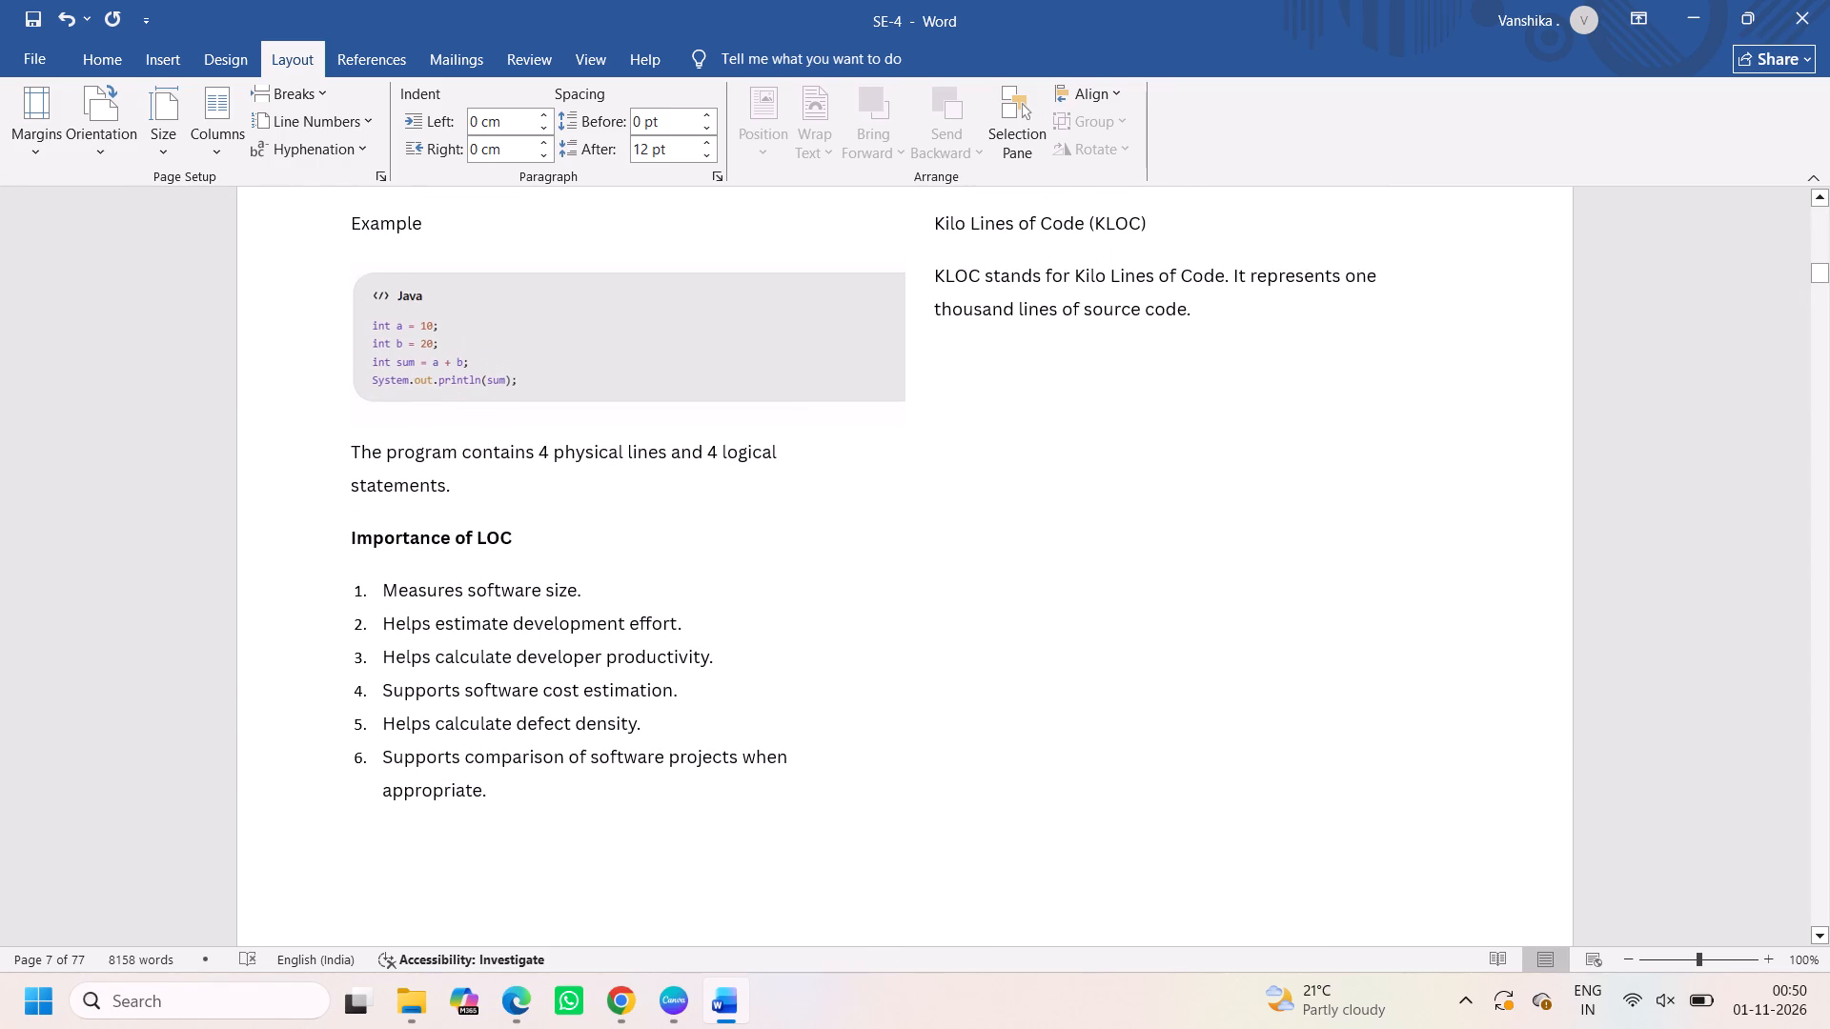
Narrow the Conversion formulas picture so its full width fits within its column.
{"action": "scroll", "coordinate": [335, 575], "scroll_direction": "down", "scroll_amount": 3}
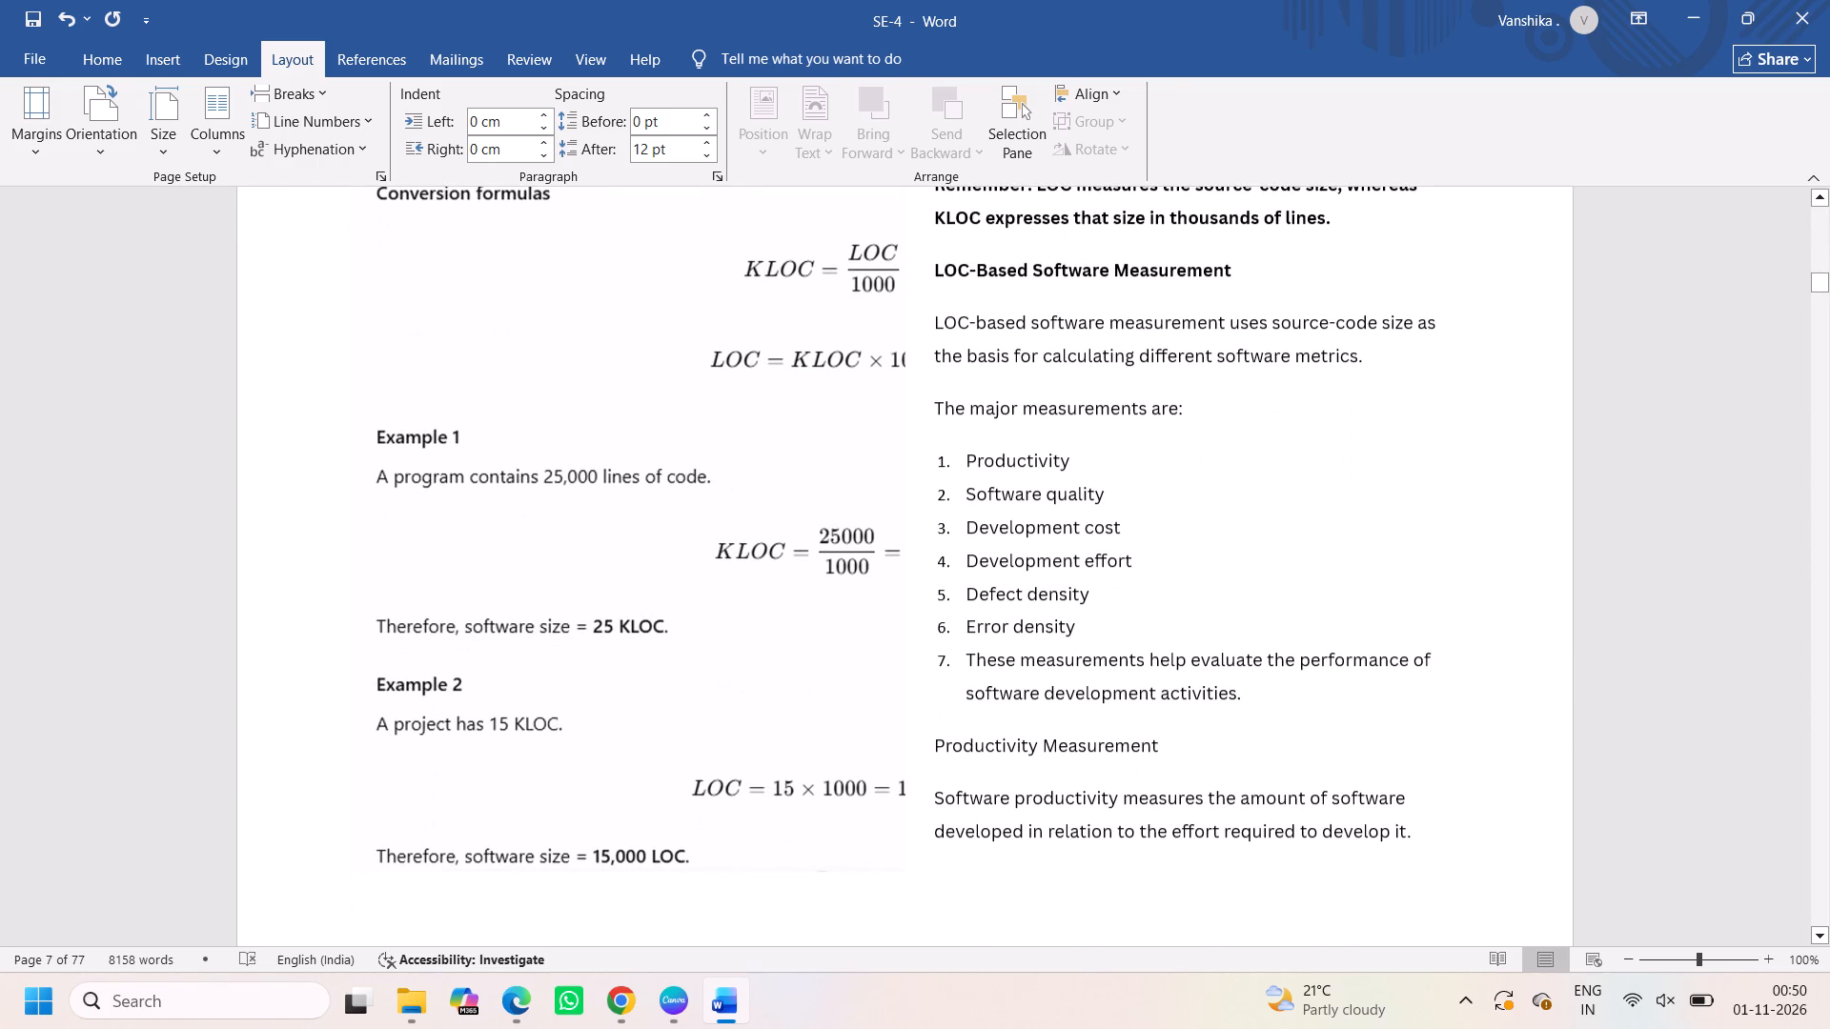
{"action": "left_click", "coordinate": [508, 589]}
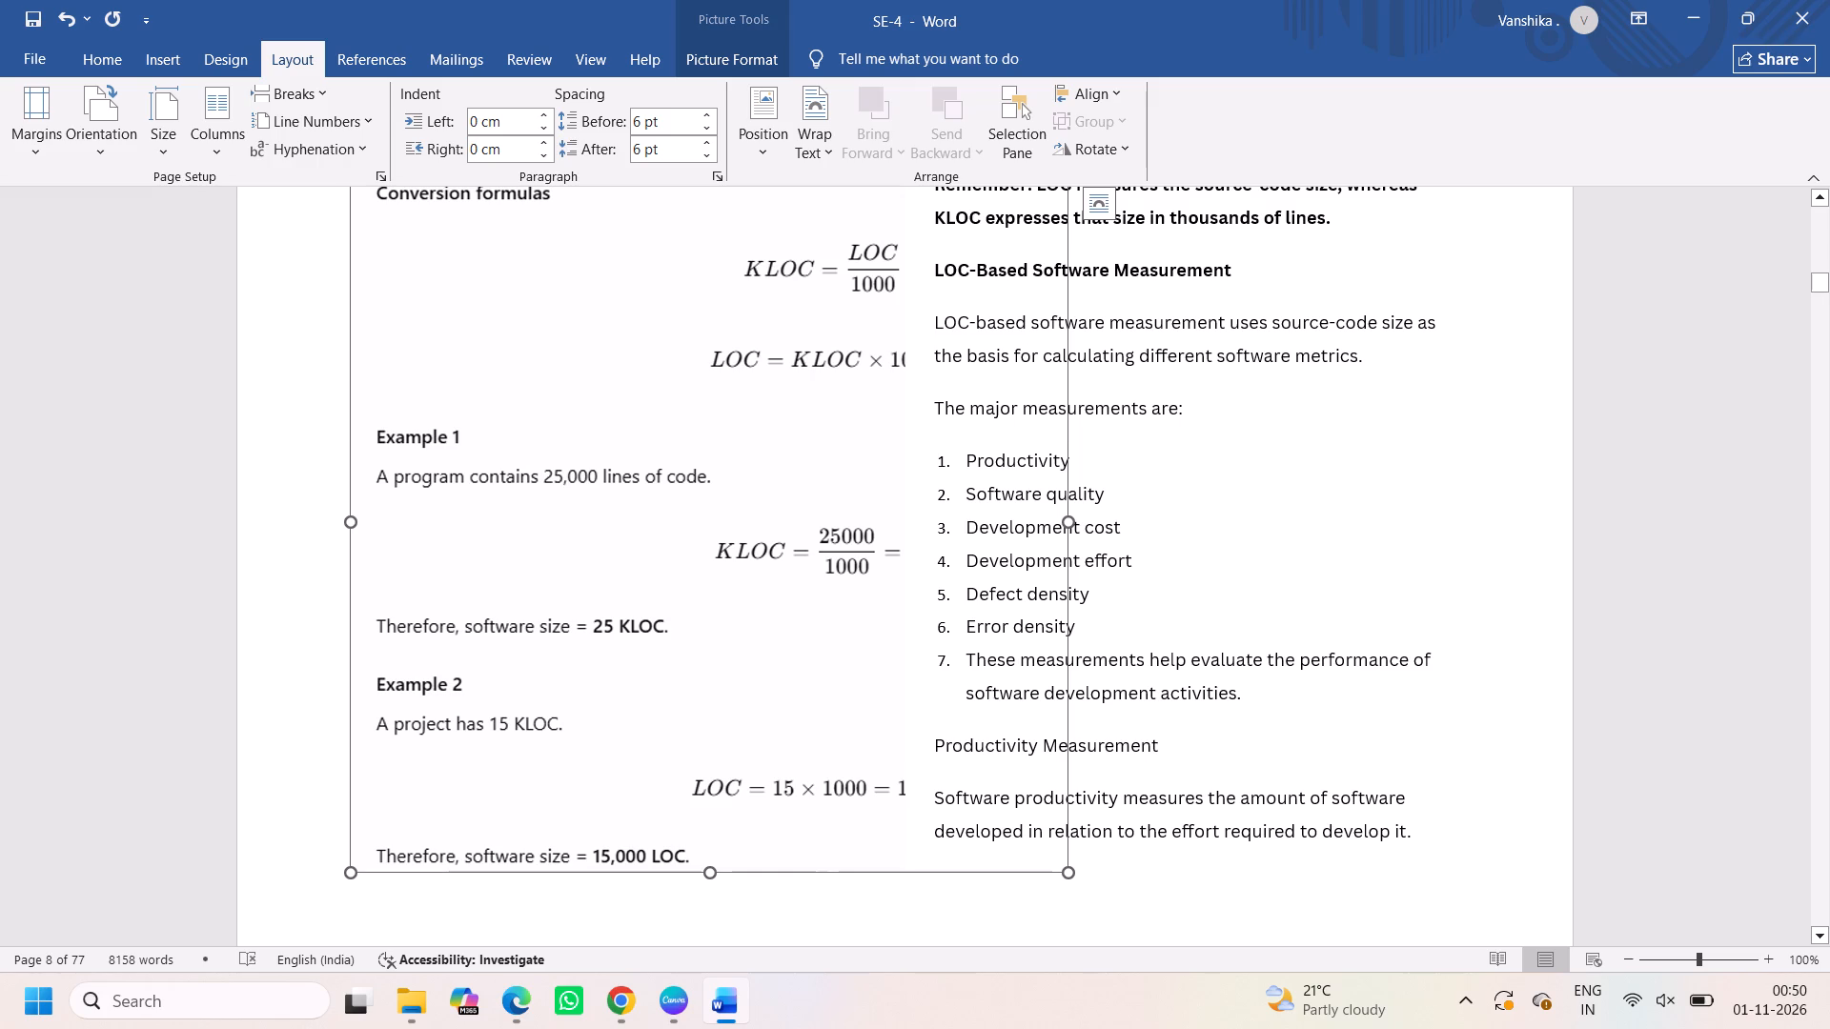
{"action": "left_click_drag", "start_coordinate": [1071, 527], "coordinate": [878, 548]}
{"action": "scroll", "coordinate": [783, 615], "scroll_direction": "up", "scroll_amount": 1}
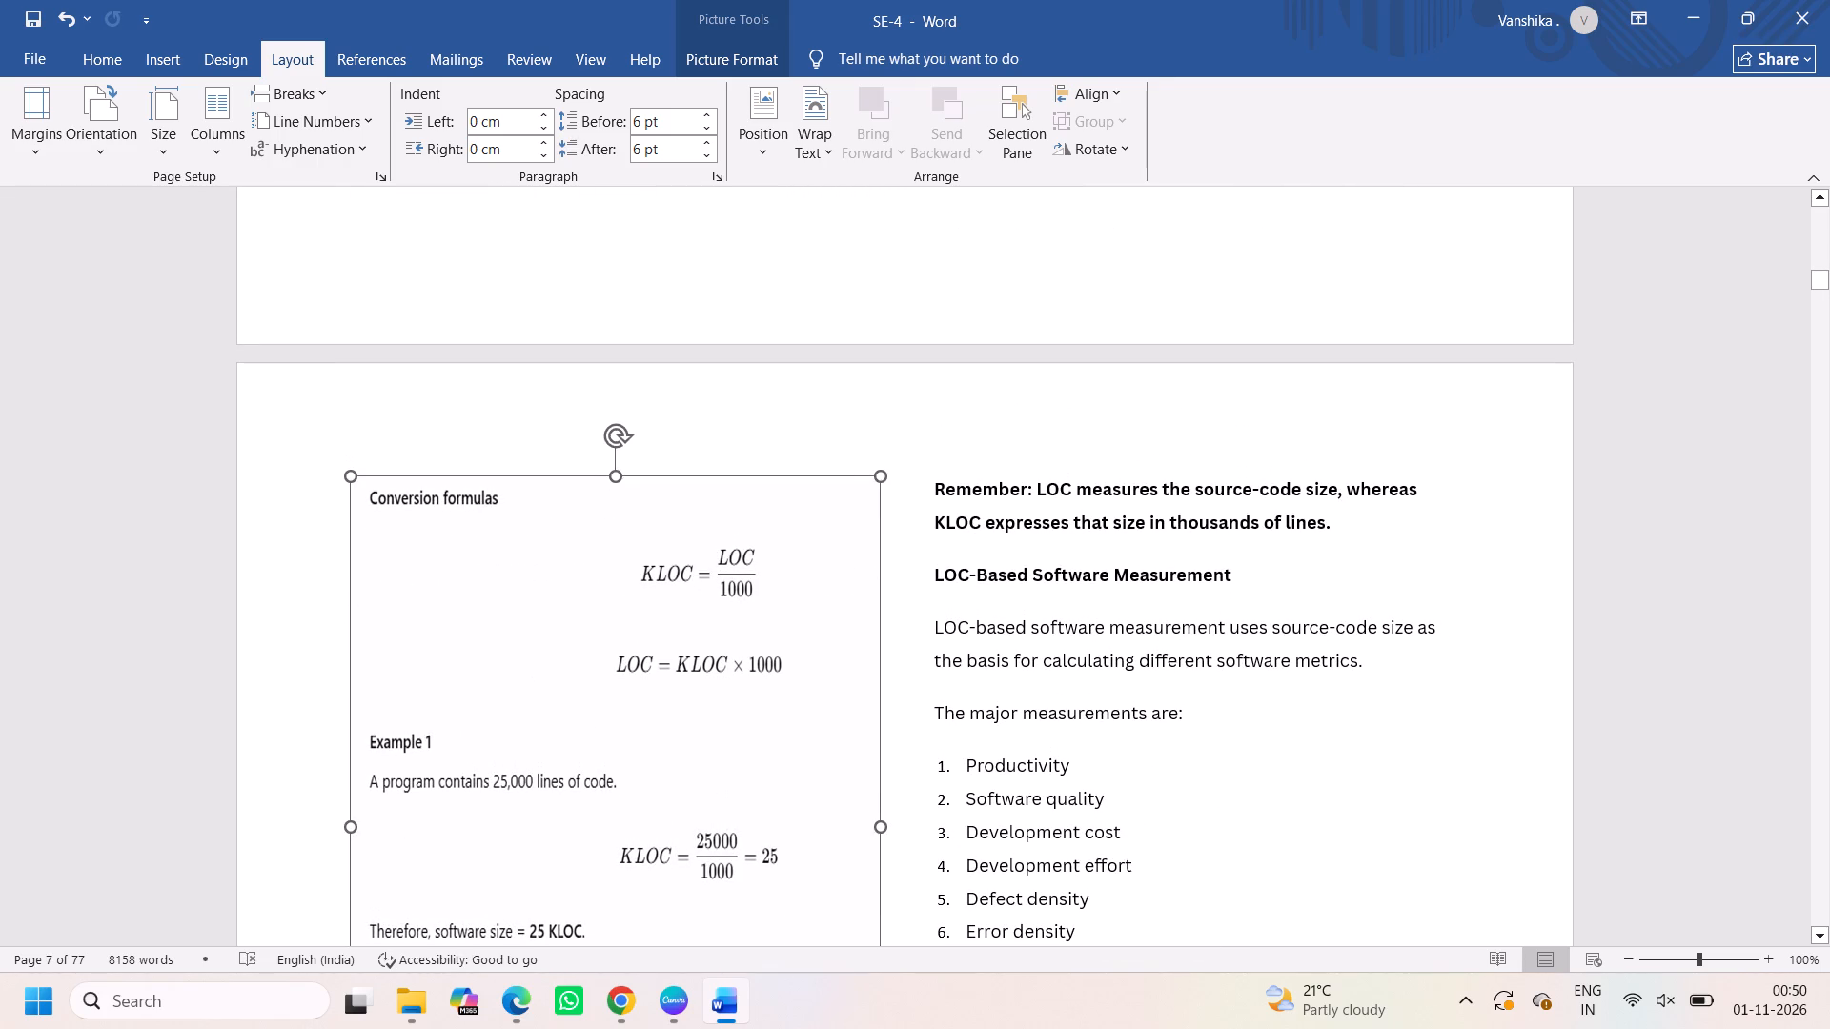
{"action": "left_click_drag", "start_coordinate": [879, 837], "coordinate": [896, 837]}
{"action": "scroll", "coordinate": [808, 766], "scroll_direction": "down", "scroll_amount": 2}
{"action": "scroll", "coordinate": [808, 766], "scroll_direction": "up", "scroll_amount": 1}
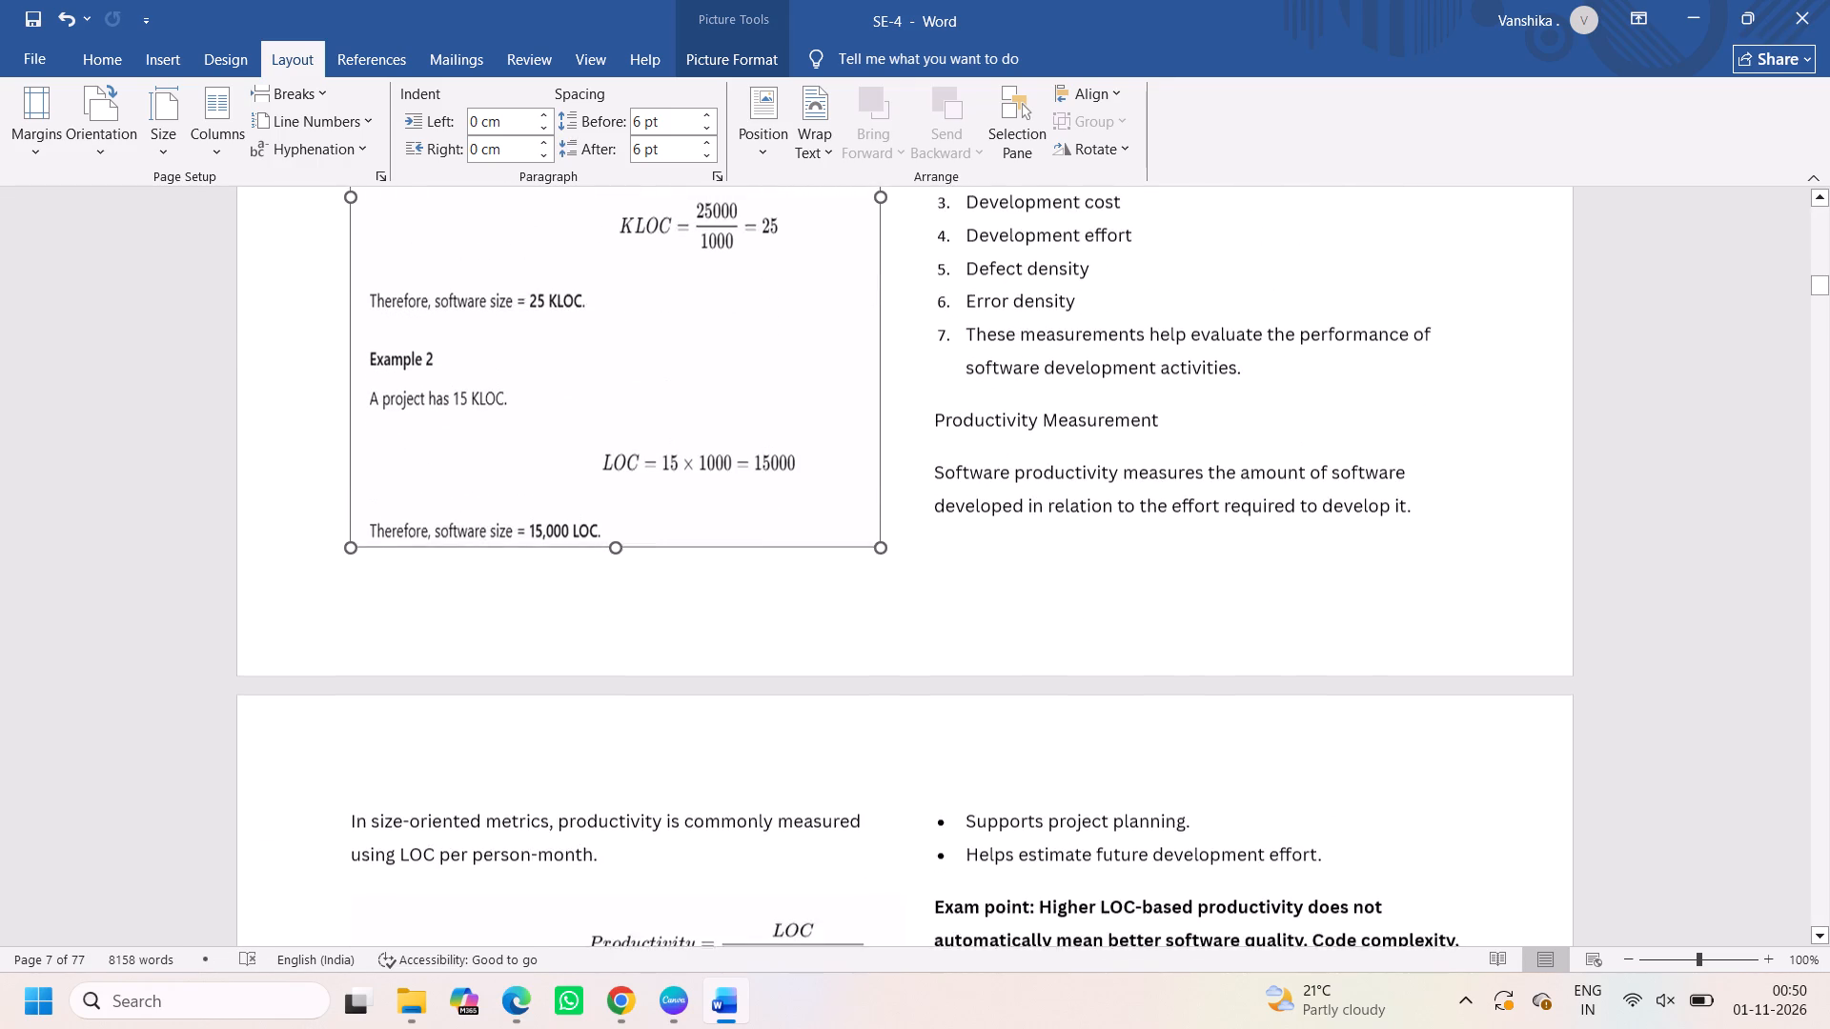
{"action": "scroll", "coordinate": [808, 766], "scroll_direction": "up", "scroll_amount": 1}
Reduce the height of the Conversion formulas picture so it moves up beneath the KLOC definition on the preceding page.
{"action": "right_click", "coordinate": [727, 716]}
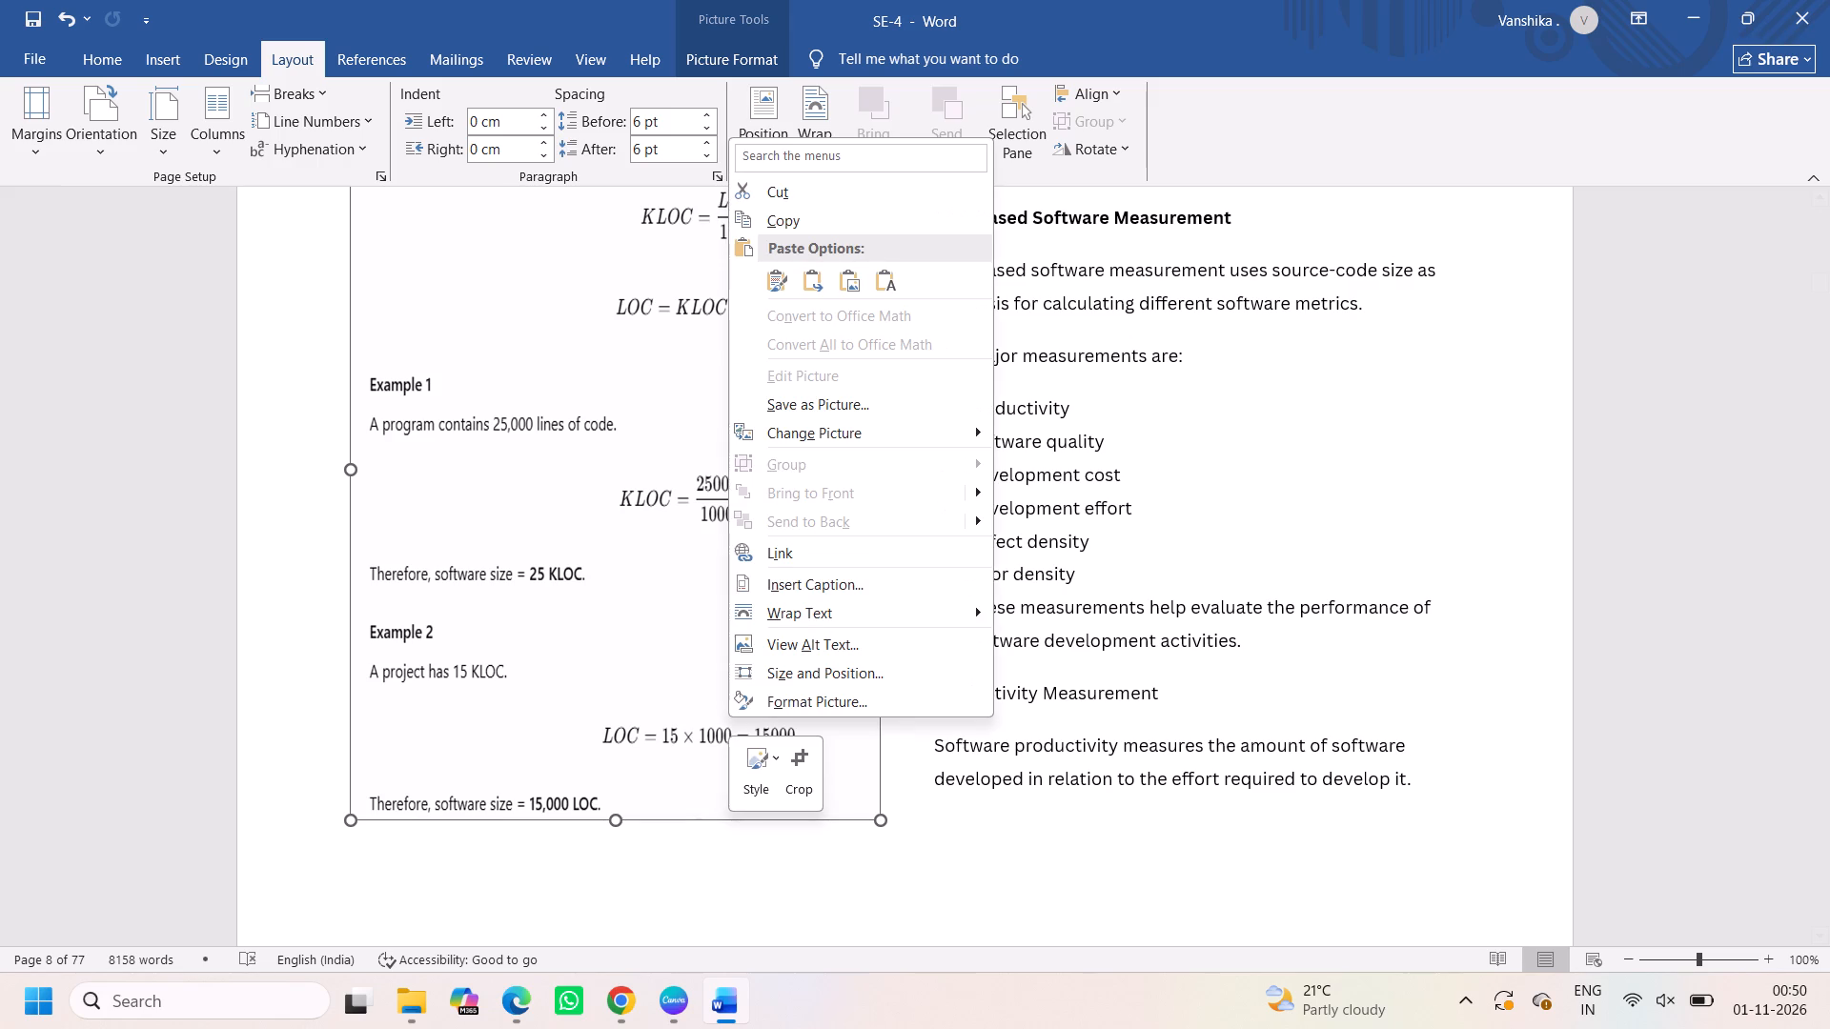
{"action": "left_click_drag", "start_coordinate": [618, 822], "coordinate": [625, 793]}
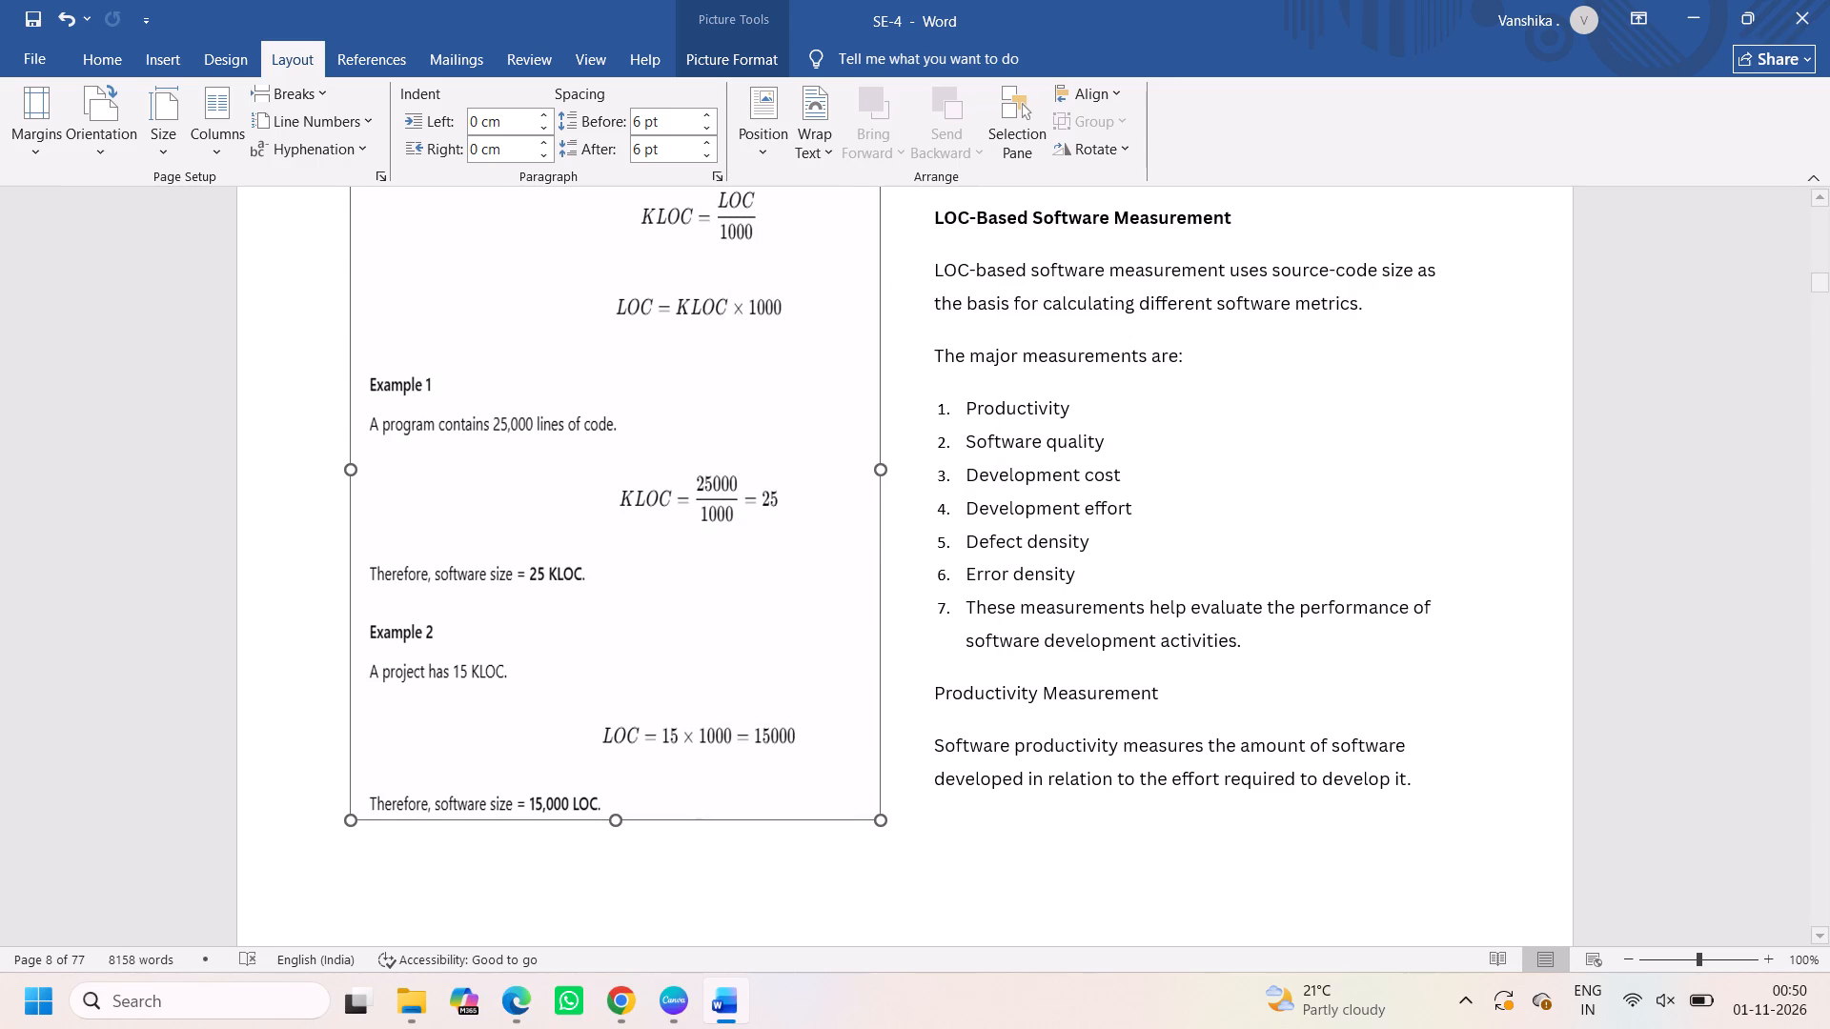
{"action": "left_click_drag", "start_coordinate": [625, 793], "coordinate": [616, 689]}
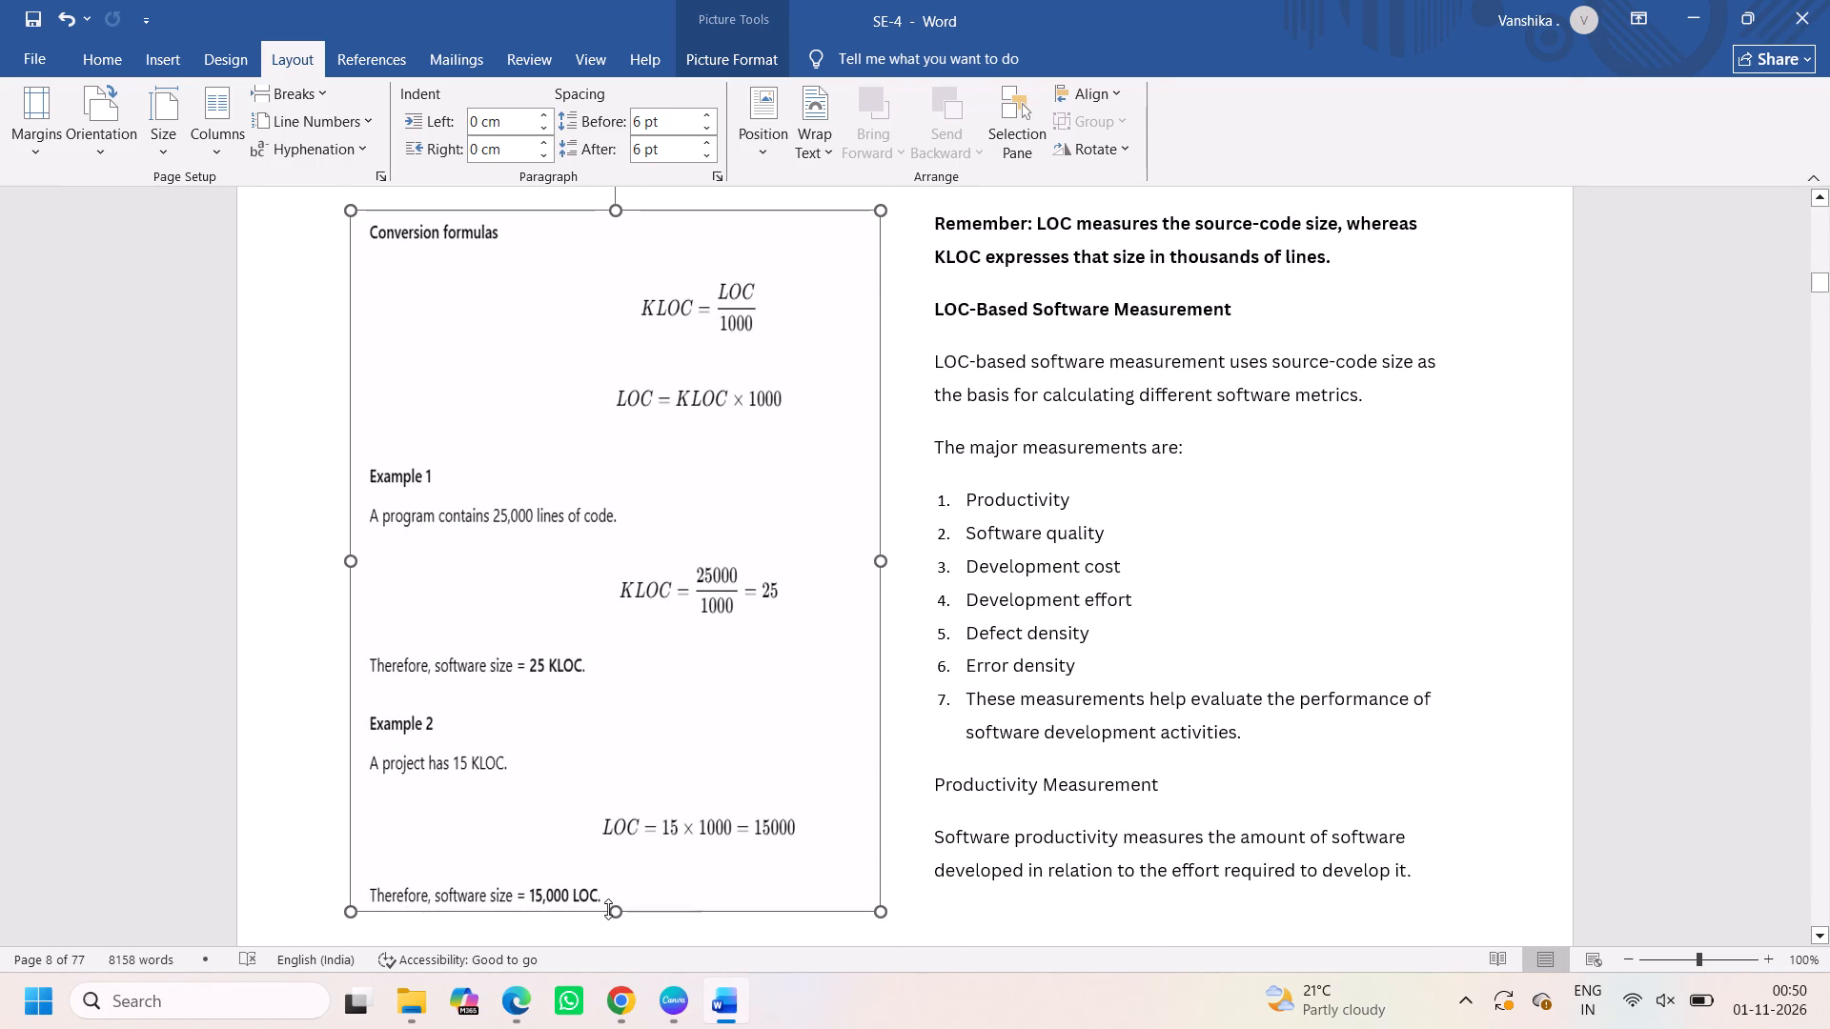
{"action": "left_click_drag", "start_coordinate": [620, 904], "coordinate": [630, 744]}
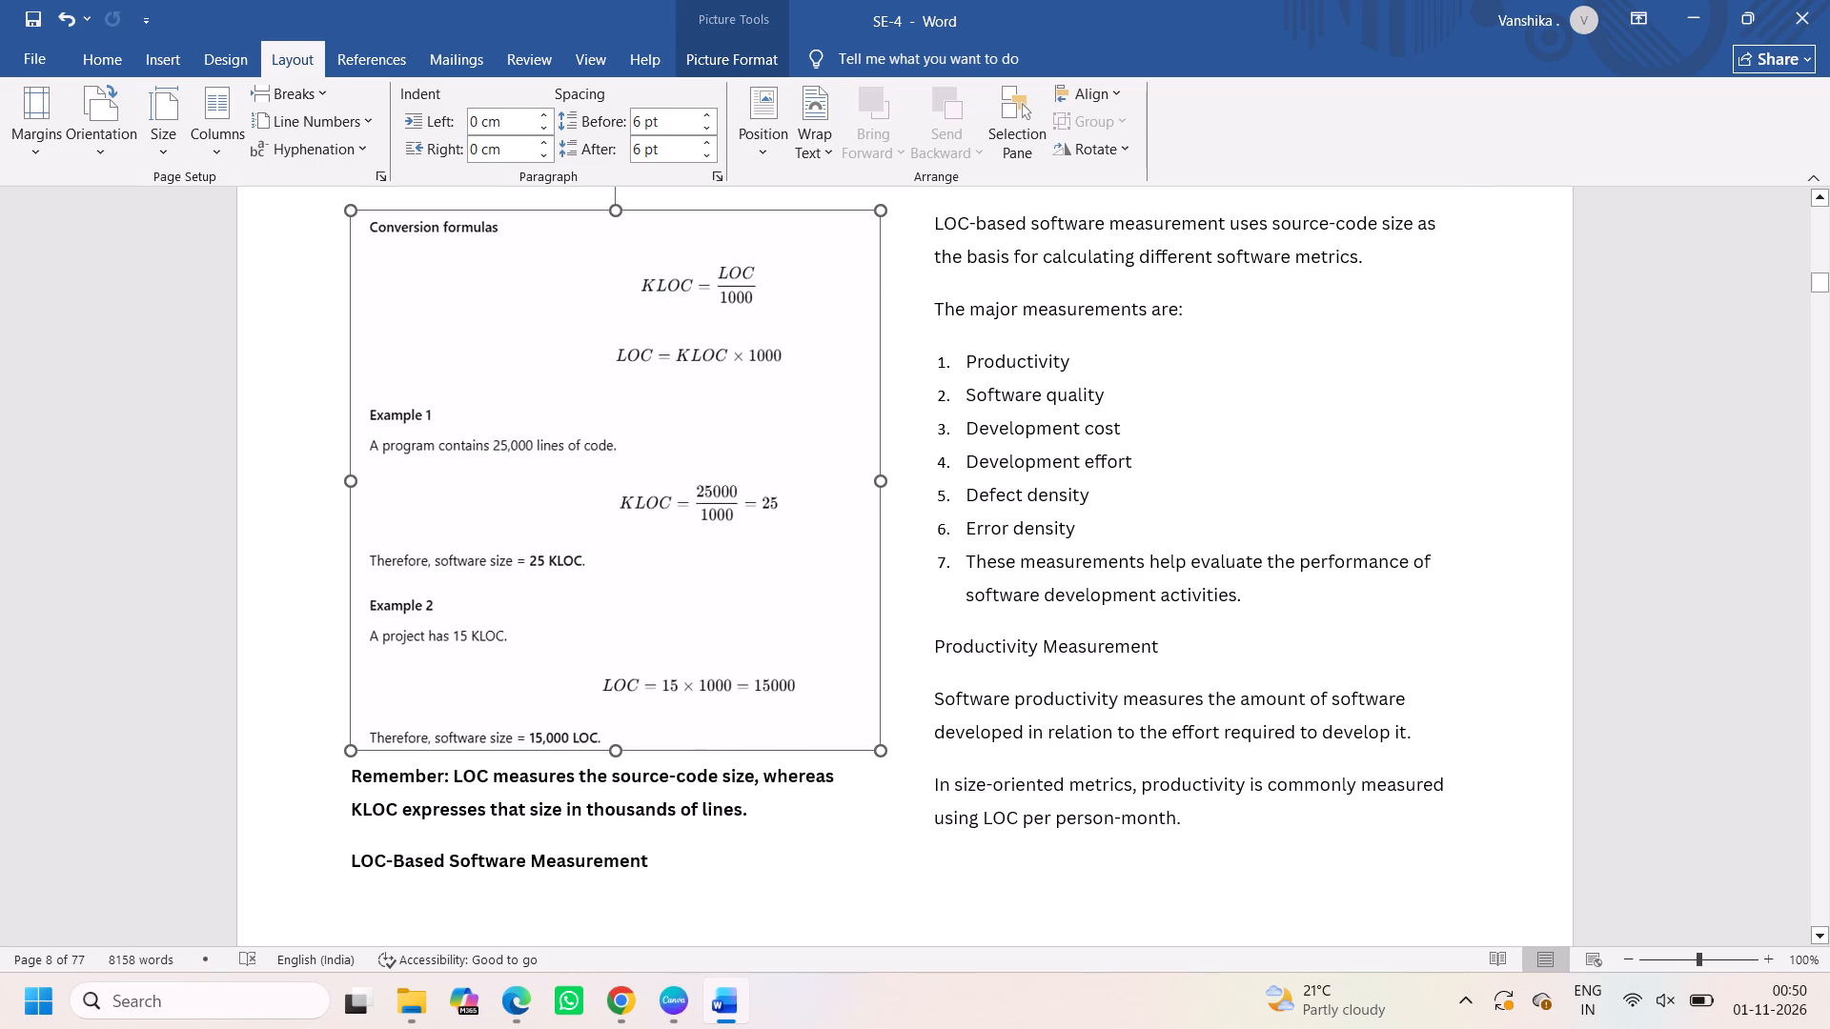
{"action": "left_click_drag", "start_coordinate": [630, 744], "coordinate": [630, 745]}
{"action": "scroll", "coordinate": [825, 576], "scroll_direction": "up", "scroll_amount": 1}
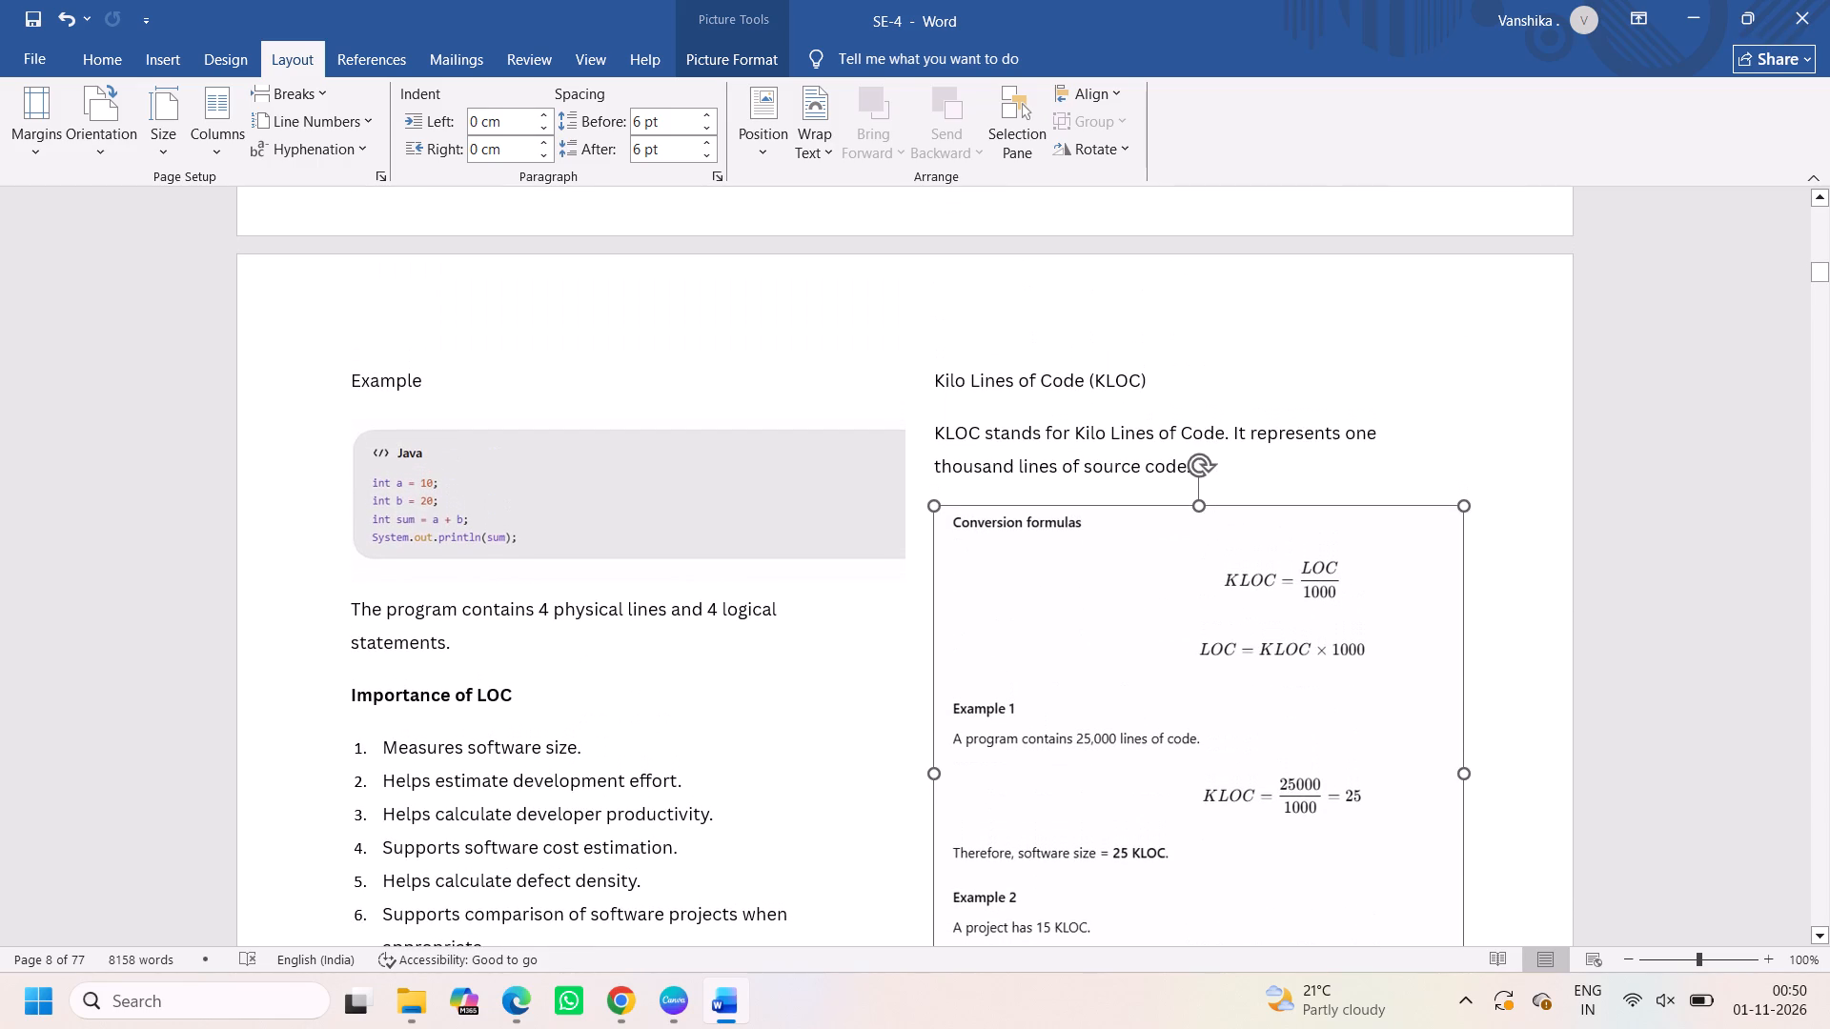
{"action": "left_click", "coordinate": [882, 636]}
{"action": "scroll", "coordinate": [1006, 661], "scroll_direction": "down", "scroll_amount": 1}
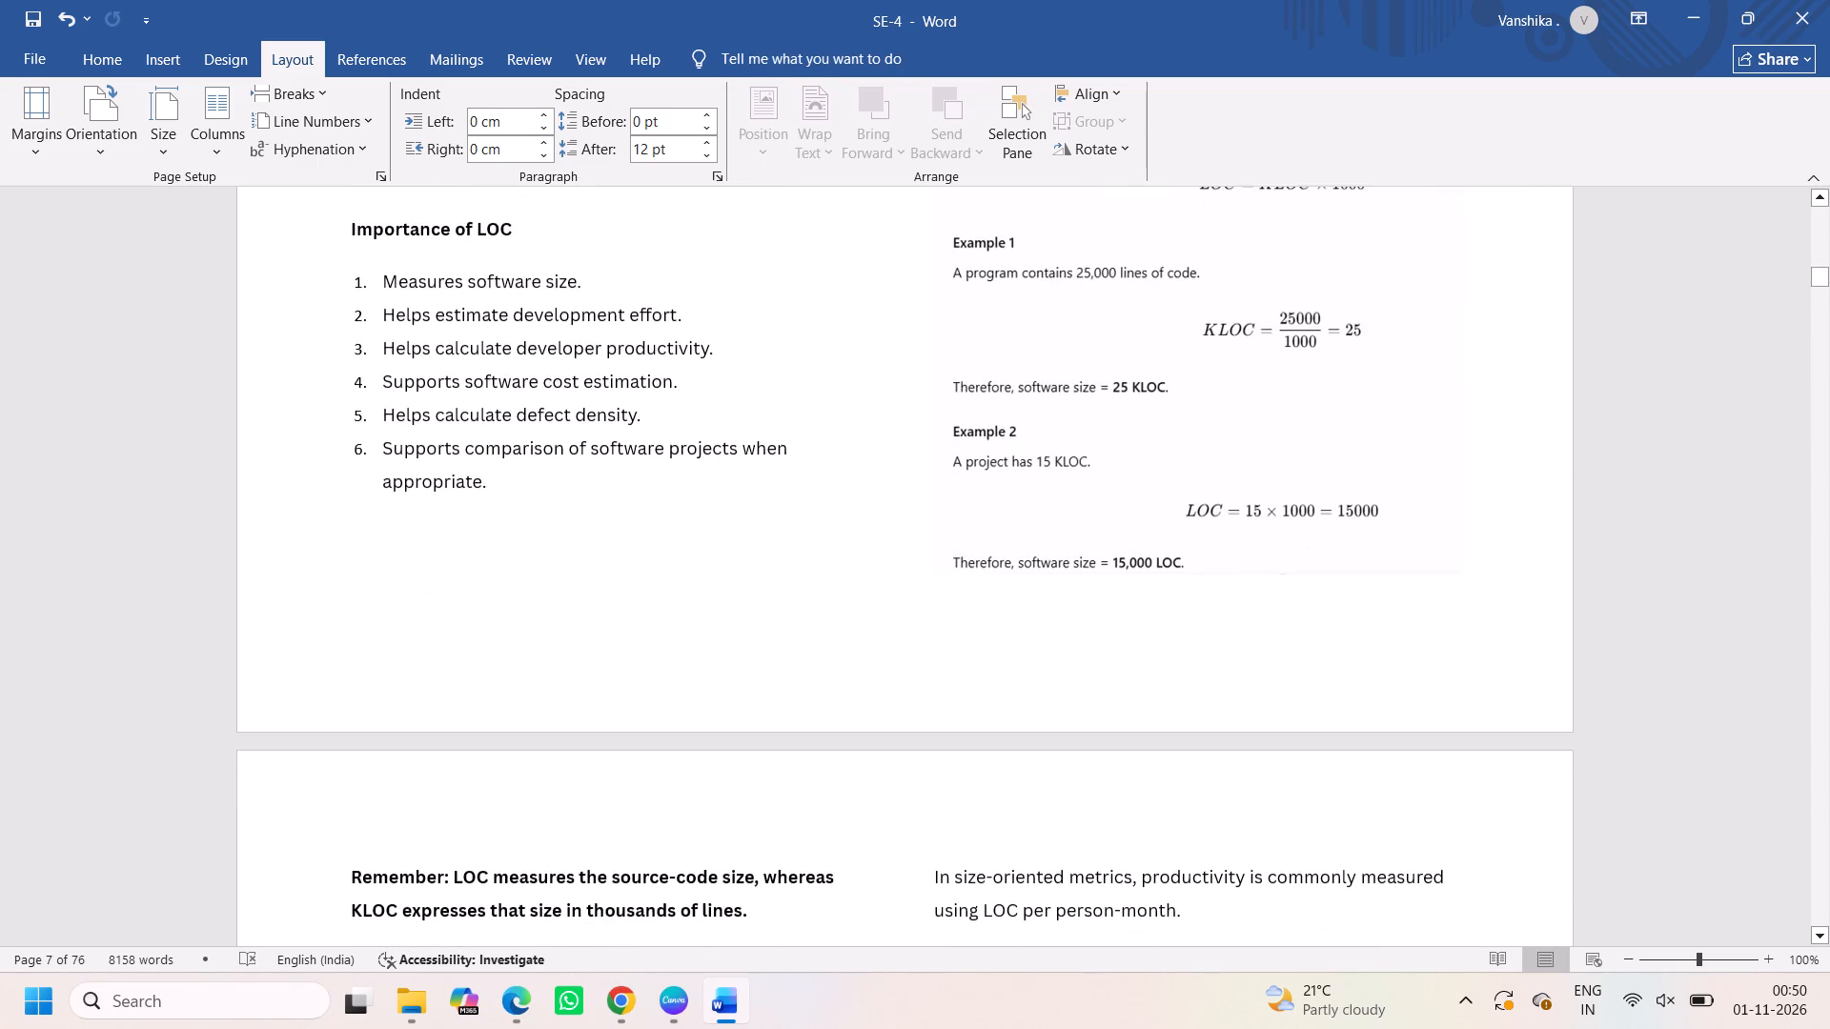
{"action": "scroll", "coordinate": [1023, 652], "scroll_direction": "down", "scroll_amount": 1}
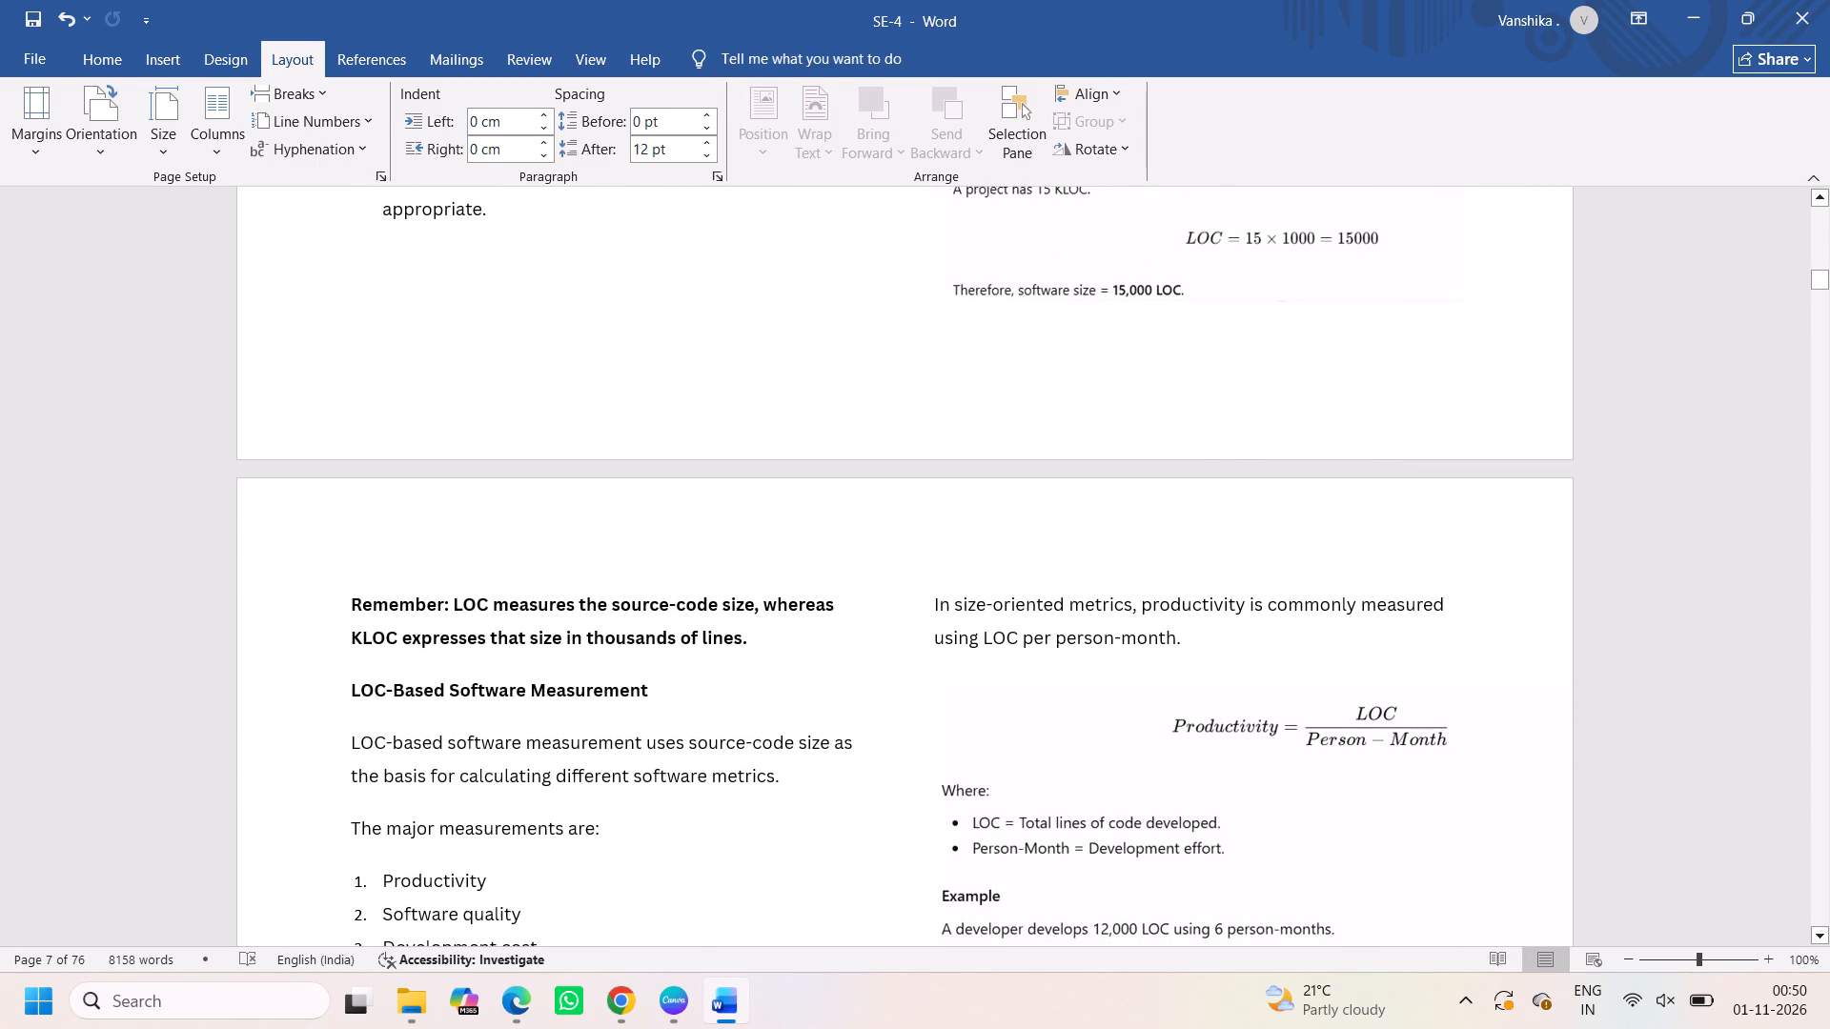
{"action": "scroll", "coordinate": [502, 628], "scroll_direction": "up", "scroll_amount": 2}
{"action": "scroll", "coordinate": [577, 585], "scroll_direction": "up", "scroll_amount": 1}
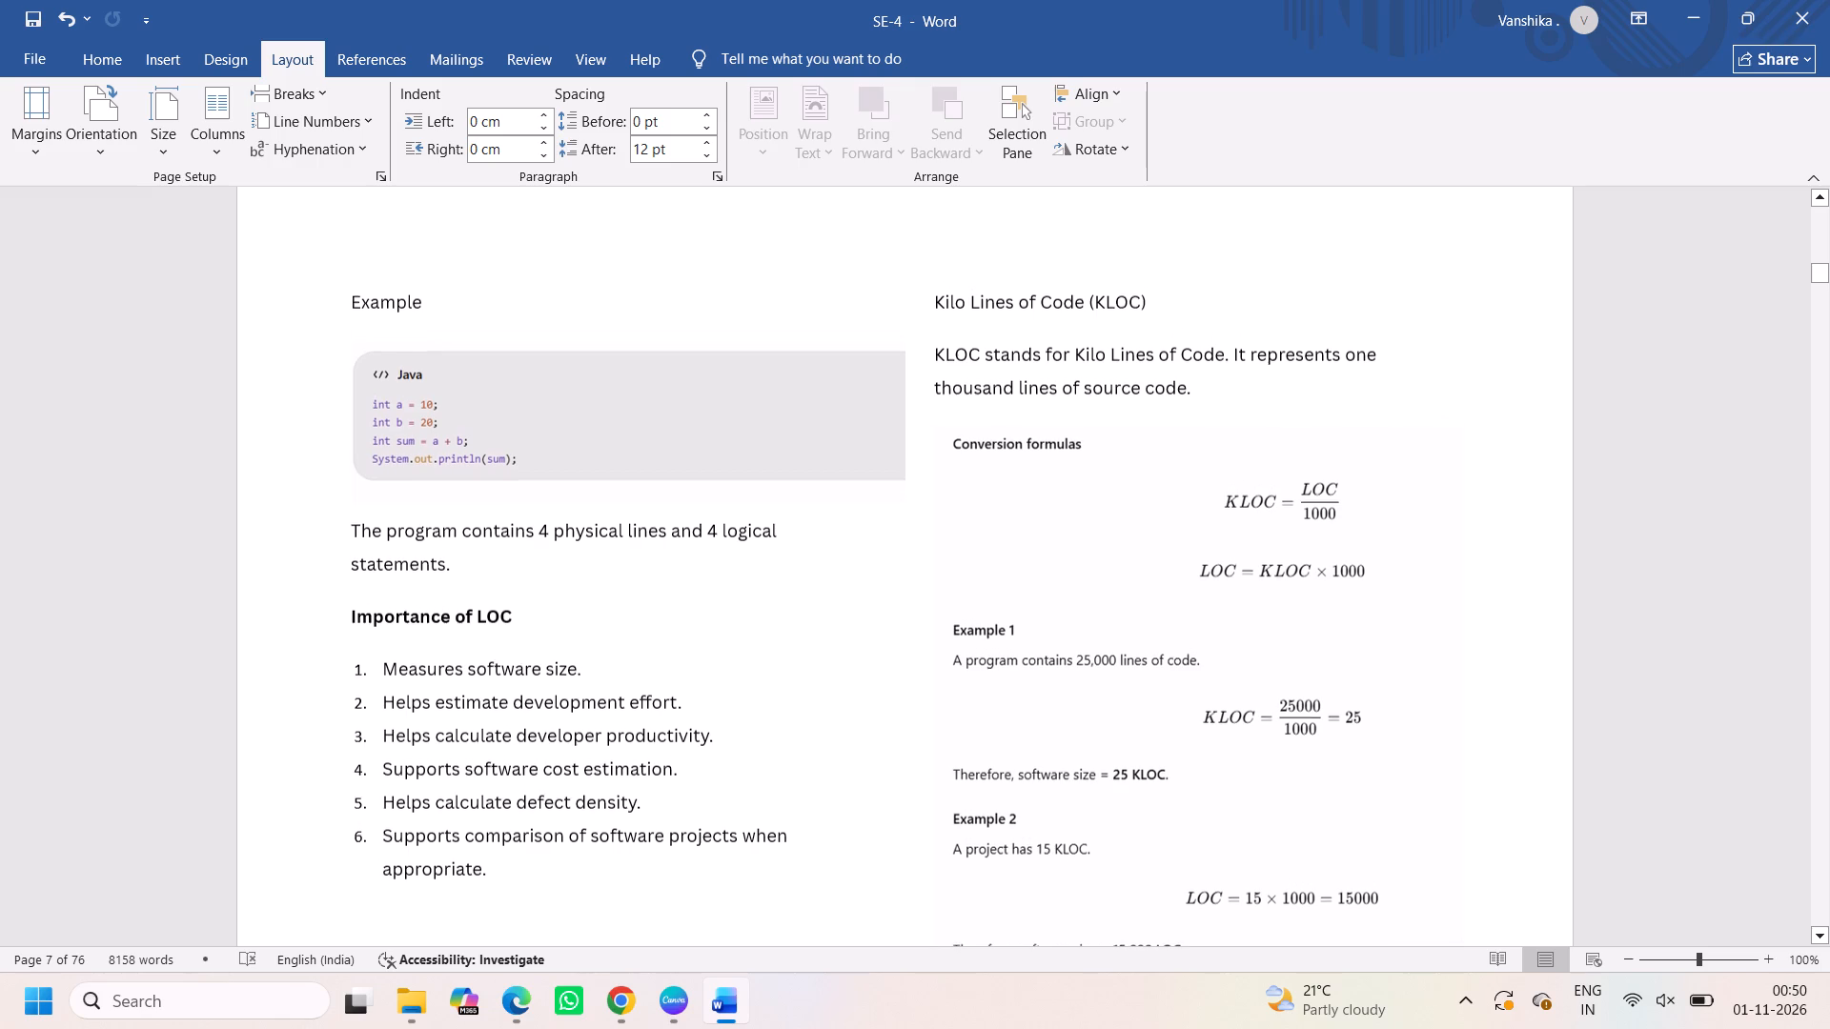
Shorten the Conversion formulas picture further to make room beneath it for the "Remember" note.
{"action": "left_click", "coordinate": [1122, 716]}
{"action": "scroll", "coordinate": [1210, 703], "scroll_direction": "down", "scroll_amount": 1}
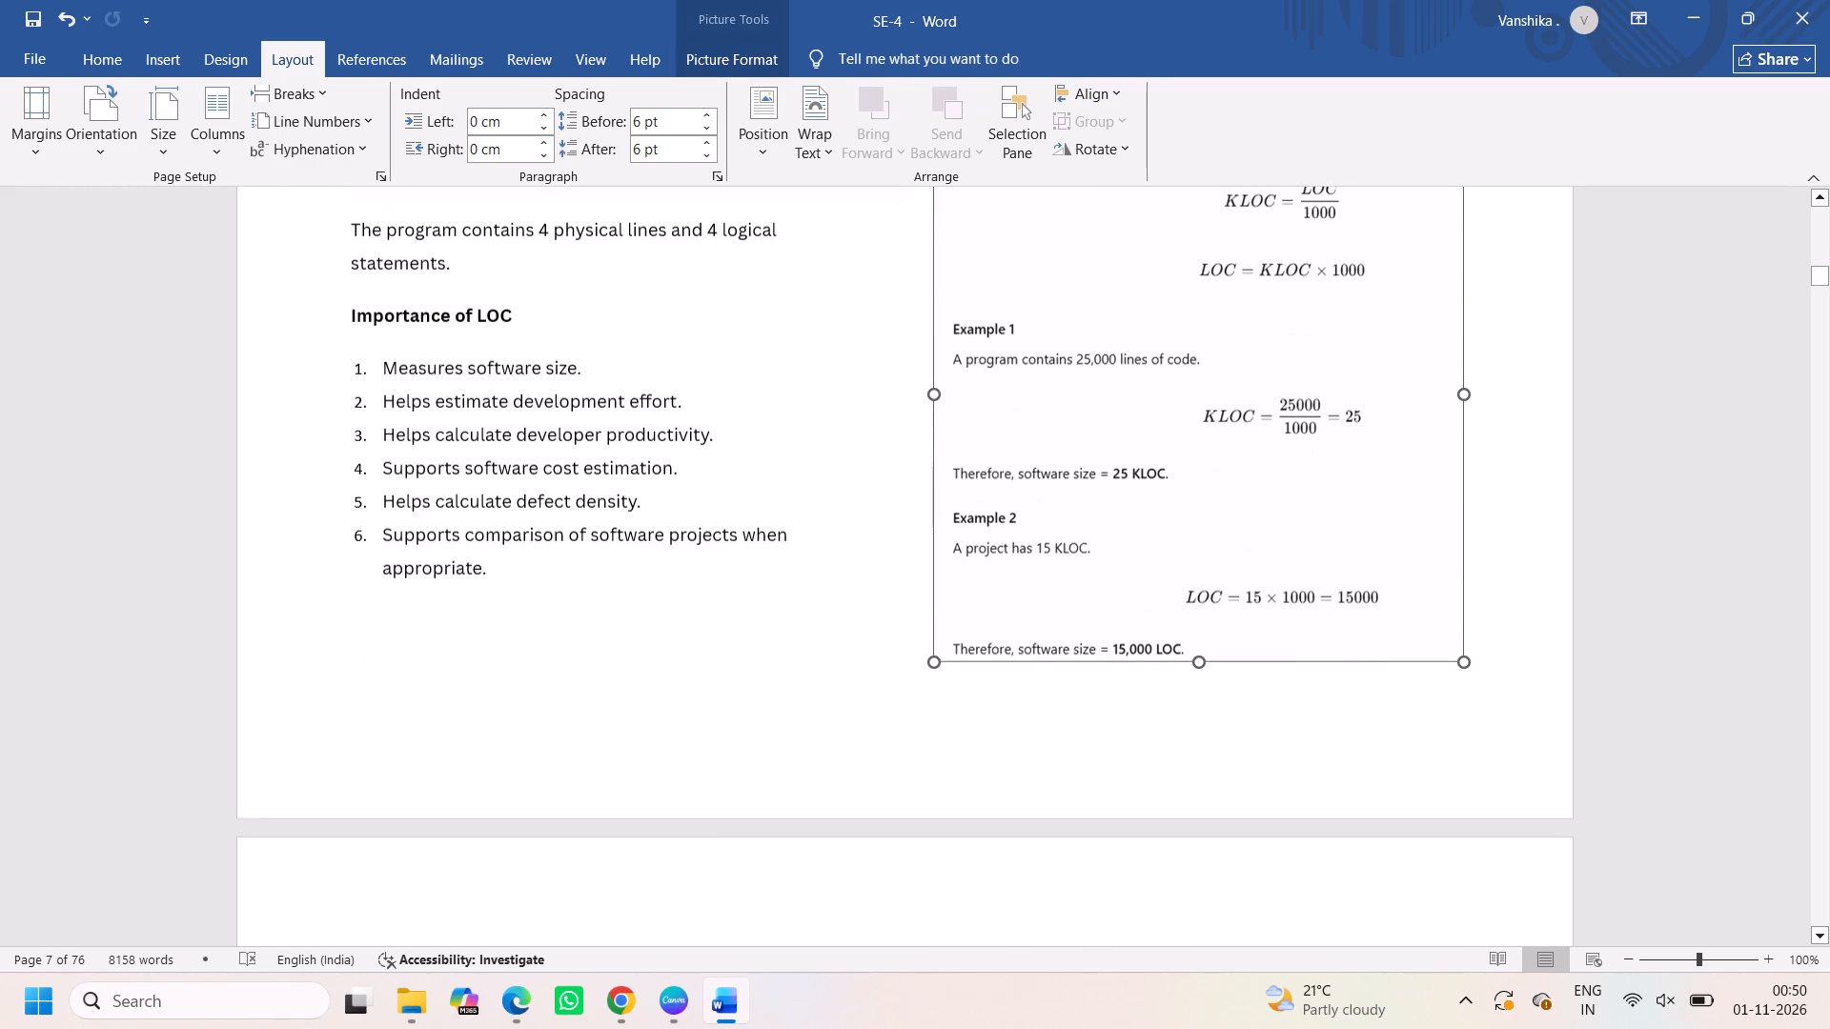
{"action": "left_click_drag", "start_coordinate": [1196, 664], "coordinate": [1202, 617]}
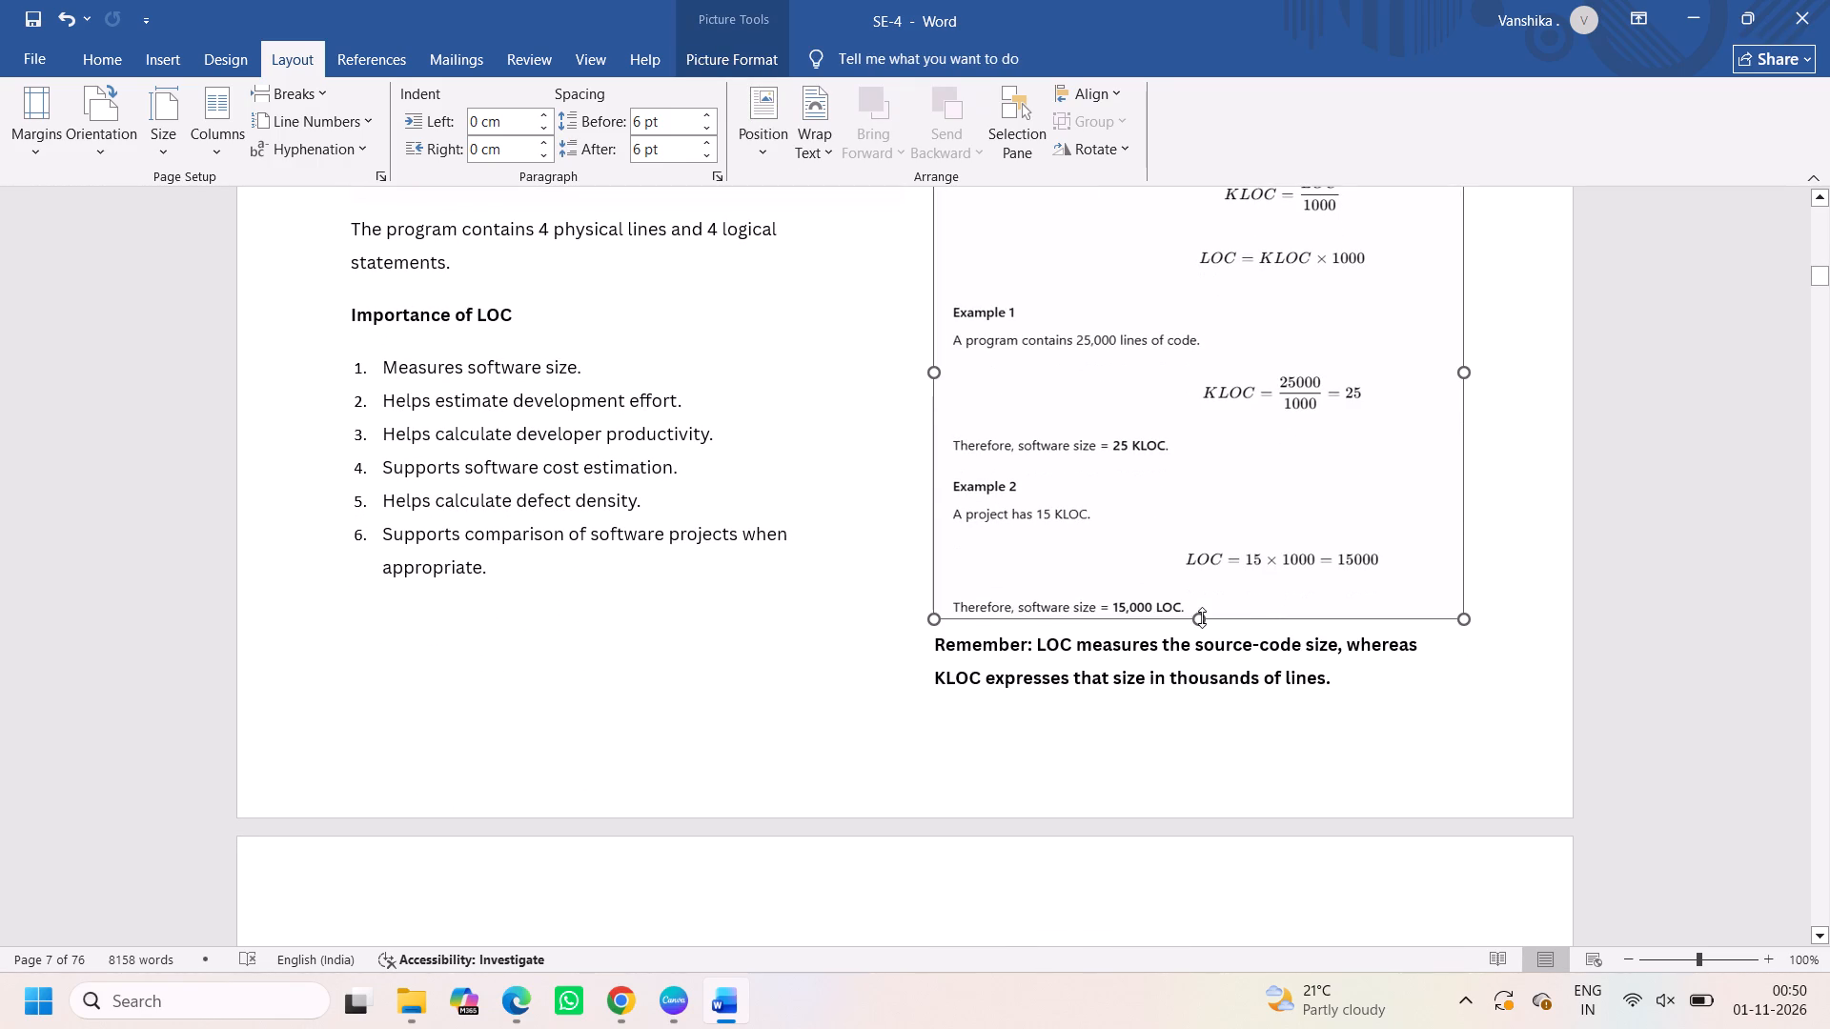
{"action": "scroll", "coordinate": [1169, 715], "scroll_direction": "up", "scroll_amount": 1}
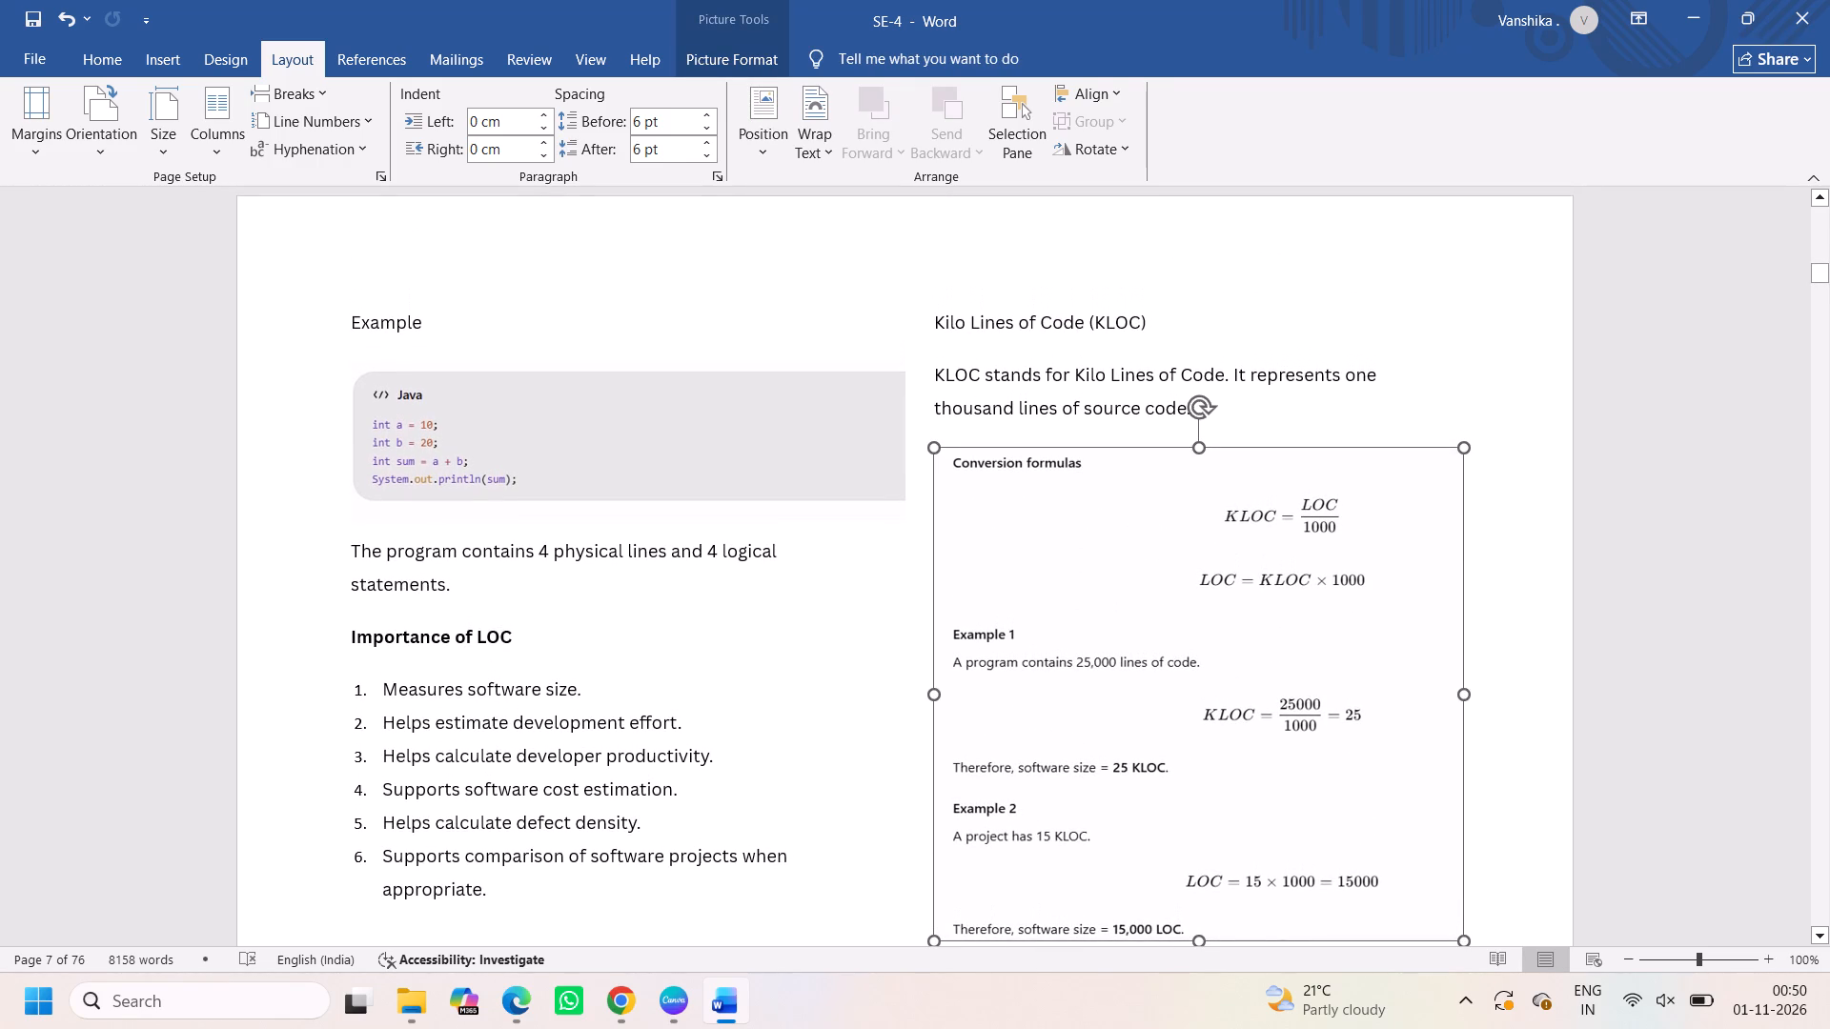
Make the "Kilo Lines of Code (KLOC)" heading bold.
{"action": "triple_click", "coordinate": [1053, 334]}
{"action": "double_click", "coordinate": [1053, 334]}
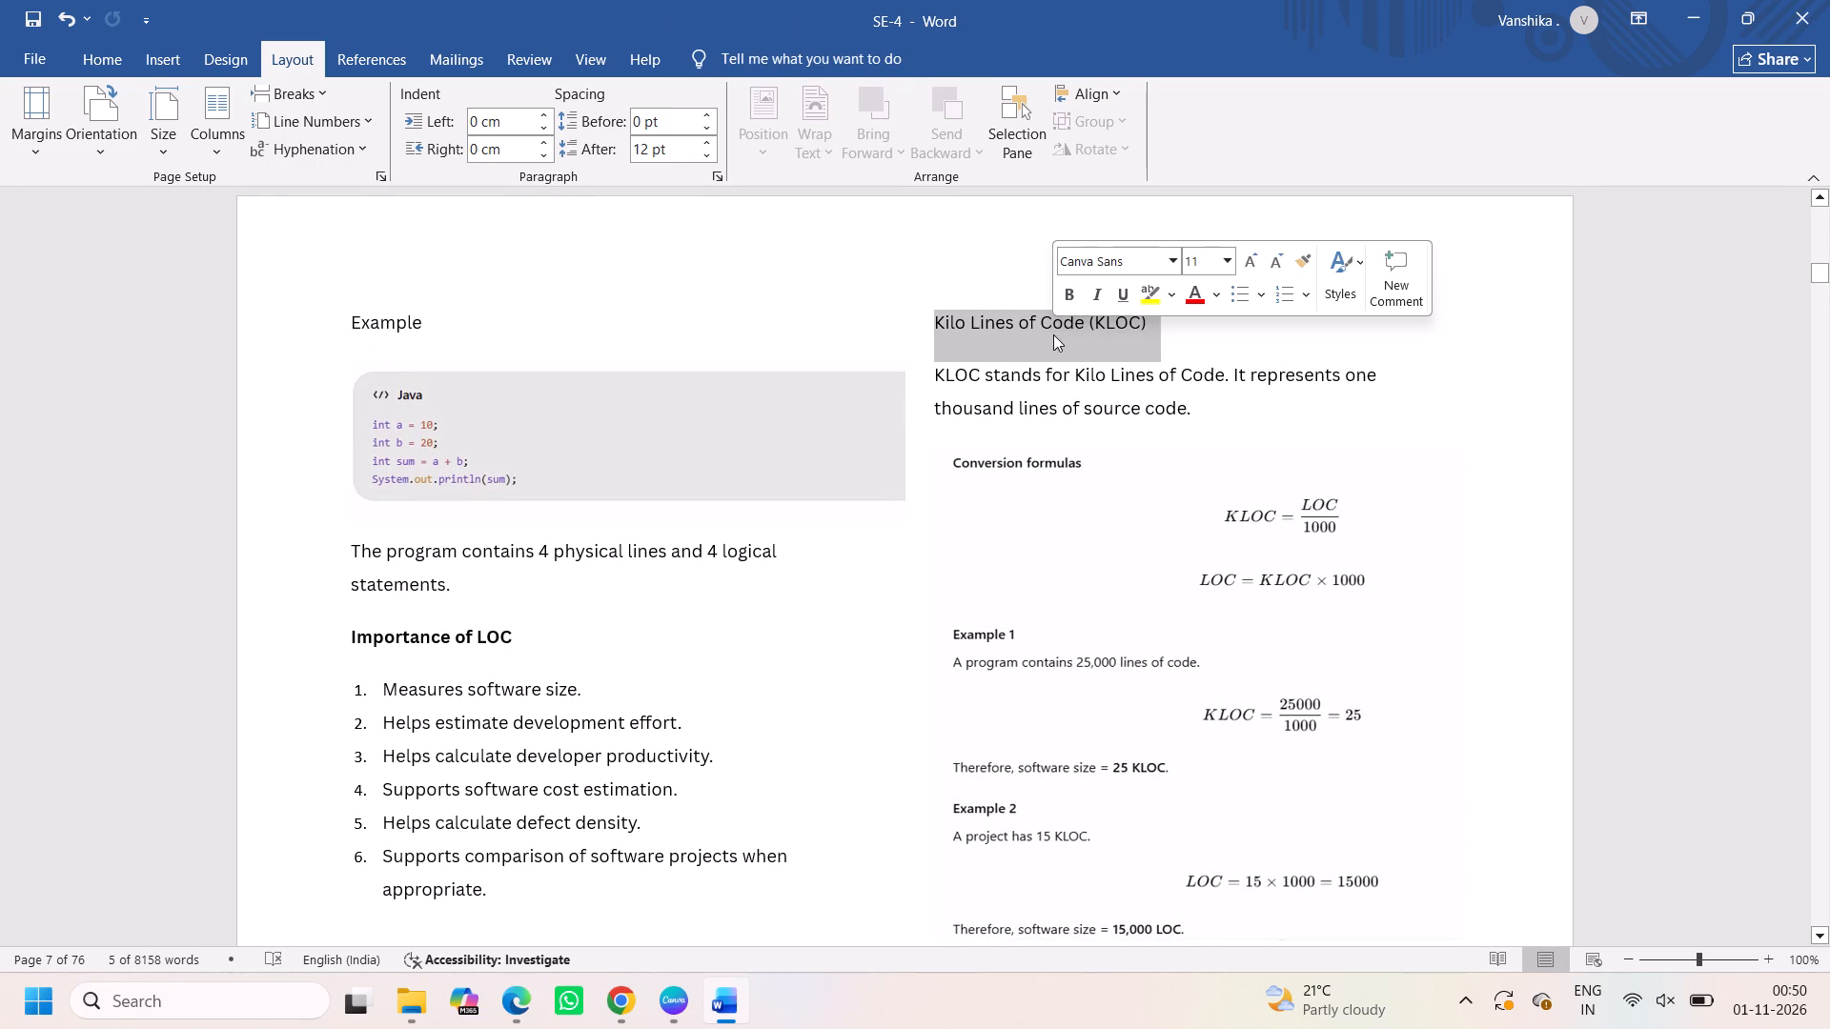
{"action": "key", "text": "ctrl+b"}
{"action": "left_click", "coordinate": [1090, 502]}
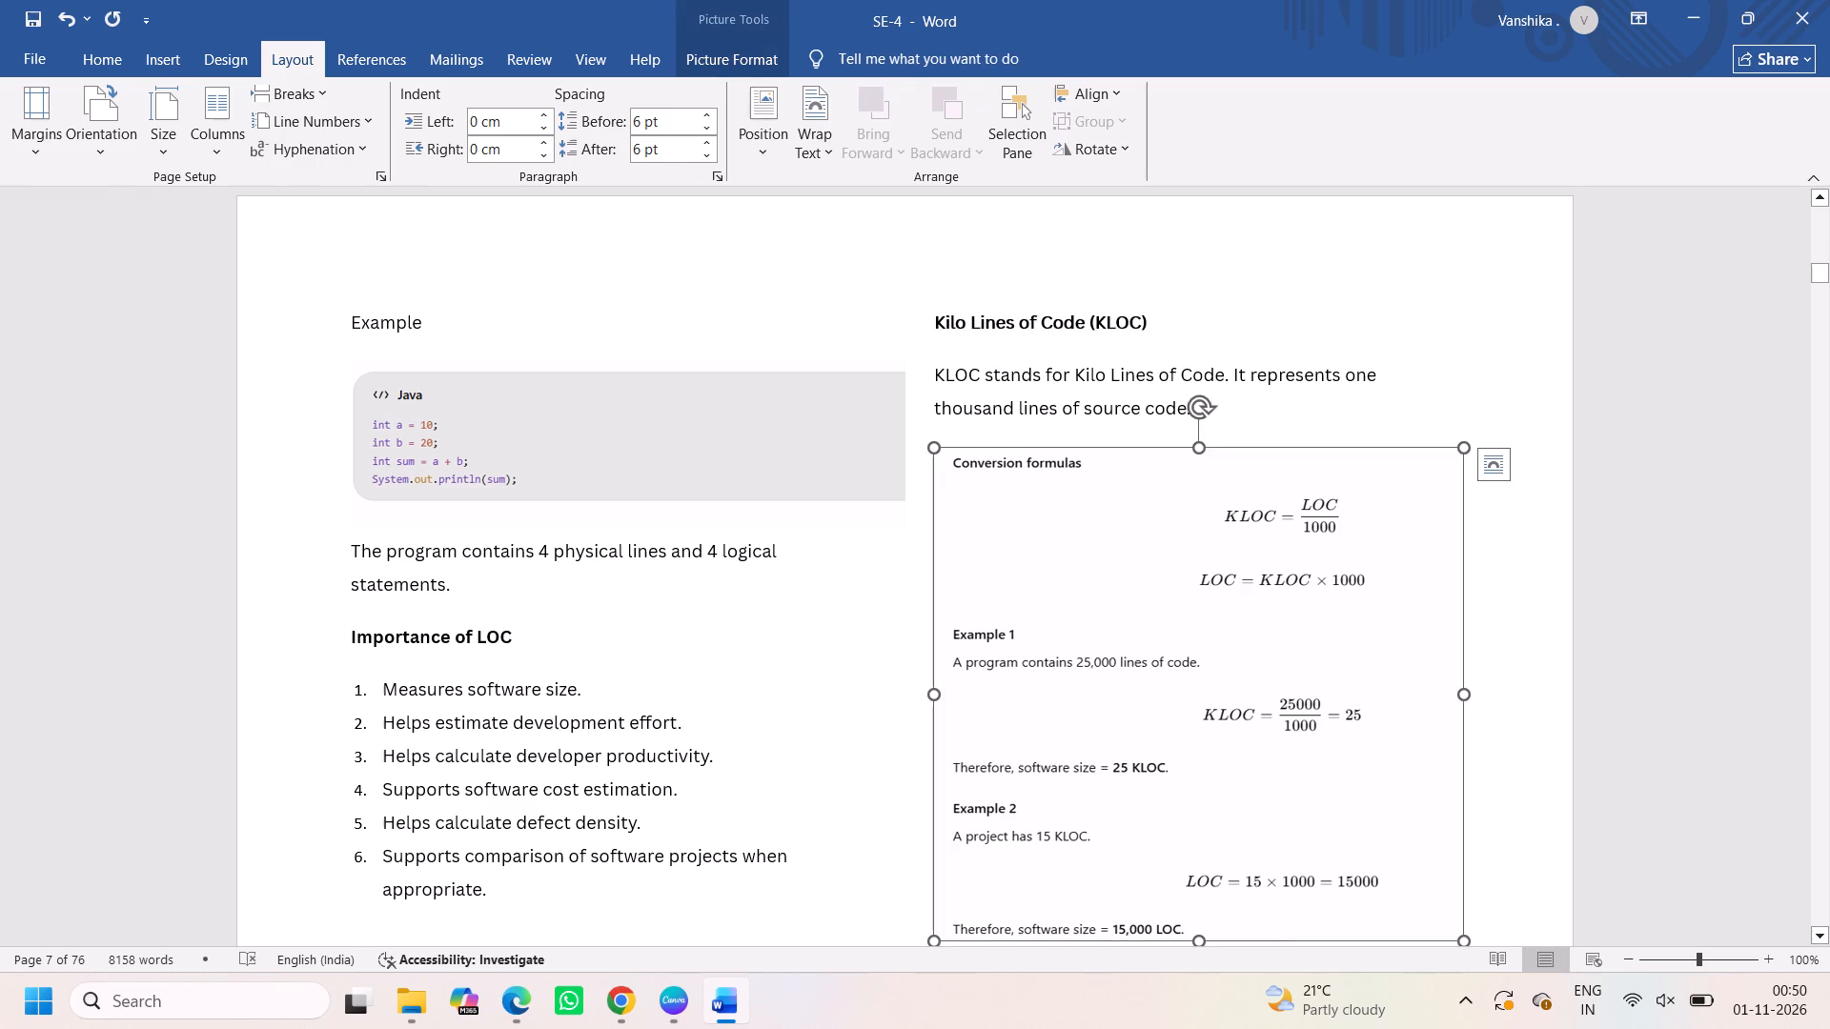
Narrow the Productivity formula and example picture so it no longer runs past the page edge.
{"action": "scroll", "coordinate": [912, 662], "scroll_direction": "down", "scroll_amount": 6}
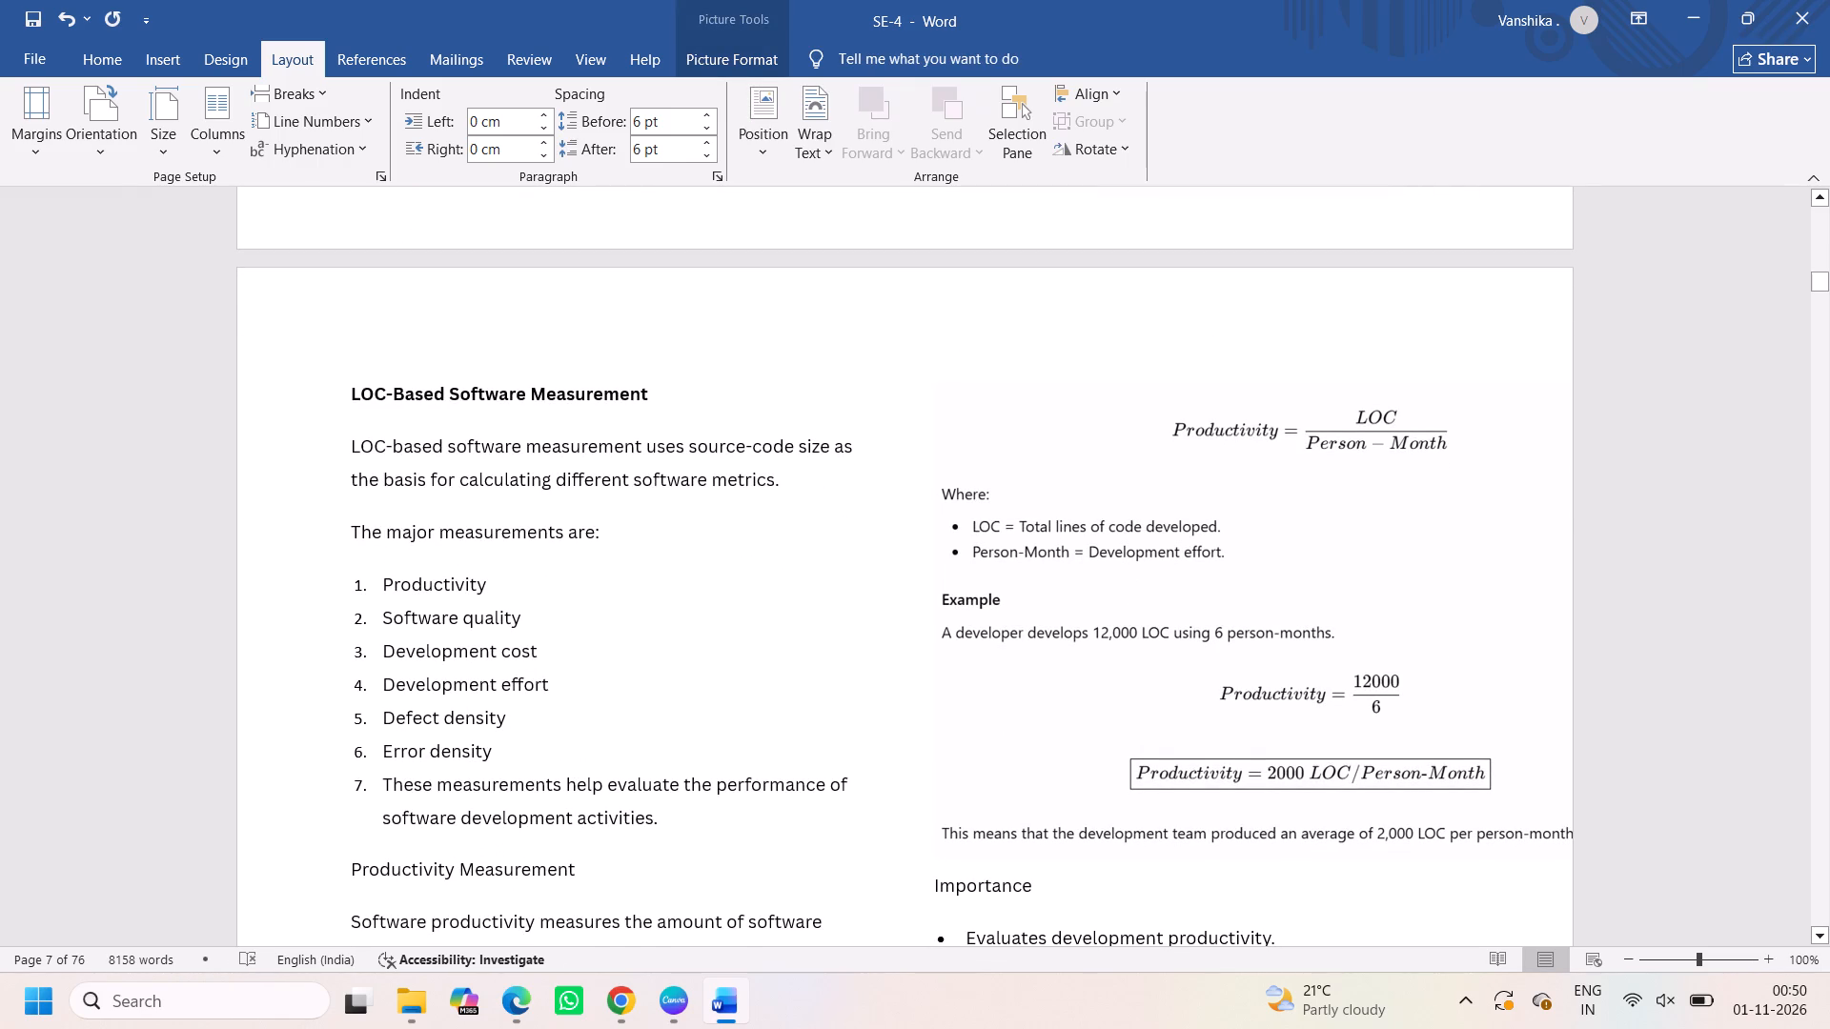
{"action": "scroll", "coordinate": [697, 787], "scroll_direction": "down", "scroll_amount": 1}
{"action": "scroll", "coordinate": [1033, 664], "scroll_direction": "up", "scroll_amount": 1}
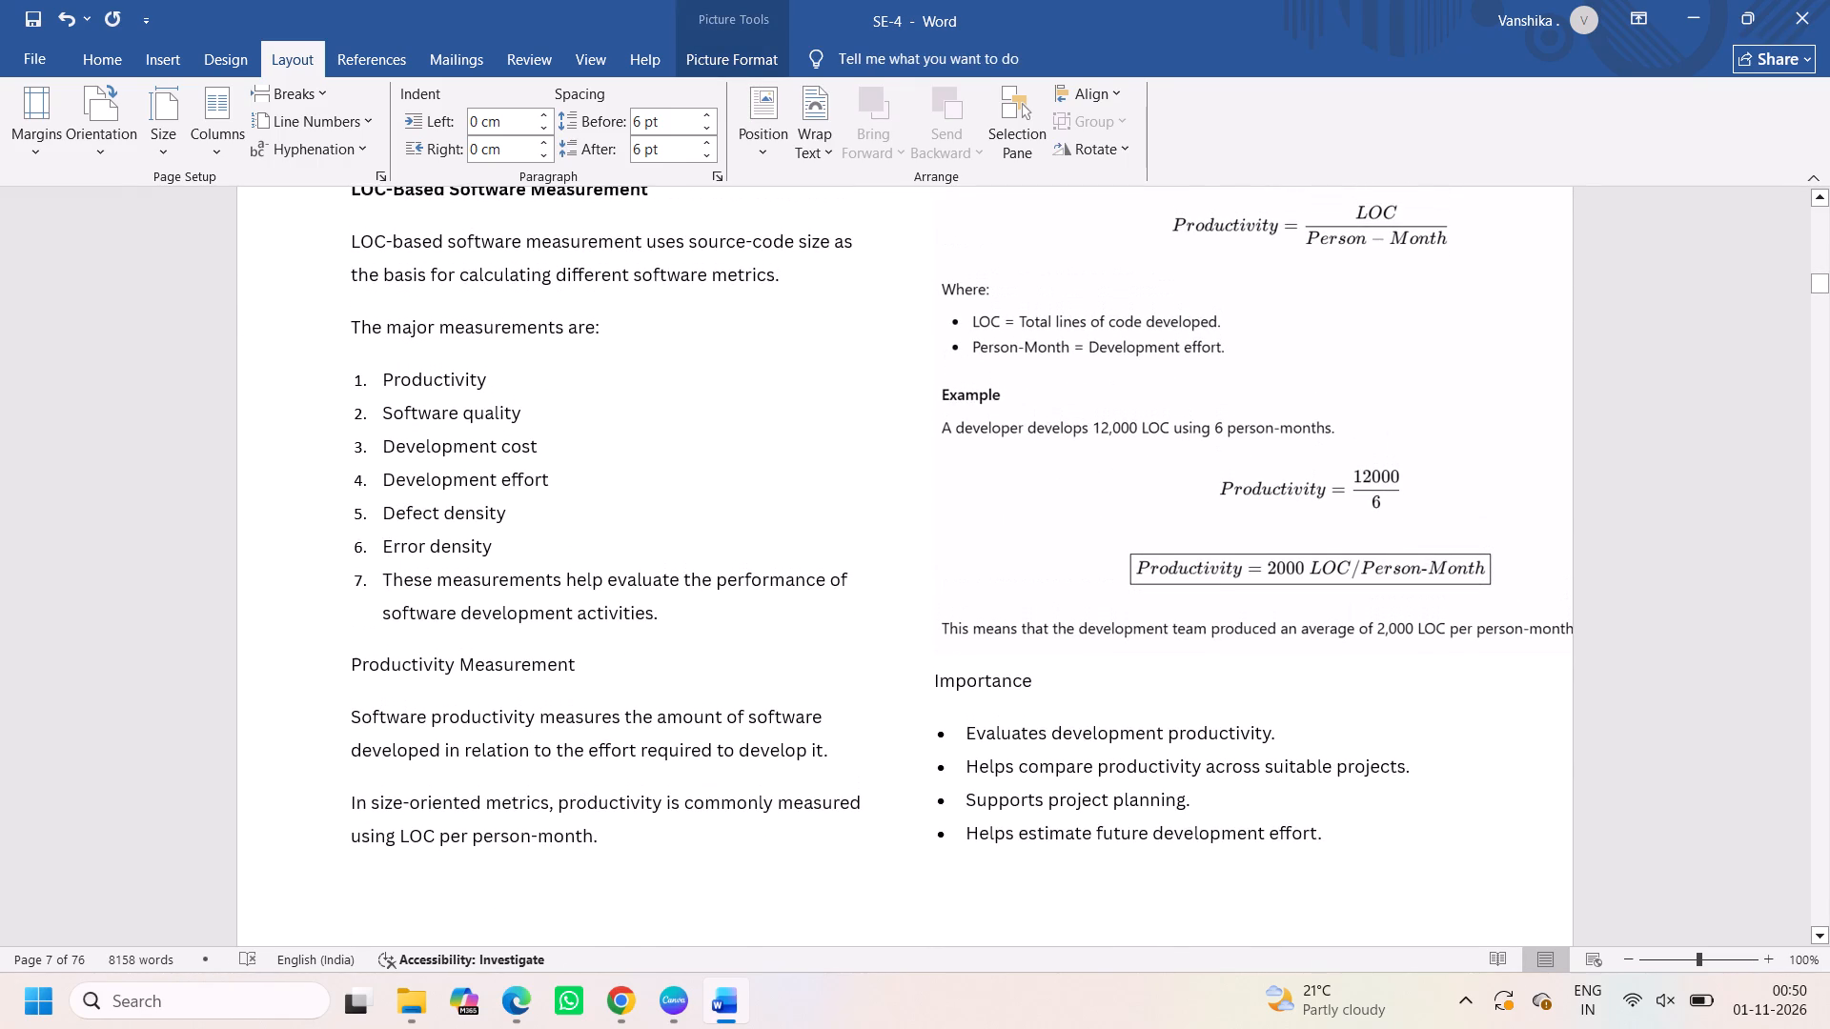
{"action": "scroll", "coordinate": [1033, 664], "scroll_direction": "up", "scroll_amount": 1}
{"action": "left_click", "coordinate": [1114, 499]}
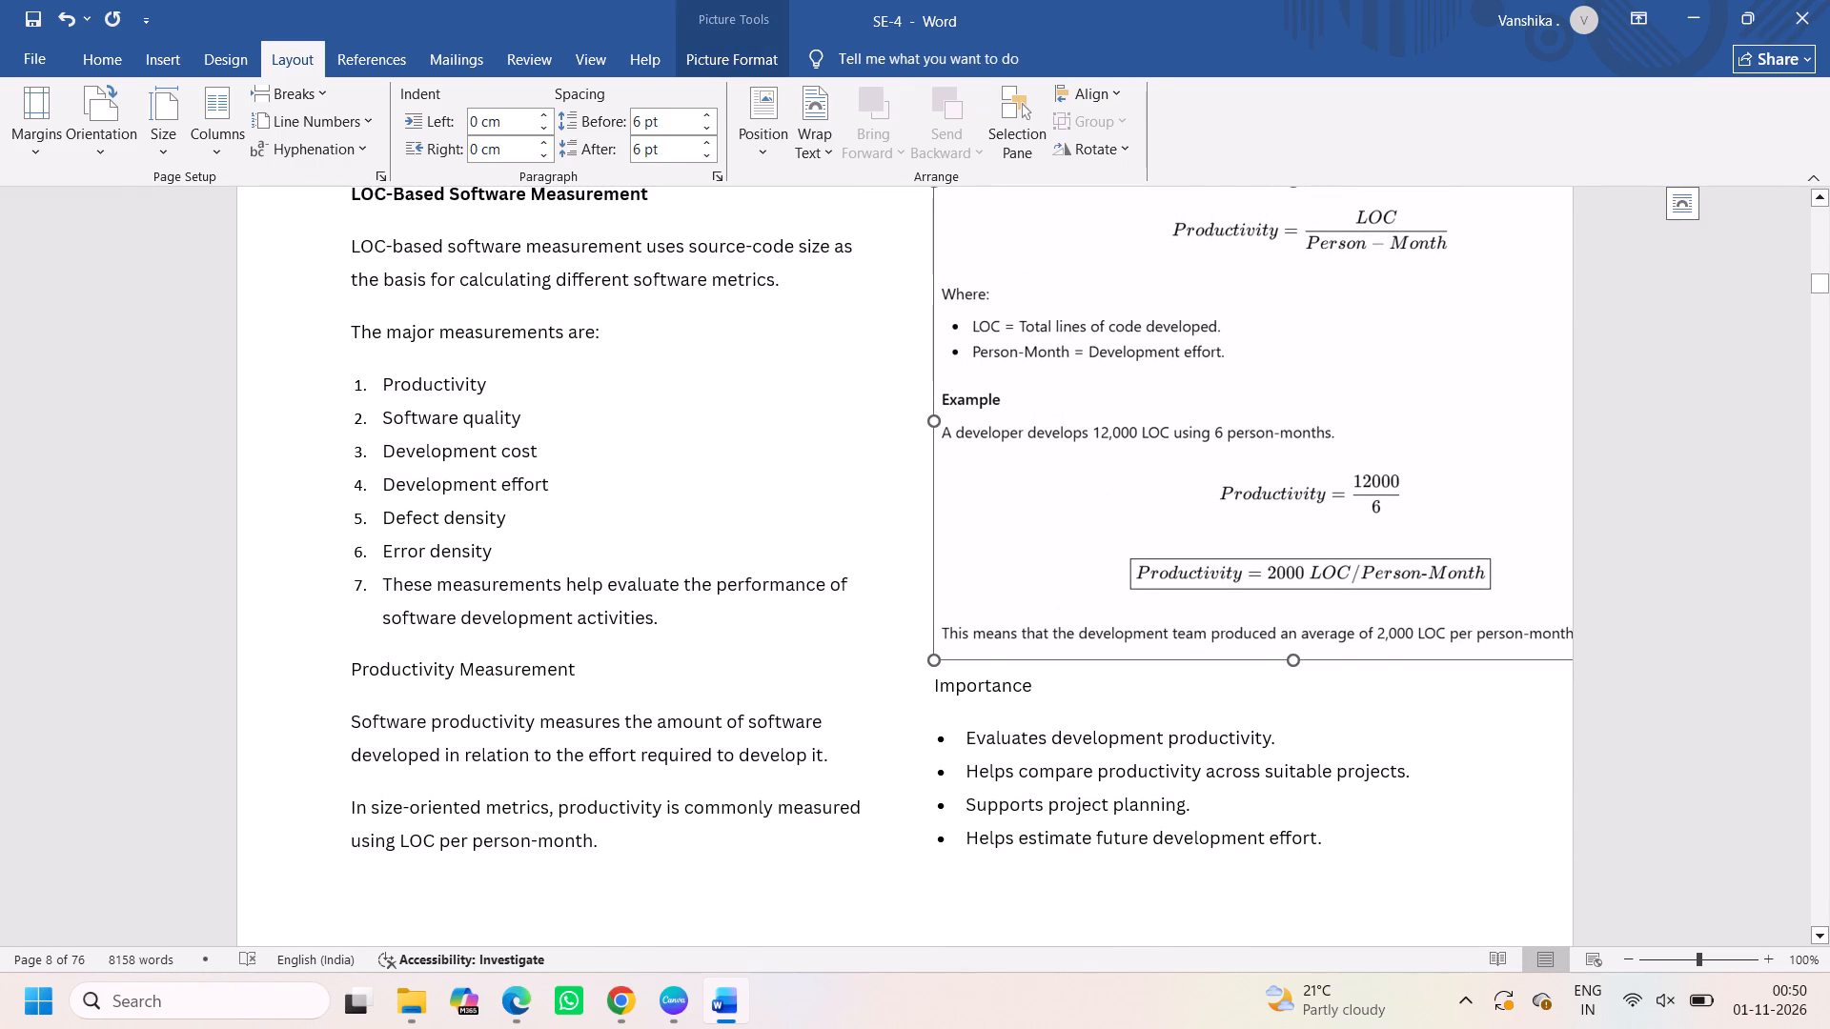
{"action": "left_click_drag", "start_coordinate": [1361, 645], "coordinate": [1288, 646]}
{"action": "scroll", "coordinate": [1279, 552], "scroll_direction": "up", "scroll_amount": 1}
{"action": "left_click", "coordinate": [1279, 552]}
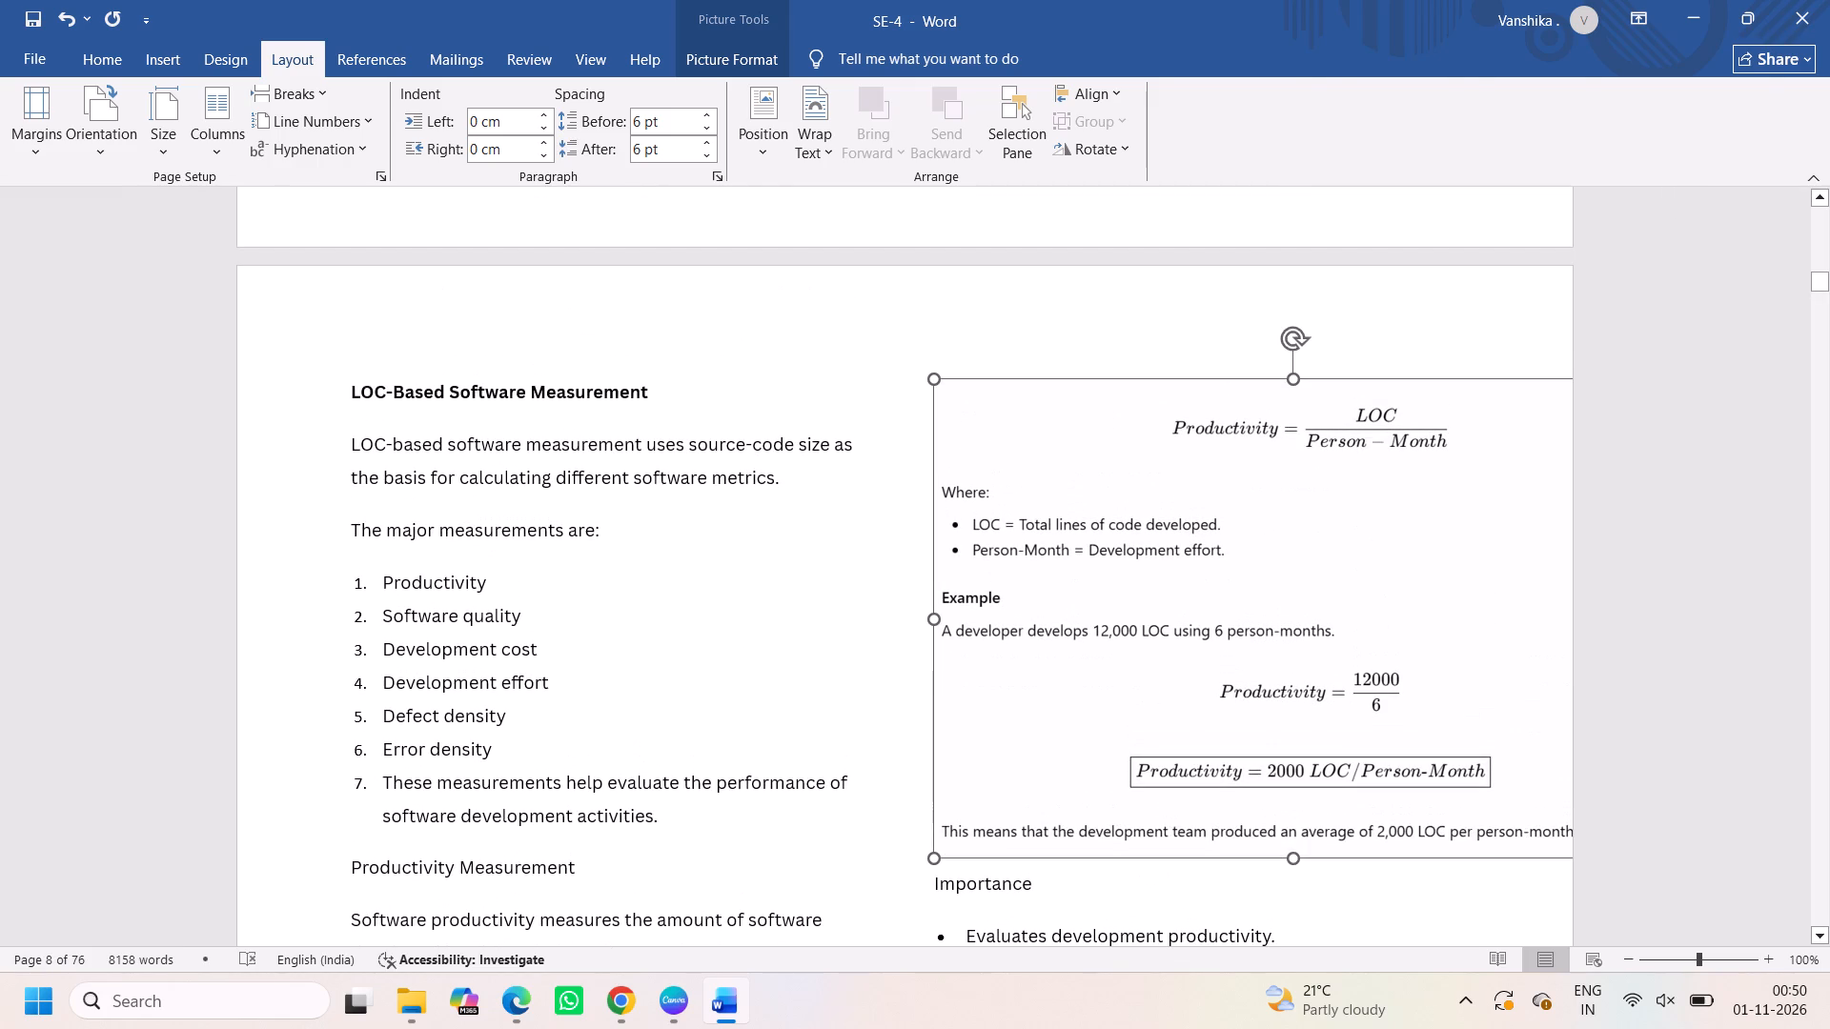
{"action": "left_click_drag", "start_coordinate": [1279, 552], "coordinate": [1153, 555]}
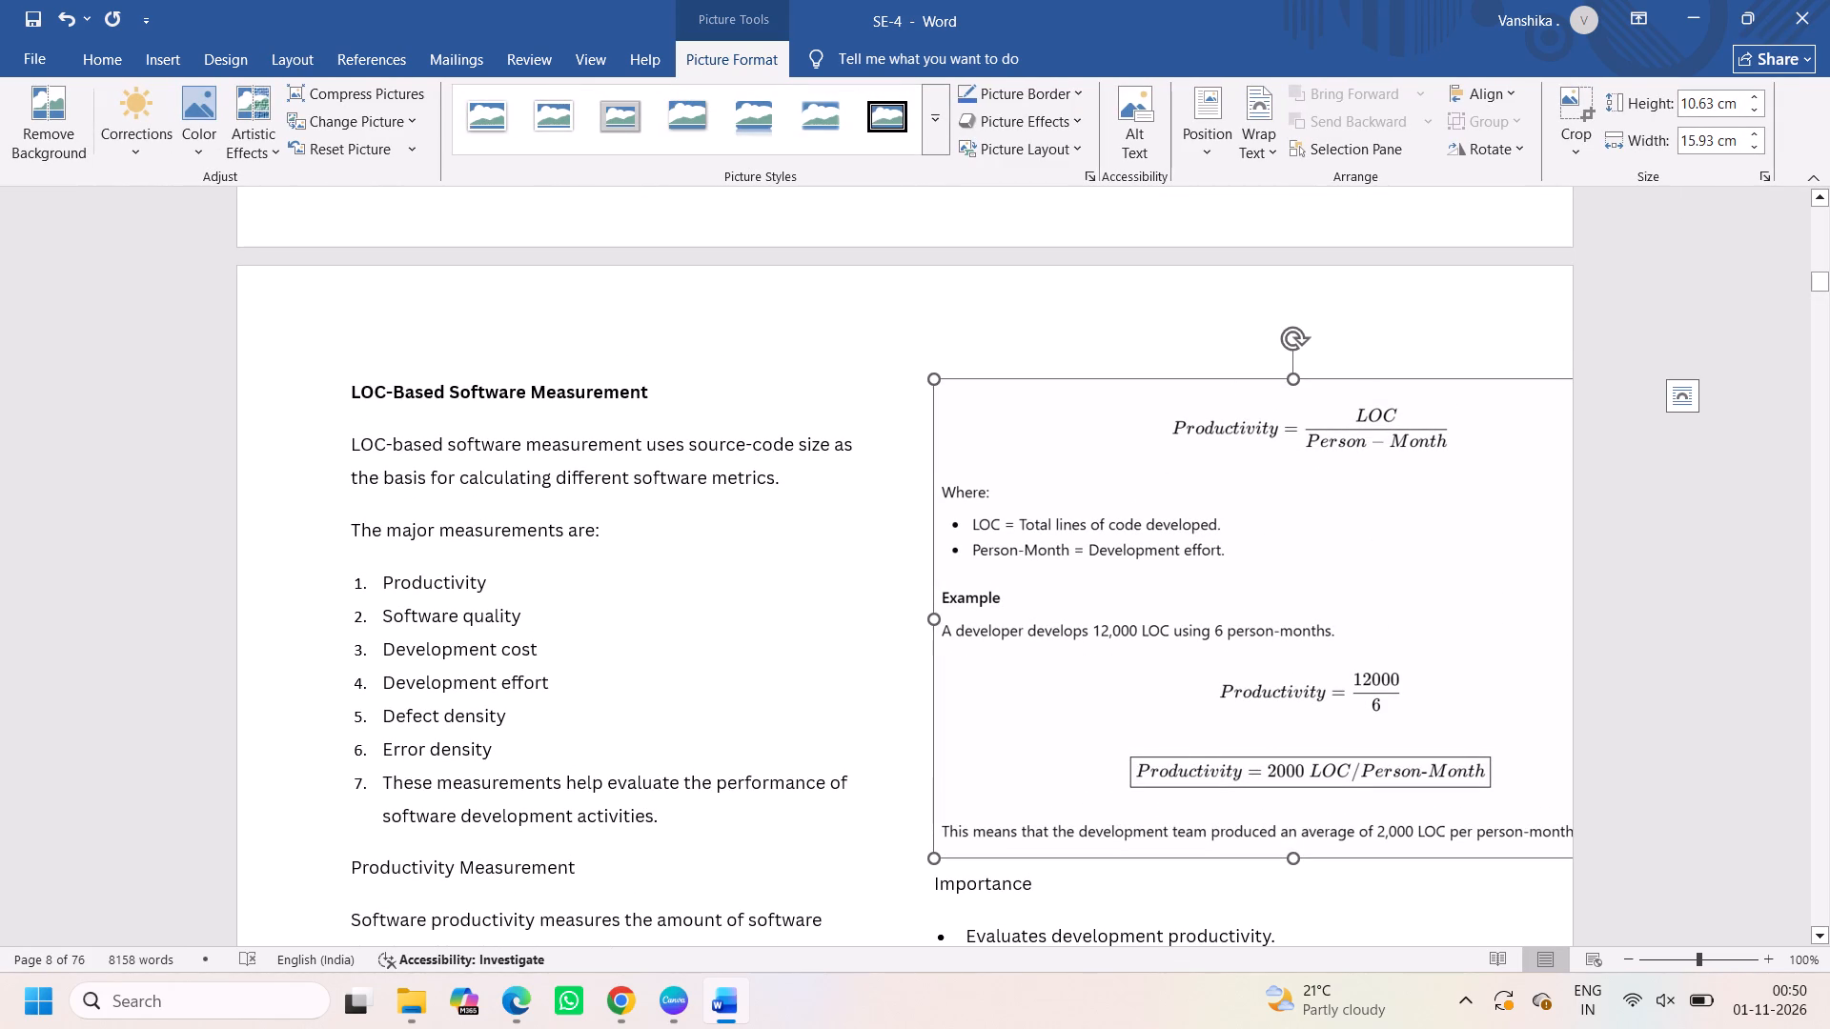
{"action": "left_click_drag", "start_coordinate": [941, 619], "coordinate": [1038, 648]}
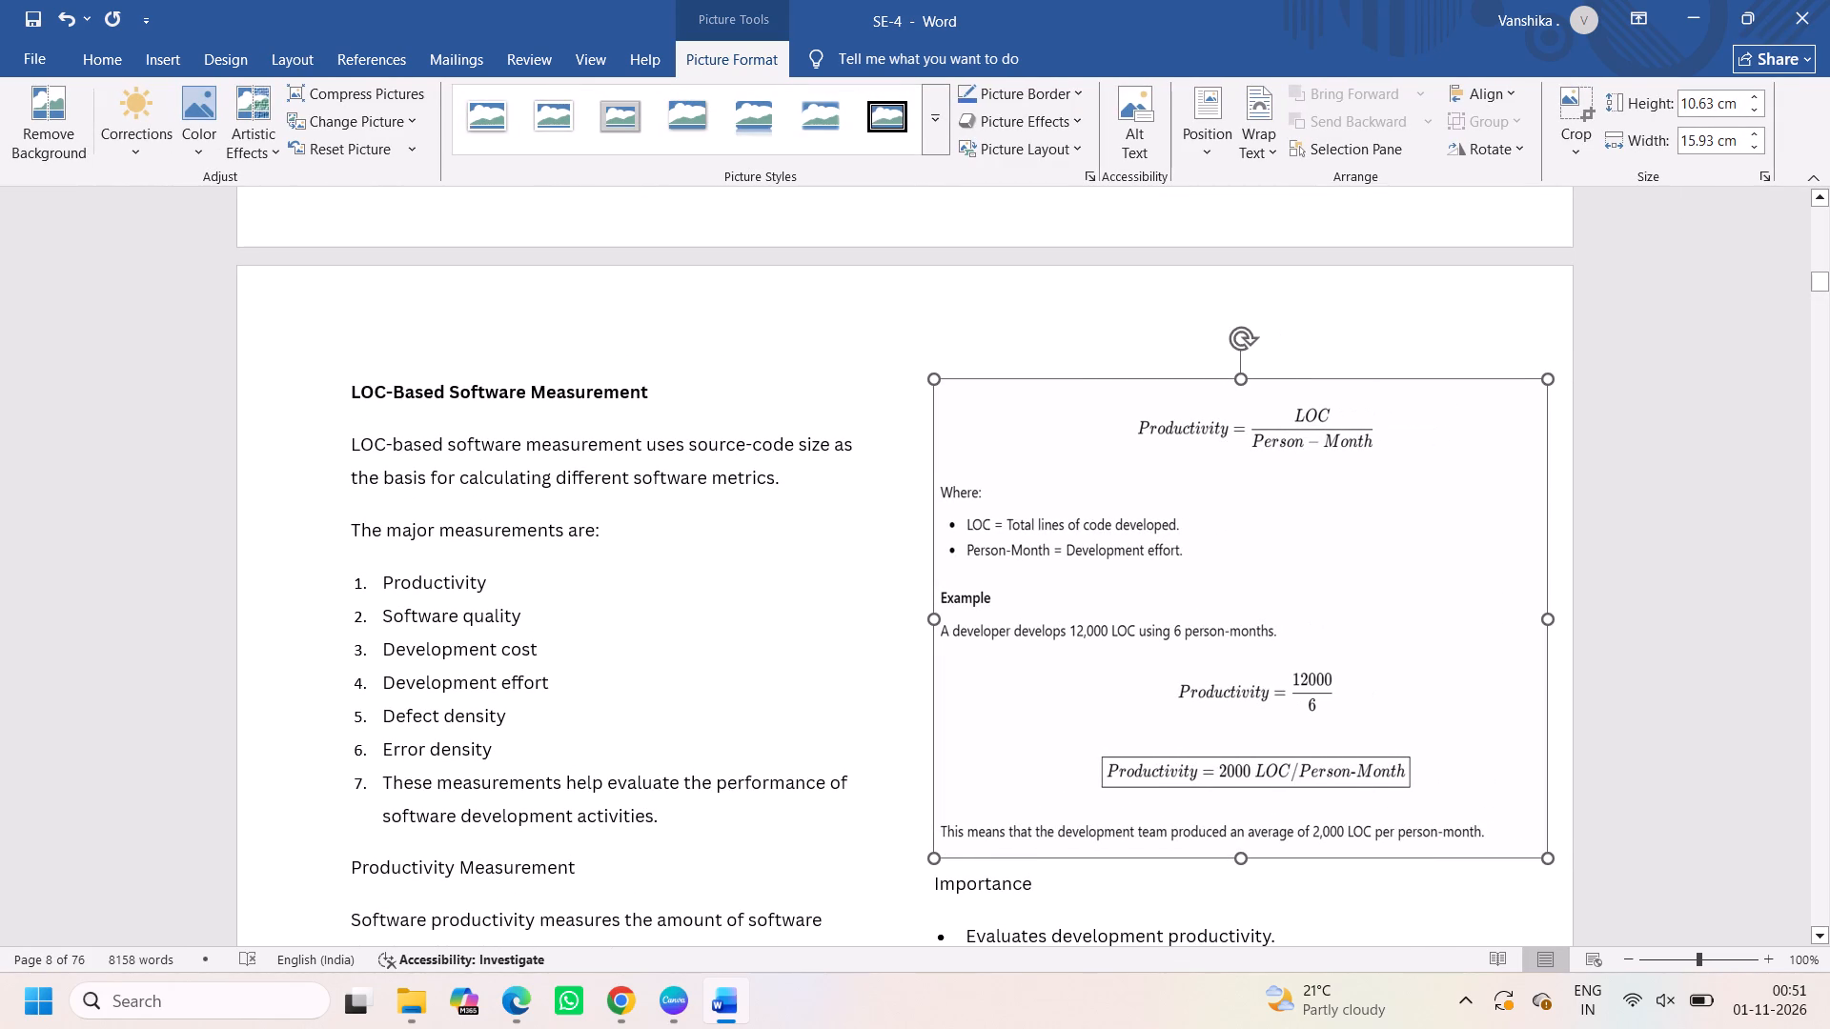
{"action": "scroll", "coordinate": [1123, 699], "scroll_direction": "down", "scroll_amount": 1}
{"action": "left_click", "coordinate": [1034, 723]}
Narrow and shorten the Defect Density picture so it moves beneath the Quality Measurement text in the first column.
{"action": "scroll", "coordinate": [1034, 723], "scroll_direction": "down", "scroll_amount": 1}
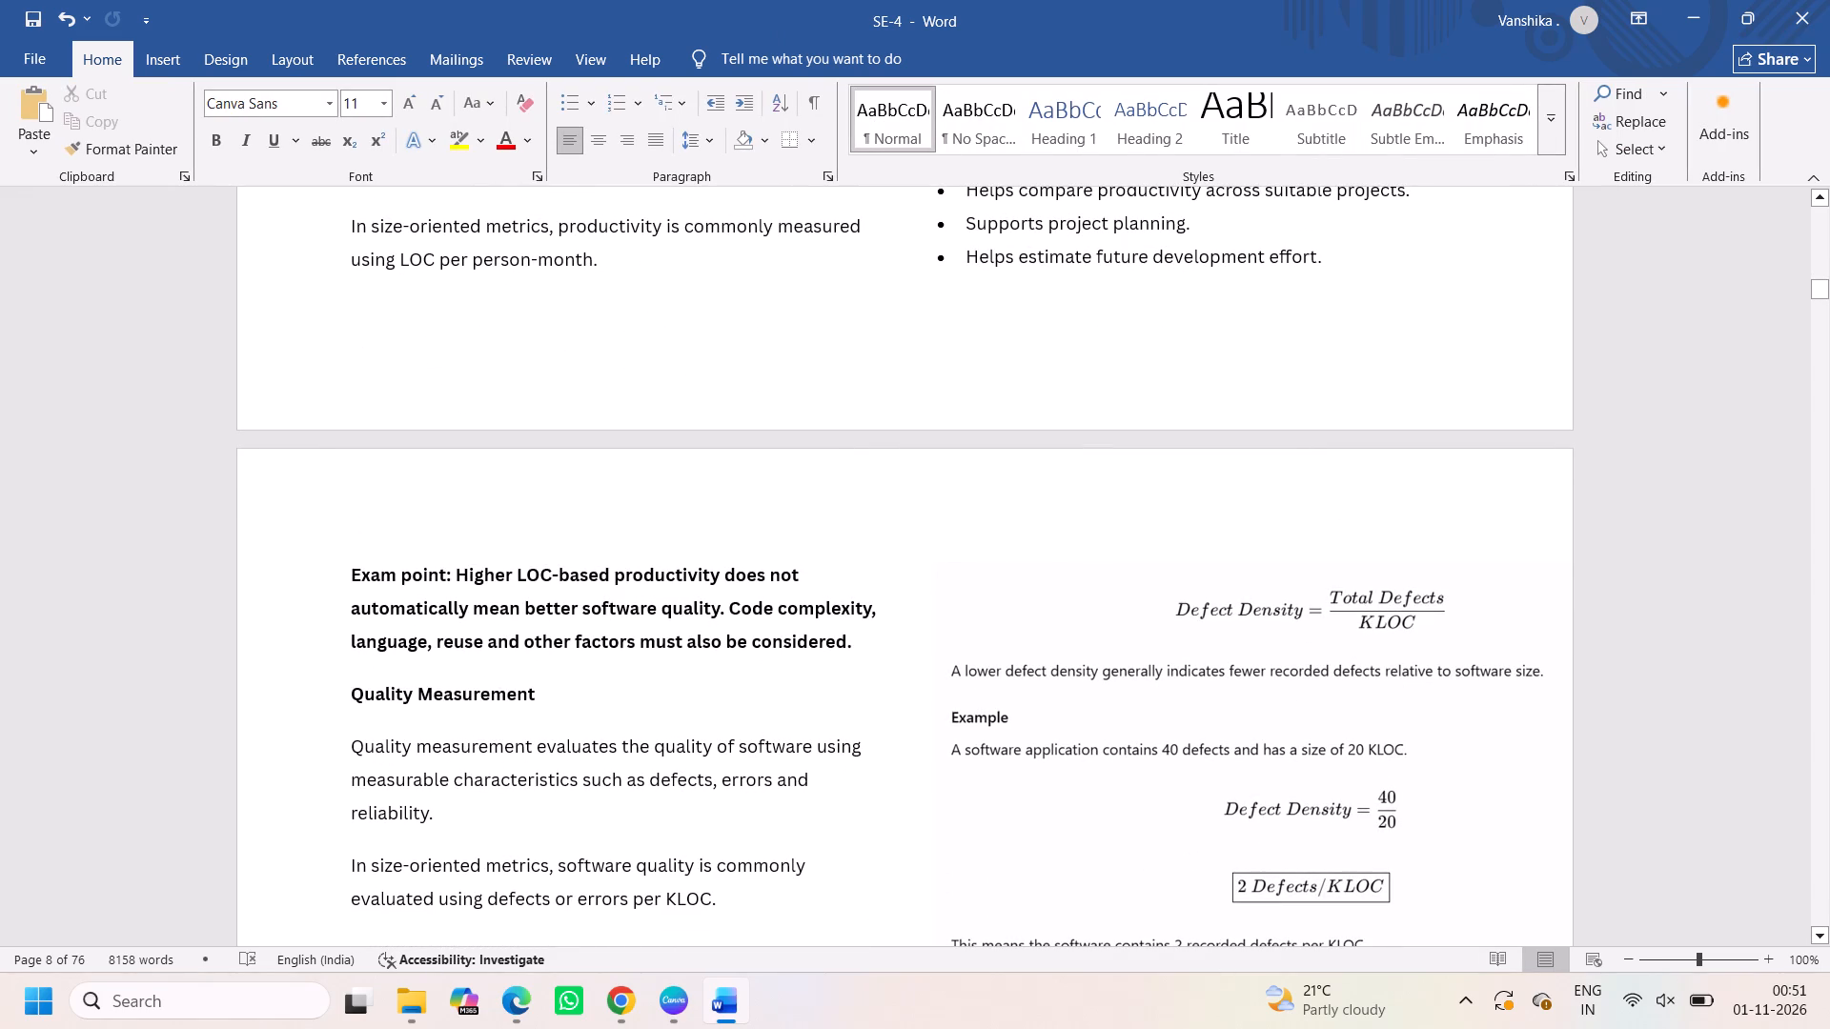
{"action": "scroll", "coordinate": [645, 651], "scroll_direction": "up", "scroll_amount": 2}
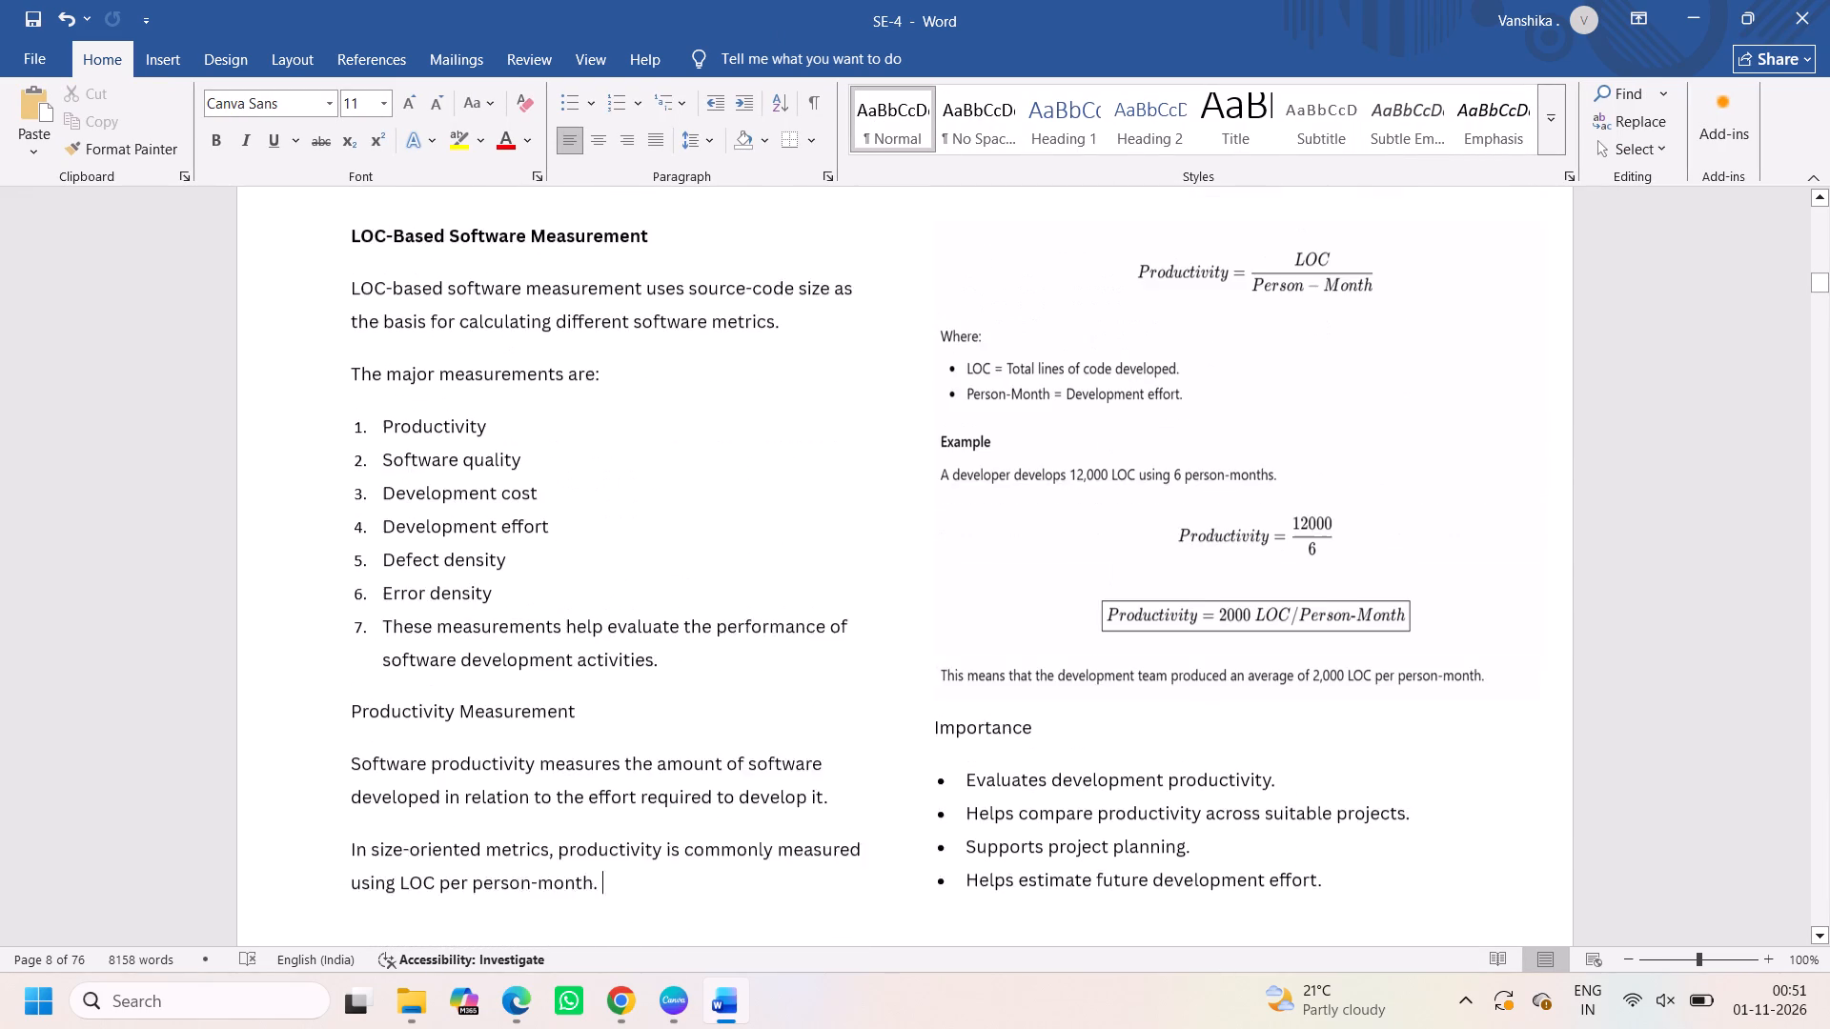
{"action": "scroll", "coordinate": [645, 651], "scroll_direction": "up", "scroll_amount": 1}
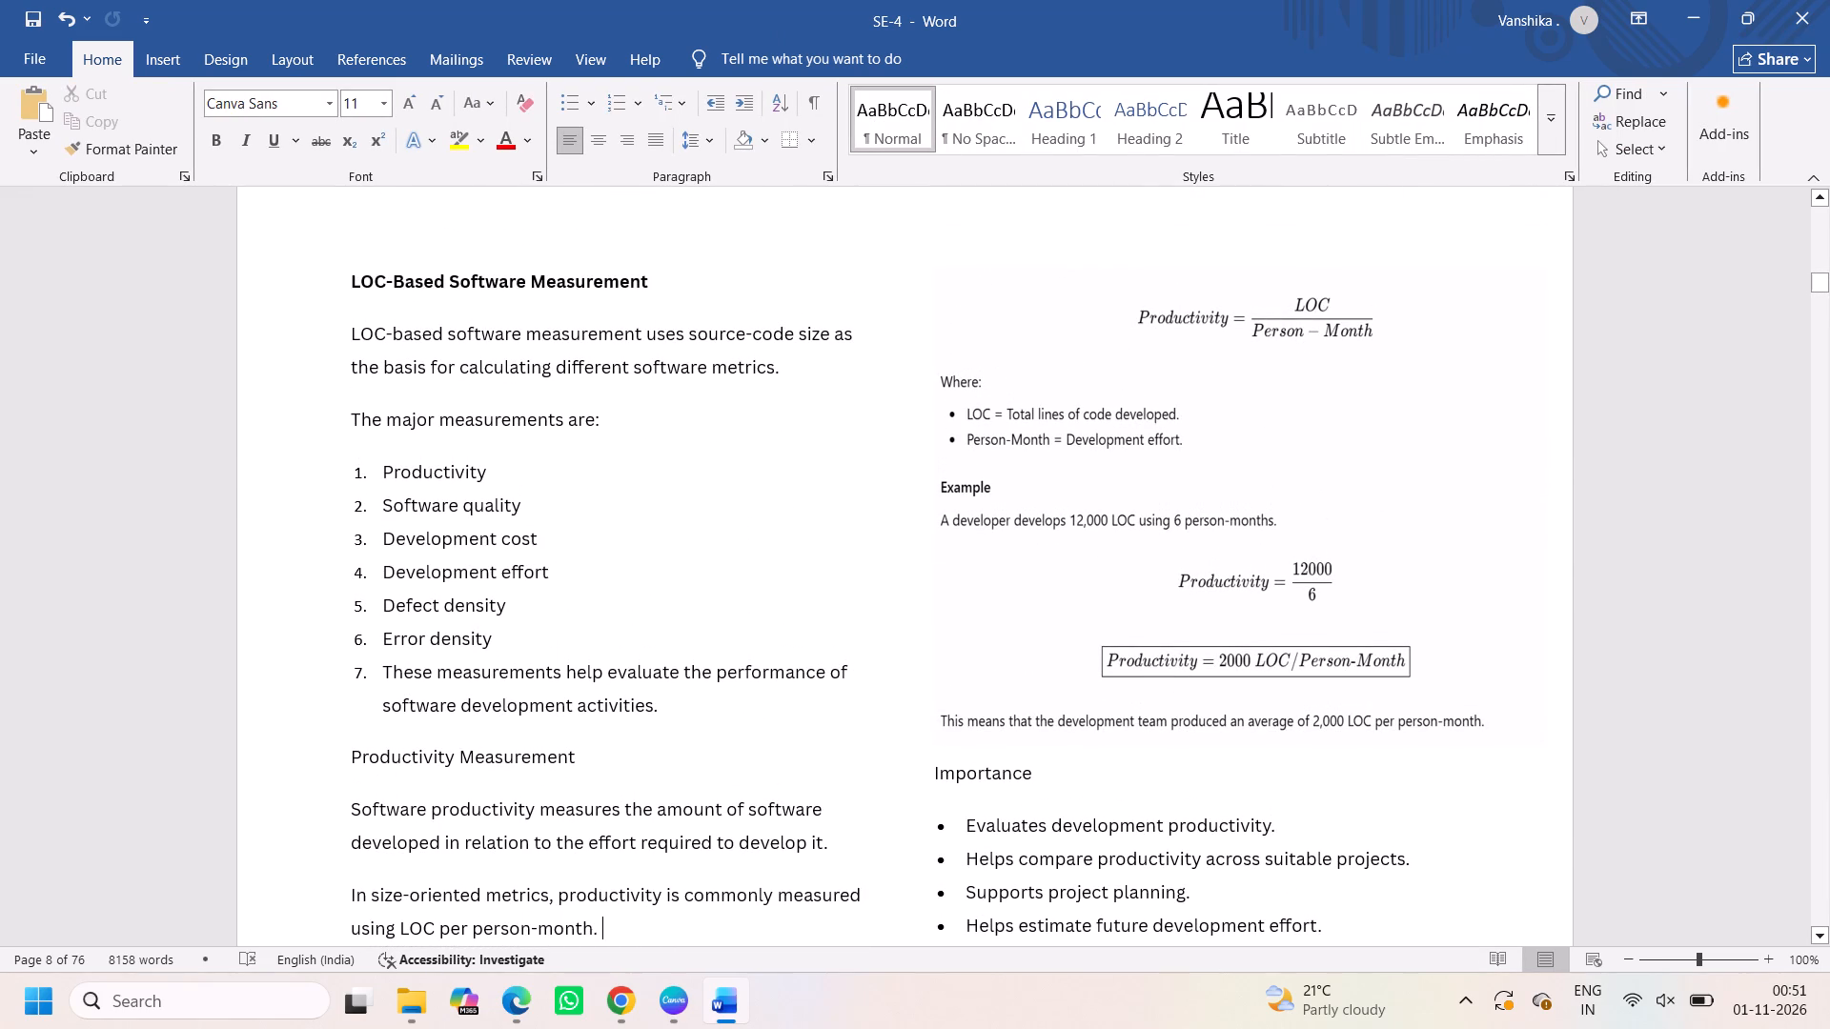
{"action": "scroll", "coordinate": [587, 537], "scroll_direction": "down", "scroll_amount": 3}
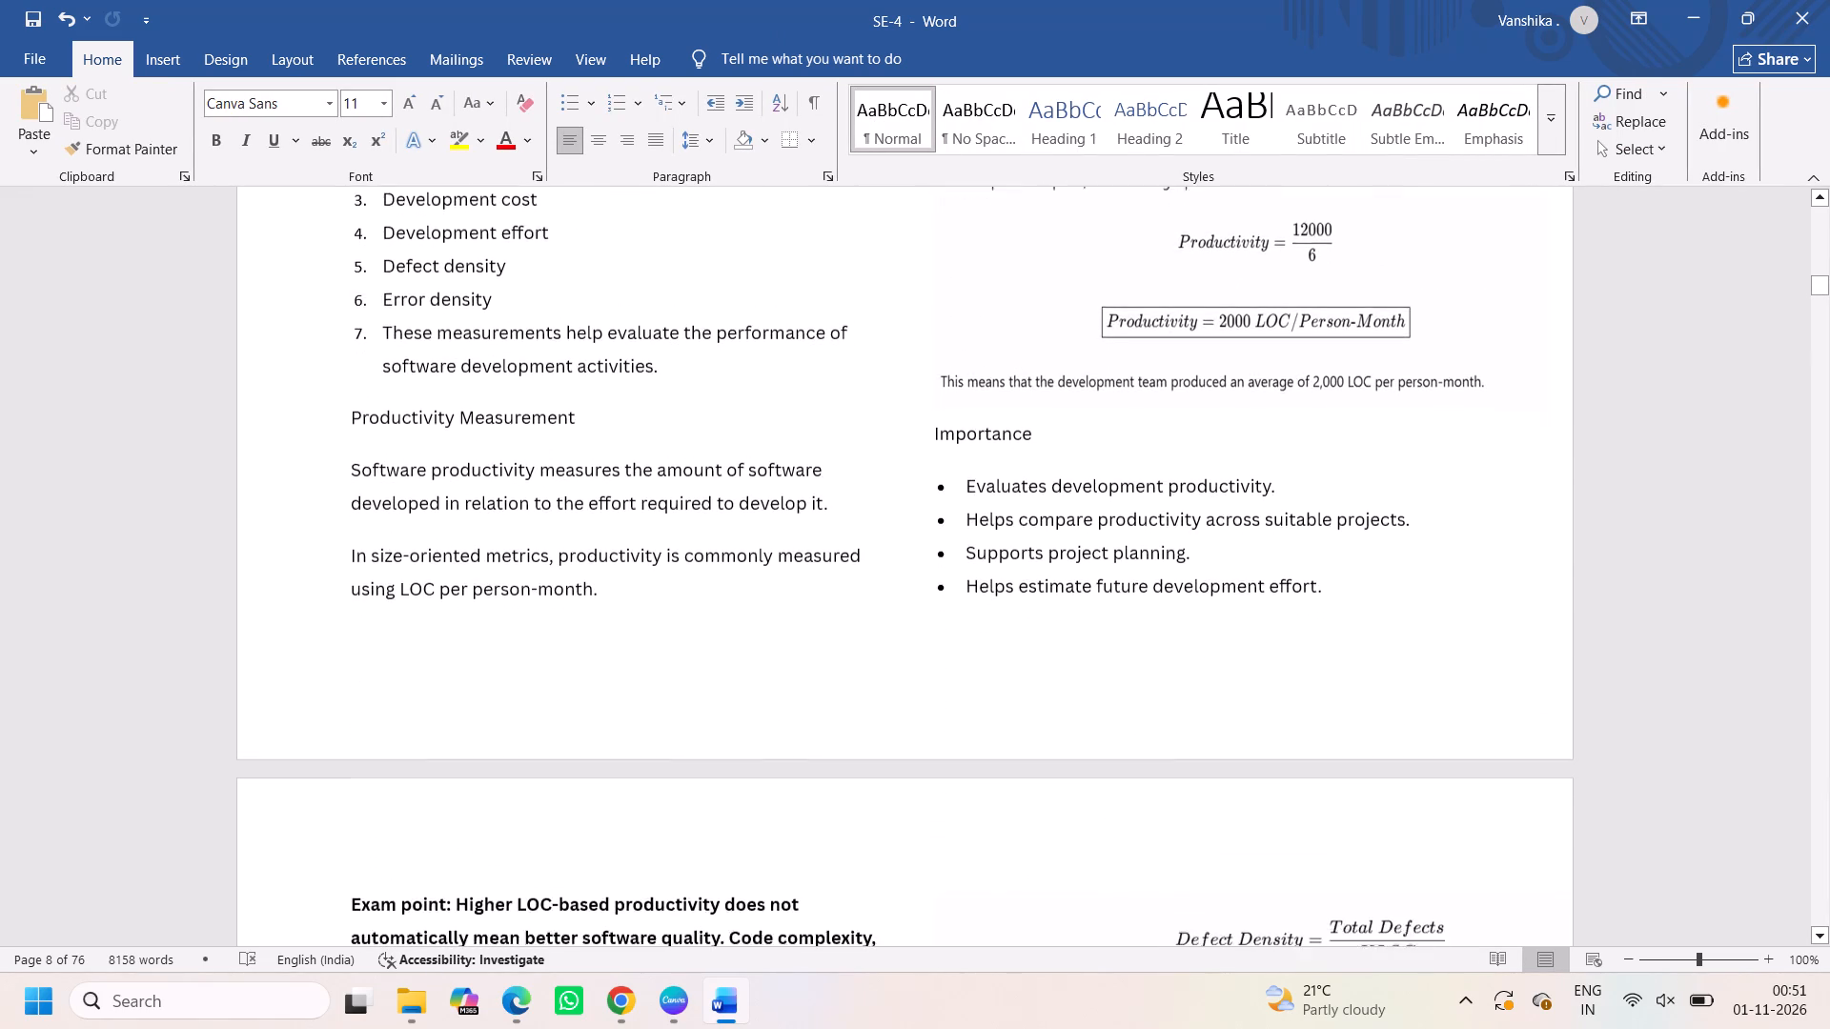
{"action": "scroll", "coordinate": [587, 537], "scroll_direction": "down", "scroll_amount": 2}
{"action": "left_click", "coordinate": [972, 421]}
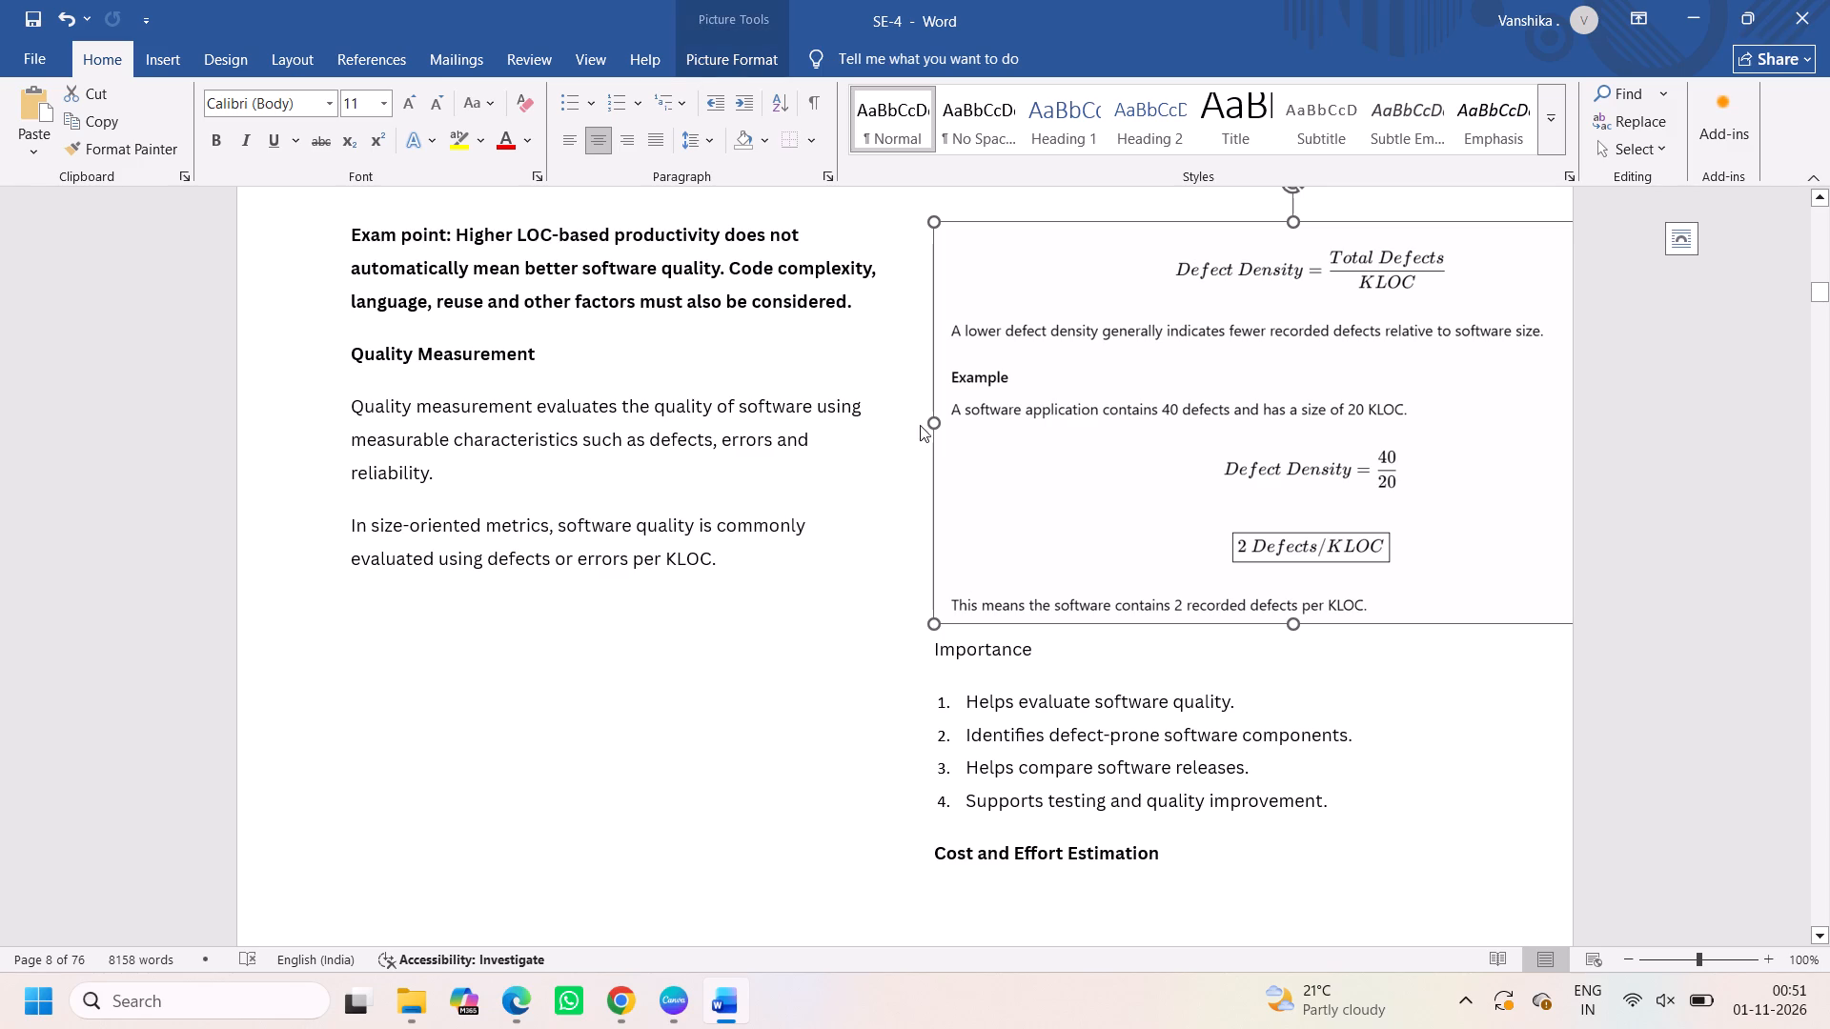
{"action": "left_click_drag", "start_coordinate": [940, 419], "coordinate": [1004, 423]}
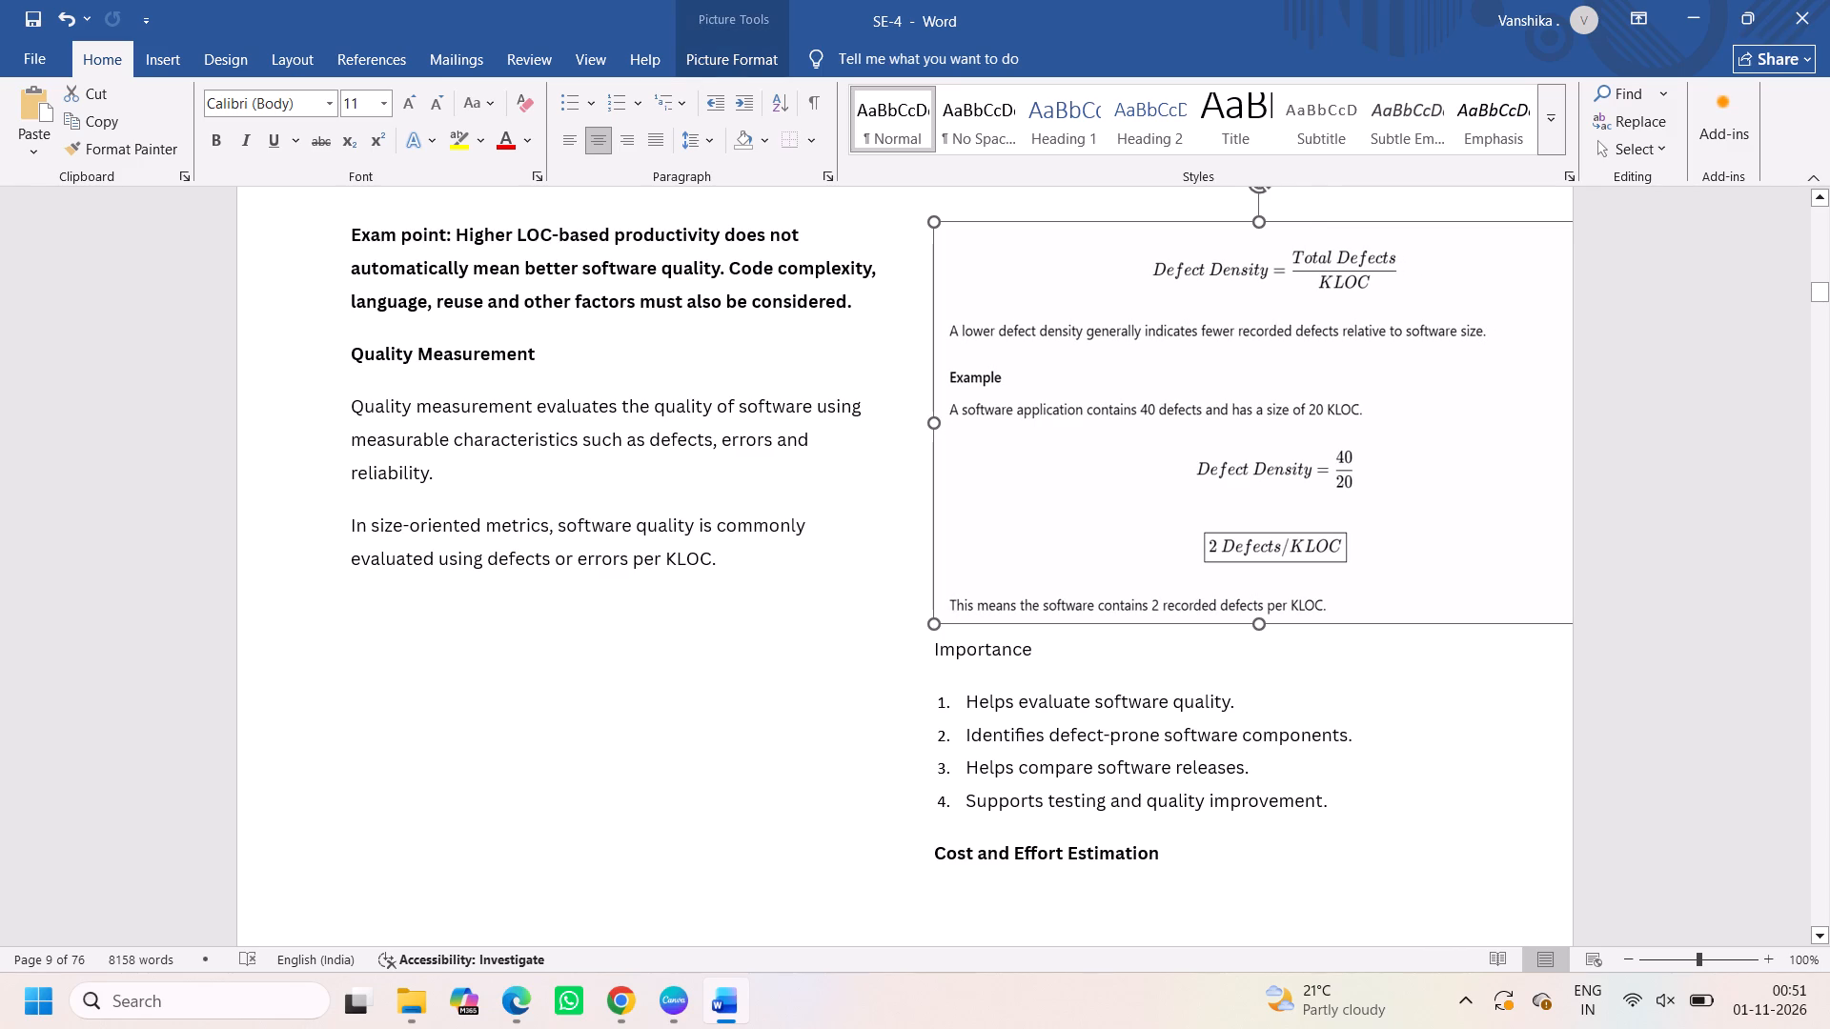
{"action": "left_click", "coordinate": [748, 646]}
{"action": "left_click", "coordinate": [999, 480]}
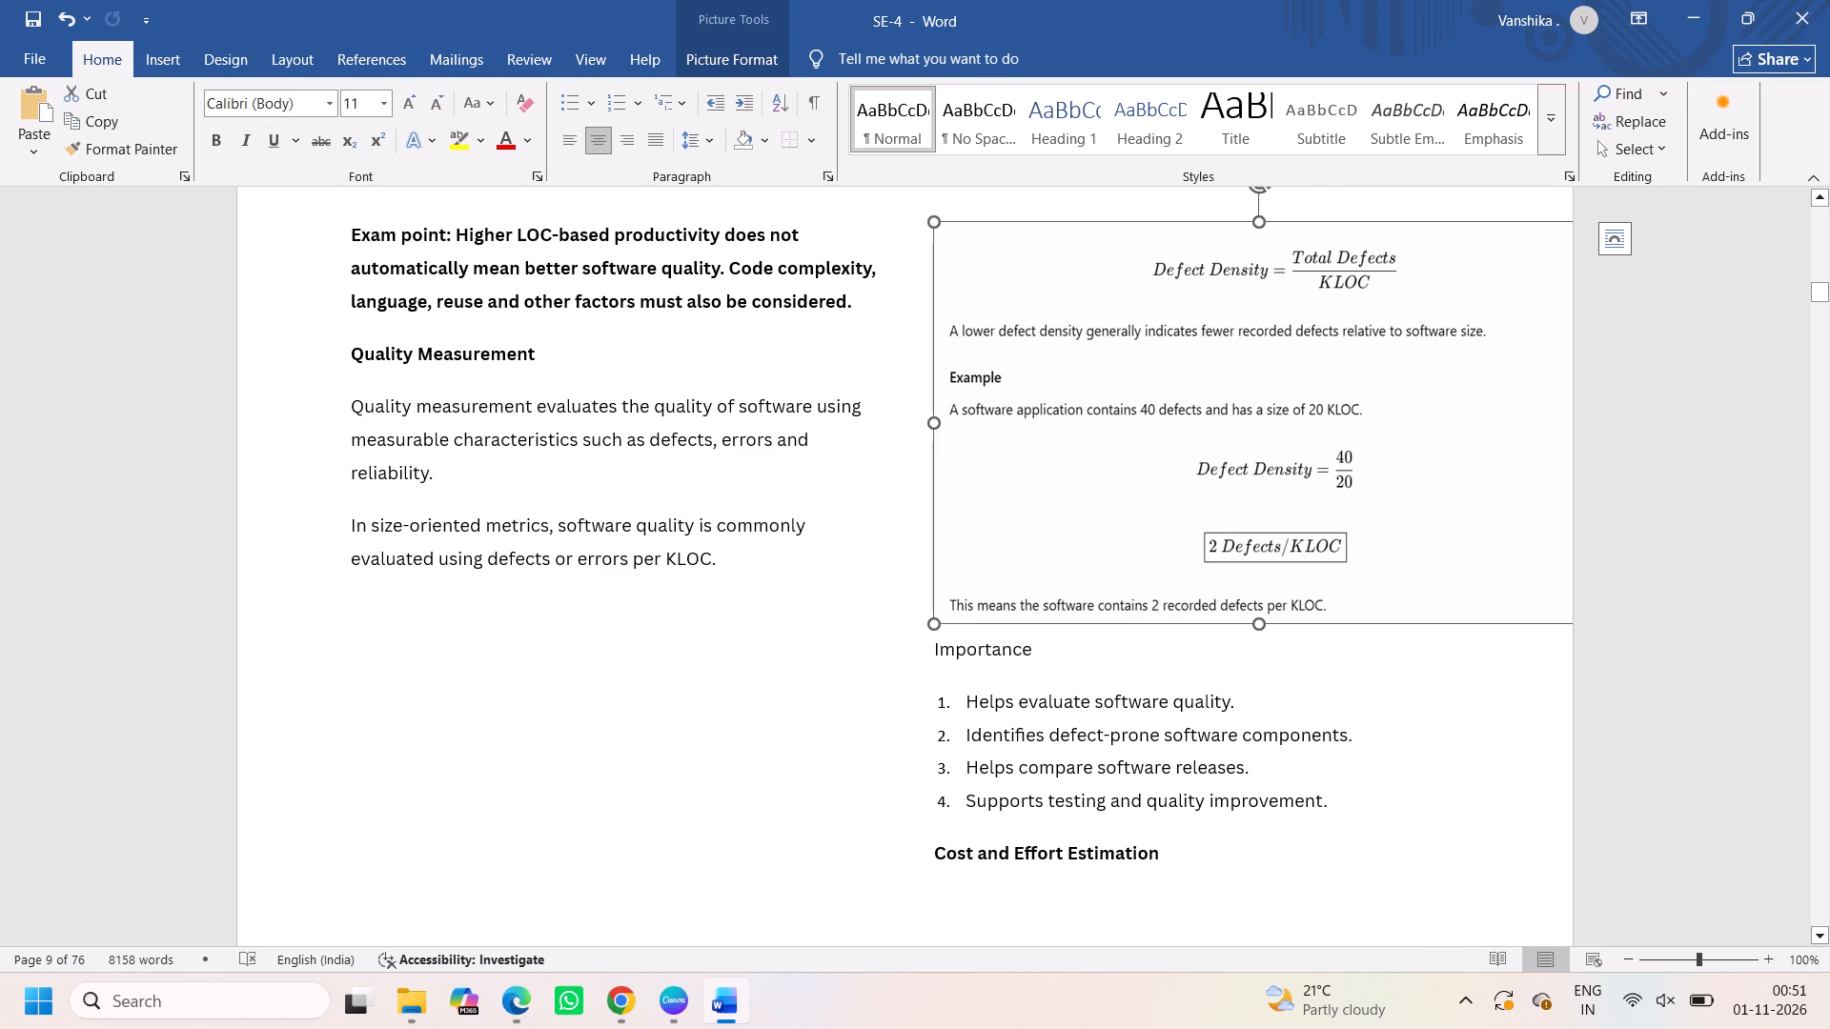
{"action": "left_click_drag", "start_coordinate": [1265, 618], "coordinate": [1264, 547]}
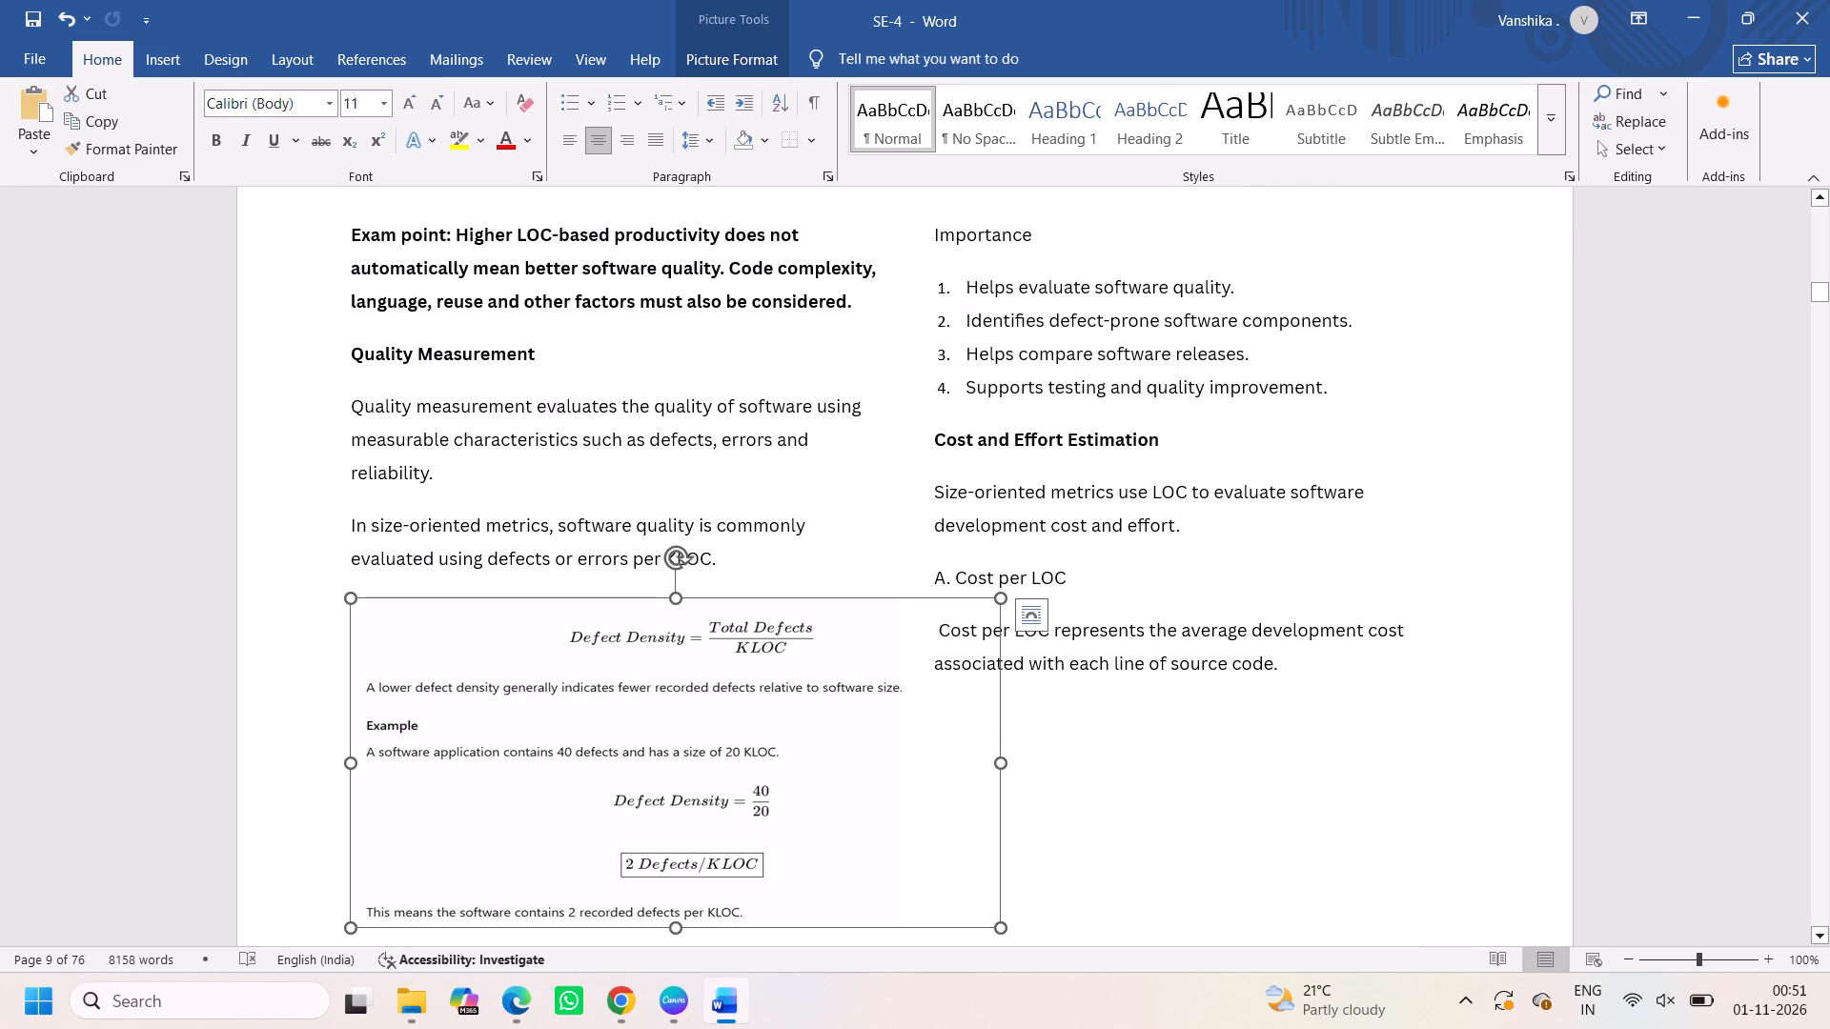
{"action": "left_click", "coordinate": [1248, 689]}
{"action": "scroll", "coordinate": [1163, 751], "scroll_direction": "down", "scroll_amount": 2}
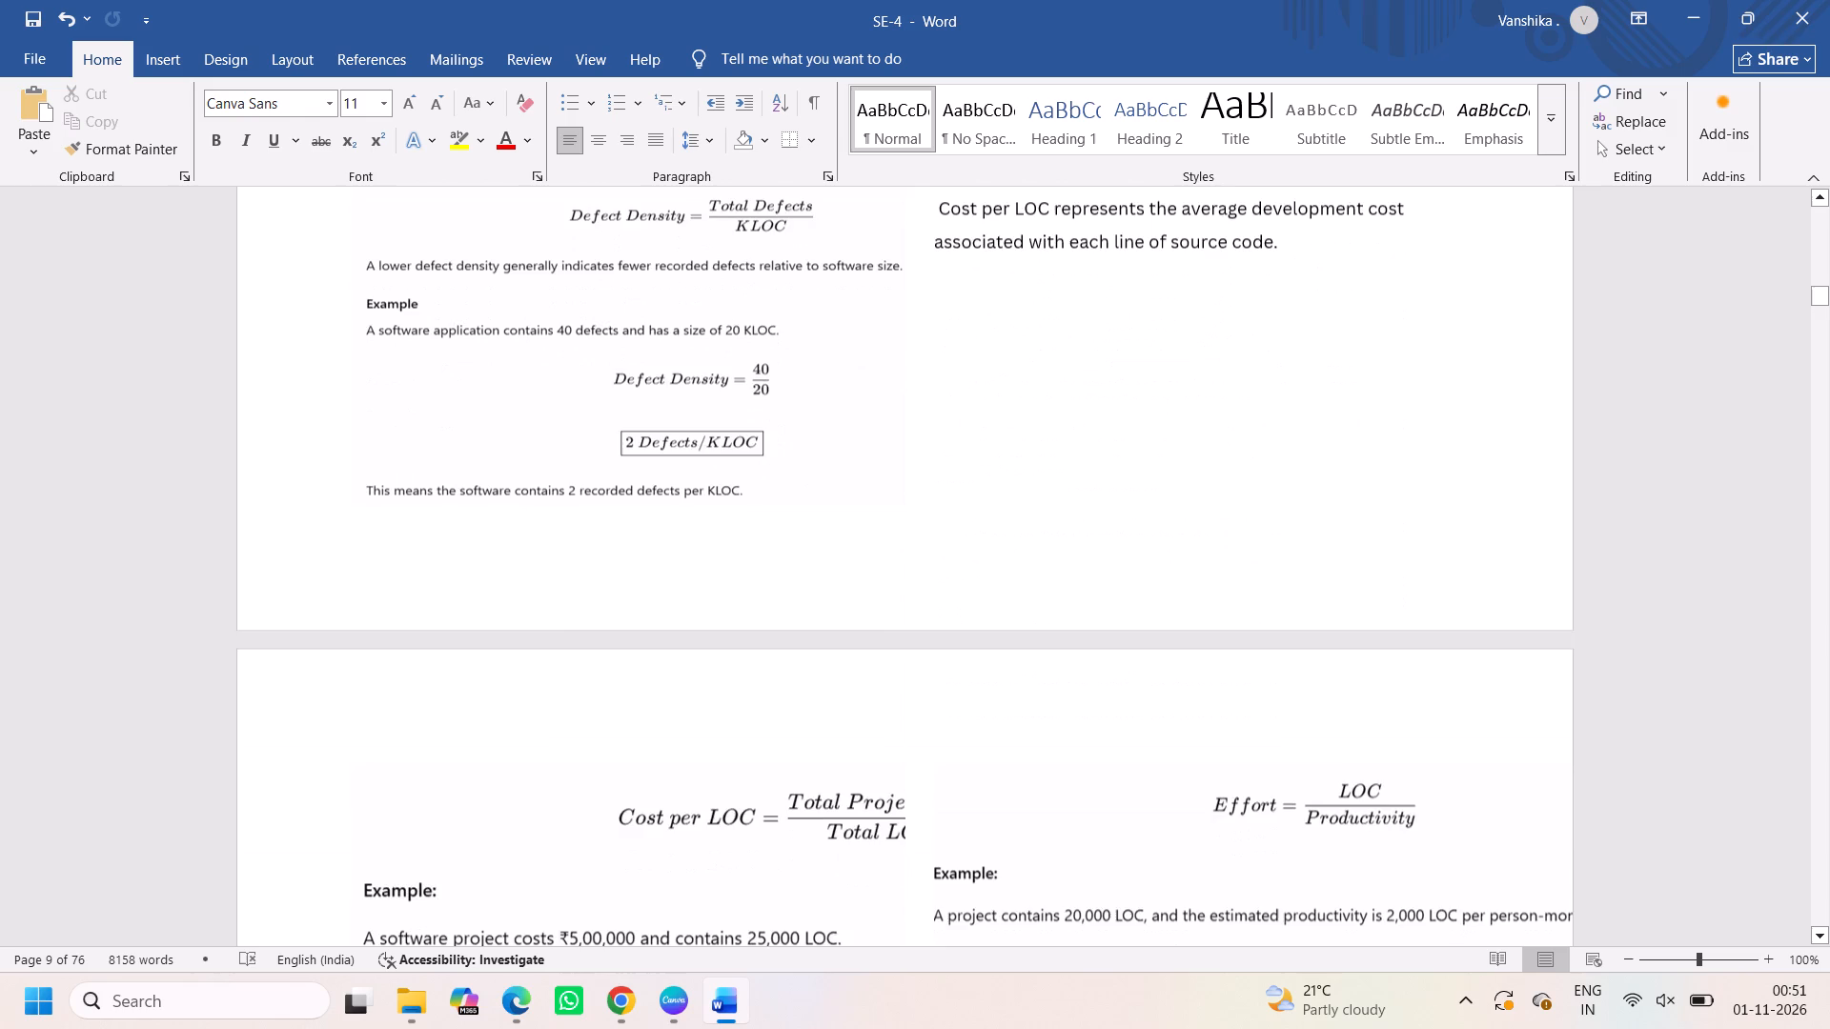
Make the "Productivity Measurement" heading bold.
{"action": "scroll", "coordinate": [1163, 751], "scroll_direction": "up", "scroll_amount": 2}
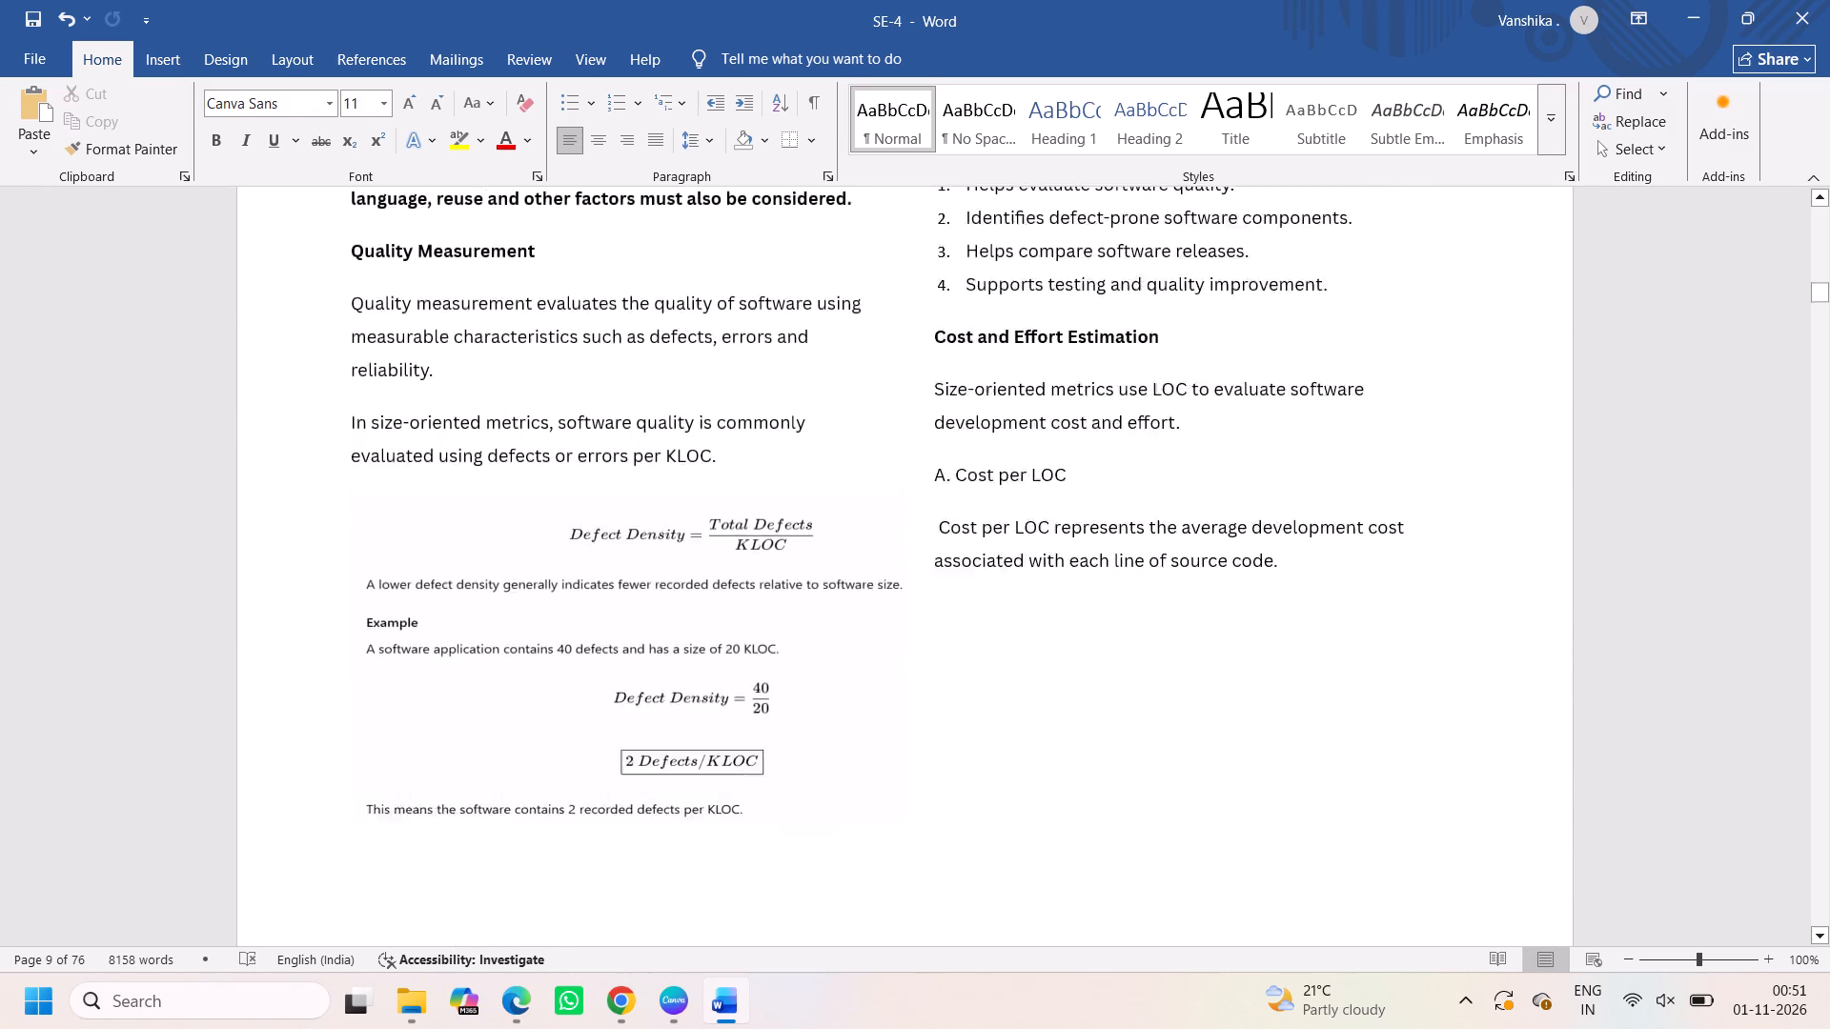
{"action": "scroll", "coordinate": [1163, 751], "scroll_direction": "up", "scroll_amount": 1}
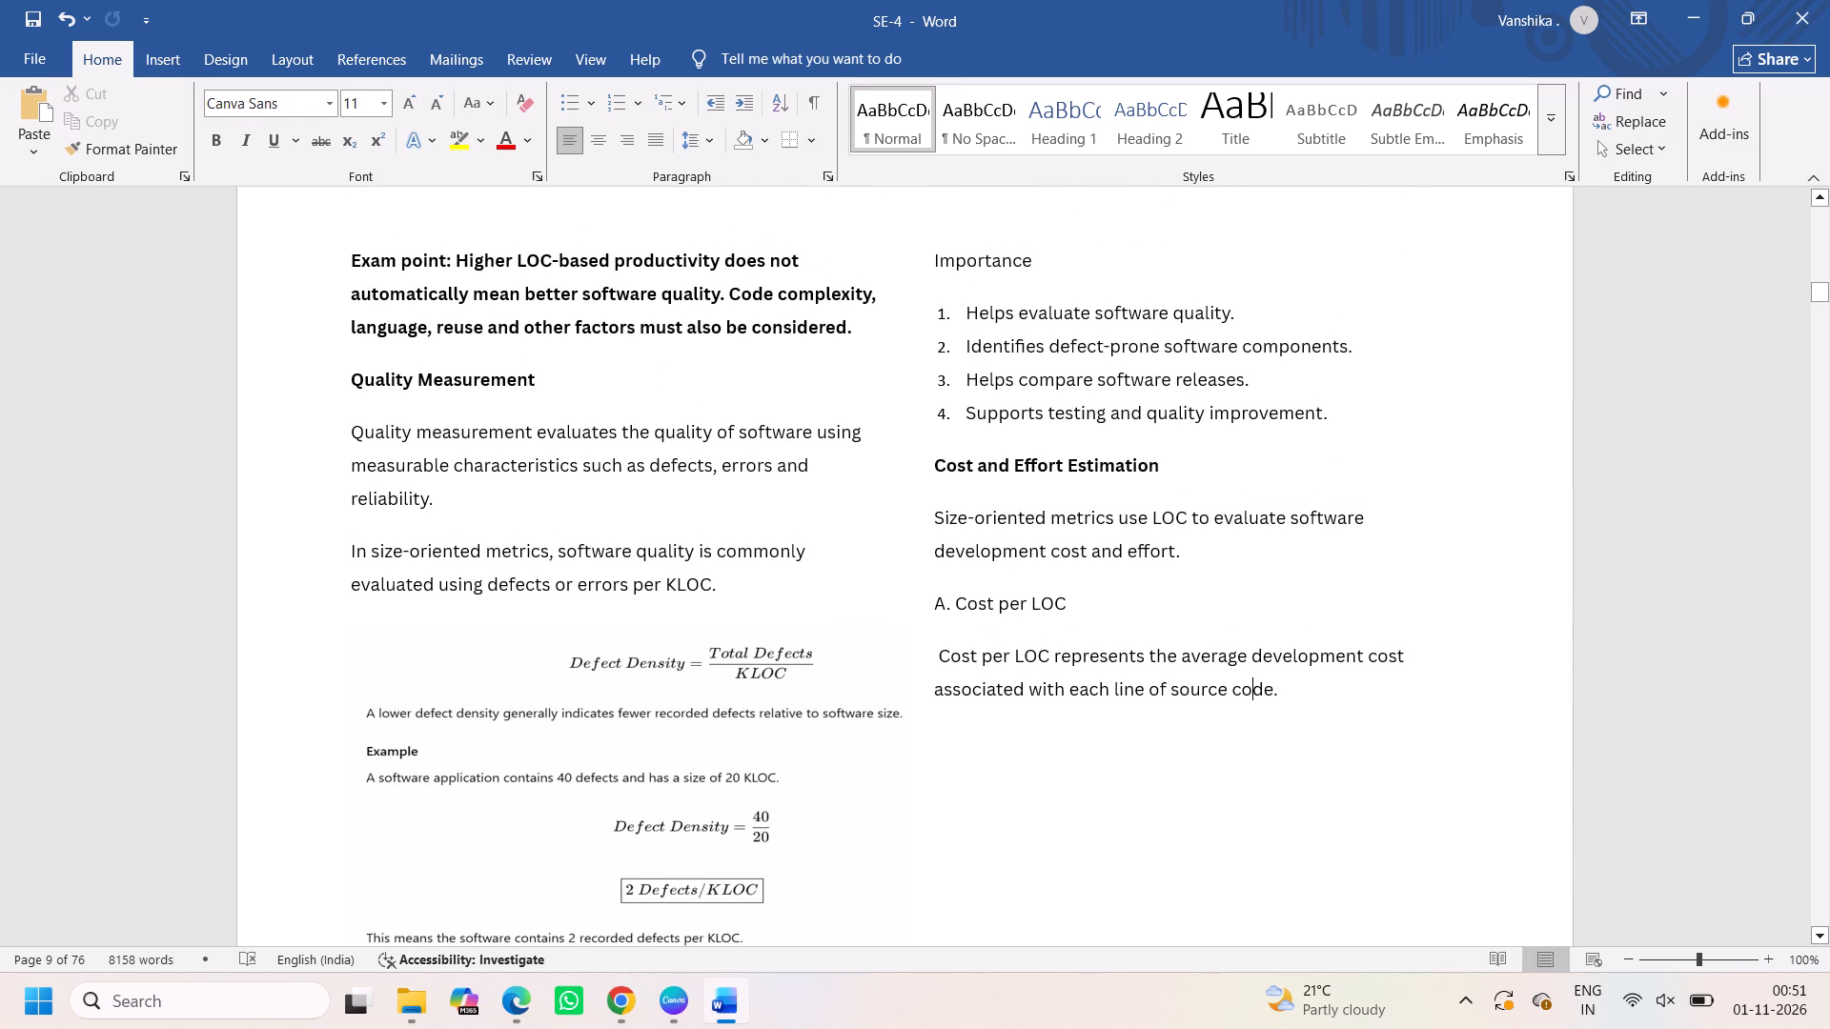
{"action": "scroll", "coordinate": [705, 546], "scroll_direction": "up", "scroll_amount": 4}
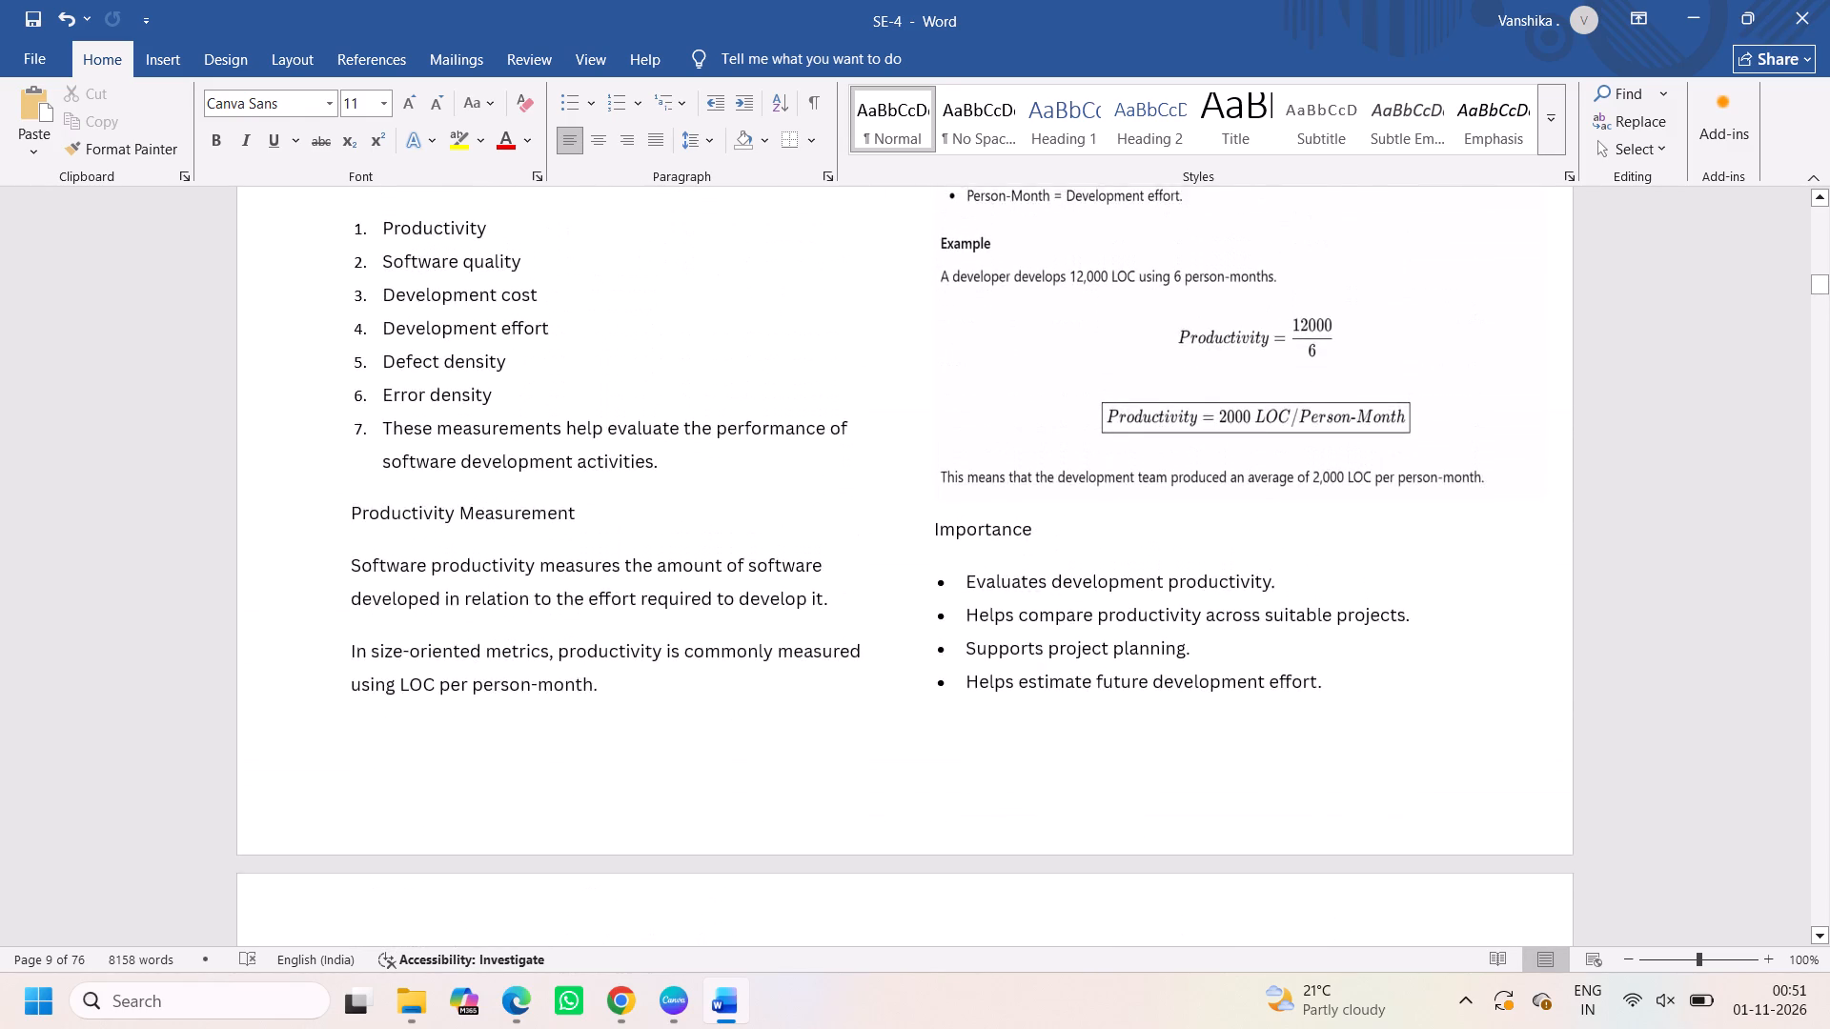
{"action": "scroll", "coordinate": [705, 546], "scroll_direction": "up", "scroll_amount": 1}
{"action": "scroll", "coordinate": [953, 668], "scroll_direction": "down", "scroll_amount": 1}
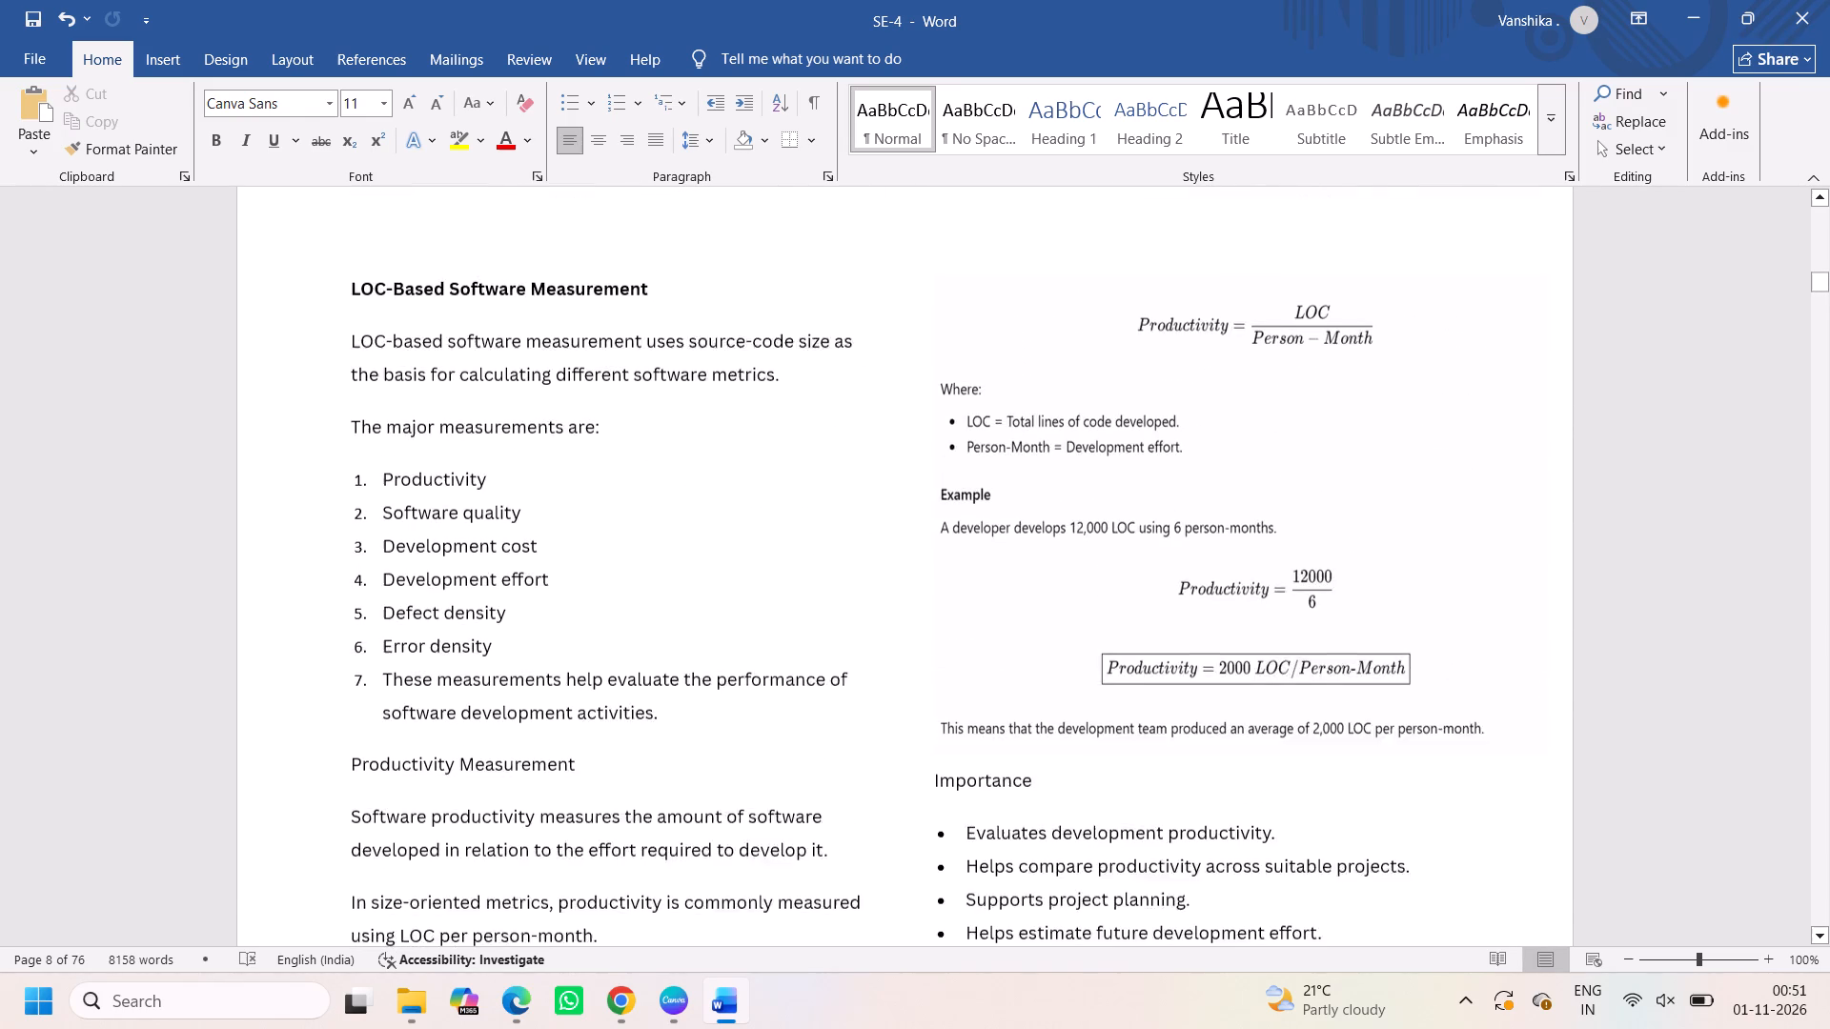
{"action": "scroll", "coordinate": [953, 668], "scroll_direction": "down", "scroll_amount": 1}
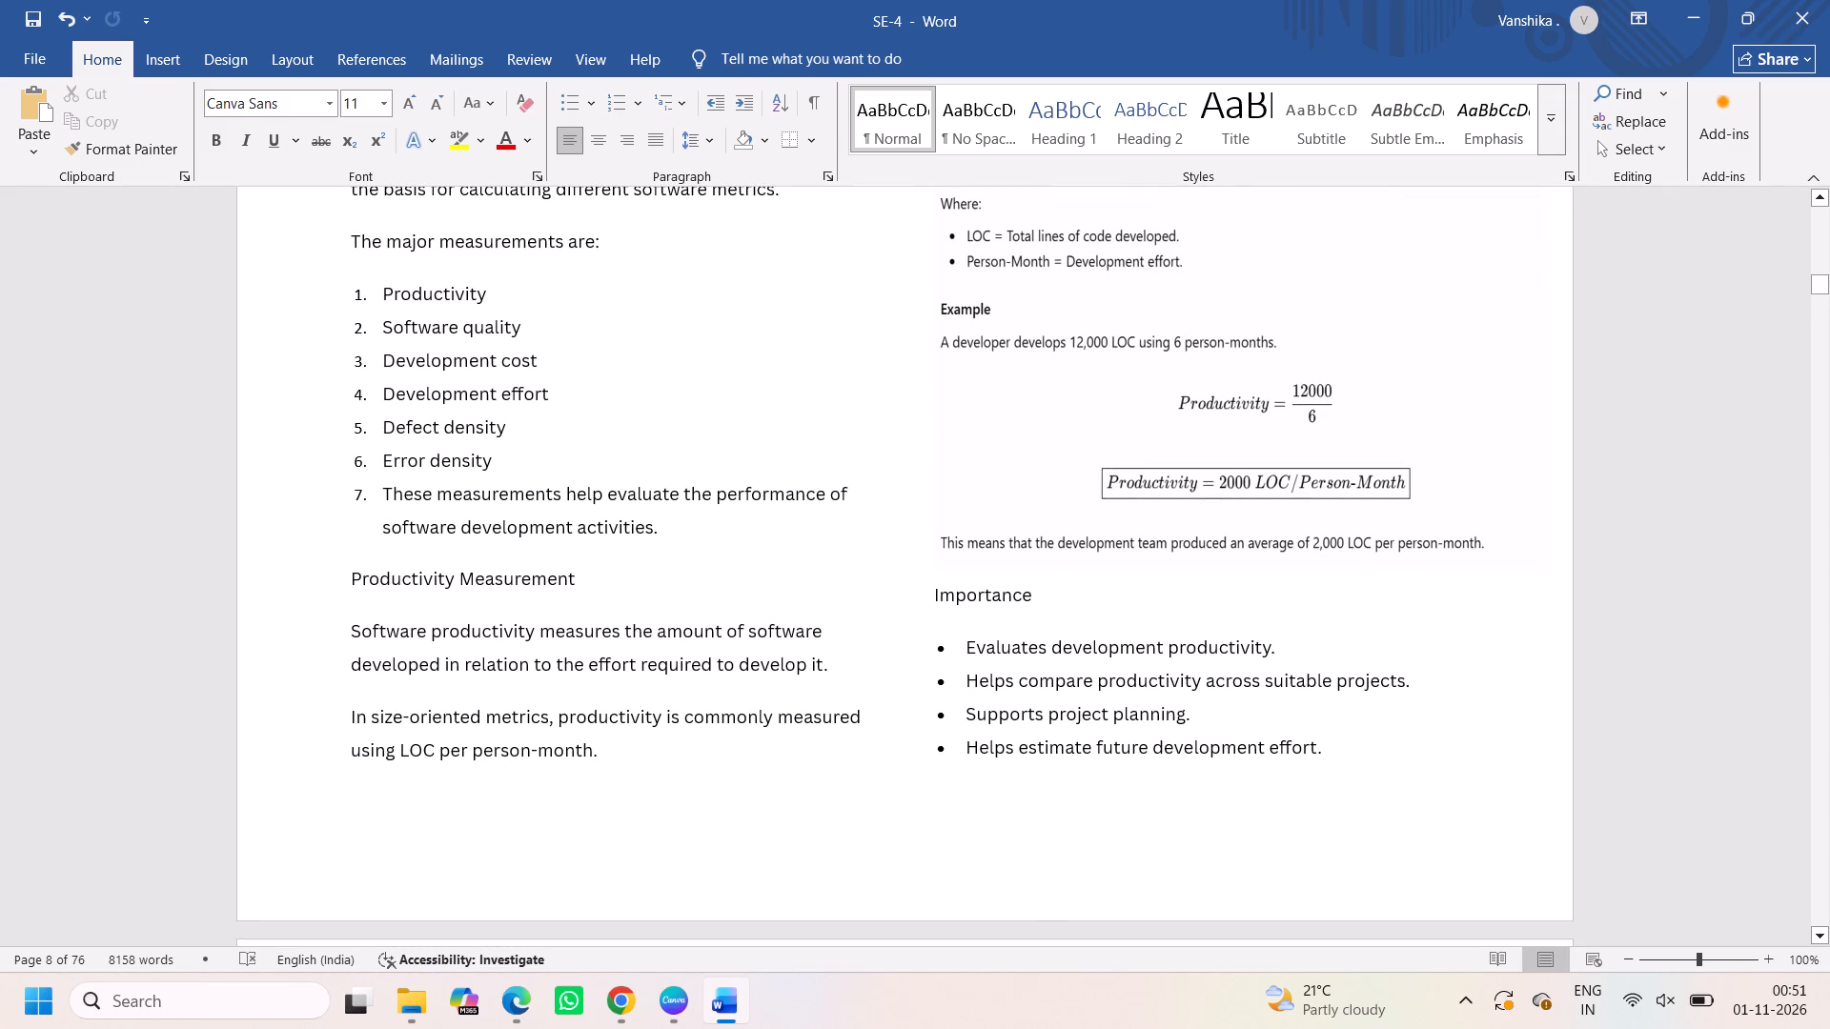
{"action": "scroll", "coordinate": [953, 668], "scroll_direction": "up", "scroll_amount": 1}
{"action": "triple_click", "coordinate": [509, 706]}
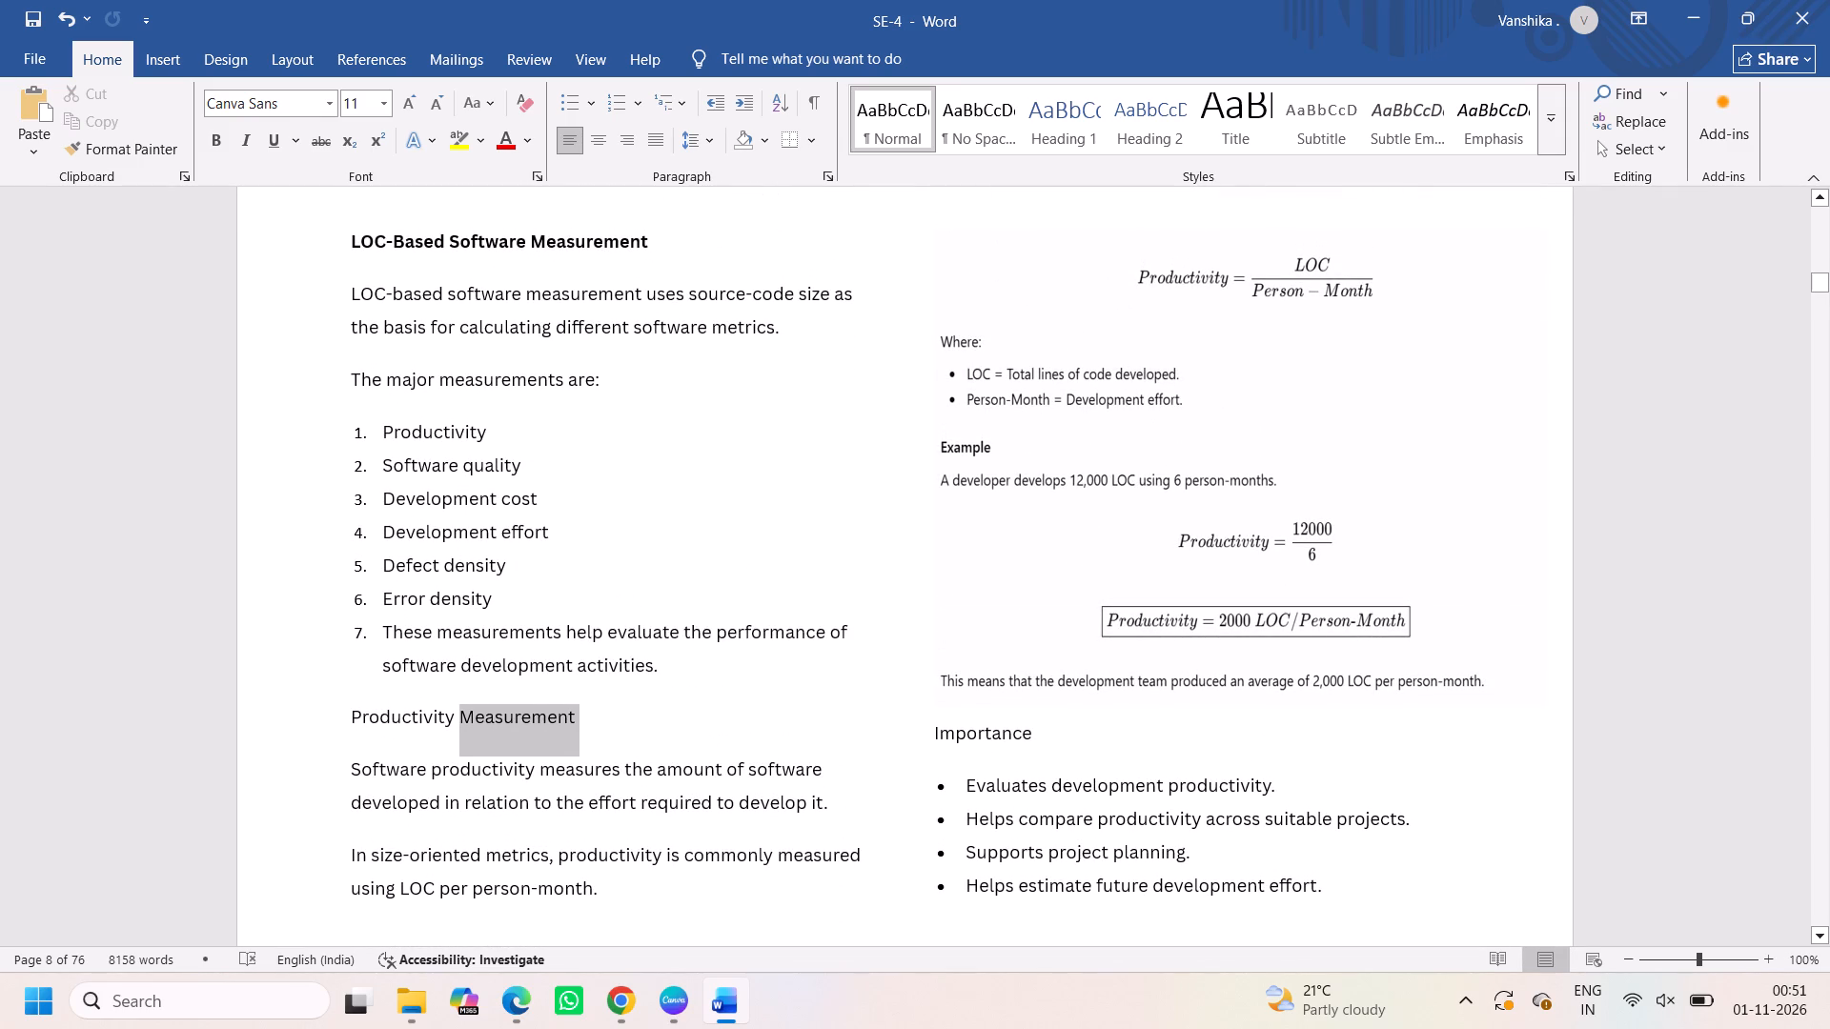
{"action": "left_click", "coordinate": [509, 706]}
{"action": "double_click", "coordinate": [505, 707]}
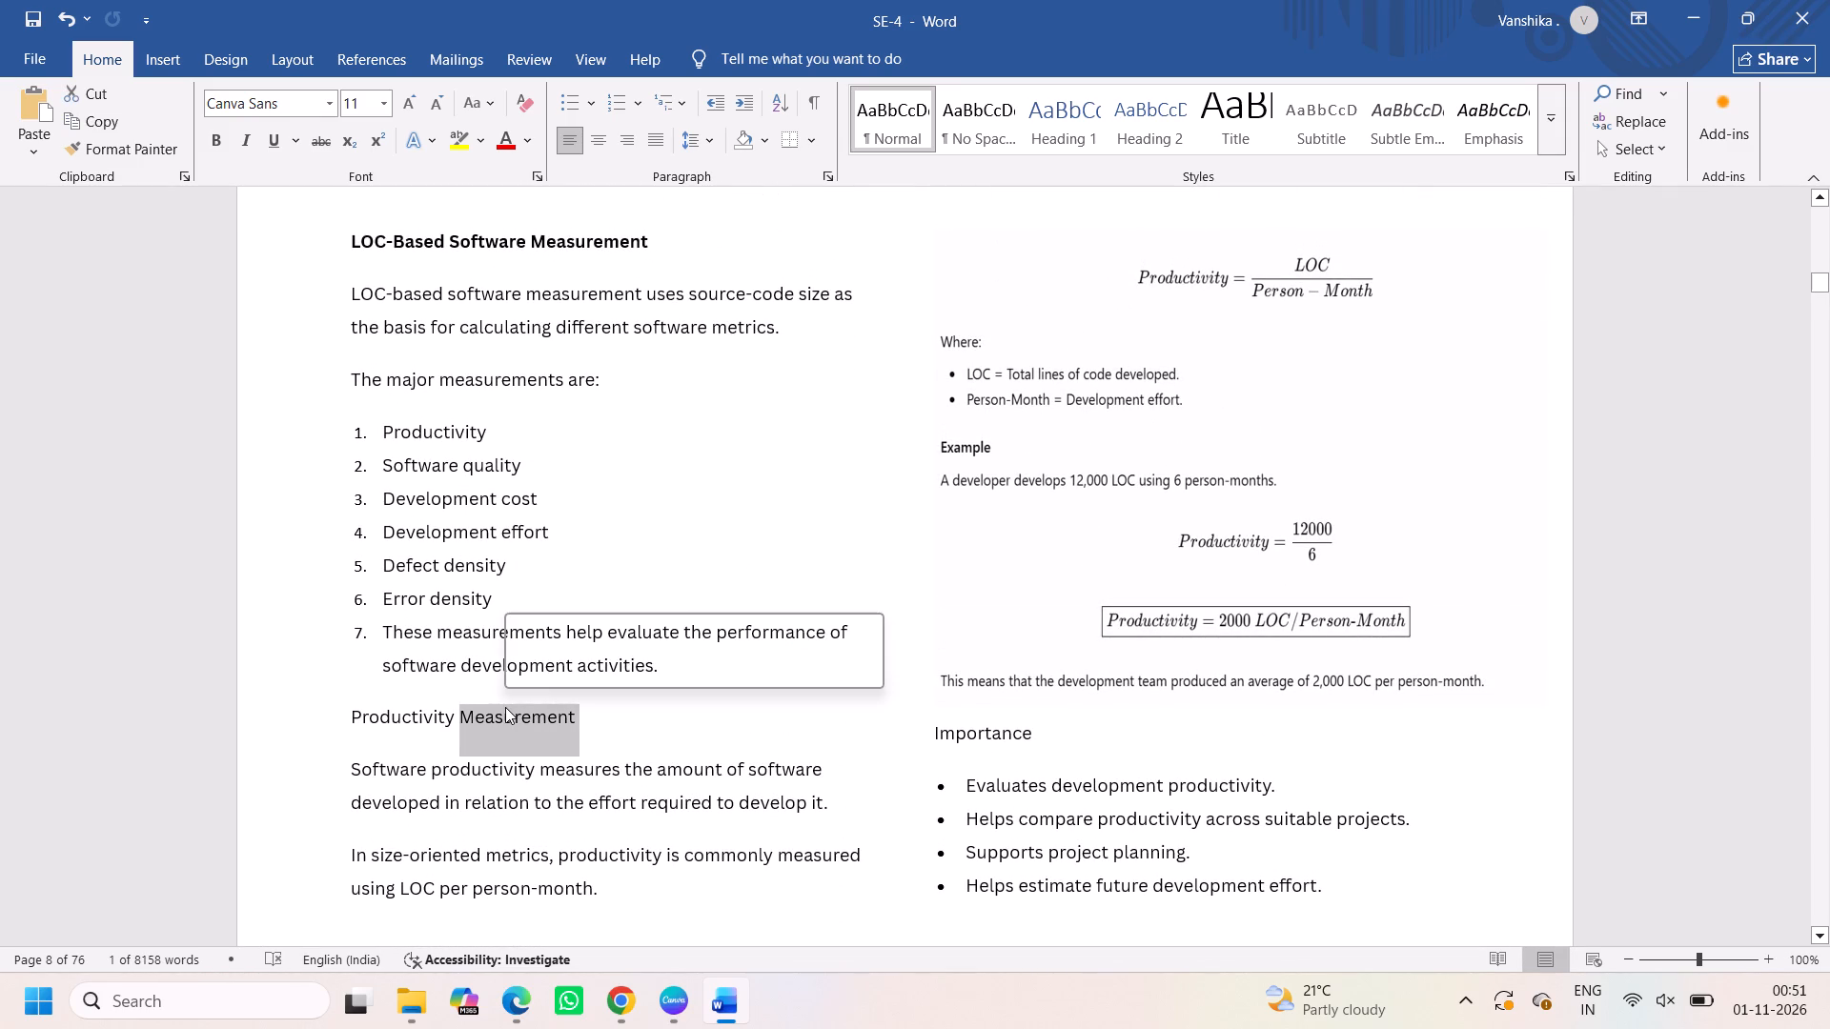
{"action": "triple_click", "coordinate": [464, 721]}
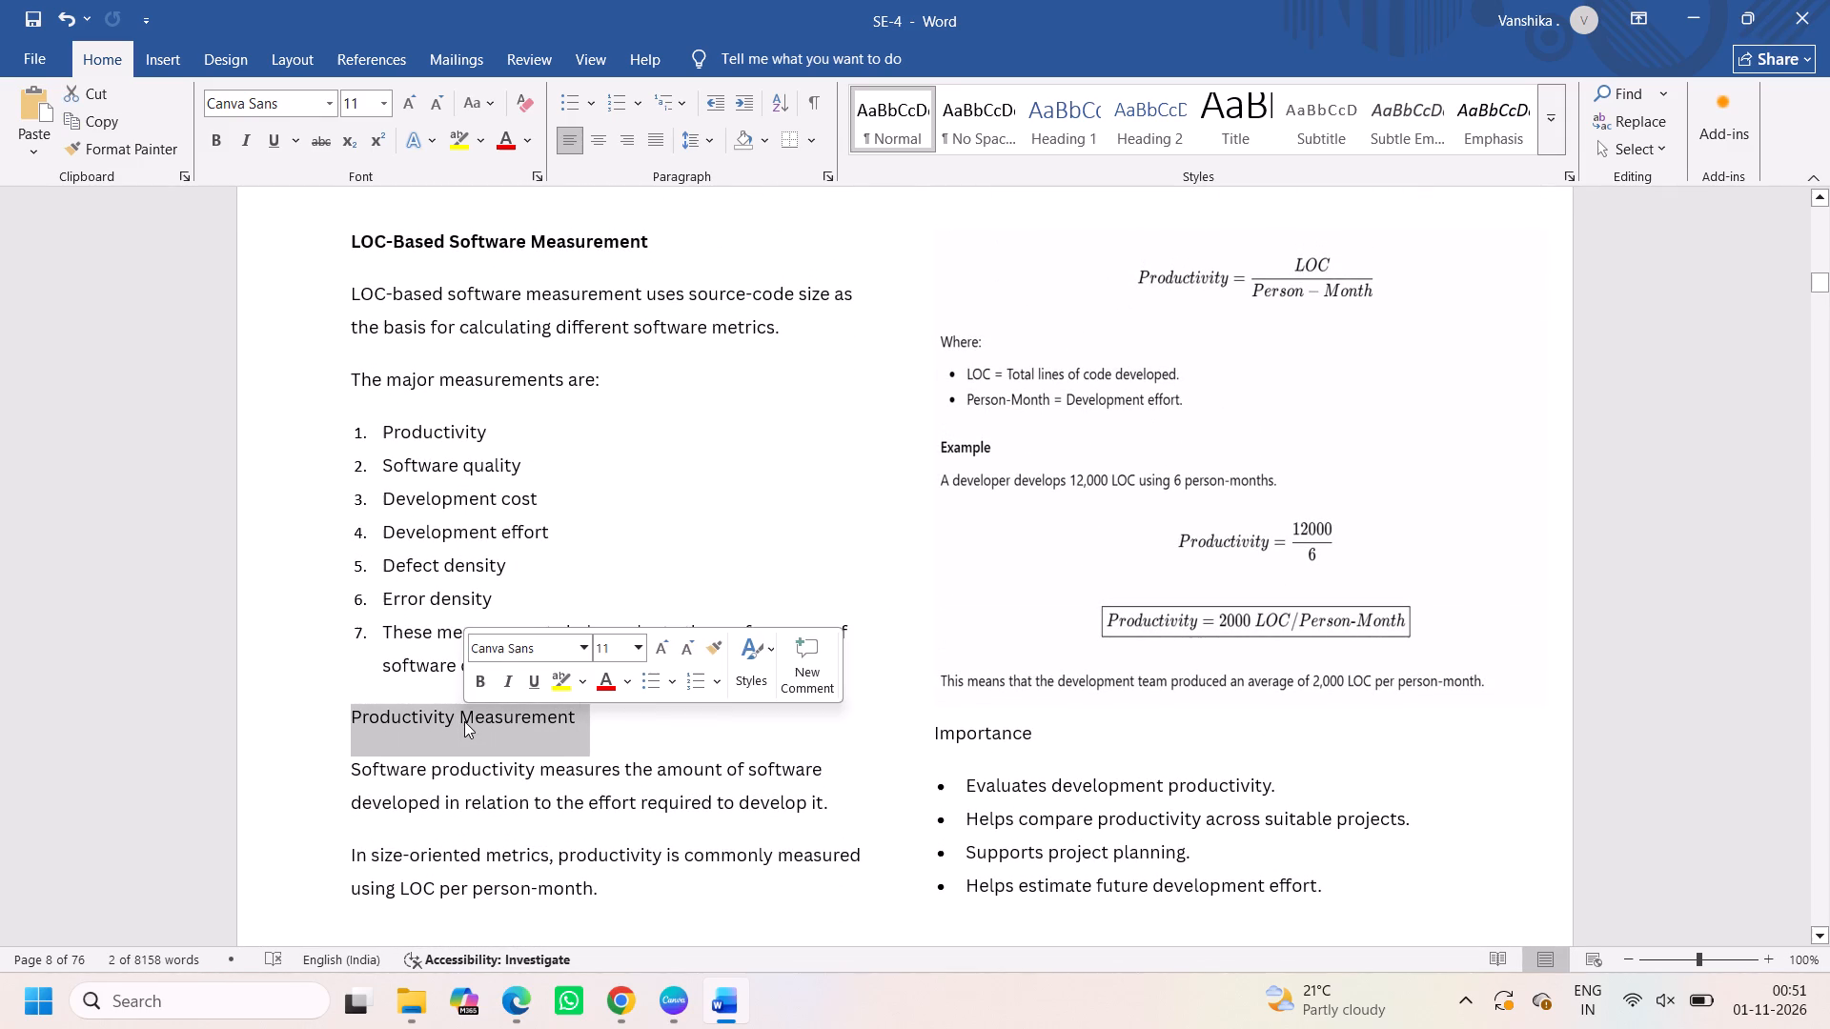
{"action": "key", "text": "ctrl+b"}
{"action": "right_click", "coordinate": [464, 721]}
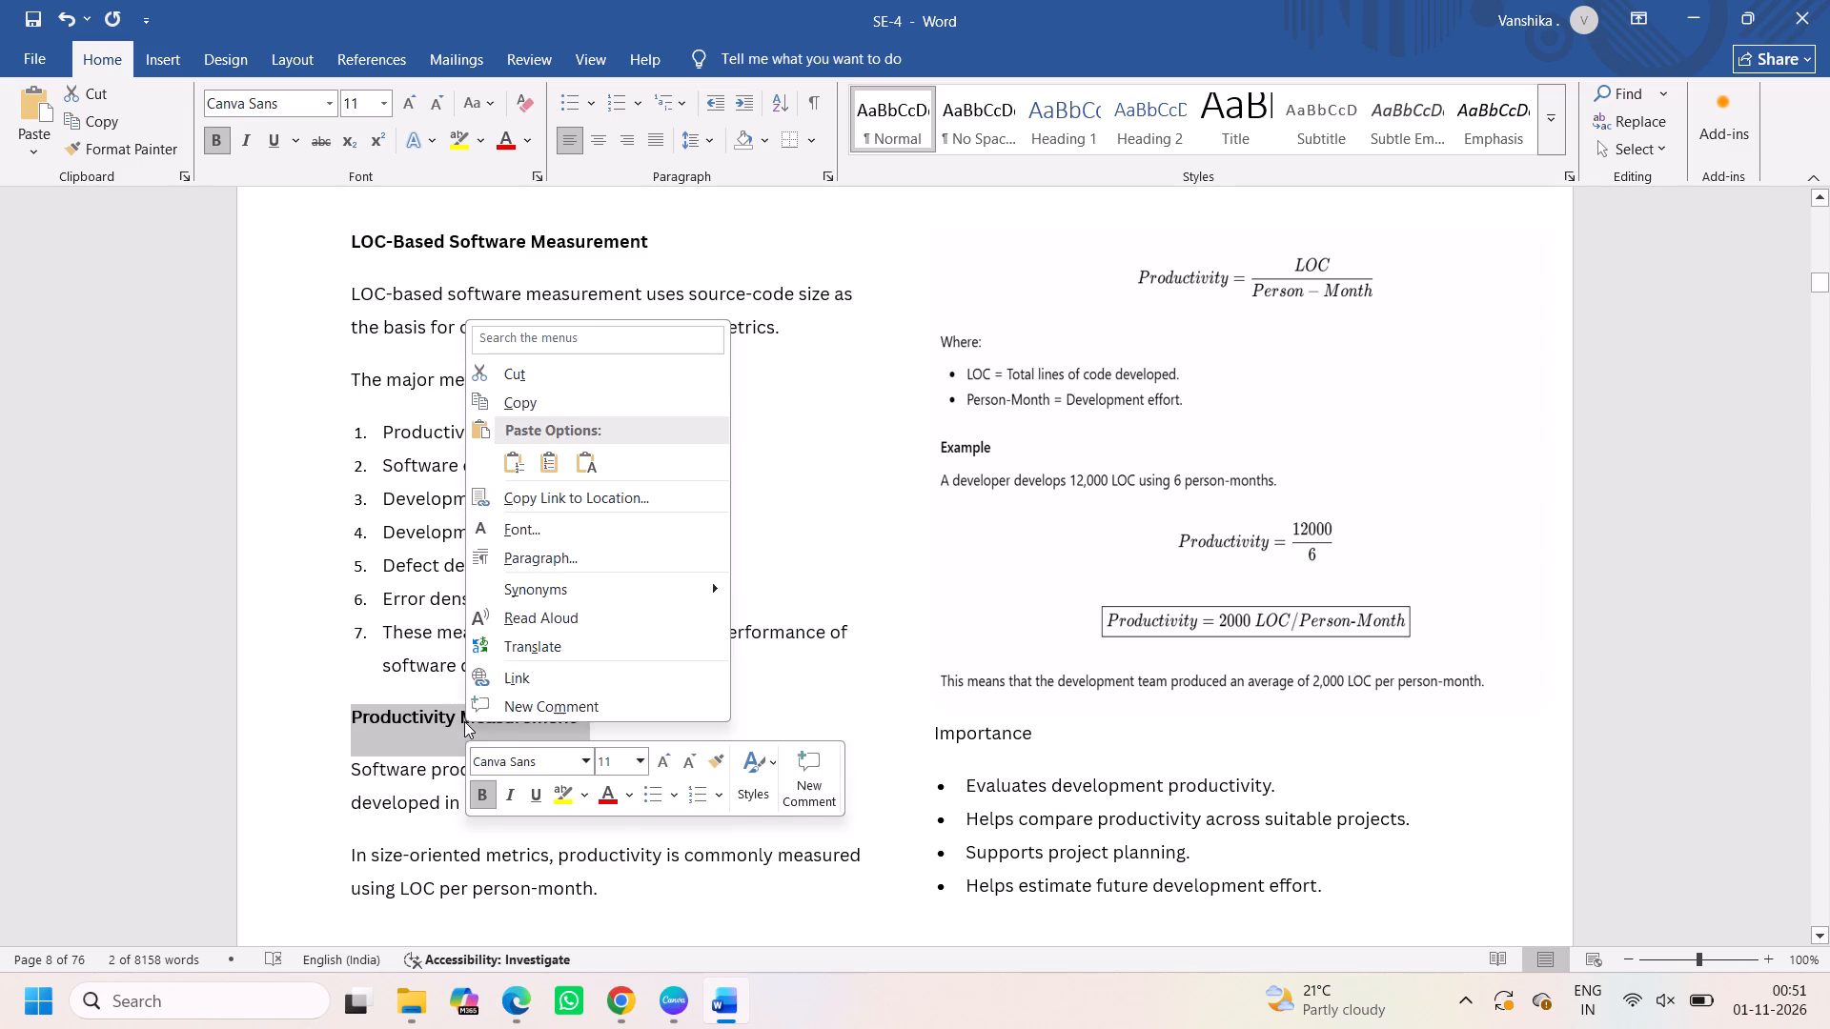
{"action": "left_click", "coordinate": [371, 423]}
Join "The major measurements are:" onto the end of the LOC-Based Software Measurement paragraph above it.
{"action": "left_click", "coordinate": [346, 379]}
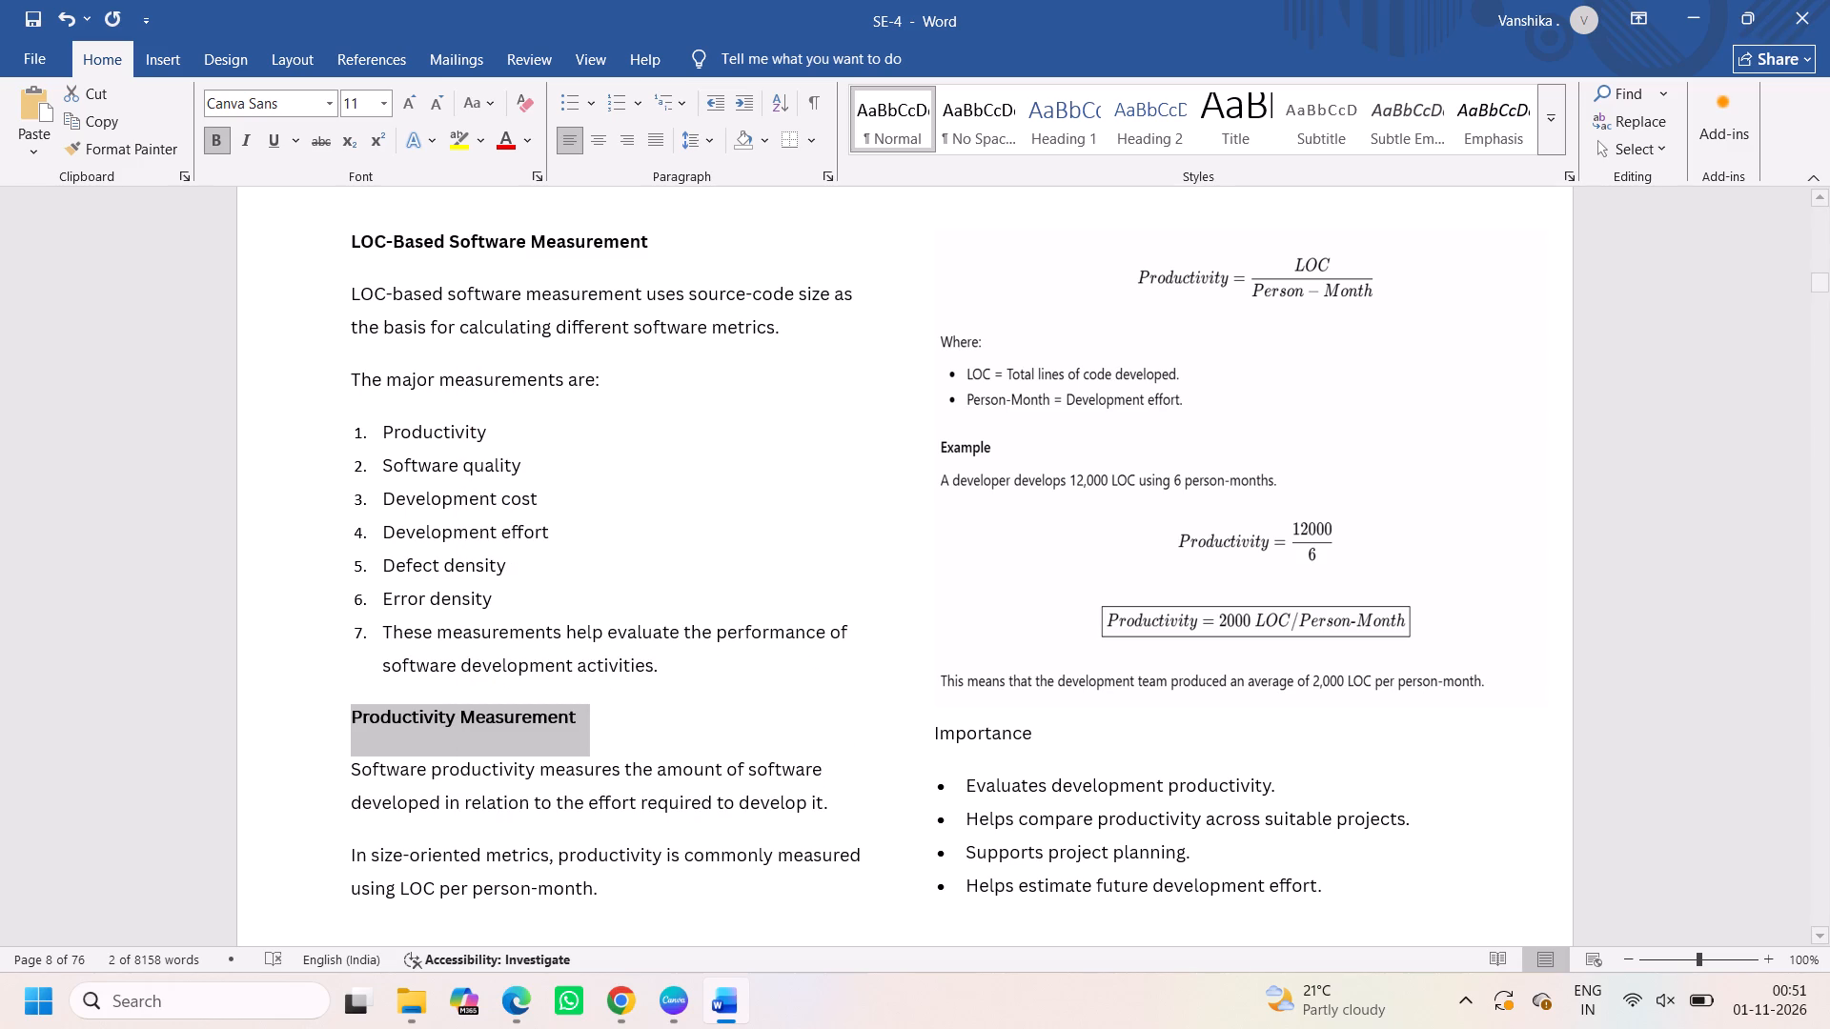
{"action": "key", "text": "BackSpace"}
{"action": "key", "text": "space"}
Turn the bold "Exam point" note into its own bullet following "Helps estimate future development effort.".
{"action": "scroll", "coordinate": [512, 507], "scroll_direction": "down", "scroll_amount": 1}
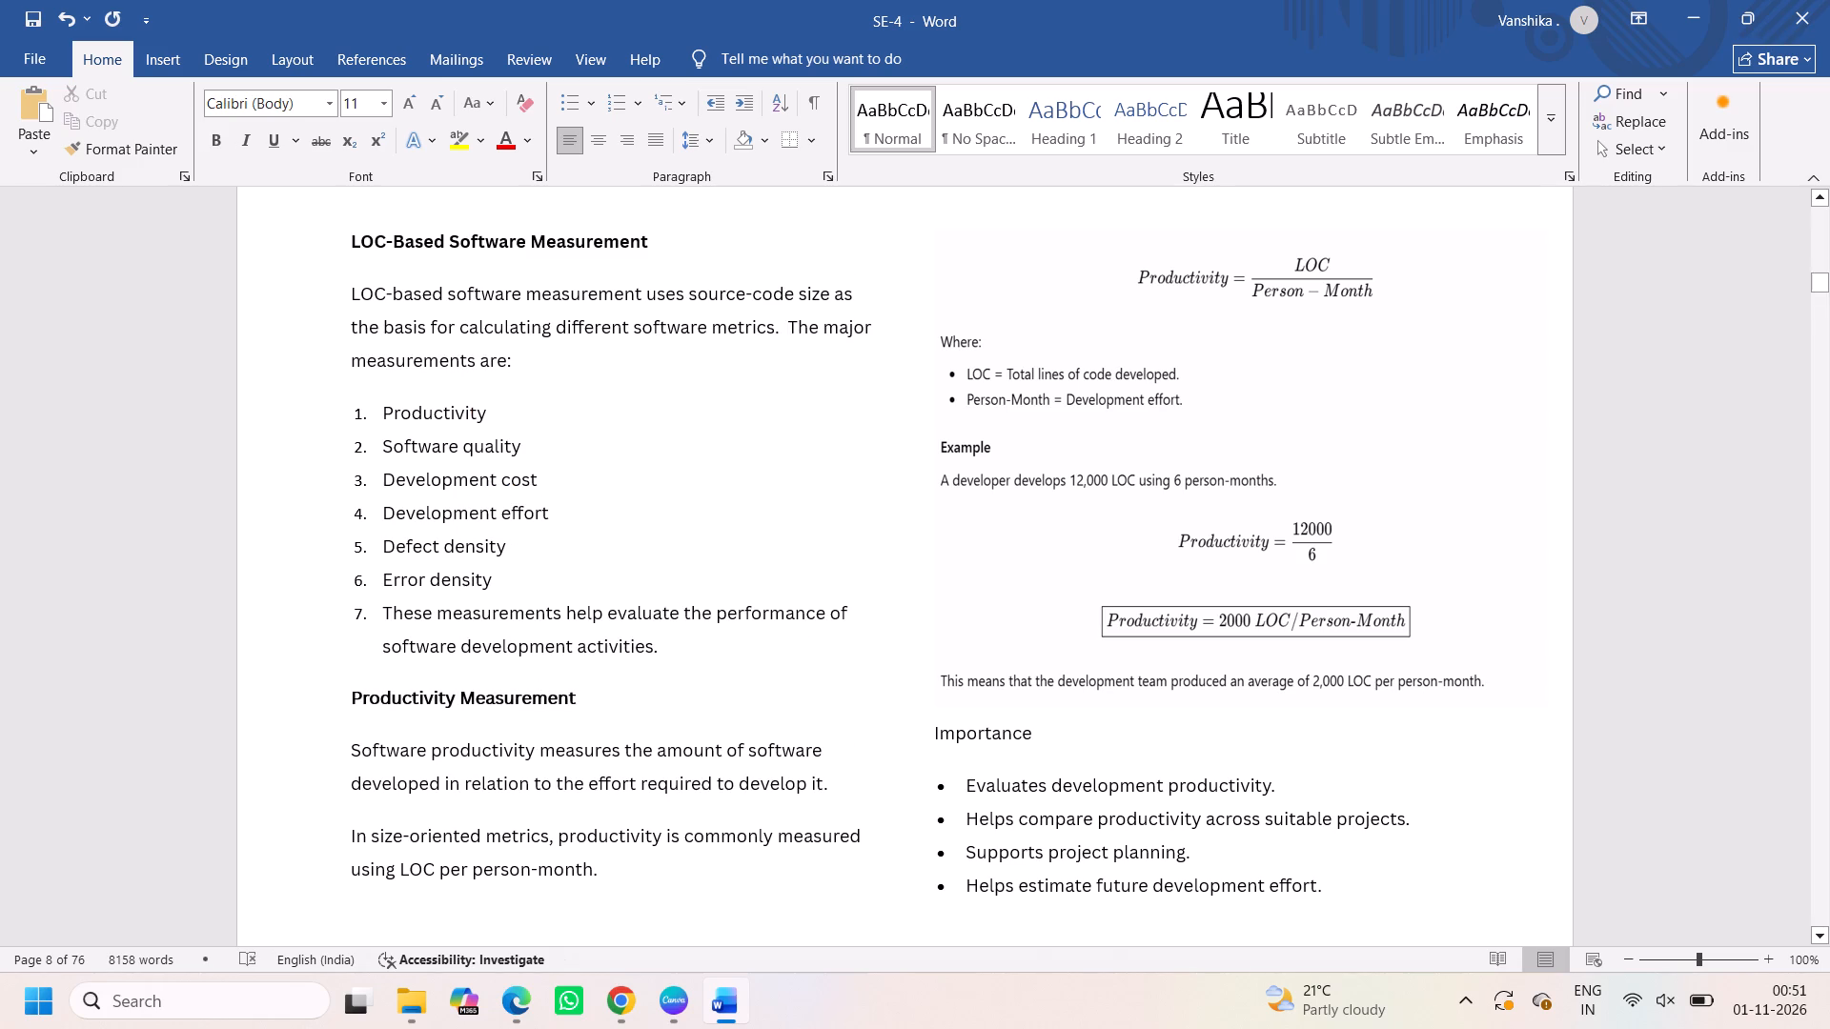
{"action": "scroll", "coordinate": [512, 507], "scroll_direction": "down", "scroll_amount": 1}
{"action": "left_click", "coordinate": [342, 708]}
{"action": "key", "text": "BackSpace"}
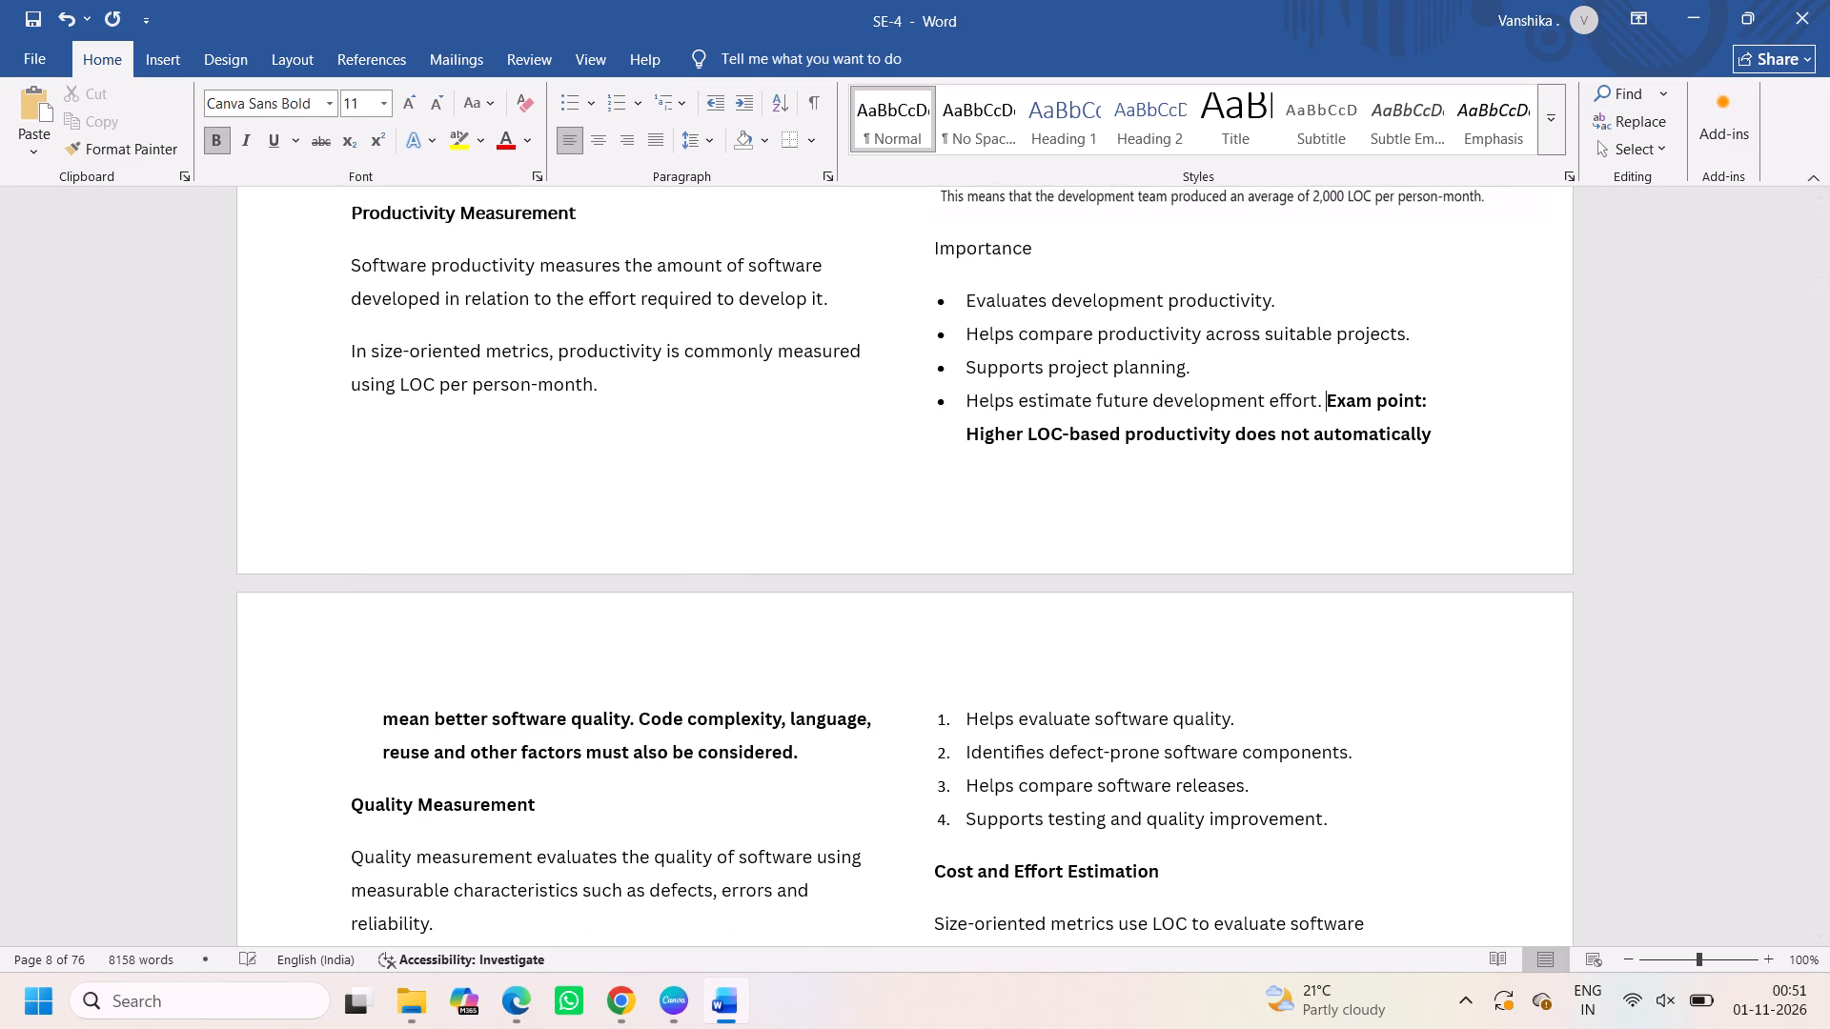
{"action": "key", "text": "Return"}
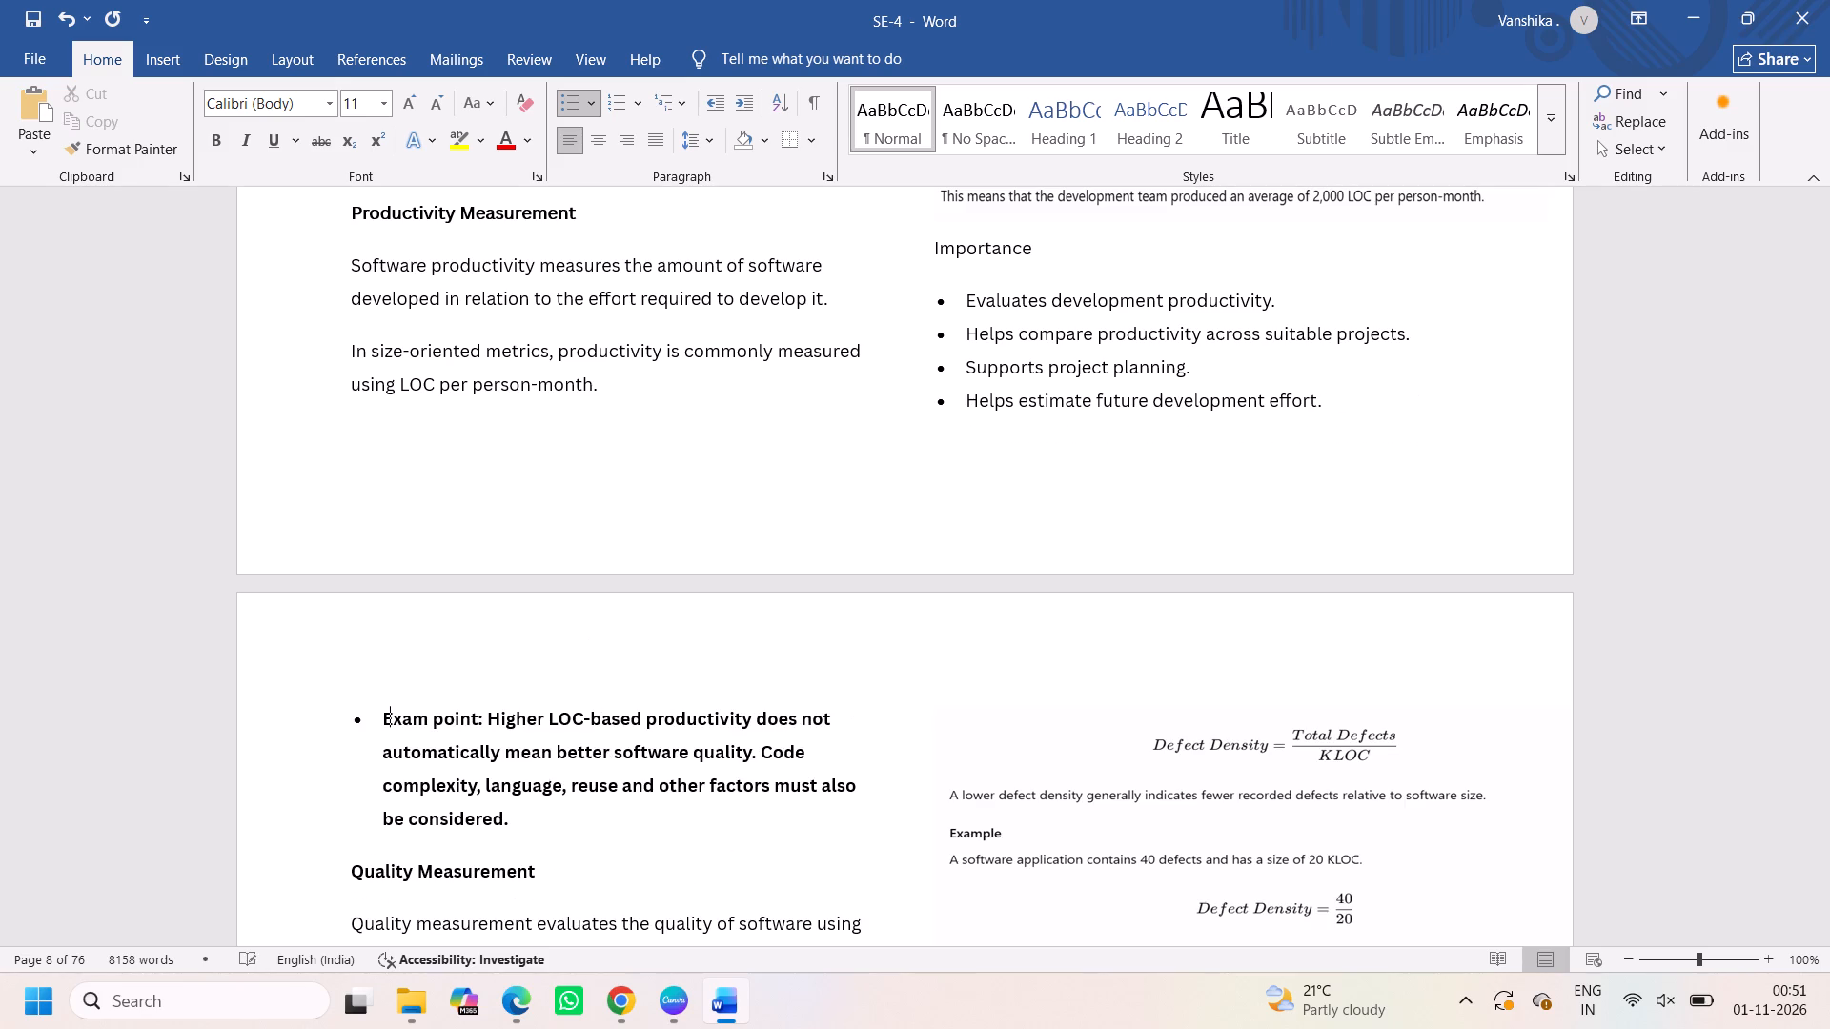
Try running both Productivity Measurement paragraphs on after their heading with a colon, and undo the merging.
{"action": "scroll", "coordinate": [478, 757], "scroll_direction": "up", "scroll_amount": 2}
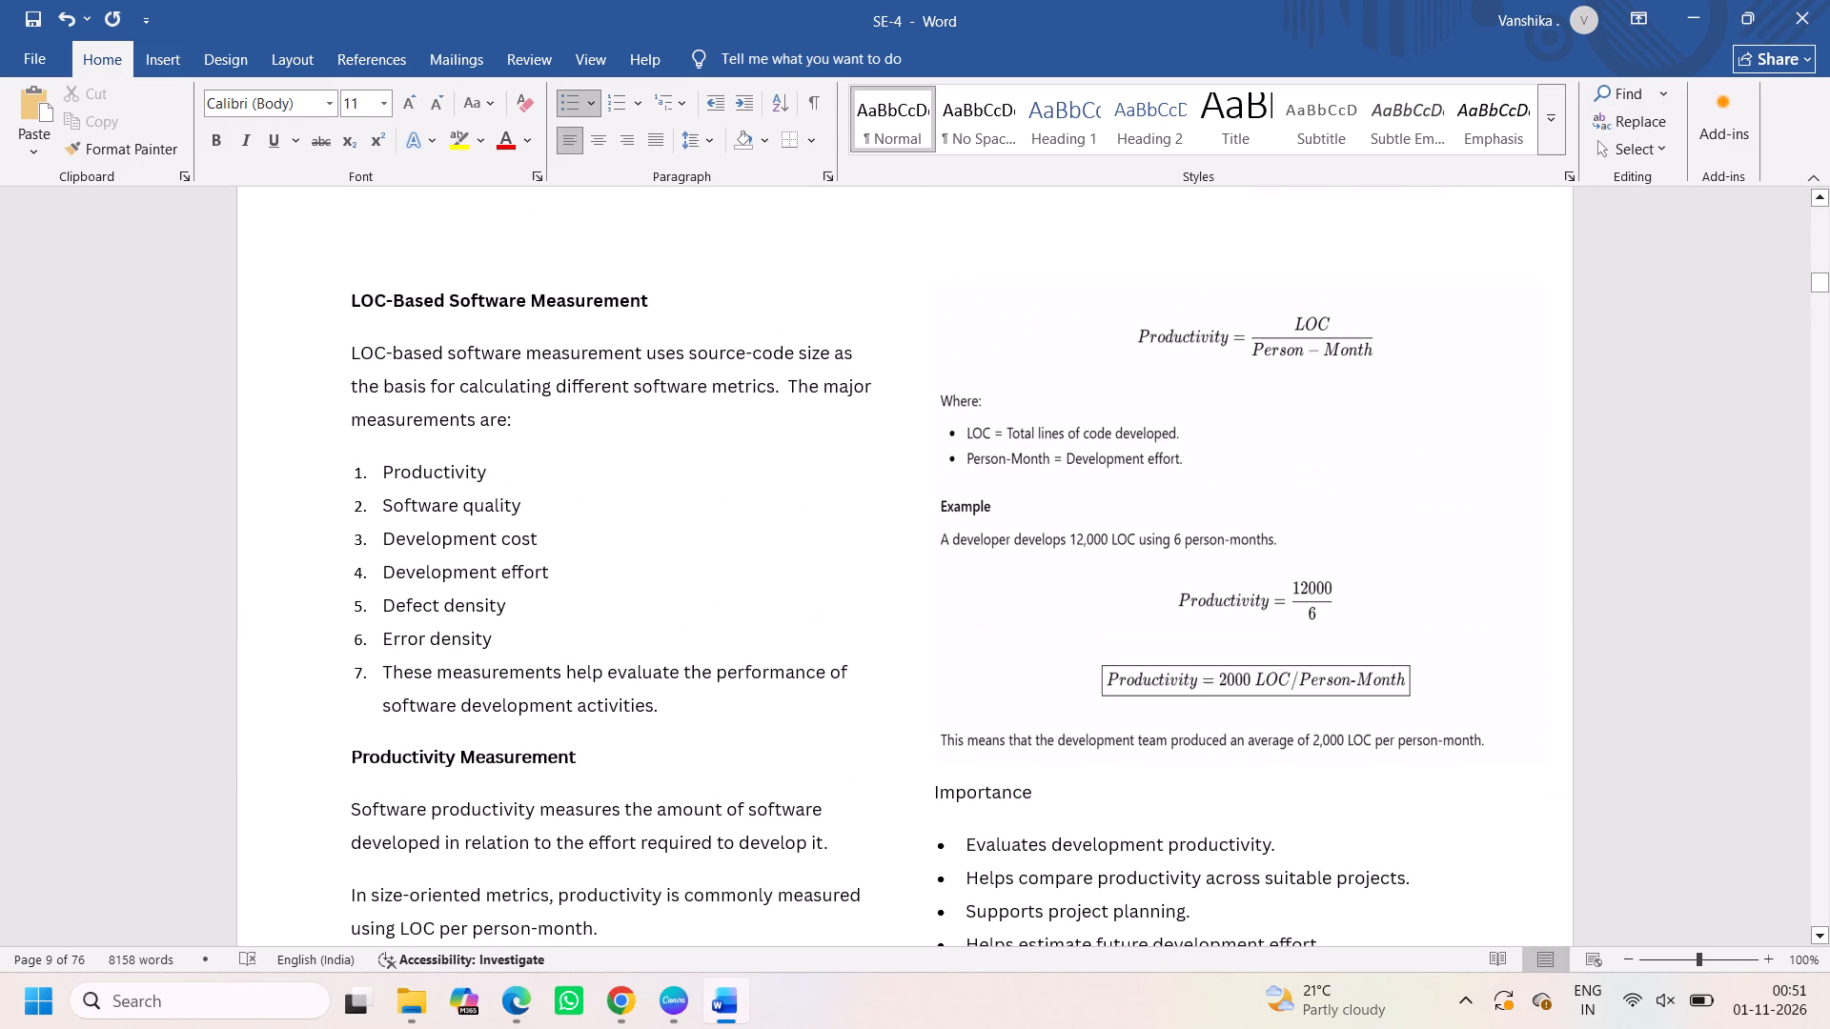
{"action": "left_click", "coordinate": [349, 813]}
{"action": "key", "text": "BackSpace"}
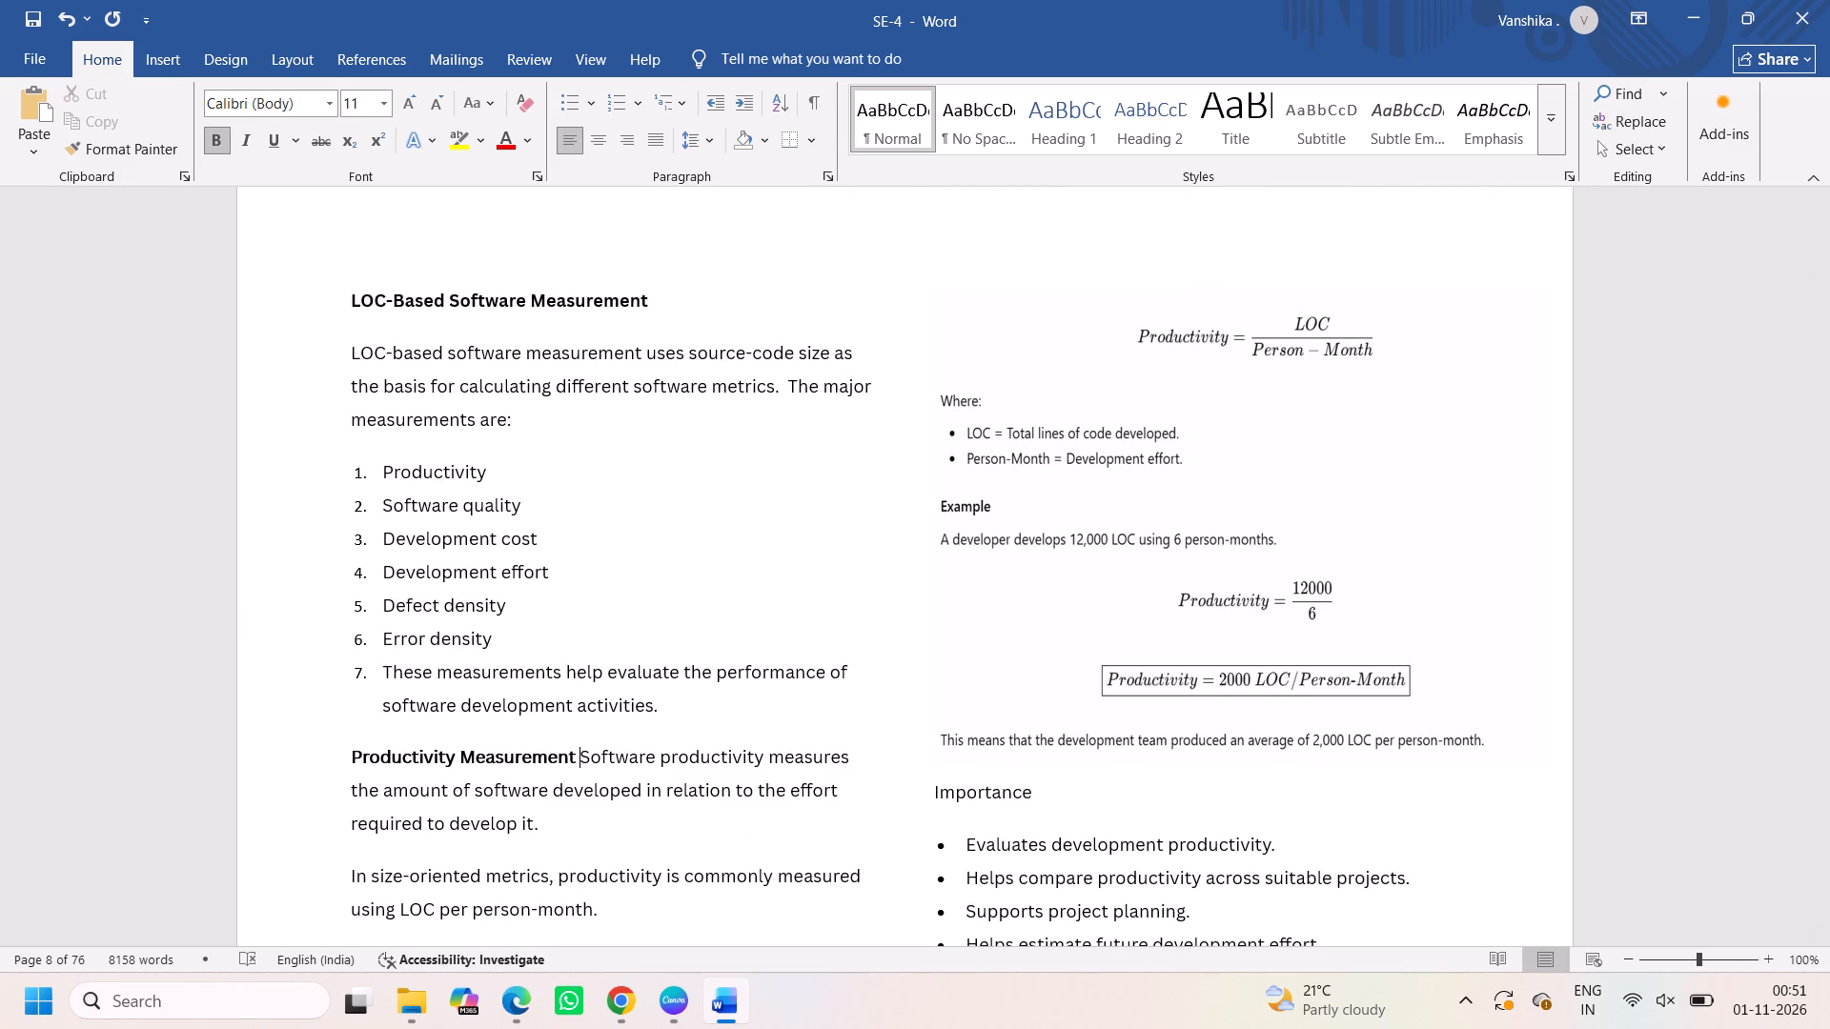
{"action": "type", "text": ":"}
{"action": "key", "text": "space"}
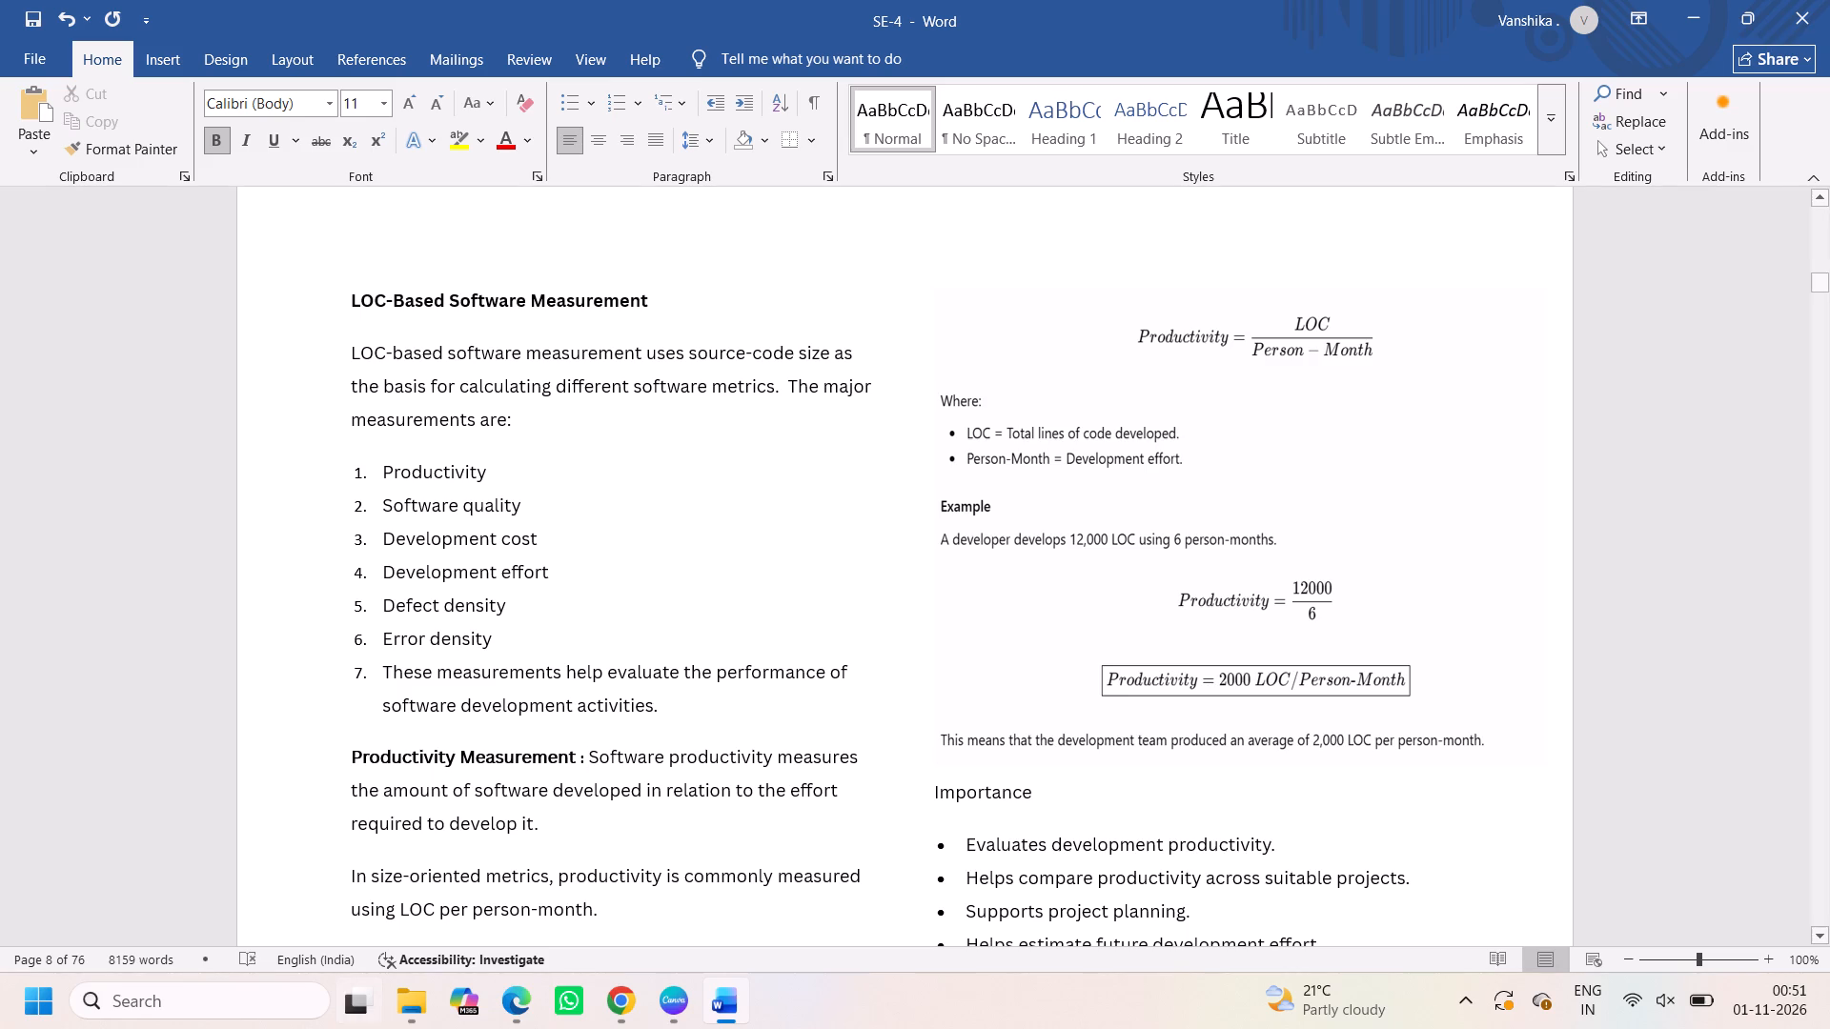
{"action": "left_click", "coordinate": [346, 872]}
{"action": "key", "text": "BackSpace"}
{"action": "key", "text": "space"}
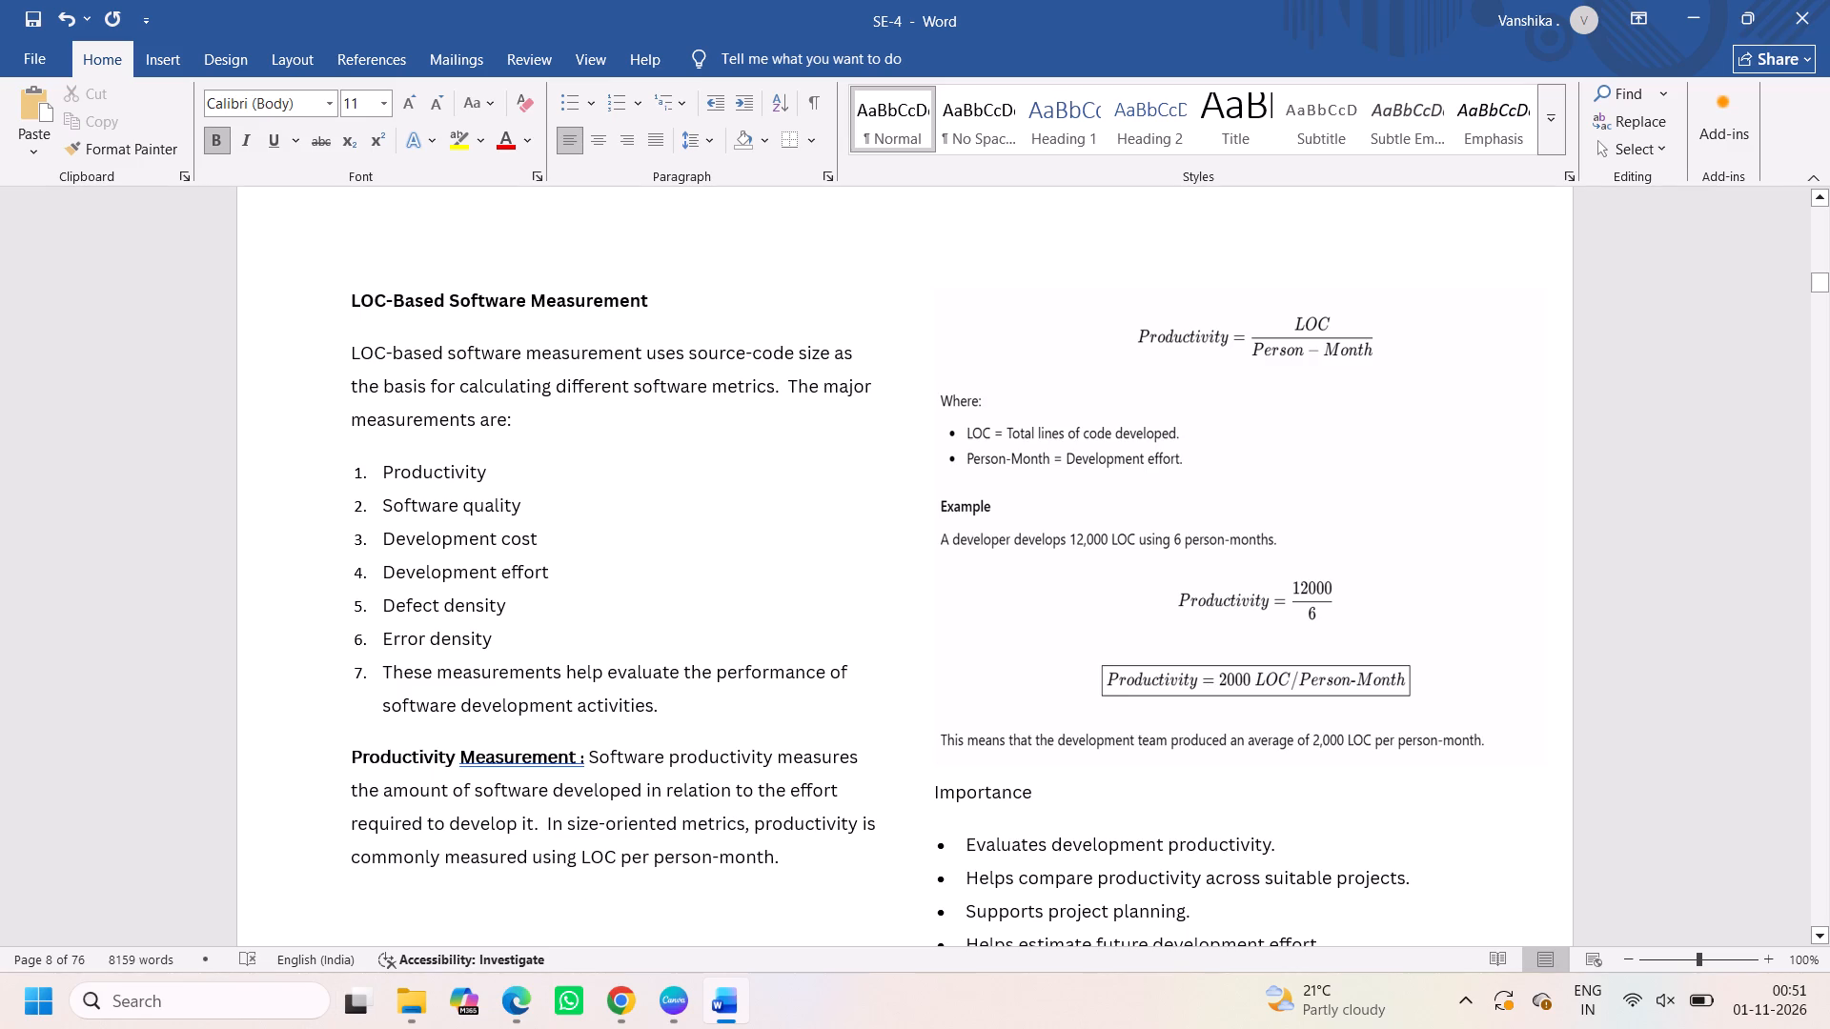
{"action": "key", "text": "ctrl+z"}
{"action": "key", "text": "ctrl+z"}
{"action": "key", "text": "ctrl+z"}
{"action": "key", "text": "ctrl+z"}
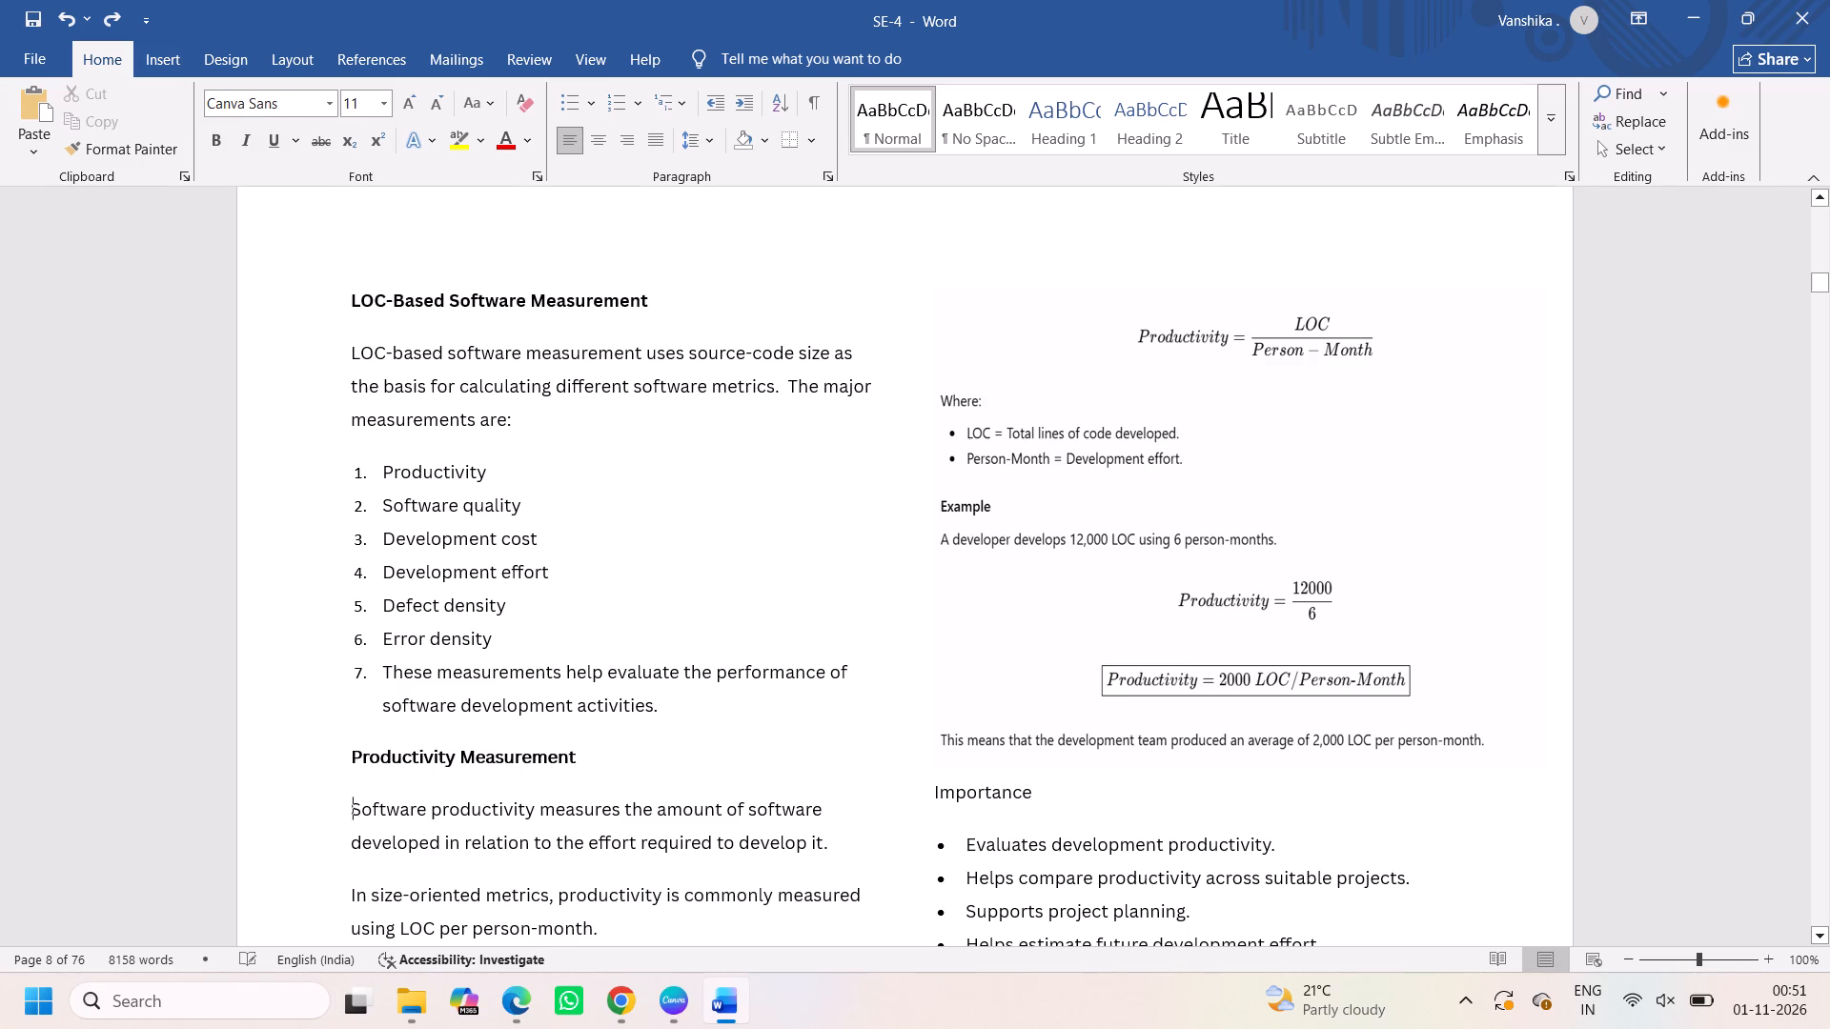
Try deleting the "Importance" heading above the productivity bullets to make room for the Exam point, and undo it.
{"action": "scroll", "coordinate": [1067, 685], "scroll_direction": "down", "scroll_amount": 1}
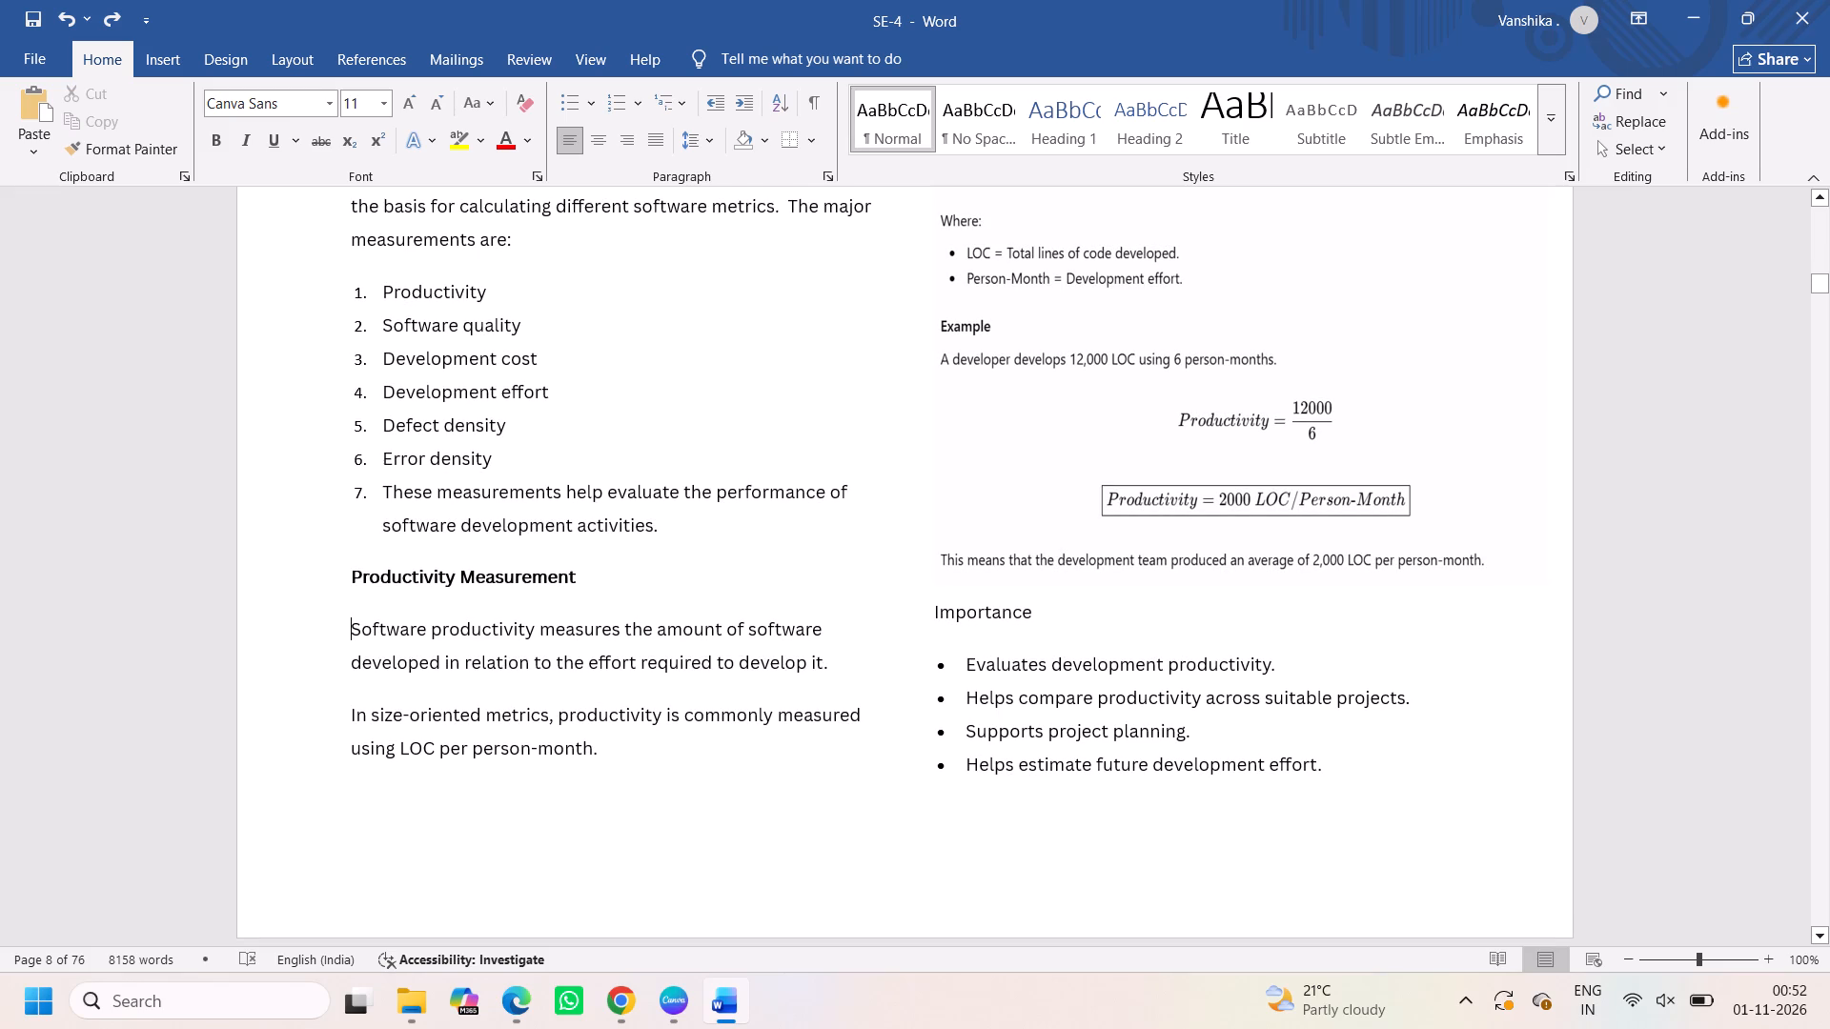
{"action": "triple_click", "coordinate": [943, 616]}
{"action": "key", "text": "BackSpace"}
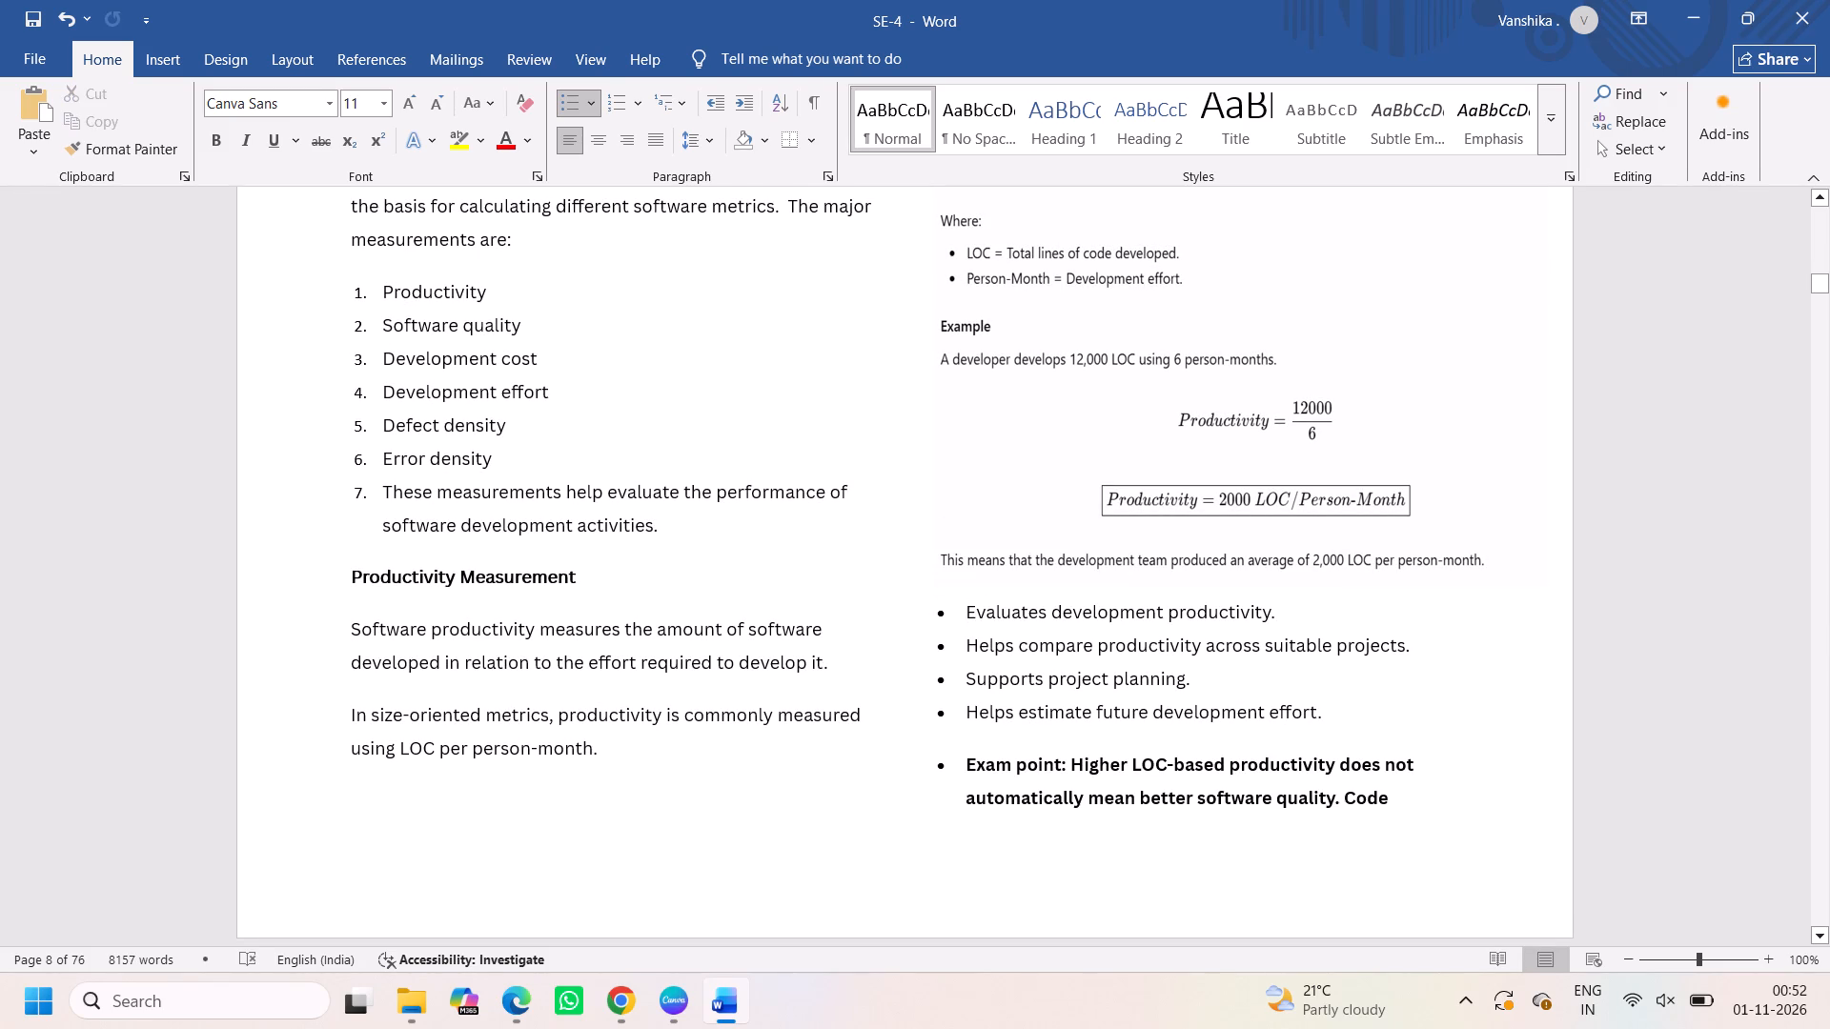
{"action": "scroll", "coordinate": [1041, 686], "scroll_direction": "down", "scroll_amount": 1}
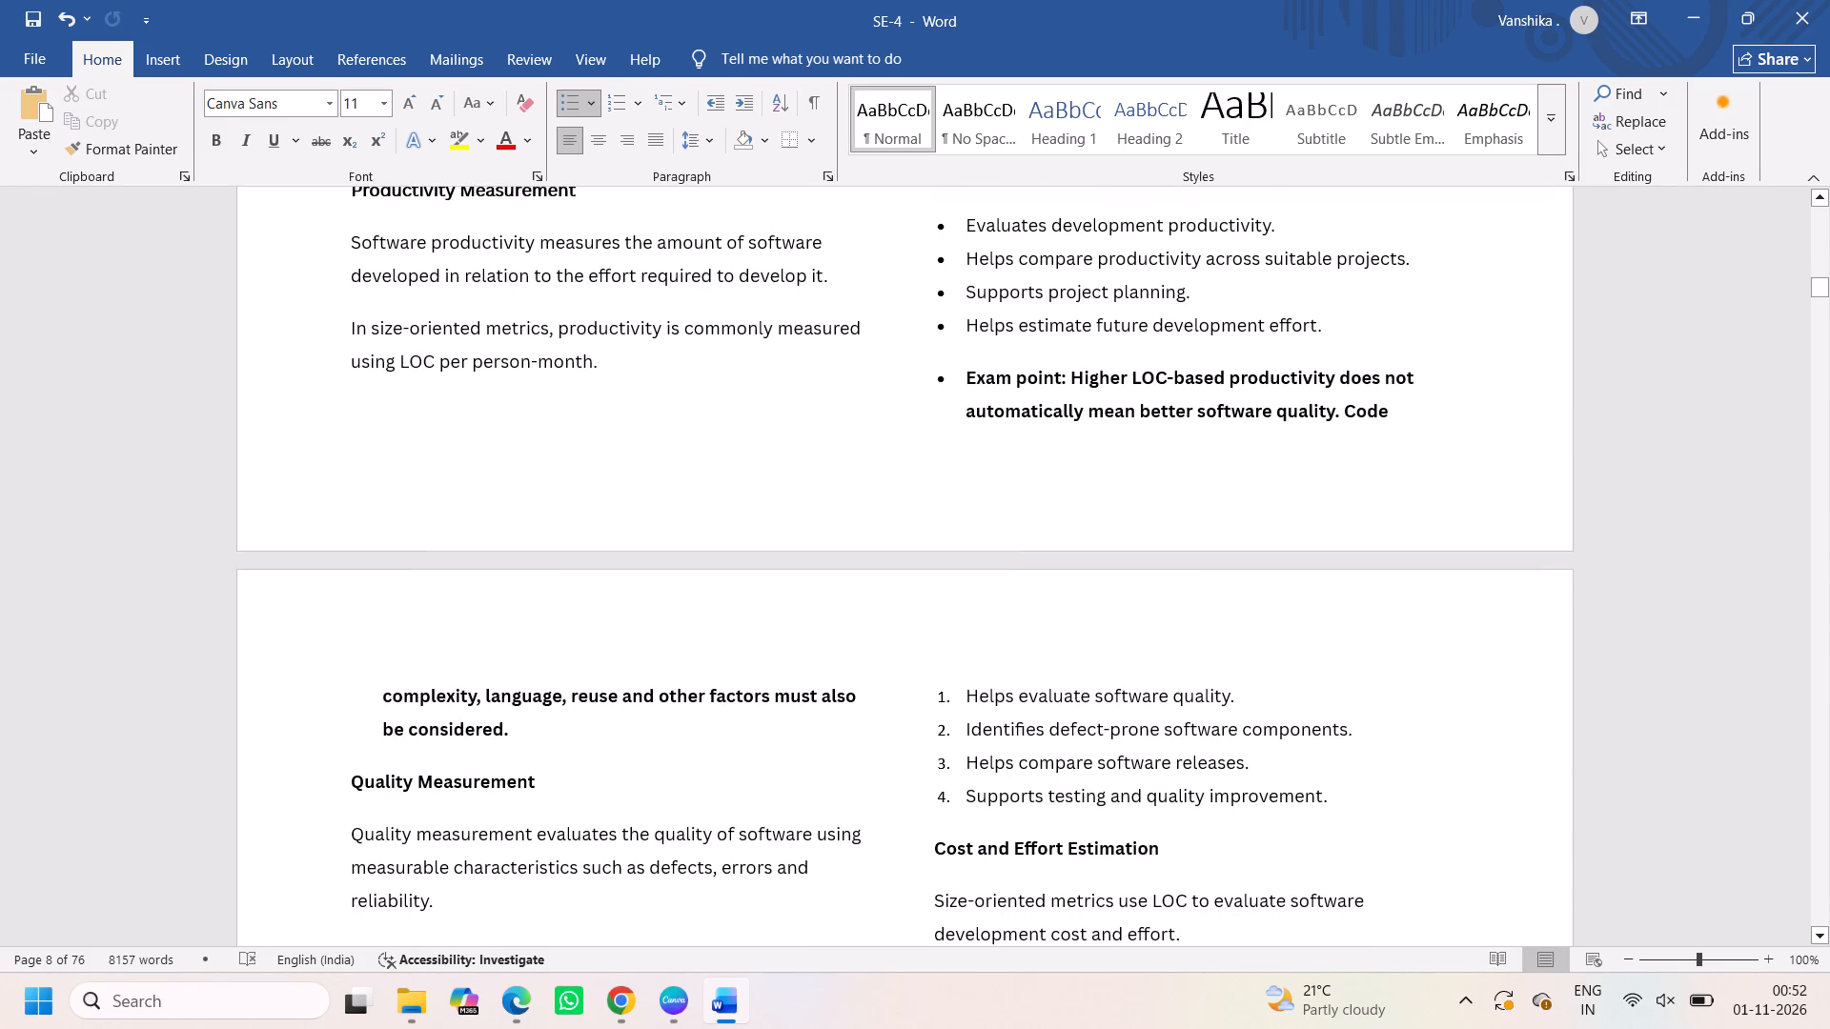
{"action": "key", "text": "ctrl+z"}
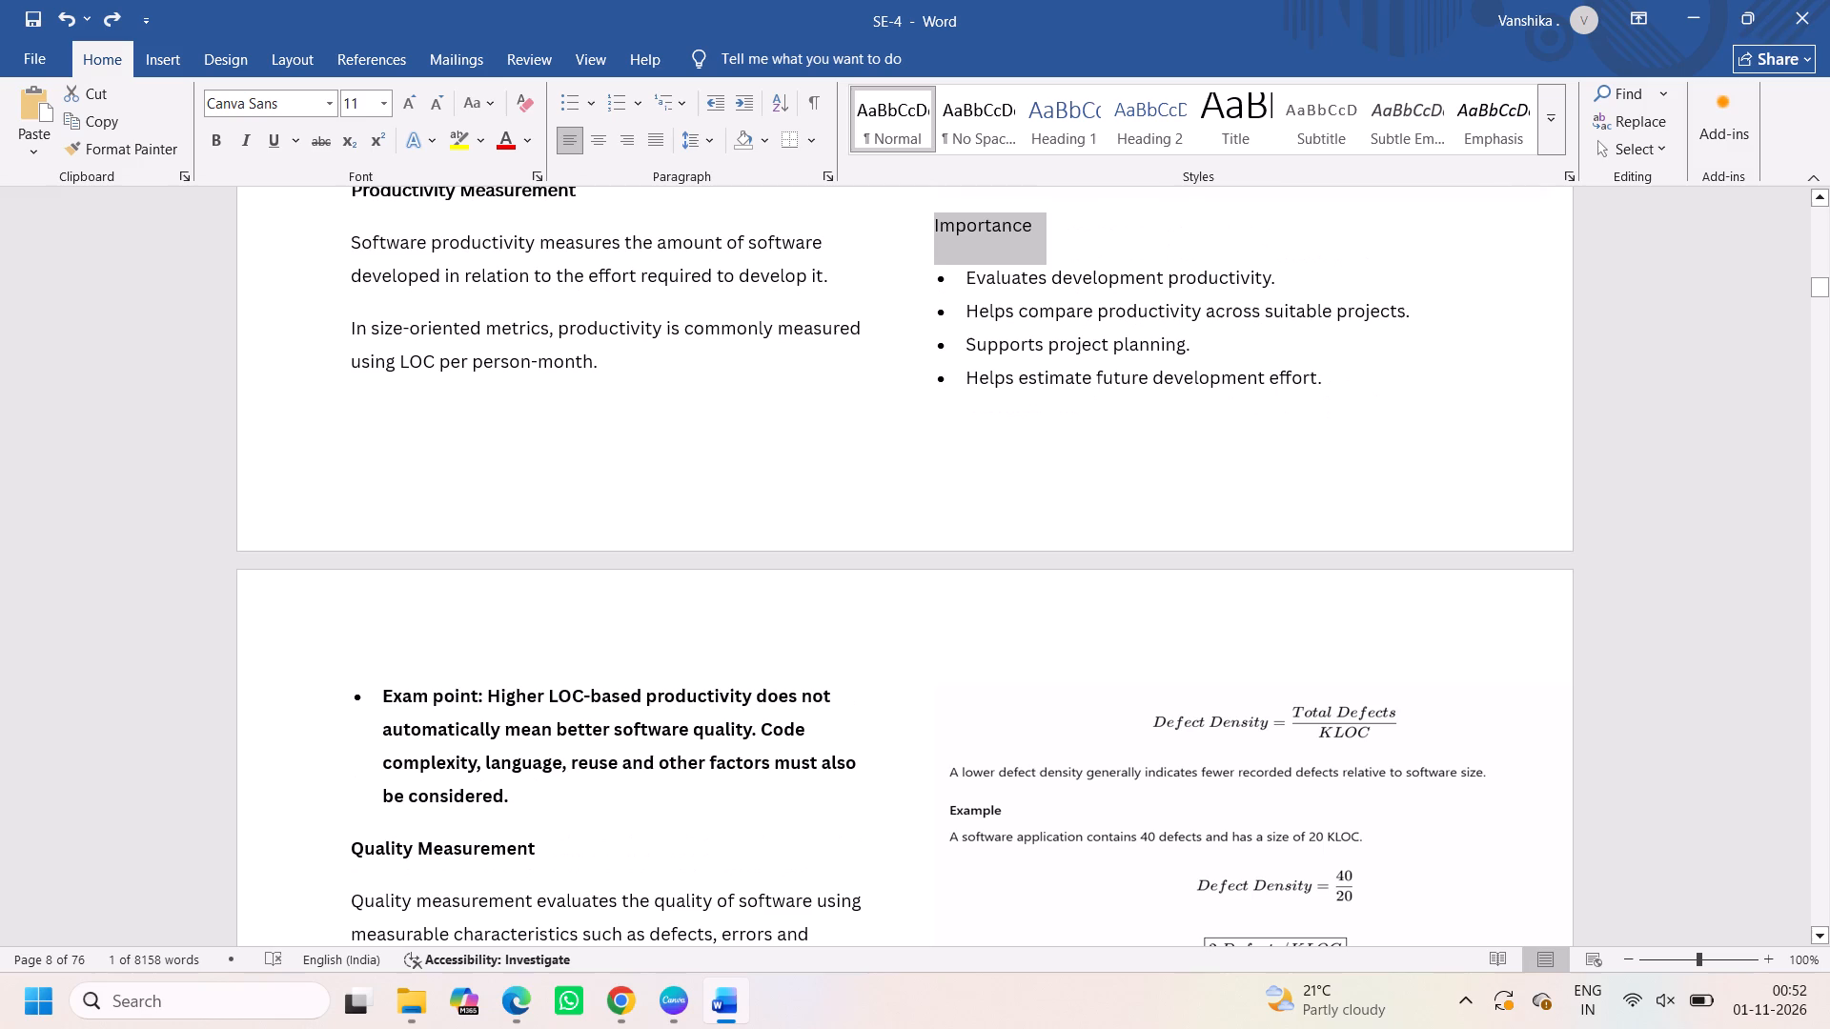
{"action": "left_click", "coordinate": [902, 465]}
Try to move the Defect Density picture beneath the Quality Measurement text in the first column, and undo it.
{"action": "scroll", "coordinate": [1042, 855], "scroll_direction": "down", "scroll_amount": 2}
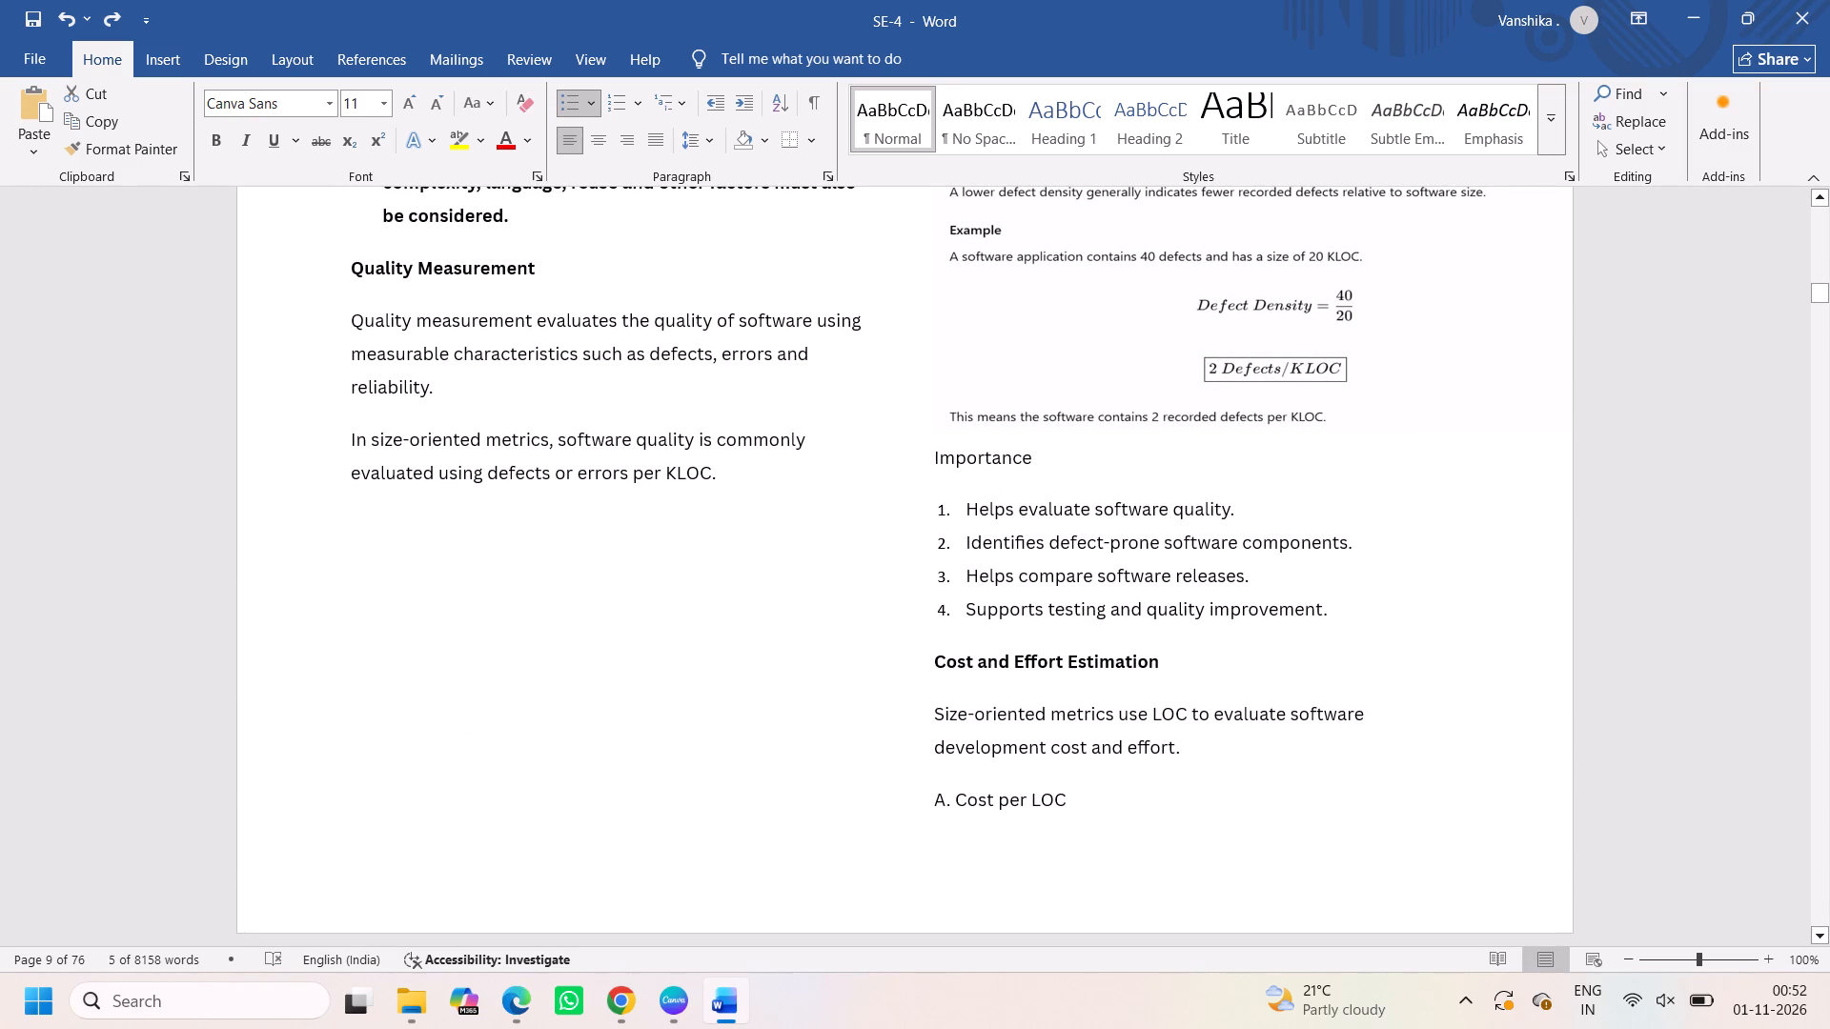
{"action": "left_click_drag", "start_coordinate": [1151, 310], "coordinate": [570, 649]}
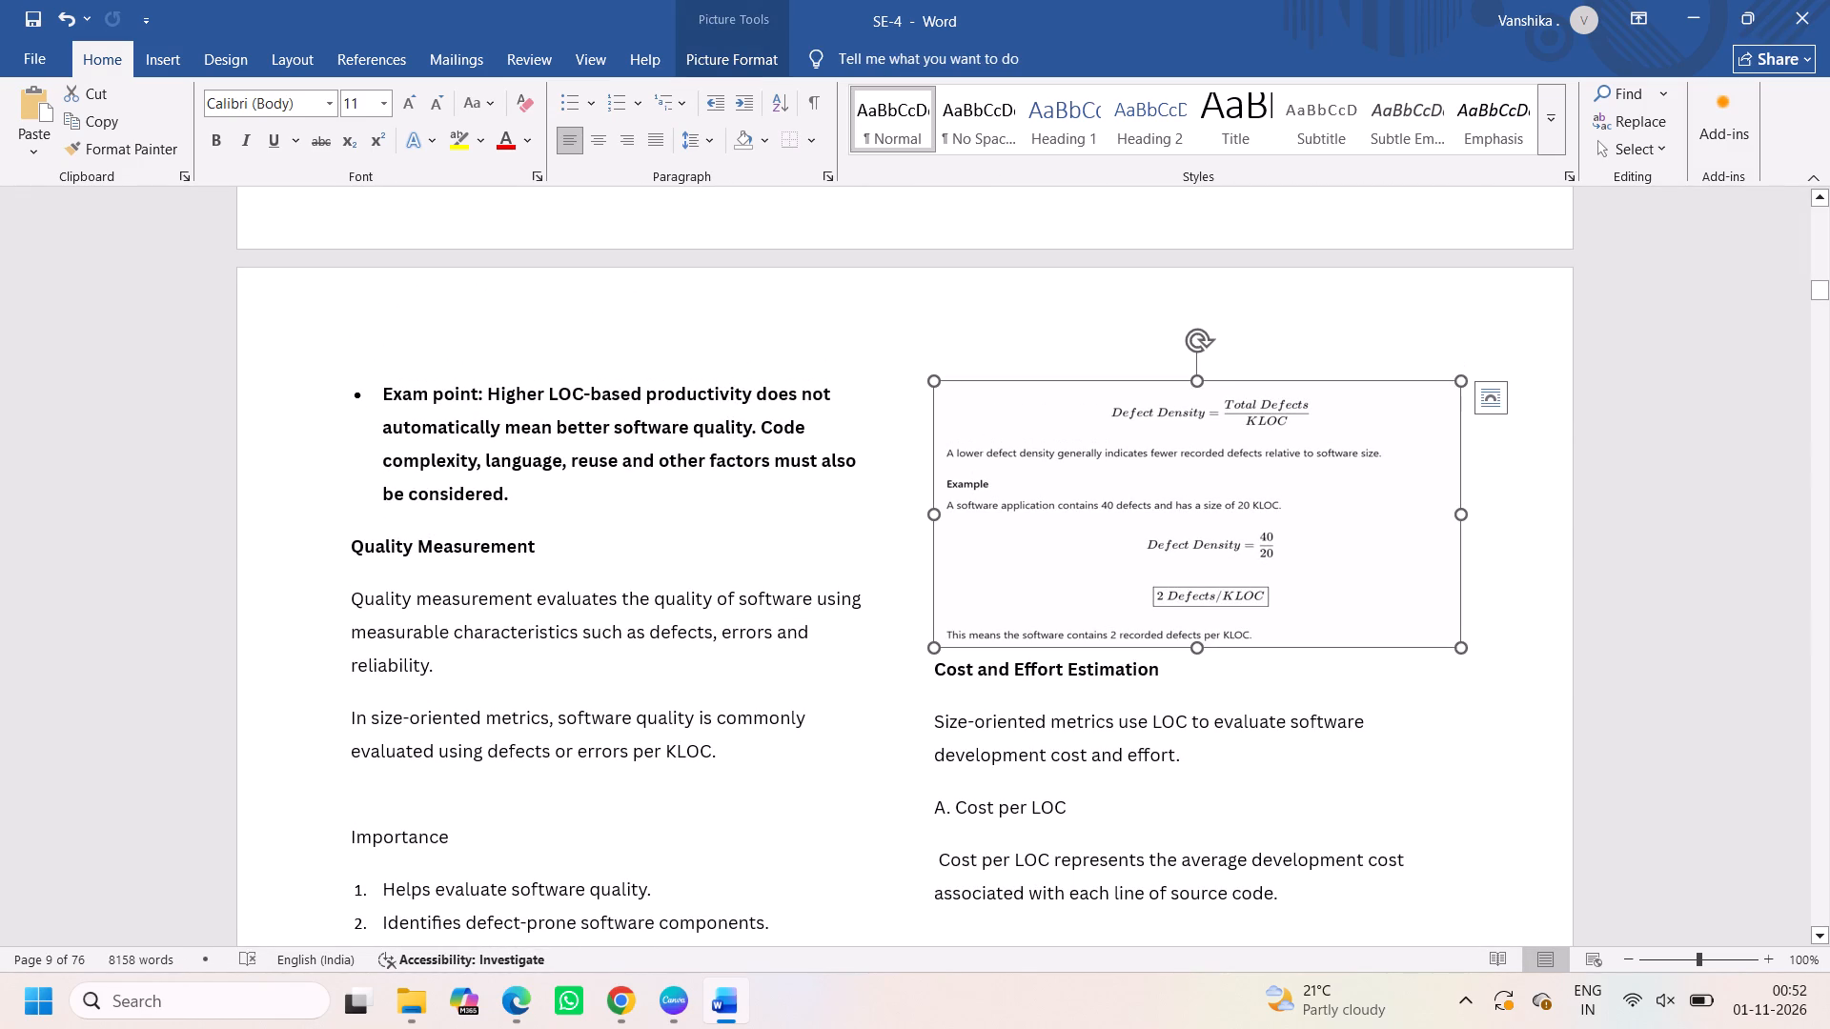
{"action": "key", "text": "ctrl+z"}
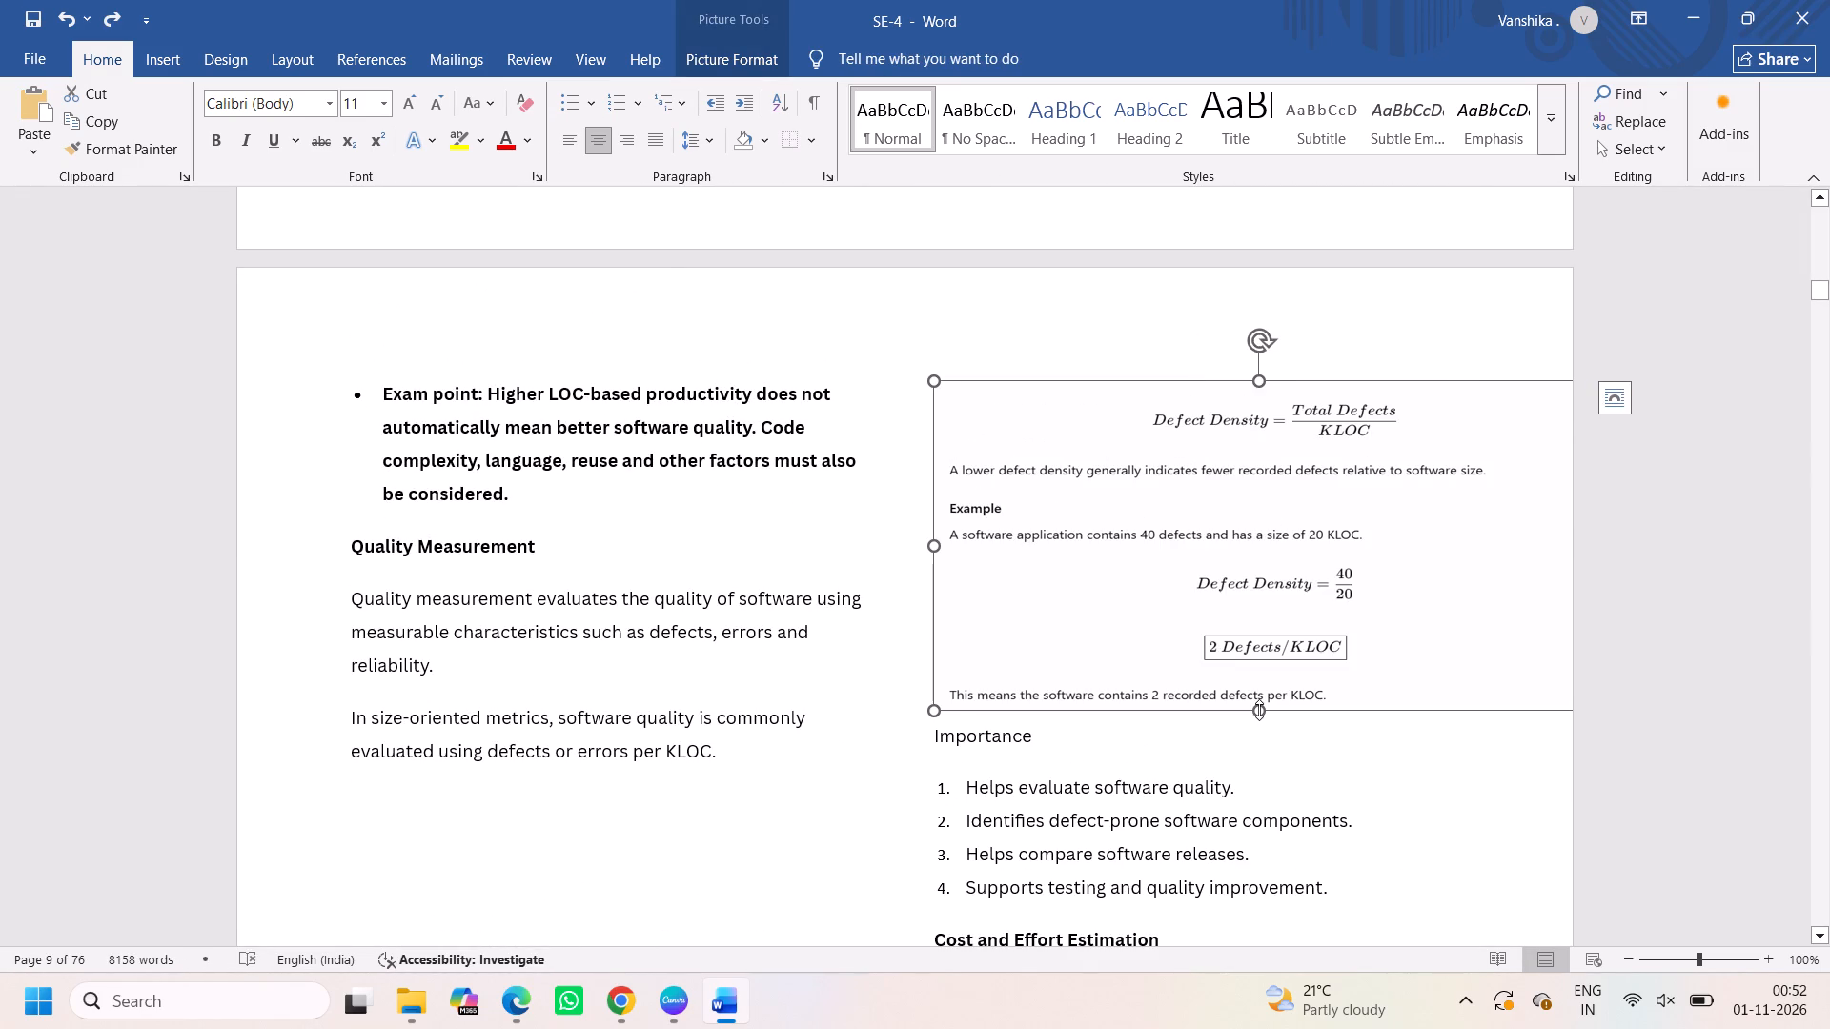
Shorten the Defect Density picture slightly so it fits beneath the Quality Measurement text in the first column.
{"action": "left_click_drag", "start_coordinate": [1259, 708], "coordinate": [1266, 671]}
{"action": "scroll", "coordinate": [1094, 553], "scroll_direction": "up", "scroll_amount": 1}
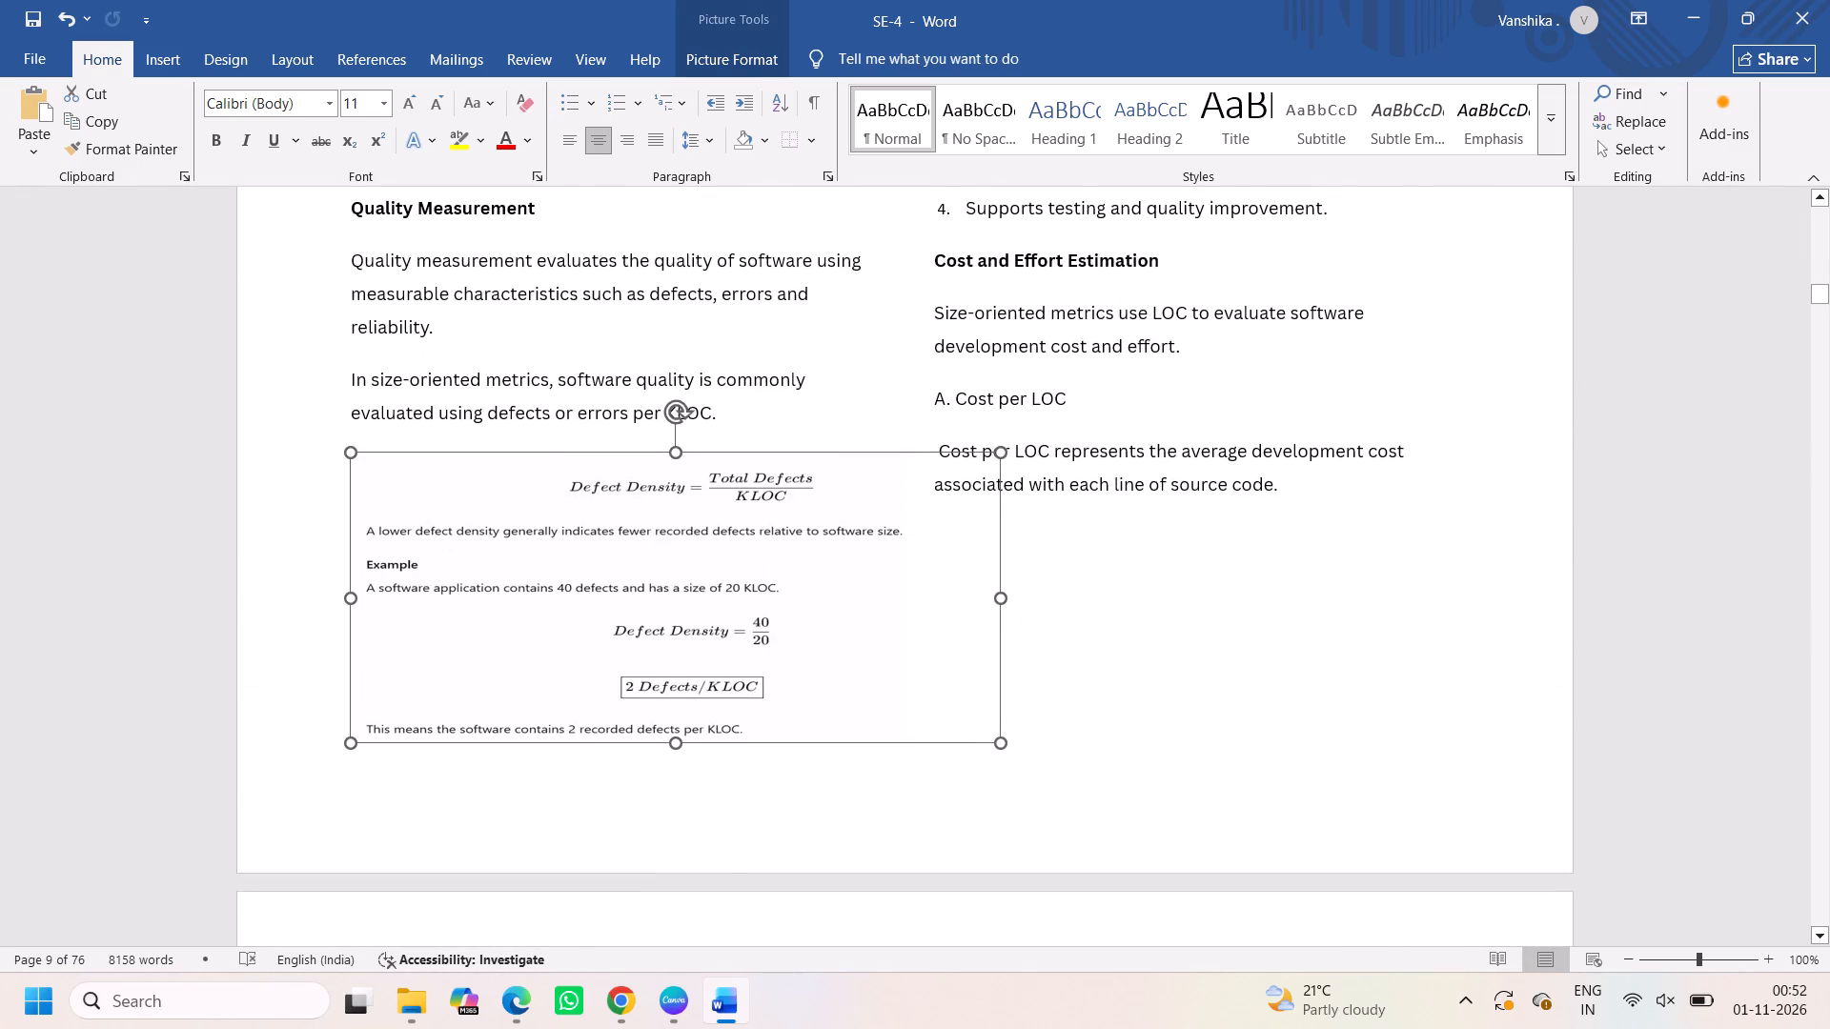
{"action": "right_click", "coordinate": [1090, 553]}
{"action": "left_click", "coordinate": [1012, 537]}
{"action": "scroll", "coordinate": [1012, 537], "scroll_direction": "up", "scroll_amount": 1}
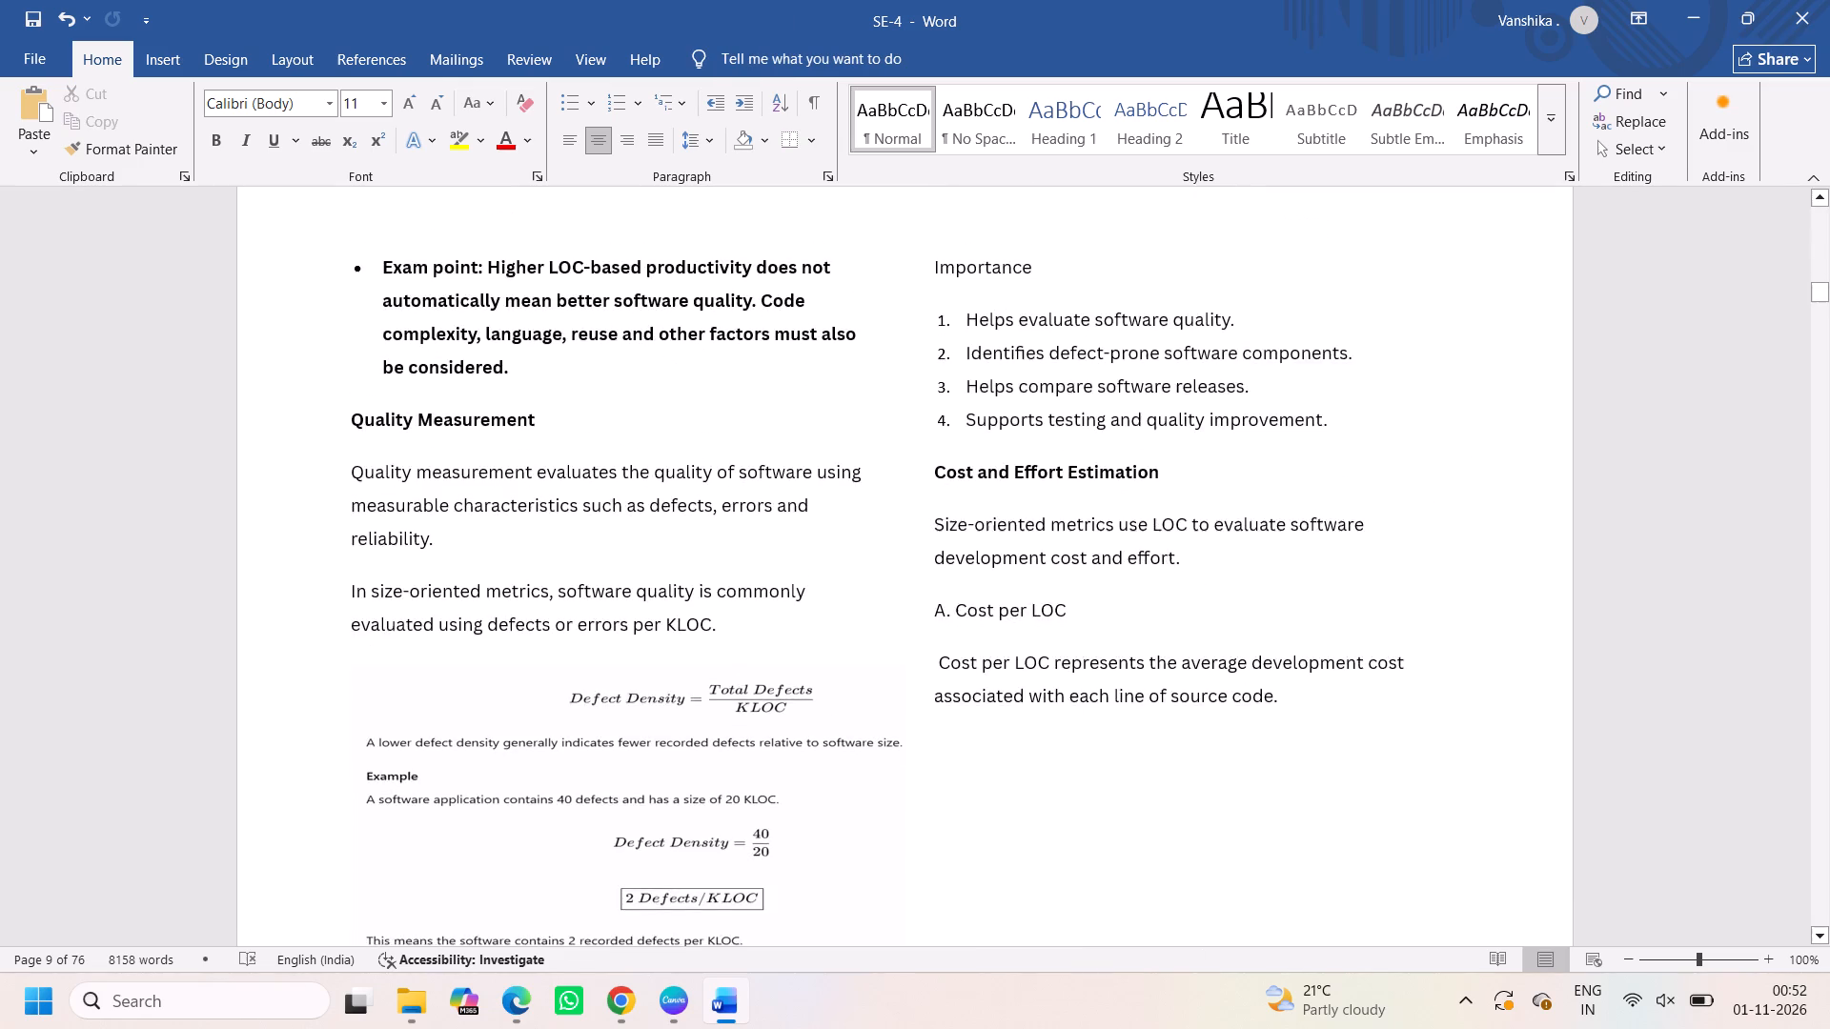
Shorten and narrow the Cost per LOC formula and example picture to fit within the first column.
{"action": "scroll", "coordinate": [1012, 537], "scroll_direction": "down", "scroll_amount": 4}
{"action": "left_click", "coordinate": [779, 623]}
{"action": "left_click_drag", "start_coordinate": [712, 797], "coordinate": [719, 641]}
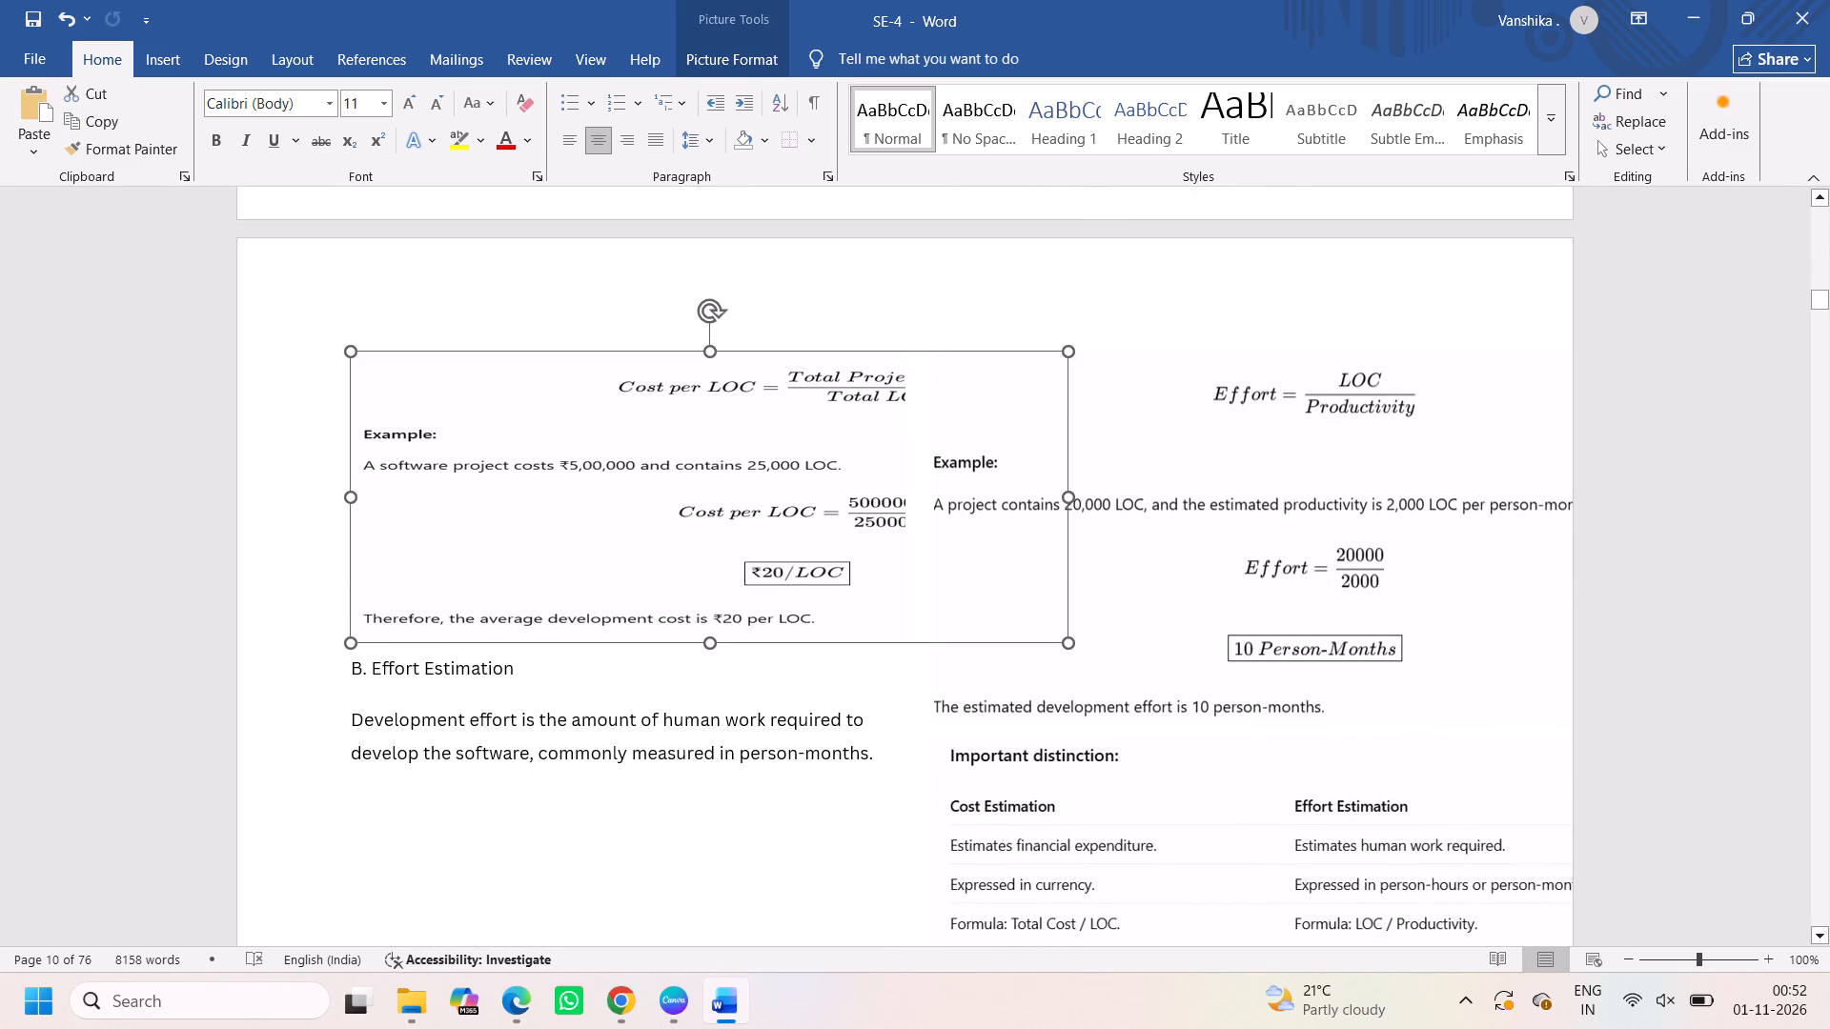
{"action": "left_click_drag", "start_coordinate": [1073, 497], "coordinate": [914, 498]}
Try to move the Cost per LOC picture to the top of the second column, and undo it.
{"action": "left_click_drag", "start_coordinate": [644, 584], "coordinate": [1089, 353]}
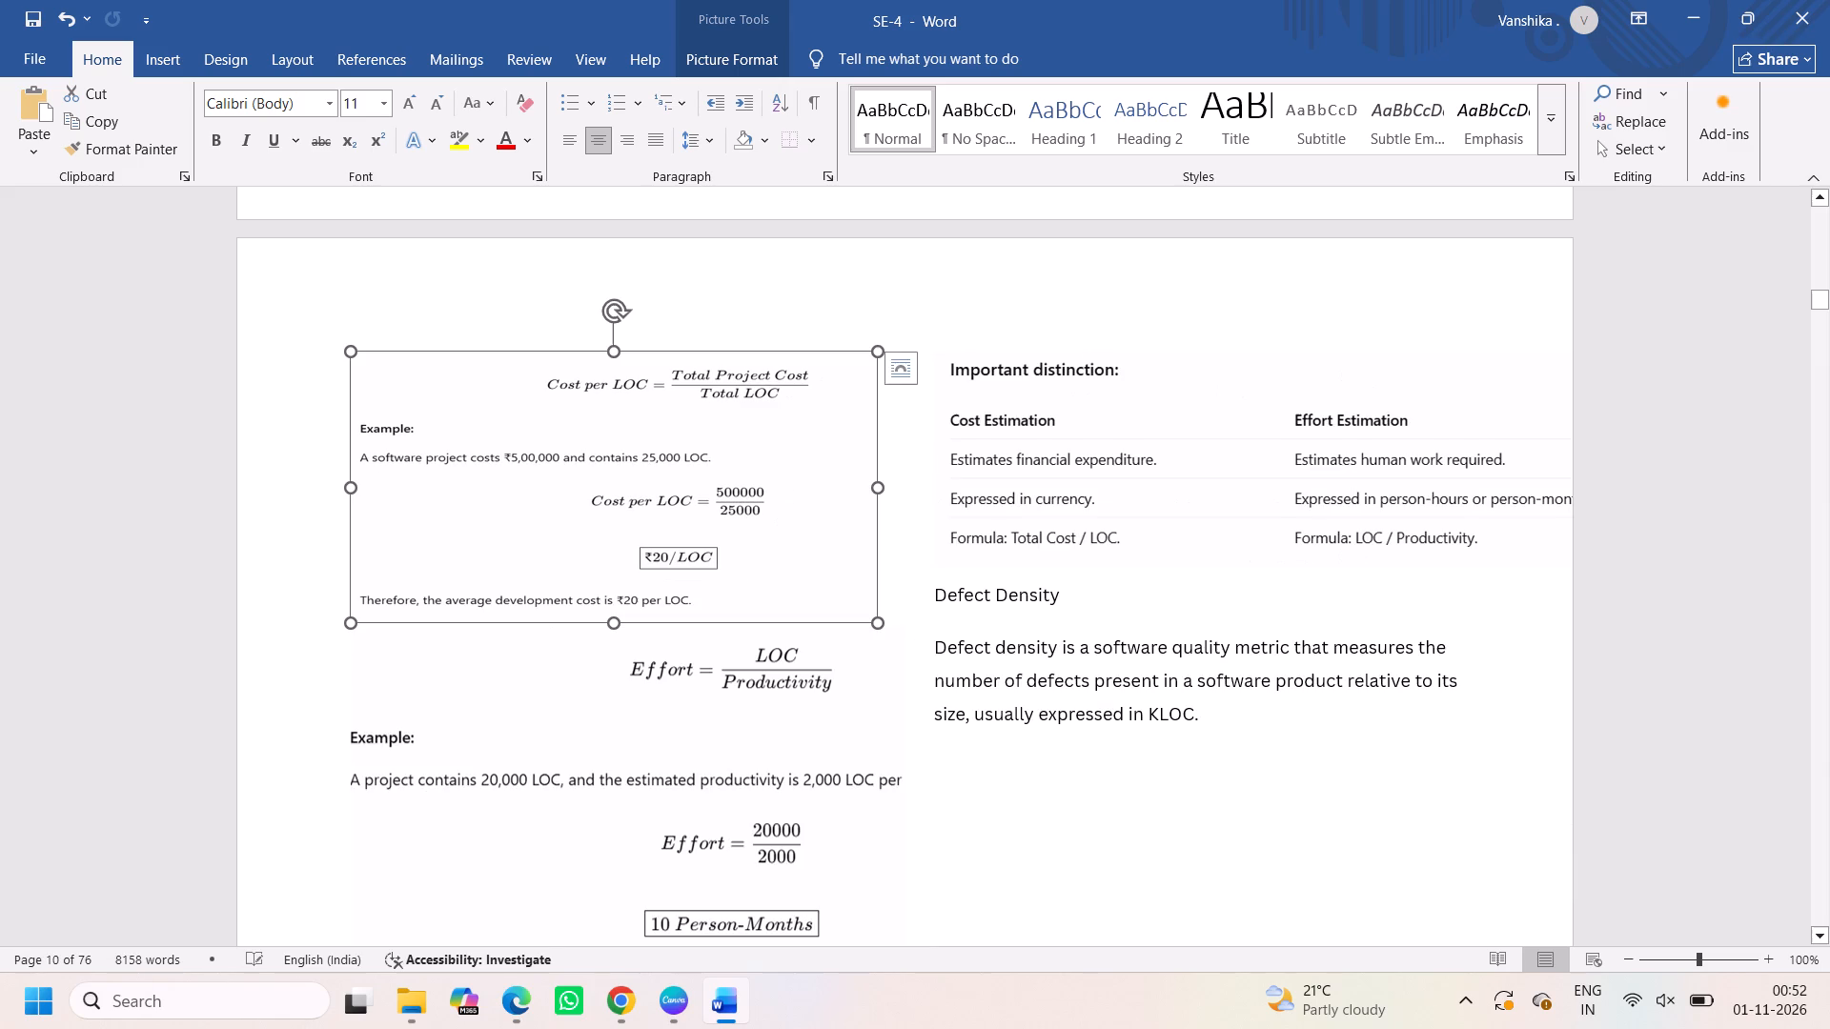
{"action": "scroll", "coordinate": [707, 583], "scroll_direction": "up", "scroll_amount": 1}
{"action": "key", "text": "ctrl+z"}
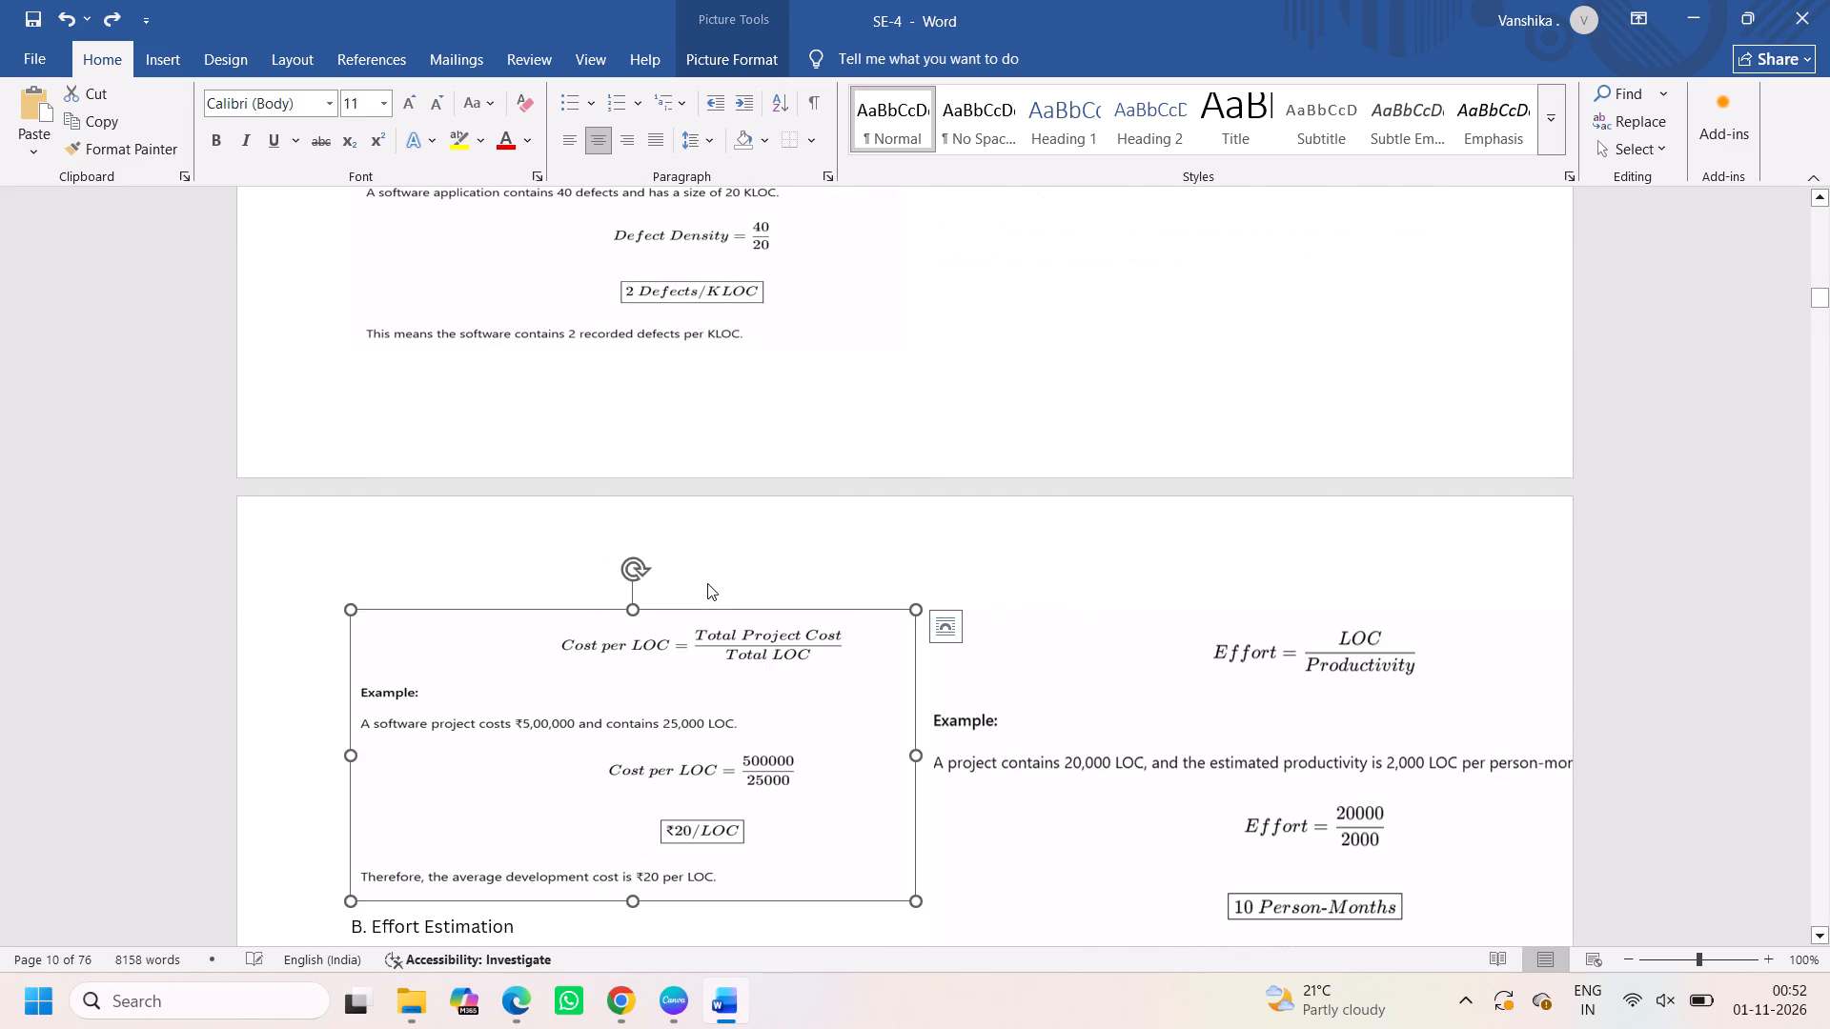
Copy the Cost per LOC picture and paste it after the sentence ending "with each line of source code.".
{"action": "left_click", "coordinate": [645, 734]}
{"action": "key", "text": "ctrl+c"}
{"action": "scroll", "coordinate": [999, 481], "scroll_direction": "up", "scroll_amount": 2}
{"action": "left_click", "coordinate": [1296, 672]}
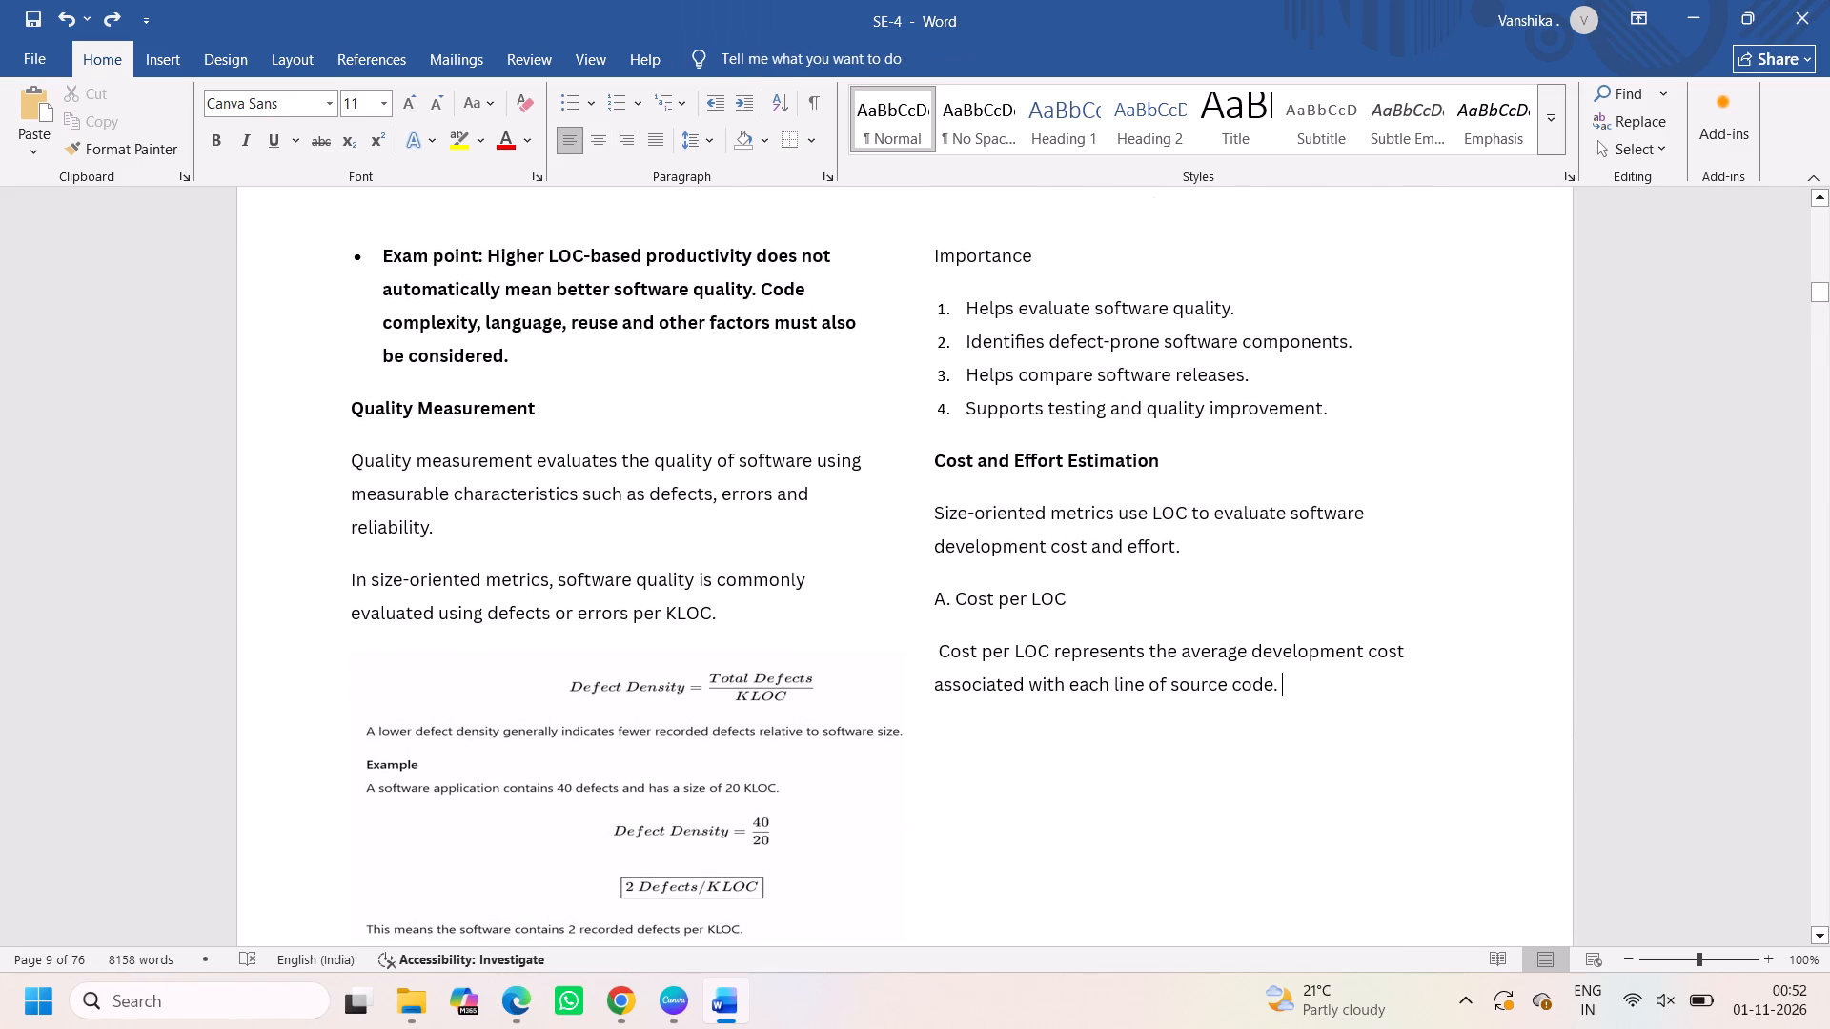
{"action": "key", "text": "ctrl+v"}
{"action": "scroll", "coordinate": [1123, 611], "scroll_direction": "up", "scroll_amount": 1}
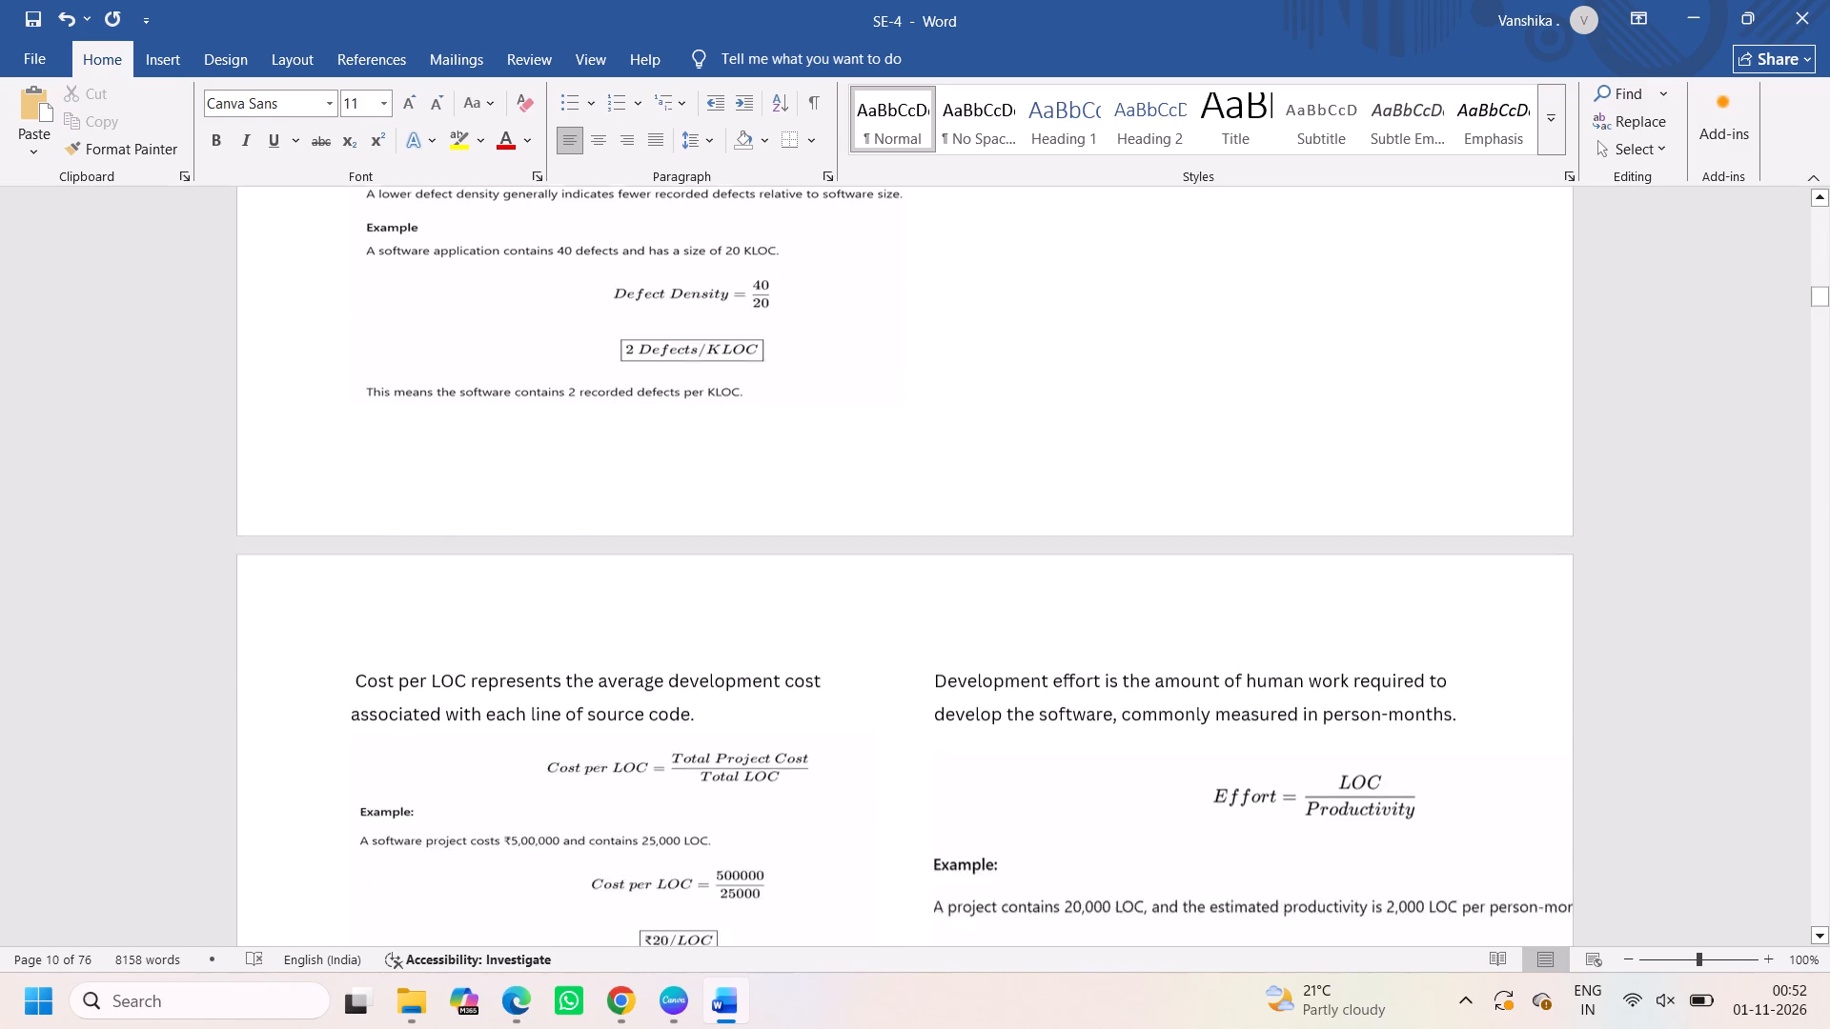
{"action": "scroll", "coordinate": [1123, 611], "scroll_direction": "up", "scroll_amount": 1}
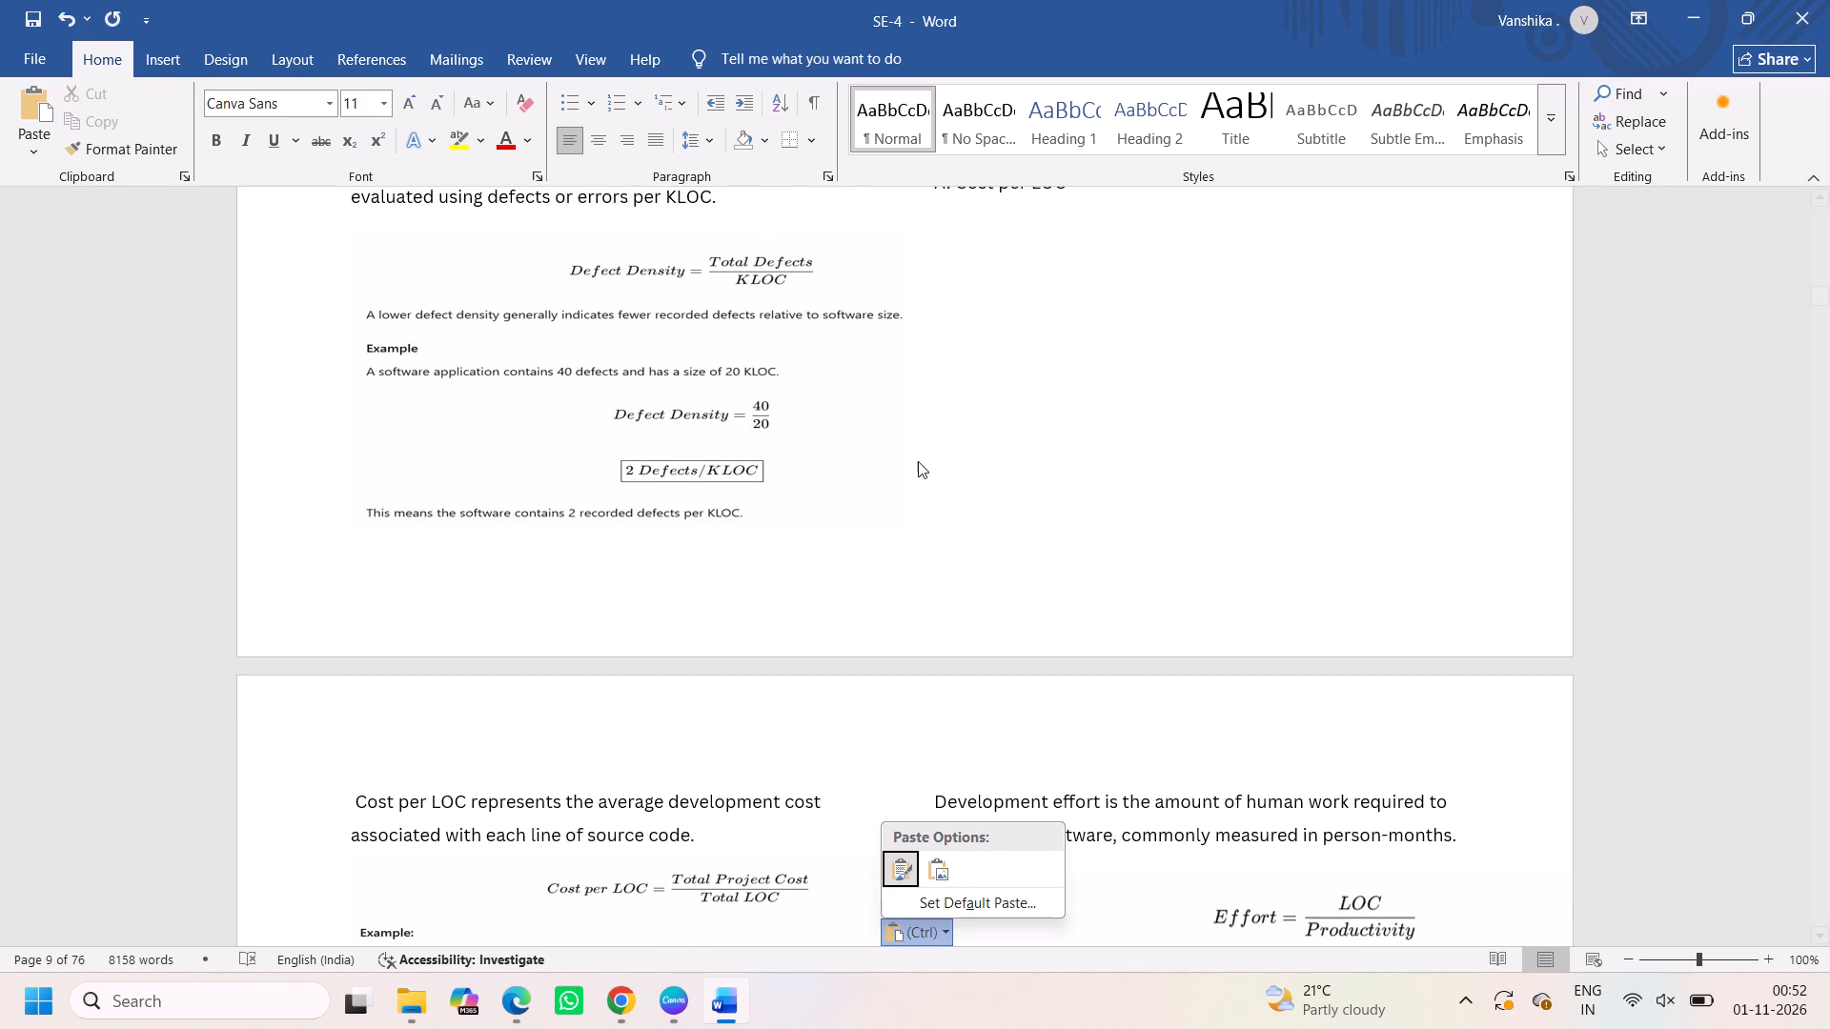
{"action": "scroll", "coordinate": [918, 461], "scroll_direction": "up", "scroll_amount": 1}
{"action": "left_click", "coordinate": [904, 621]}
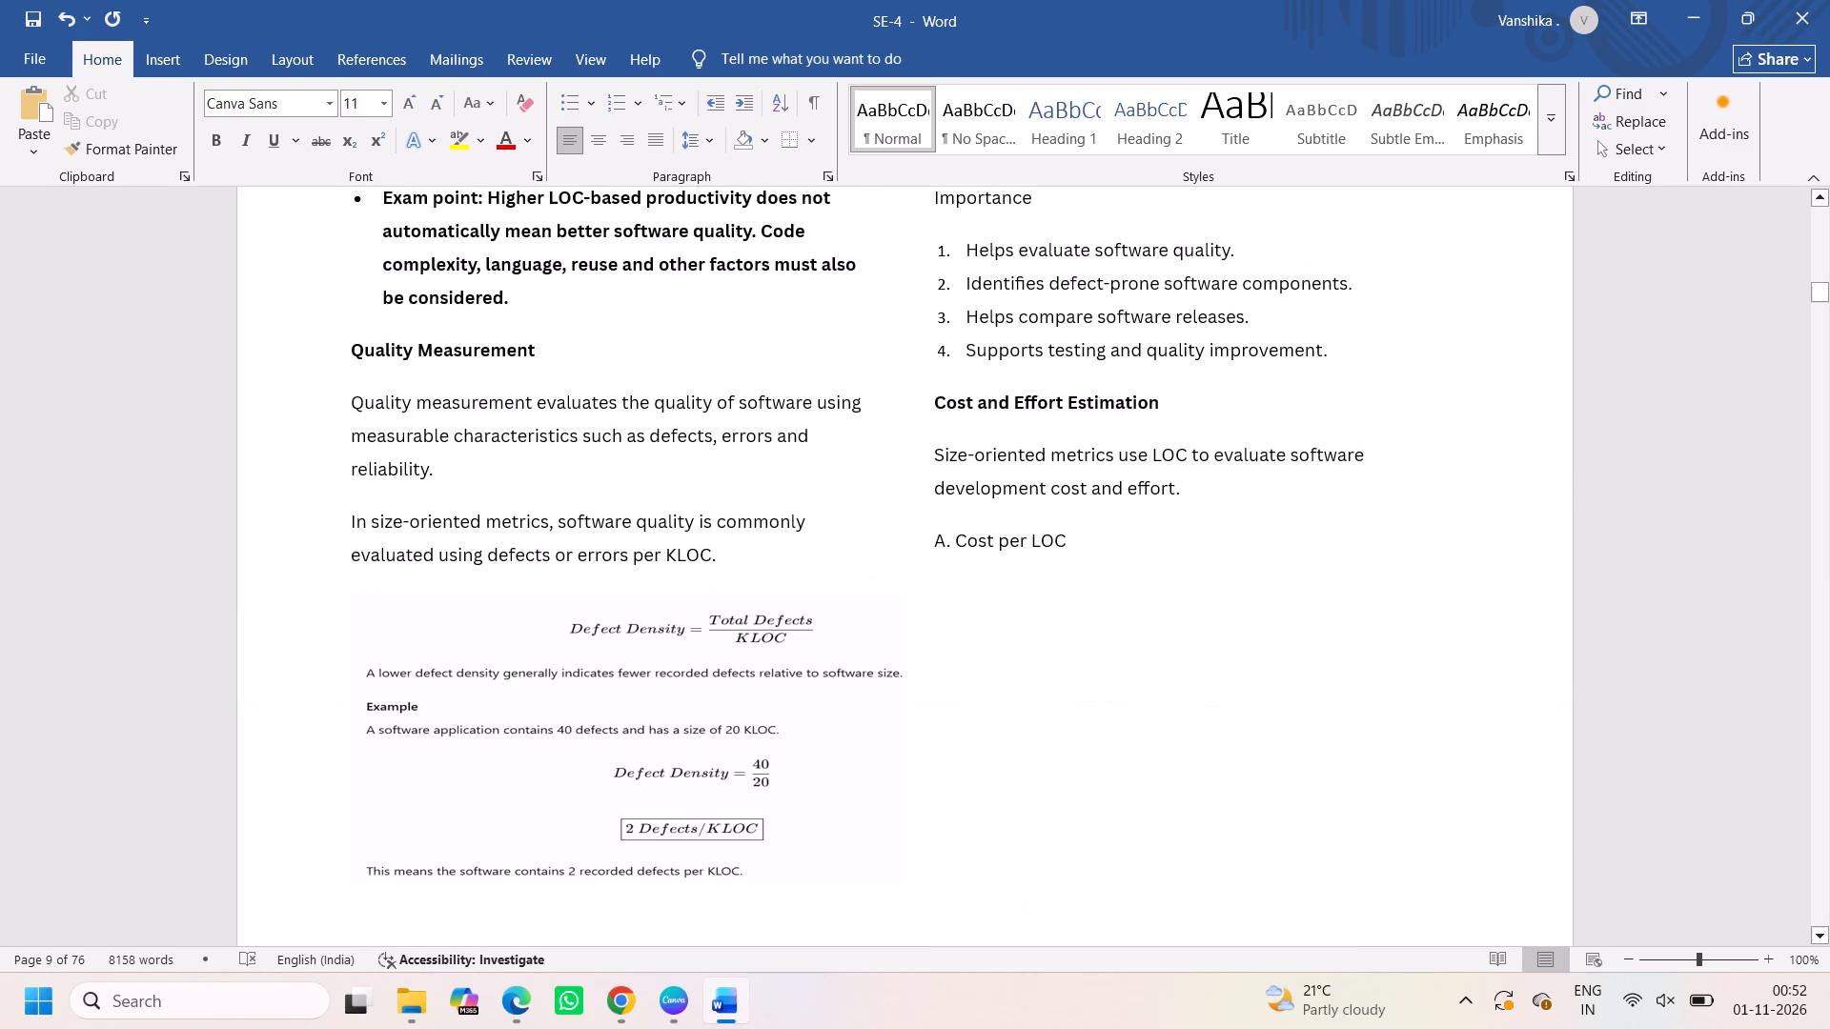
Undo the pasting of the Cost per LOC picture after the sentence ending "with each line of source code.".
{"action": "key", "text": "ctrl+z"}
{"action": "key", "text": "ctrl+z"}
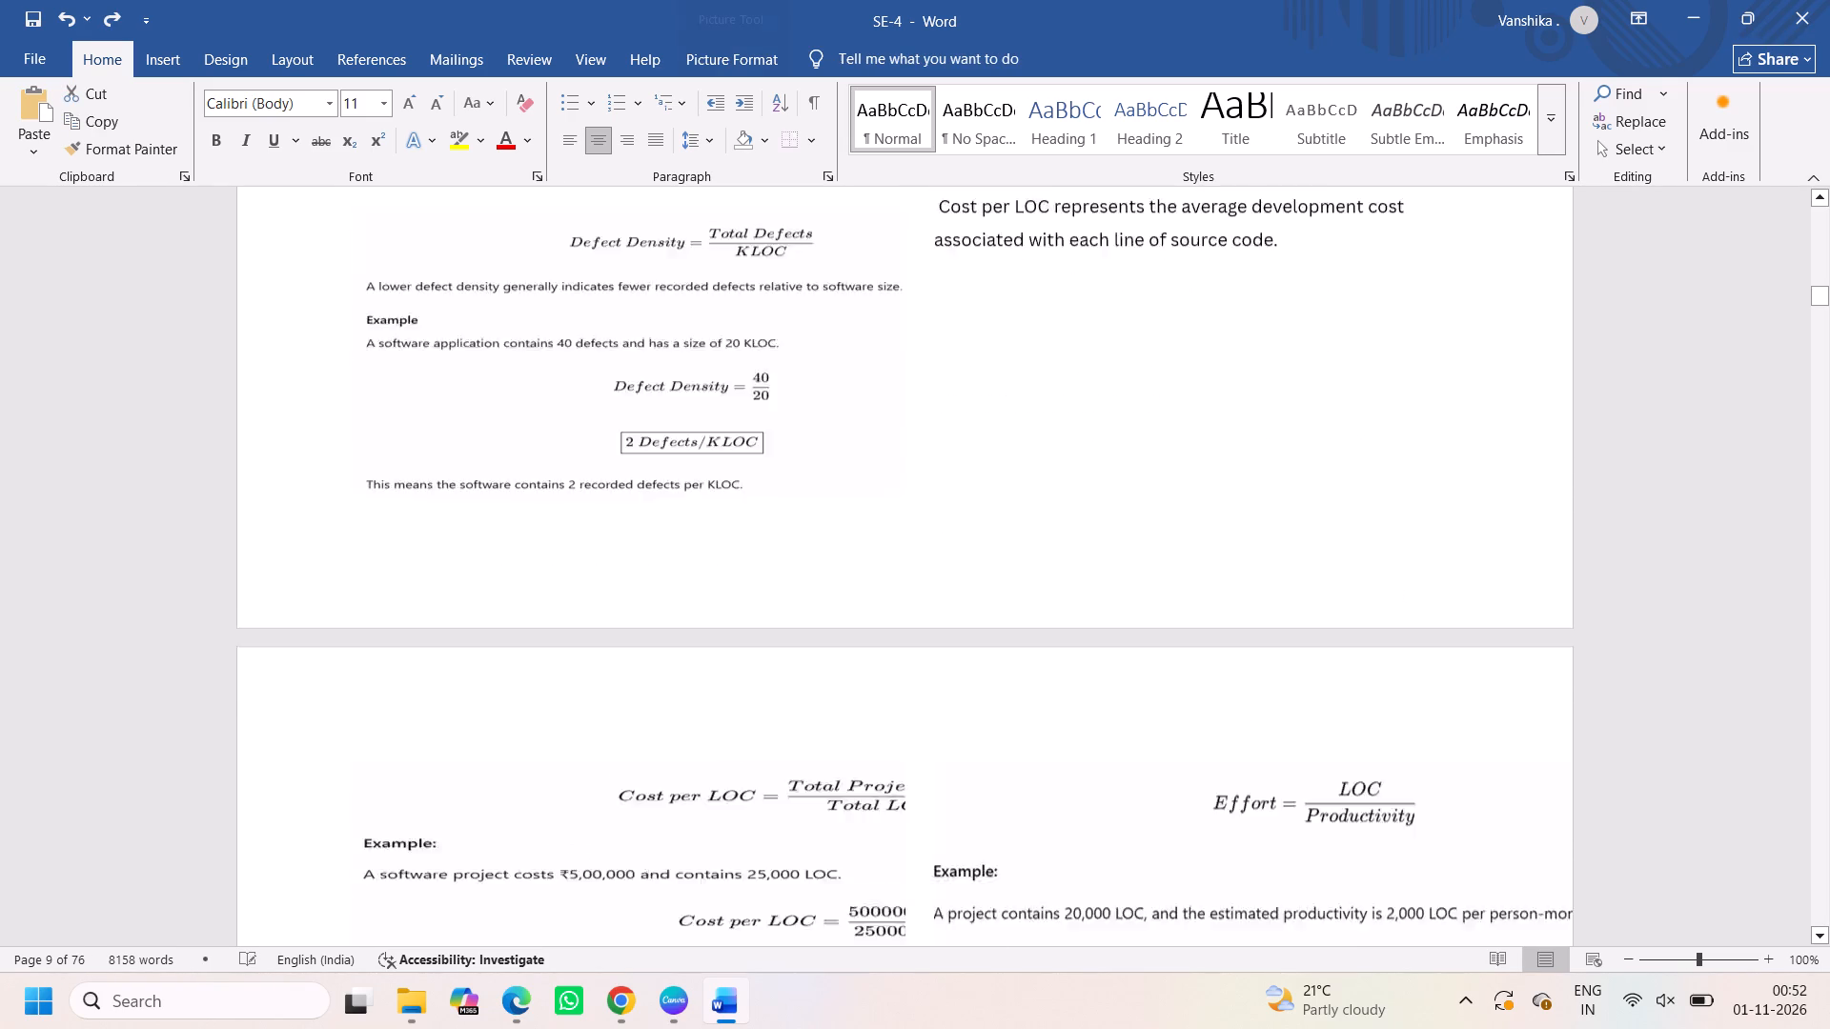
Join the Cost per LOC definition onto the "A. Cost per LOC" heading line, separated by a colon.
{"action": "scroll", "coordinate": [844, 577], "scroll_direction": "up", "scroll_amount": 2}
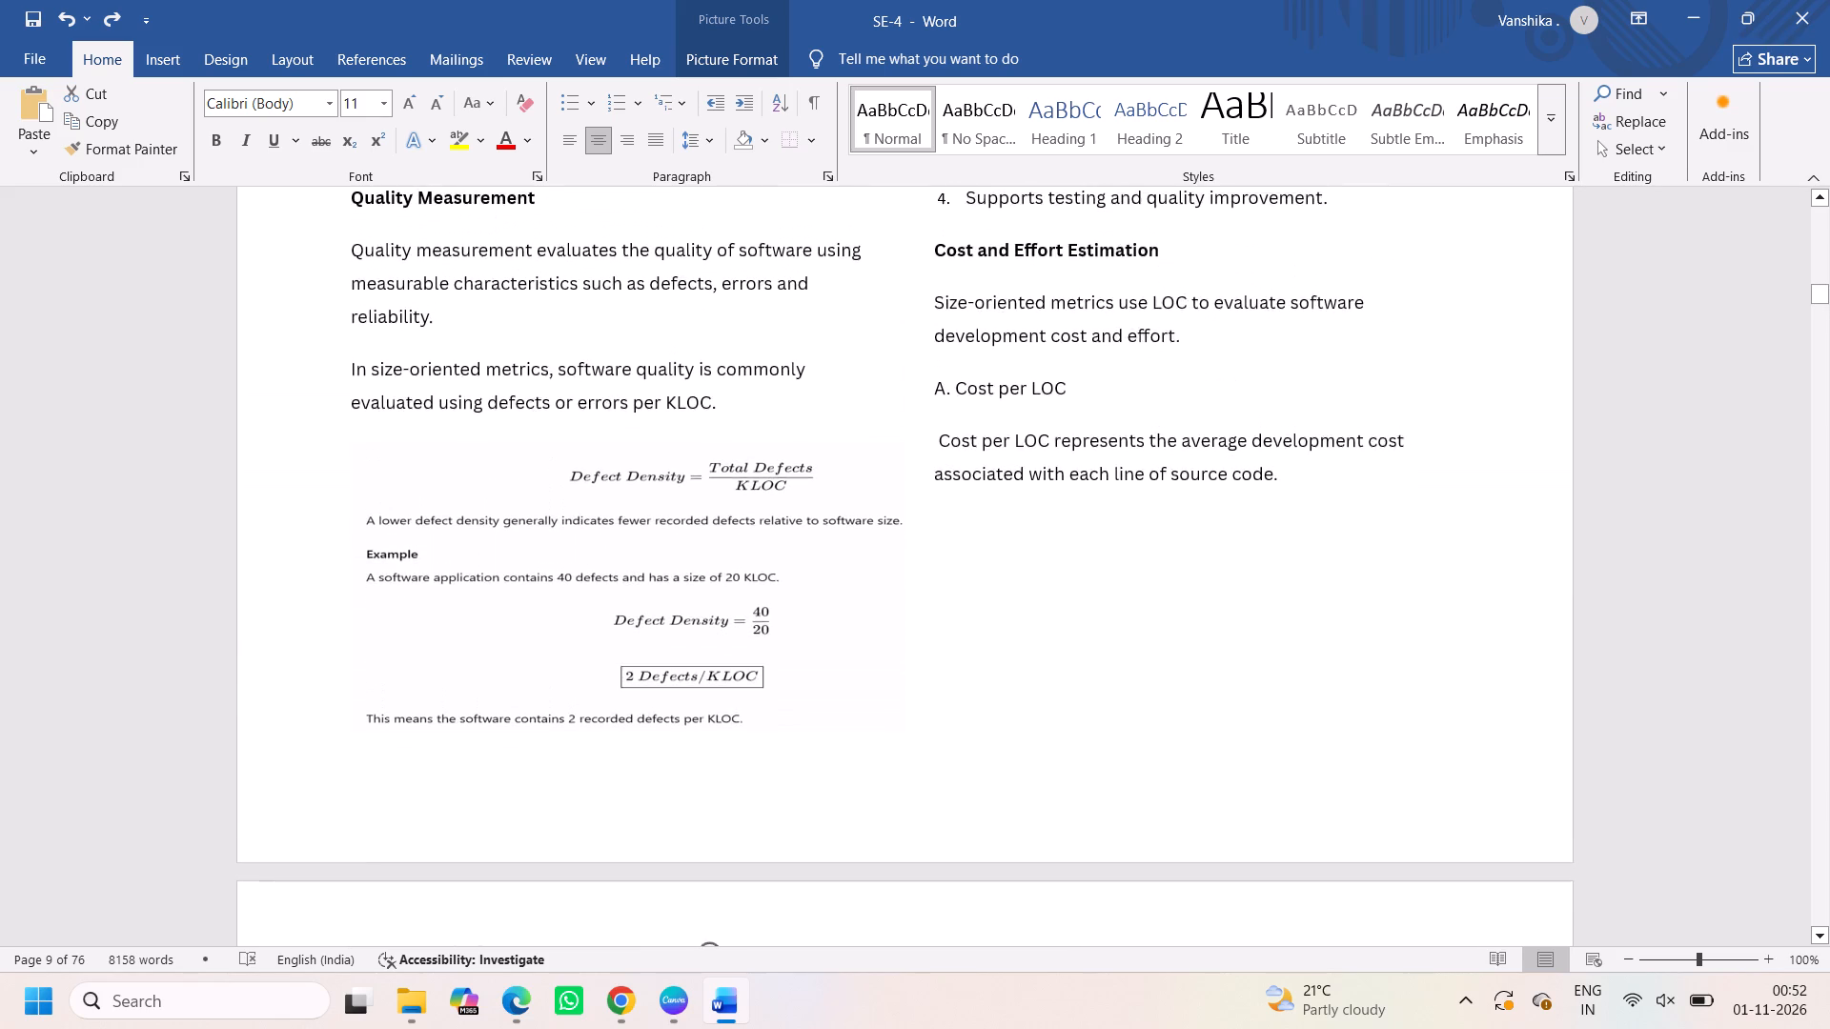
{"action": "scroll", "coordinate": [946, 453], "scroll_direction": "up", "scroll_amount": 1}
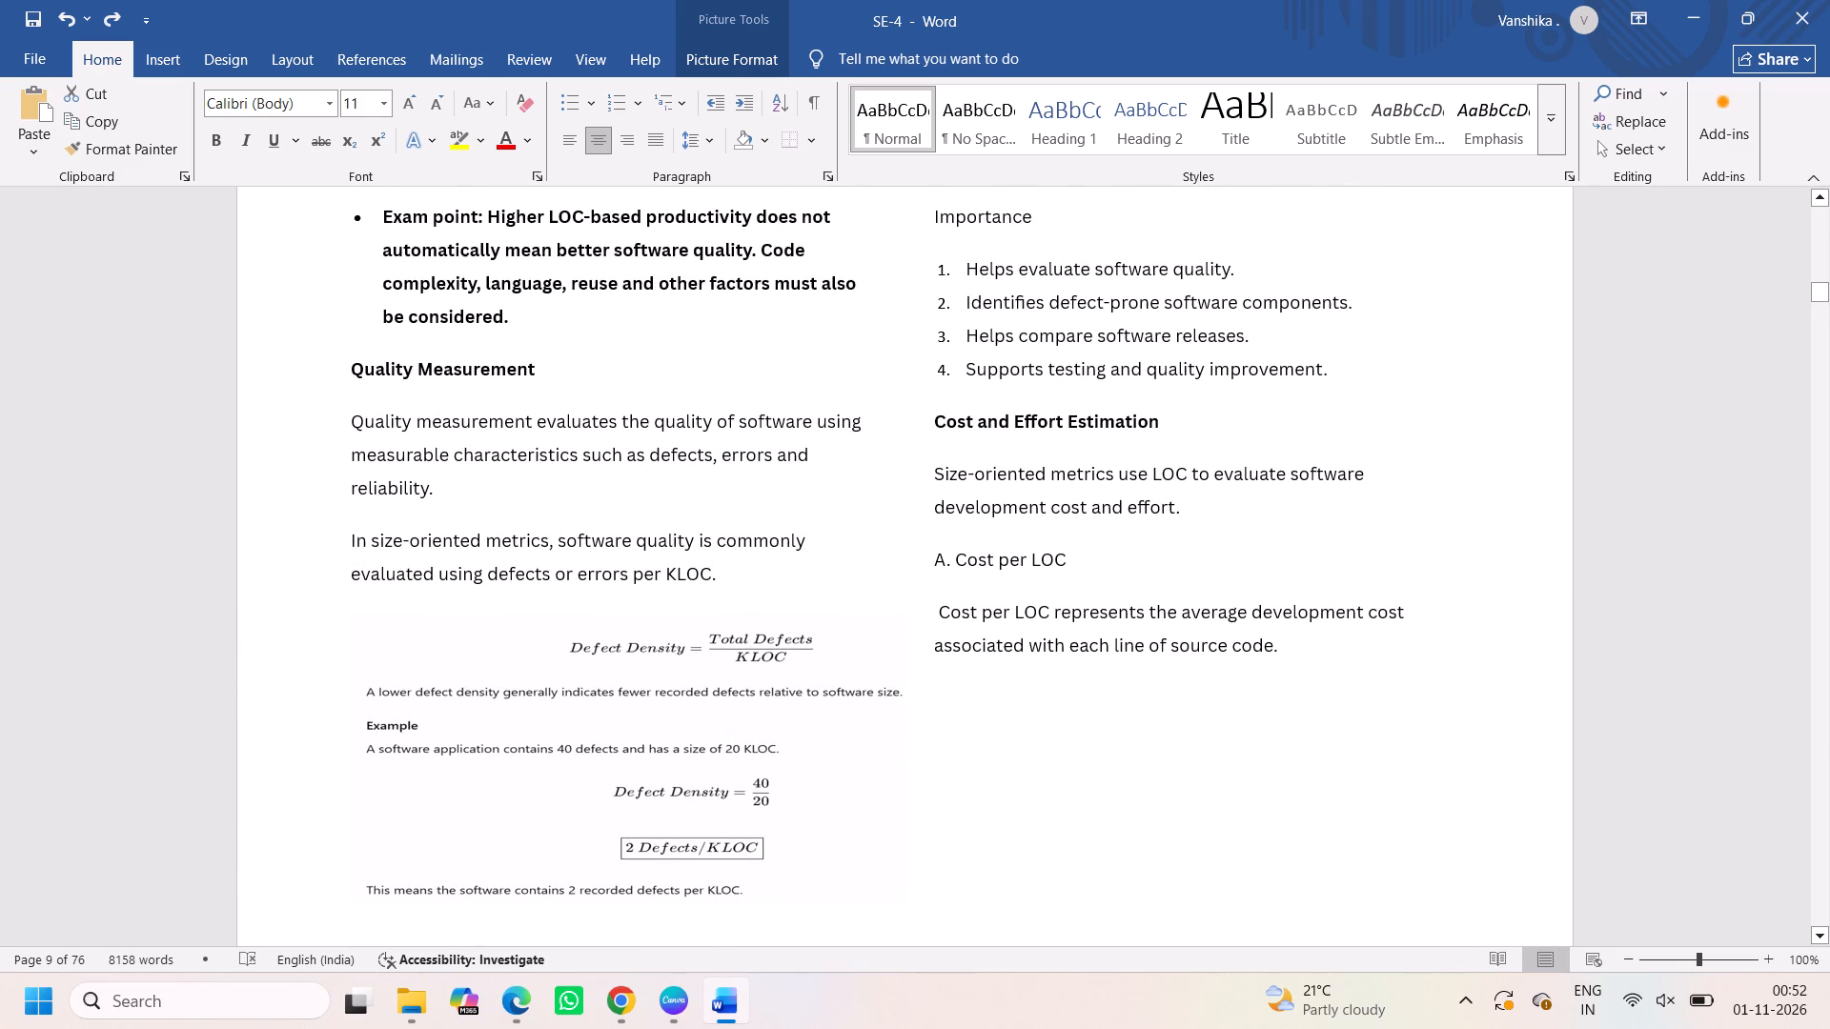
{"action": "left_click", "coordinate": [936, 608]}
{"action": "key", "text": "BackSpace"}
{"action": "key", "text": "BackSpace"}
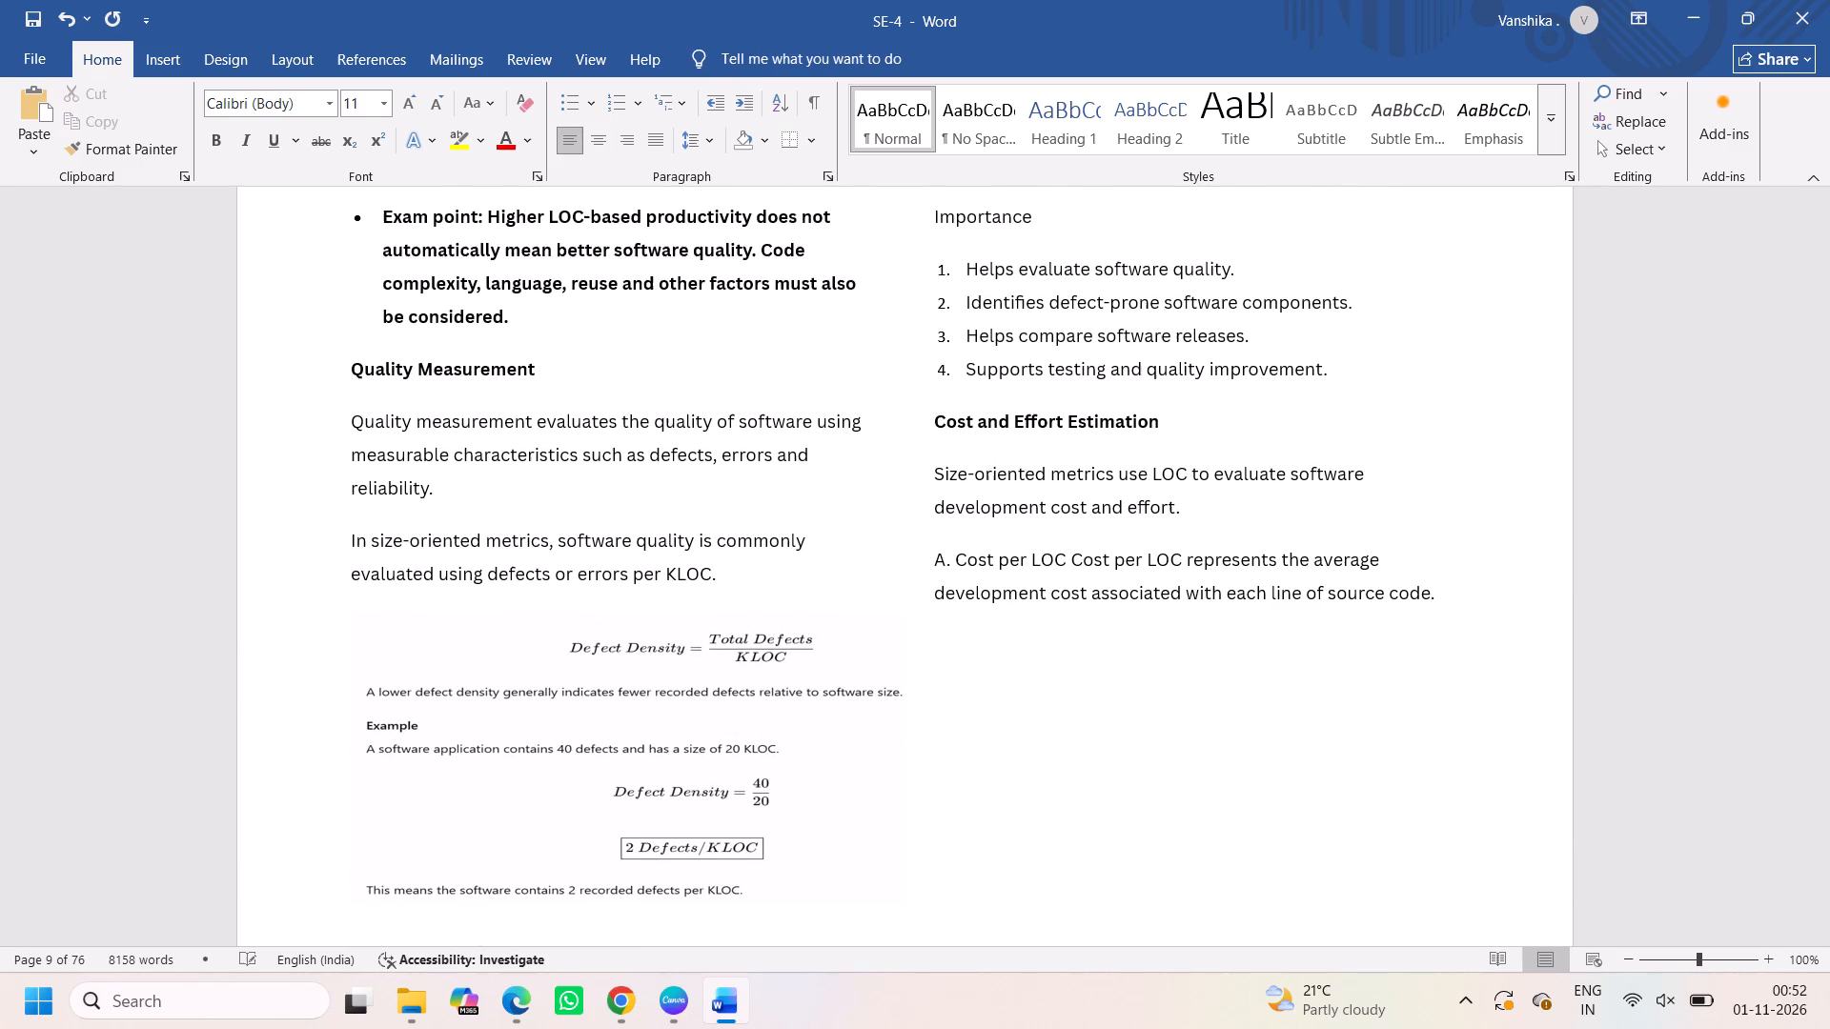
{"action": "key", "text": "shift+colon"}
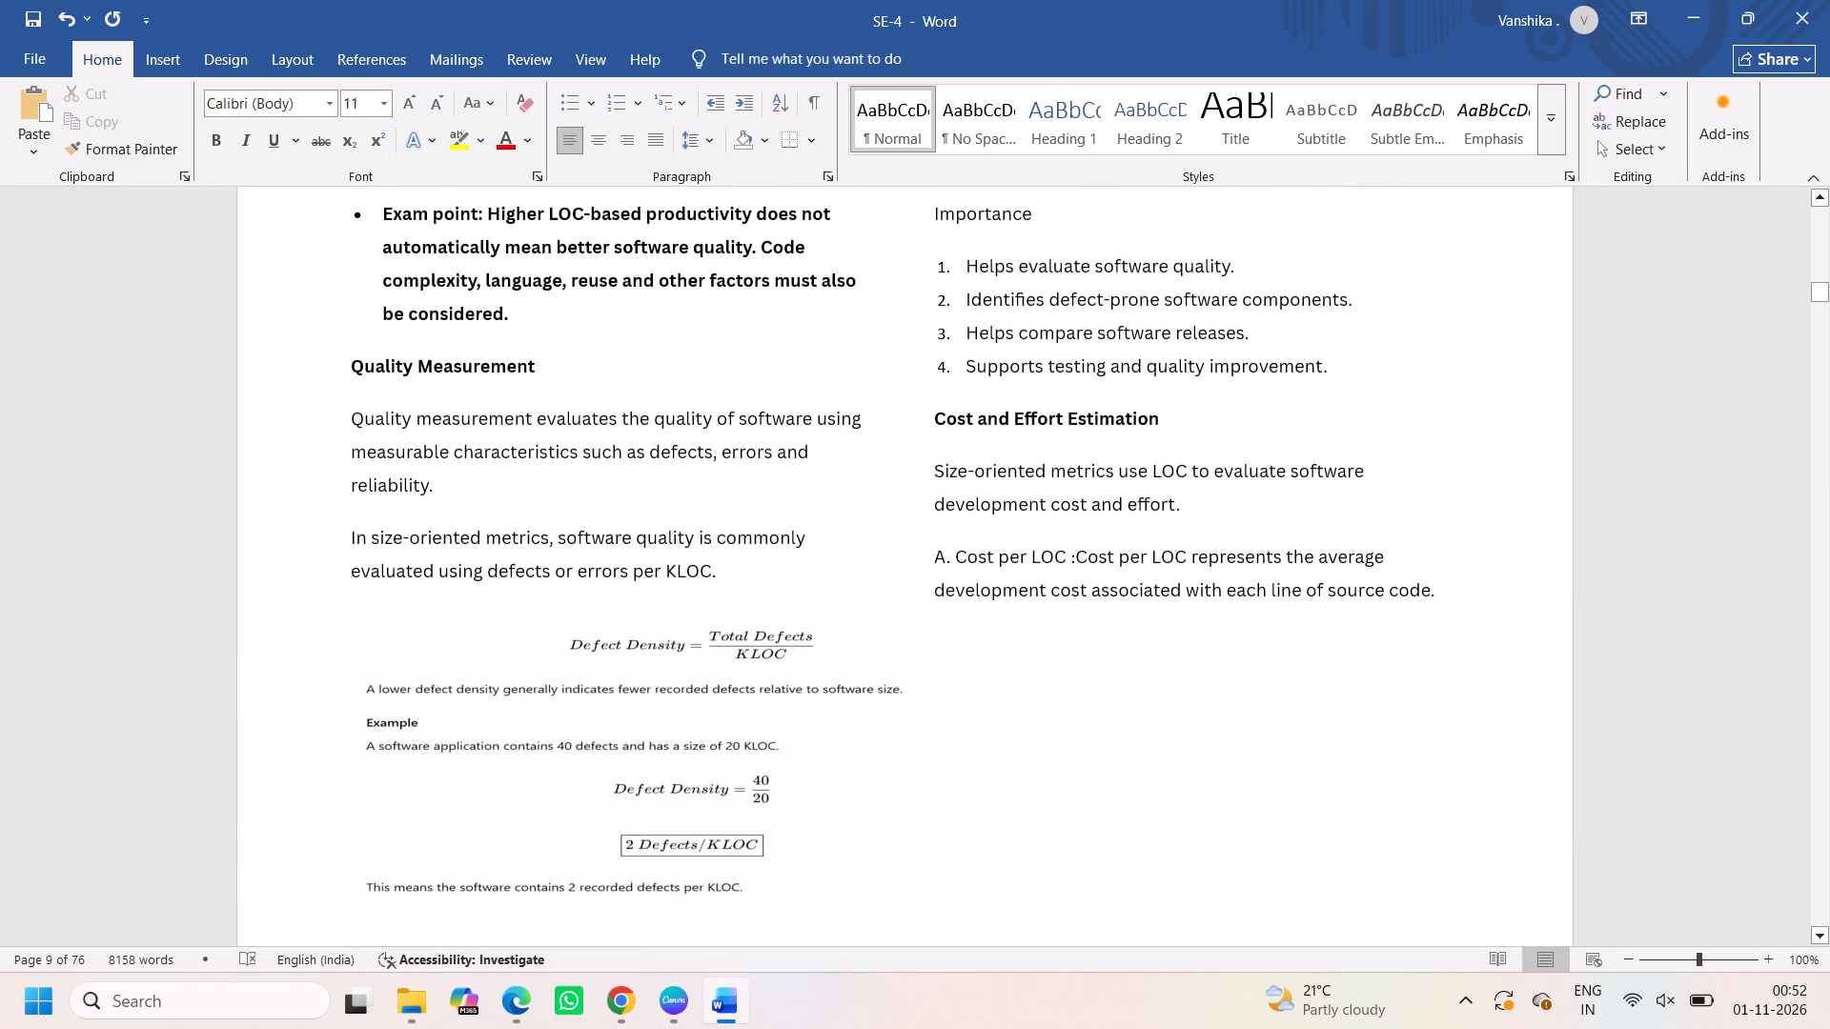
Run the "Size-oriented metrics use LOC" paragraph onto the Cost and Effort Estimation heading with a colon, and add a space after the Cost per LOC colon.
{"action": "left_click", "coordinate": [930, 460]}
{"action": "key", "text": "BackSpace"}
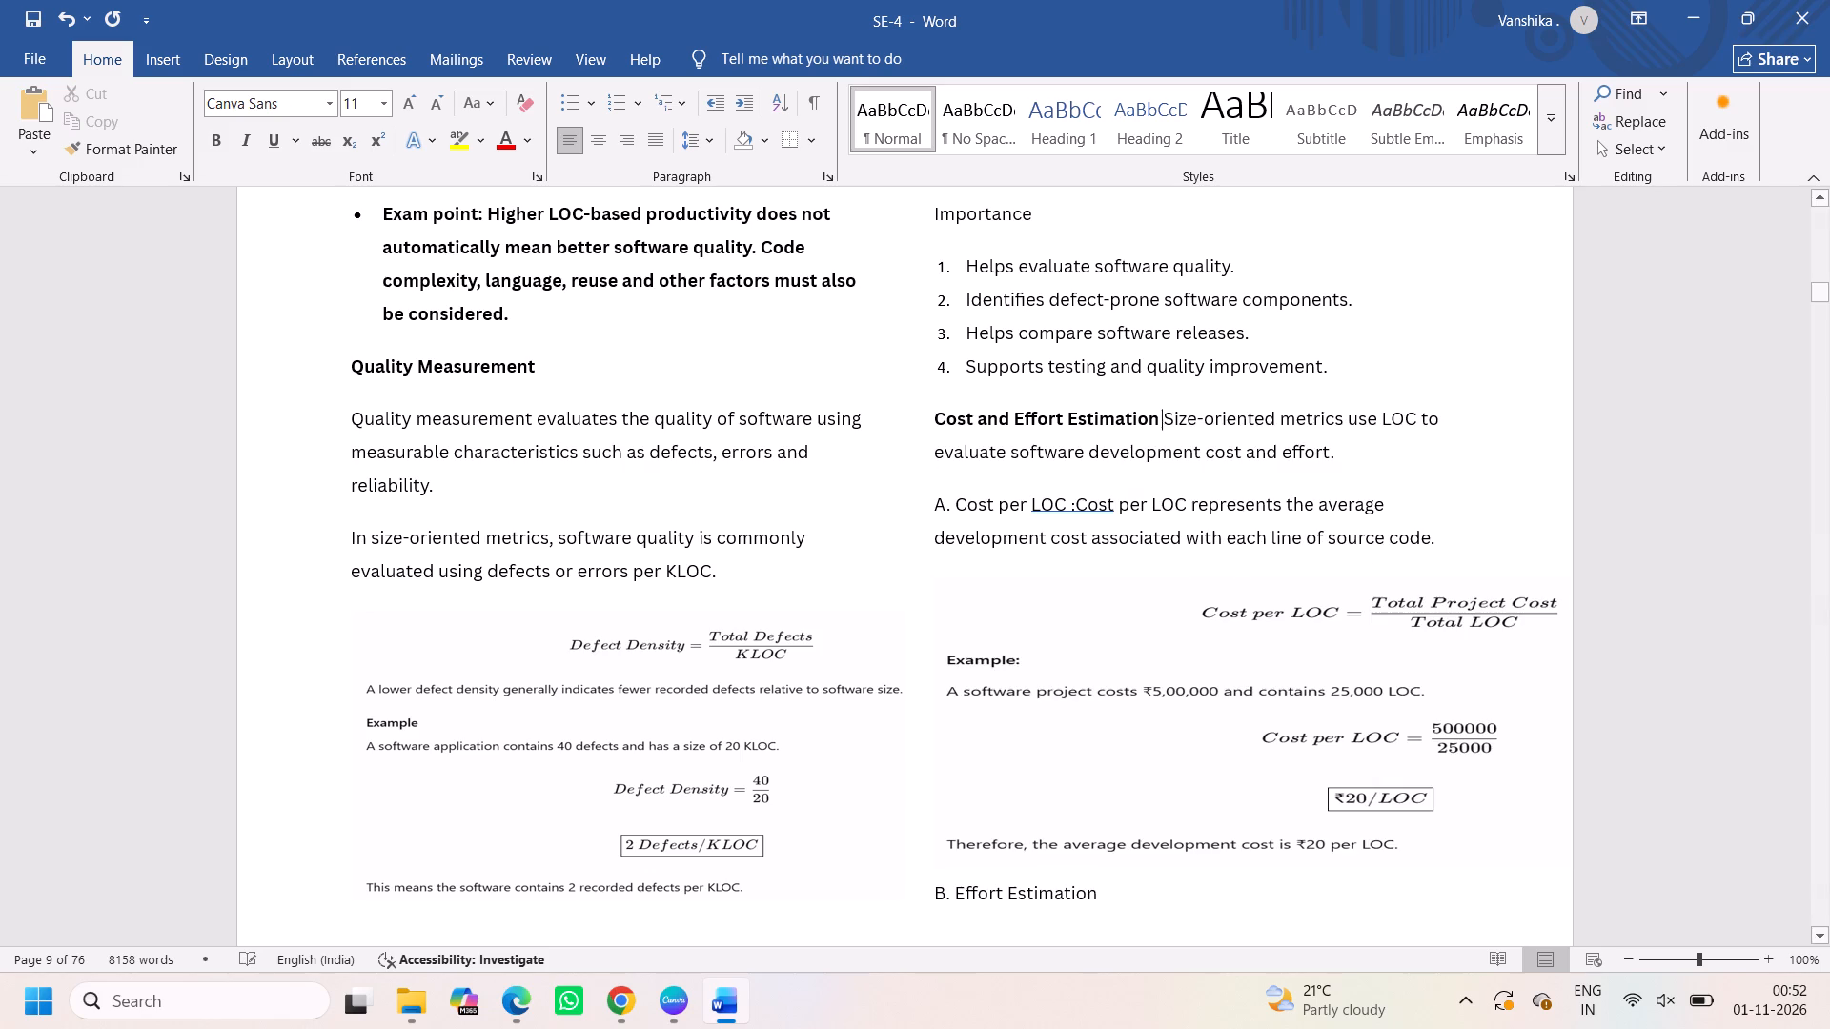
{"action": "type", "text": ":"}
{"action": "key", "text": "space"}
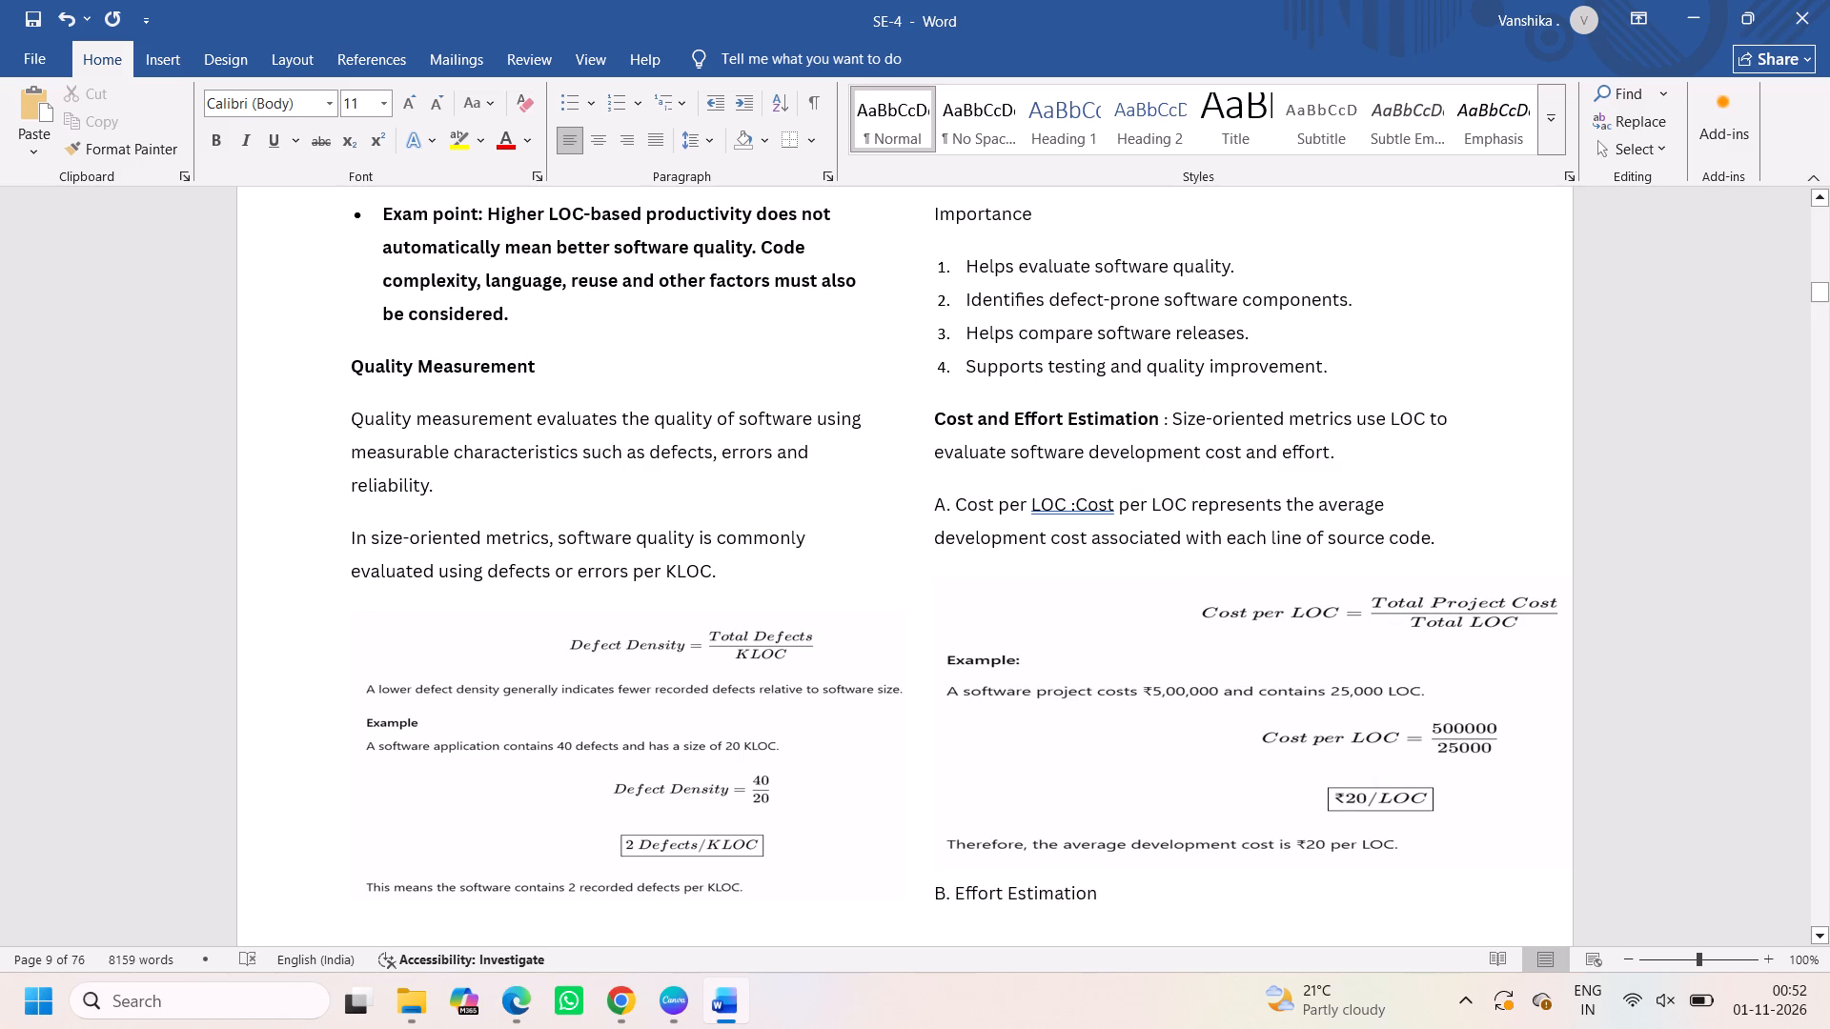
{"action": "left_click", "coordinate": [1074, 500]}
{"action": "key", "text": "space"}
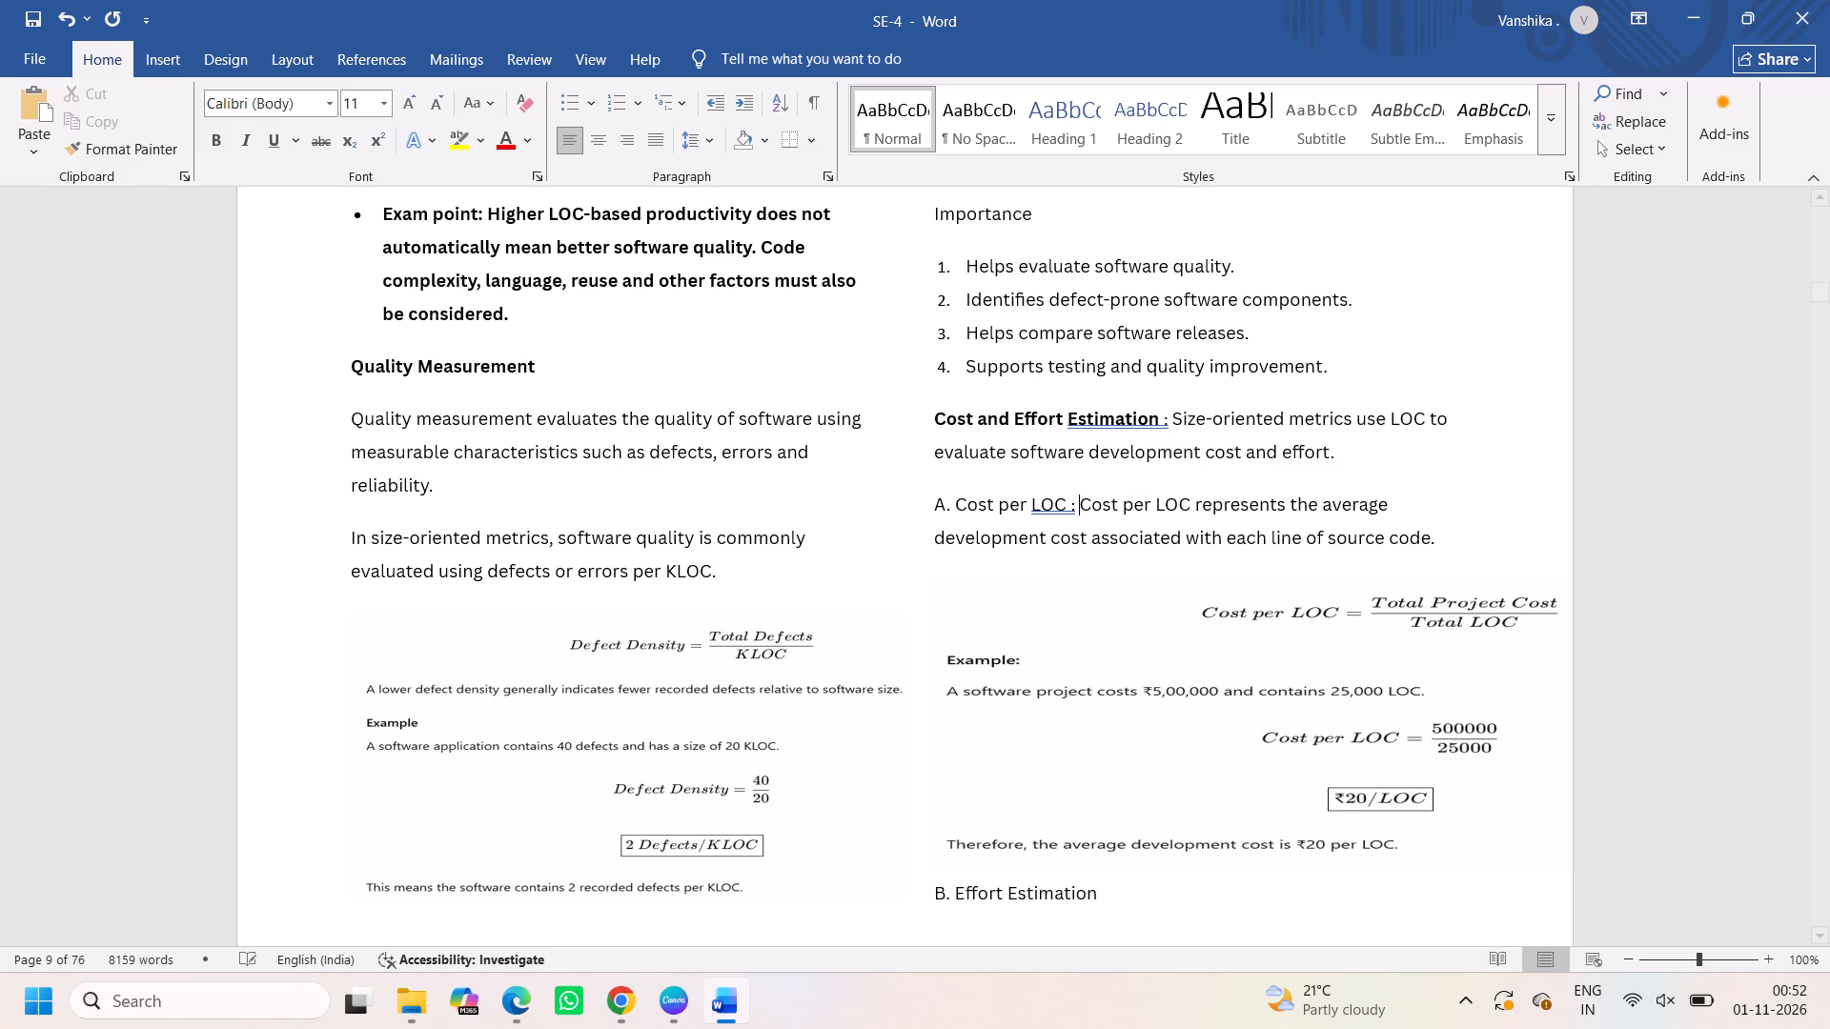
Narrow the Cost per LOC formula and example picture so it fits within the second column.
{"action": "scroll", "coordinate": [1174, 640], "scroll_direction": "down", "scroll_amount": 1}
{"action": "left_click", "coordinate": [1174, 640]}
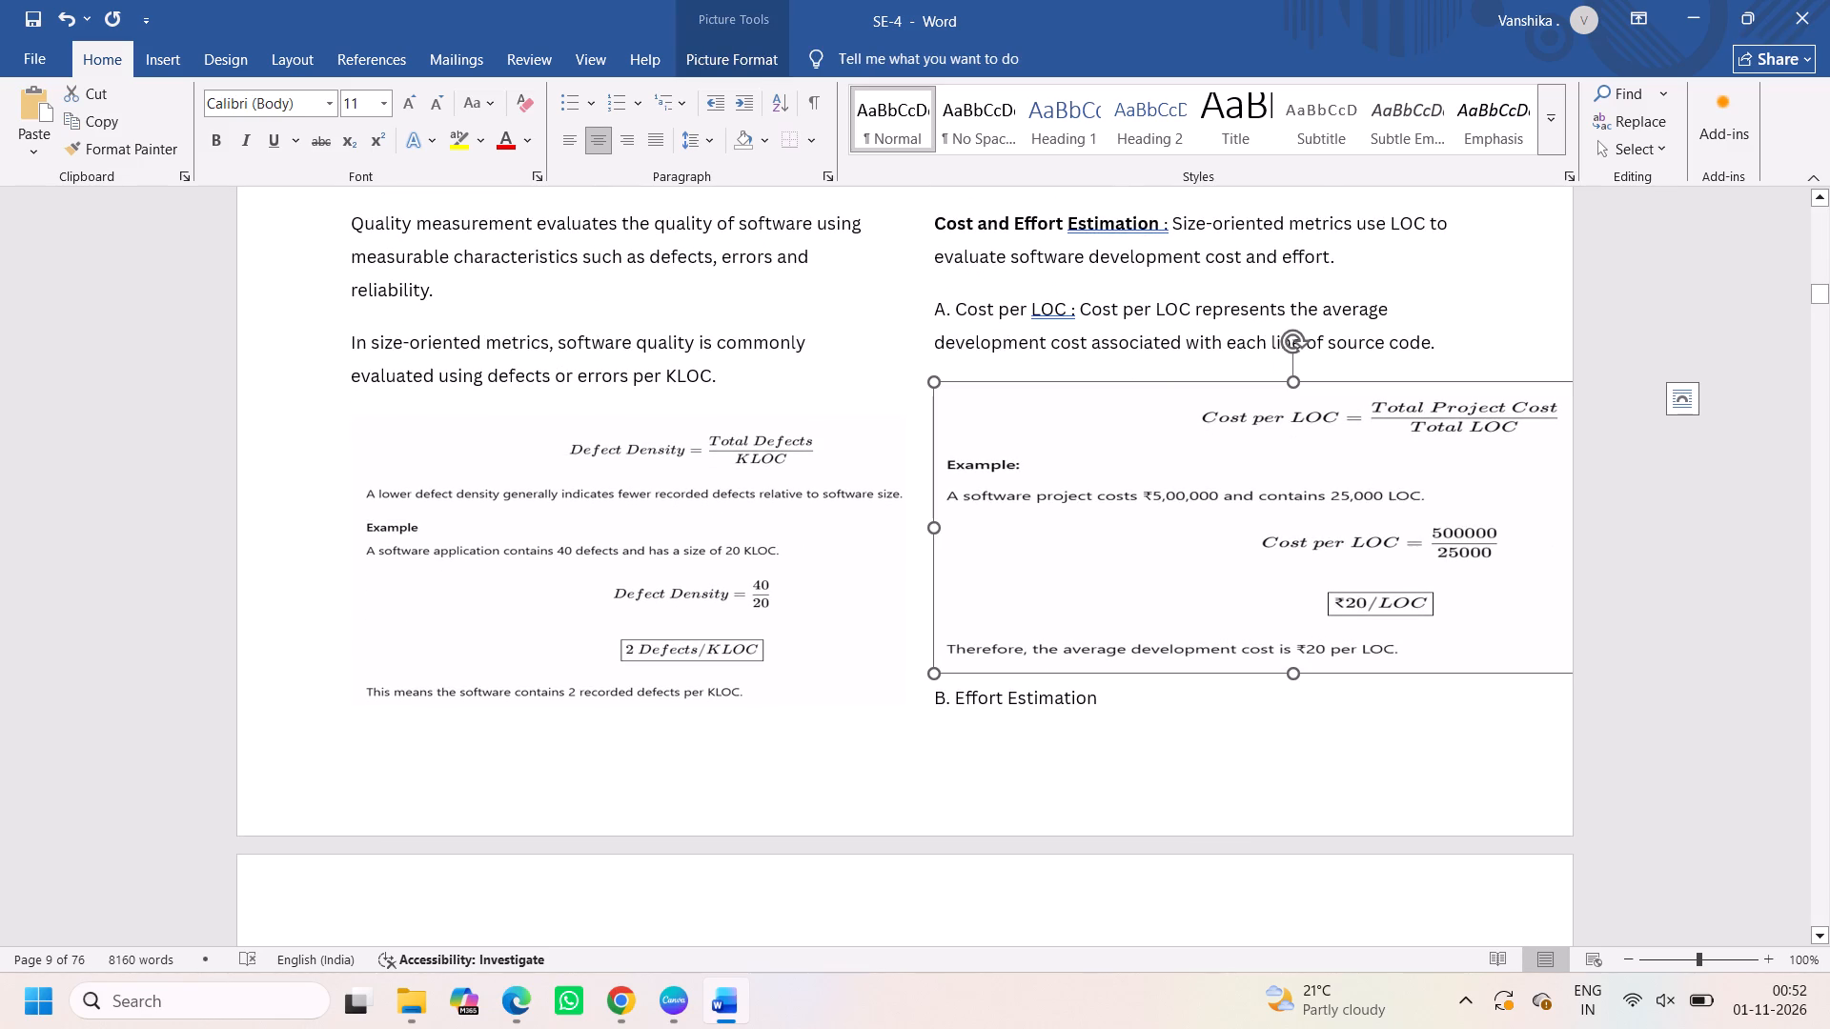
{"action": "left_click_drag", "start_coordinate": [934, 525], "coordinate": [1067, 528]}
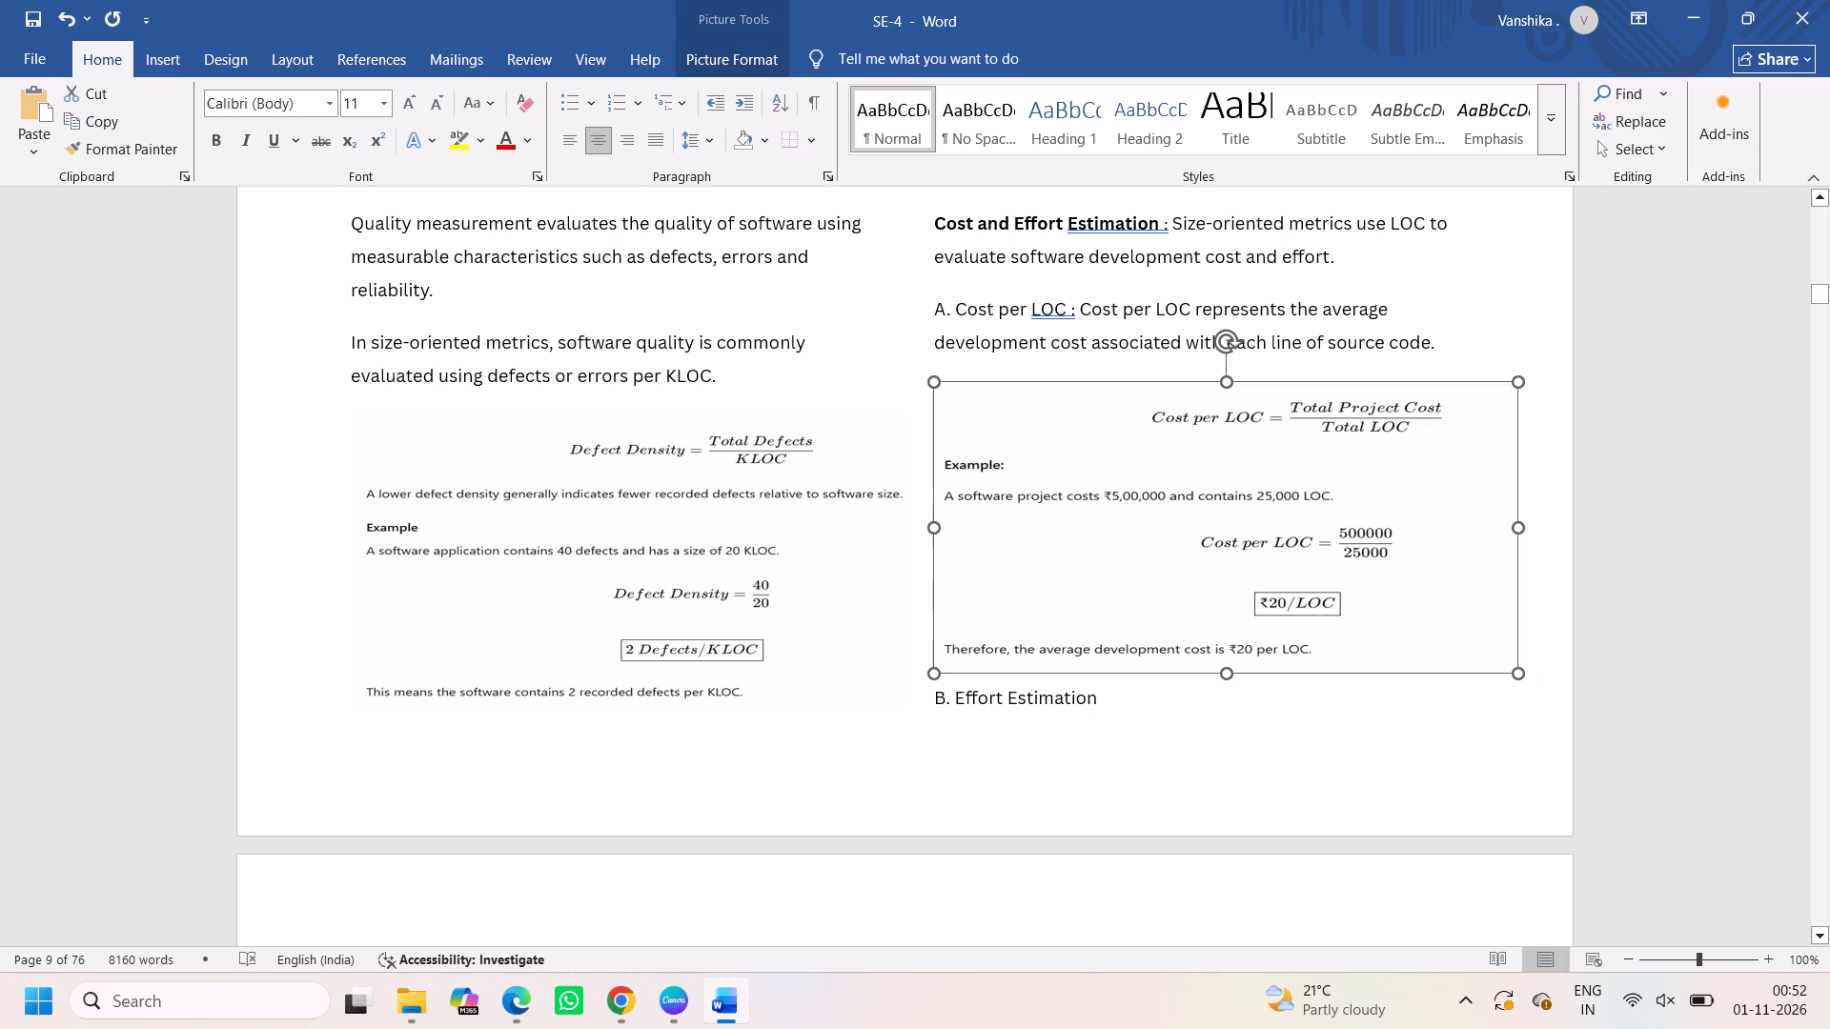
{"action": "left_click", "coordinate": [1256, 739]}
Insert a blank line before "B. Effort Estimation" to push that heading onto the following page.
{"action": "right_click", "coordinate": [1157, 738]}
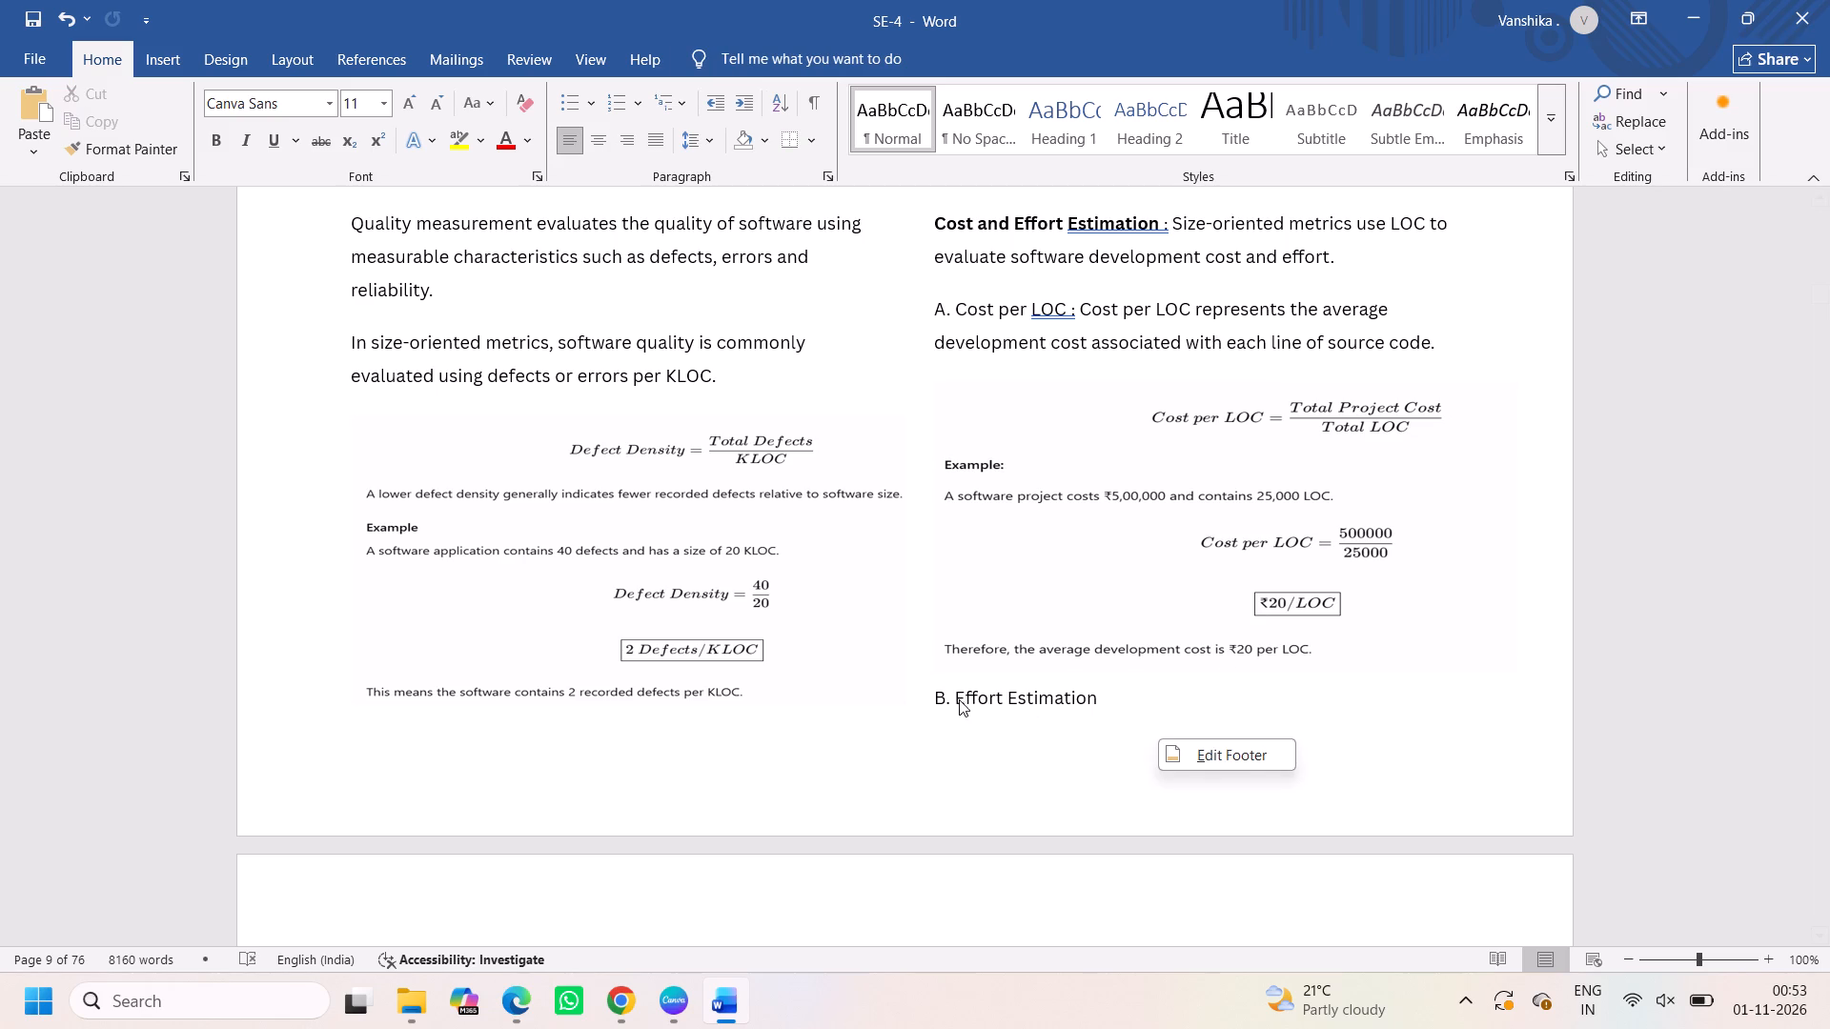
{"action": "left_click", "coordinate": [950, 696]}
{"action": "left_click", "coordinate": [921, 698]}
{"action": "key", "text": "Return"}
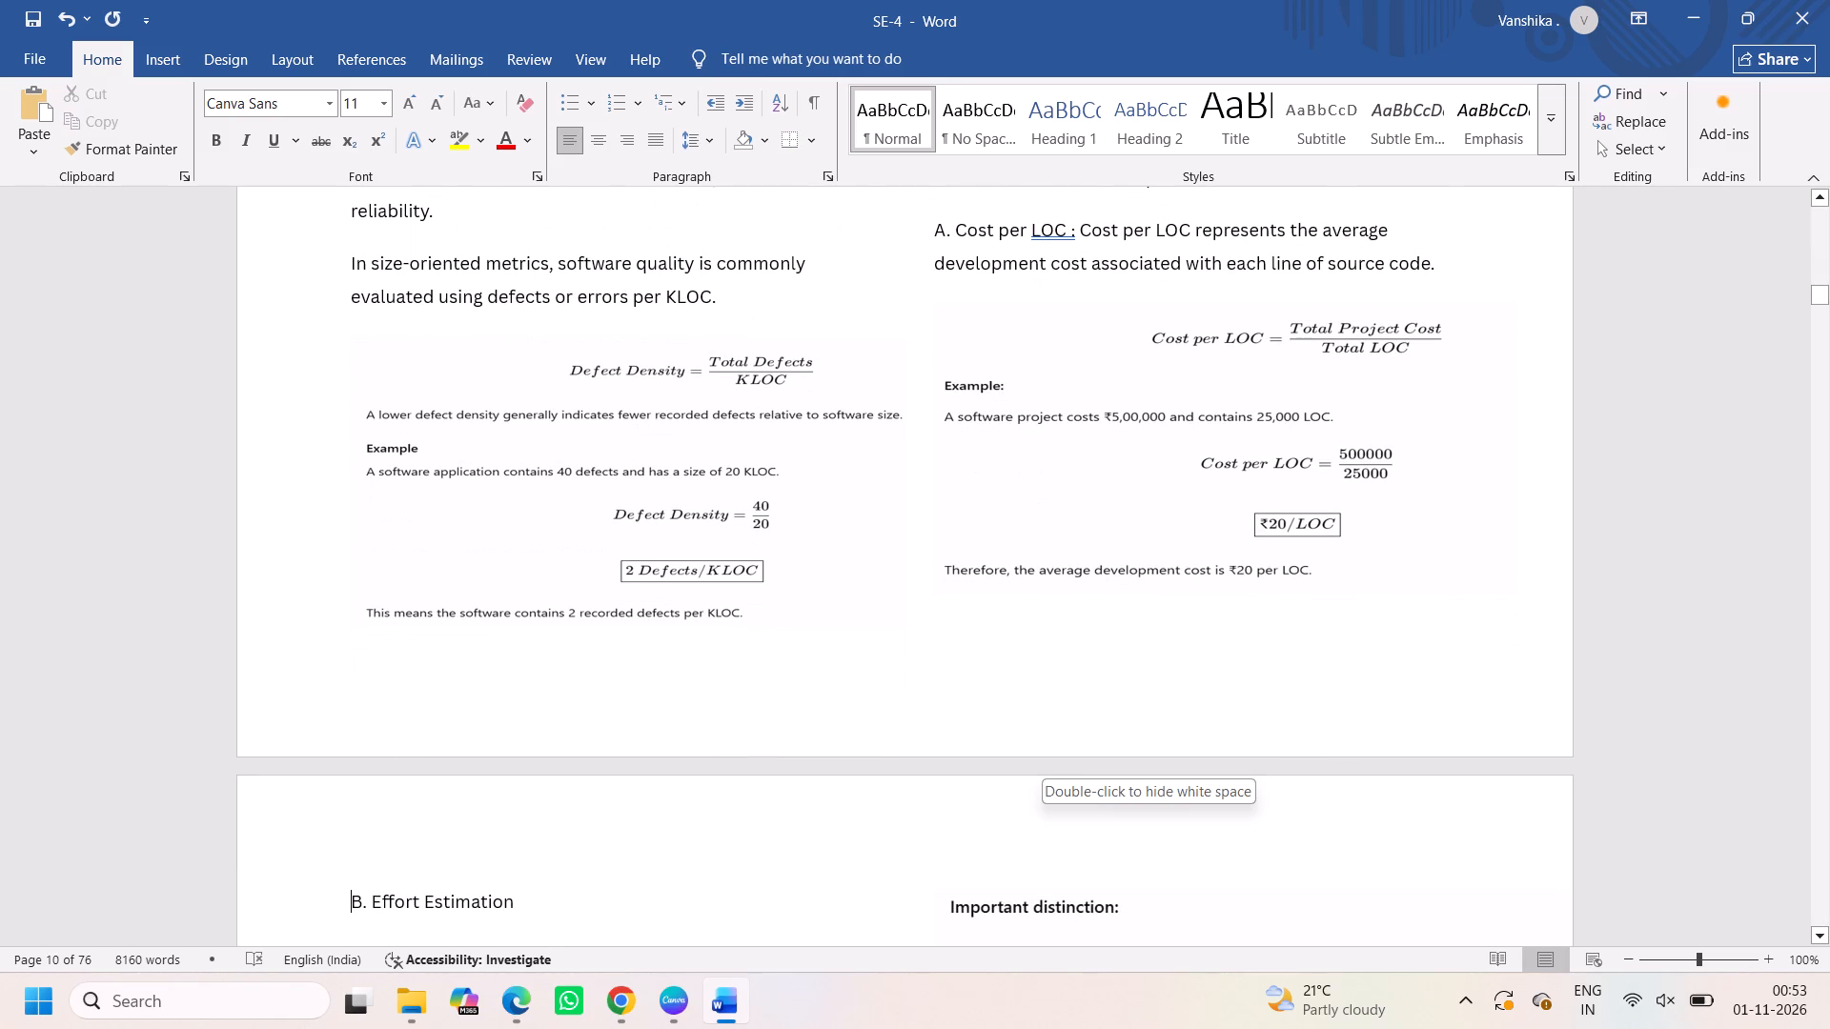
Narrow the Effort formula and example picture under B. Effort Estimation to fit within the first column.
{"action": "scroll", "coordinate": [735, 630], "scroll_direction": "down", "scroll_amount": 1}
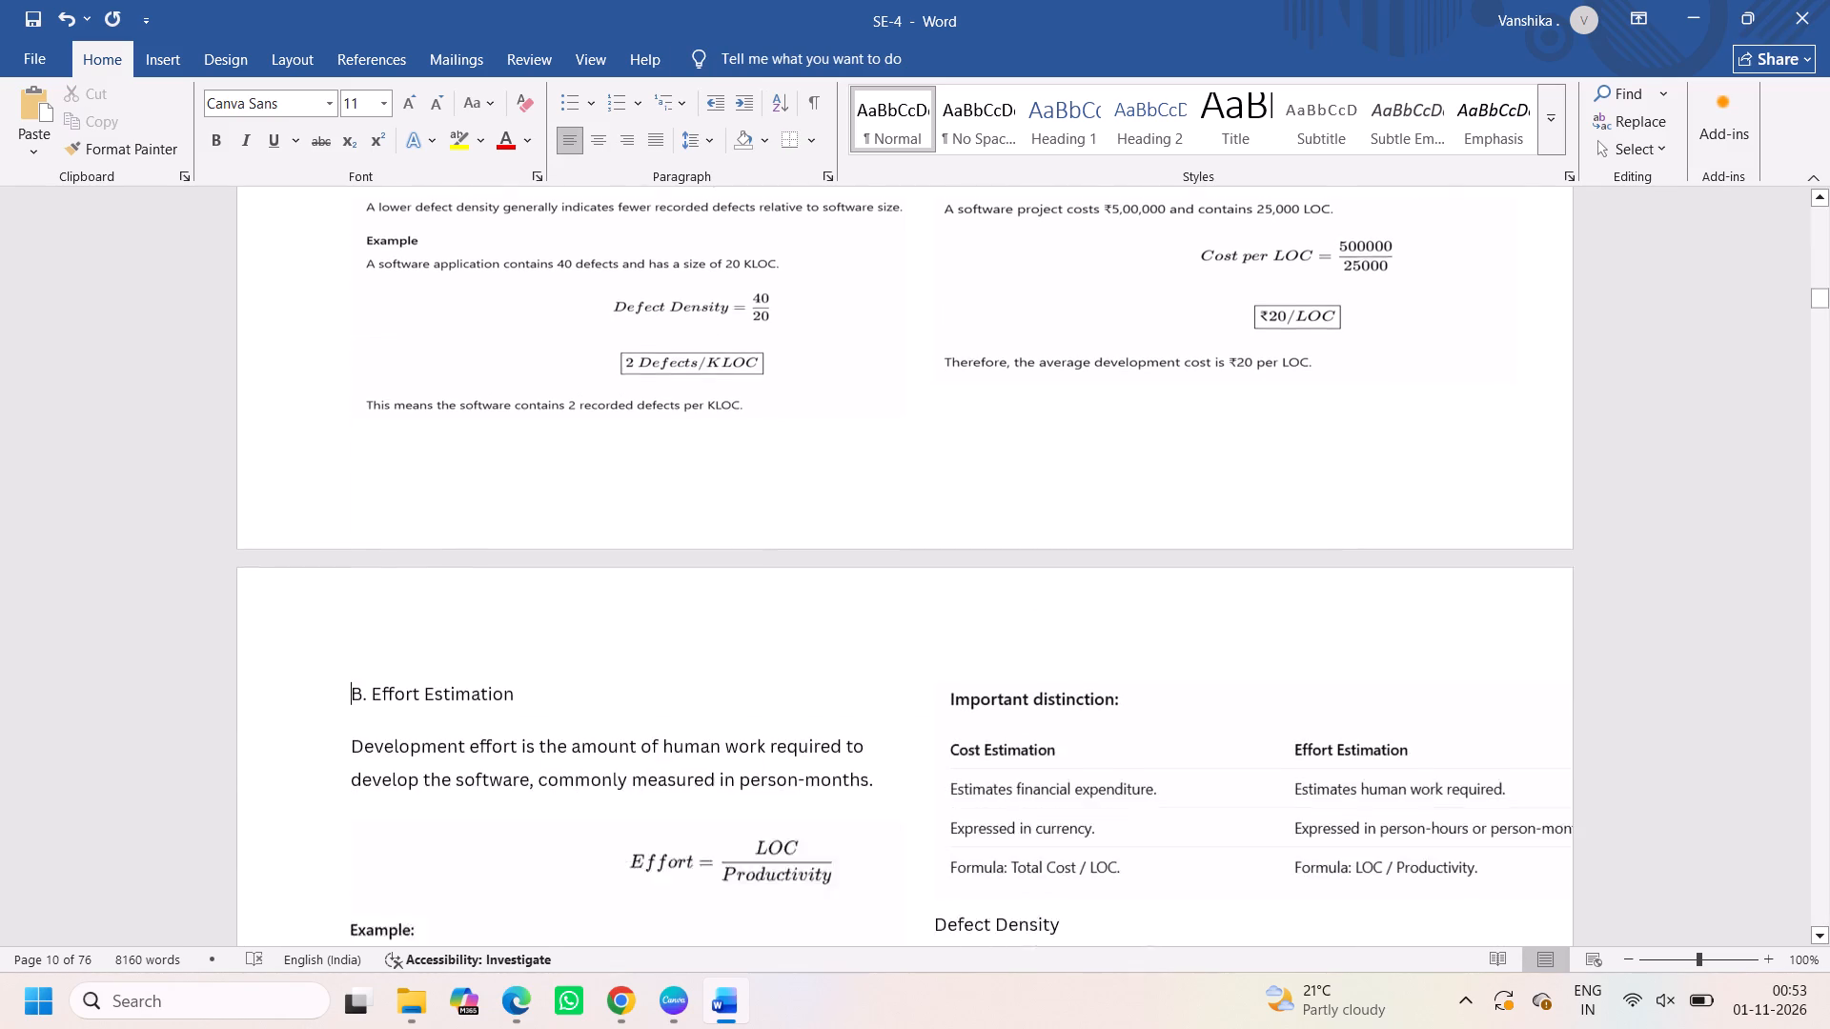
{"action": "scroll", "coordinate": [735, 630], "scroll_direction": "down", "scroll_amount": 1}
{"action": "left_click", "coordinate": [734, 634]}
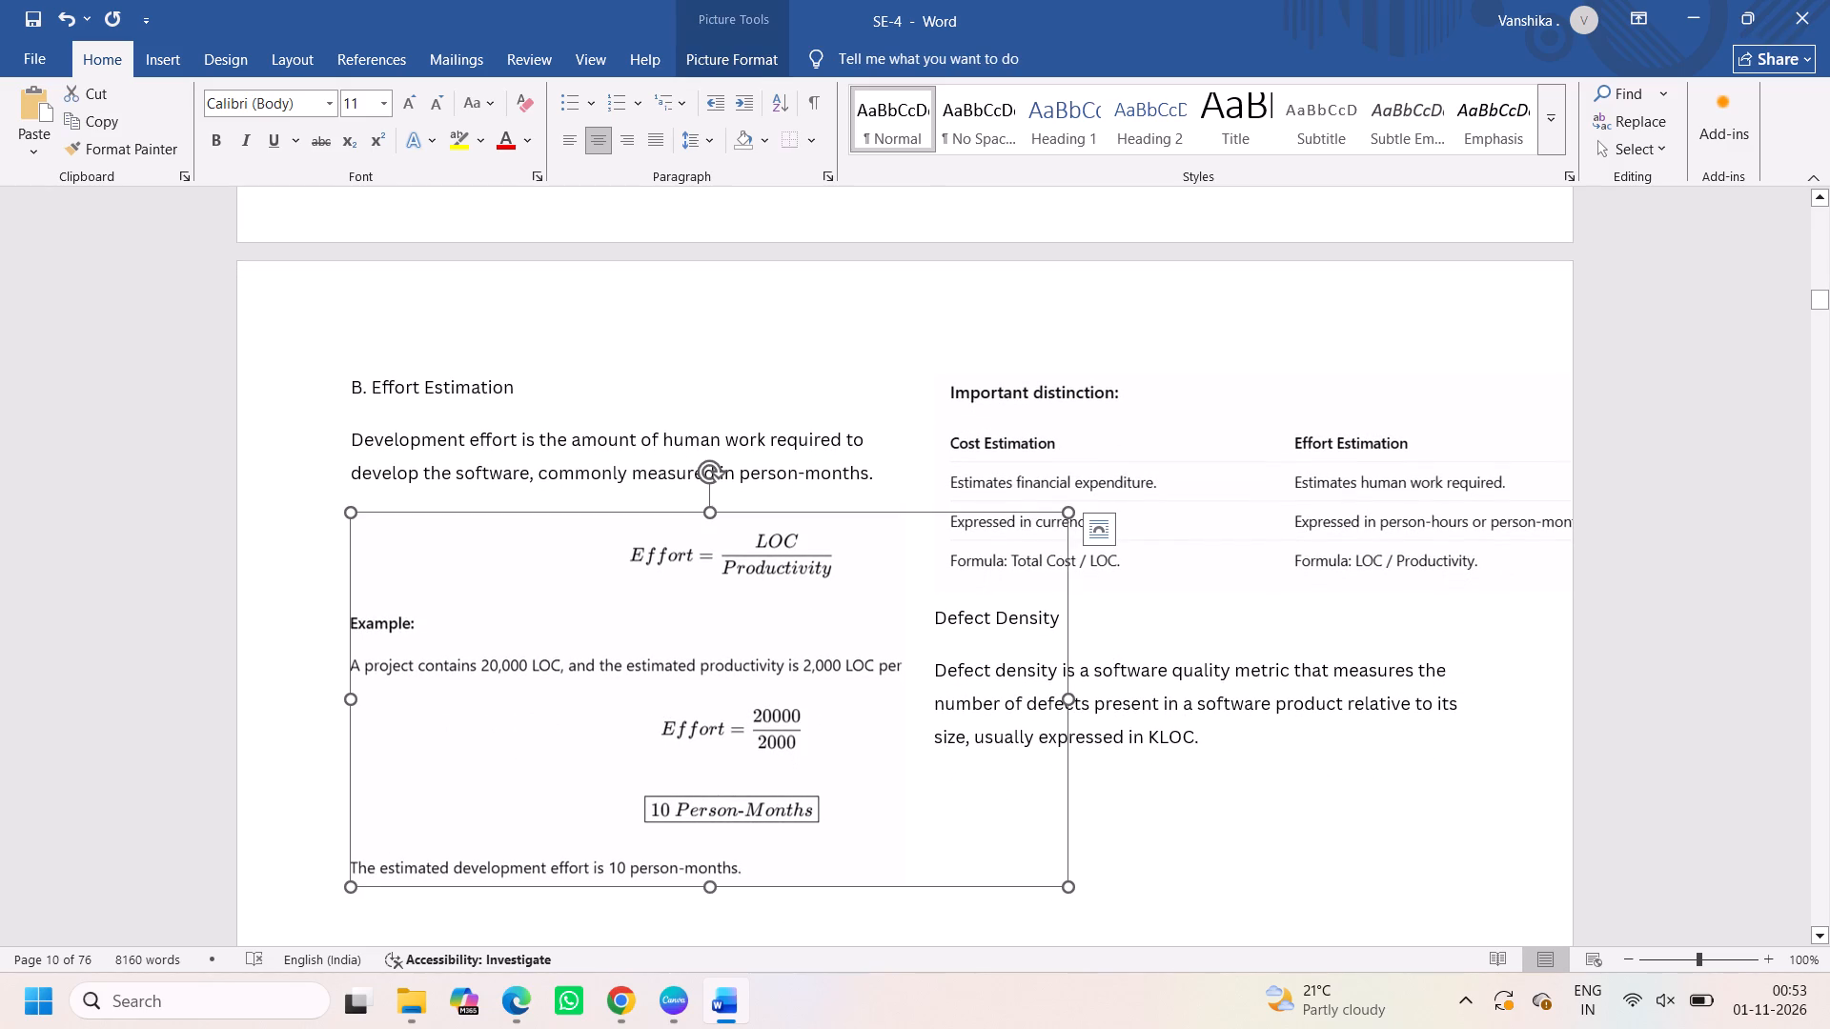
{"action": "left_click_drag", "start_coordinate": [359, 690], "coordinate": [395, 698]}
{"action": "left_click_drag", "start_coordinate": [347, 692], "coordinate": [476, 698]}
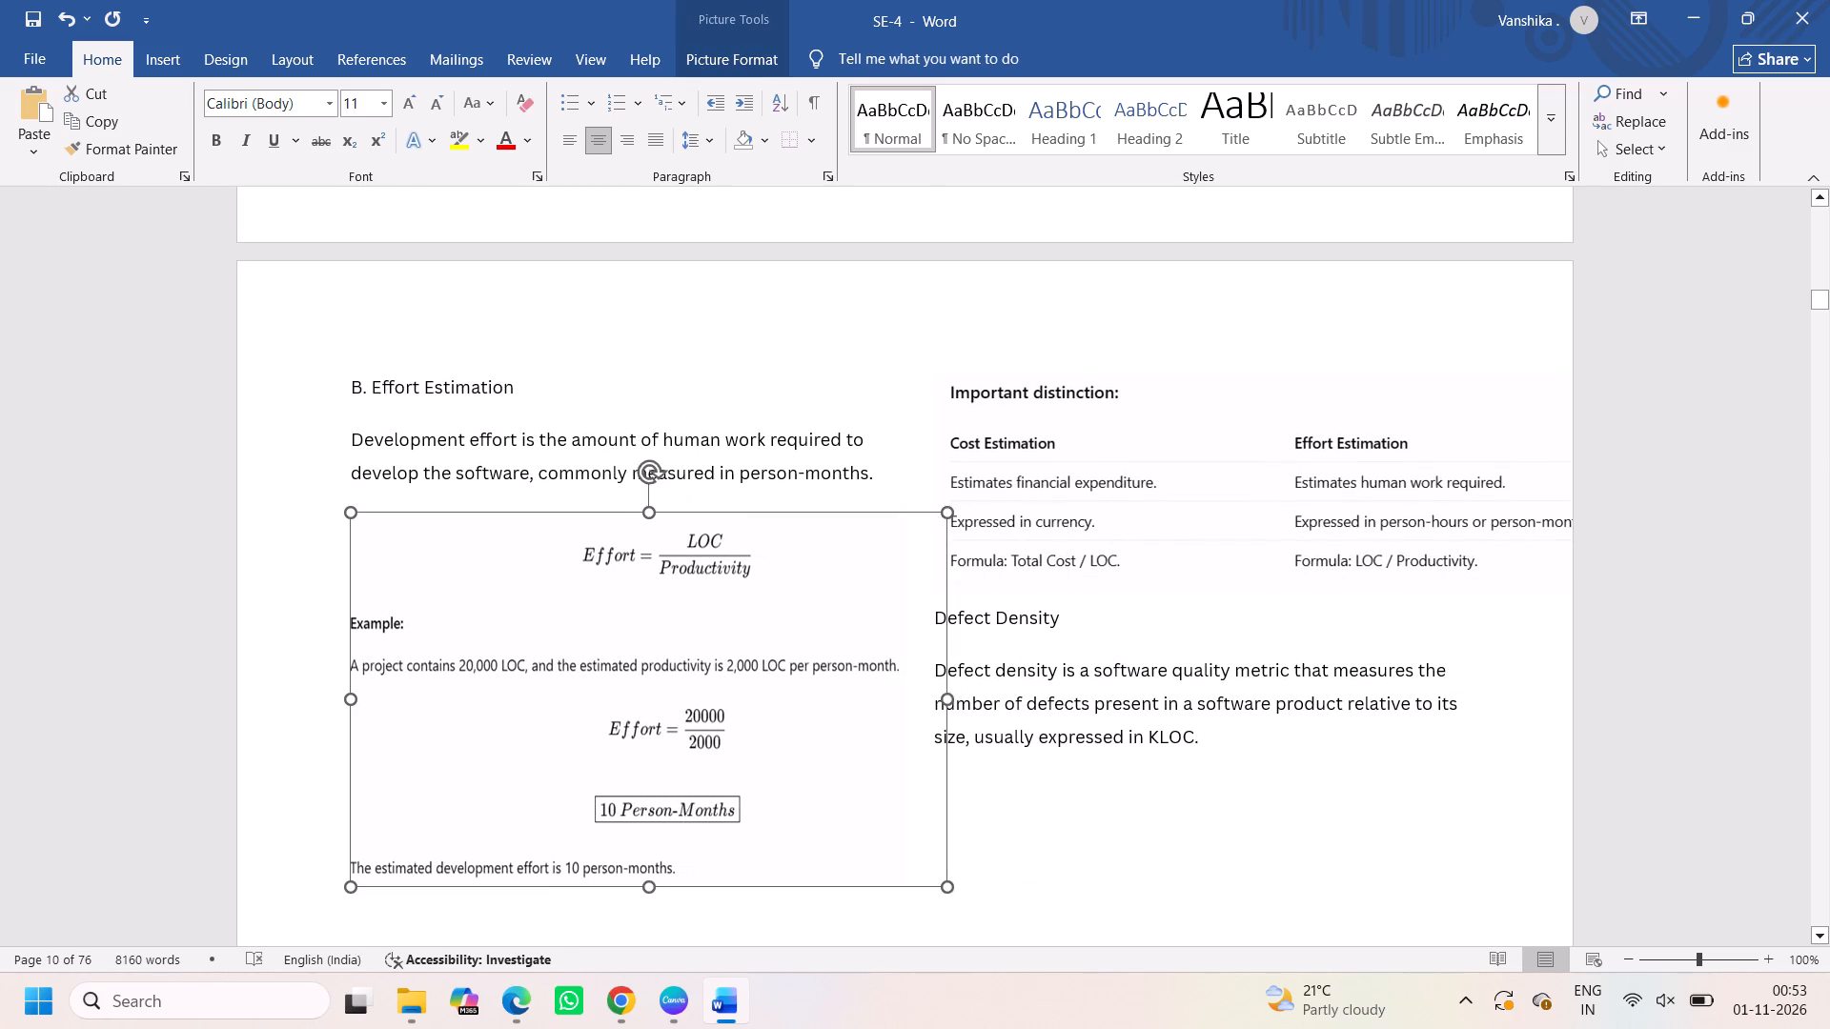
{"action": "left_click_drag", "start_coordinate": [476, 698], "coordinate": [505, 695]}
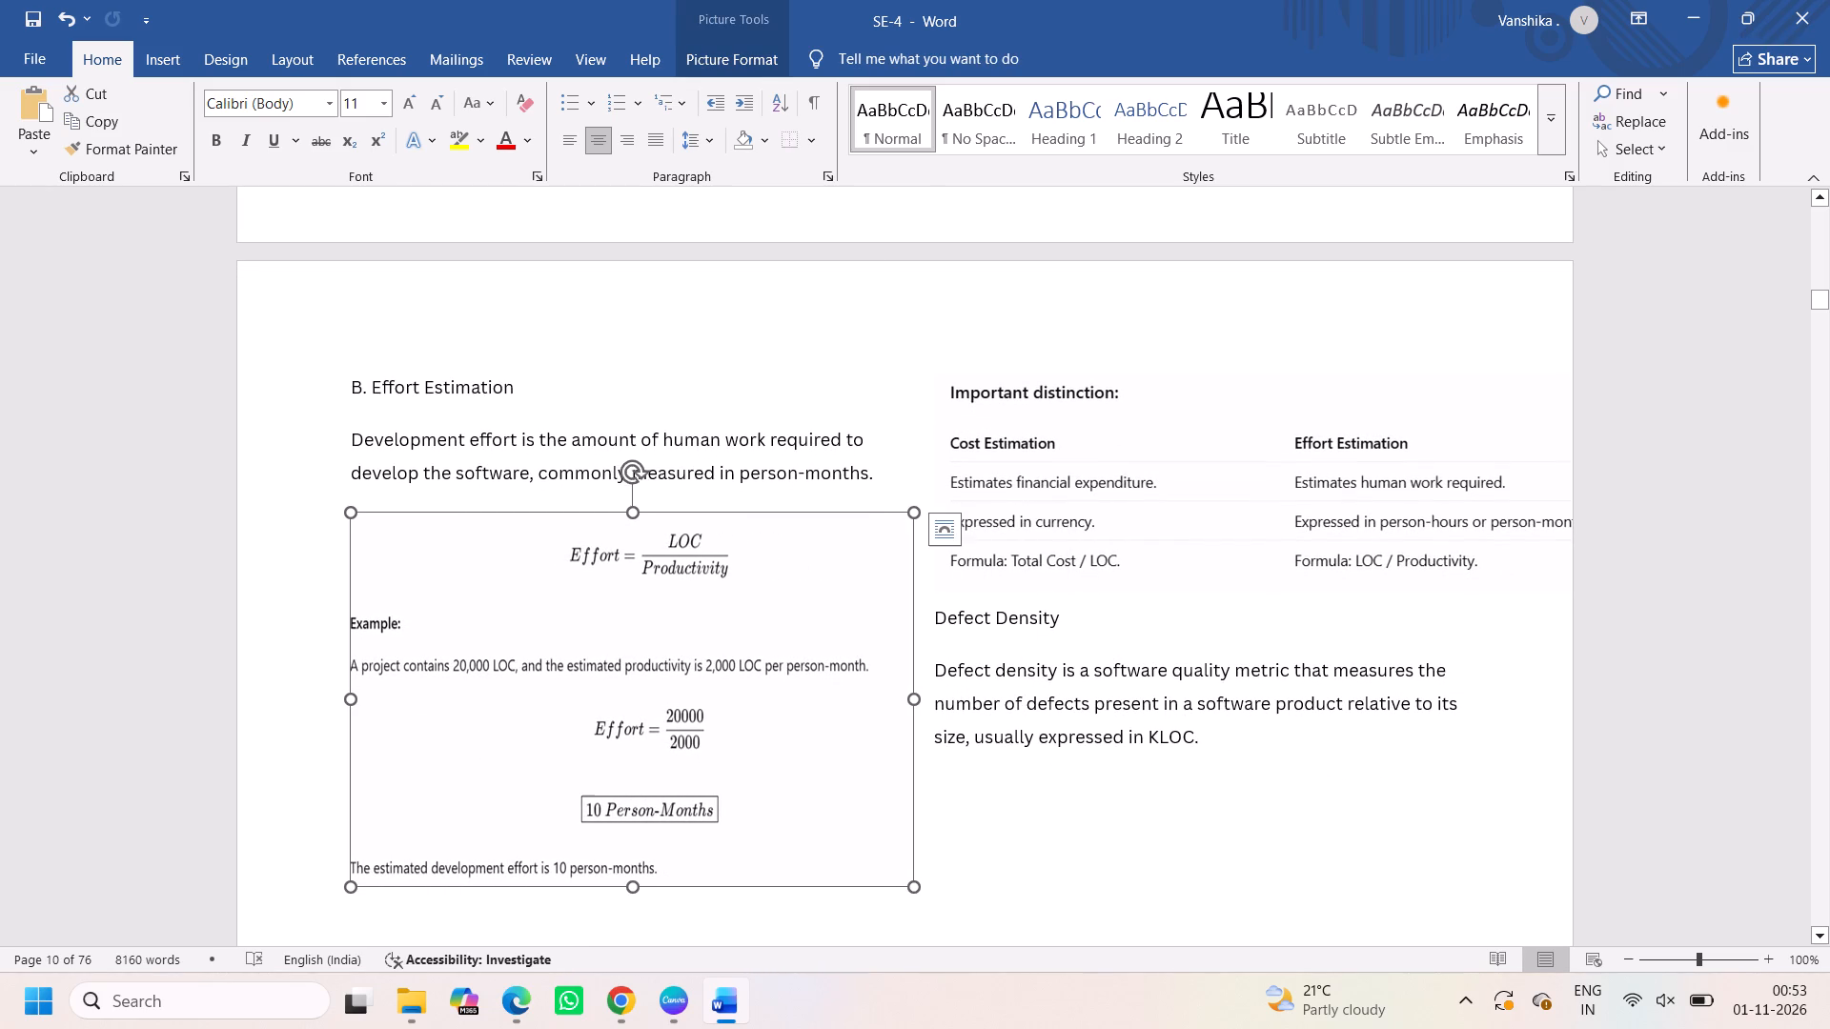
{"action": "left_click", "coordinate": [1008, 795]}
Narrow the Important distinction comparison picture so it fits within the second column.
{"action": "scroll", "coordinate": [1008, 795], "scroll_direction": "down", "scroll_amount": 1}
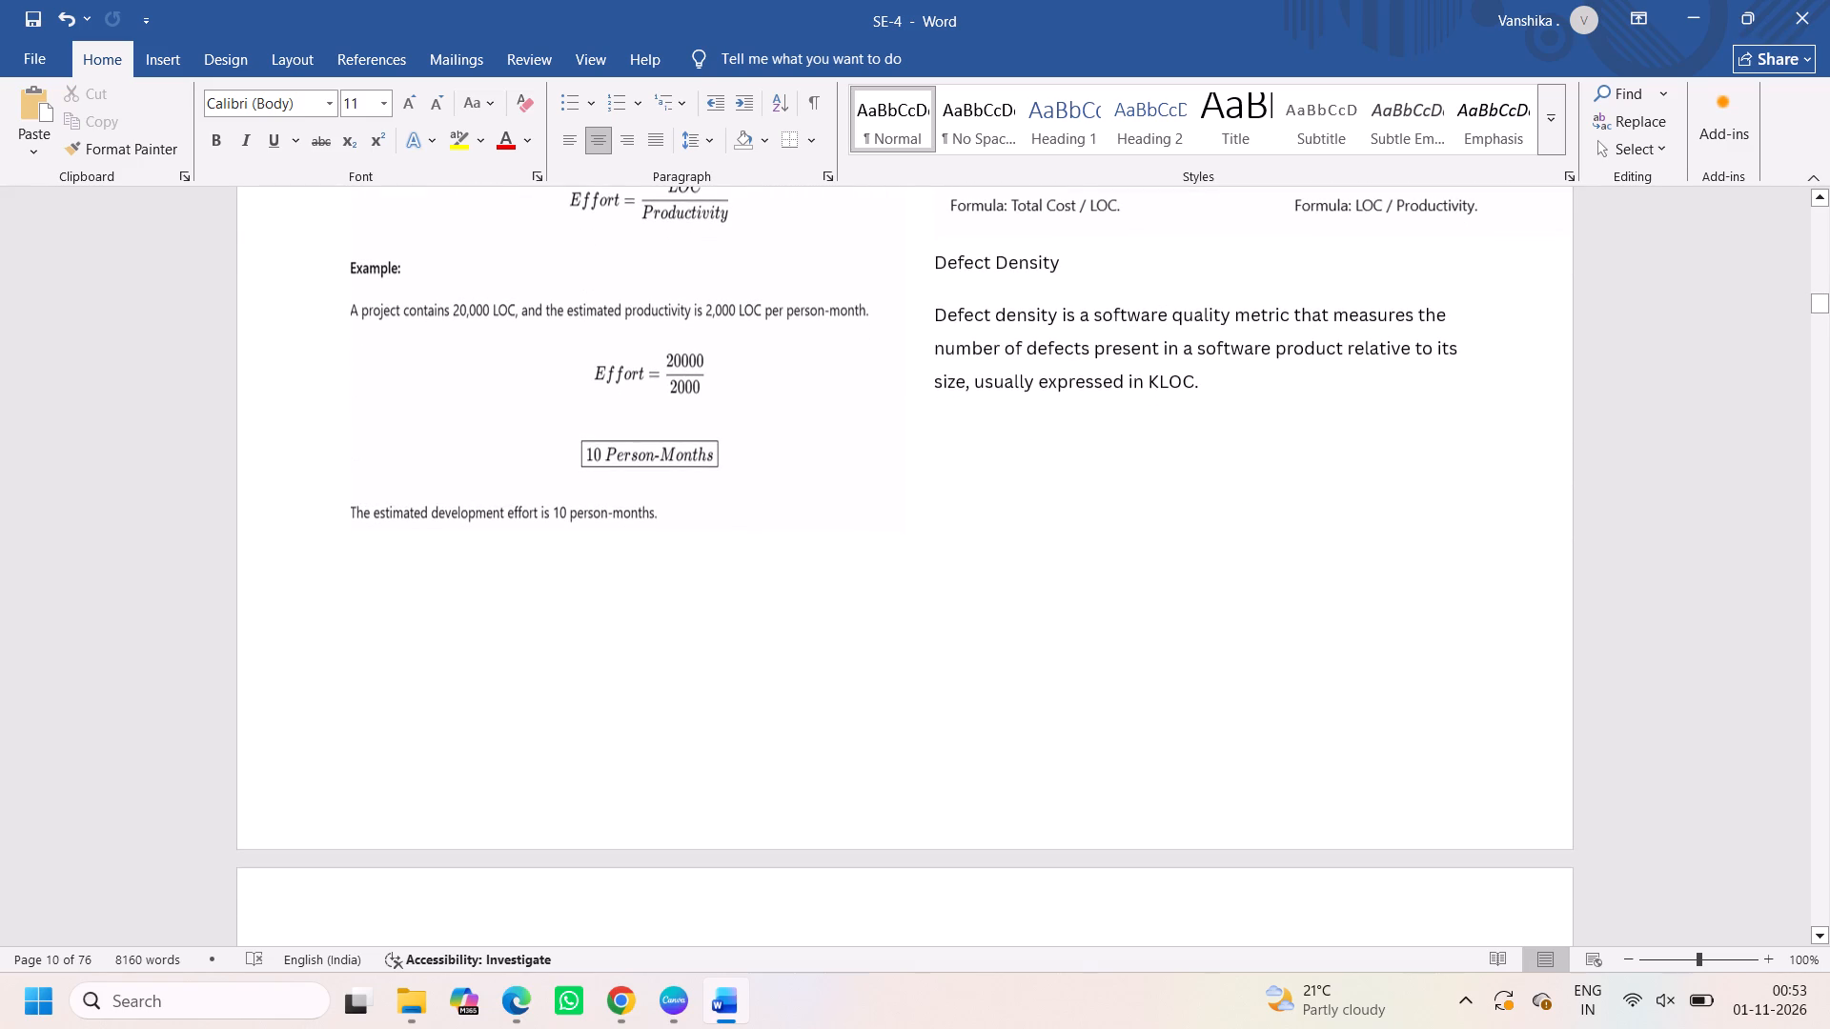
{"action": "scroll", "coordinate": [948, 737], "scroll_direction": "up", "scroll_amount": 1}
{"action": "left_click", "coordinate": [1006, 497]}
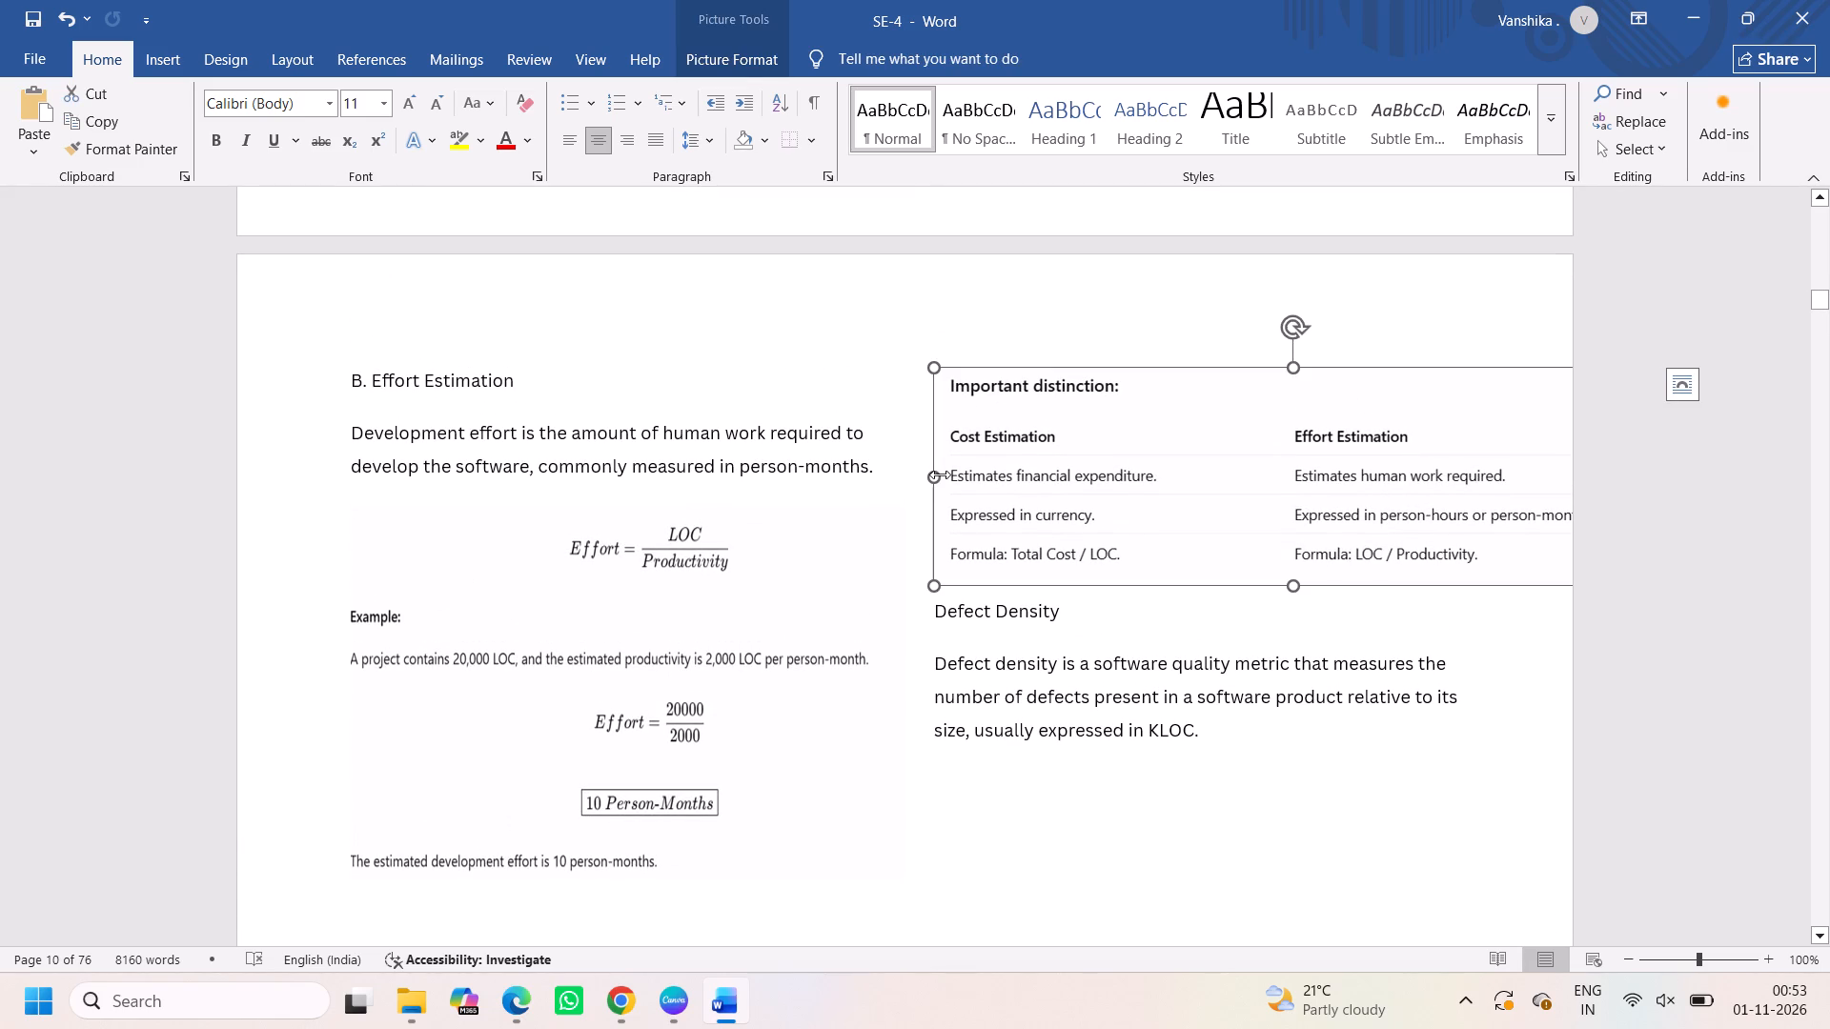
{"action": "left_click_drag", "start_coordinate": [940, 474], "coordinate": [1078, 489]}
{"action": "scroll", "coordinate": [1173, 506], "scroll_direction": "down", "scroll_amount": 1}
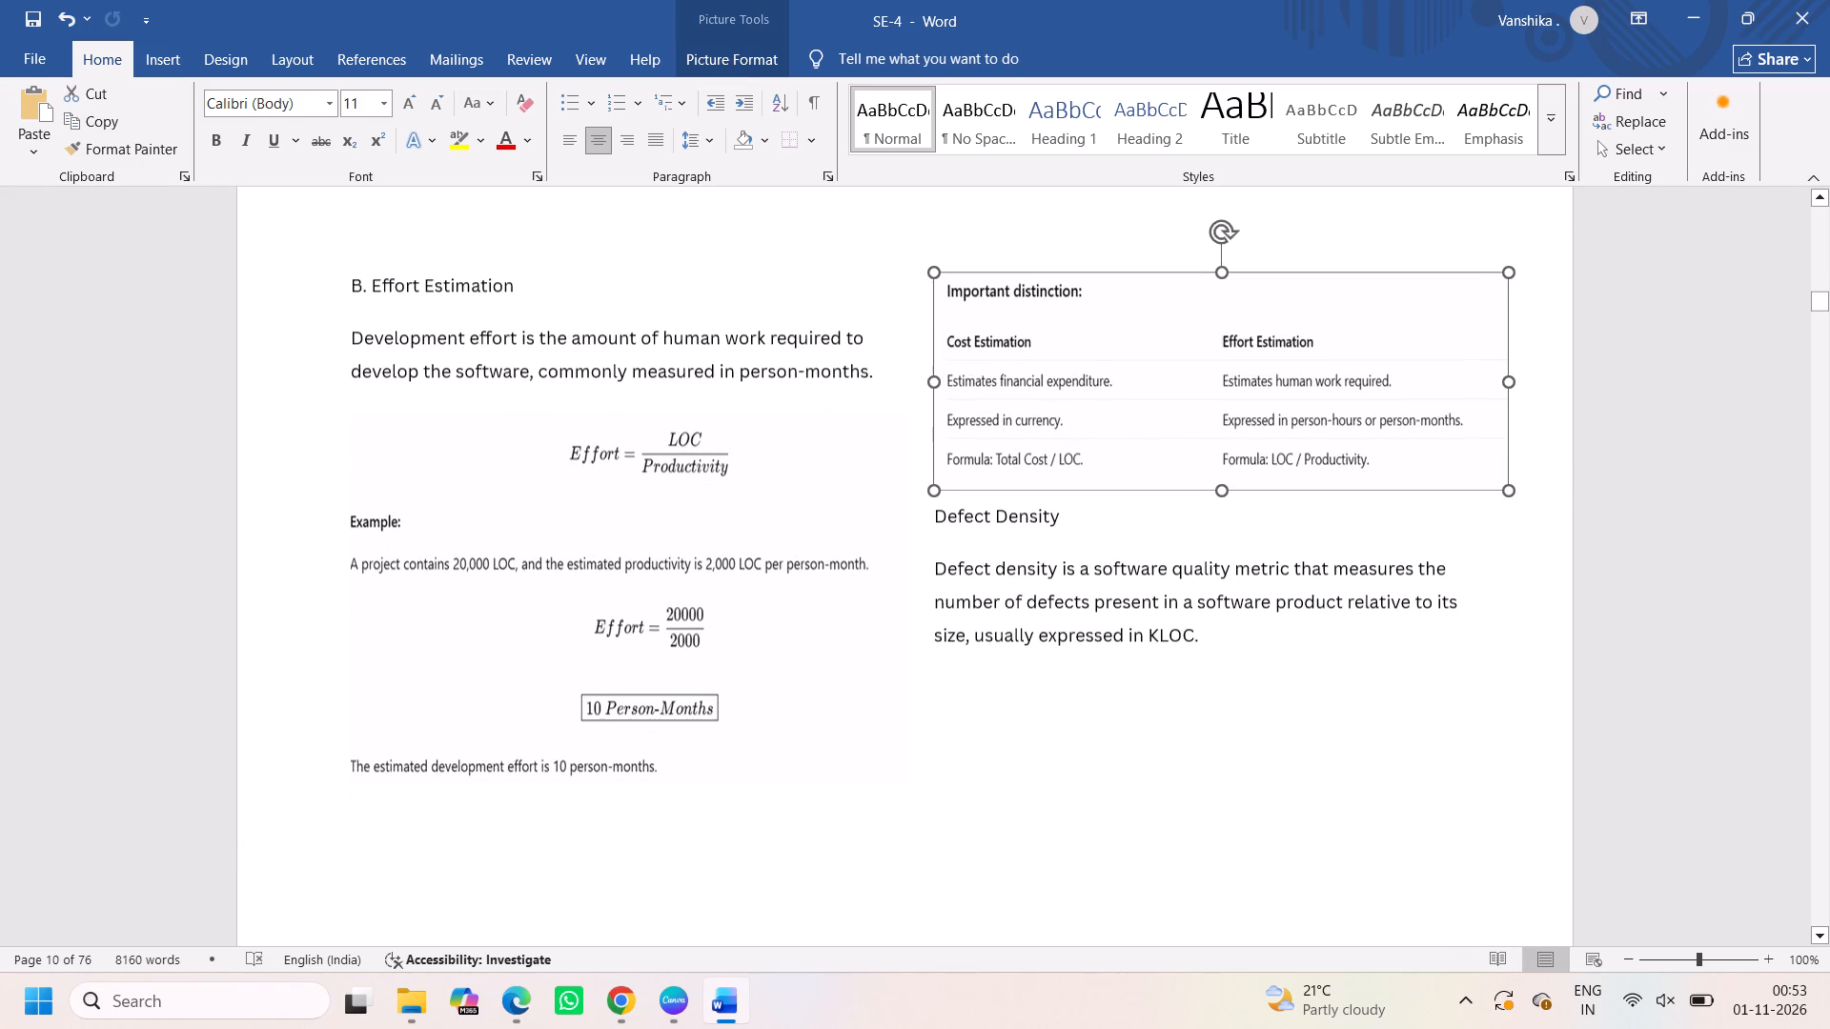
Shorten the Effort and Important distinction pictures slightly so that both fit in the first column.
{"action": "scroll", "coordinate": [1173, 506], "scroll_direction": "down", "scroll_amount": 1}
{"action": "left_click", "coordinate": [699, 687]}
{"action": "left_click_drag", "start_coordinate": [637, 768], "coordinate": [645, 746]}
{"action": "left_click", "coordinate": [1084, 361]}
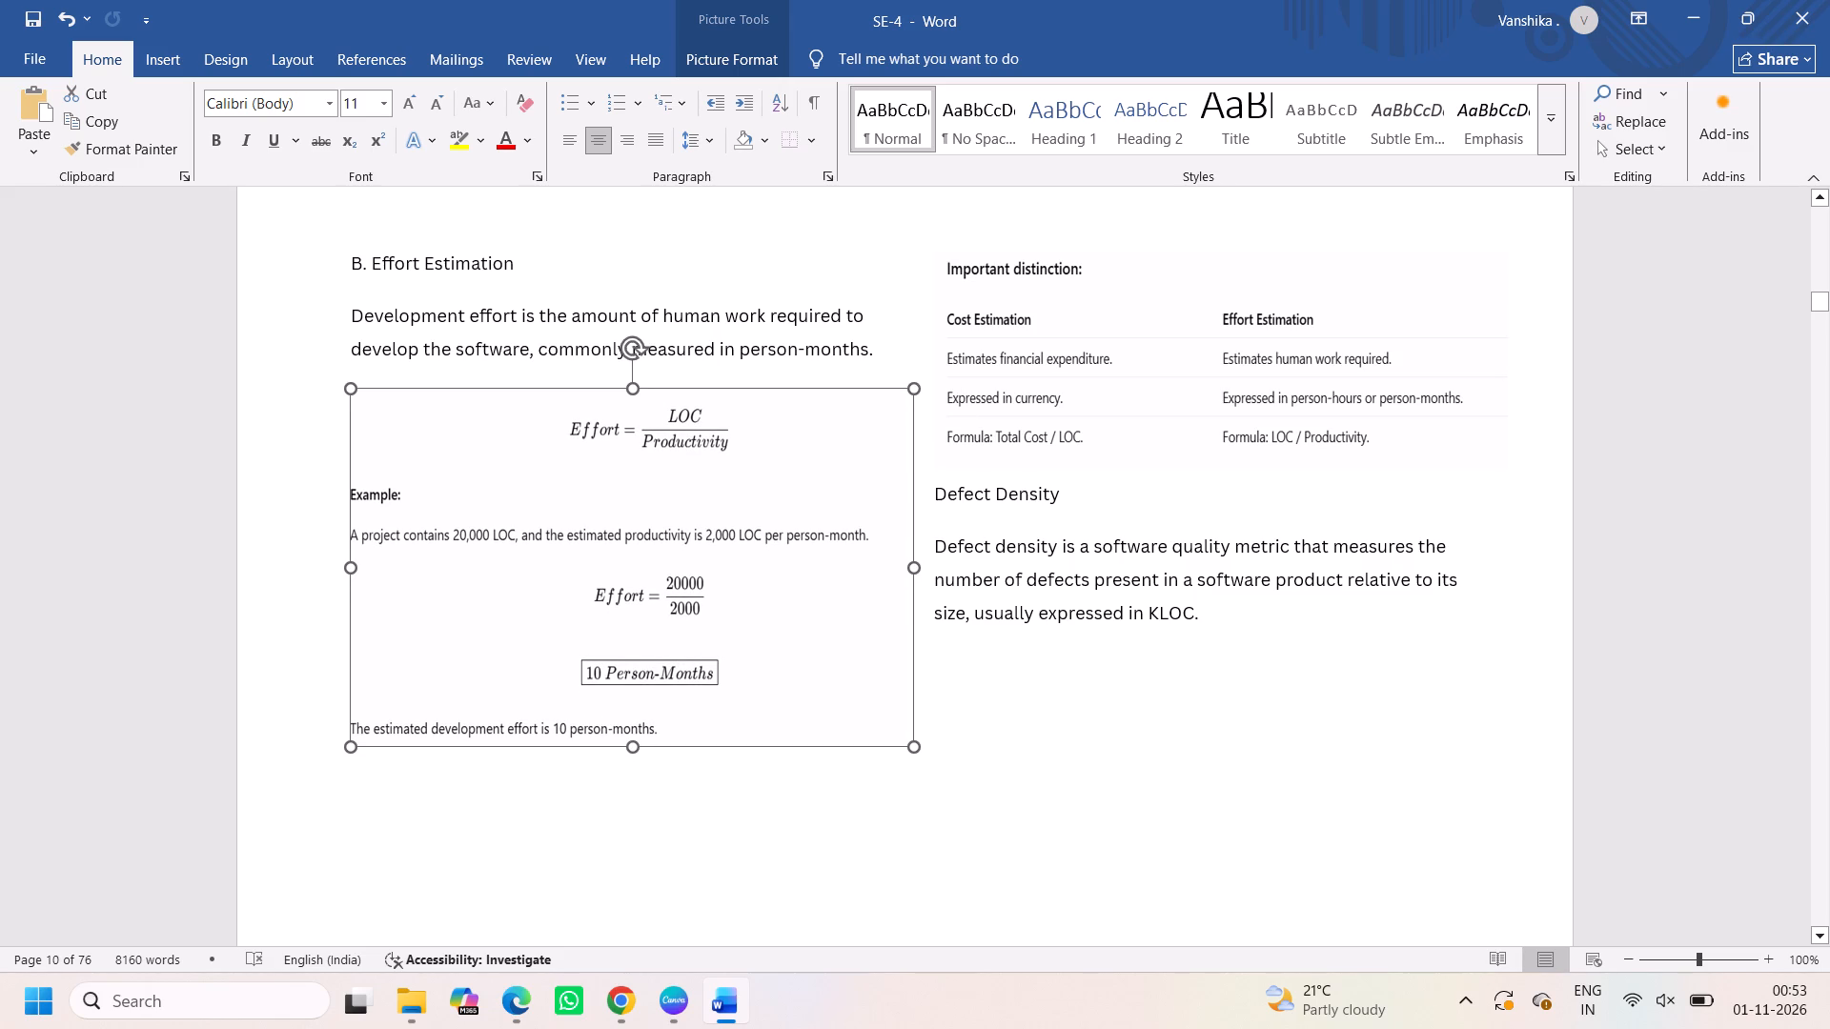
{"action": "left_click_drag", "start_coordinate": [1225, 469], "coordinate": [1226, 431]}
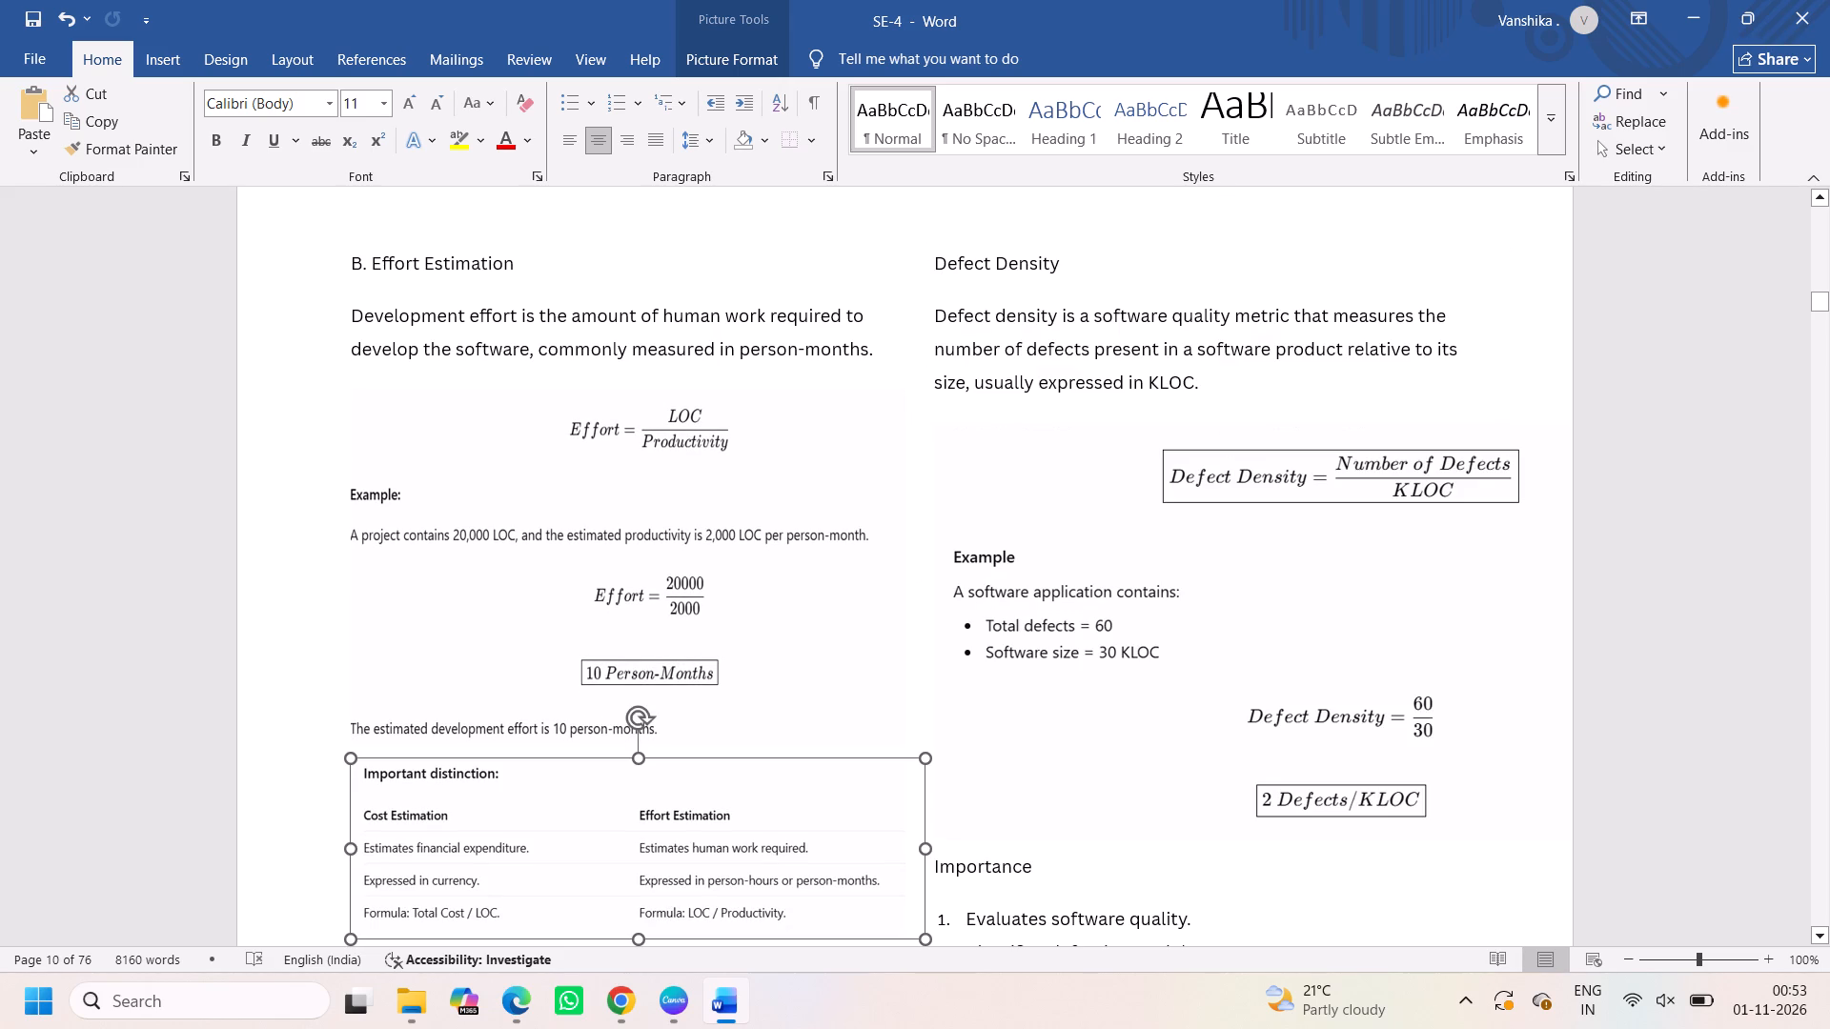
{"action": "left_click", "coordinate": [1080, 599]}
{"action": "left_click", "coordinate": [849, 475]}
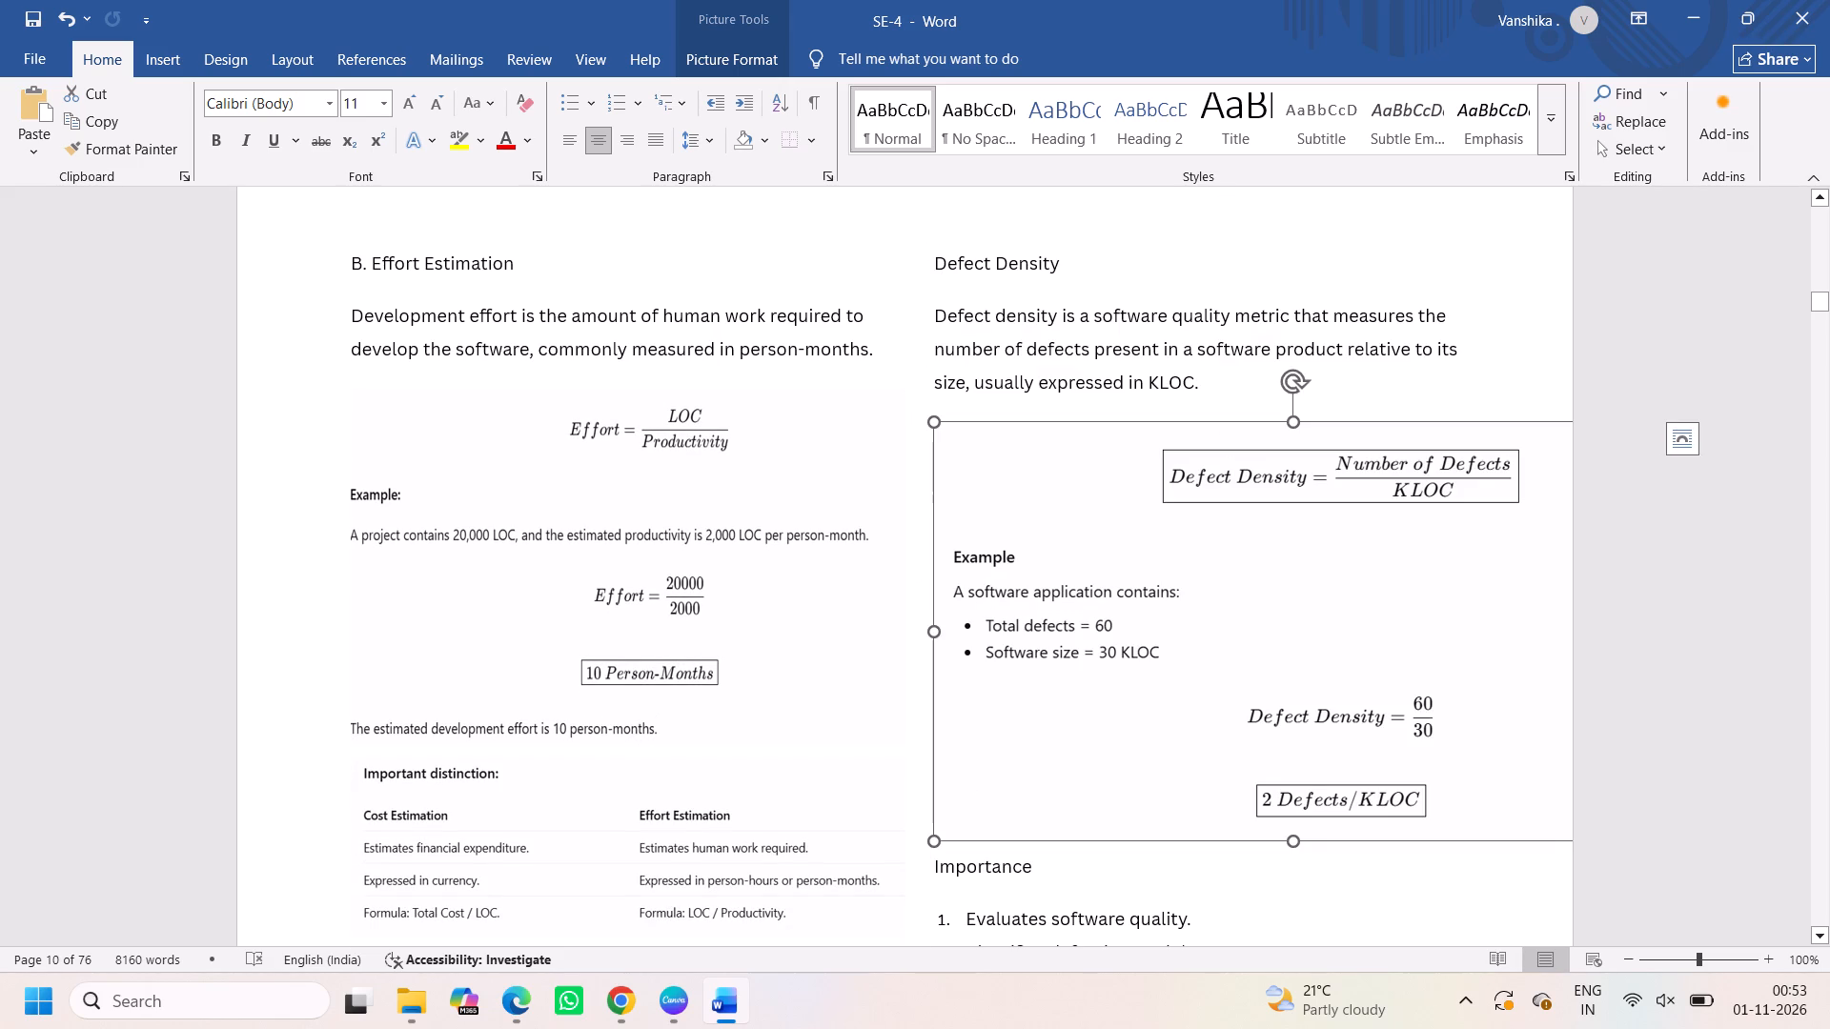
Make the whole "B. Effort Estimation" heading bold.
{"action": "triple_click", "coordinate": [480, 266]}
{"action": "left_click", "coordinate": [480, 266]}
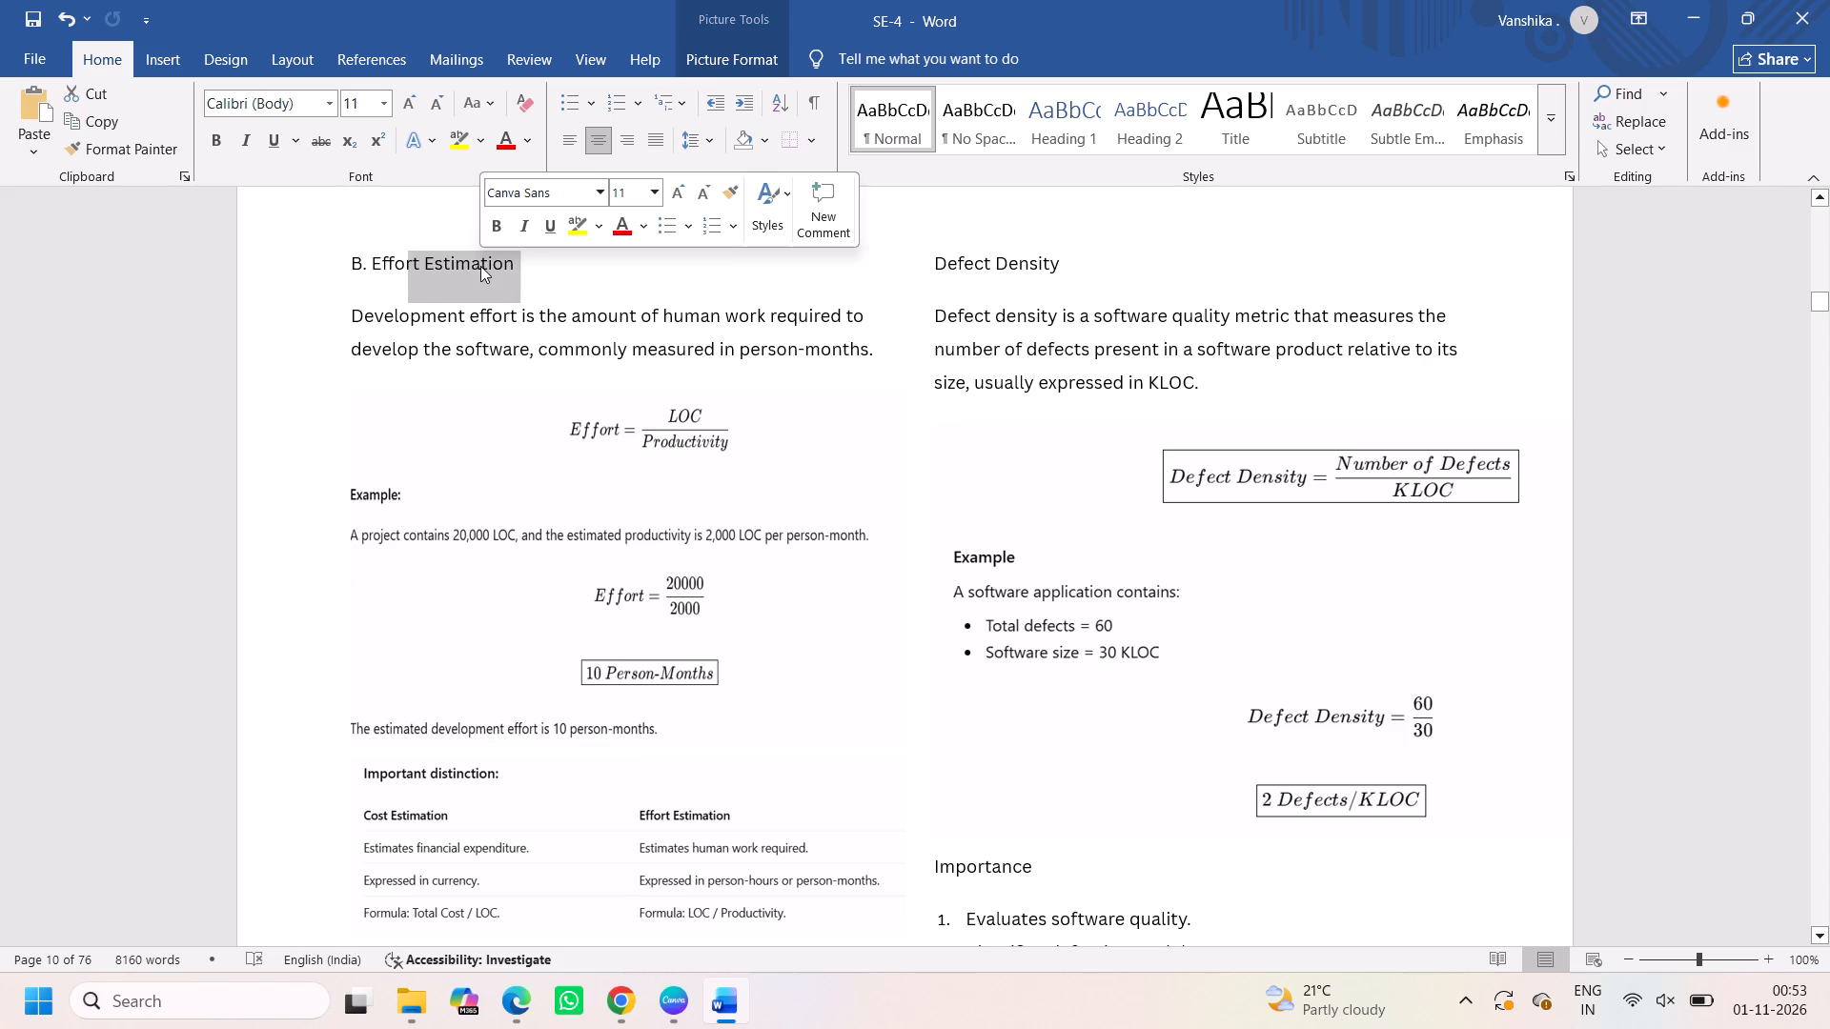
{"action": "key", "text": "ctrl+b"}
{"action": "triple_click", "coordinate": [416, 263]}
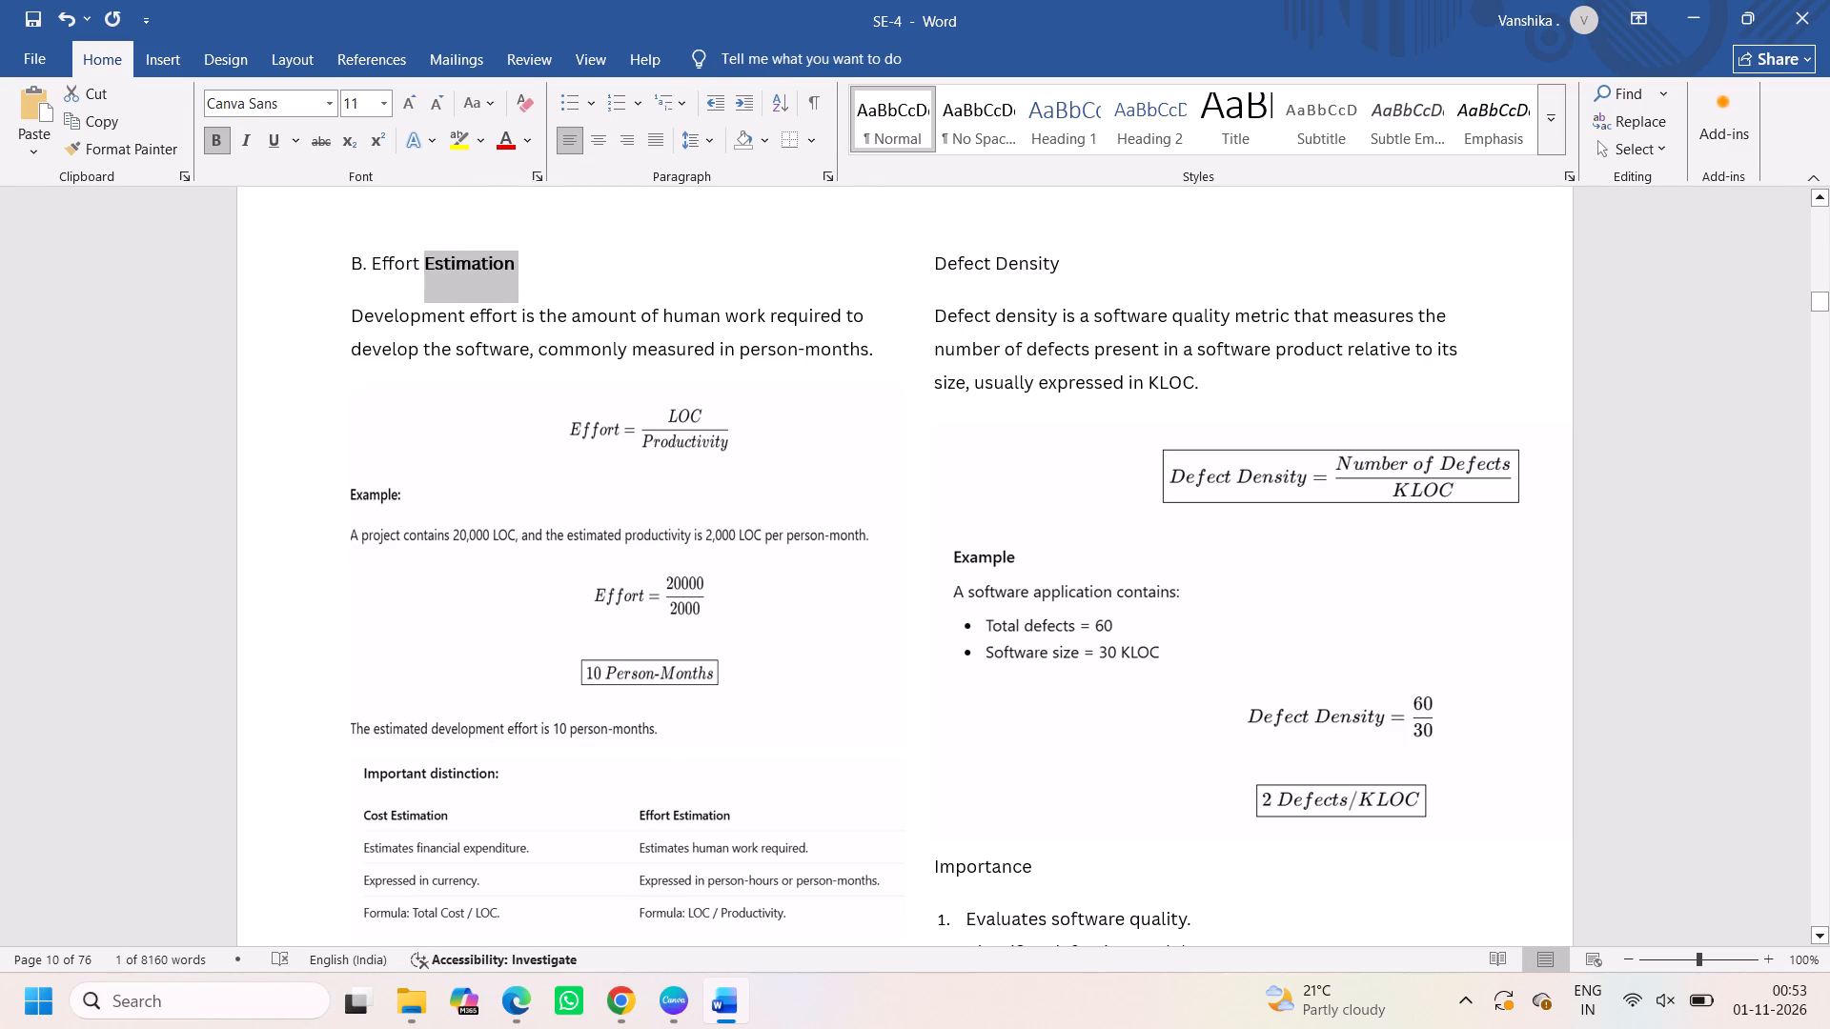
{"action": "key", "text": "ctrl+b"}
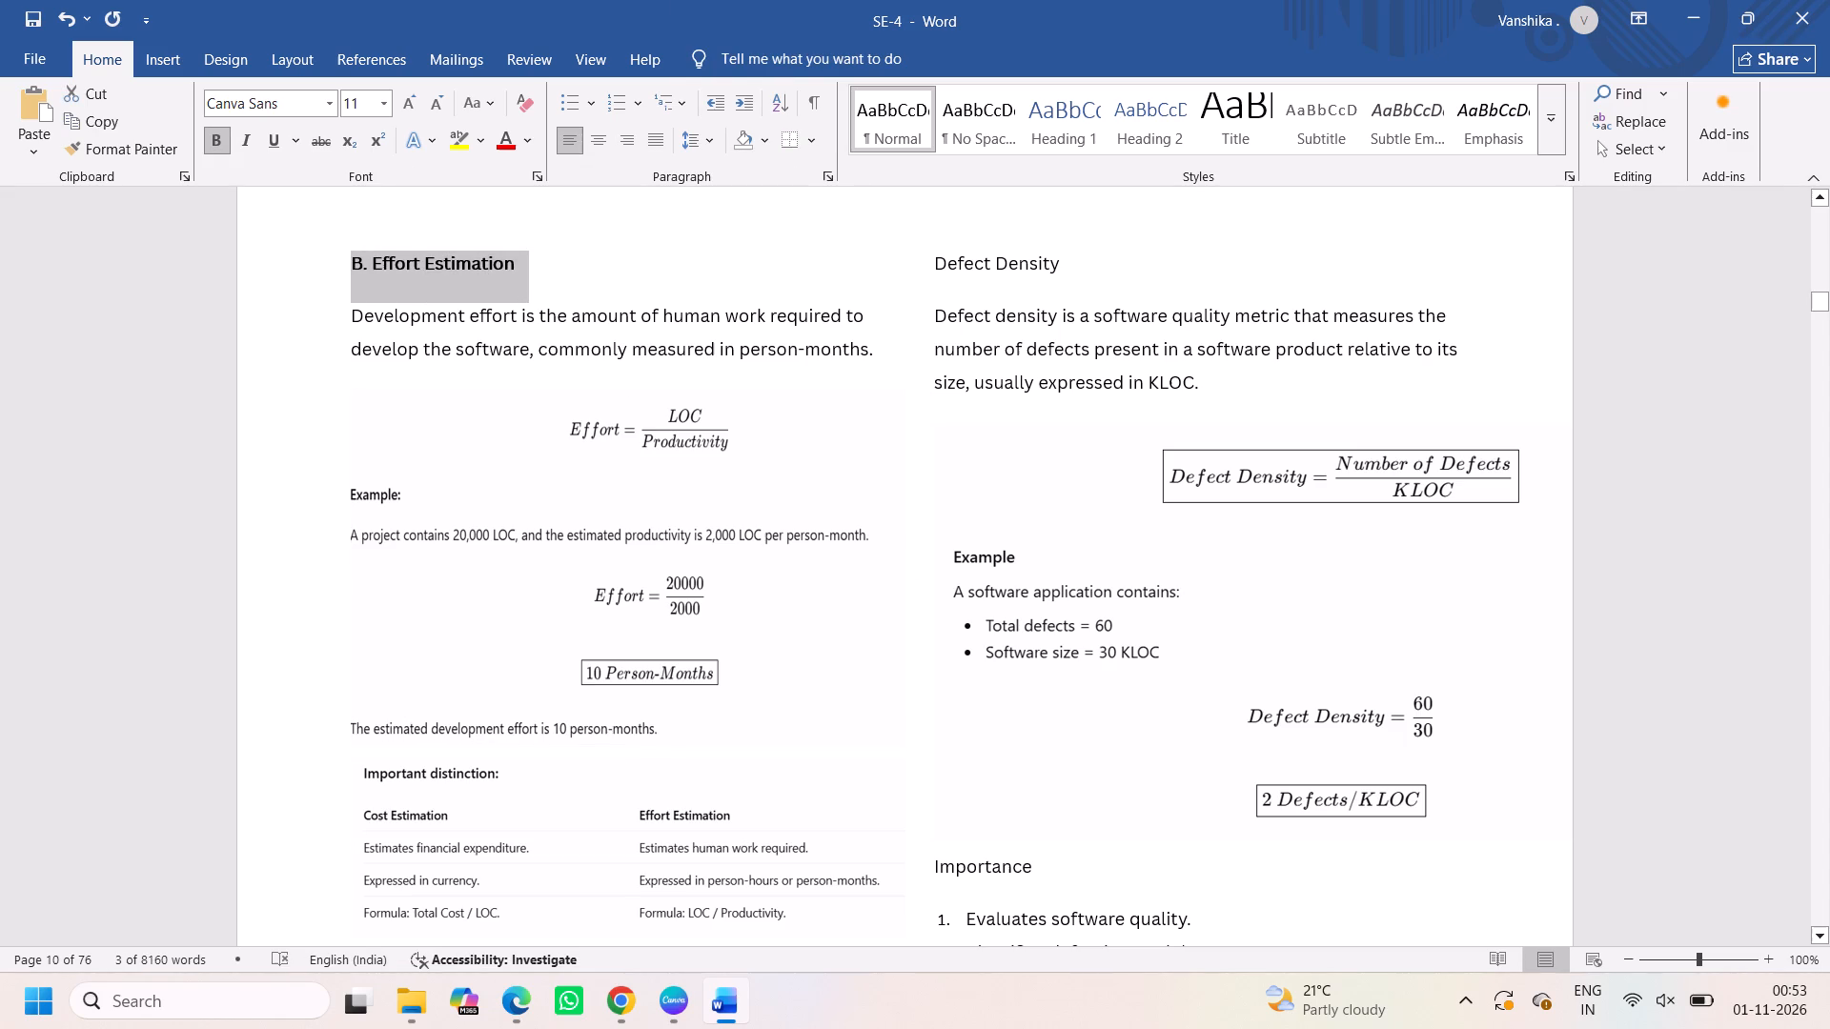
Make the whole "Defect Density" heading bold.
{"action": "triple_click", "coordinate": [1016, 269]}
{"action": "left_click", "coordinate": [1016, 269]}
{"action": "key", "text": "ctrl+b"}
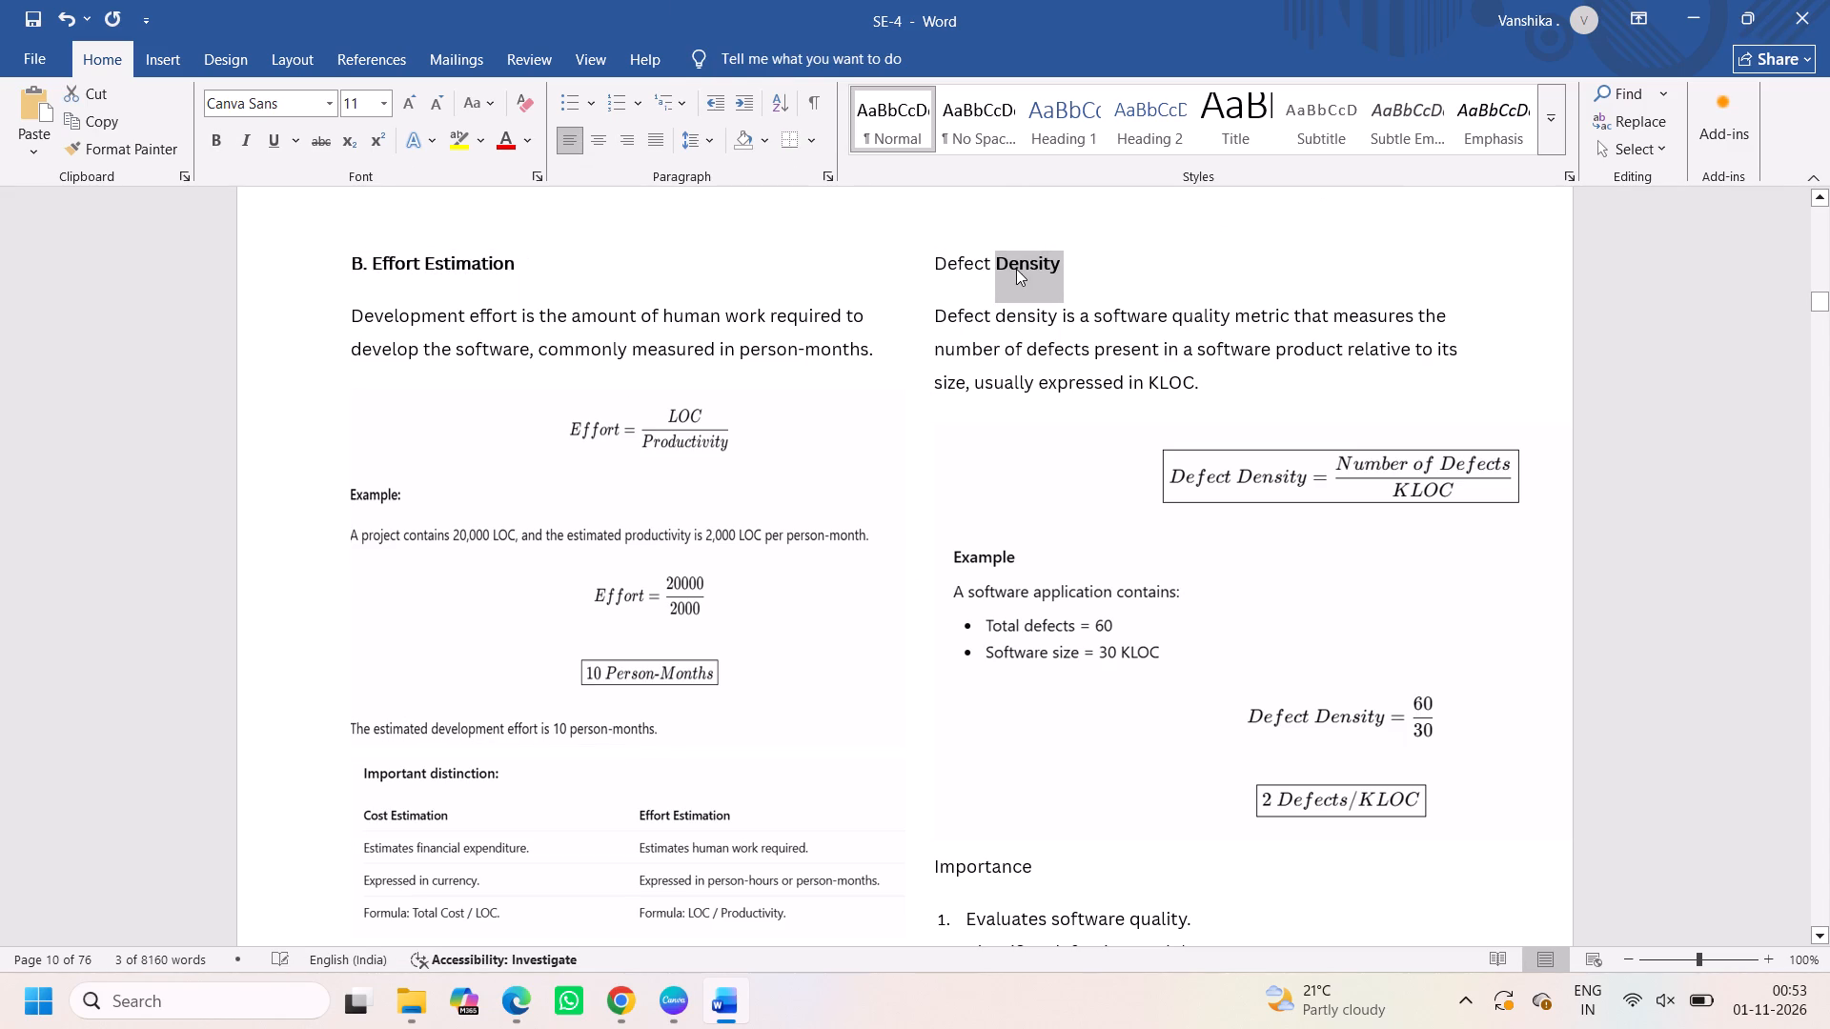
{"action": "triple_click", "coordinate": [989, 264]}
{"action": "left_click", "coordinate": [989, 264]}
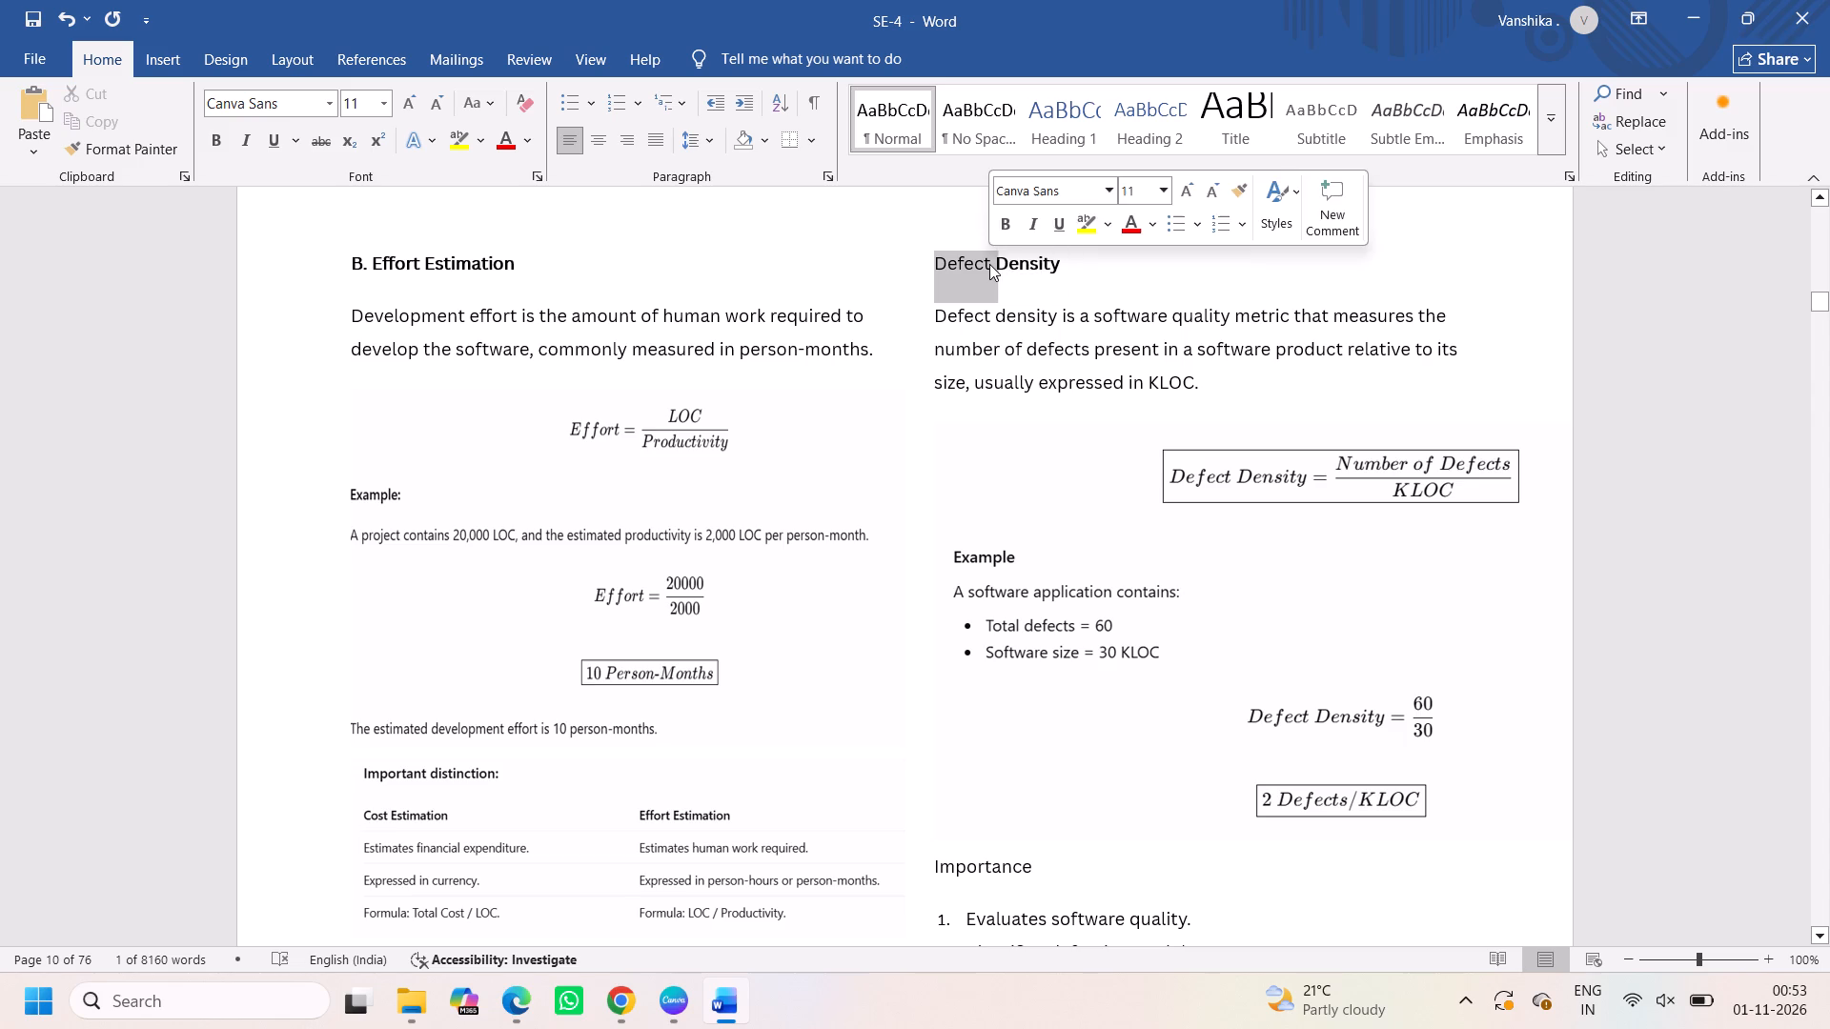
{"action": "key", "text": "ctrl+b"}
{"action": "left_click", "coordinate": [981, 323]}
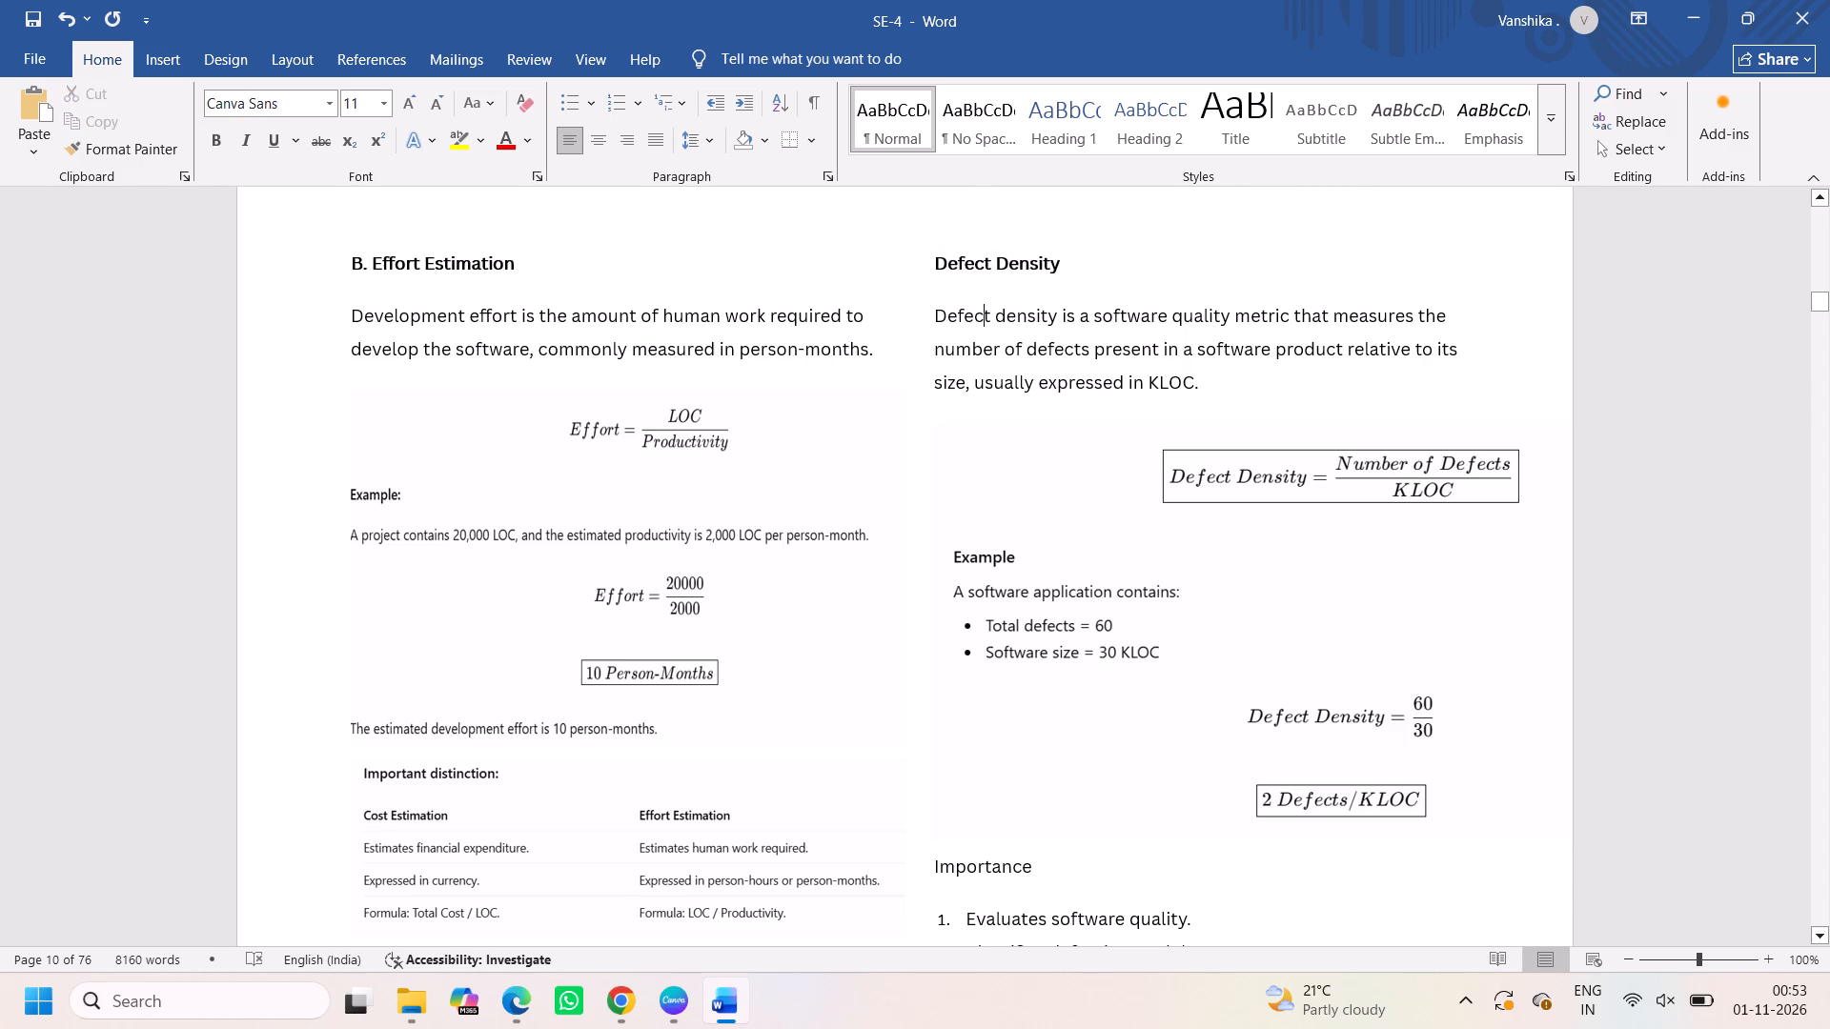
Narrow and shorten the Error Density formula and example picture so it moves beneath its definition in the first column.
{"action": "scroll", "coordinate": [1000, 529], "scroll_direction": "down", "scroll_amount": 2}
{"action": "scroll", "coordinate": [1058, 647], "scroll_direction": "down", "scroll_amount": 1}
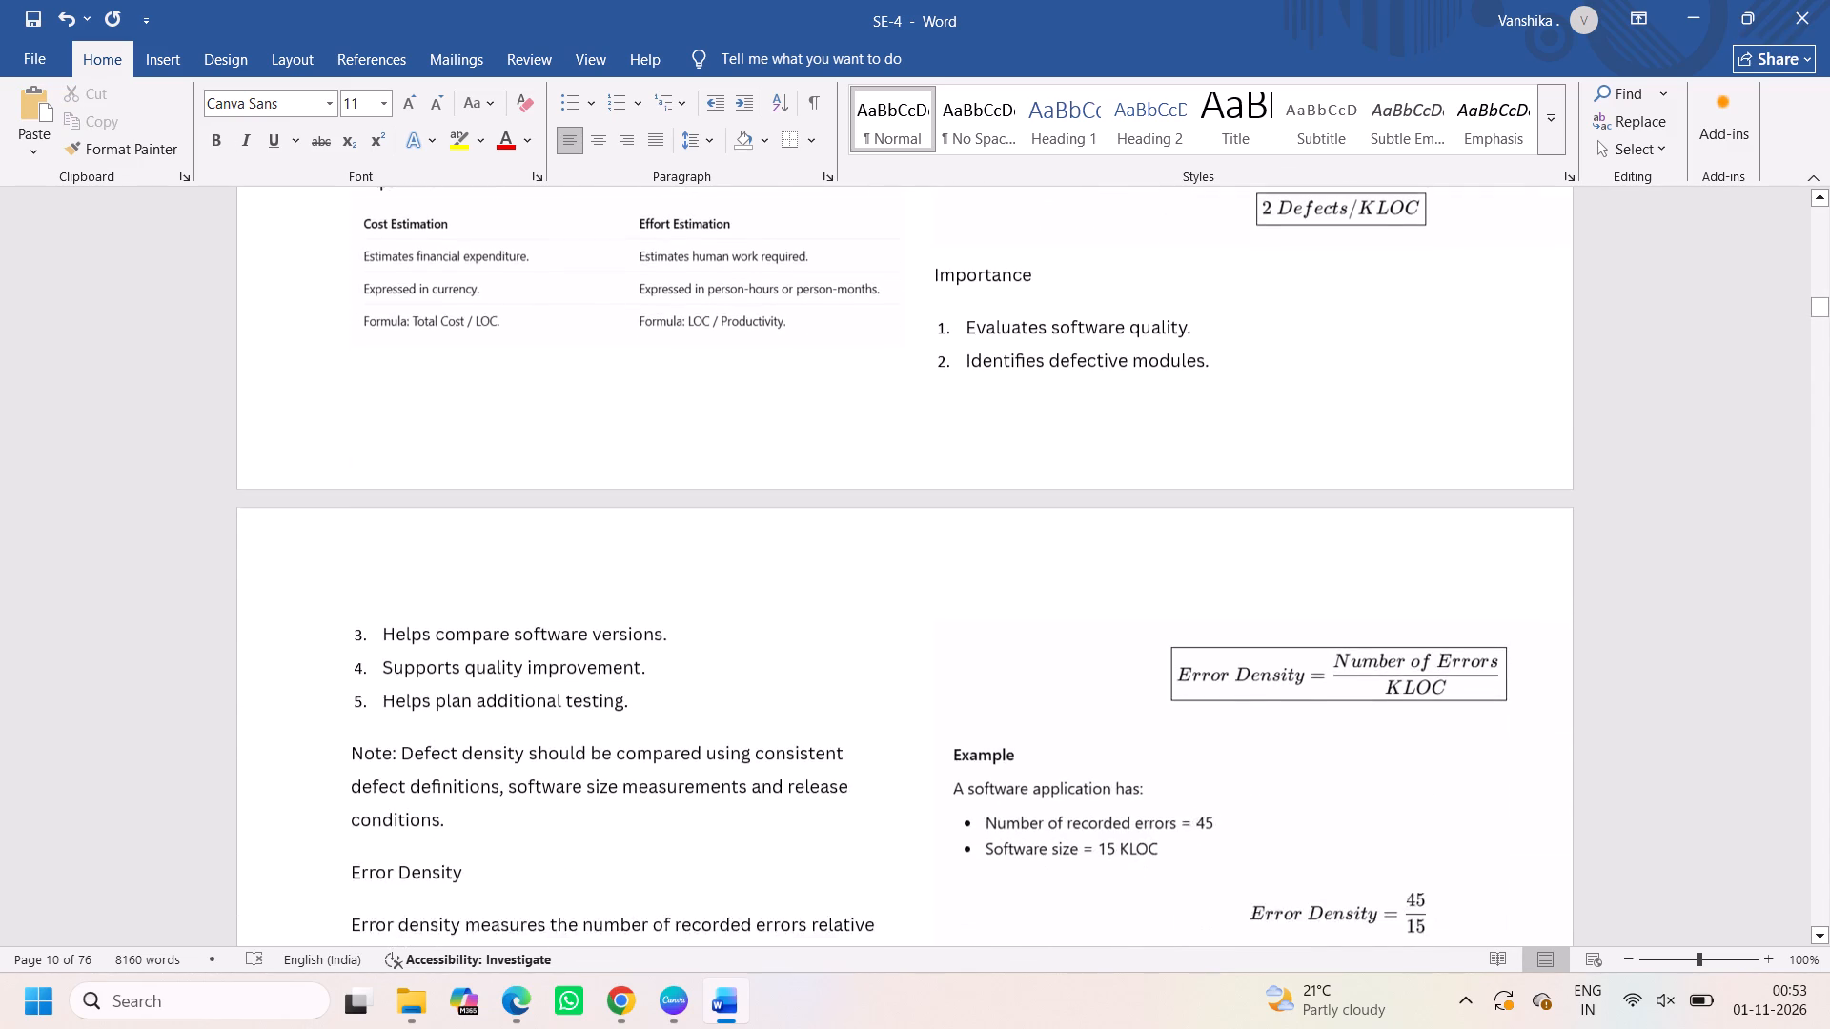
{"action": "scroll", "coordinate": [1058, 647], "scroll_direction": "down", "scroll_amount": 2}
{"action": "scroll", "coordinate": [980, 531], "scroll_direction": "up", "scroll_amount": 2}
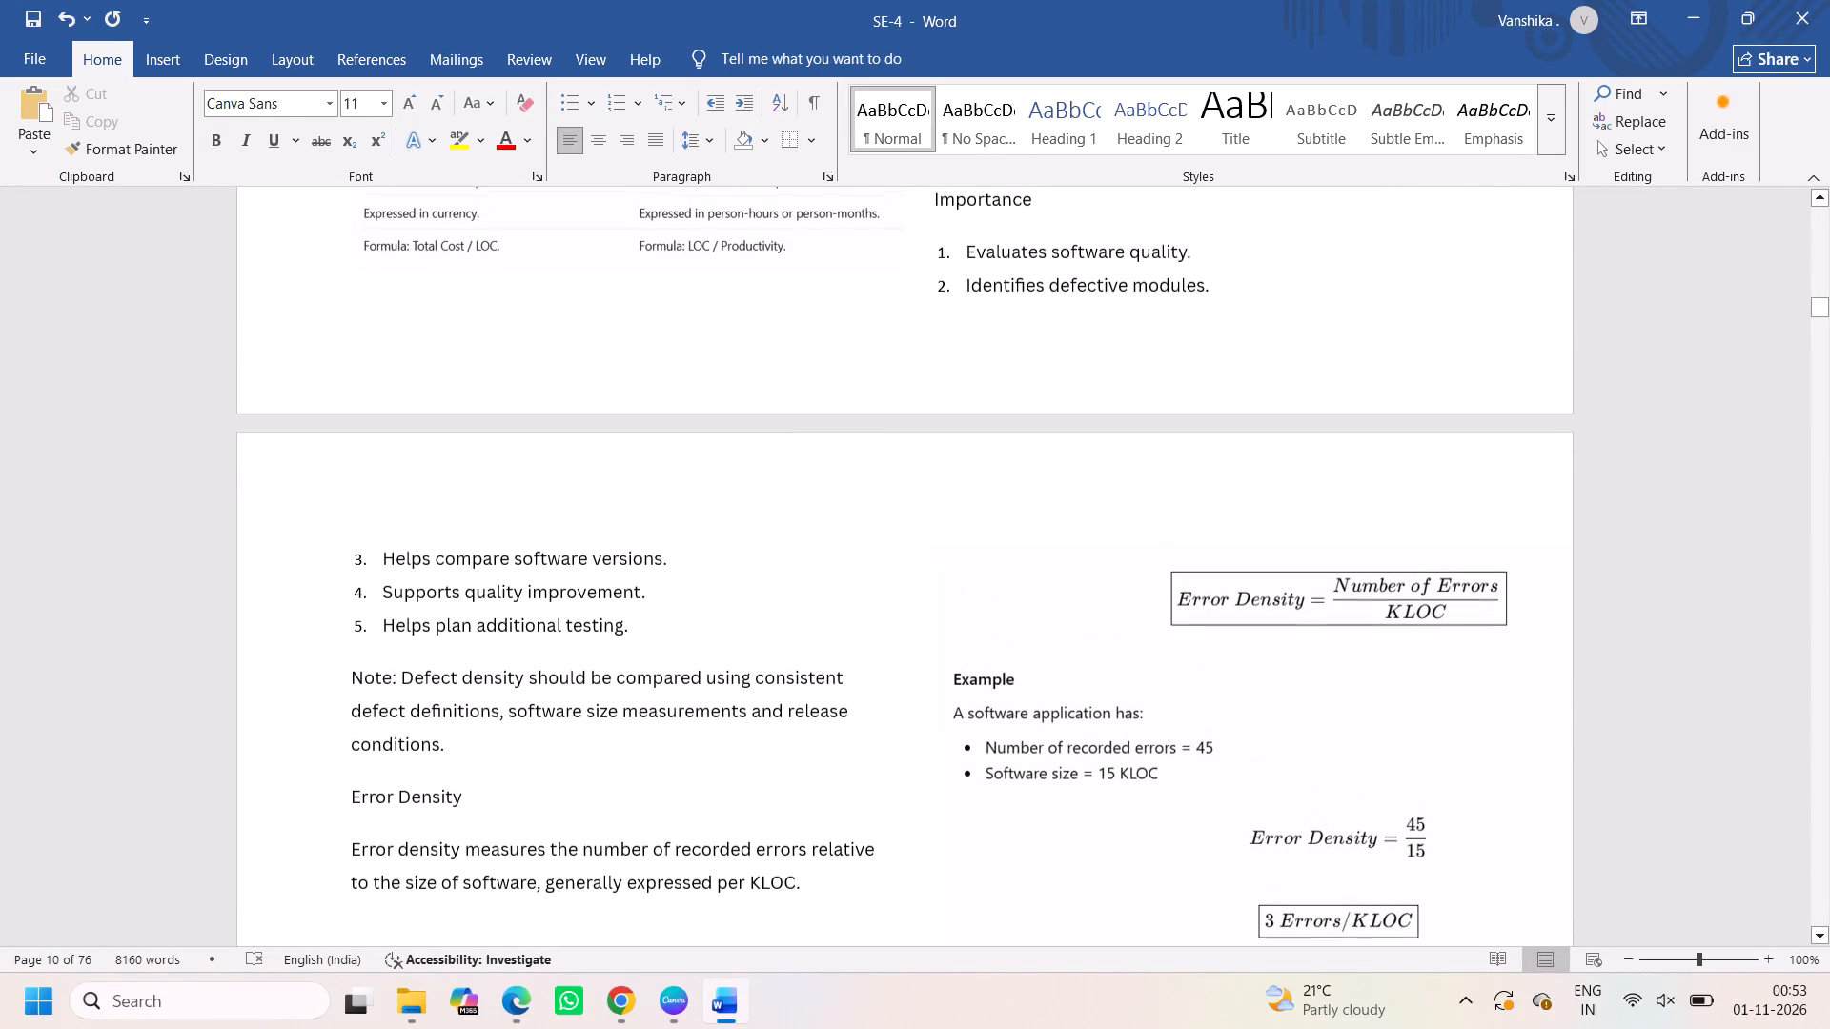
{"action": "left_click", "coordinate": [1244, 595]}
{"action": "left_click_drag", "start_coordinate": [937, 756], "coordinate": [1005, 765]}
{"action": "scroll", "coordinate": [1217, 807], "scroll_direction": "down", "scroll_amount": 2}
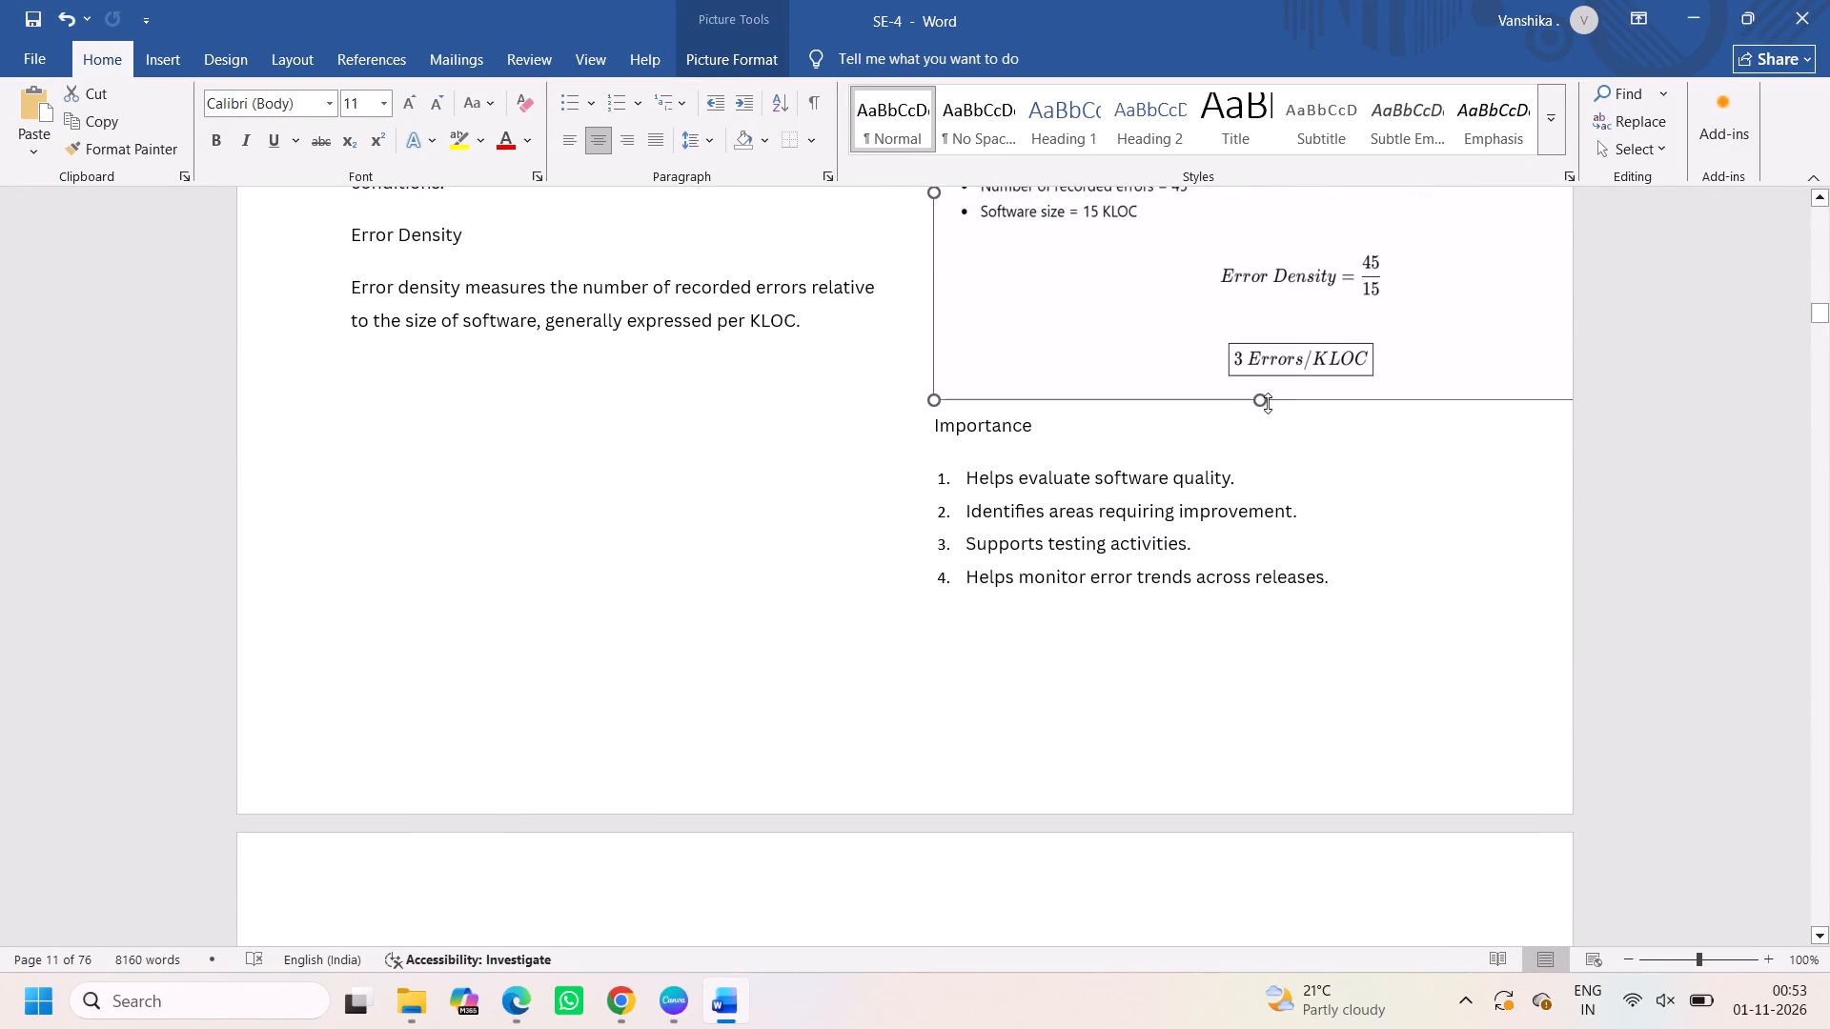
{"action": "left_click_drag", "start_coordinate": [1268, 403], "coordinate": [1257, 294]}
{"action": "scroll", "coordinate": [1260, 463], "scroll_direction": "up", "scroll_amount": 1}
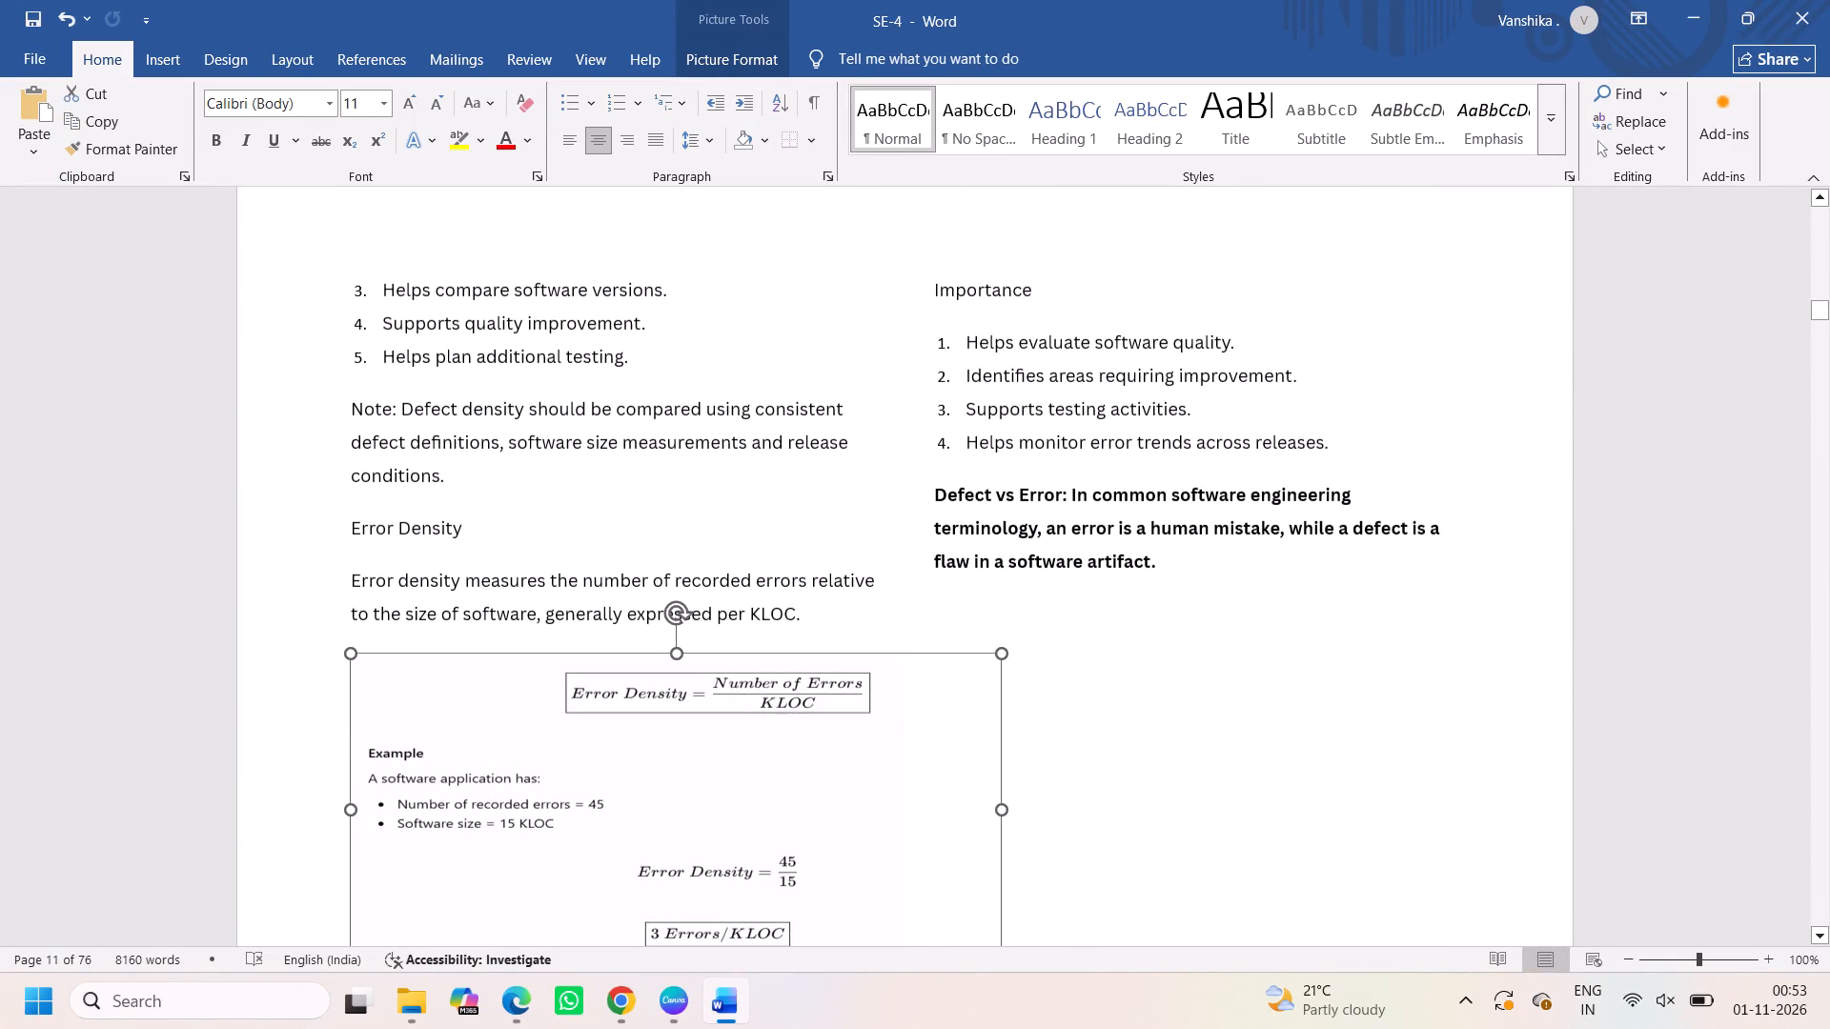
{"action": "left_click", "coordinate": [1230, 562]}
Shorten the Size-Oriented Metrics formula sheet picture so that it takes up less of the page.
{"action": "scroll", "coordinate": [1230, 562], "scroll_direction": "down", "scroll_amount": 3}
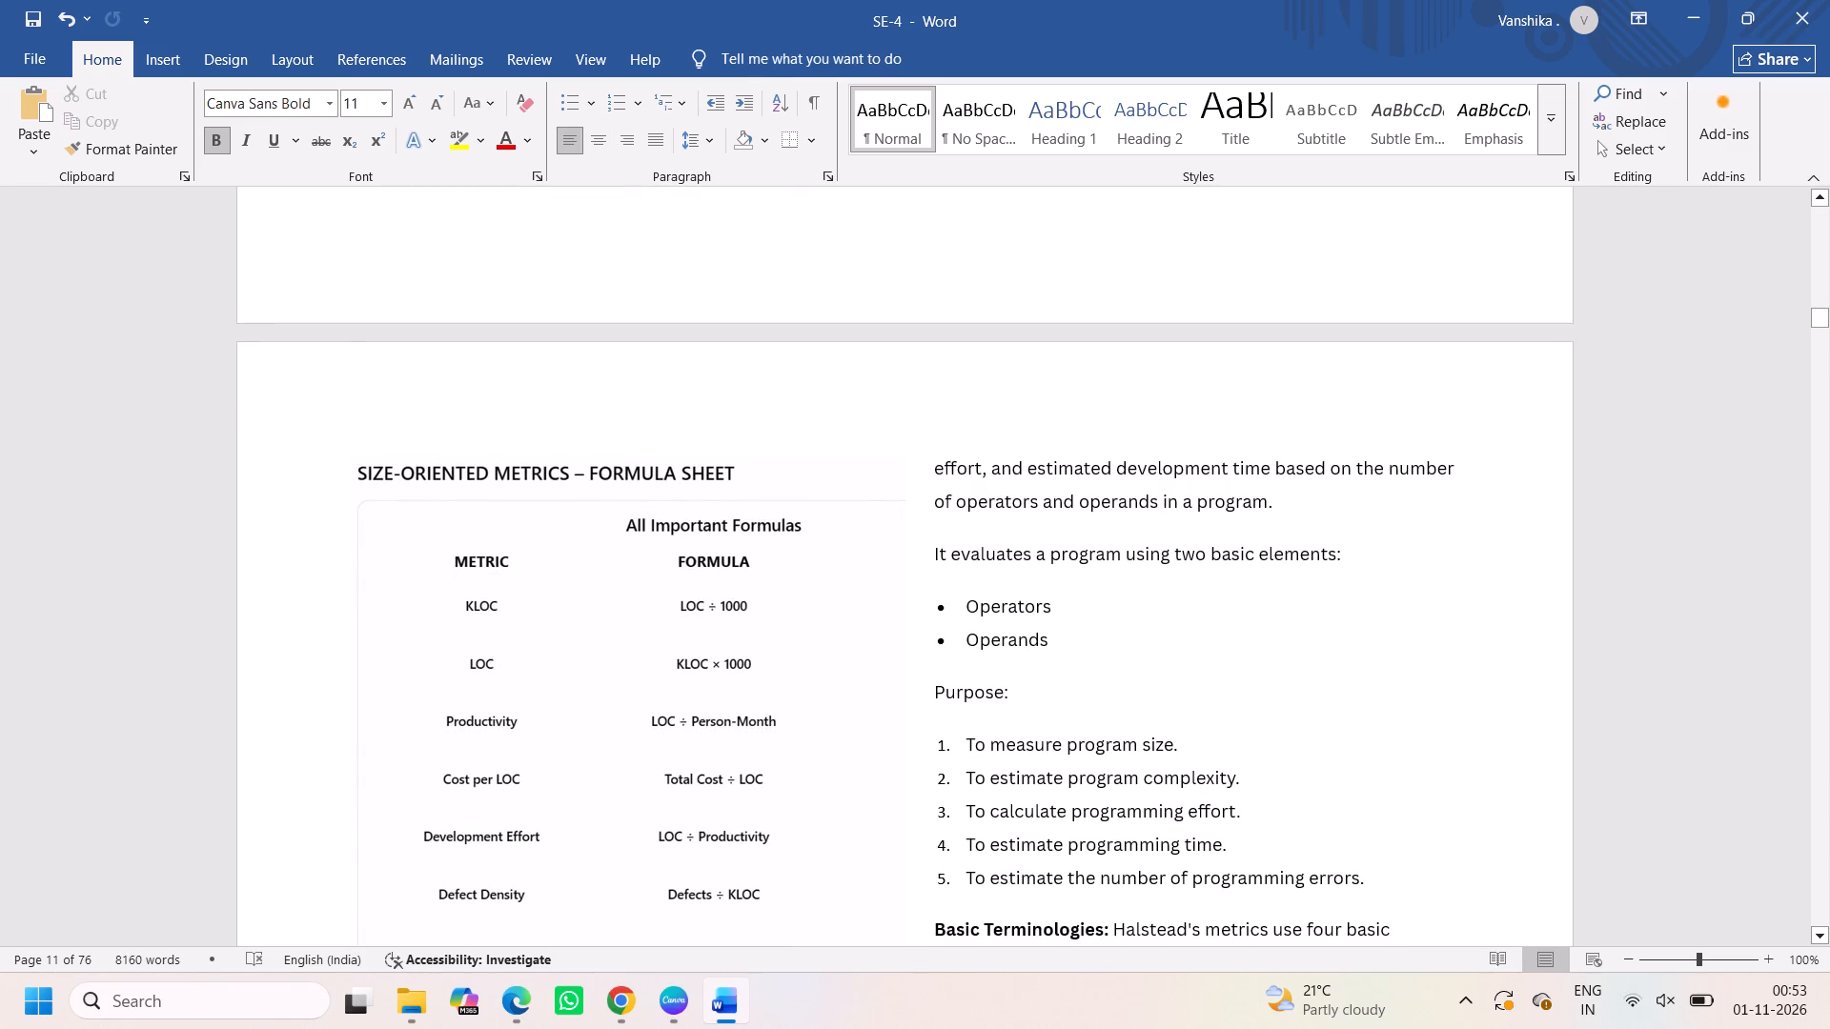
{"action": "left_click", "coordinate": [684, 689]}
{"action": "scroll", "coordinate": [684, 689], "scroll_direction": "down", "scroll_amount": 2}
{"action": "left_click_drag", "start_coordinate": [709, 525], "coordinate": [722, 169]}
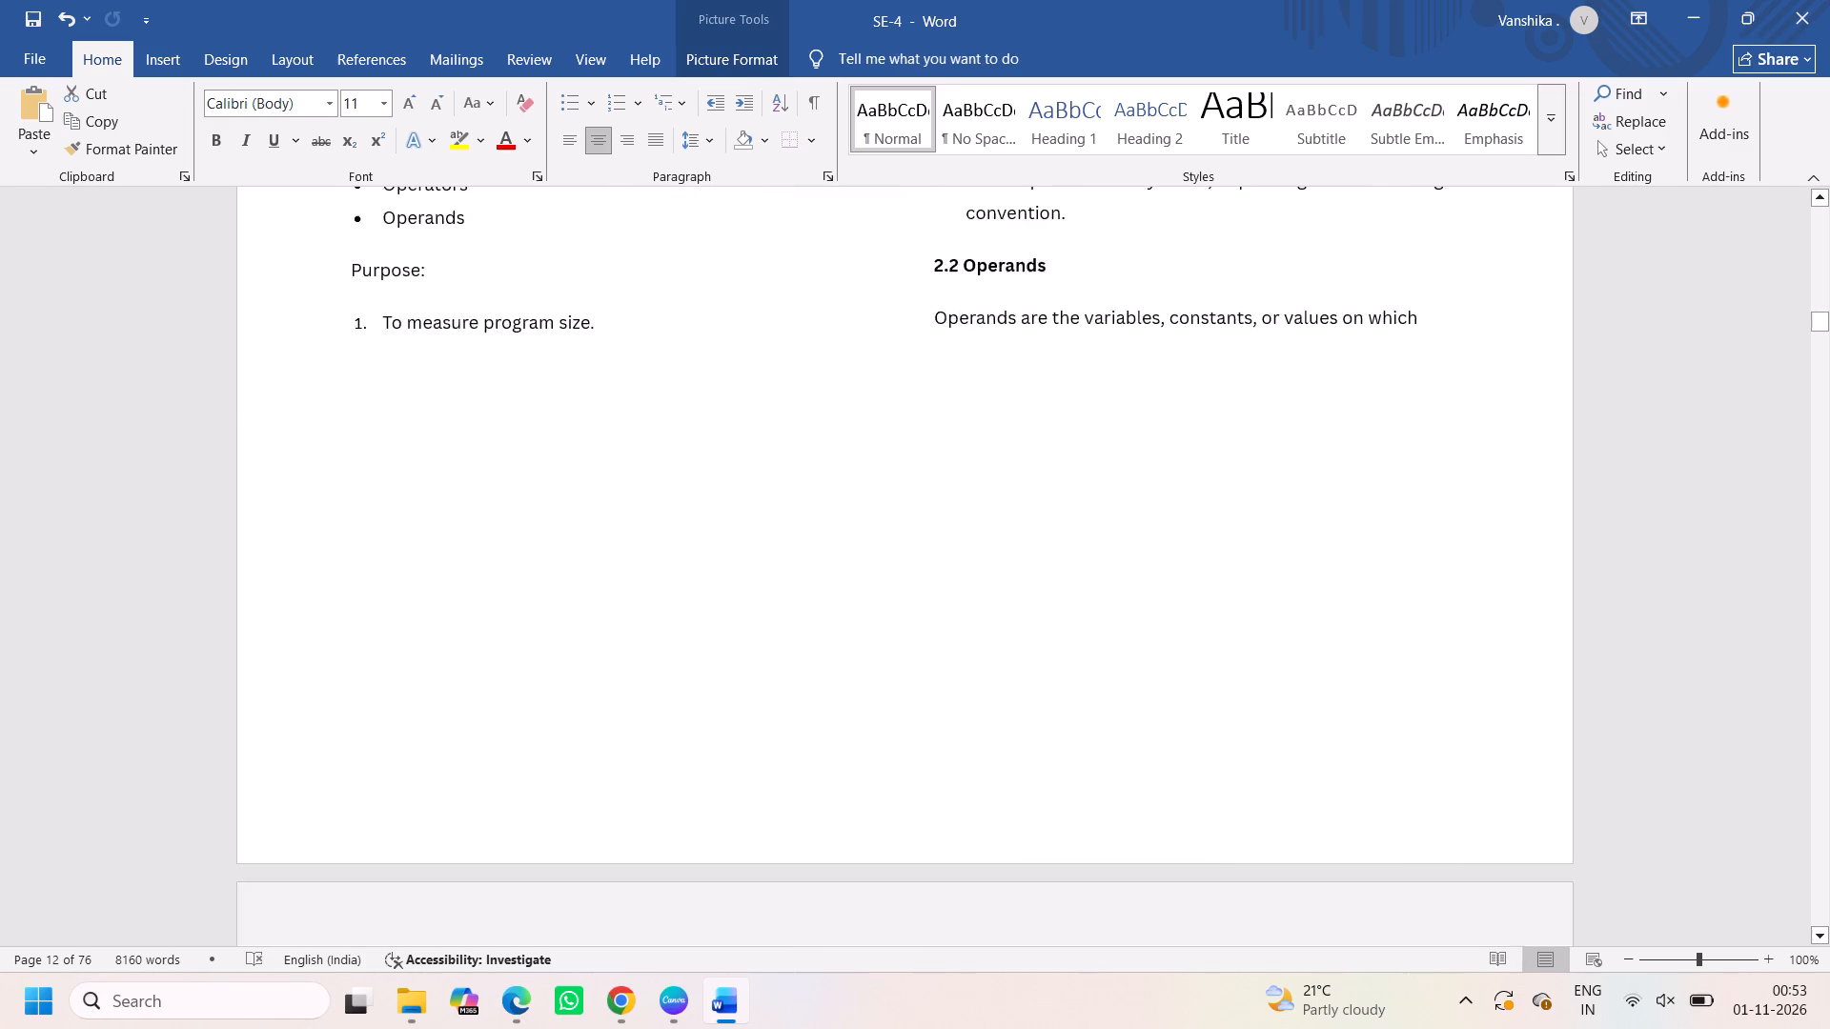
Make the Size-Oriented Metrics formula sheet picture taller and slightly narrower so it fills the rest of the second column legibly.
{"action": "scroll", "coordinate": [732, 510], "scroll_direction": "up", "scroll_amount": 1}
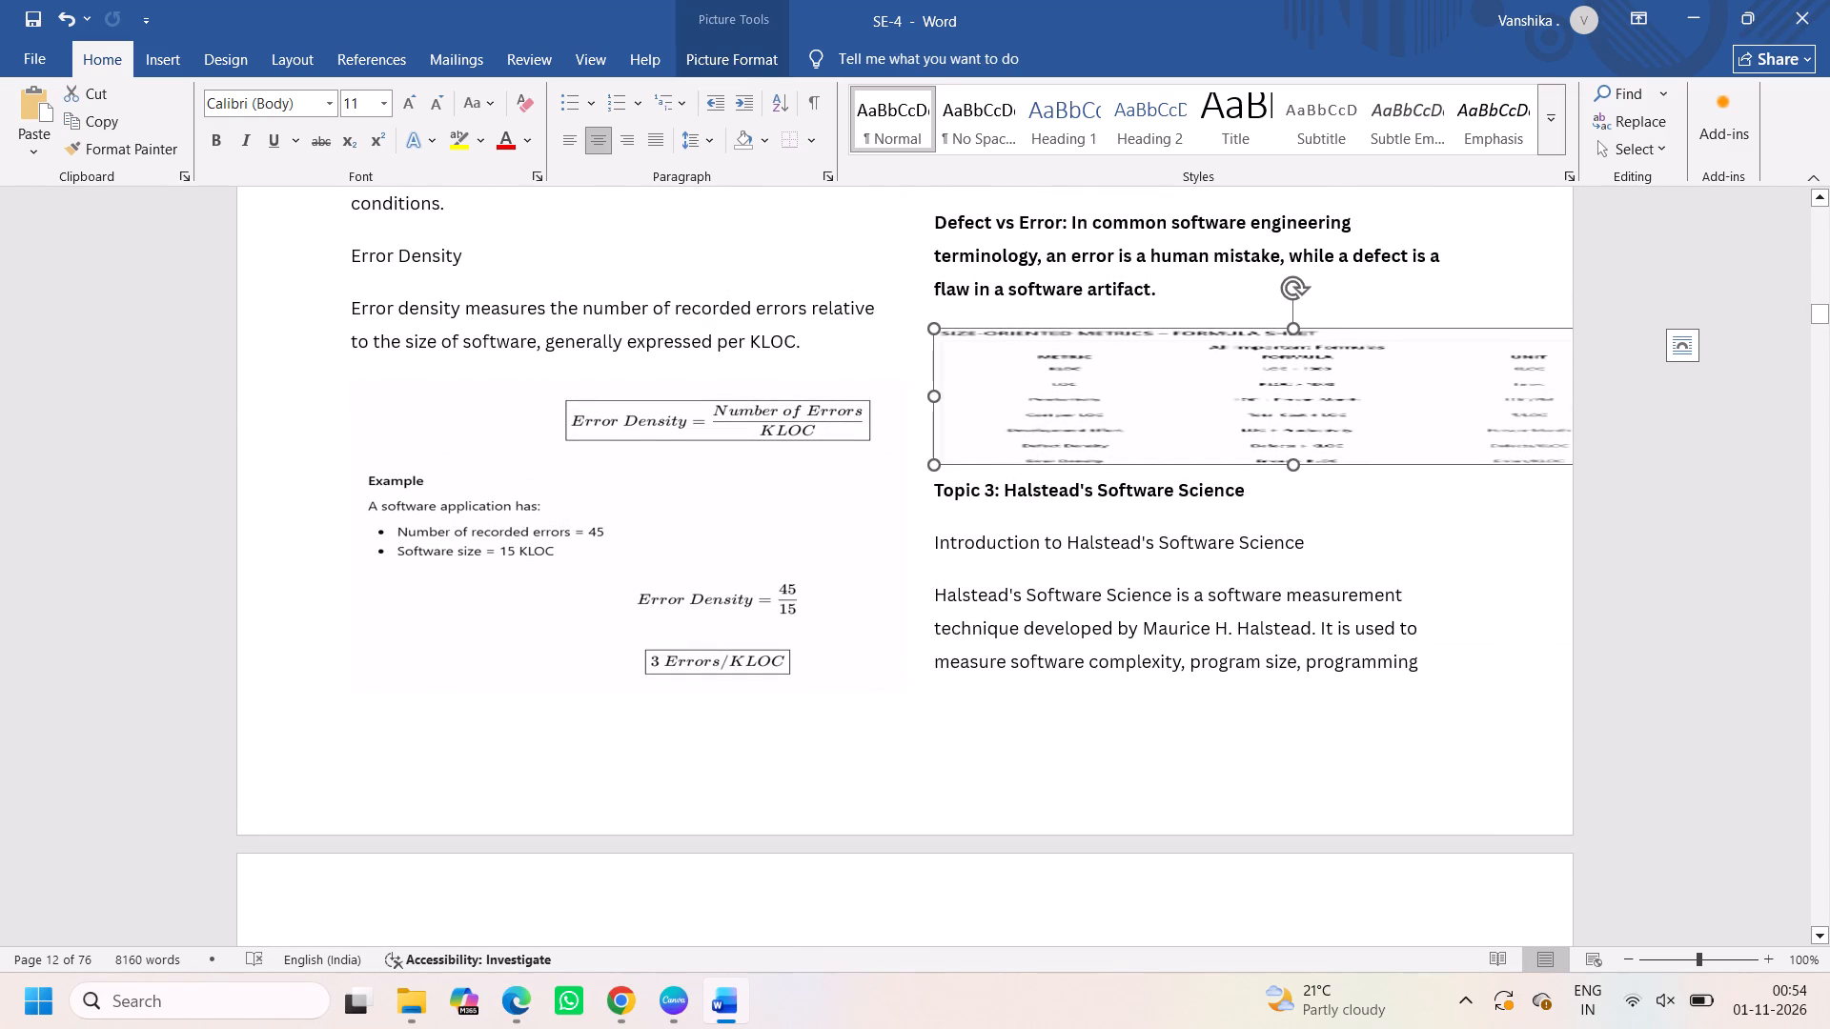
{"action": "left_click", "coordinate": [1290, 472]}
{"action": "left_click_drag", "start_coordinate": [1290, 472], "coordinate": [1307, 685]}
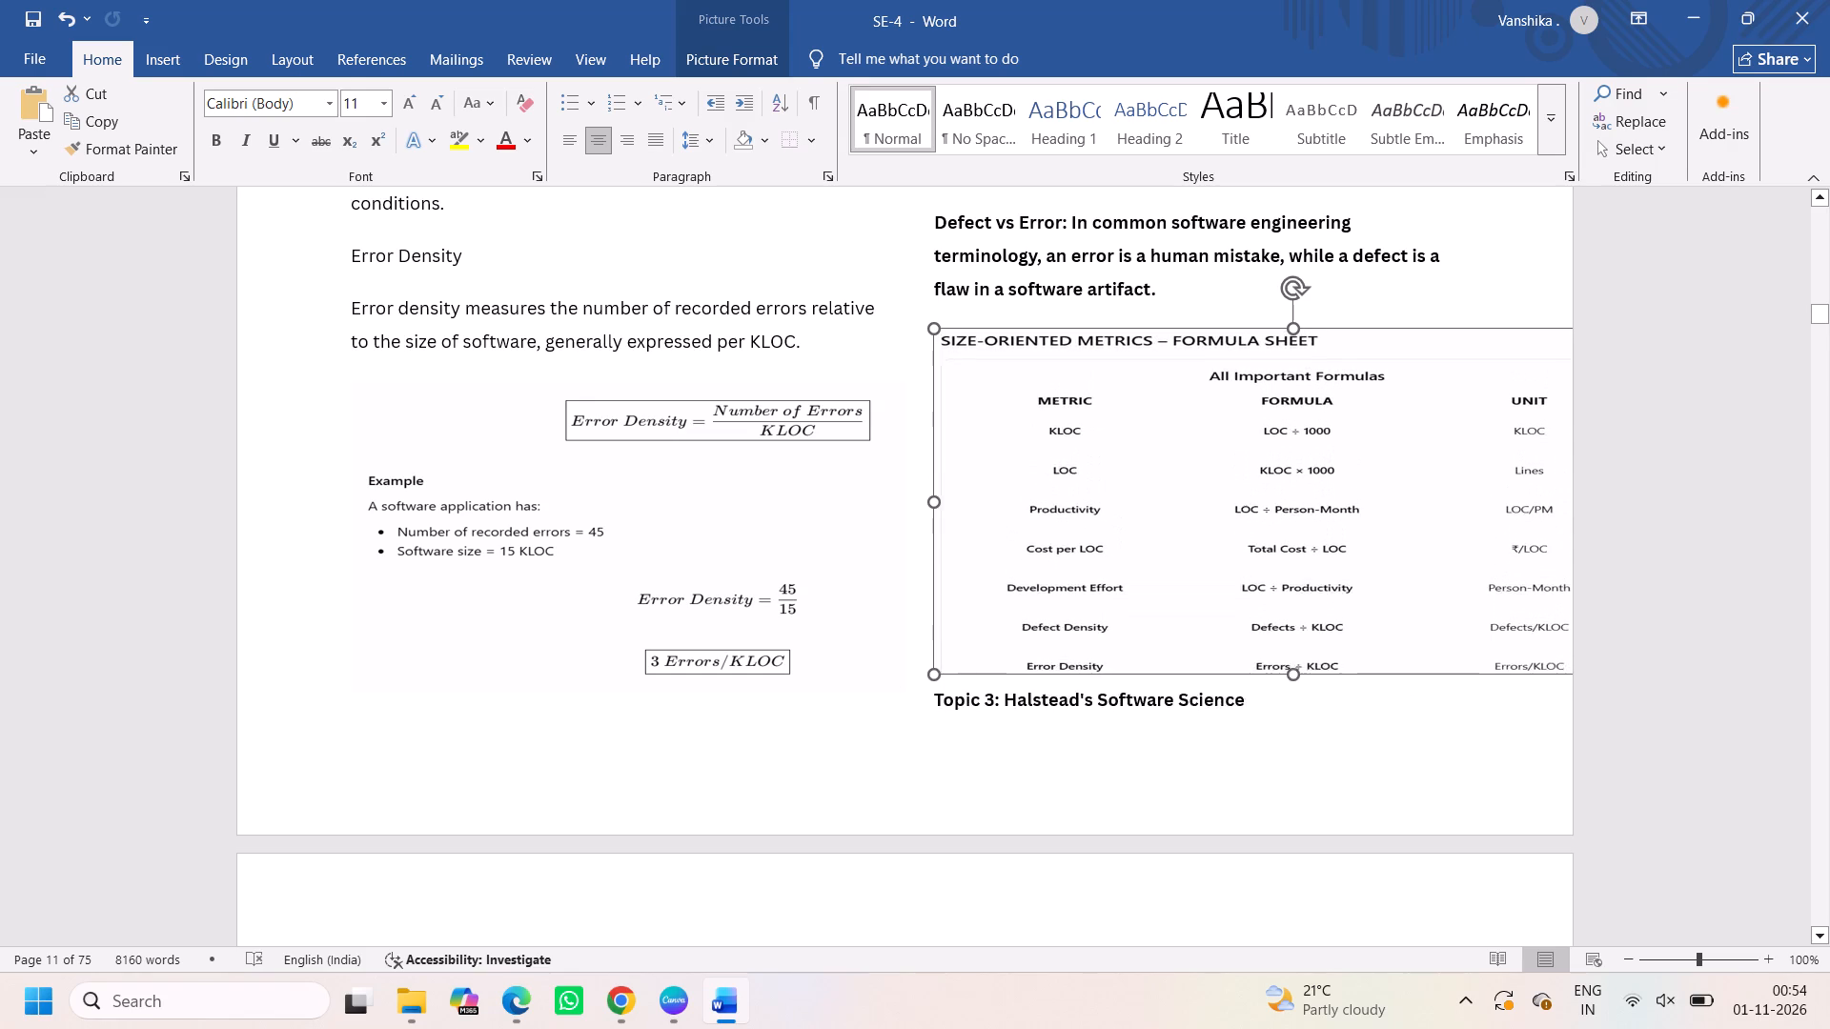
{"action": "left_click_drag", "start_coordinate": [1307, 685], "coordinate": [1317, 717]}
{"action": "left_click", "coordinate": [1319, 602]}
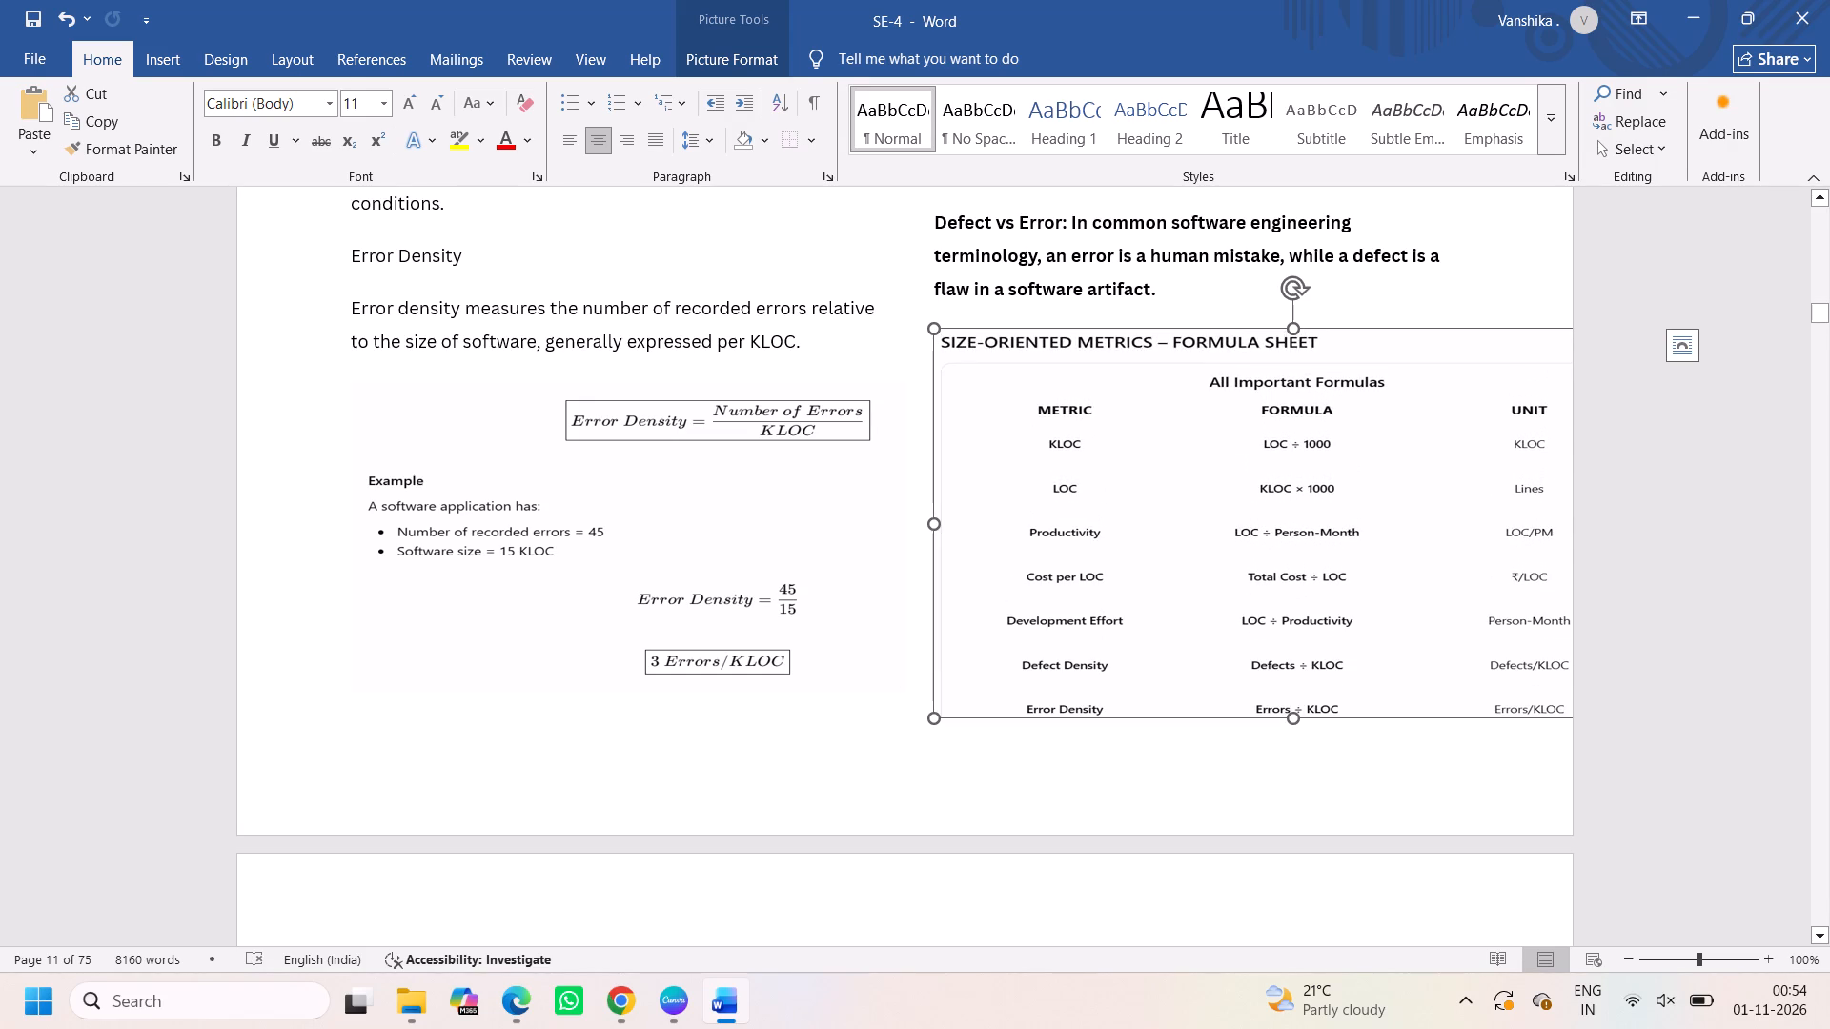
{"action": "left_click_drag", "start_coordinate": [938, 522], "coordinate": [991, 529]}
{"action": "left_click", "coordinate": [1079, 610]}
{"action": "left_click", "coordinate": [1124, 808]}
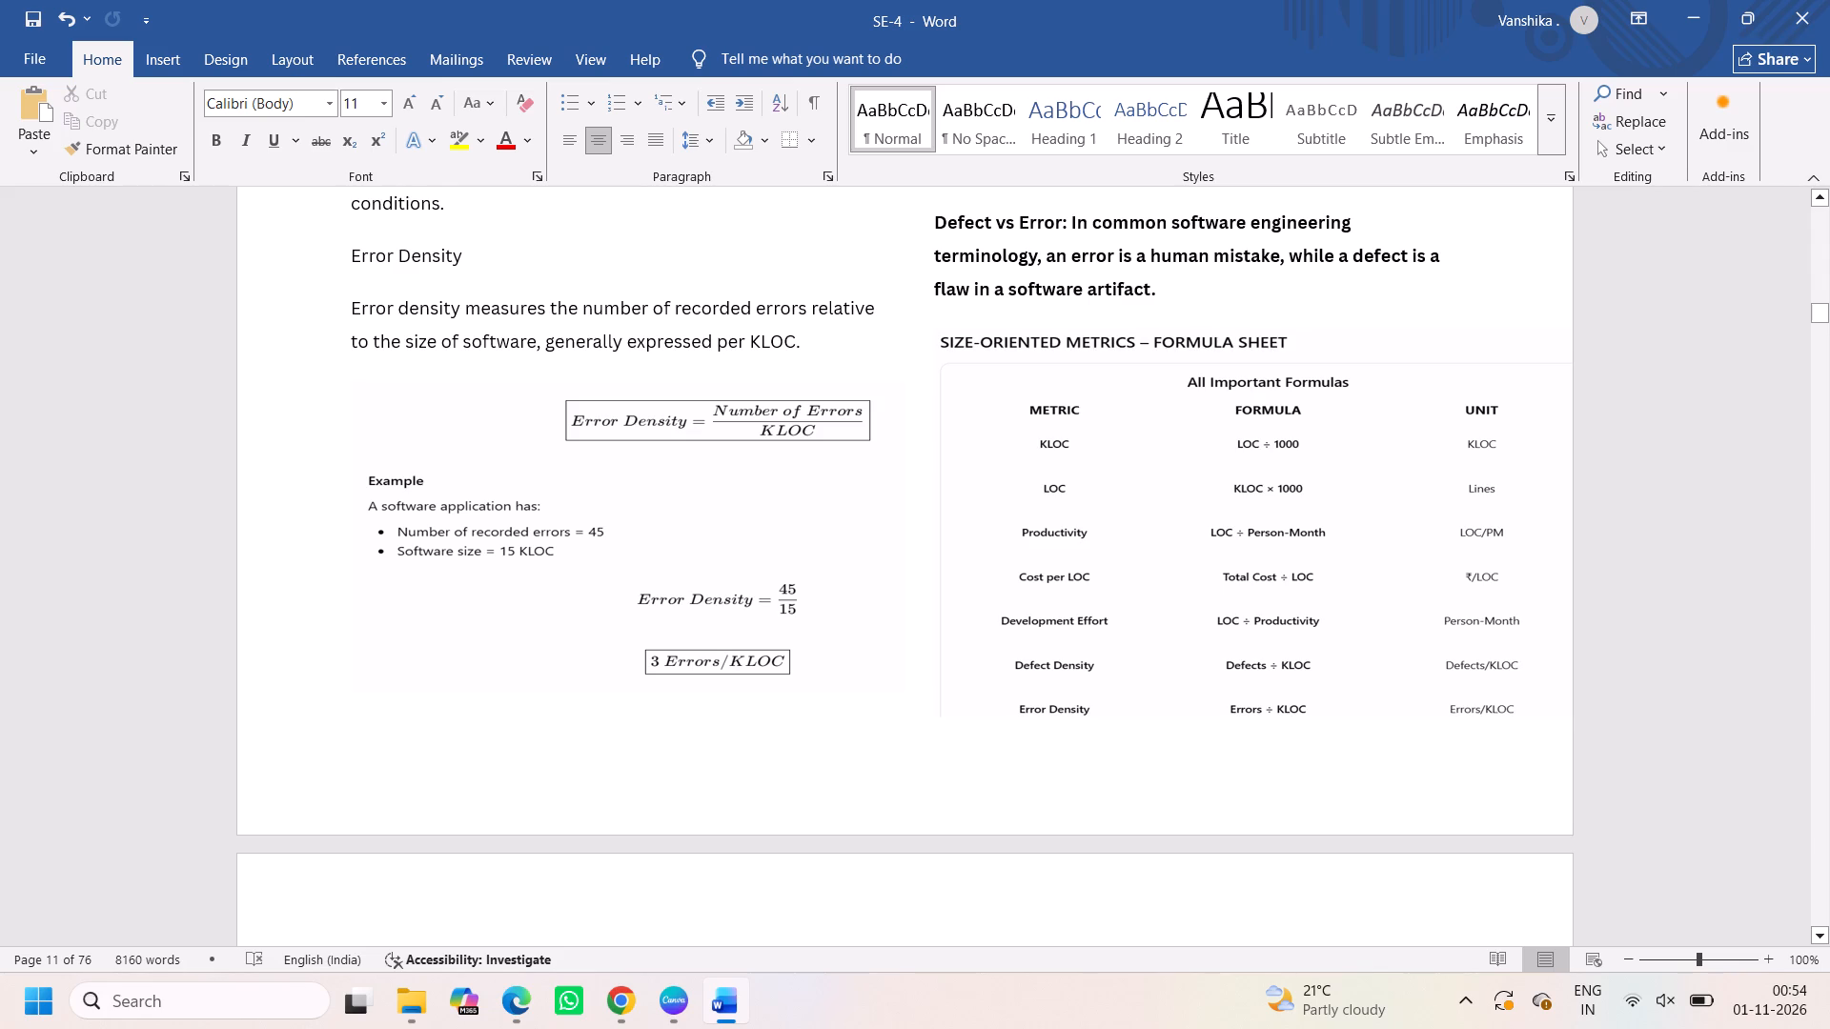
Delete the "Introduction to Halstead's Software Science" line under the Topic 3 heading.
{"action": "scroll", "coordinate": [914, 764], "scroll_direction": "down", "scroll_amount": 2}
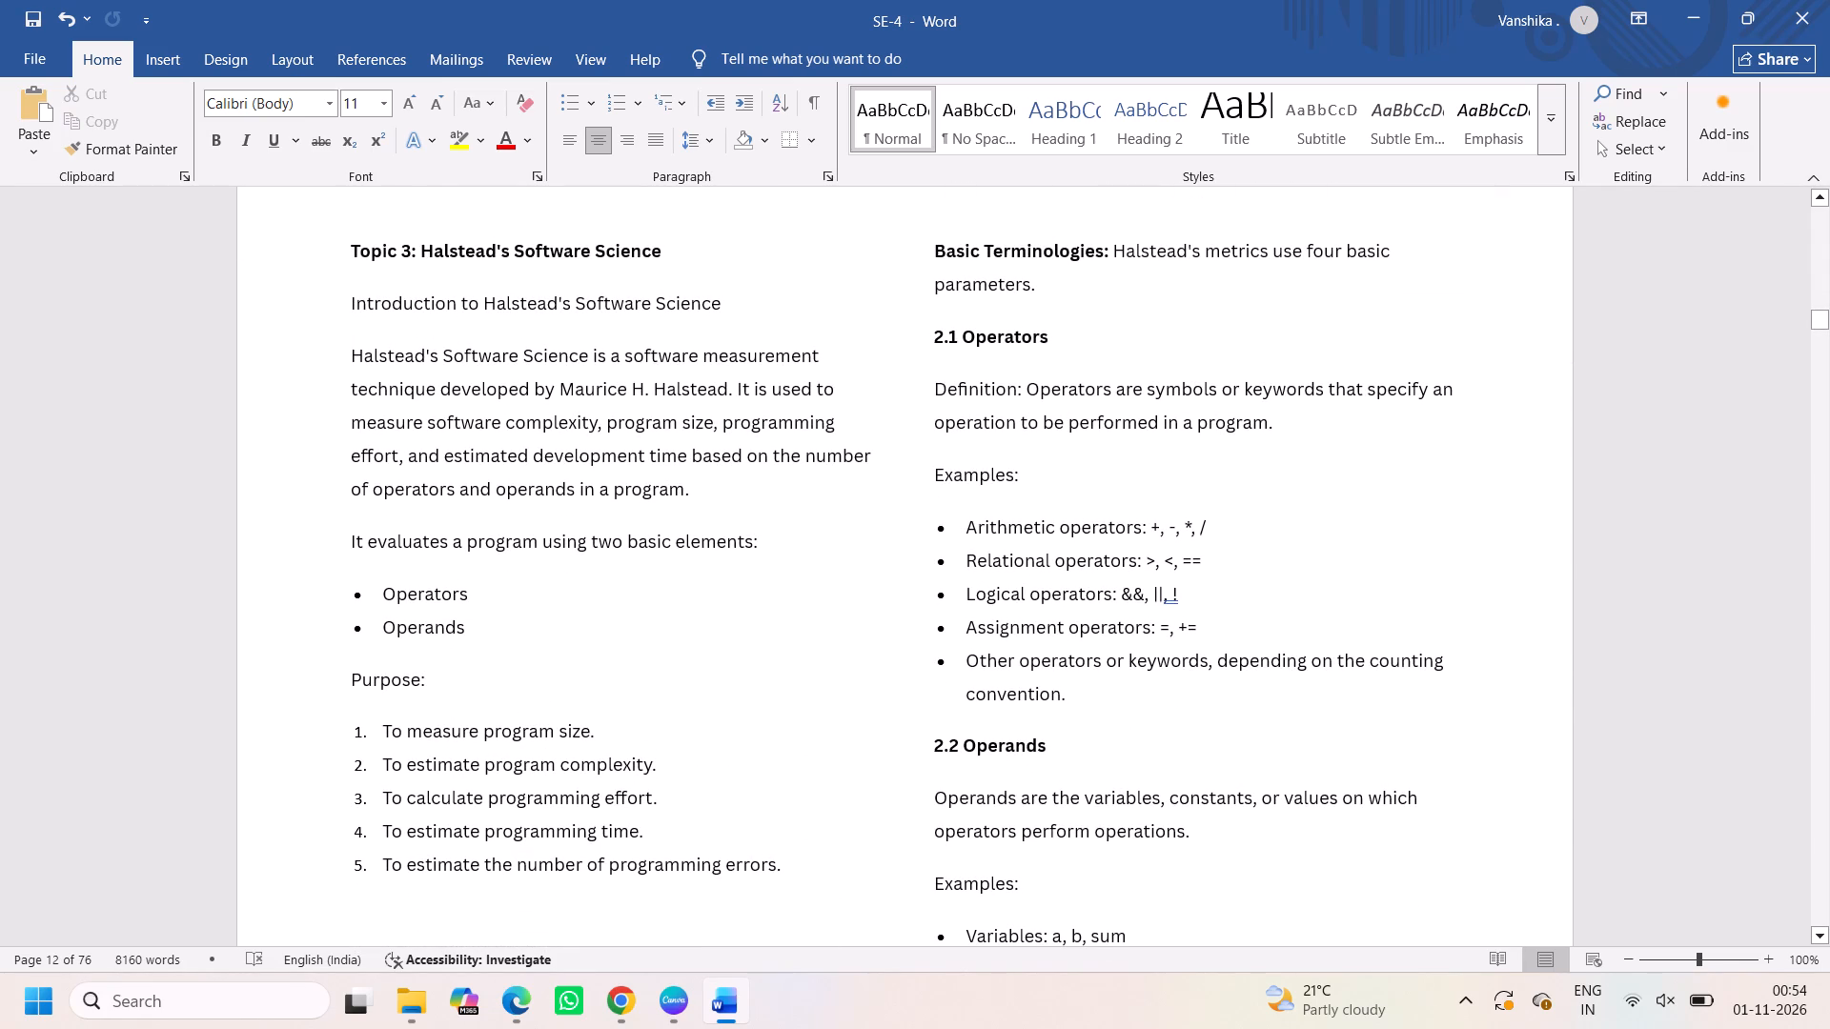
{"action": "triple_click", "coordinate": [623, 312]}
{"action": "left_click", "coordinate": [623, 312]}
{"action": "key", "text": "BackSpace"}
{"action": "triple_click", "coordinate": [623, 312]}
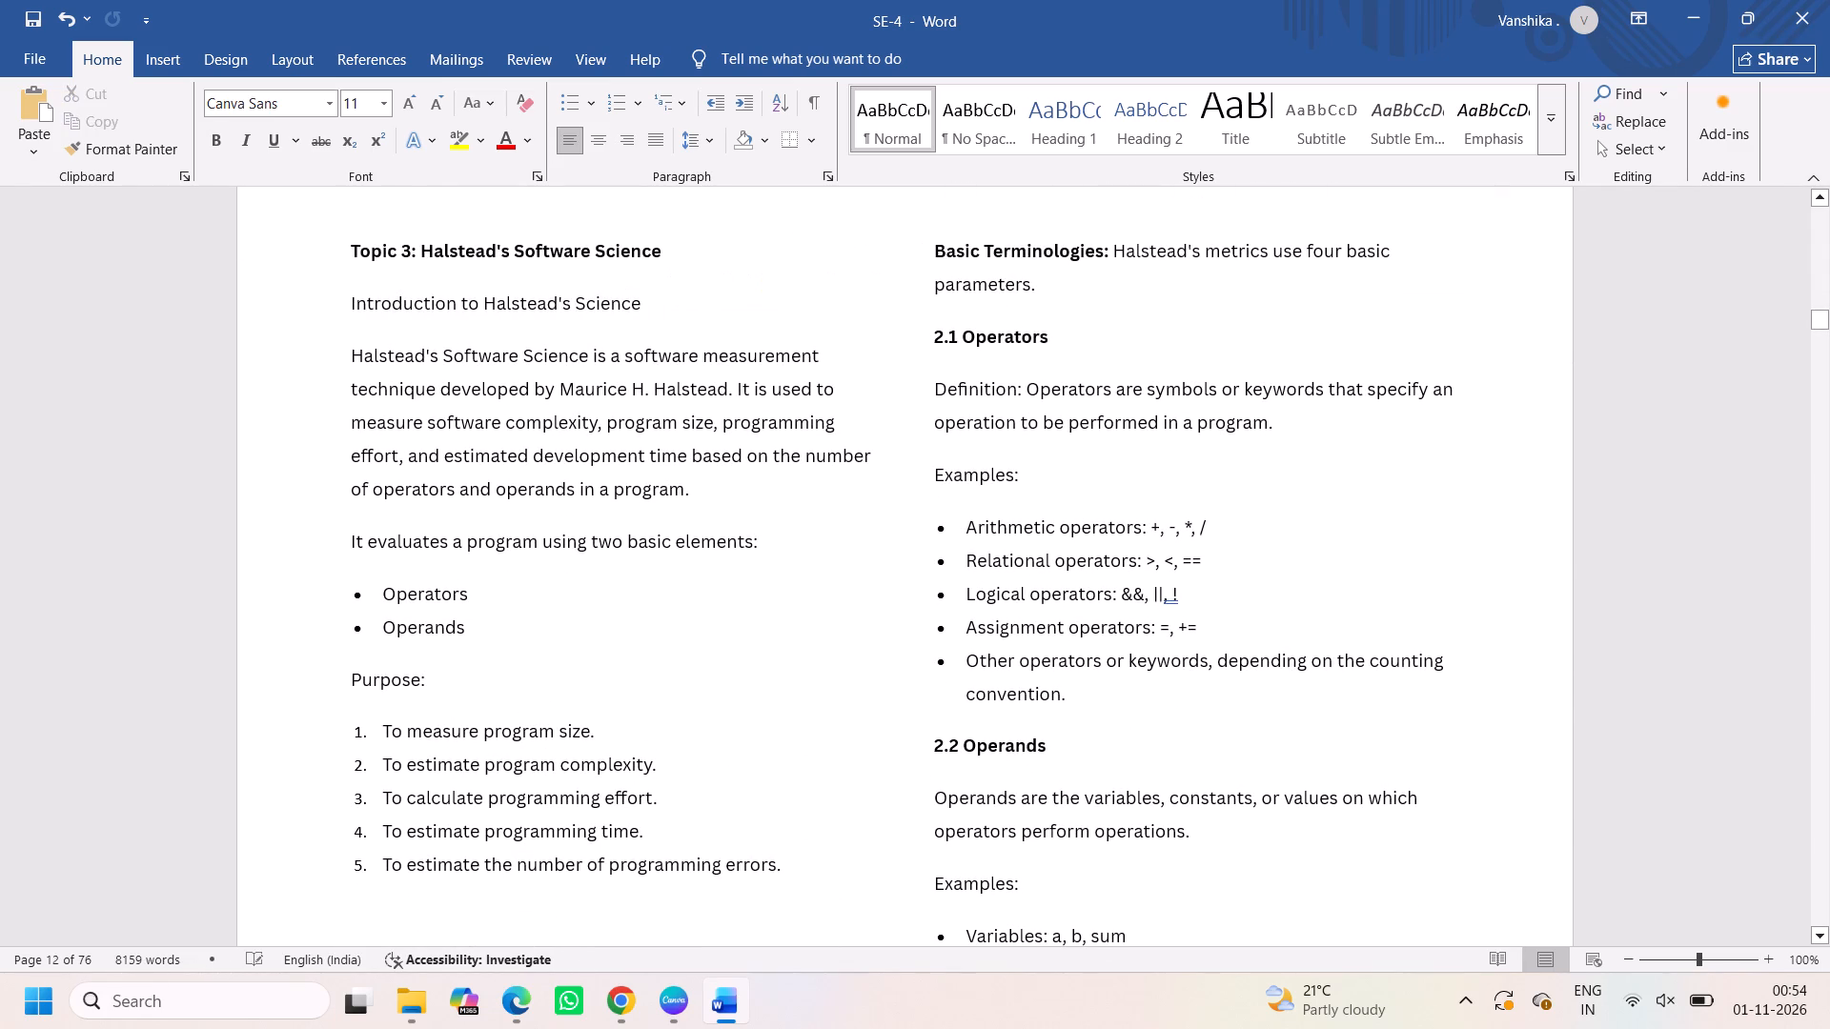
{"action": "key", "text": "BackSpace"}
Delete the "Examples:" line above the operator bullets in section 2.1 Operators.
{"action": "scroll", "coordinate": [856, 539], "scroll_direction": "down", "scroll_amount": 1}
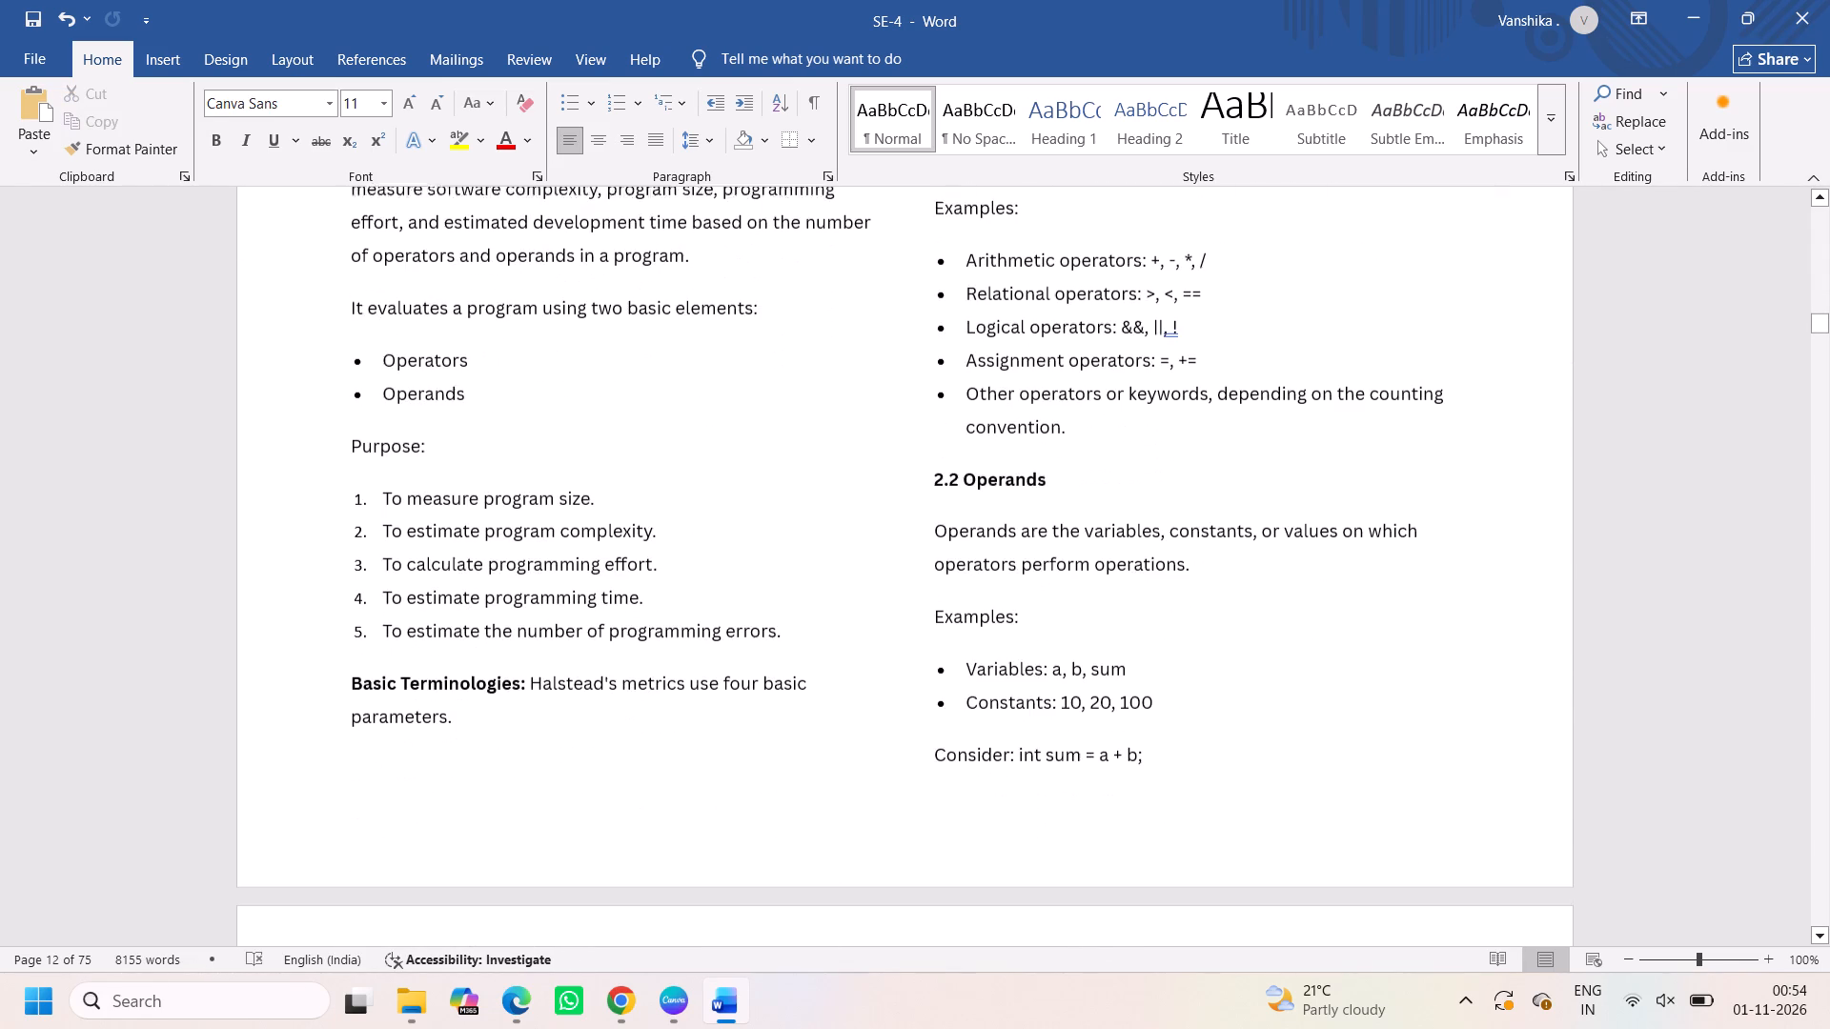
{"action": "scroll", "coordinate": [856, 539], "scroll_direction": "down", "scroll_amount": 1}
{"action": "scroll", "coordinate": [916, 675], "scroll_direction": "down", "scroll_amount": 2}
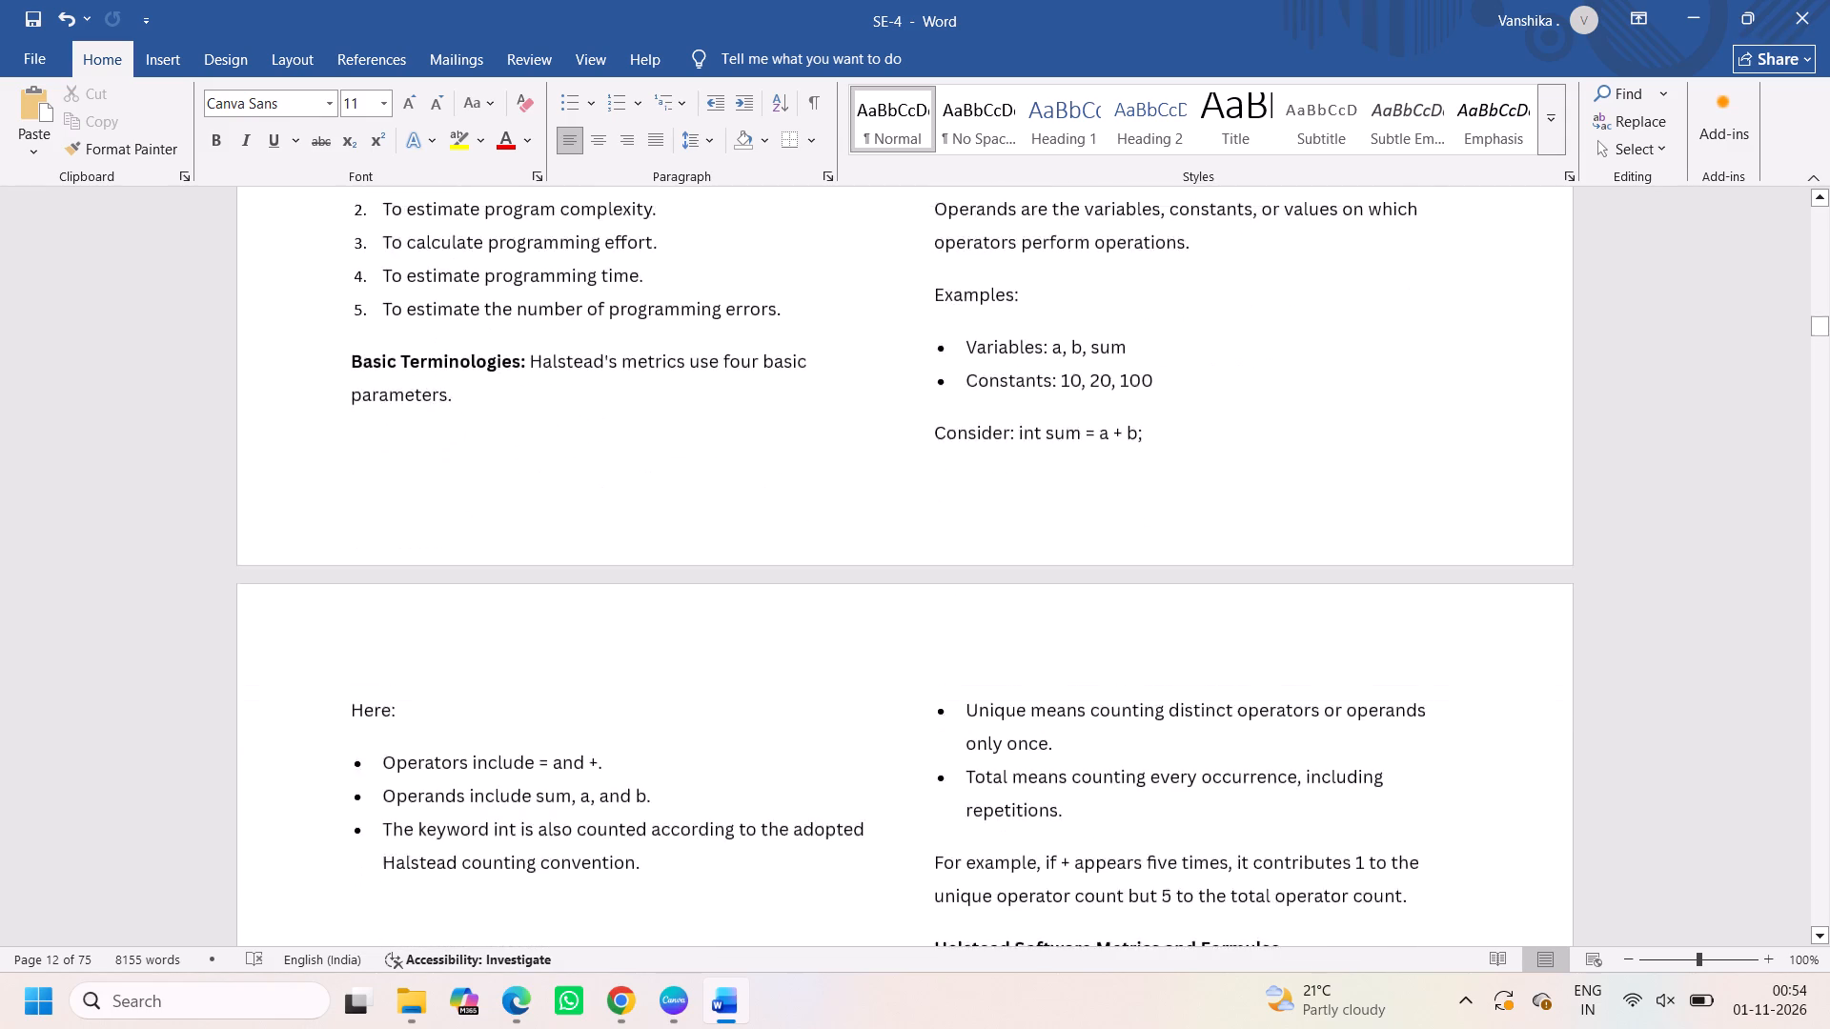
{"action": "scroll", "coordinate": [968, 627], "scroll_direction": "down", "scroll_amount": 1}
{"action": "scroll", "coordinate": [968, 627], "scroll_direction": "up", "scroll_amount": 1}
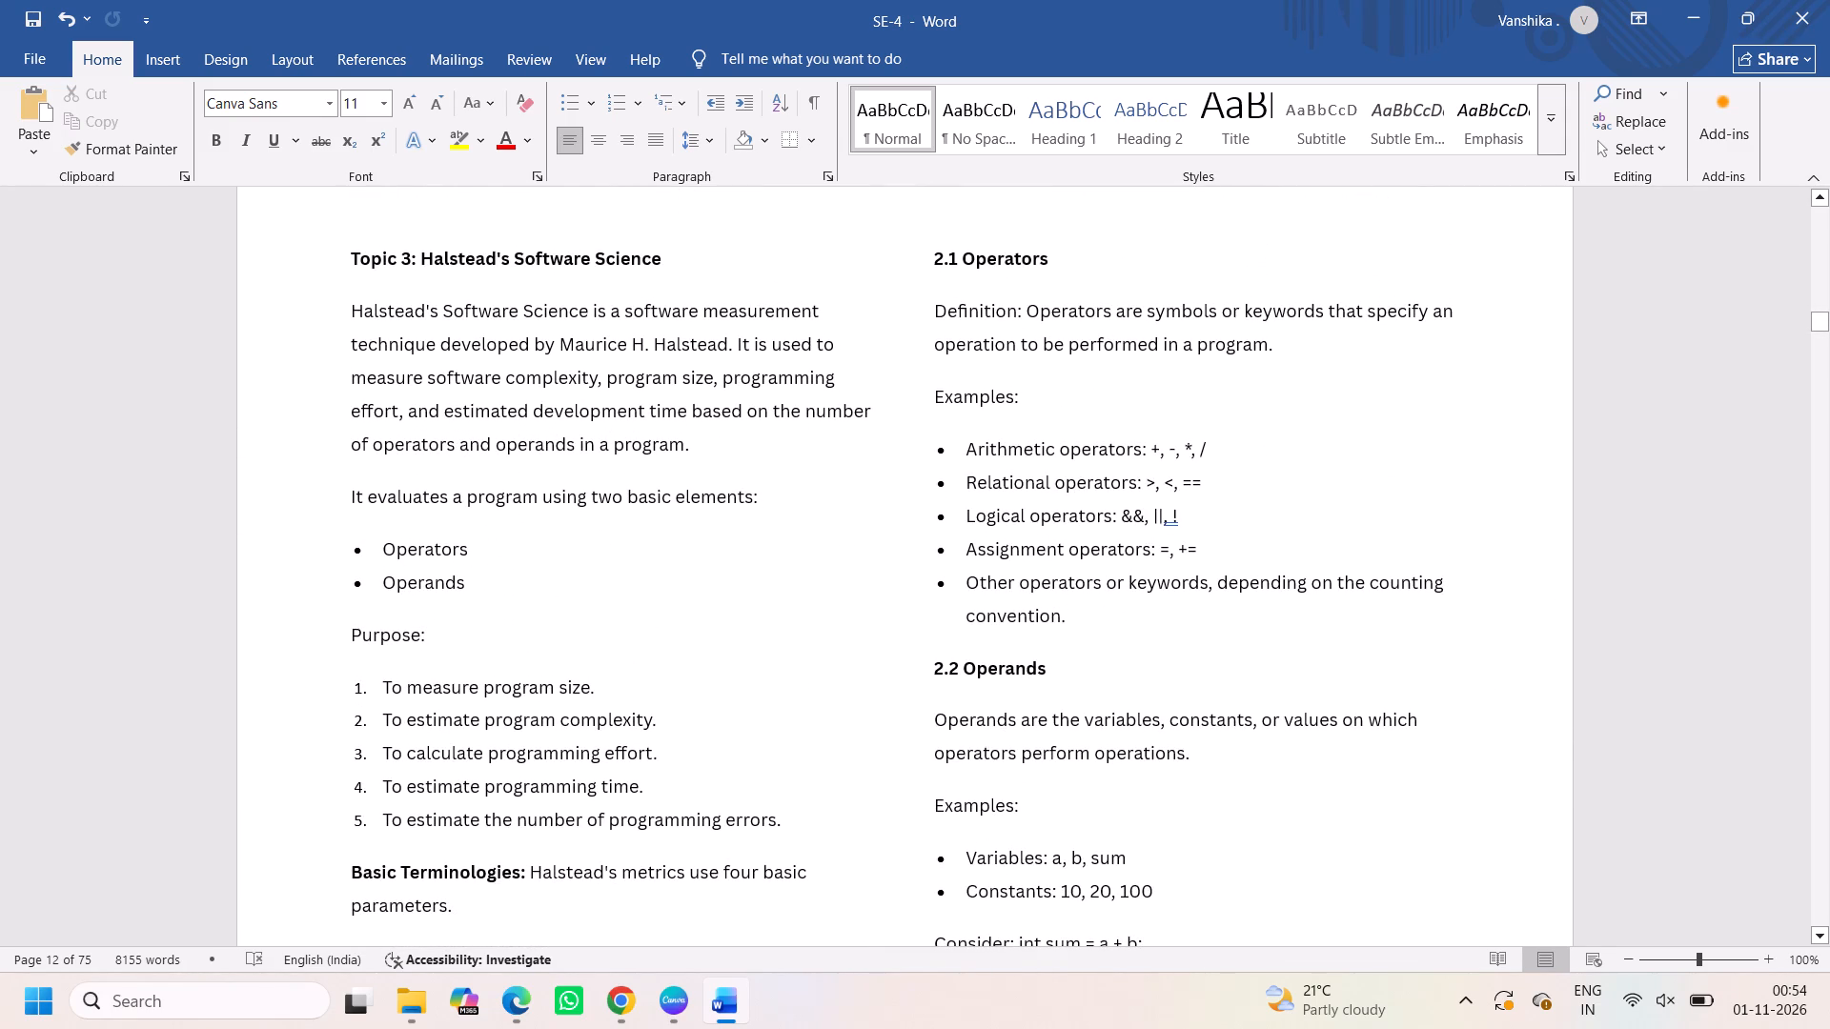
{"action": "scroll", "coordinate": [968, 627], "scroll_direction": "up", "scroll_amount": 1}
{"action": "triple_click", "coordinate": [978, 397]}
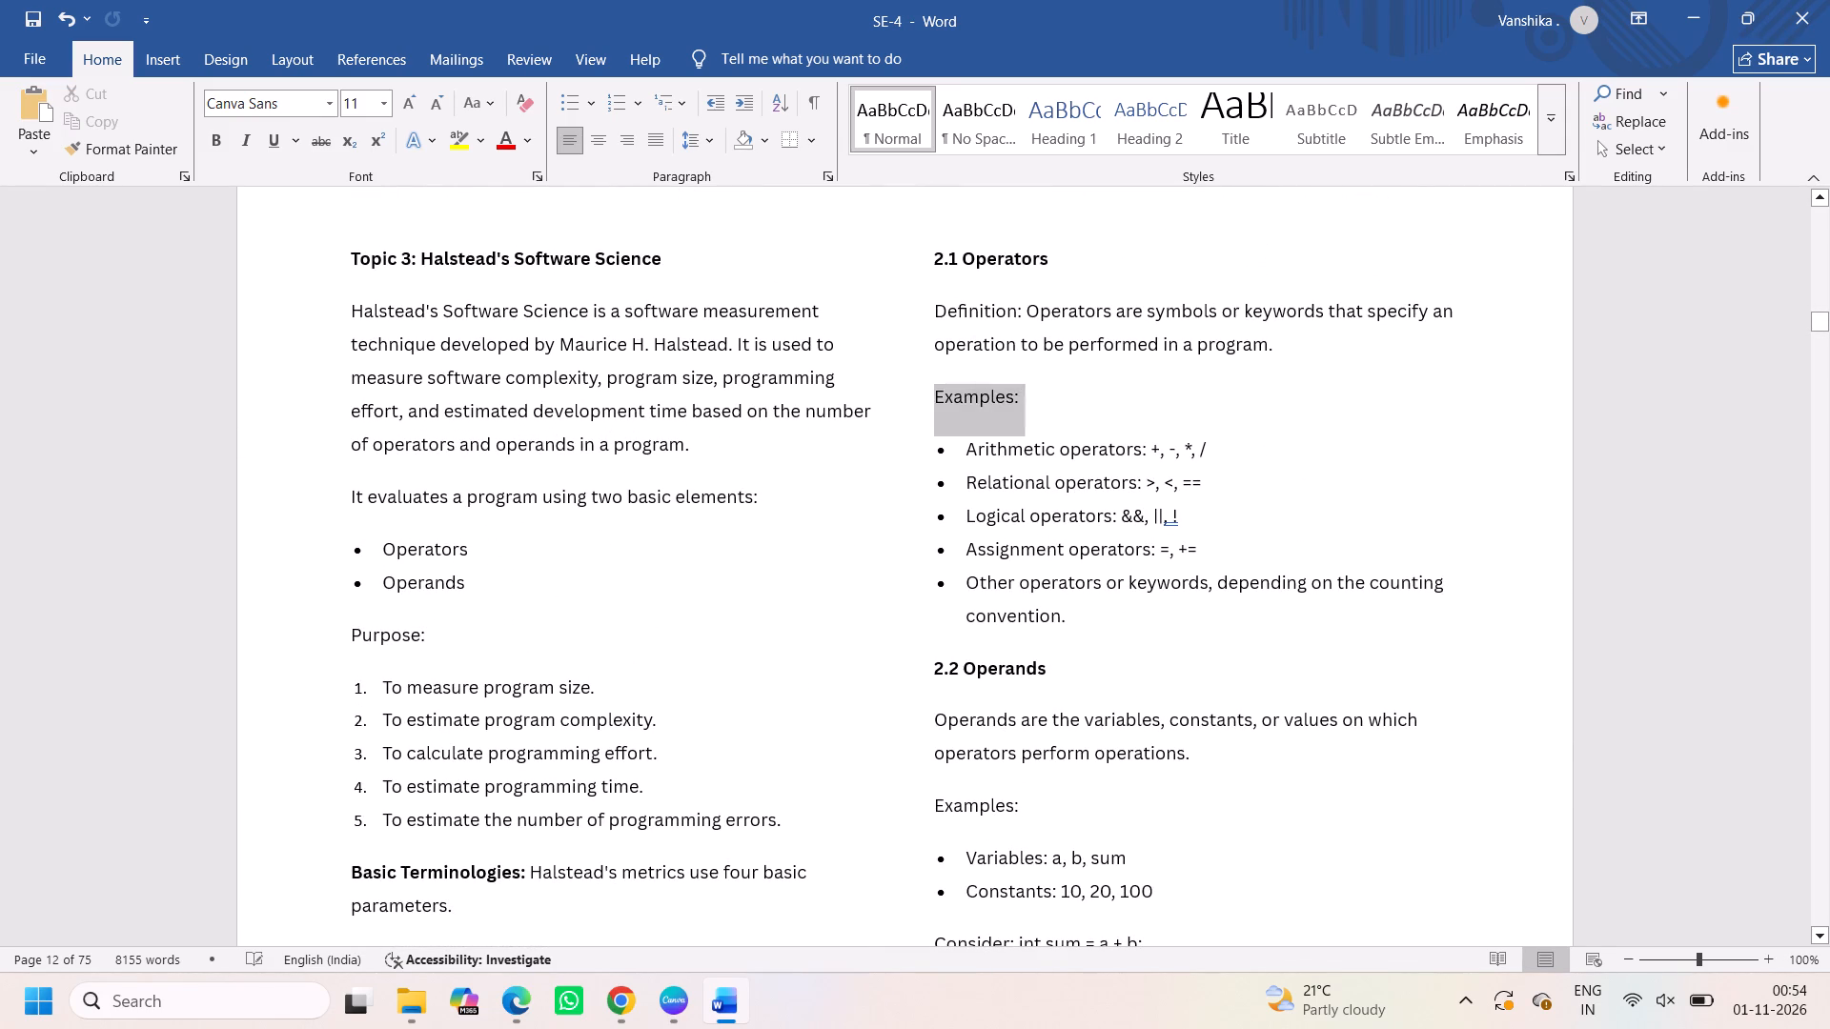
{"action": "key", "text": "bracketright"}
{"action": "key", "text": "BackSpace"}
{"action": "key", "text": "BackSpace"}
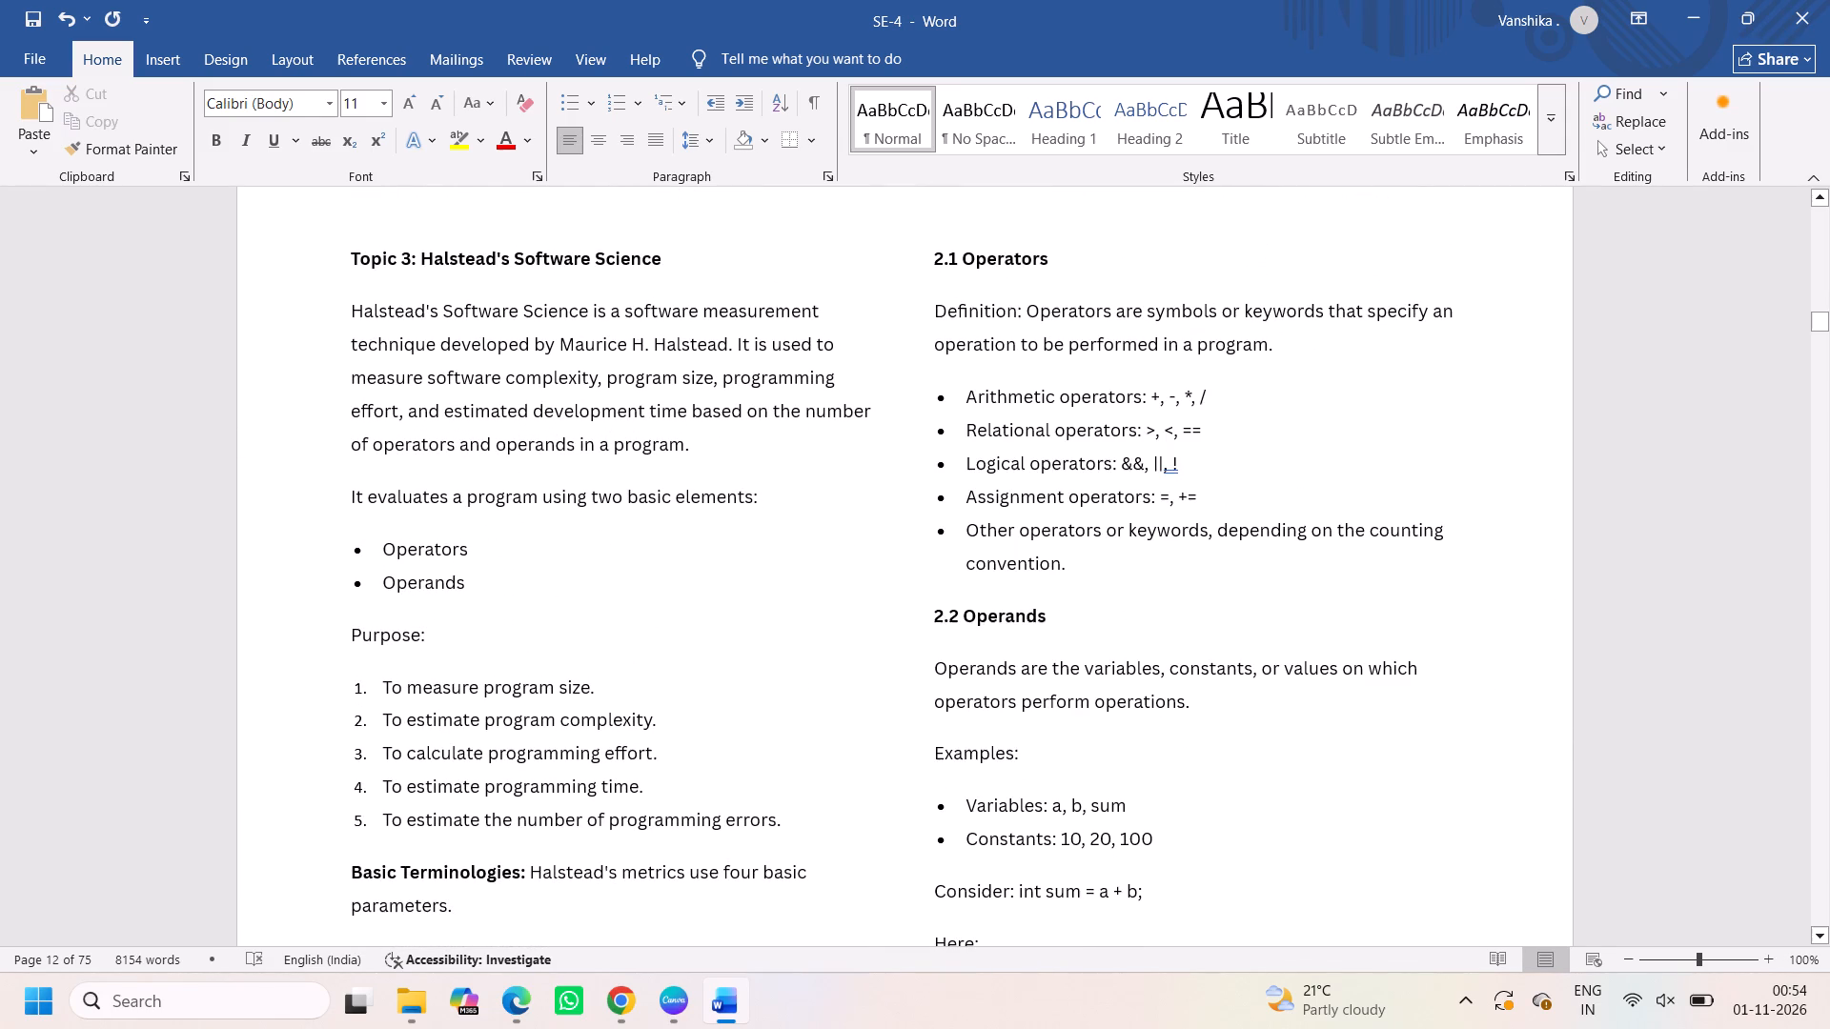
Delete the "Examples:" line above the Variables and Constants bullets in section 2.2 Operands.
{"action": "scroll", "coordinate": [1024, 639], "scroll_direction": "down", "scroll_amount": 1}
{"action": "scroll", "coordinate": [1008, 517], "scroll_direction": "up", "scroll_amount": 1}
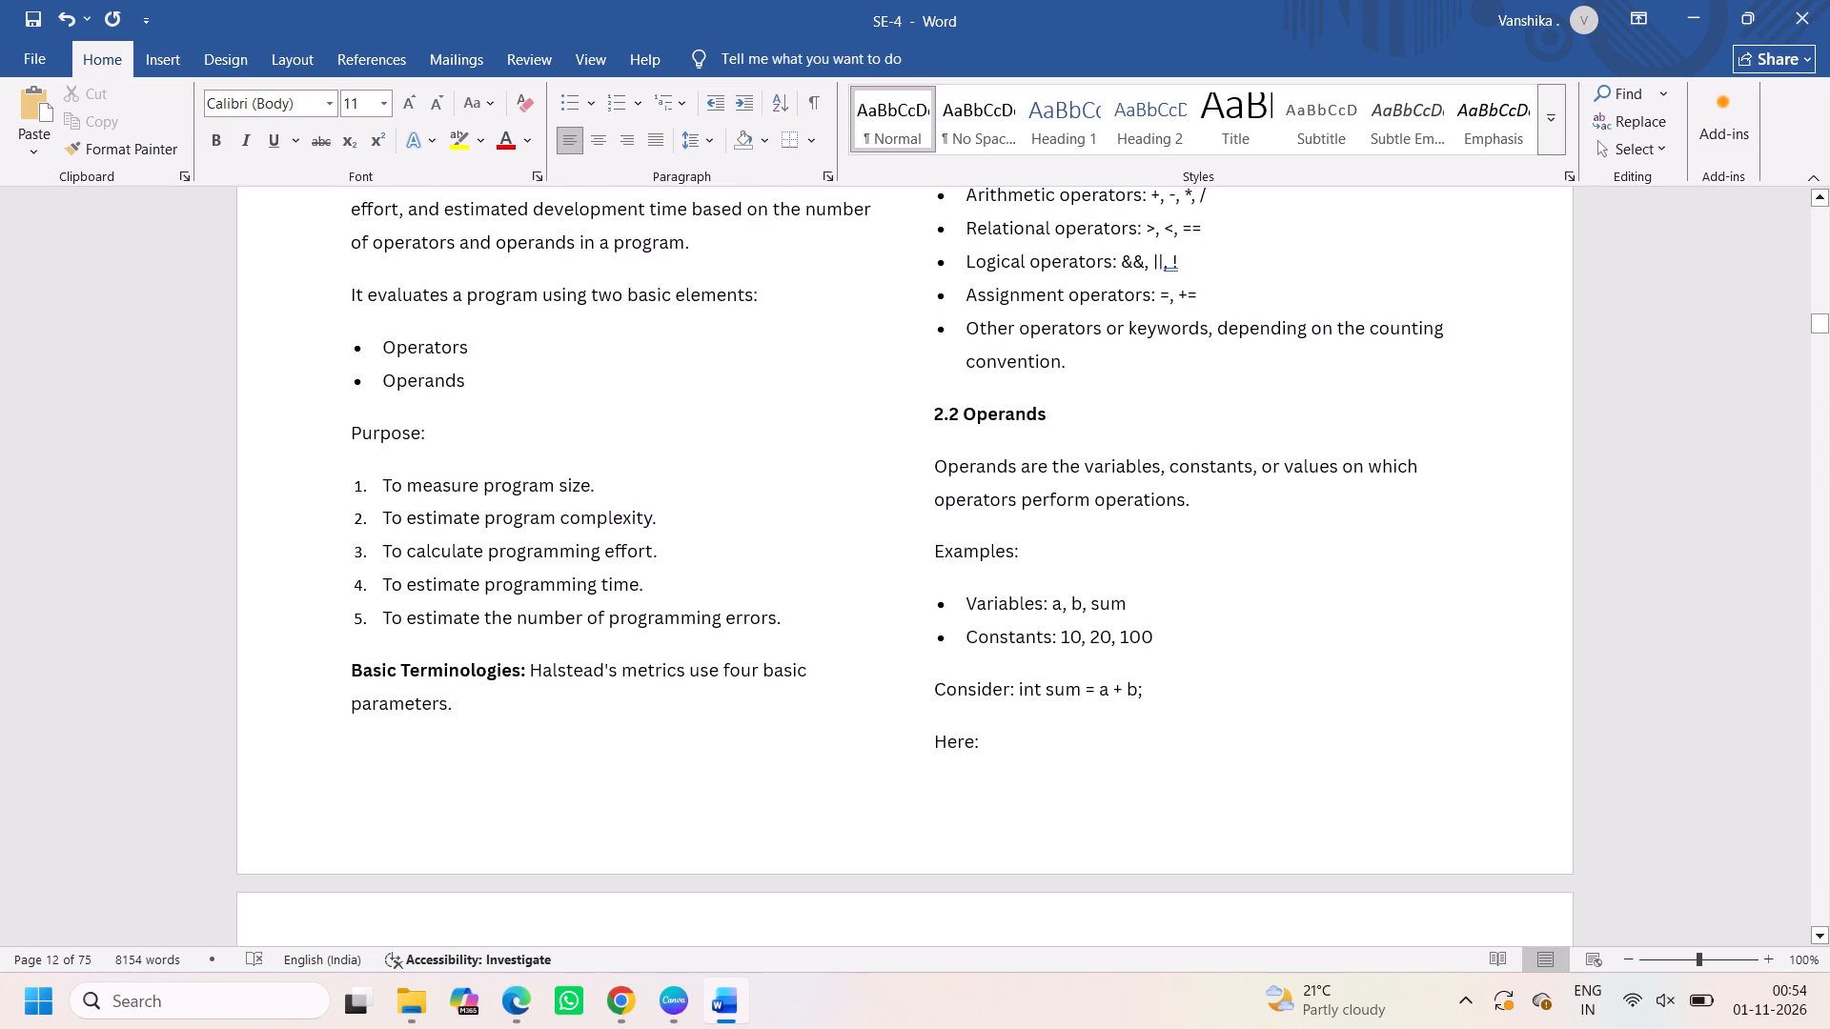
{"action": "triple_click", "coordinate": [962, 550]}
{"action": "left_click", "coordinate": [962, 550]}
{"action": "key", "text": "BackSpace"}
{"action": "key", "text": "BackSpace"}
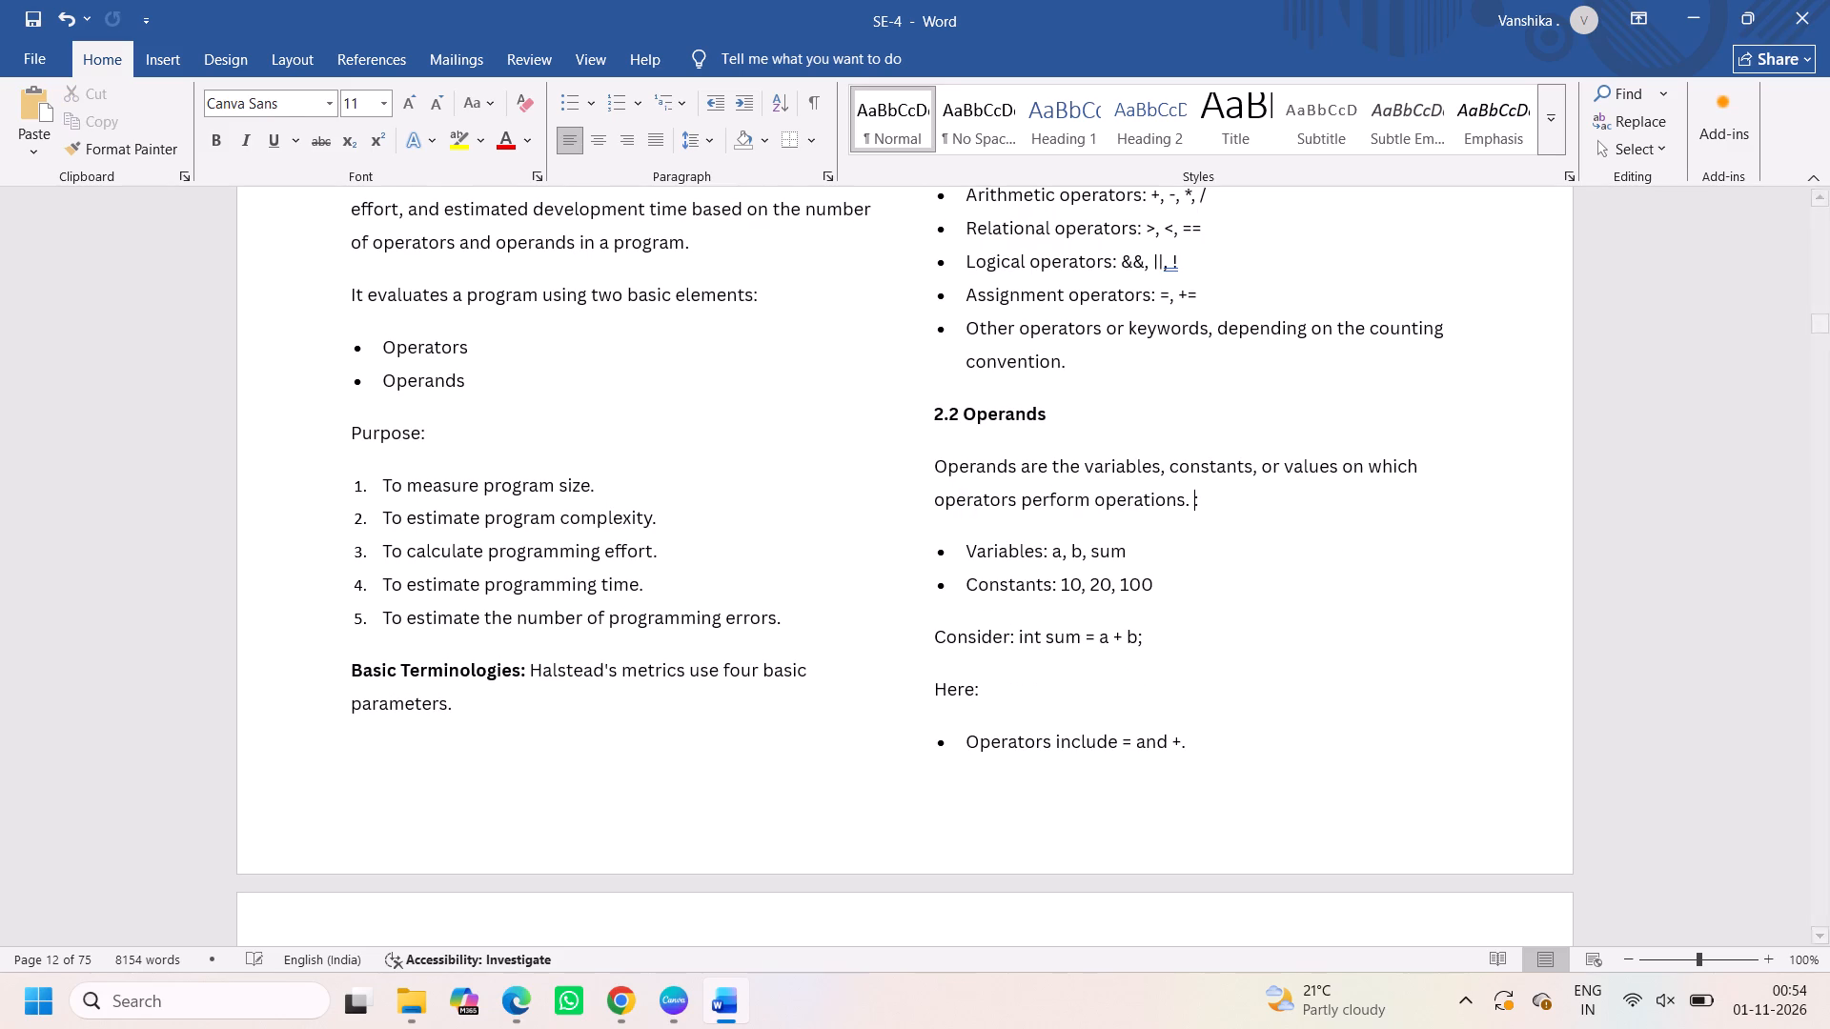
{"action": "key", "text": "Right"}
{"action": "key", "text": "BackSpace"}
Delete the "Here:" line below "Consider: int sum = a + b;".
{"action": "scroll", "coordinate": [1081, 672], "scroll_direction": "down", "scroll_amount": 1}
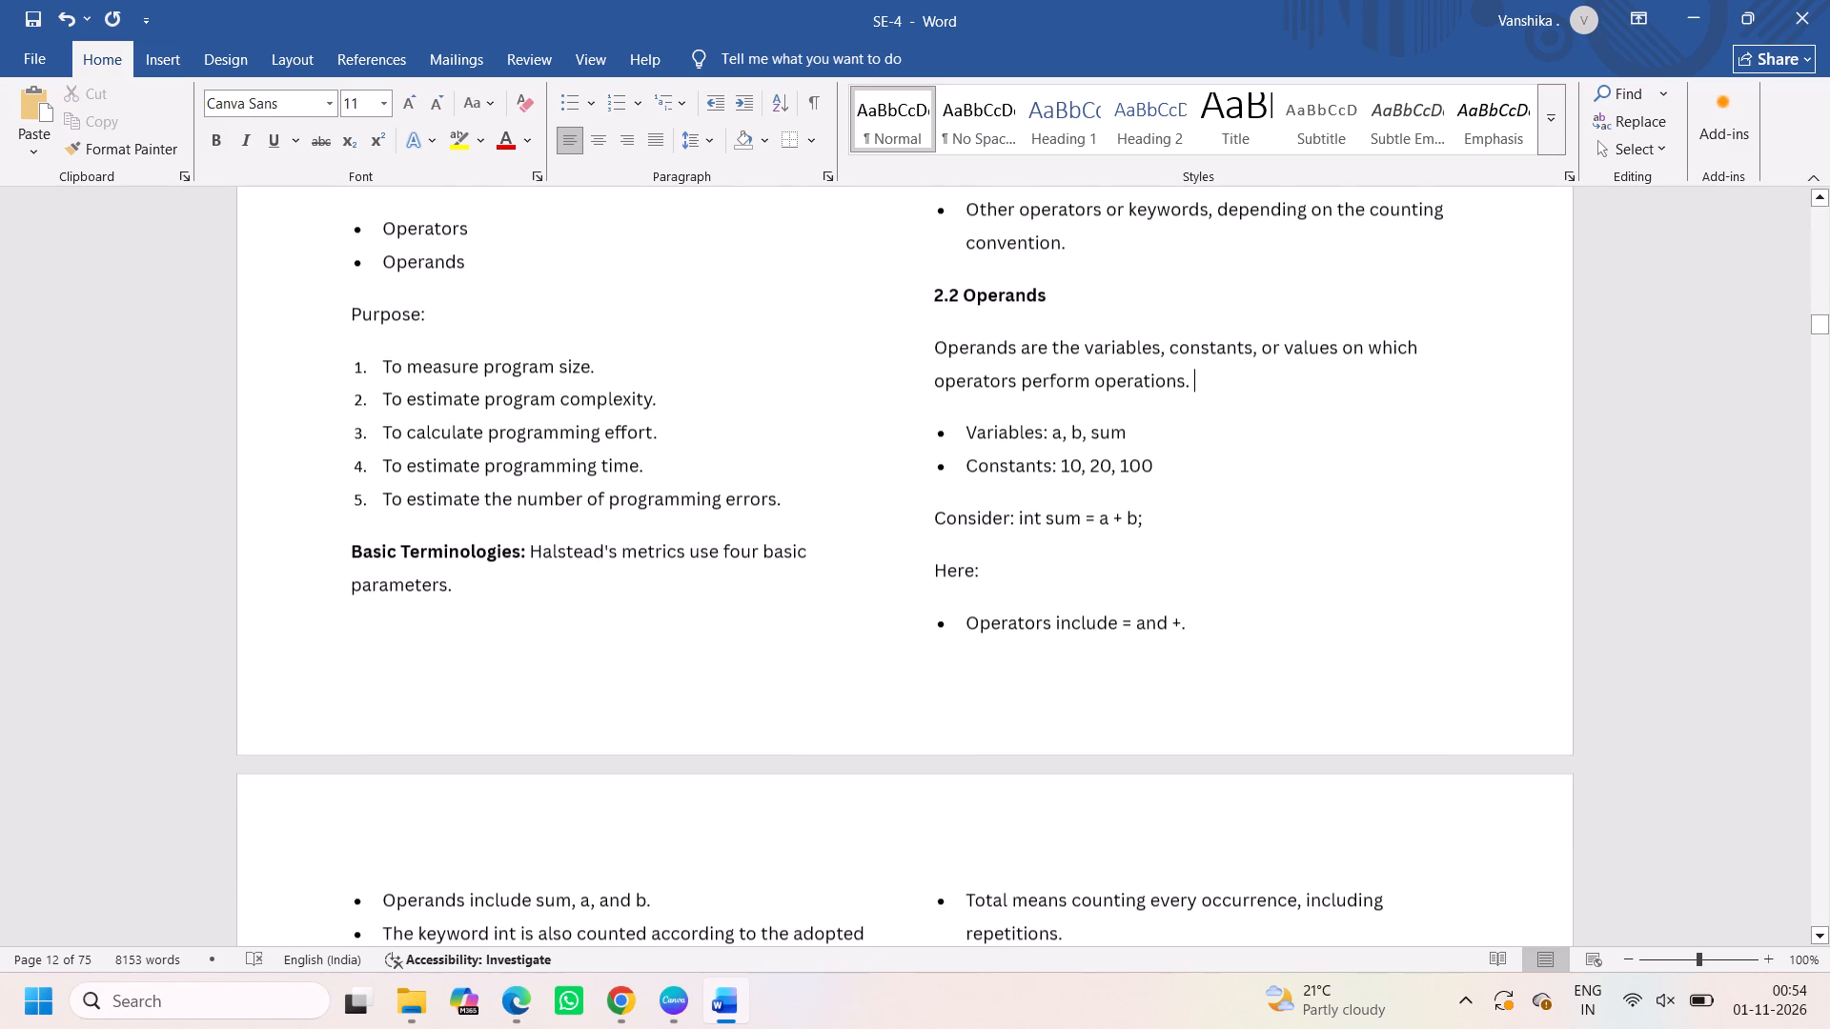
{"action": "triple_click", "coordinate": [1019, 585]}
{"action": "key", "text": "BackSpace"}
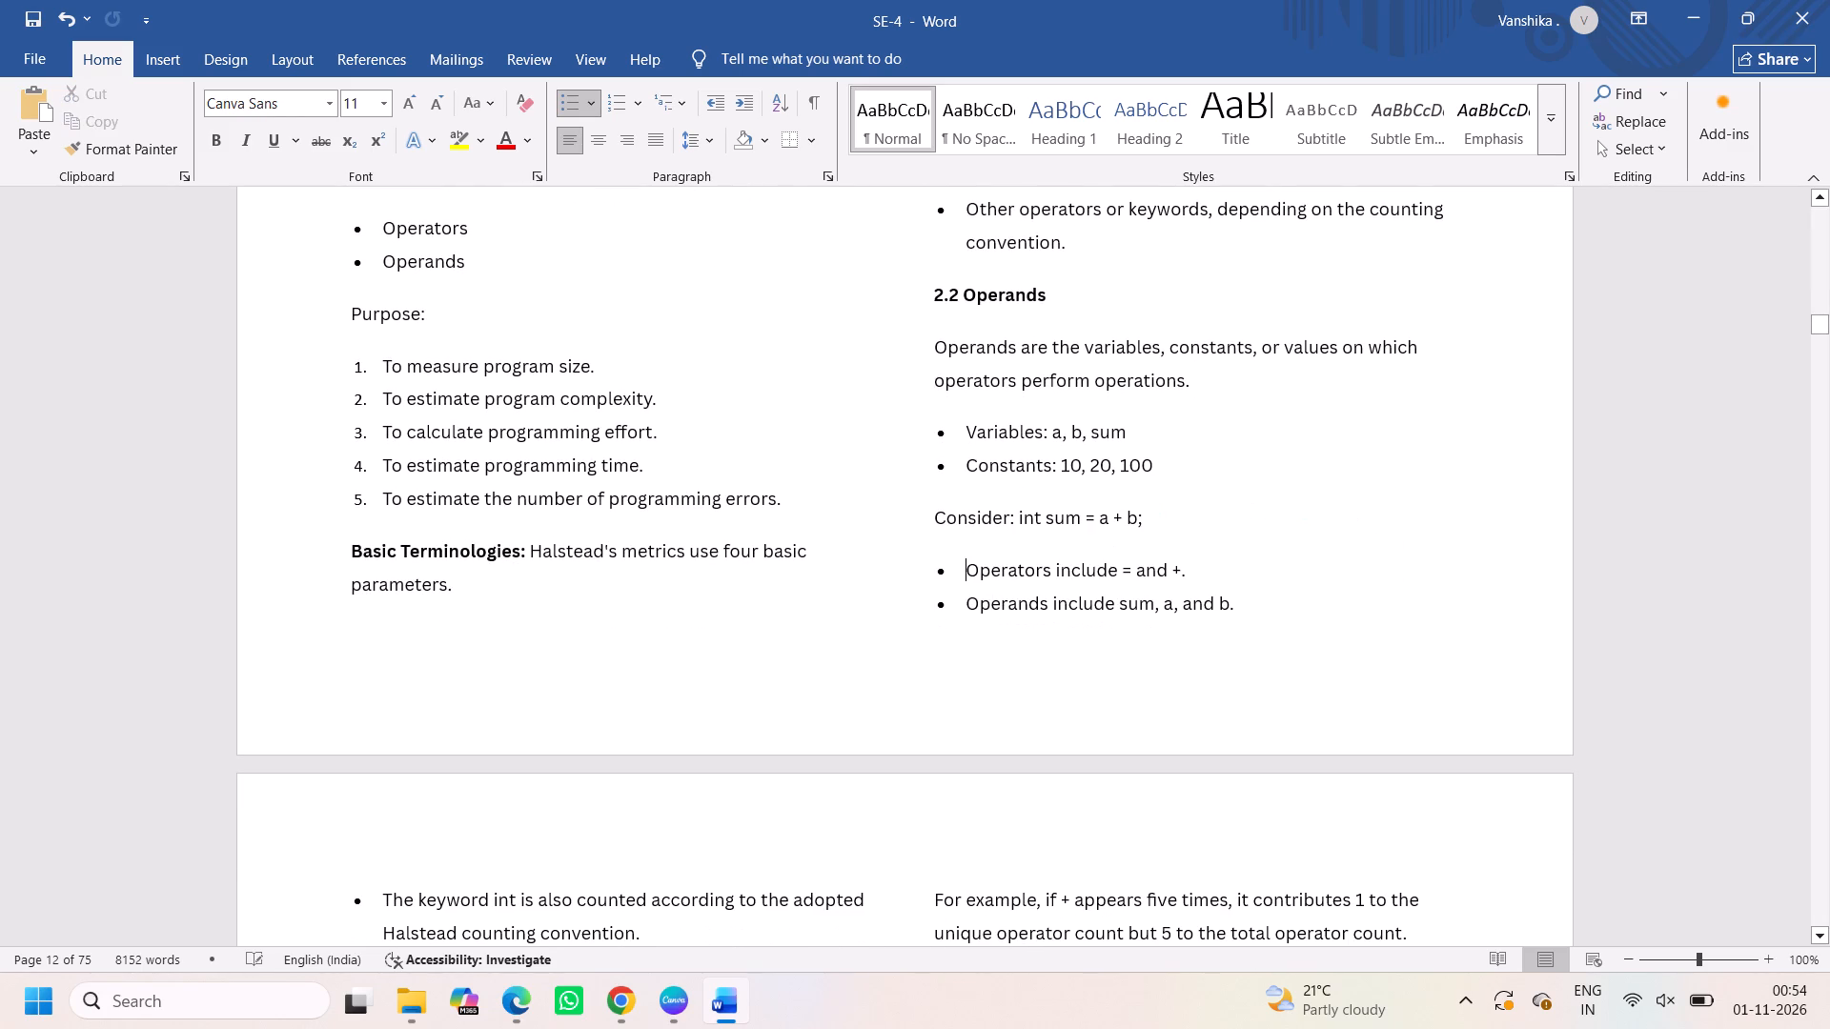
Remove "Definition: Operators" and join the rest of the definition onto the "2.1 Operators" heading line.
{"action": "scroll", "coordinate": [888, 731], "scroll_direction": "up", "scroll_amount": 1}
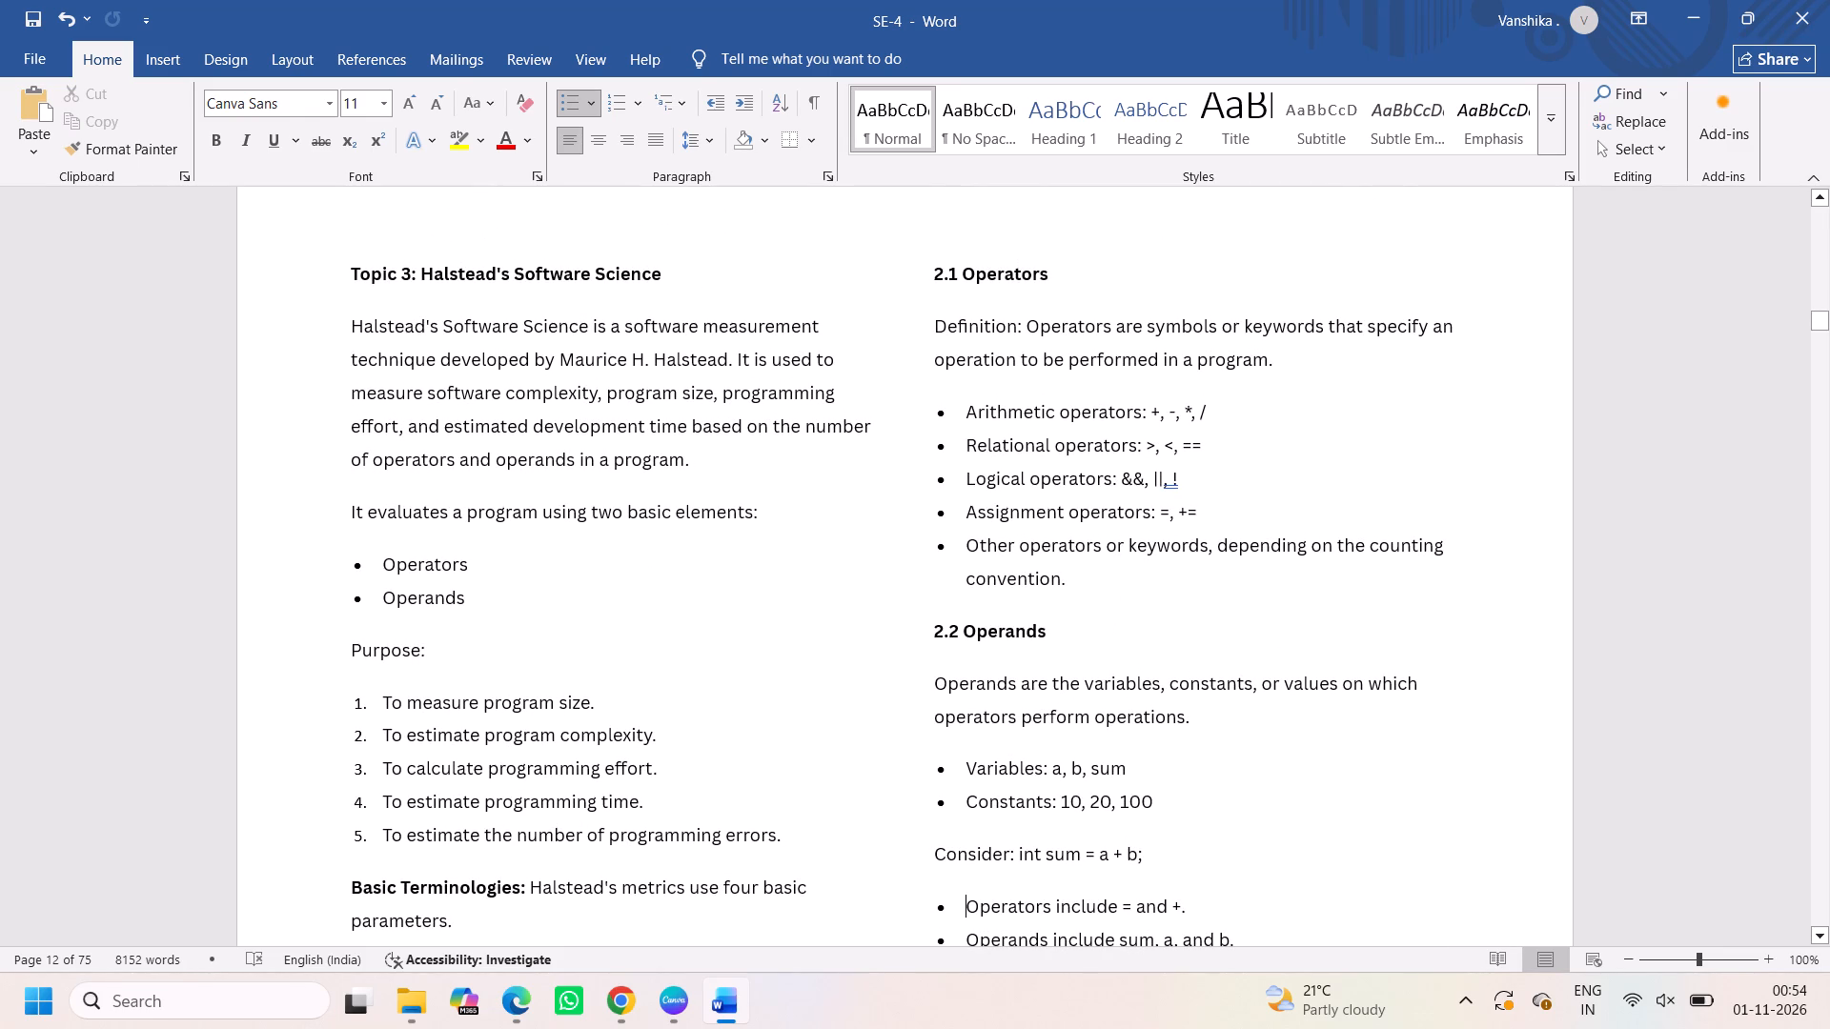
{"action": "left_click_drag", "start_coordinate": [1112, 327], "coordinate": [941, 318]}
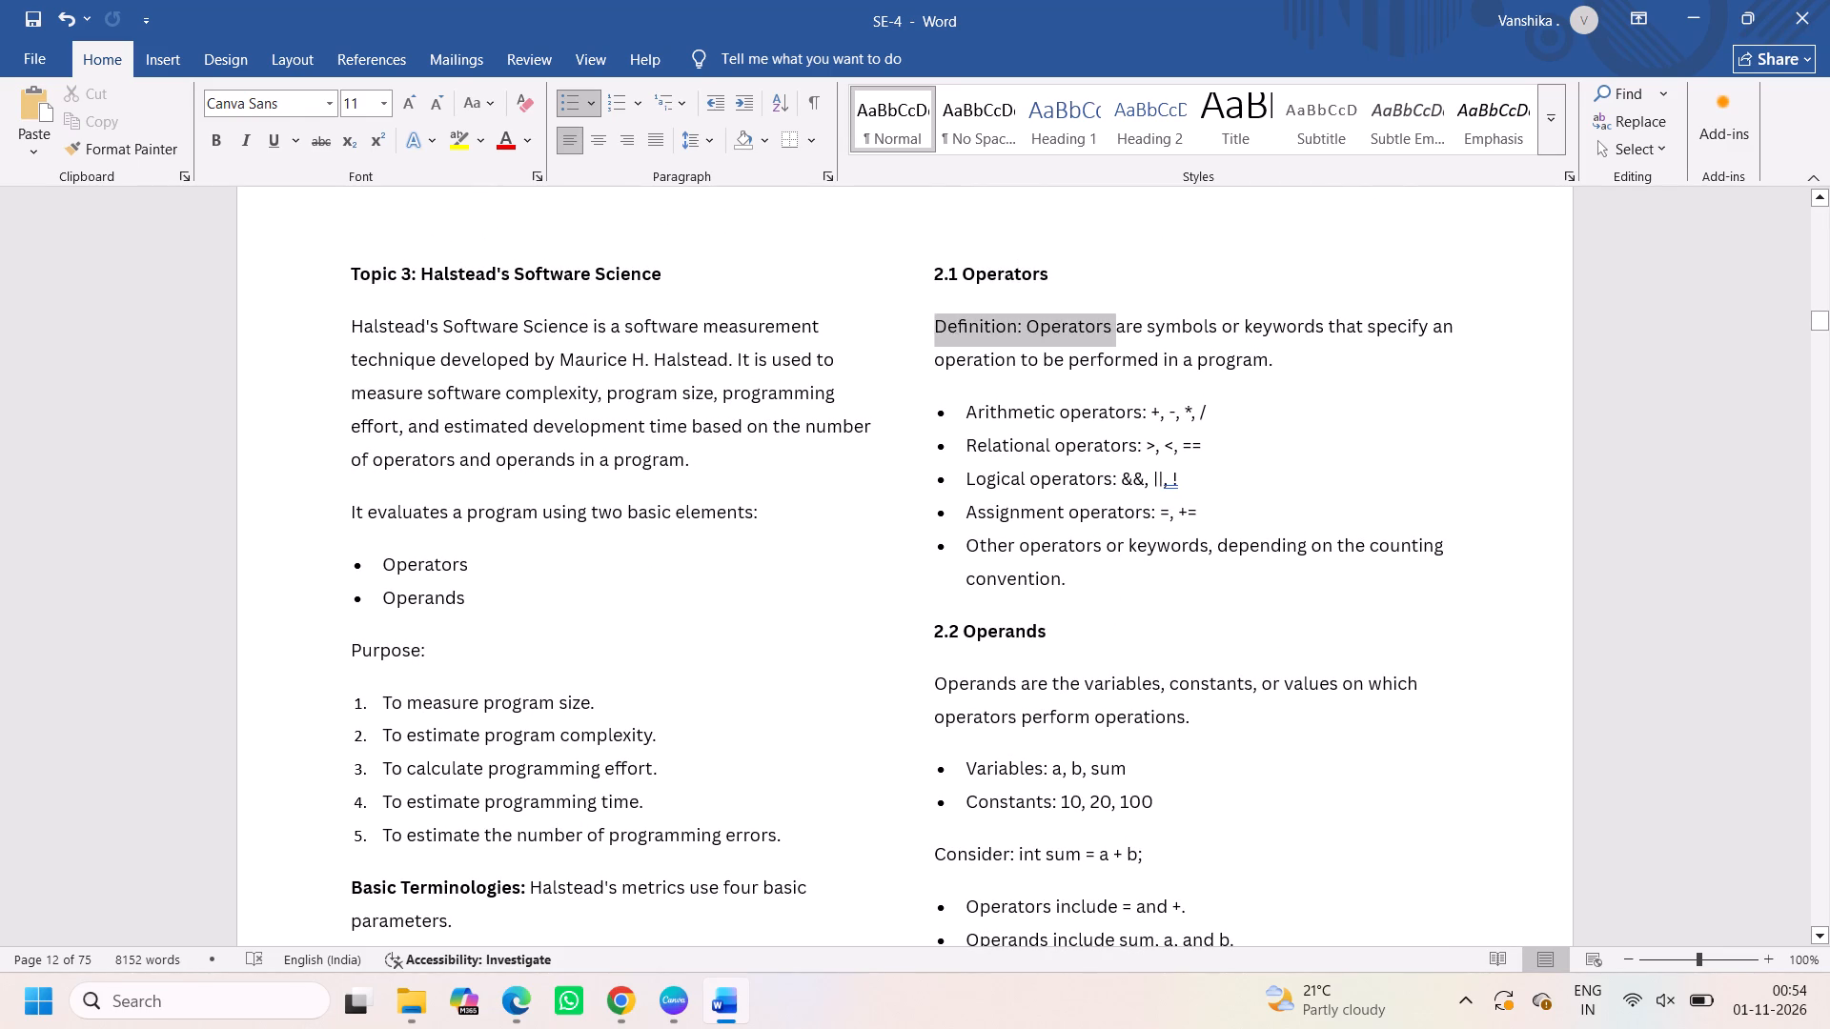
{"action": "left_click_drag", "start_coordinate": [941, 318], "coordinate": [941, 317]}
{"action": "key", "text": "BackSpace"}
{"action": "key", "text": "BackSpace"}
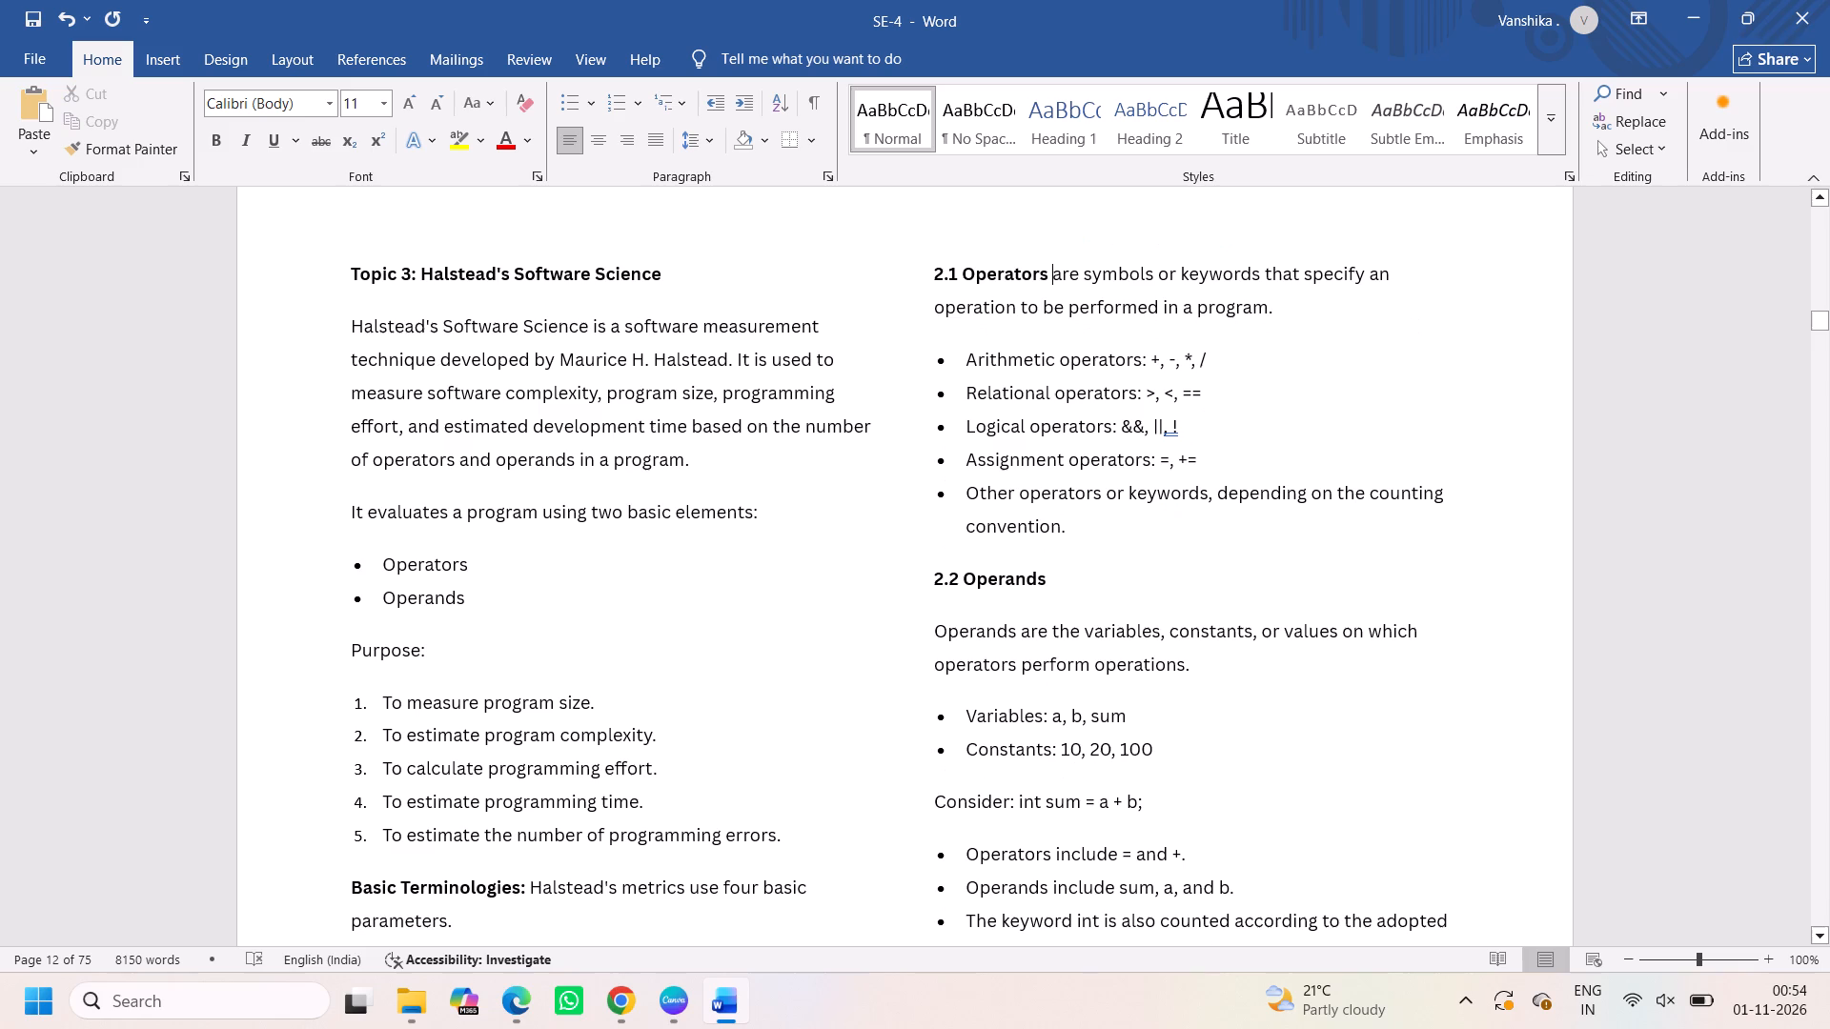
Remove the repeated word "Operands" and join the rest of the definition onto the "2.2 Operands" heading line.
{"action": "left_click_drag", "start_coordinate": [1010, 628], "coordinate": [933, 626]}
{"action": "left_click_drag", "start_coordinate": [933, 626], "coordinate": [935, 623]}
{"action": "key", "text": "Right"}
{"action": "key", "text": "Right"}
{"action": "key", "text": "BackSpace"}
{"action": "key", "text": "BackSpace"}
{"action": "key", "text": "BackSpace"}
{"action": "key", "text": "BackSpace"}
{"action": "key", "text": "BackSpace"}
{"action": "key", "text": "BackSpace"}
{"action": "key", "text": "BackSpace"}
{"action": "key", "text": "BackSpace"}
{"action": "key", "text": "BackSpace"}
{"action": "key", "text": "BackSpace"}
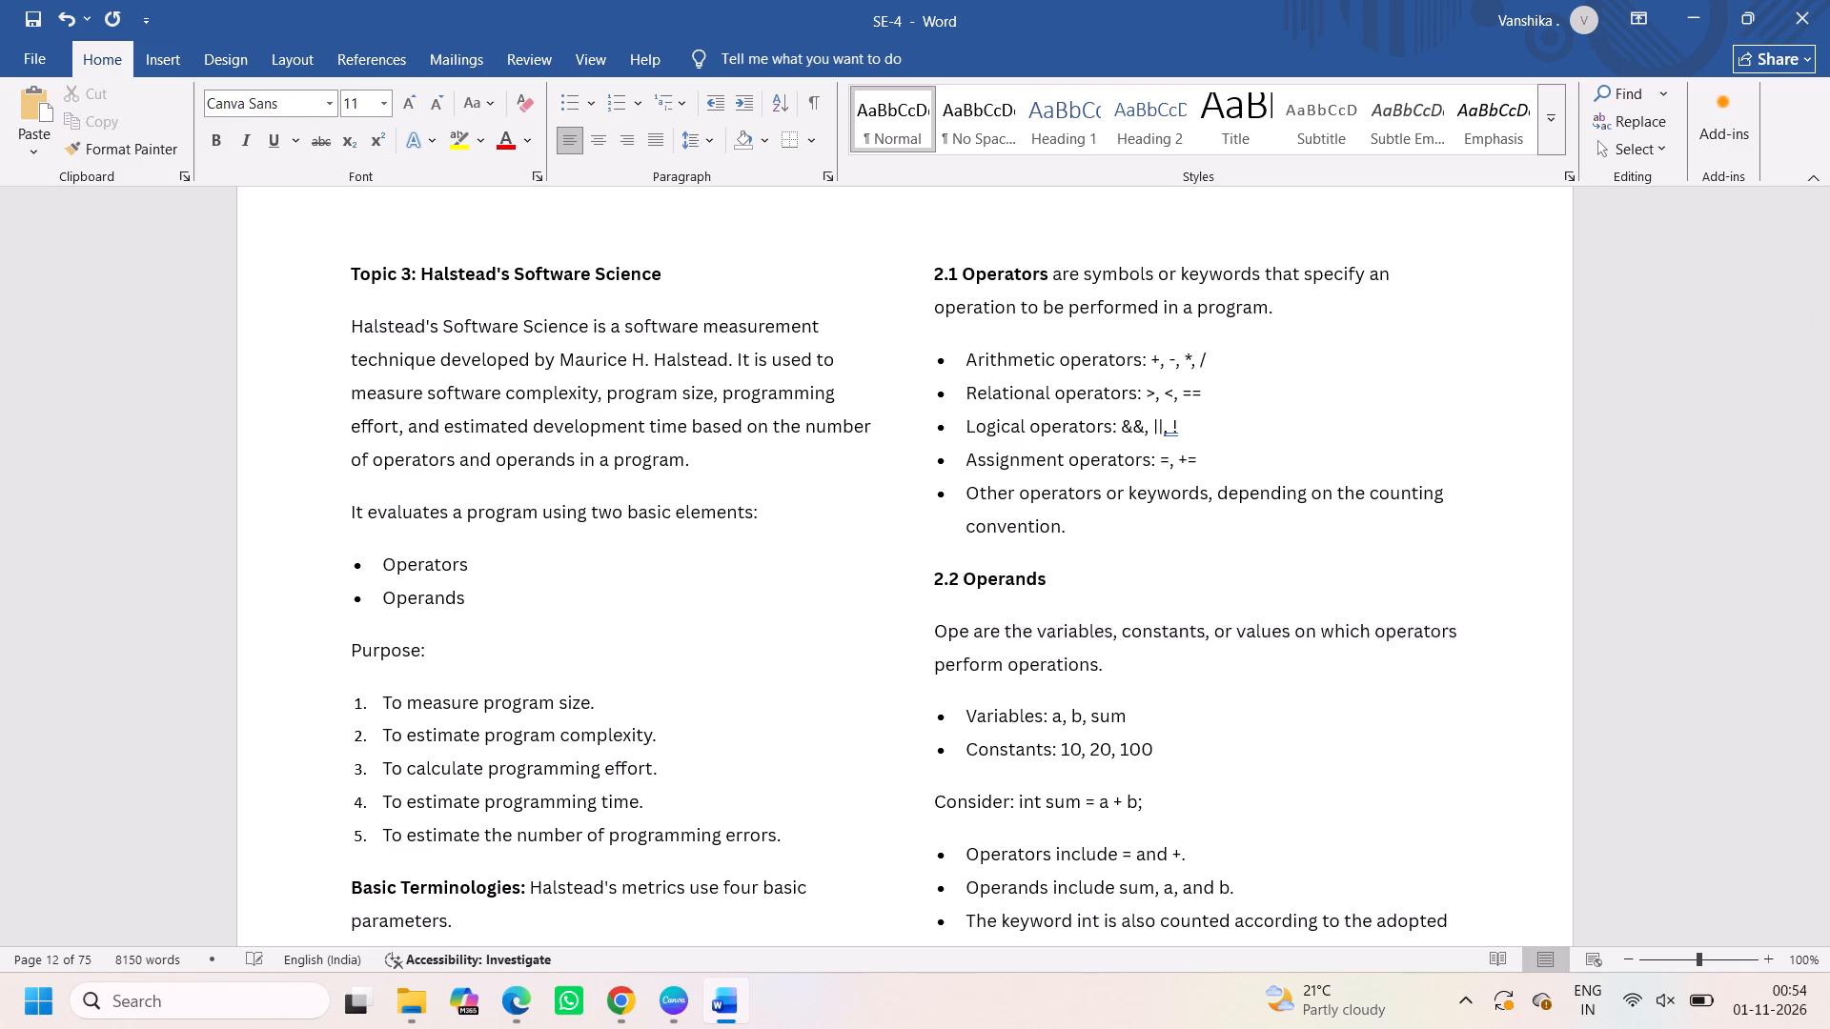
Narrow the "2.3 Four Basic Parameters" picture to fit within the first column and reduce its height.
{"action": "scroll", "coordinate": [1090, 796], "scroll_direction": "down", "scroll_amount": 3}
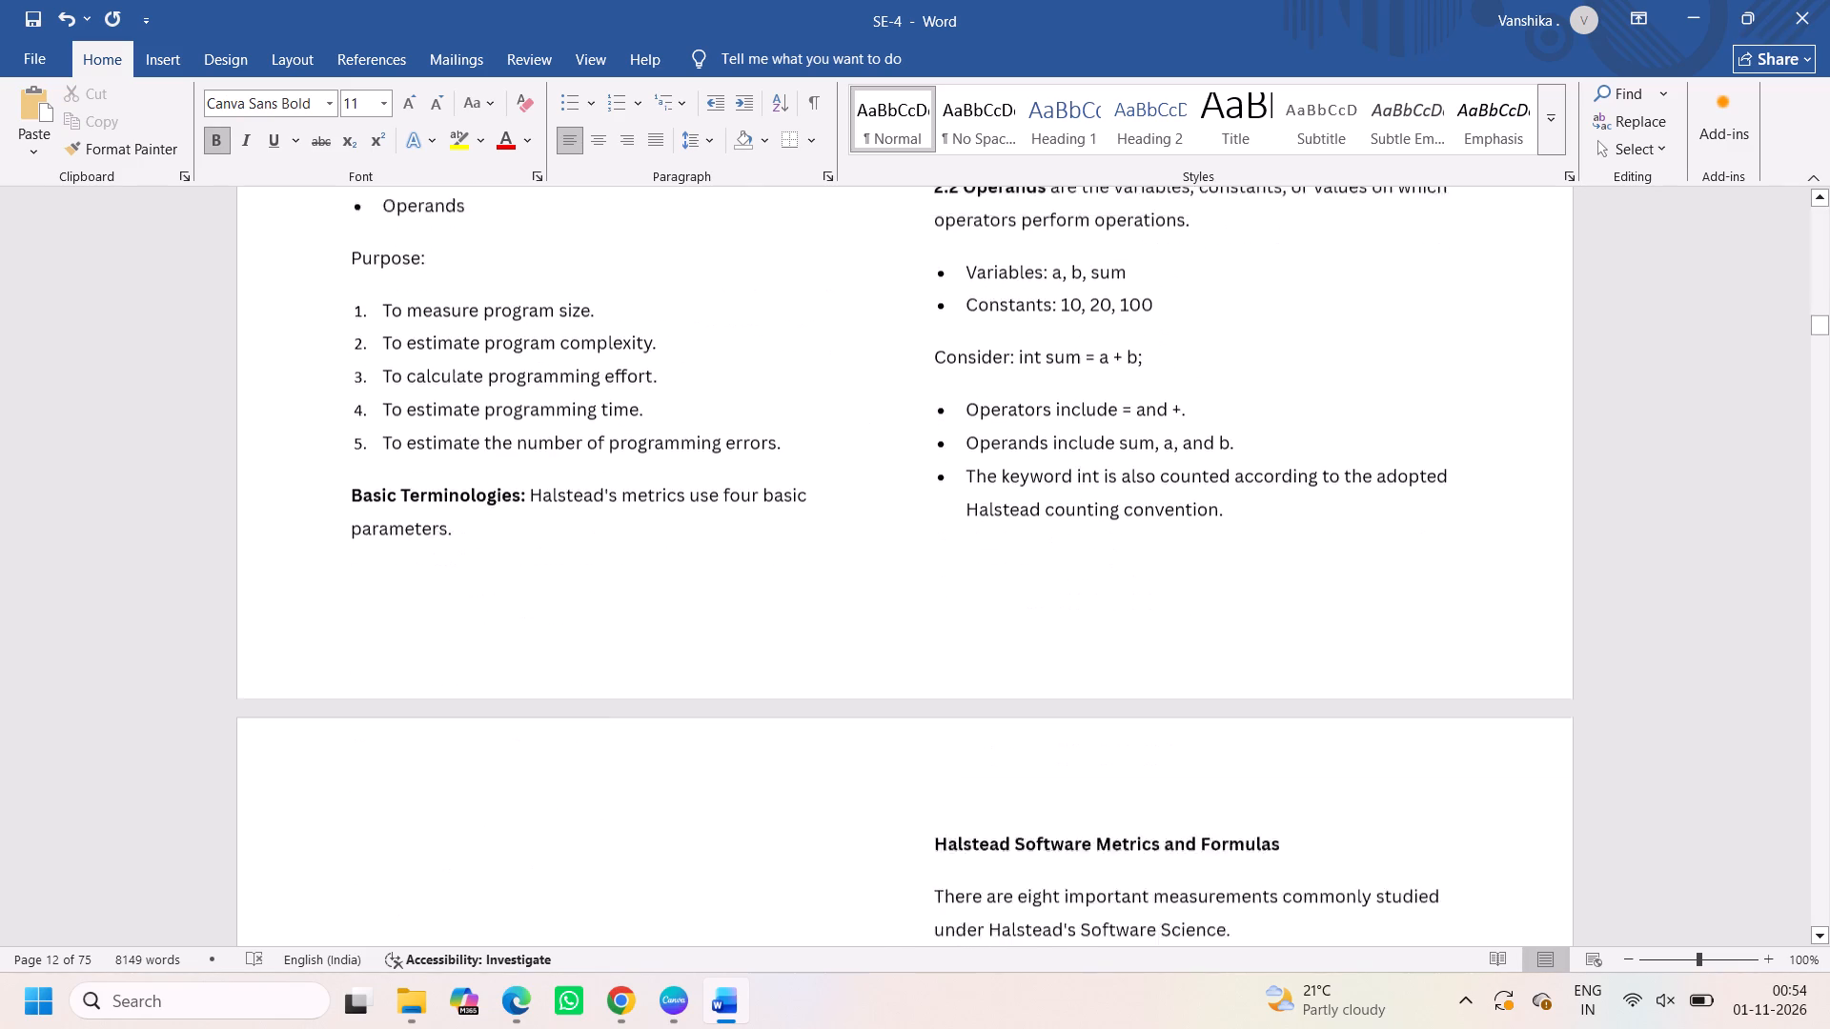
{"action": "scroll", "coordinate": [809, 818], "scroll_direction": "down", "scroll_amount": 2}
{"action": "left_click", "coordinate": [724, 647]}
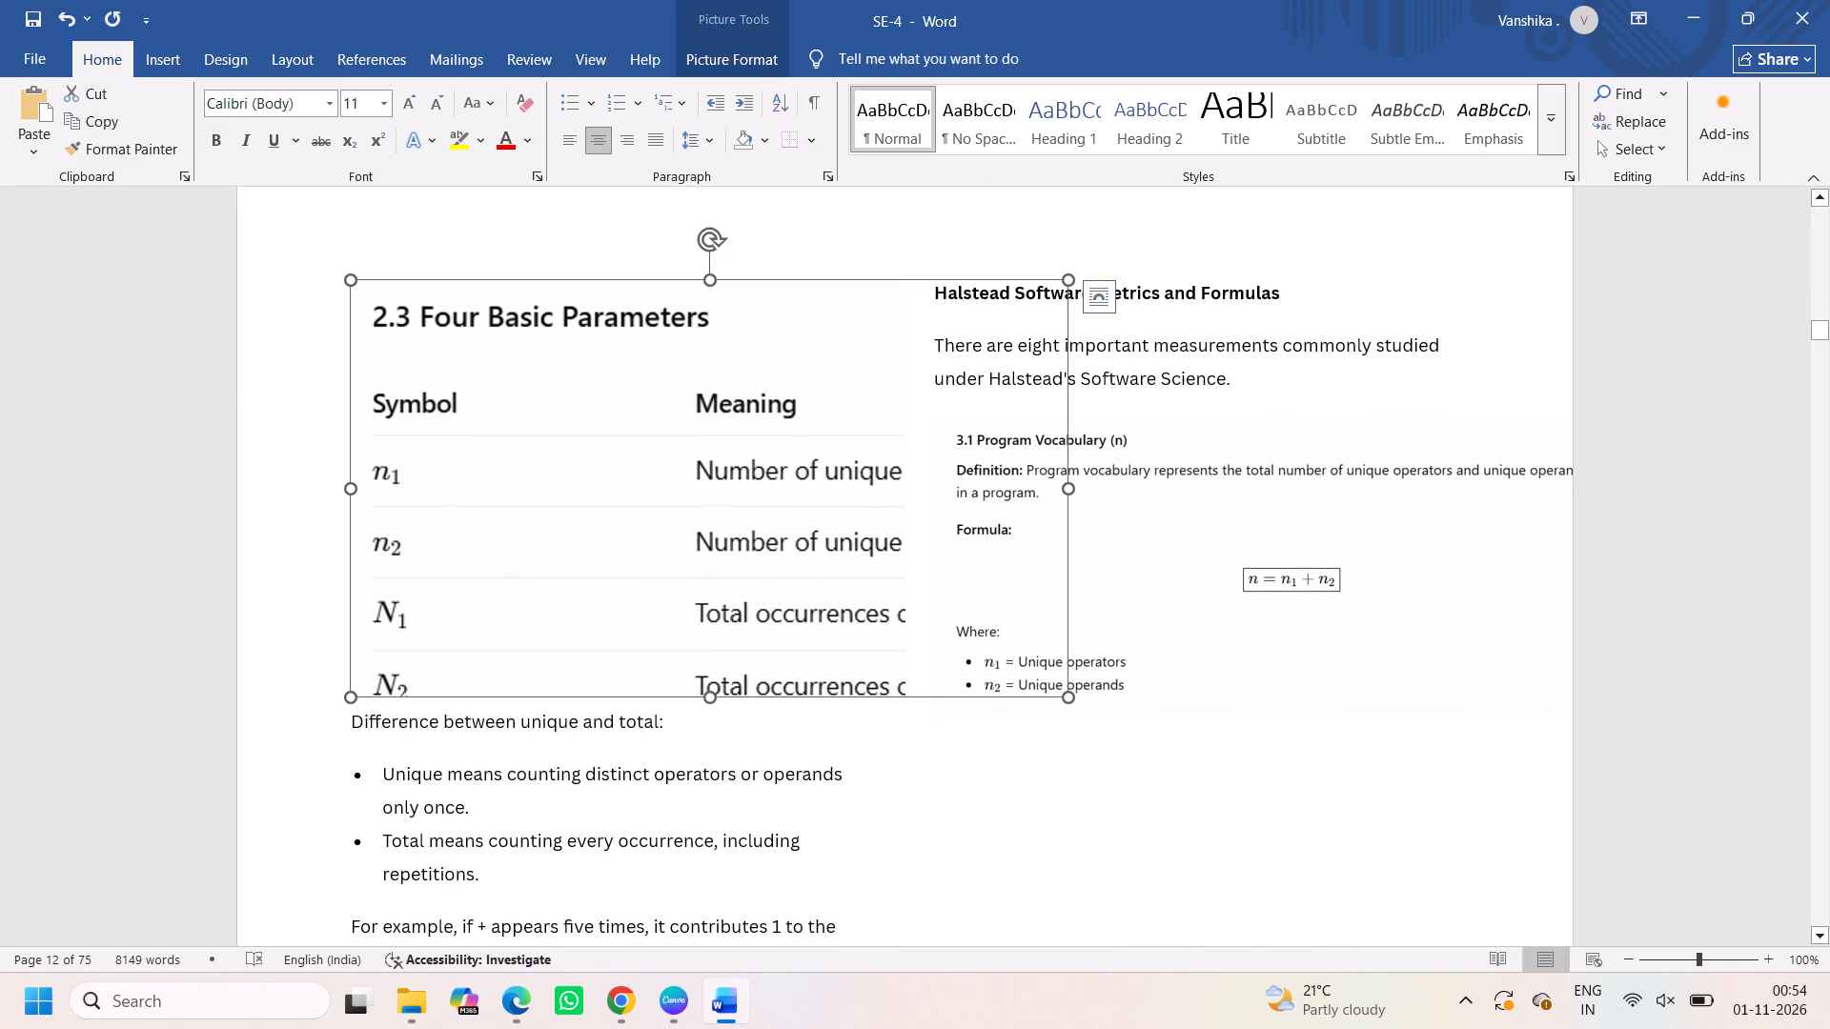
{"action": "left_click_drag", "start_coordinate": [712, 700], "coordinate": [728, 608]}
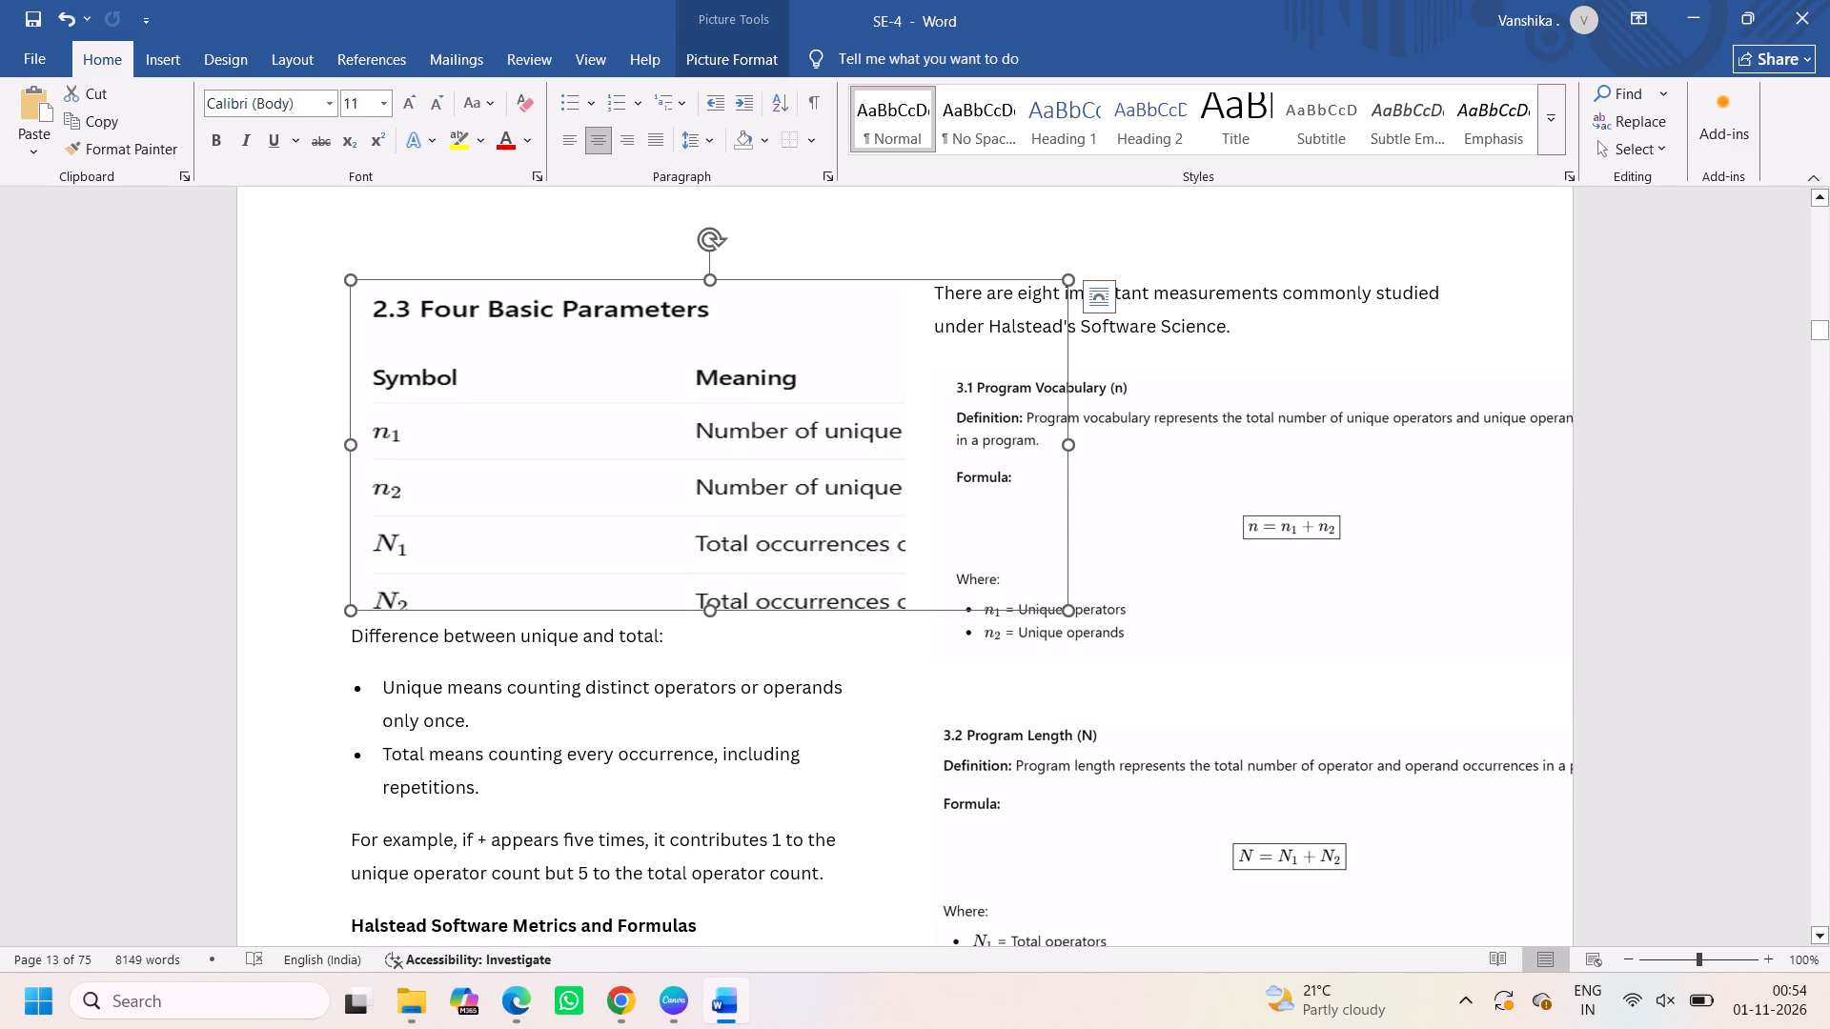
{"action": "left_click_drag", "start_coordinate": [1072, 439], "coordinate": [827, 388]}
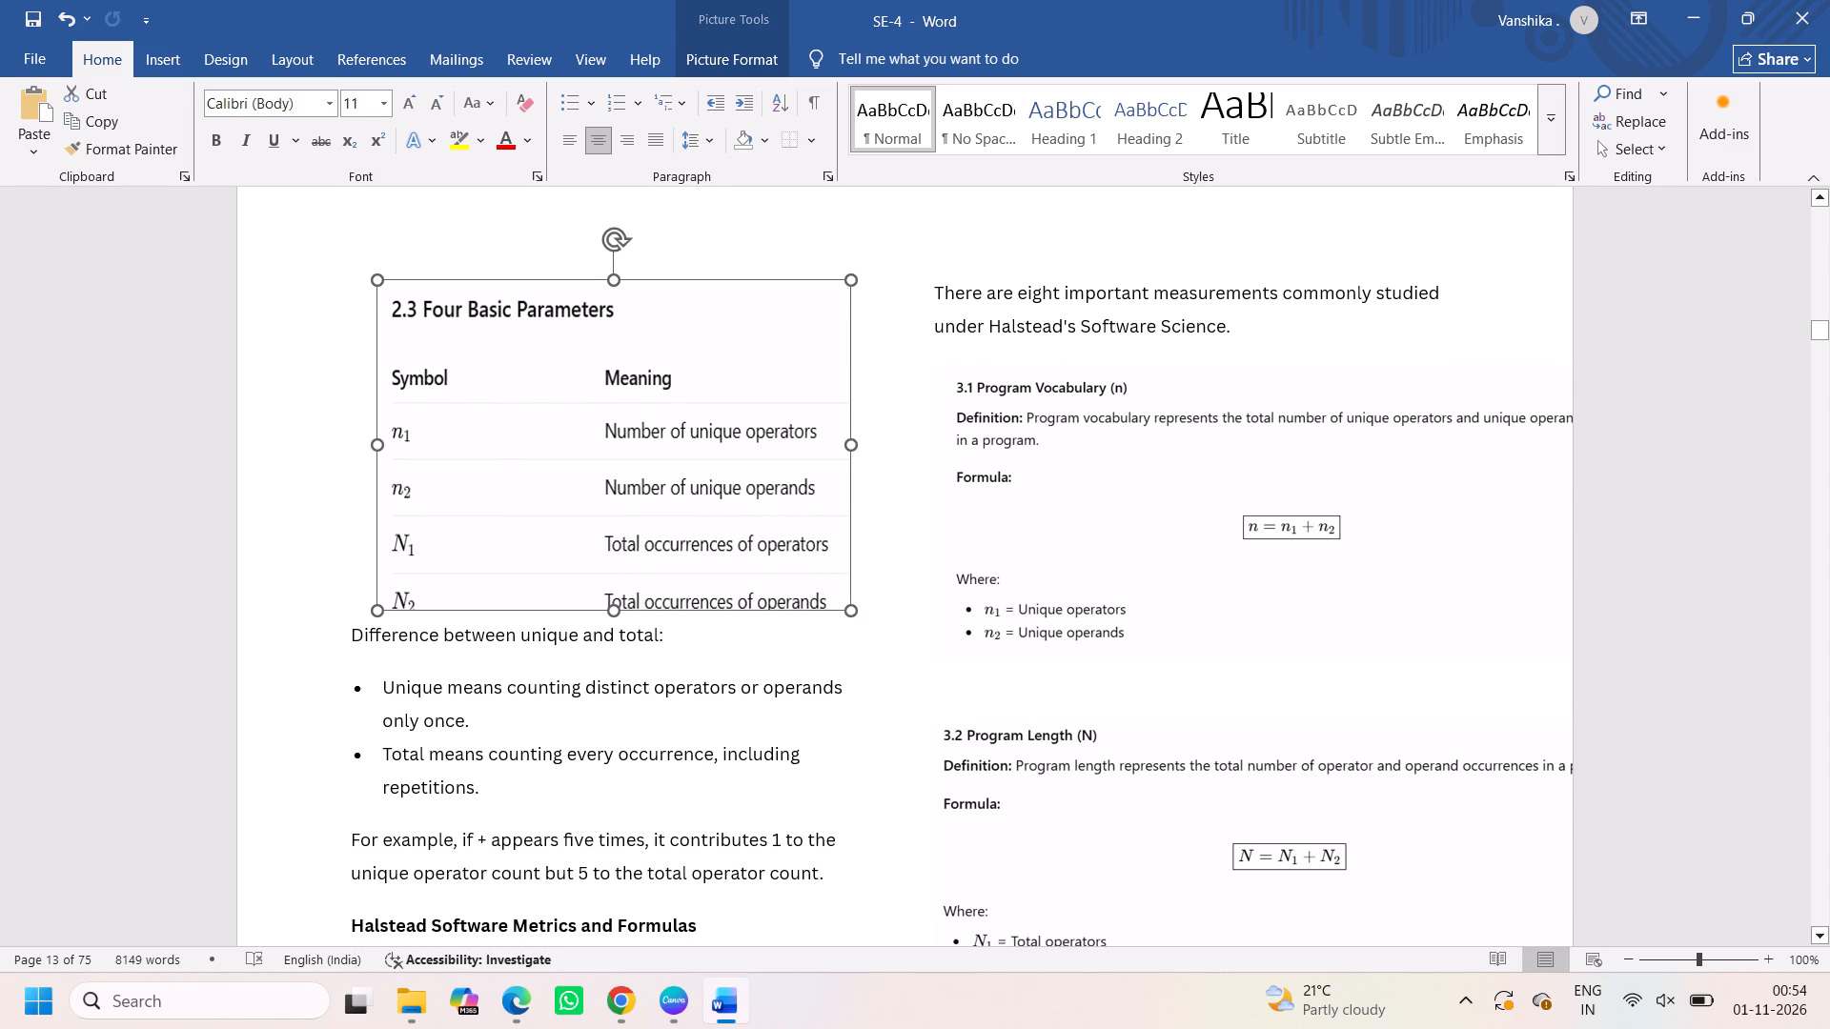
{"action": "left_click_drag", "start_coordinate": [827, 388], "coordinate": [867, 390]}
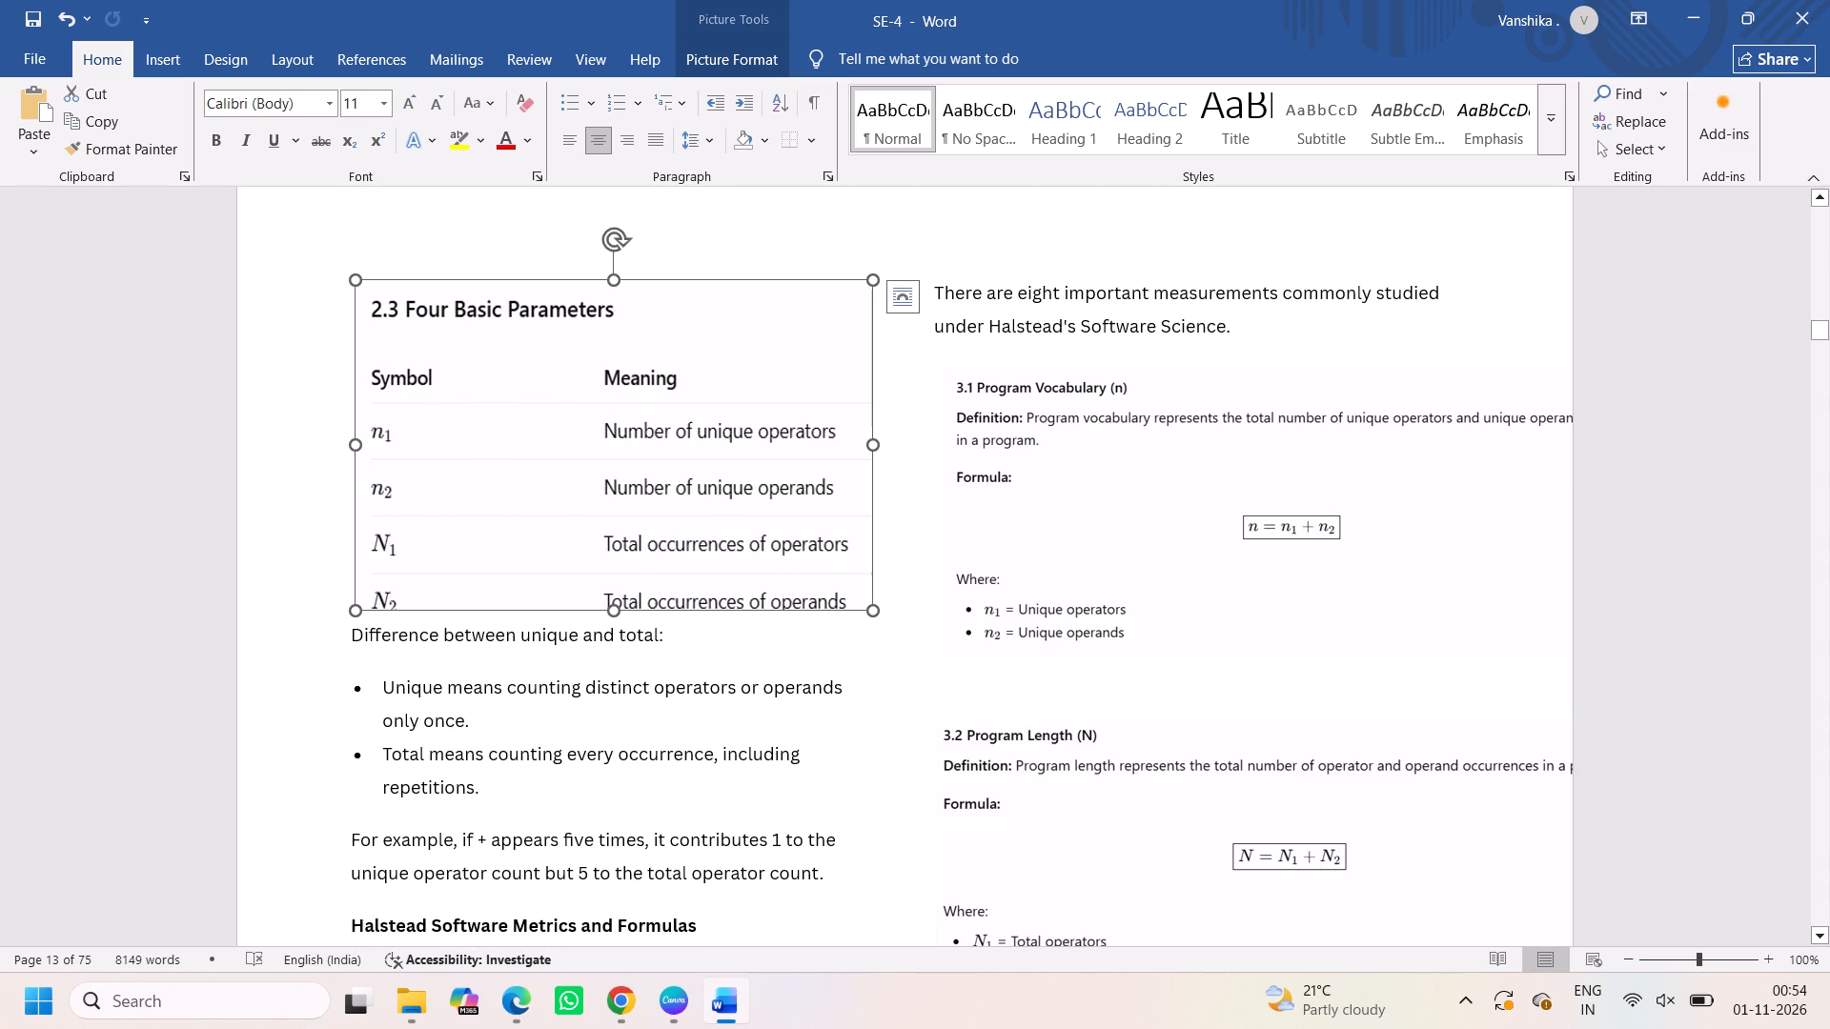
{"action": "left_click_drag", "start_coordinate": [614, 609], "coordinate": [654, 492]}
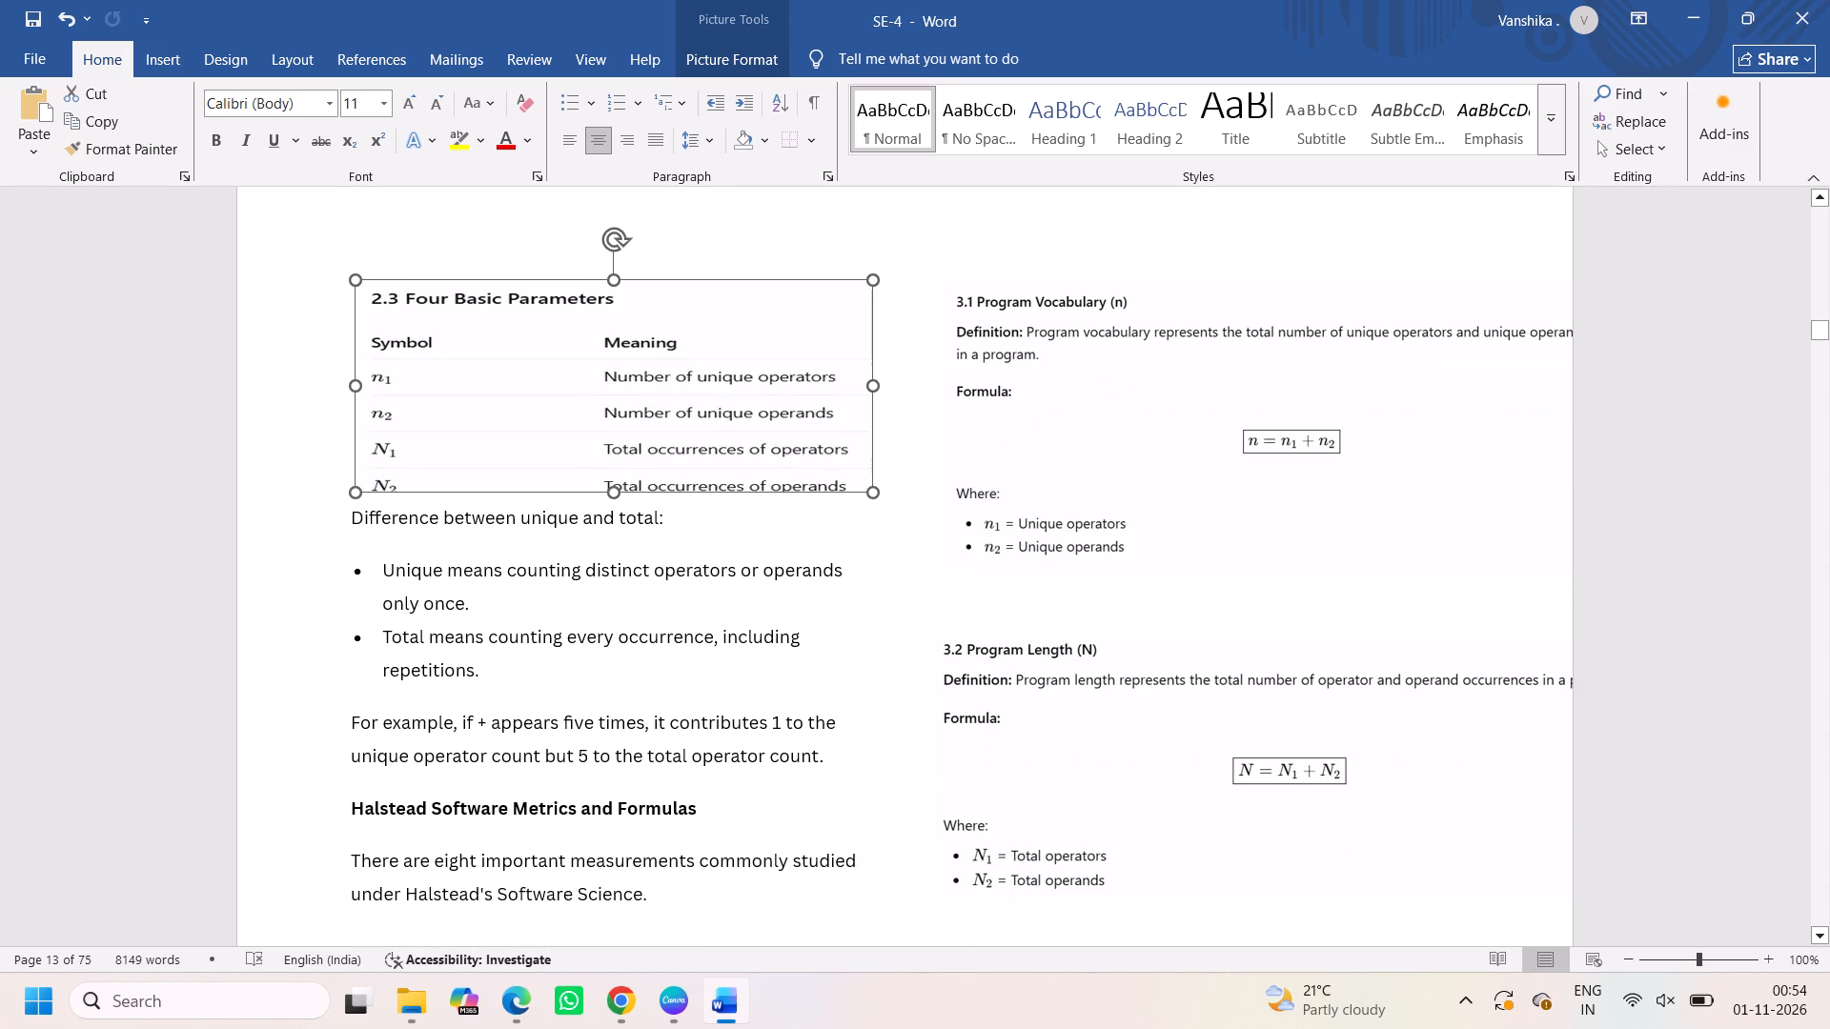
{"action": "left_click_drag", "start_coordinate": [654, 492], "coordinate": [654, 493]}
{"action": "left_click", "coordinate": [720, 532]}
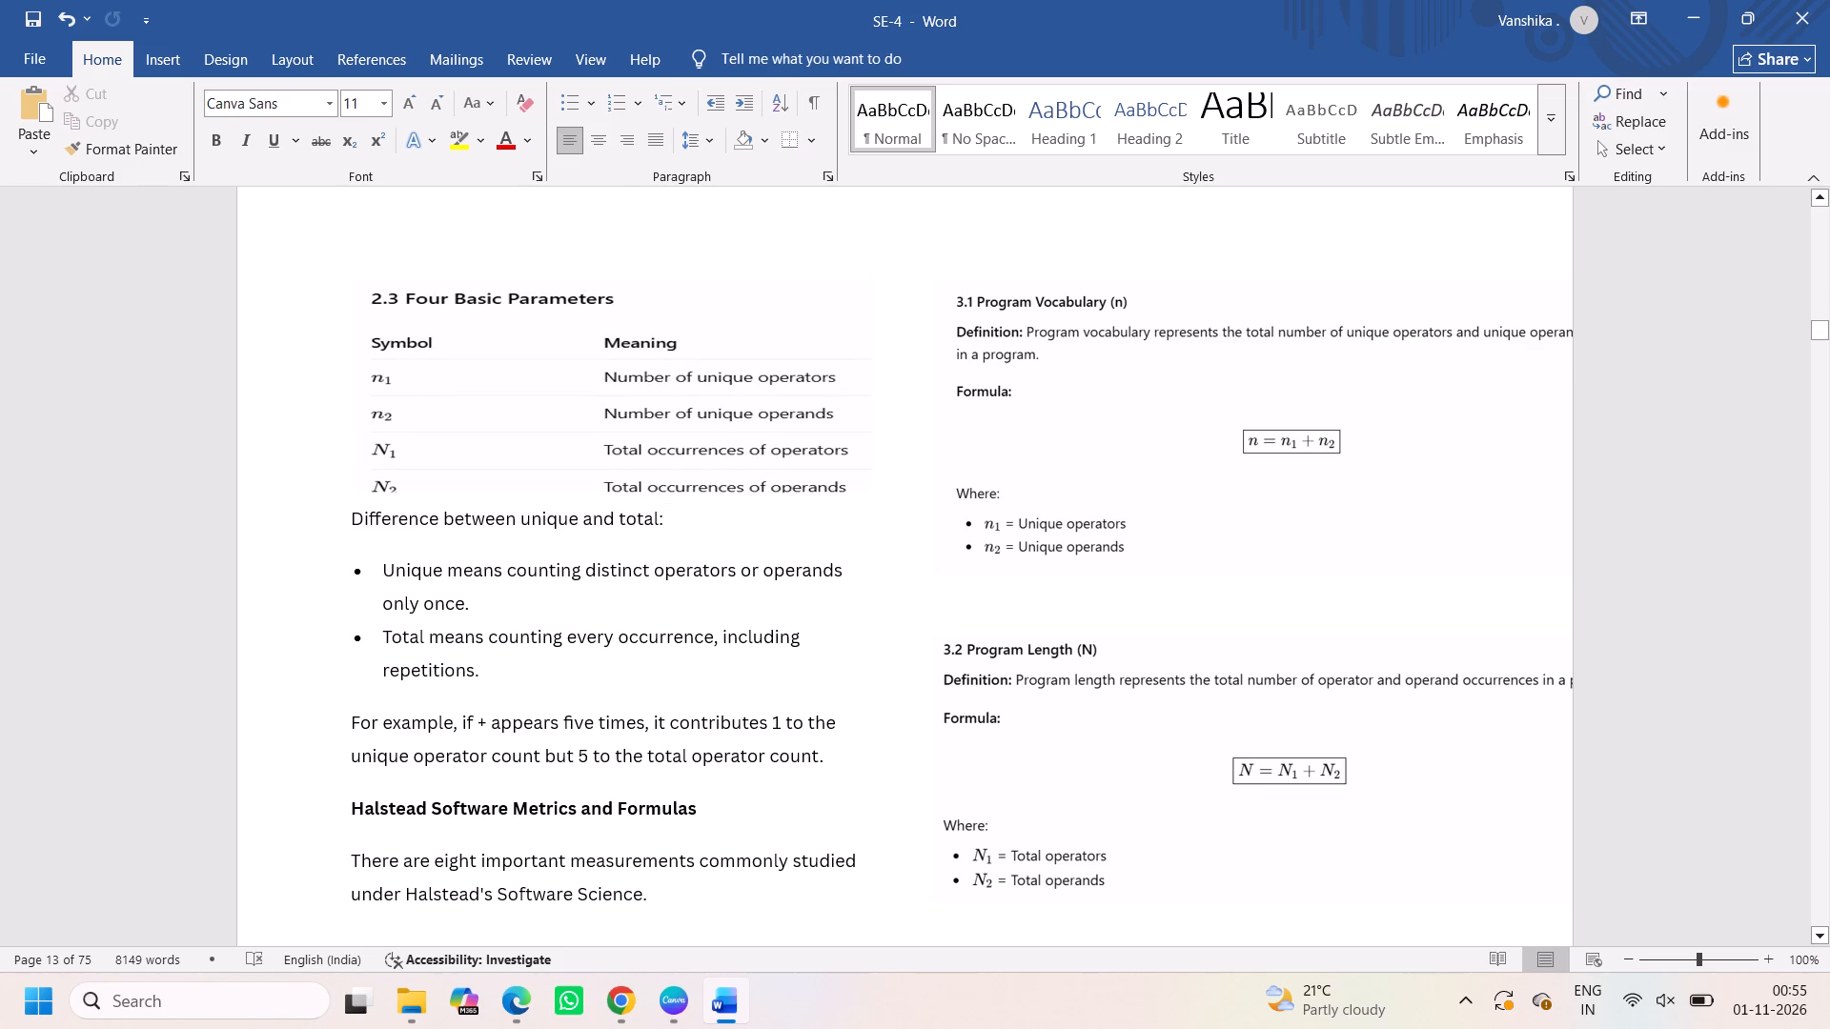
Narrow the "3.1 Program Vocabulary (n)" picture so its full definition fits on the page, and reduce its height.
{"action": "scroll", "coordinate": [740, 690], "scroll_direction": "down", "scroll_amount": 1}
{"action": "scroll", "coordinate": [804, 731], "scroll_direction": "down", "scroll_amount": 1}
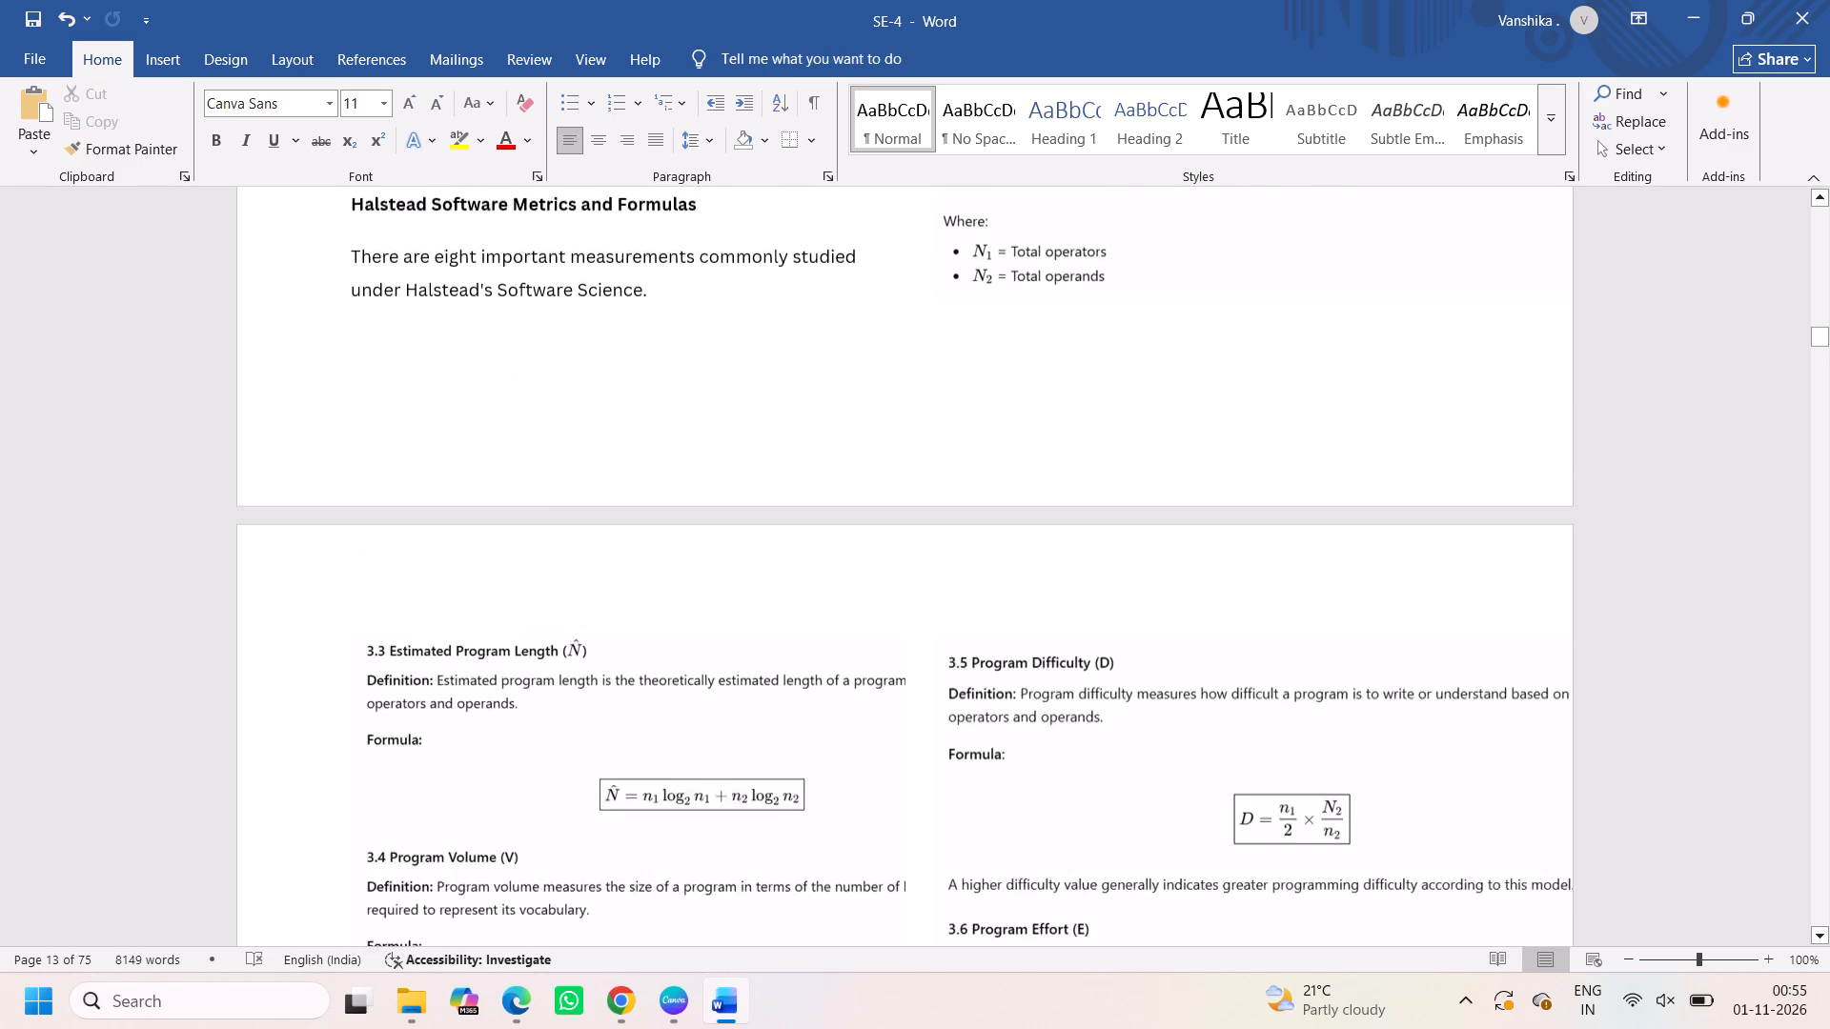
{"action": "scroll", "coordinate": [804, 731], "scroll_direction": "down", "scroll_amount": 2}
{"action": "scroll", "coordinate": [804, 731], "scroll_direction": "up", "scroll_amount": 1}
{"action": "left_click", "coordinate": [1066, 675]}
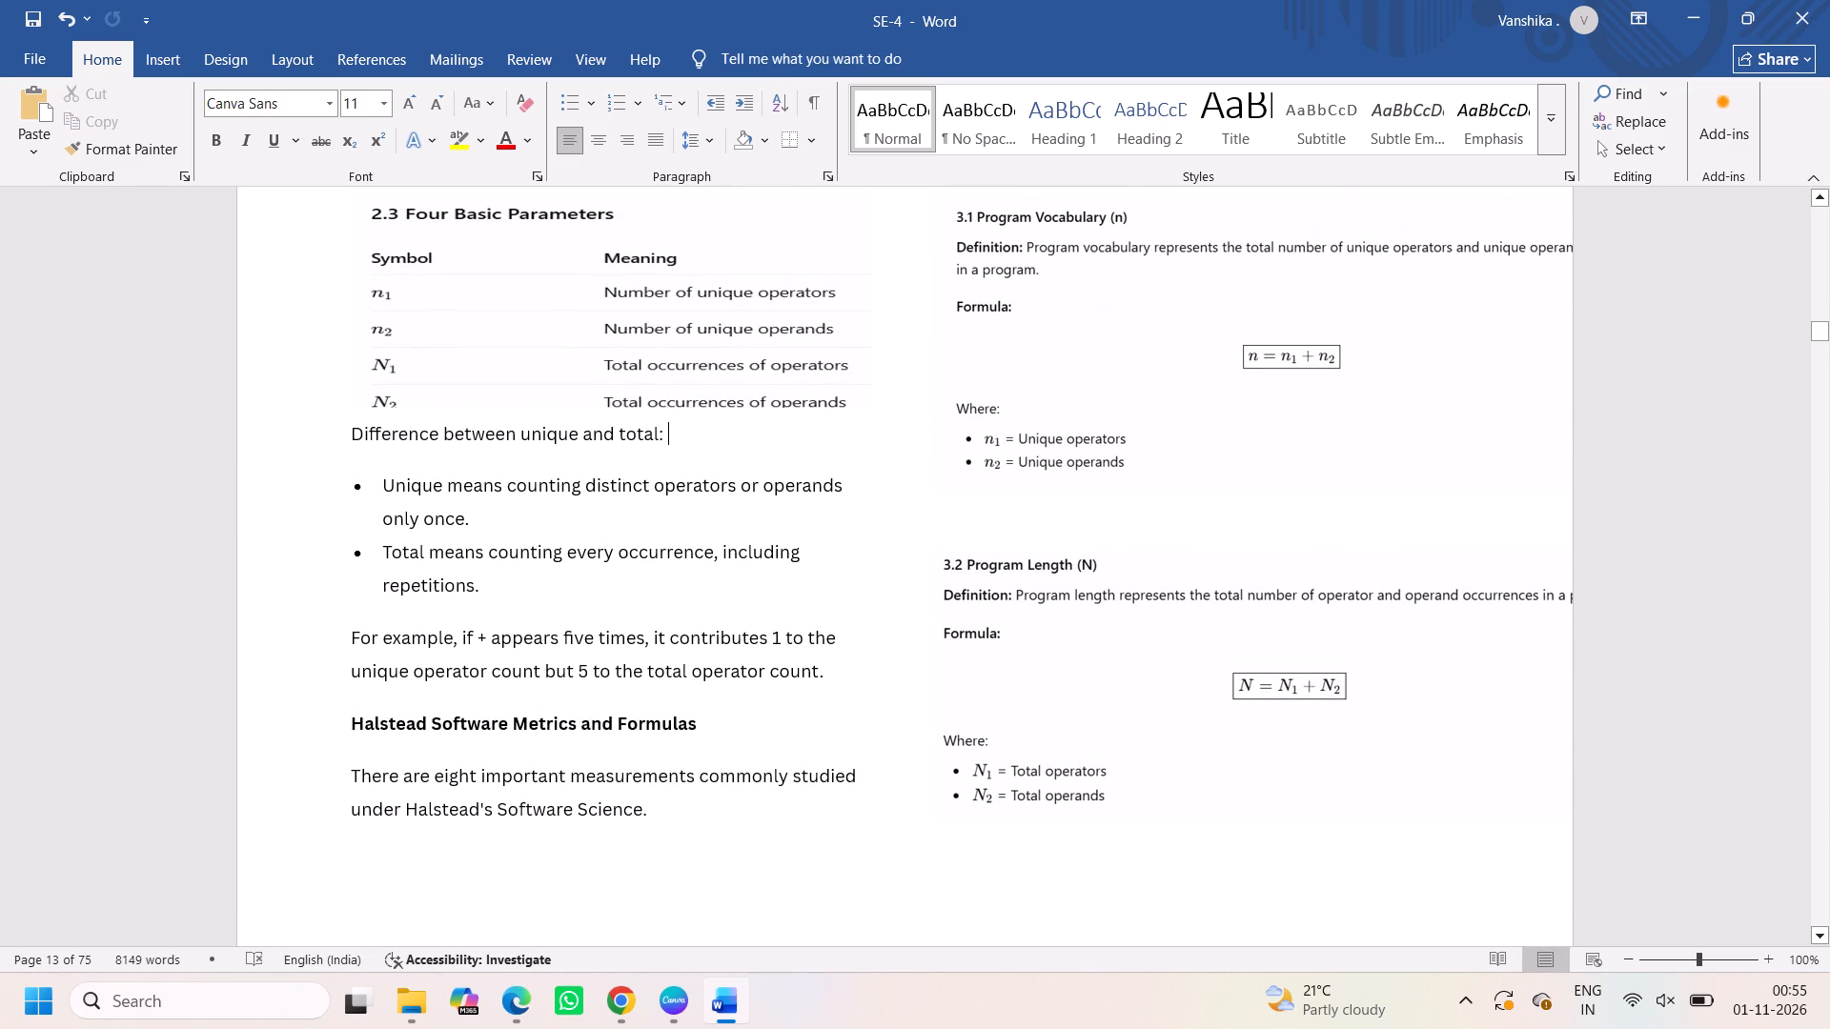
{"action": "scroll", "coordinate": [1127, 728], "scroll_direction": "up", "scroll_amount": 1}
{"action": "left_click", "coordinate": [1134, 572]}
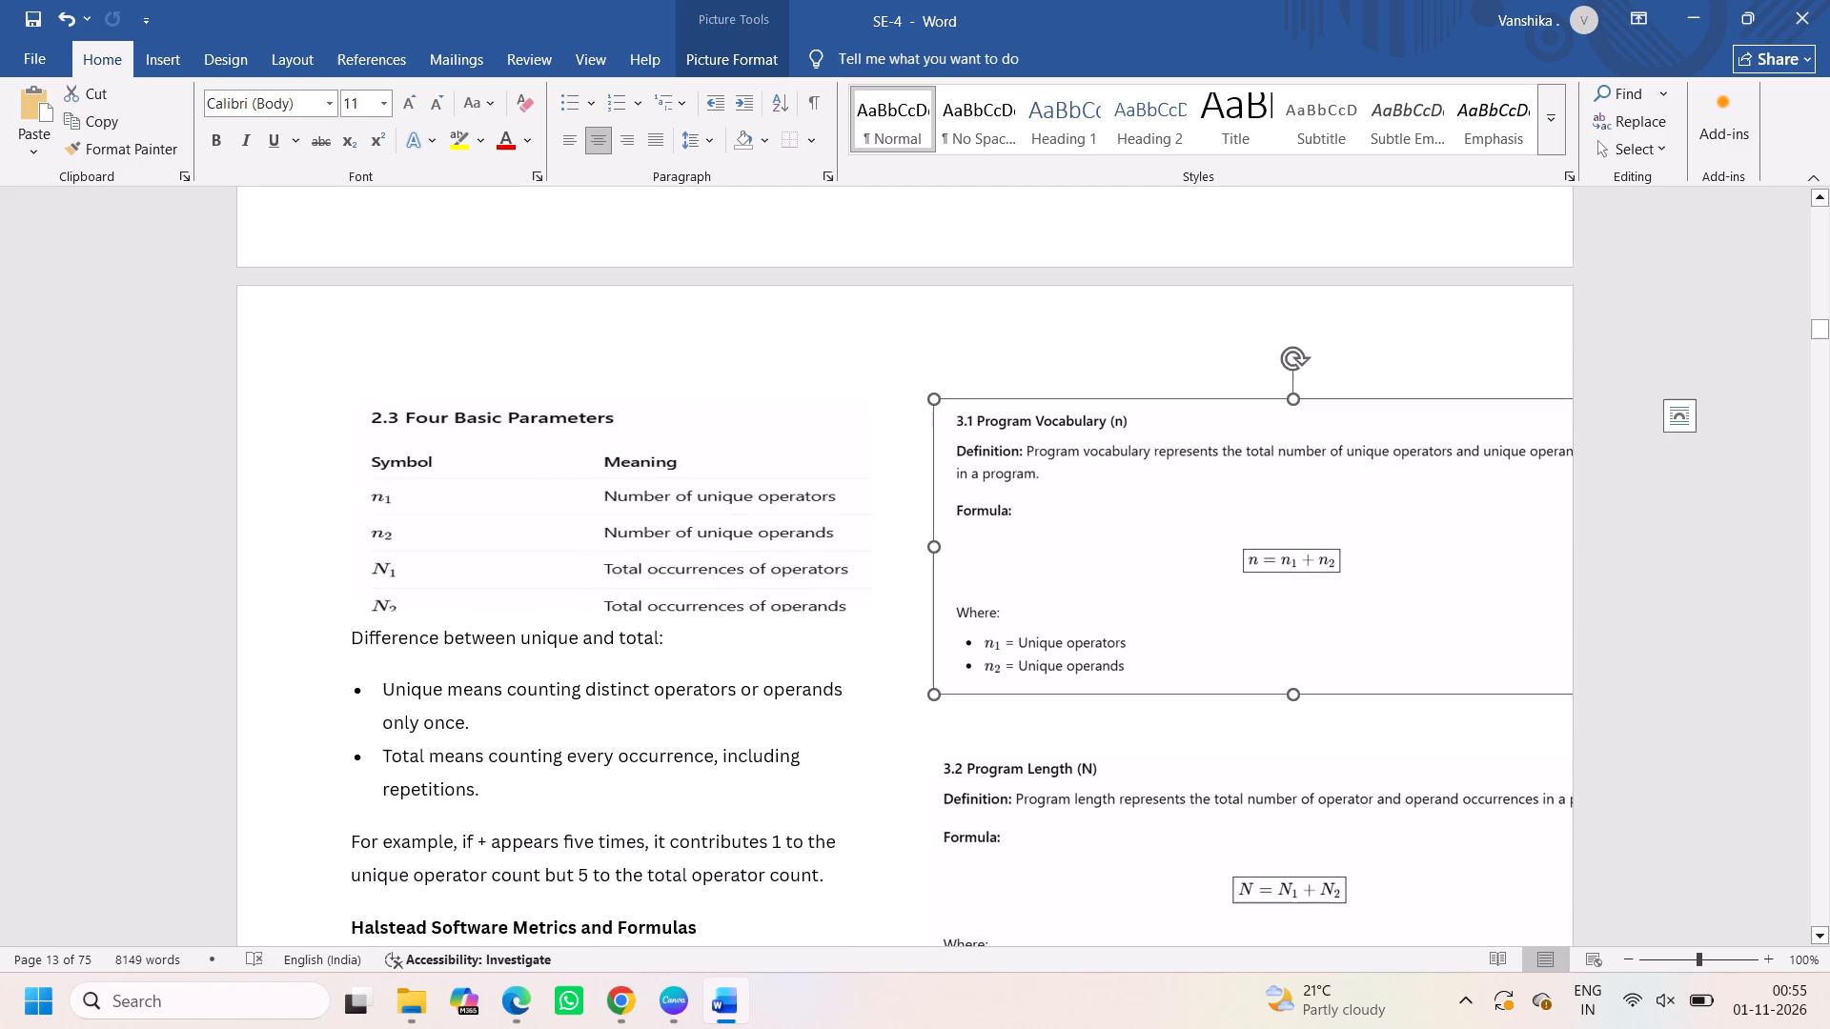
{"action": "left_click_drag", "start_coordinate": [936, 538], "coordinate": [1001, 540]}
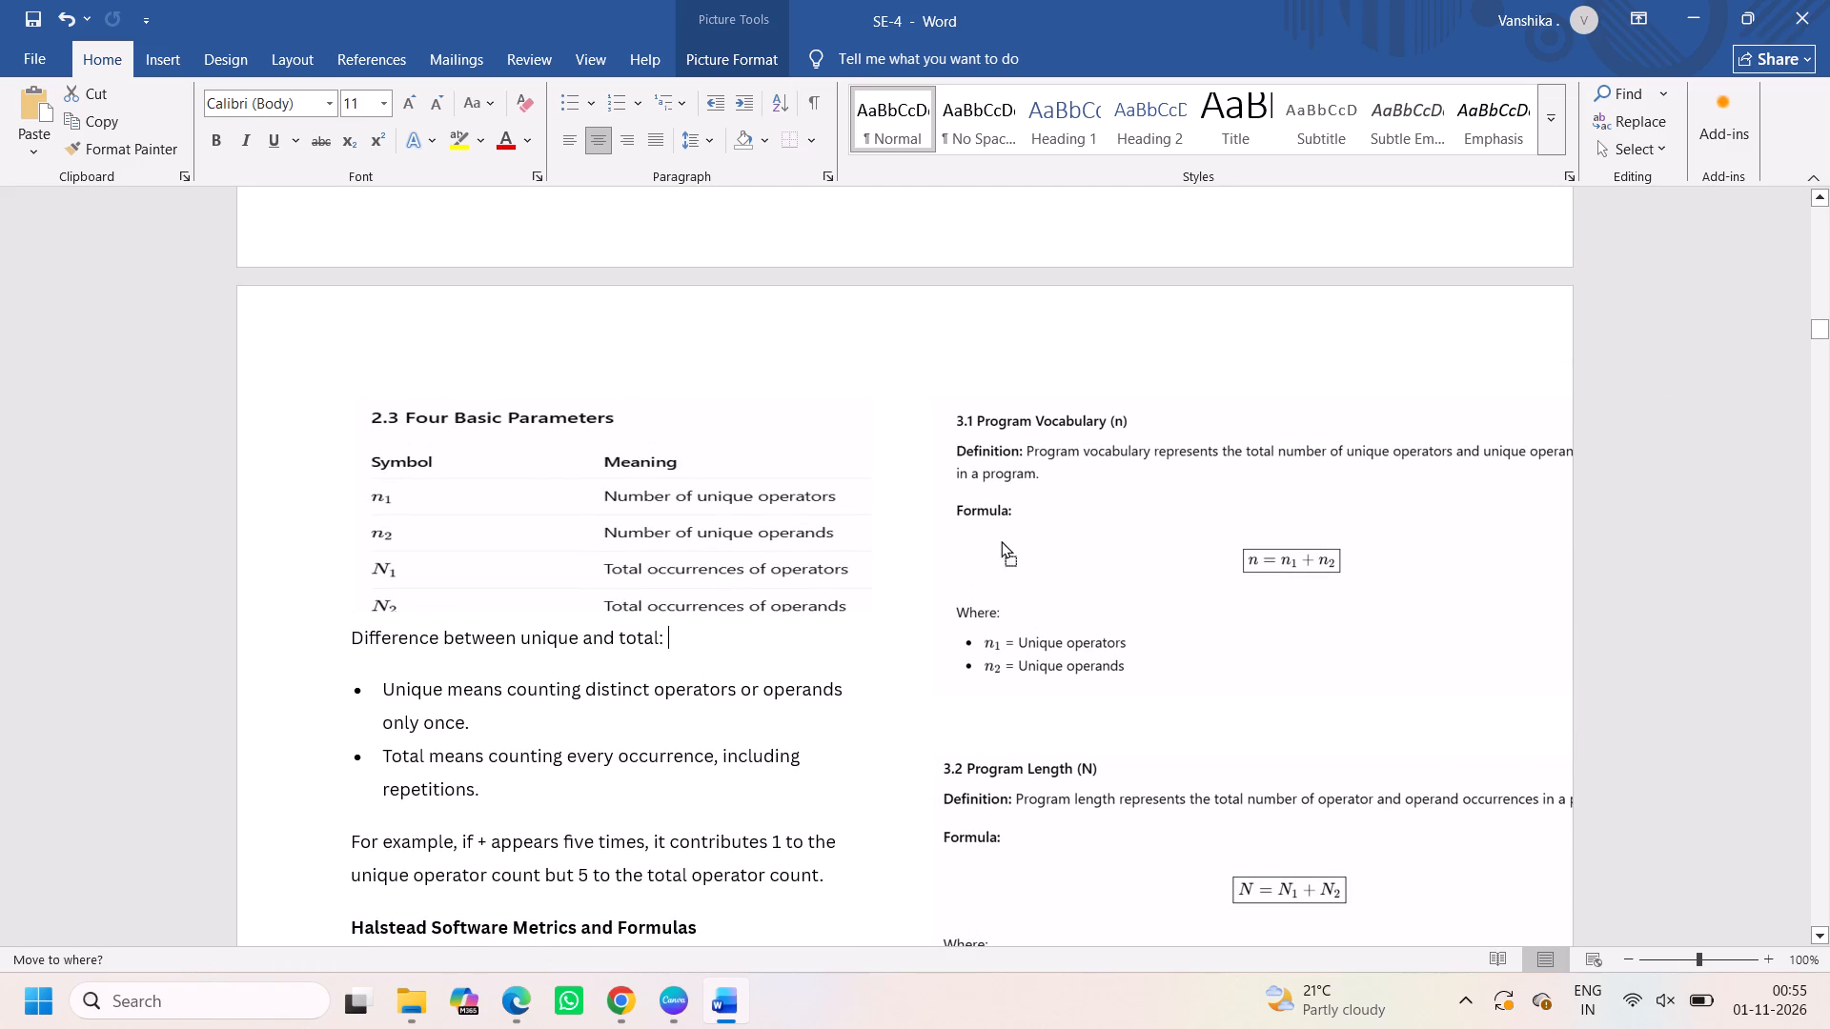
{"action": "left_click_drag", "start_coordinate": [1001, 540], "coordinate": [1067, 559]}
{"action": "left_click", "coordinate": [1067, 559]}
{"action": "left_click_drag", "start_coordinate": [932, 550], "coordinate": [1035, 547]}
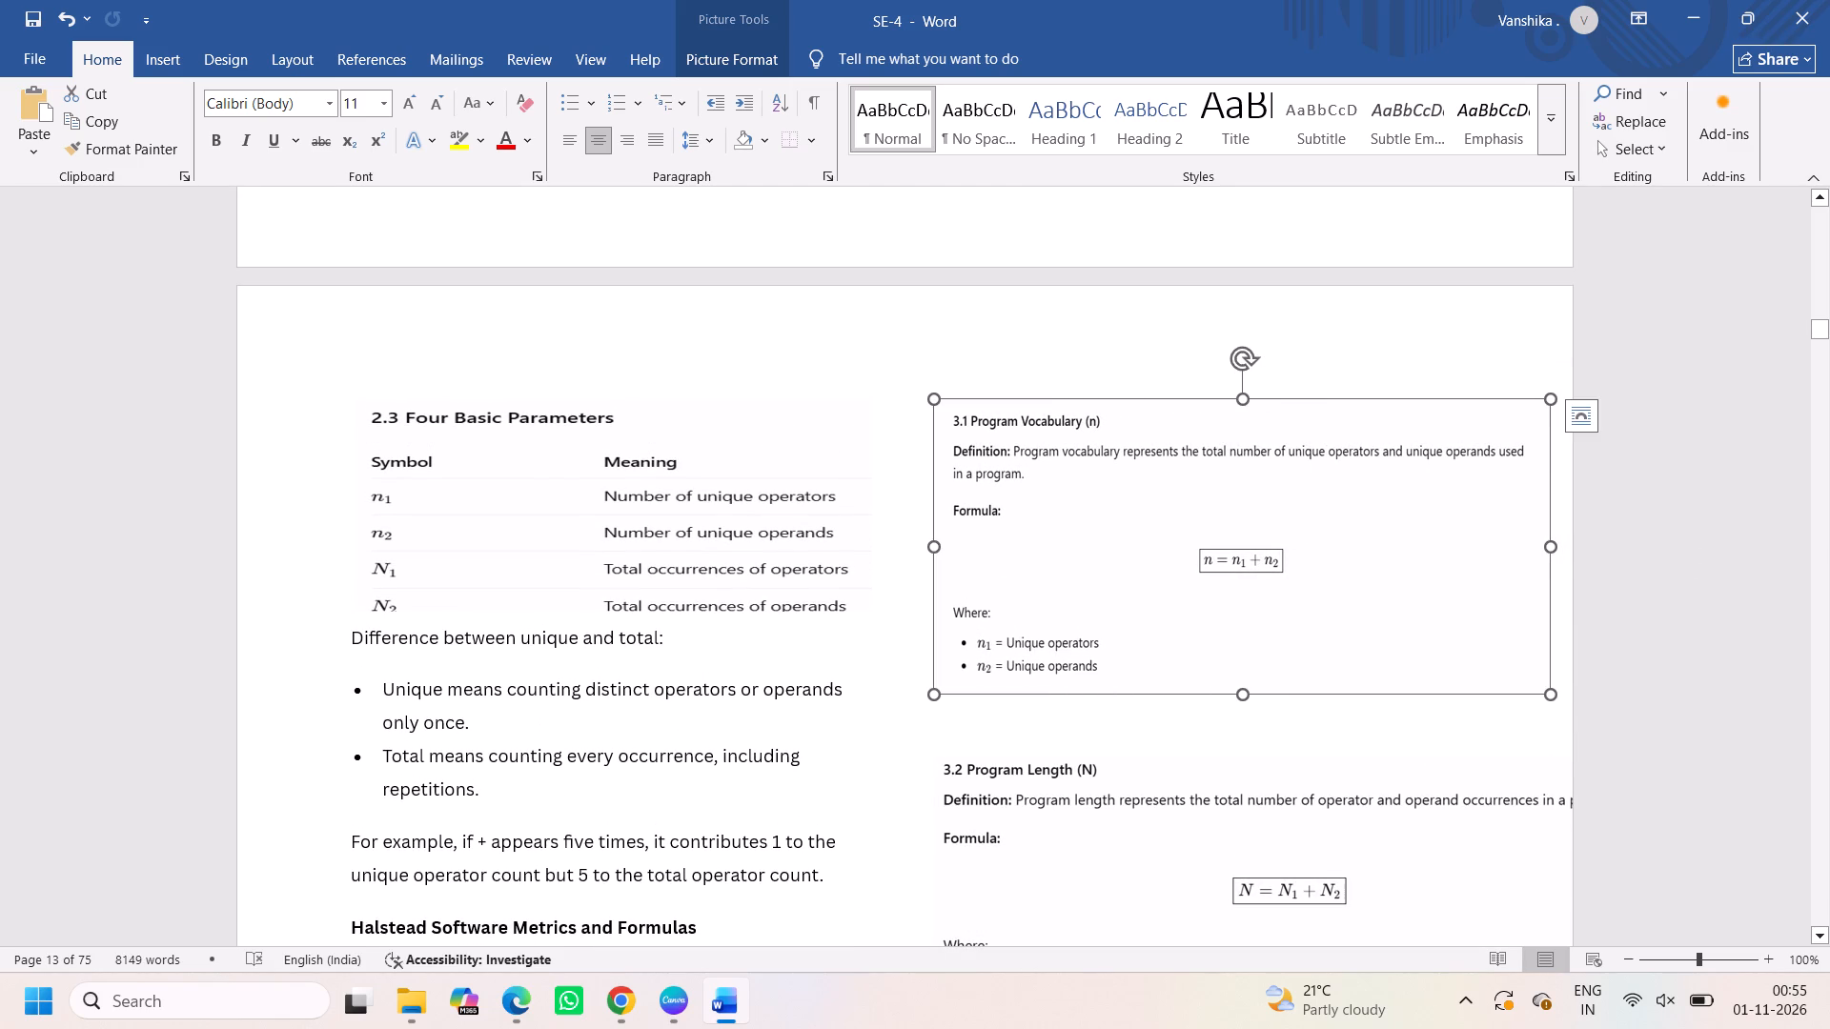
{"action": "left_click_drag", "start_coordinate": [1243, 696], "coordinate": [1261, 622]}
Reduce the height of the "3.2 Program Length (N)" picture and narrow it so its full definition fits on the page.
{"action": "left_click", "coordinate": [1232, 742]}
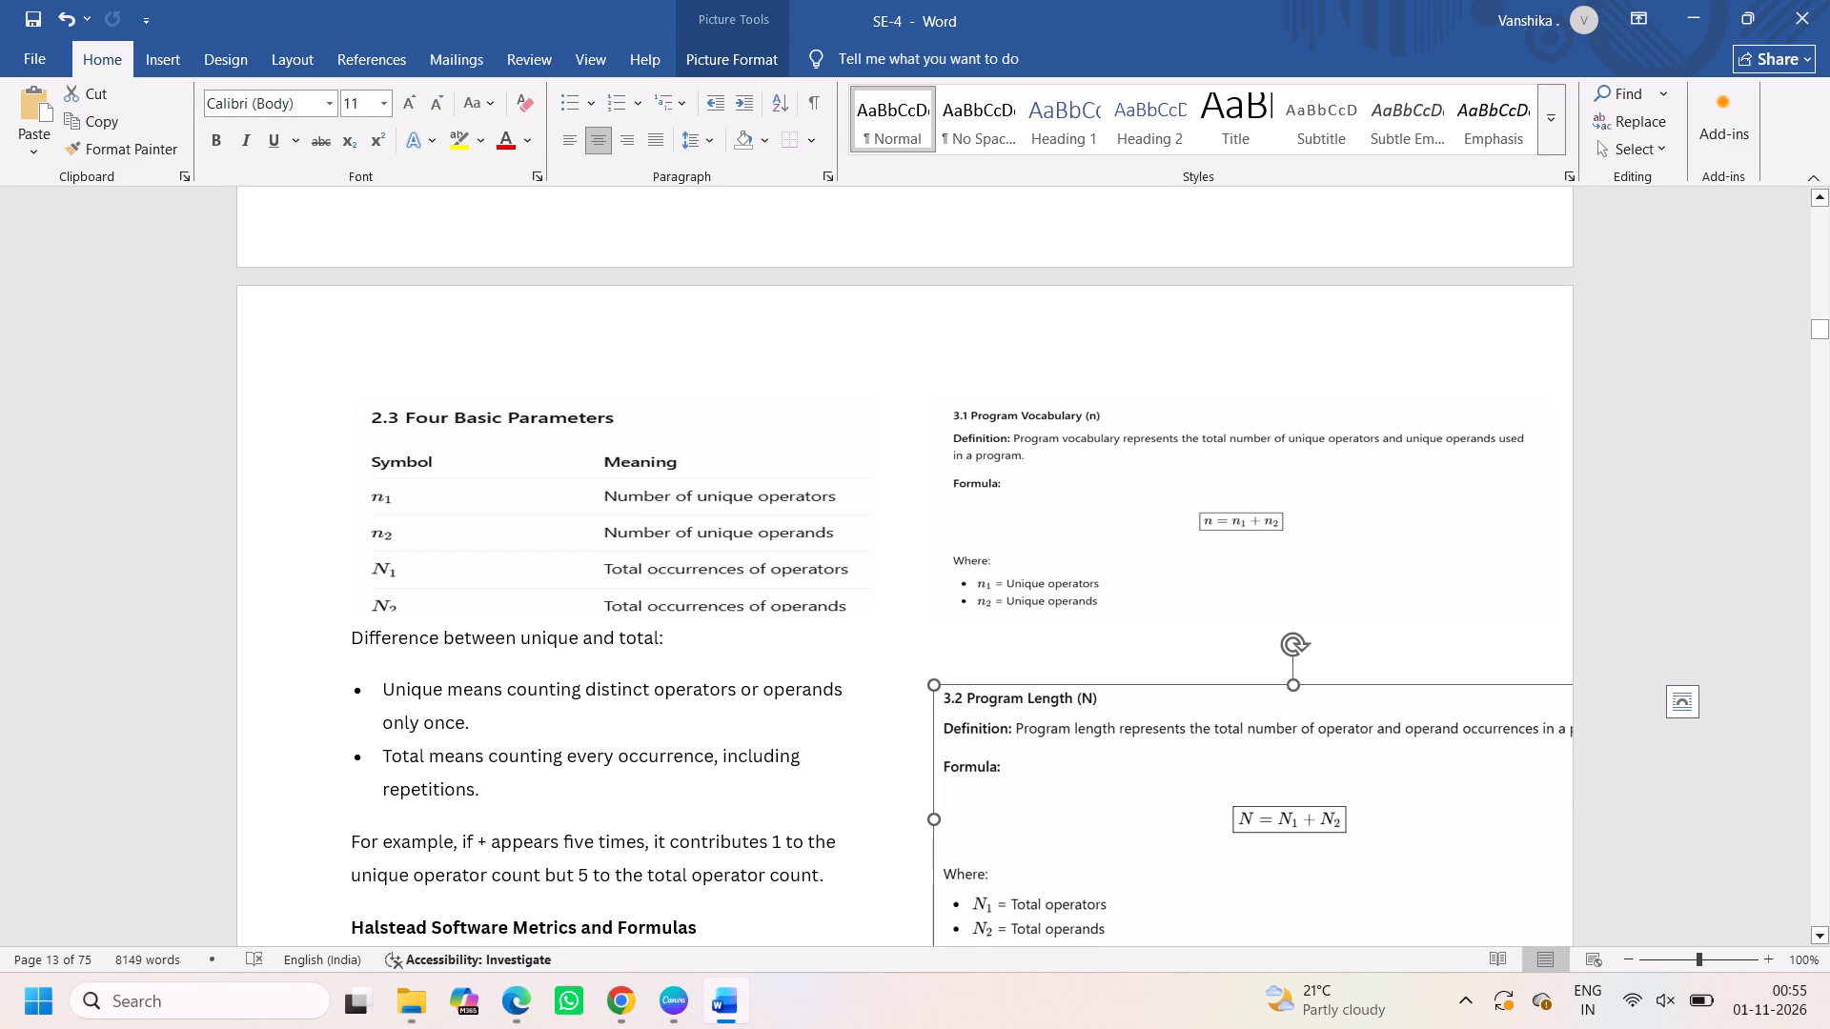
{"action": "left_click_drag", "start_coordinate": [1108, 799], "coordinate": [1106, 767]}
{"action": "scroll", "coordinate": [1124, 724], "scroll_direction": "down", "scroll_amount": 1}
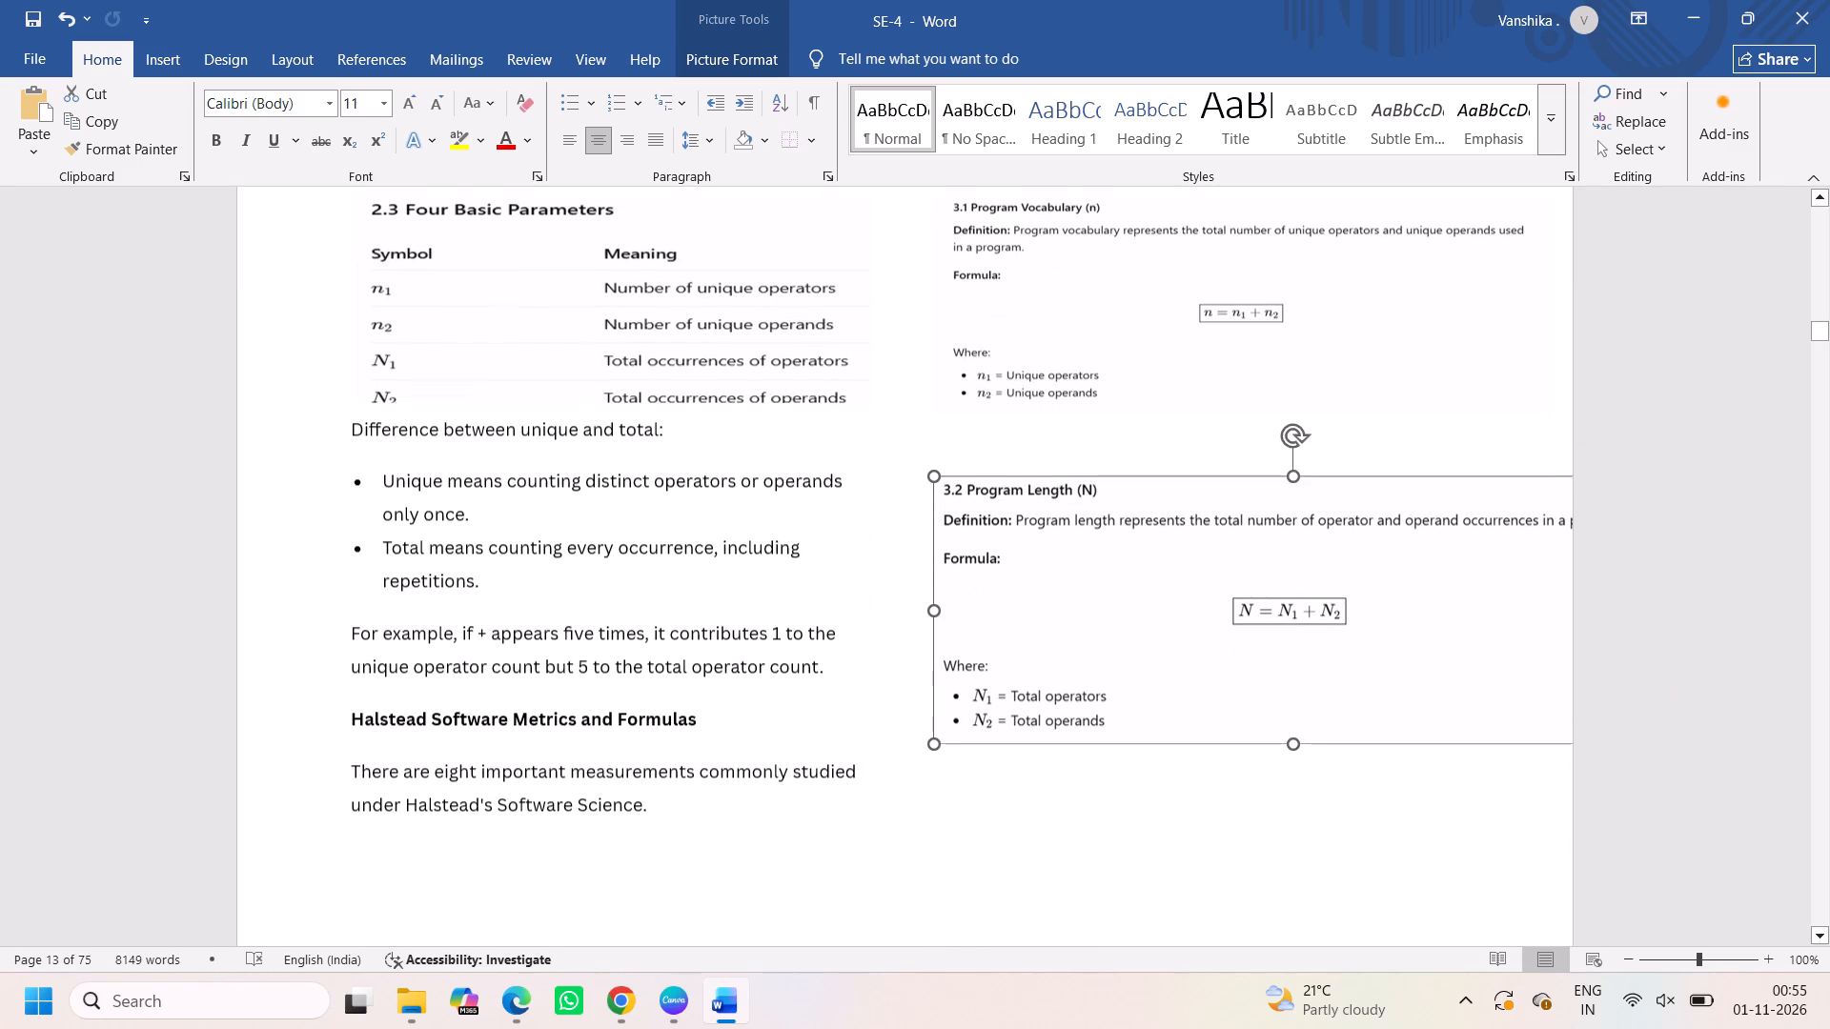
{"action": "left_click_drag", "start_coordinate": [1294, 736], "coordinate": [1295, 685]}
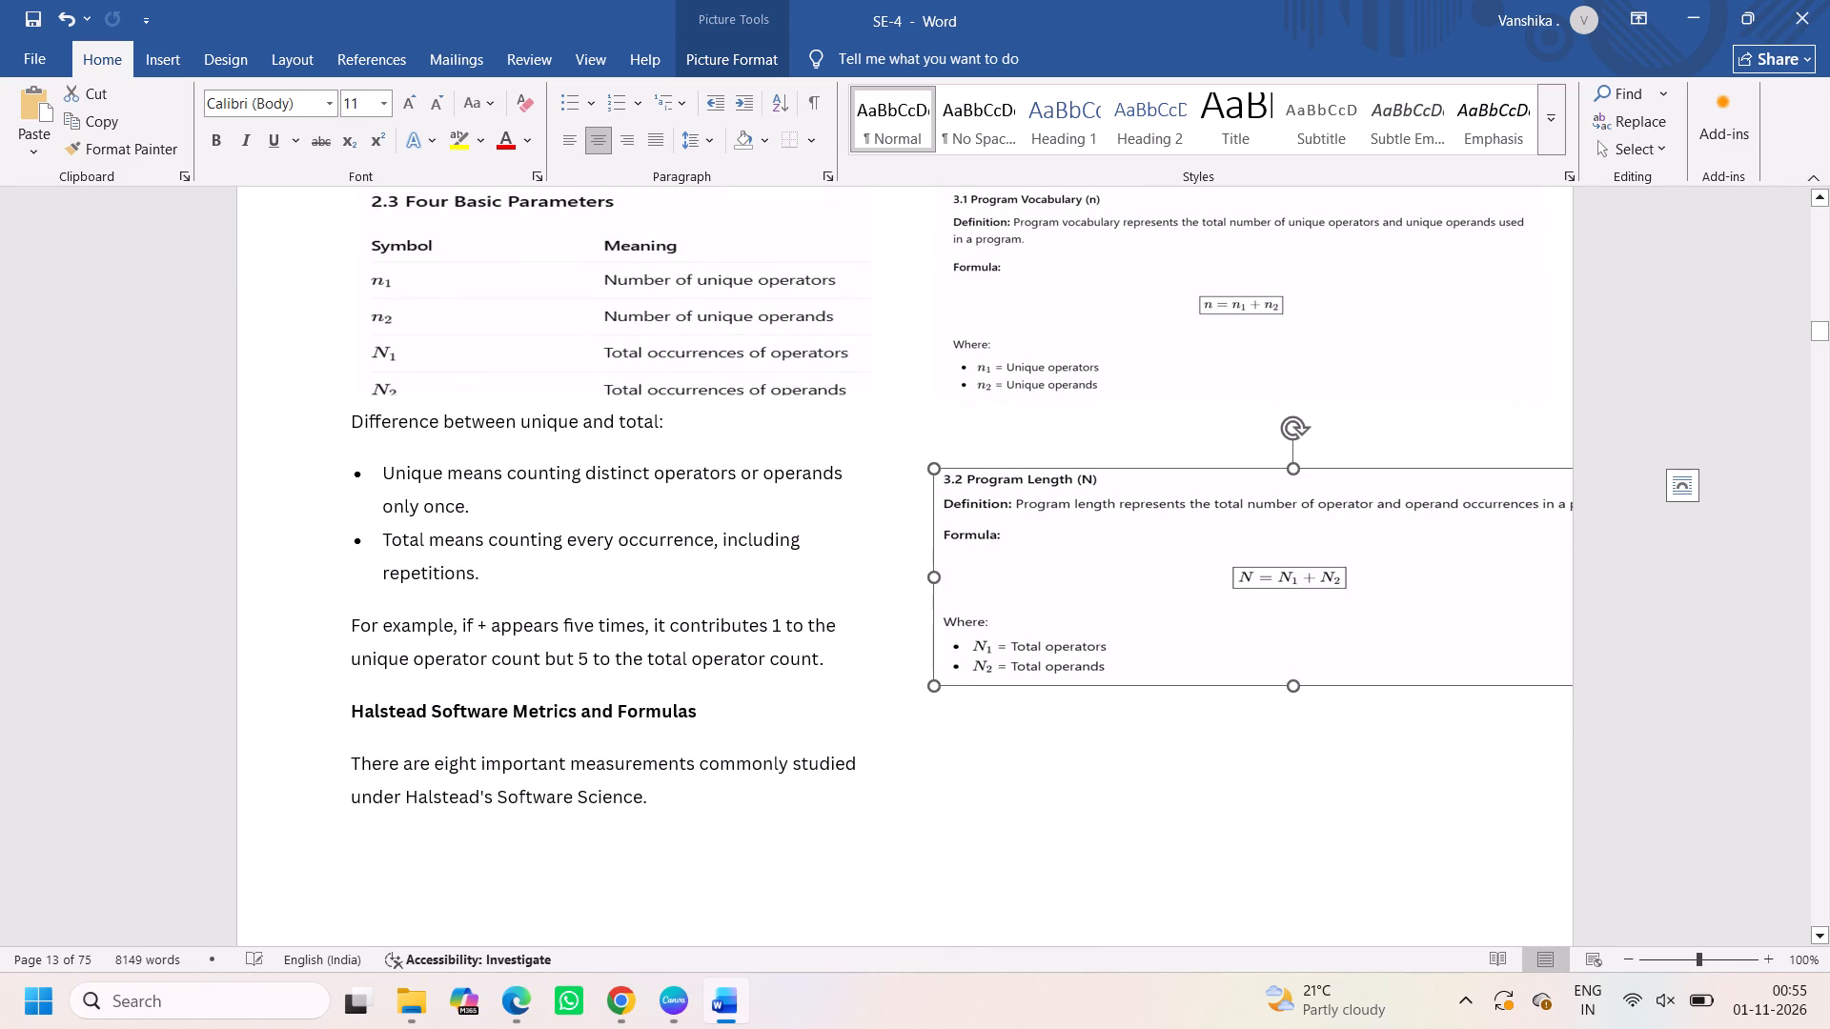
{"action": "left_click_drag", "start_coordinate": [933, 576], "coordinate": [1065, 591]}
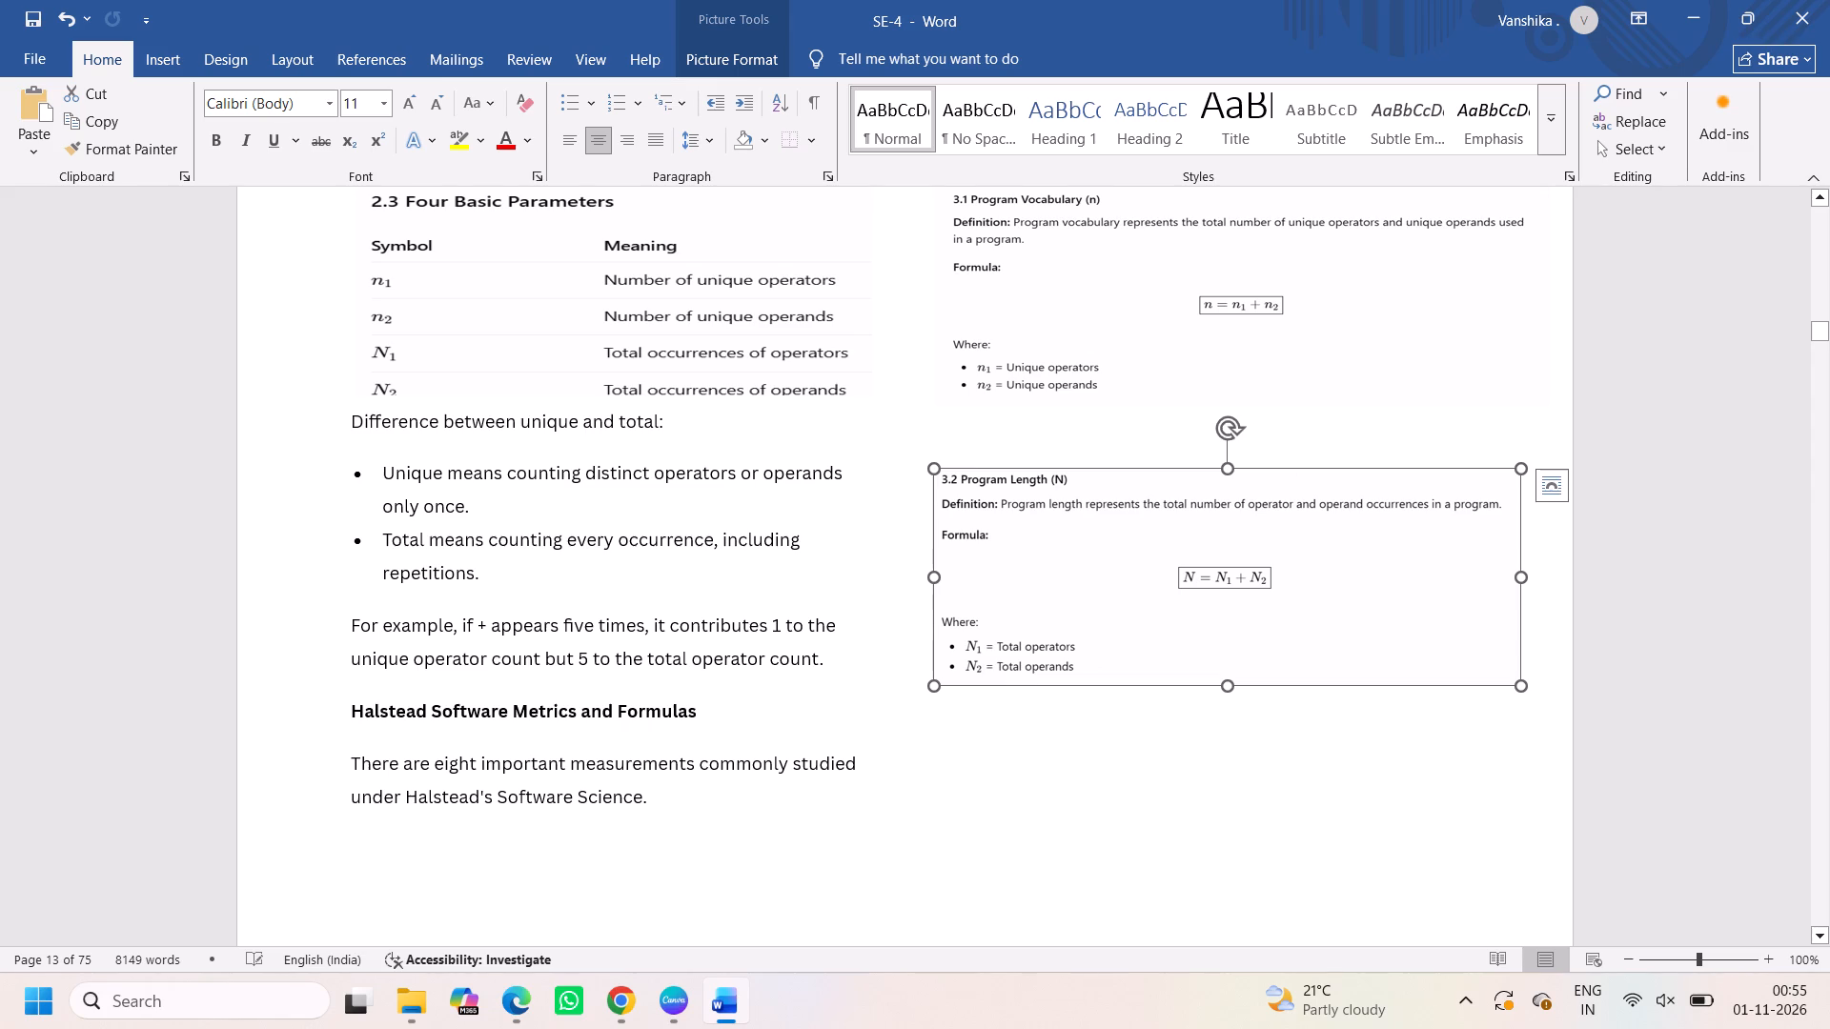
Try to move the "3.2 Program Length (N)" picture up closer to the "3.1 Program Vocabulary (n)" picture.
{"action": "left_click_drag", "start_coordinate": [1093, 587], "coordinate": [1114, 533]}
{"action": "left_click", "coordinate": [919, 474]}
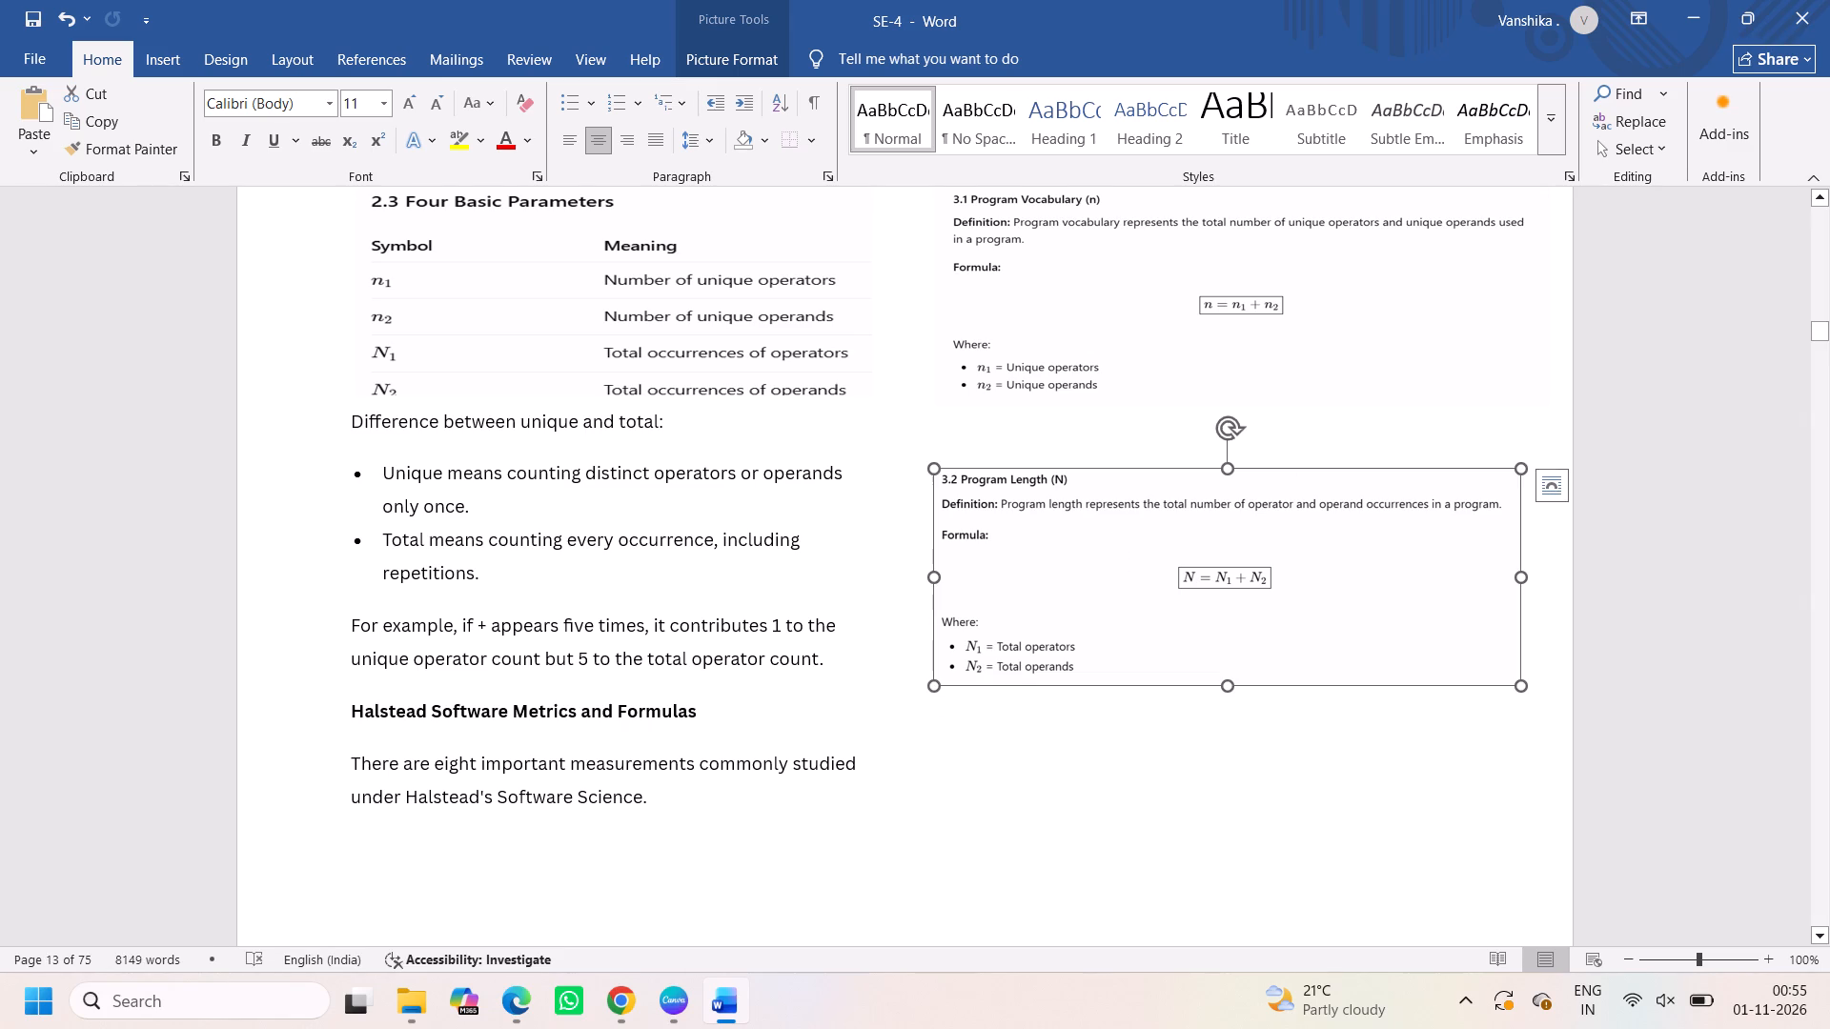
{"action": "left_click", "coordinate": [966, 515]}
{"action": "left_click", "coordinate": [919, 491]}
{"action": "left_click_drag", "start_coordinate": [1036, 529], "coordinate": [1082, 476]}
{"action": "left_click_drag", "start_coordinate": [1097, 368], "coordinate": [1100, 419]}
Delete the blank line between the "3.1 Program Vocabulary (n)" and "3.2 Program Length (N)" pictures.
{"action": "left_click", "coordinate": [1008, 442]}
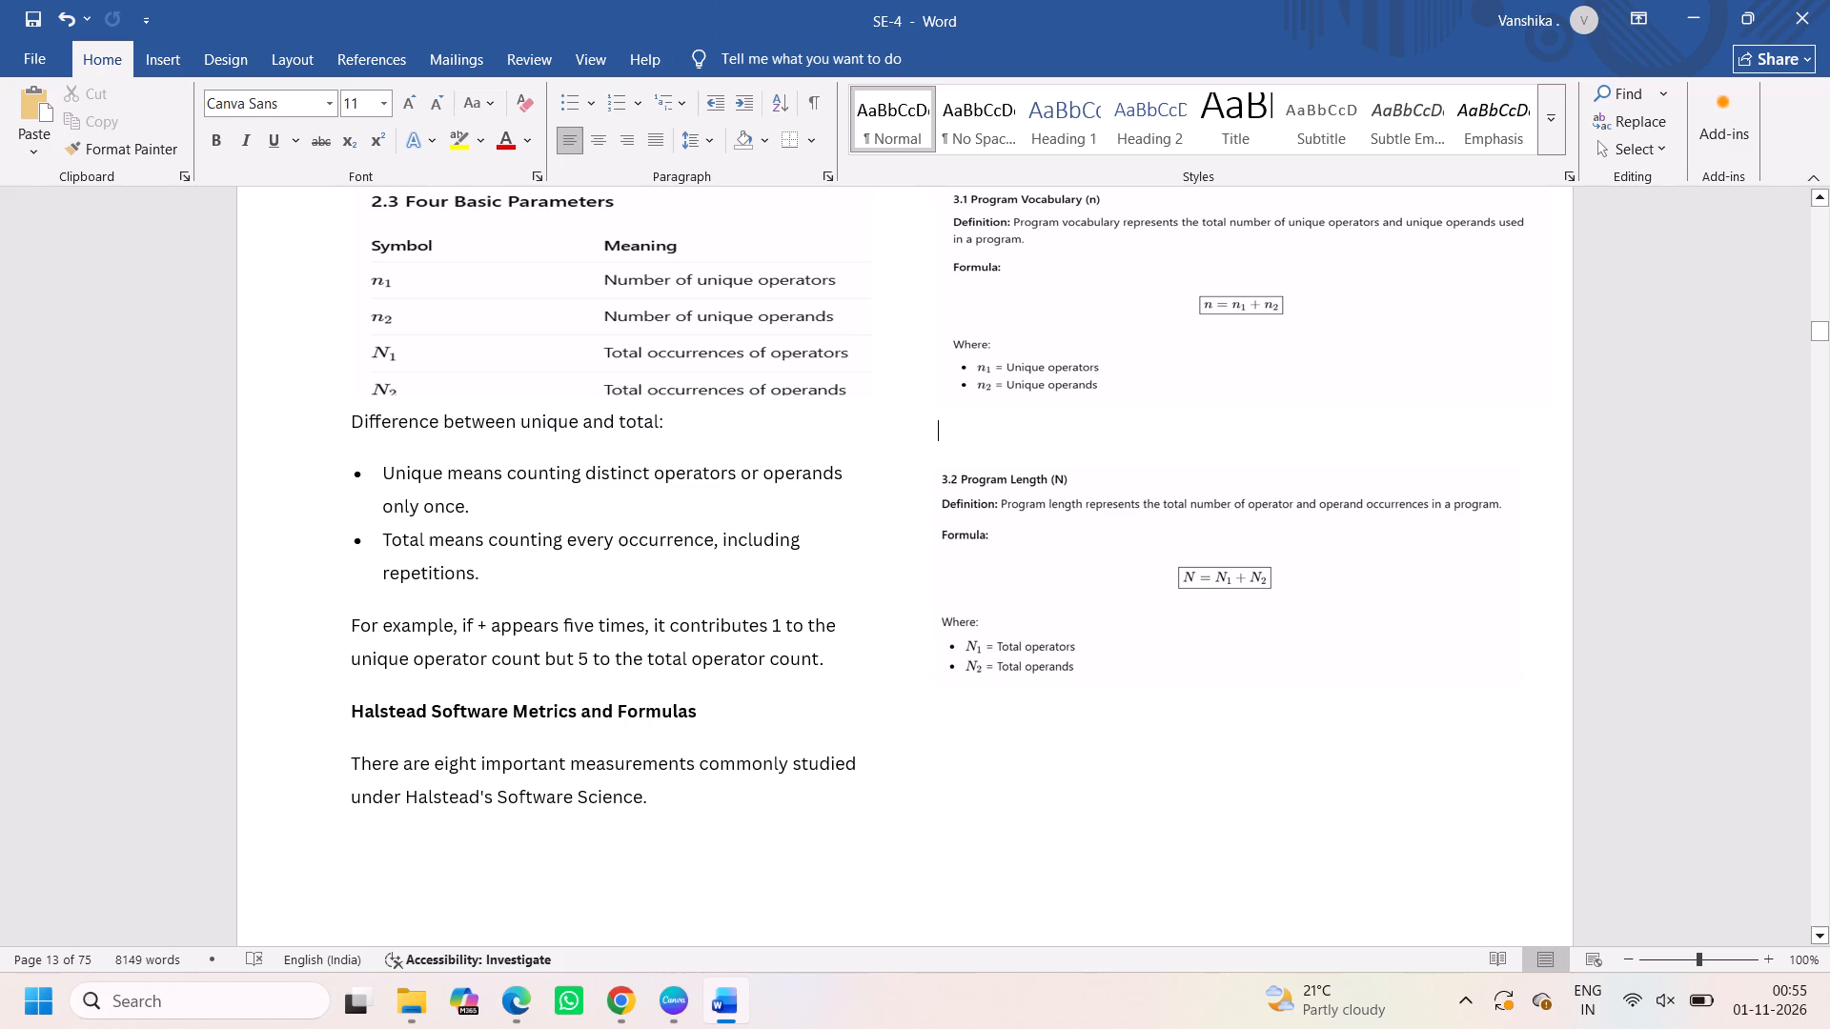
{"action": "key", "text": "BackSpace"}
{"action": "key", "text": "BackSpace"}
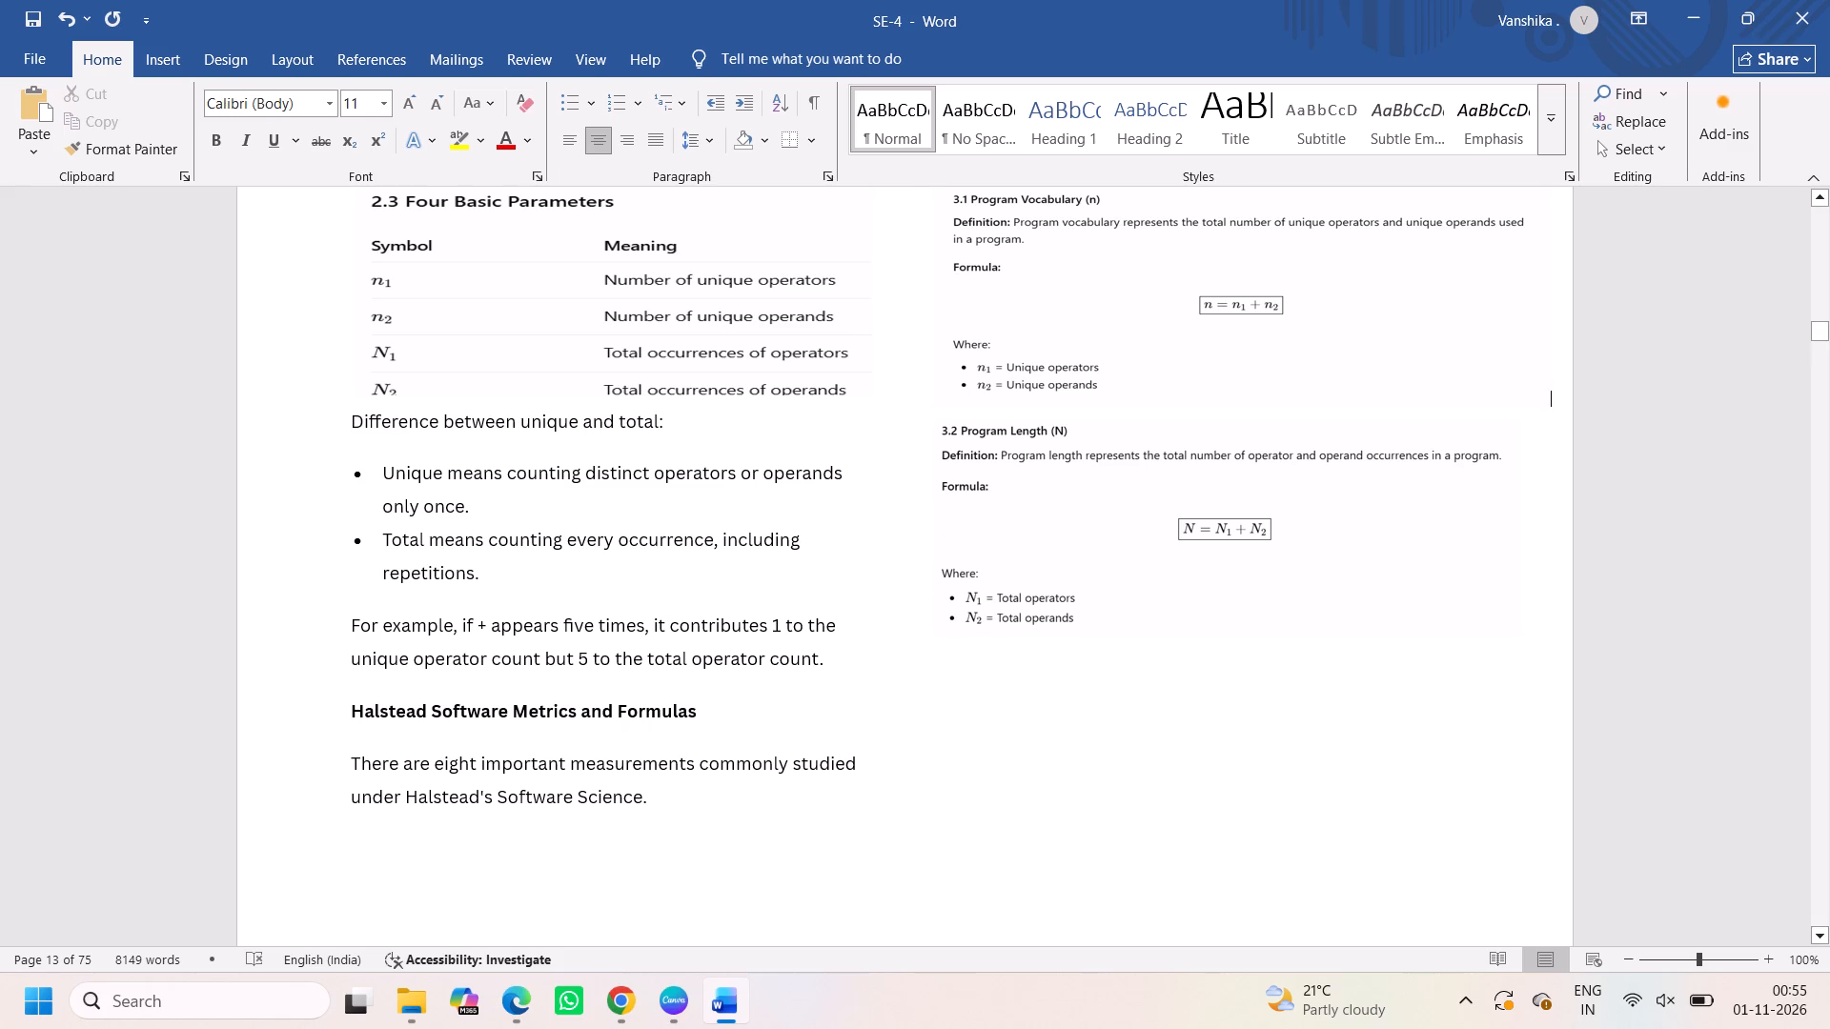
Reduce the height of the picture holding sections 3.3 and 3.4 and narrow it to fit within the first column.
{"action": "scroll", "coordinate": [781, 657], "scroll_direction": "down", "scroll_amount": 1}
{"action": "left_click", "coordinate": [495, 919]}
{"action": "scroll", "coordinate": [620, 838], "scroll_direction": "down", "scroll_amount": 2}
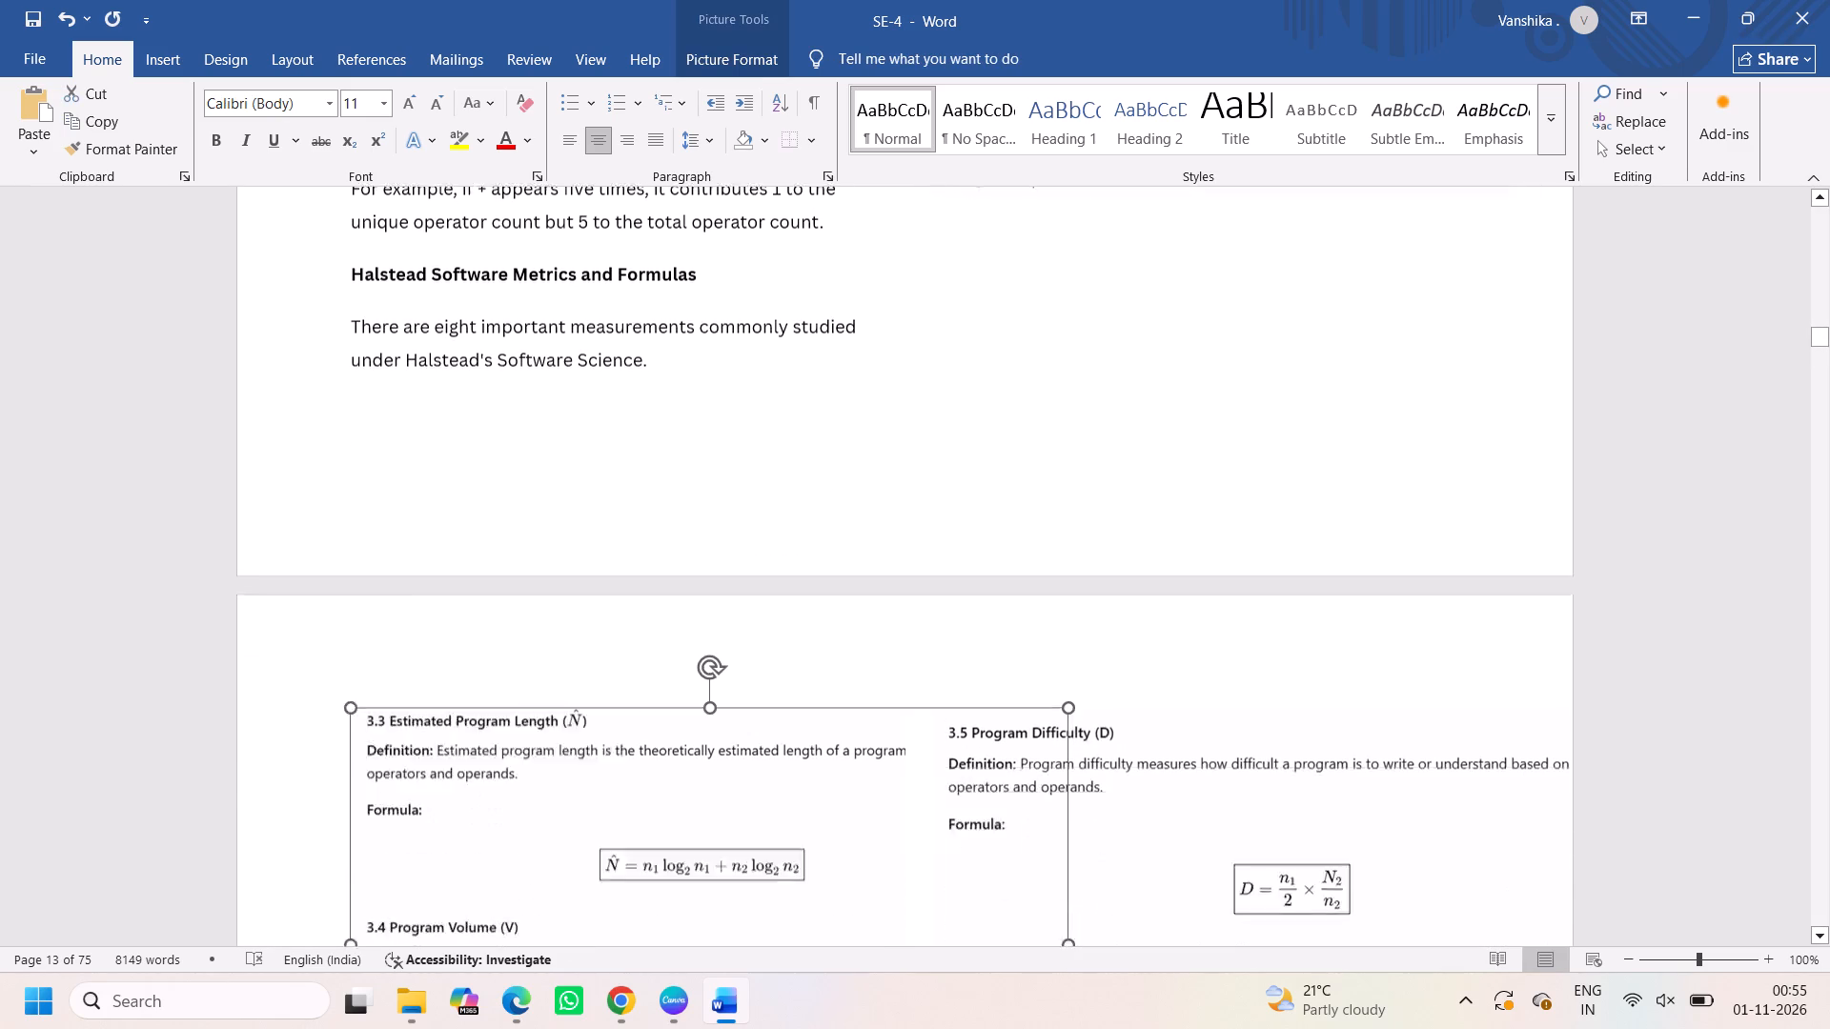
{"action": "scroll", "coordinate": [620, 838], "scroll_direction": "down", "scroll_amount": 1}
{"action": "left_click_drag", "start_coordinate": [706, 857], "coordinate": [697, 792]}
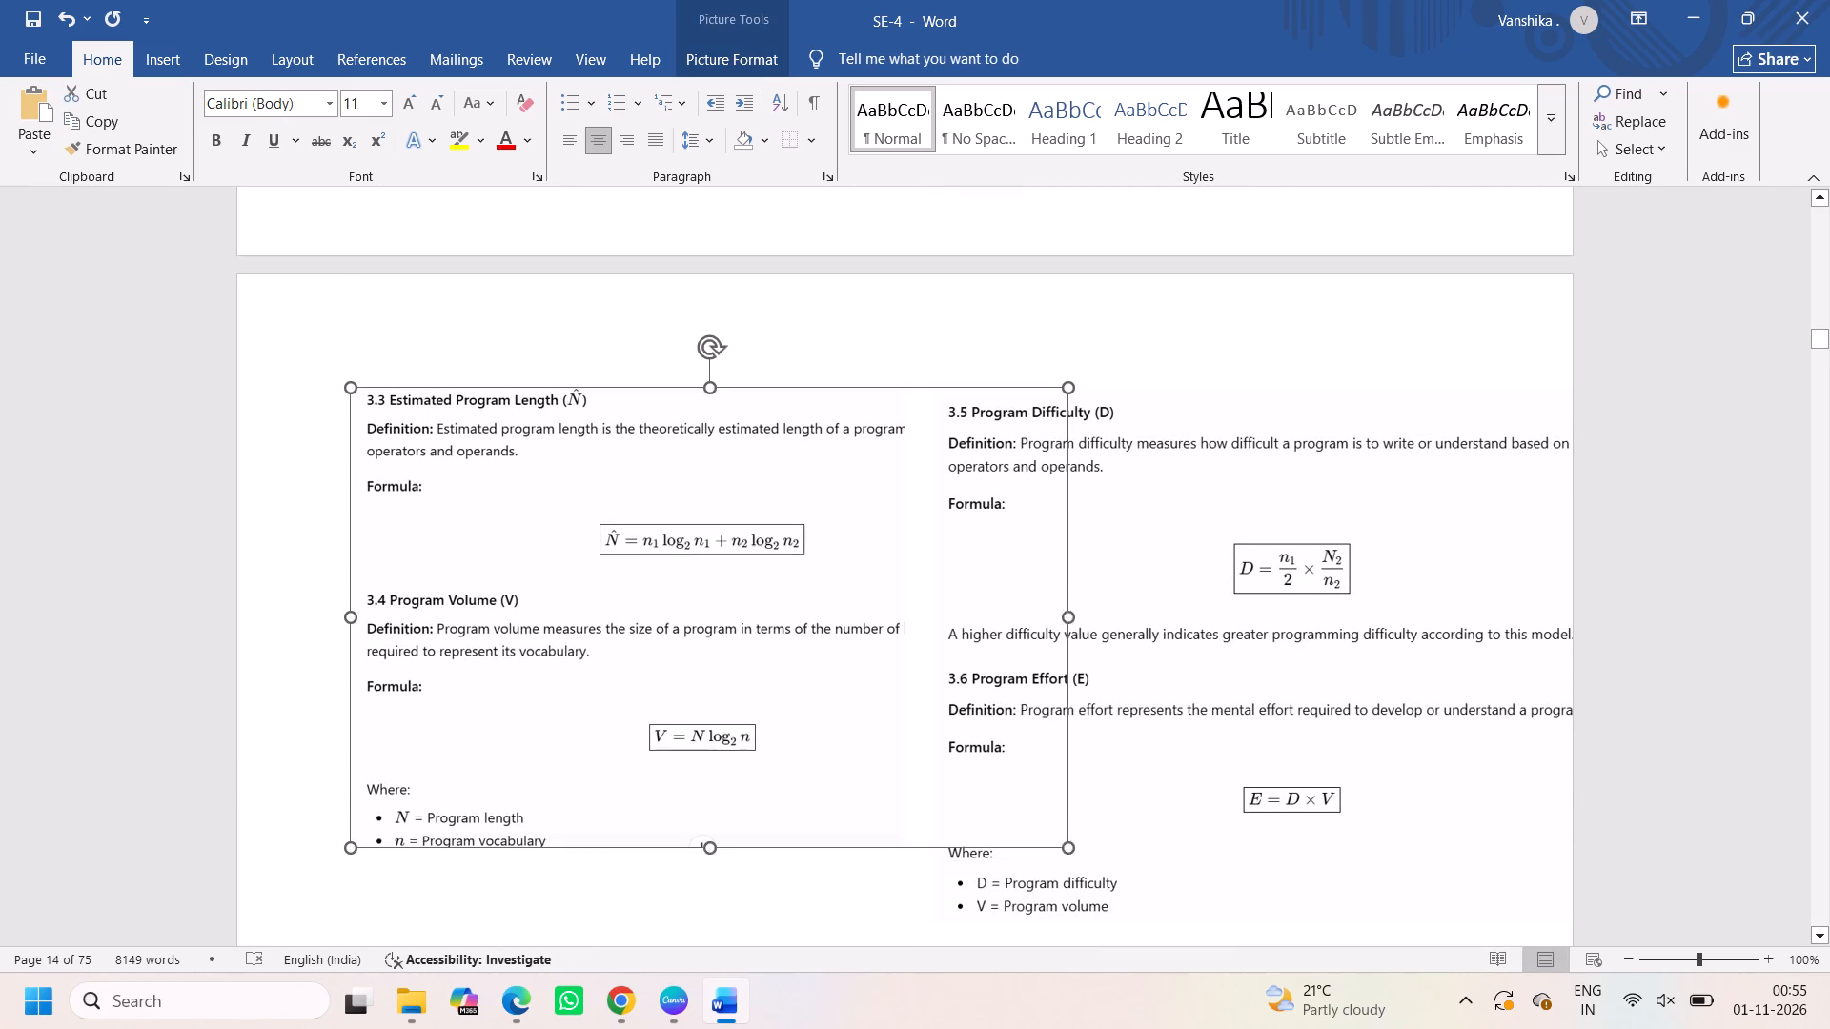
{"action": "left_click_drag", "start_coordinate": [697, 792], "coordinate": [693, 776]}
{"action": "left_click_drag", "start_coordinate": [359, 584], "coordinate": [490, 595]}
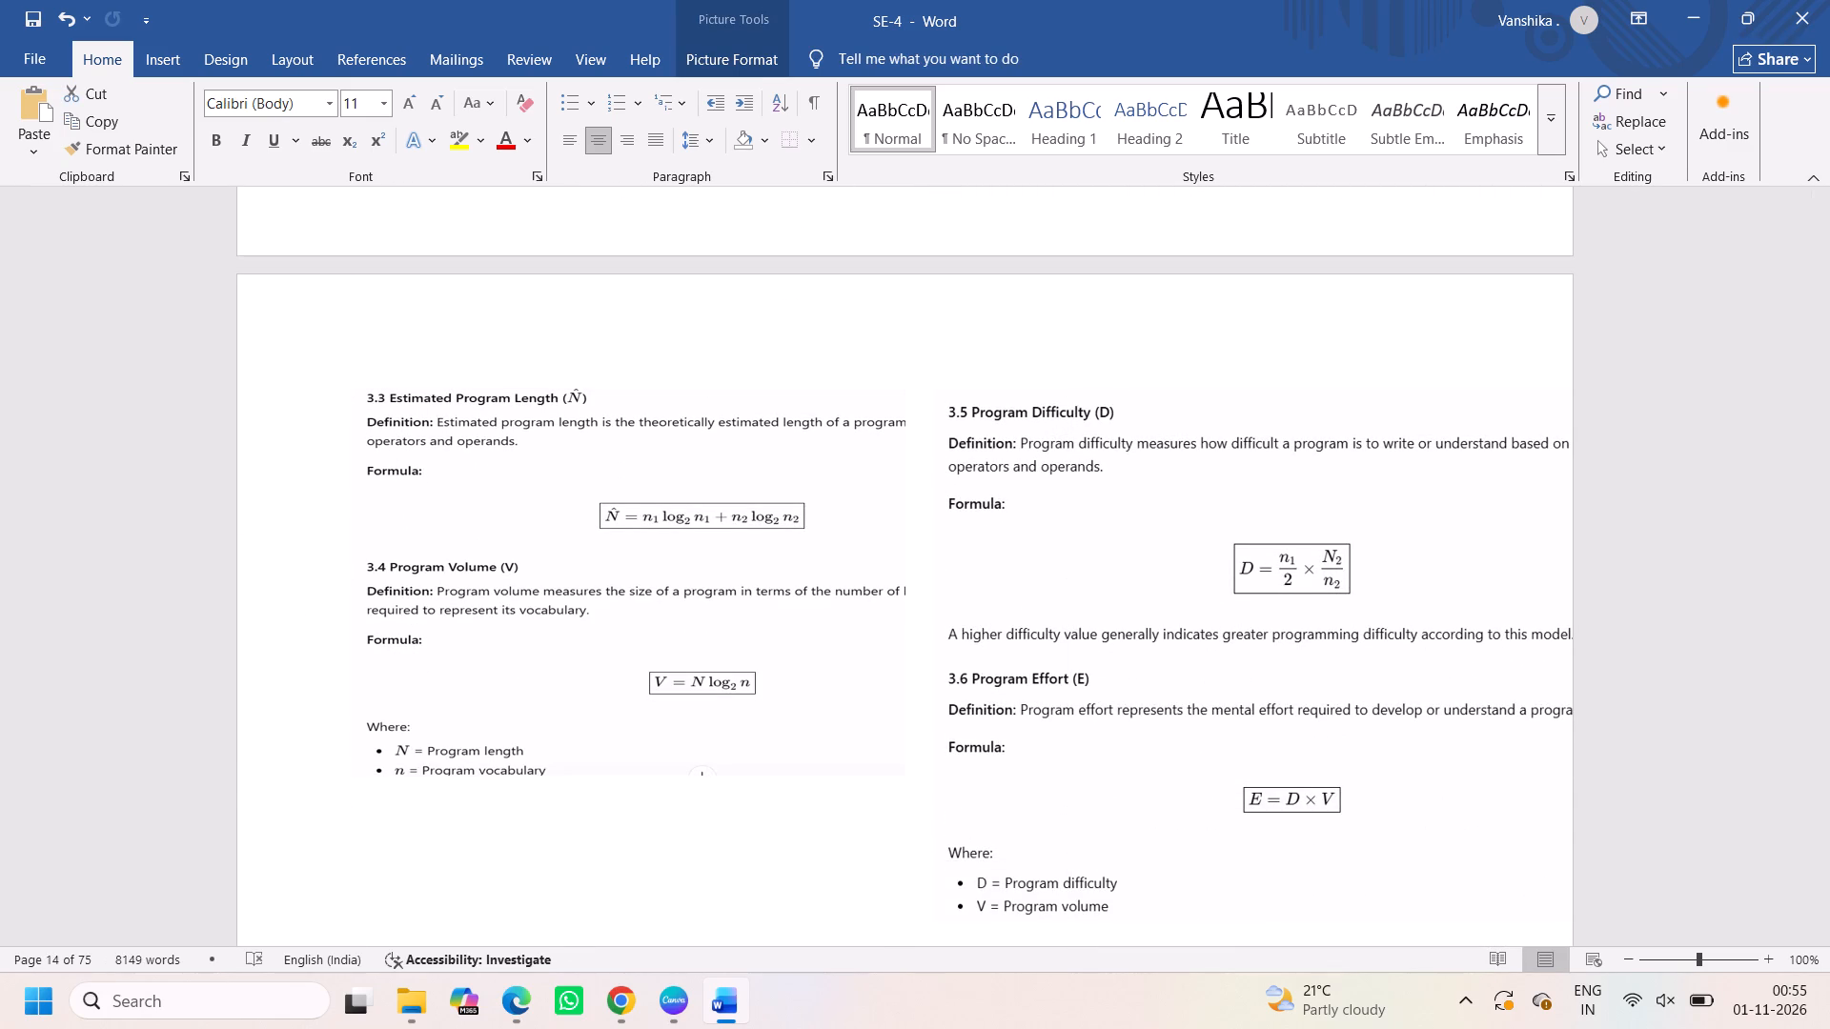
{"action": "left_click", "coordinate": [459, 591]}
{"action": "left_click_drag", "start_coordinate": [350, 580], "coordinate": [433, 591]}
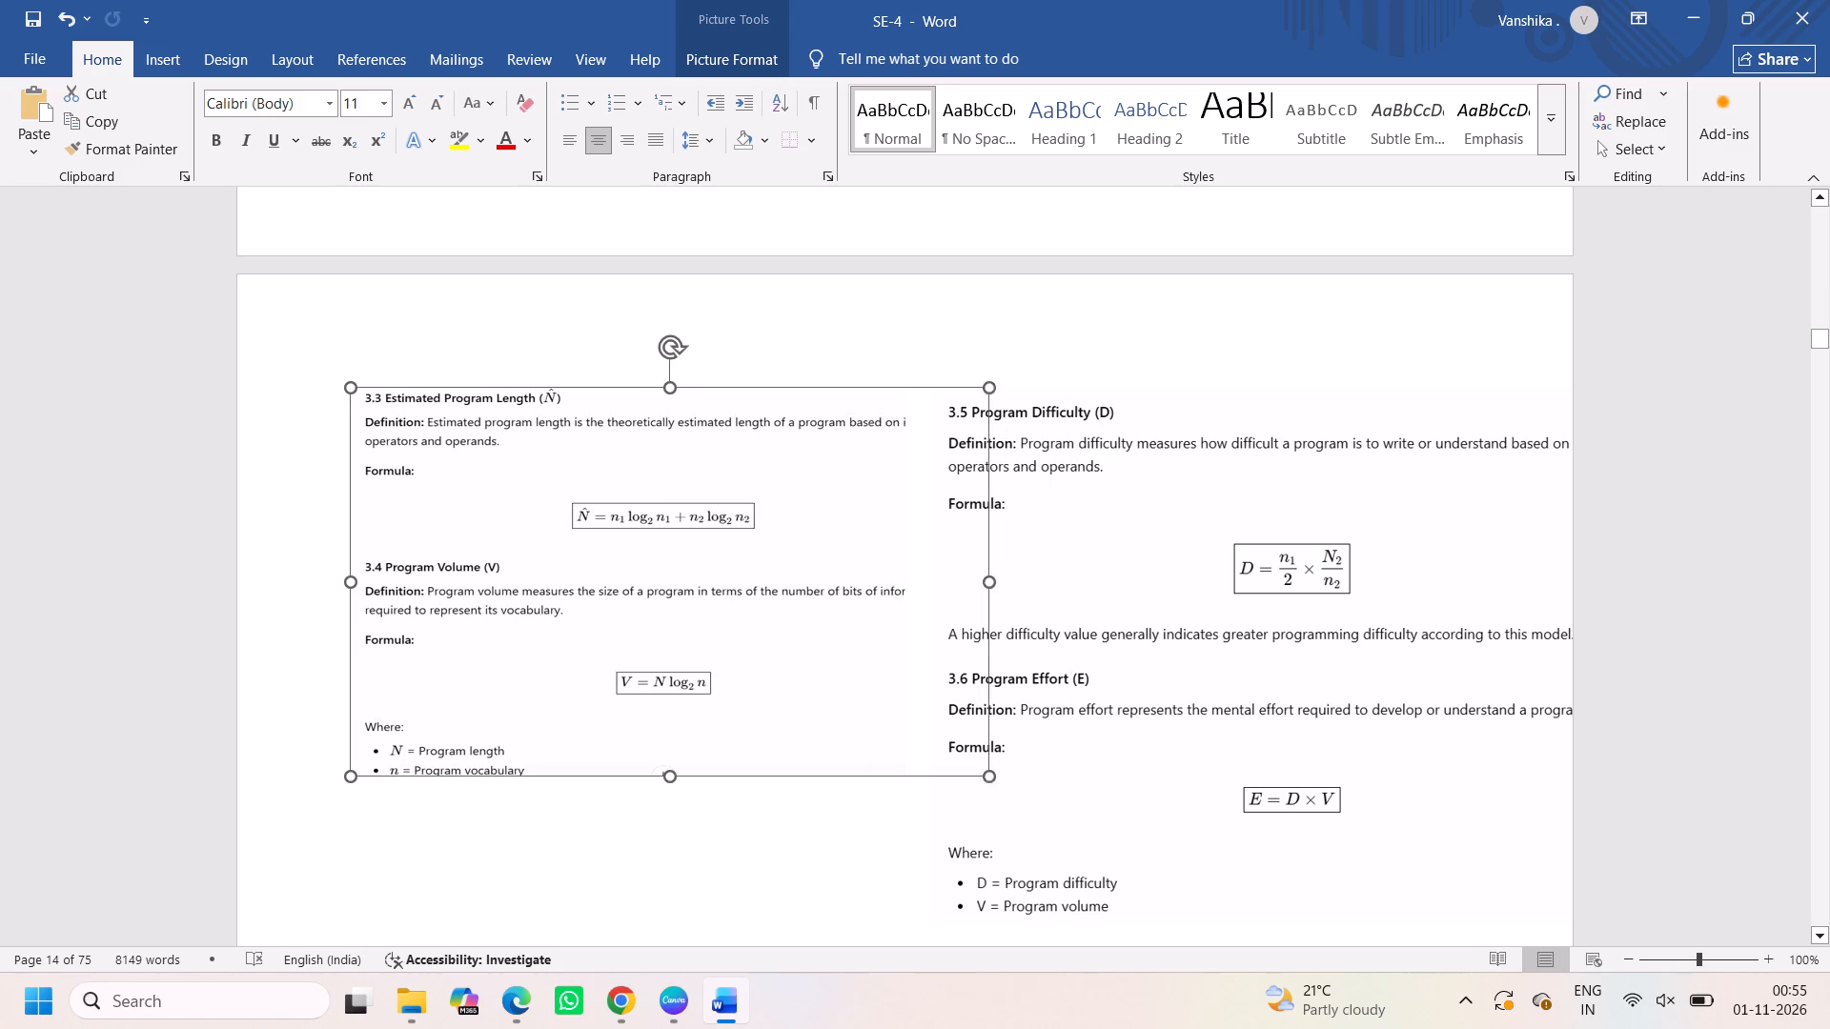
{"action": "left_click_drag", "start_coordinate": [433, 591], "coordinate": [543, 591]}
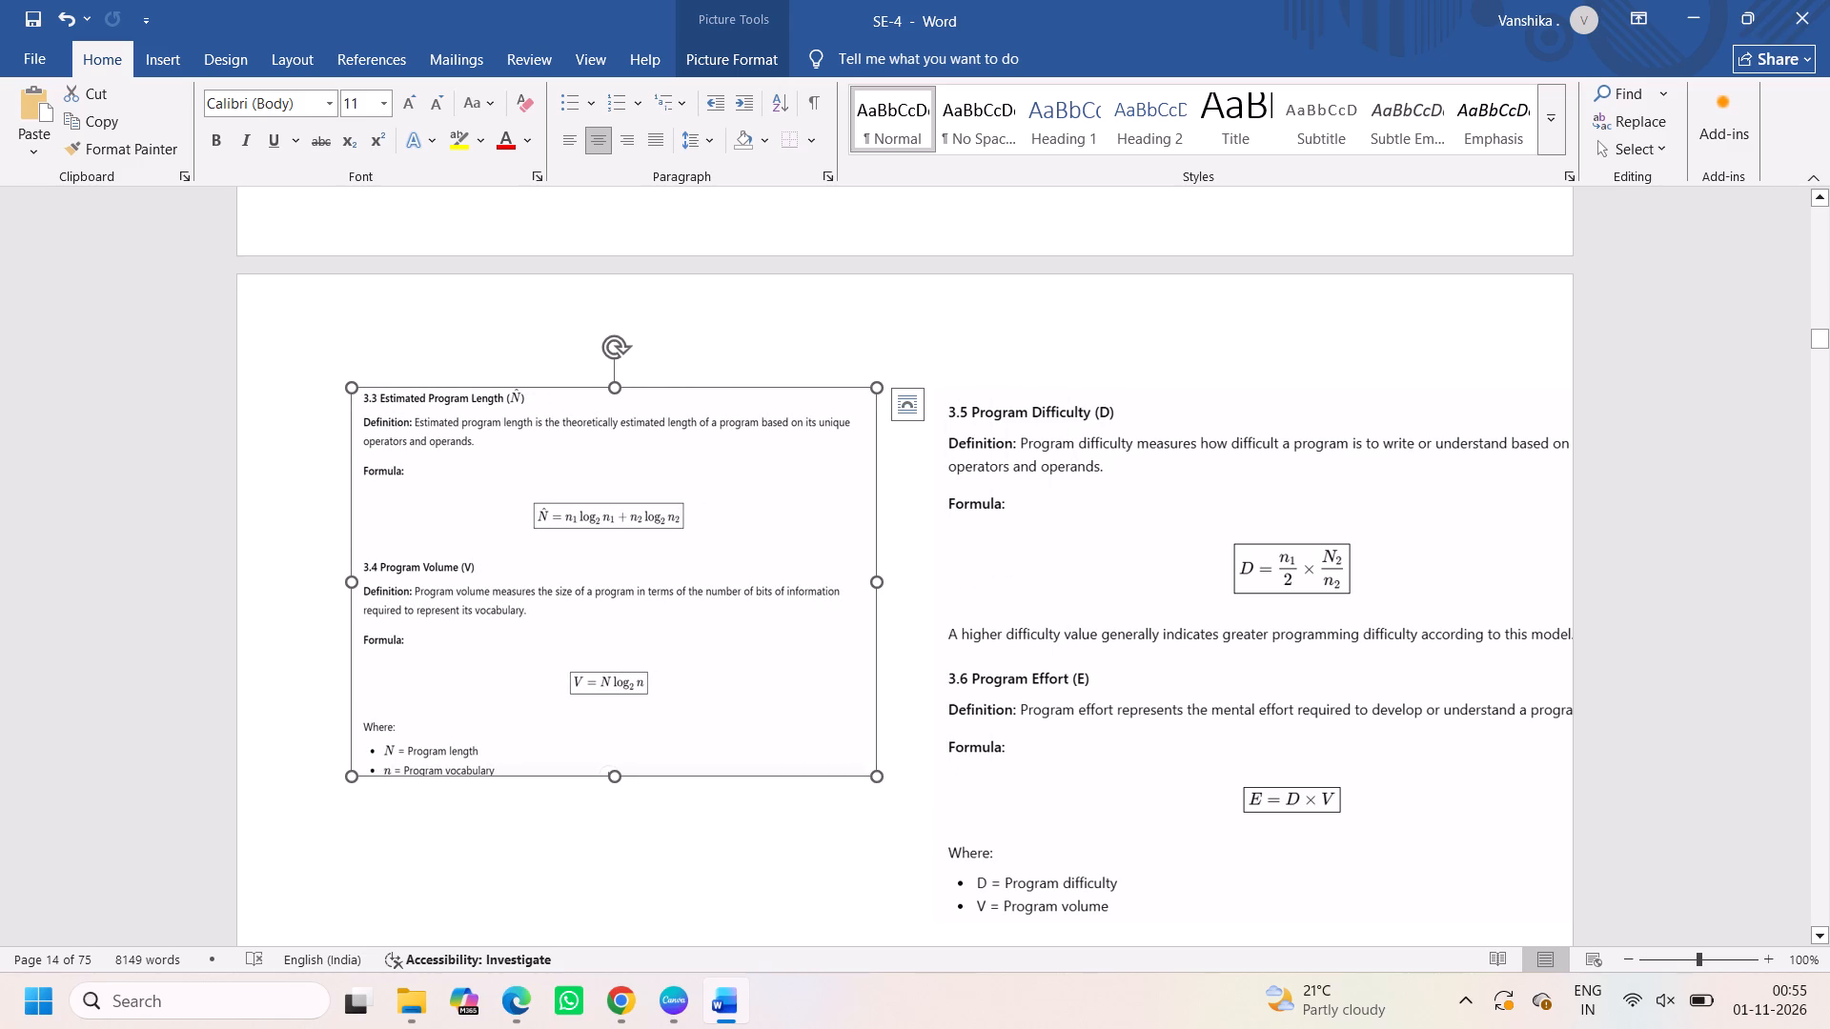
Shorten the picture holding sections 3.3 and 3.4 until it fits beneath the 3.2 picture on the preceding page.
{"action": "left_click_drag", "start_coordinate": [624, 777], "coordinate": [627, 724]}
{"action": "left_click_drag", "start_coordinate": [613, 771], "coordinate": [600, 508]}
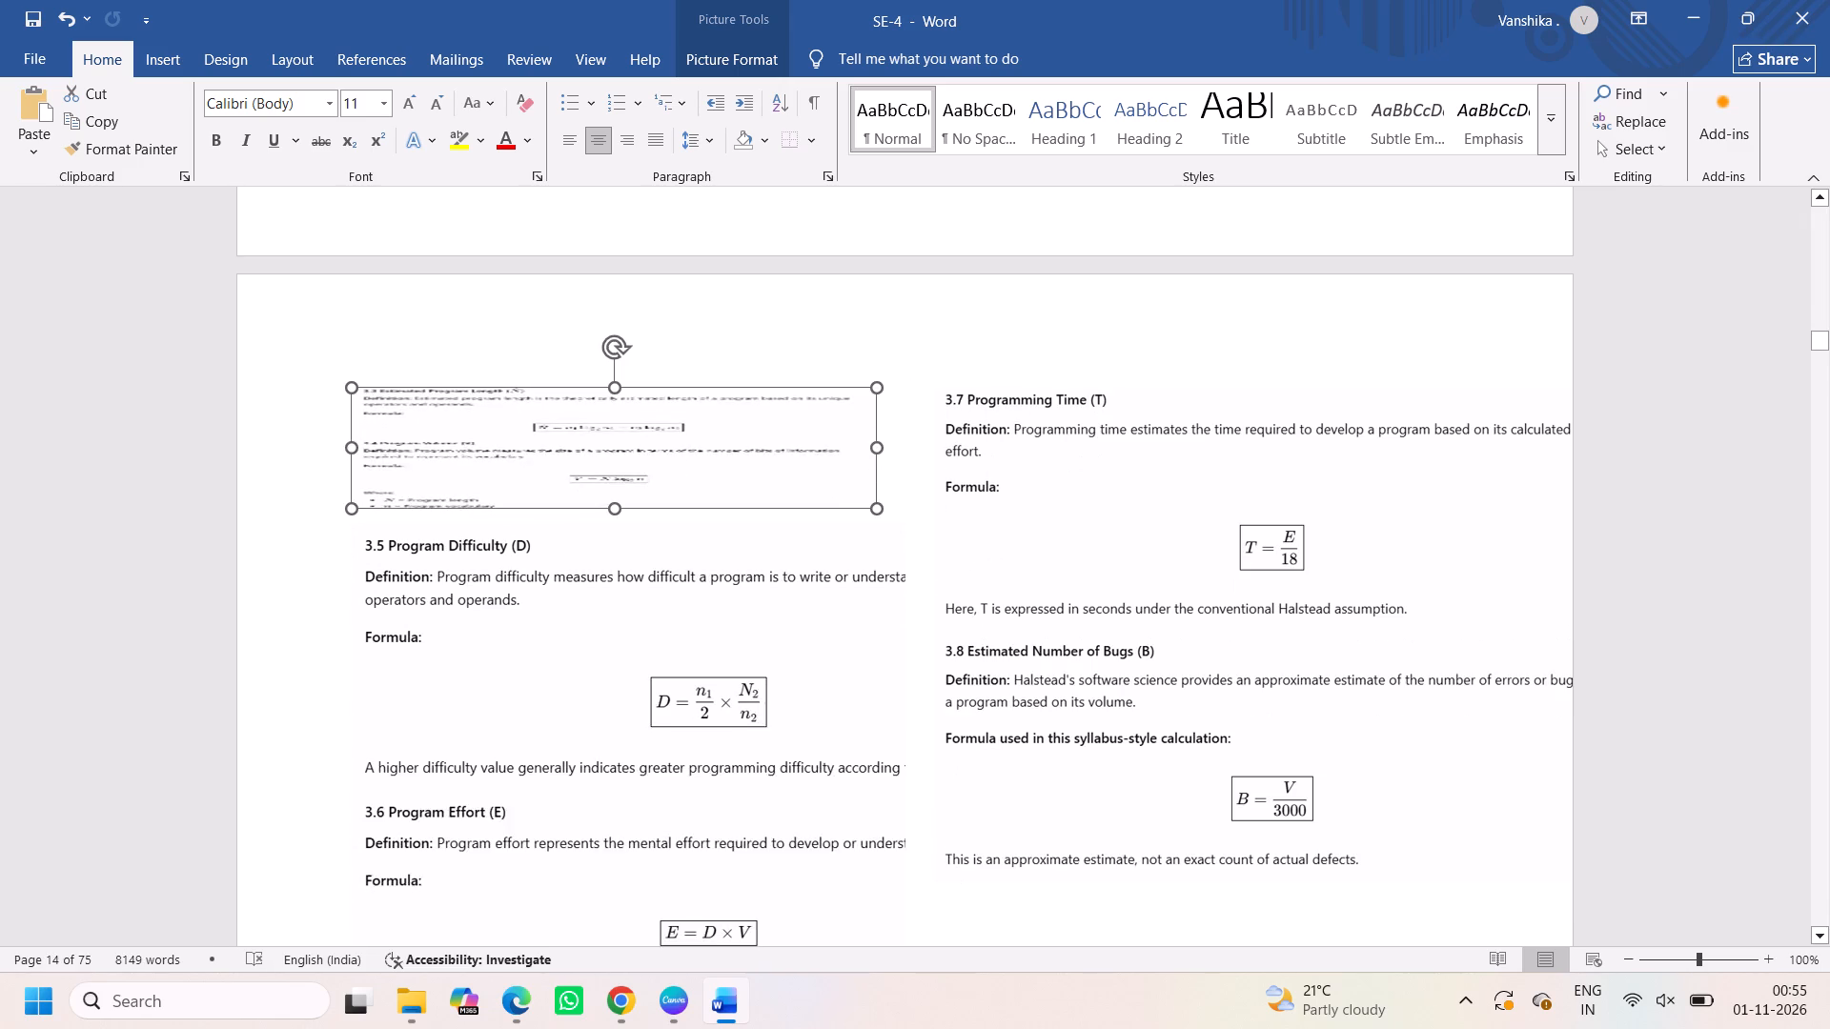
{"action": "left_click_drag", "start_coordinate": [600, 508], "coordinate": [658, 636]}
{"action": "scroll", "coordinate": [753, 652], "scroll_direction": "up", "scroll_amount": 1}
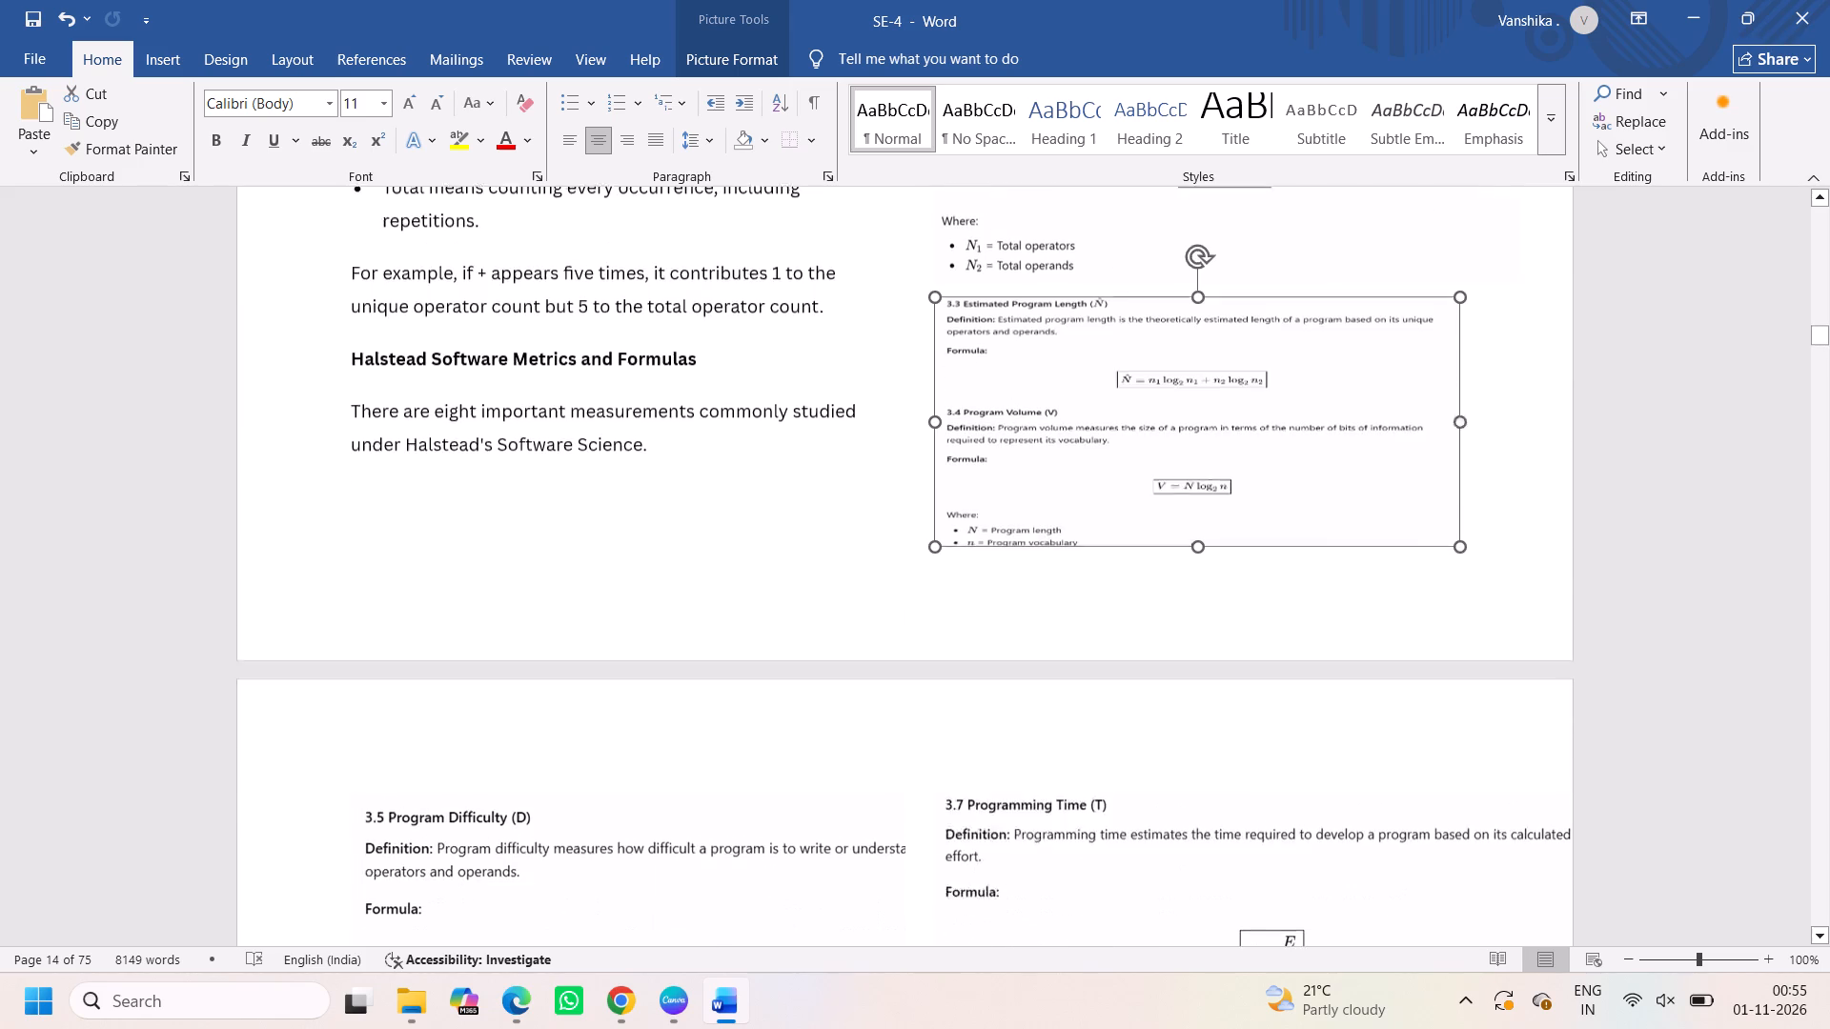
{"action": "scroll", "coordinate": [753, 652], "scroll_direction": "up", "scroll_amount": 1}
{"action": "left_click_drag", "start_coordinate": [1201, 676], "coordinate": [1203, 680]}
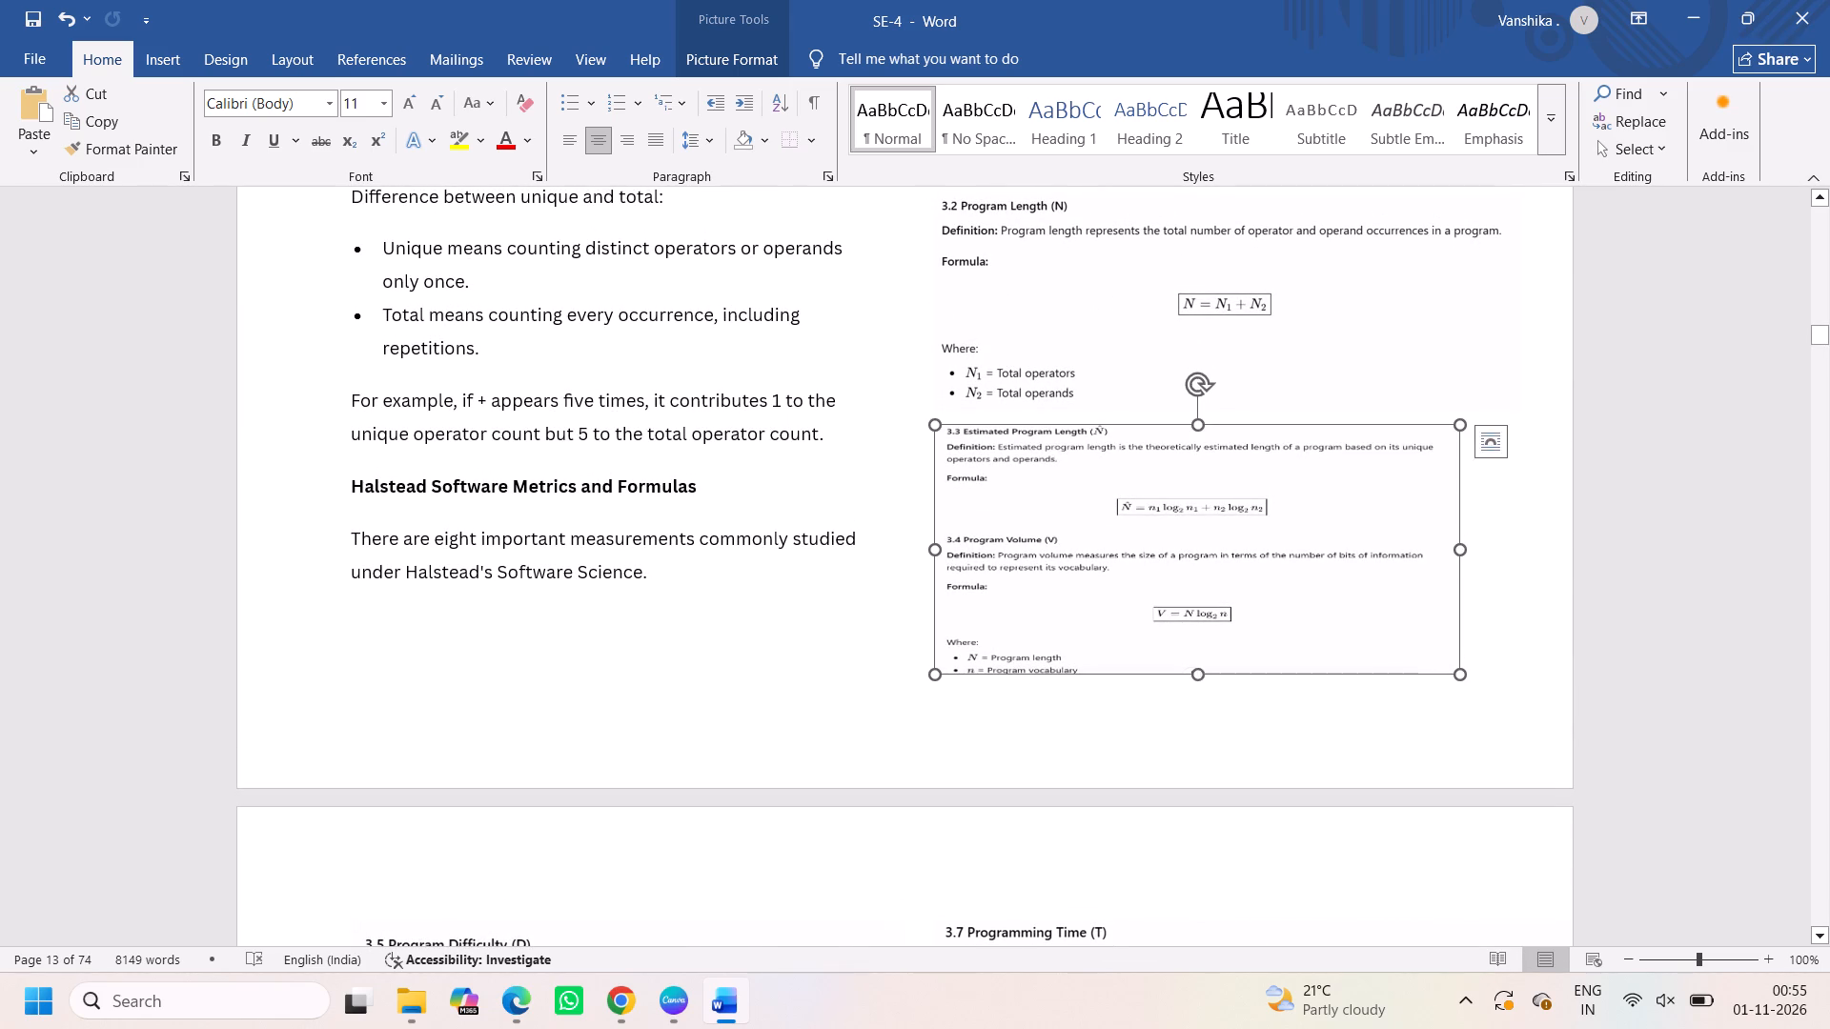
{"action": "left_click_drag", "start_coordinate": [1203, 680], "coordinate": [1207, 709]}
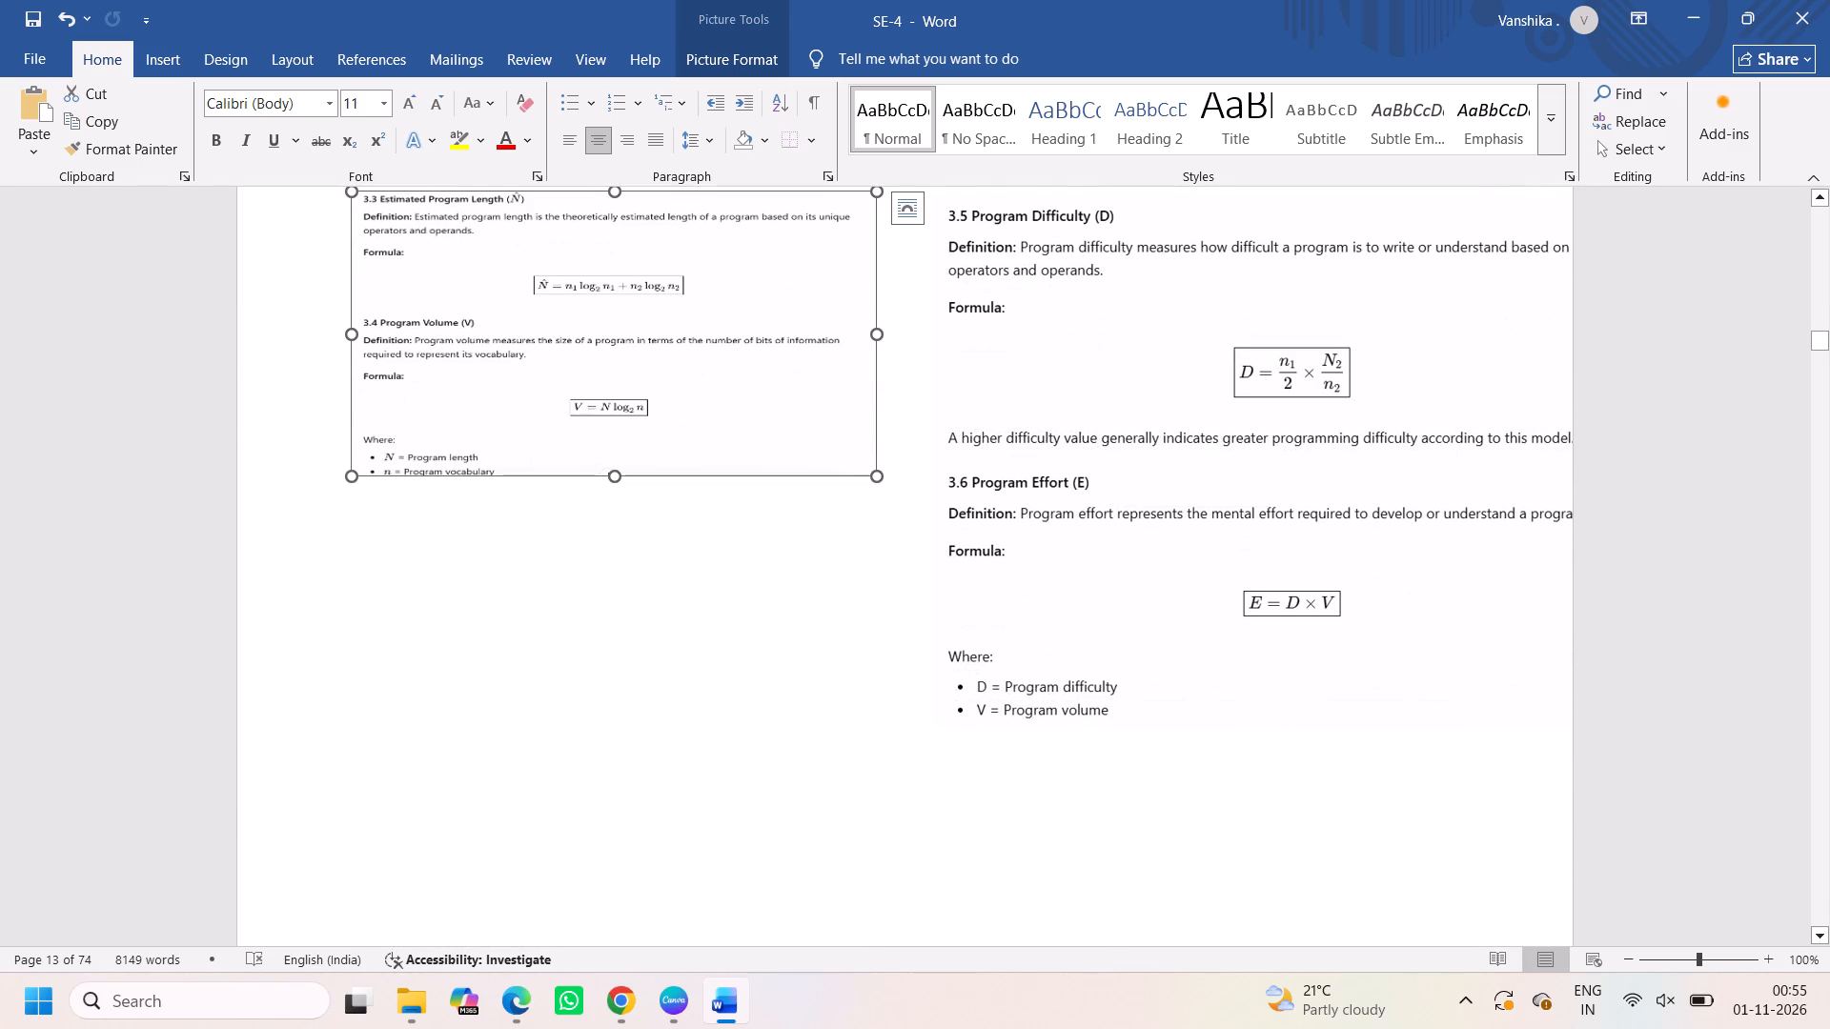
{"action": "left_click_drag", "start_coordinate": [612, 471], "coordinate": [610, 449]}
{"action": "left_click", "coordinate": [610, 449]}
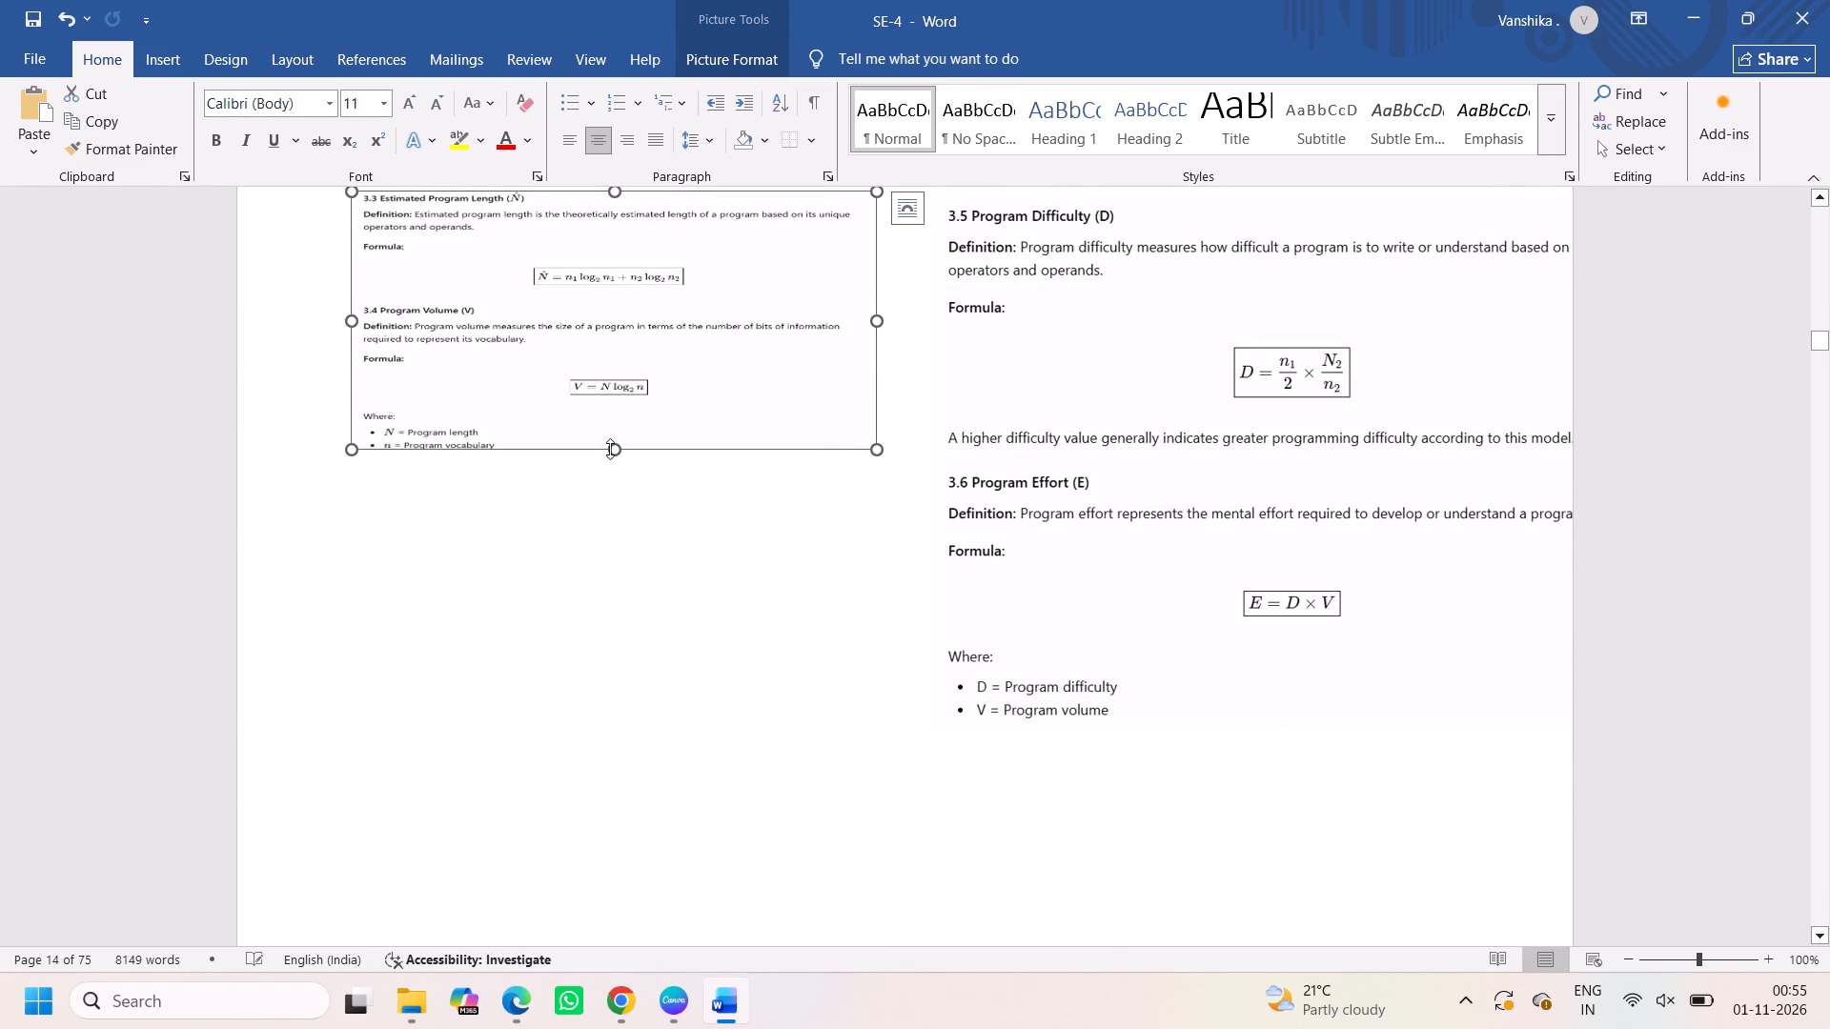
{"action": "left_click_drag", "start_coordinate": [610, 449], "coordinate": [609, 423]}
{"action": "scroll", "coordinate": [966, 542], "scroll_direction": "up", "scroll_amount": 2}
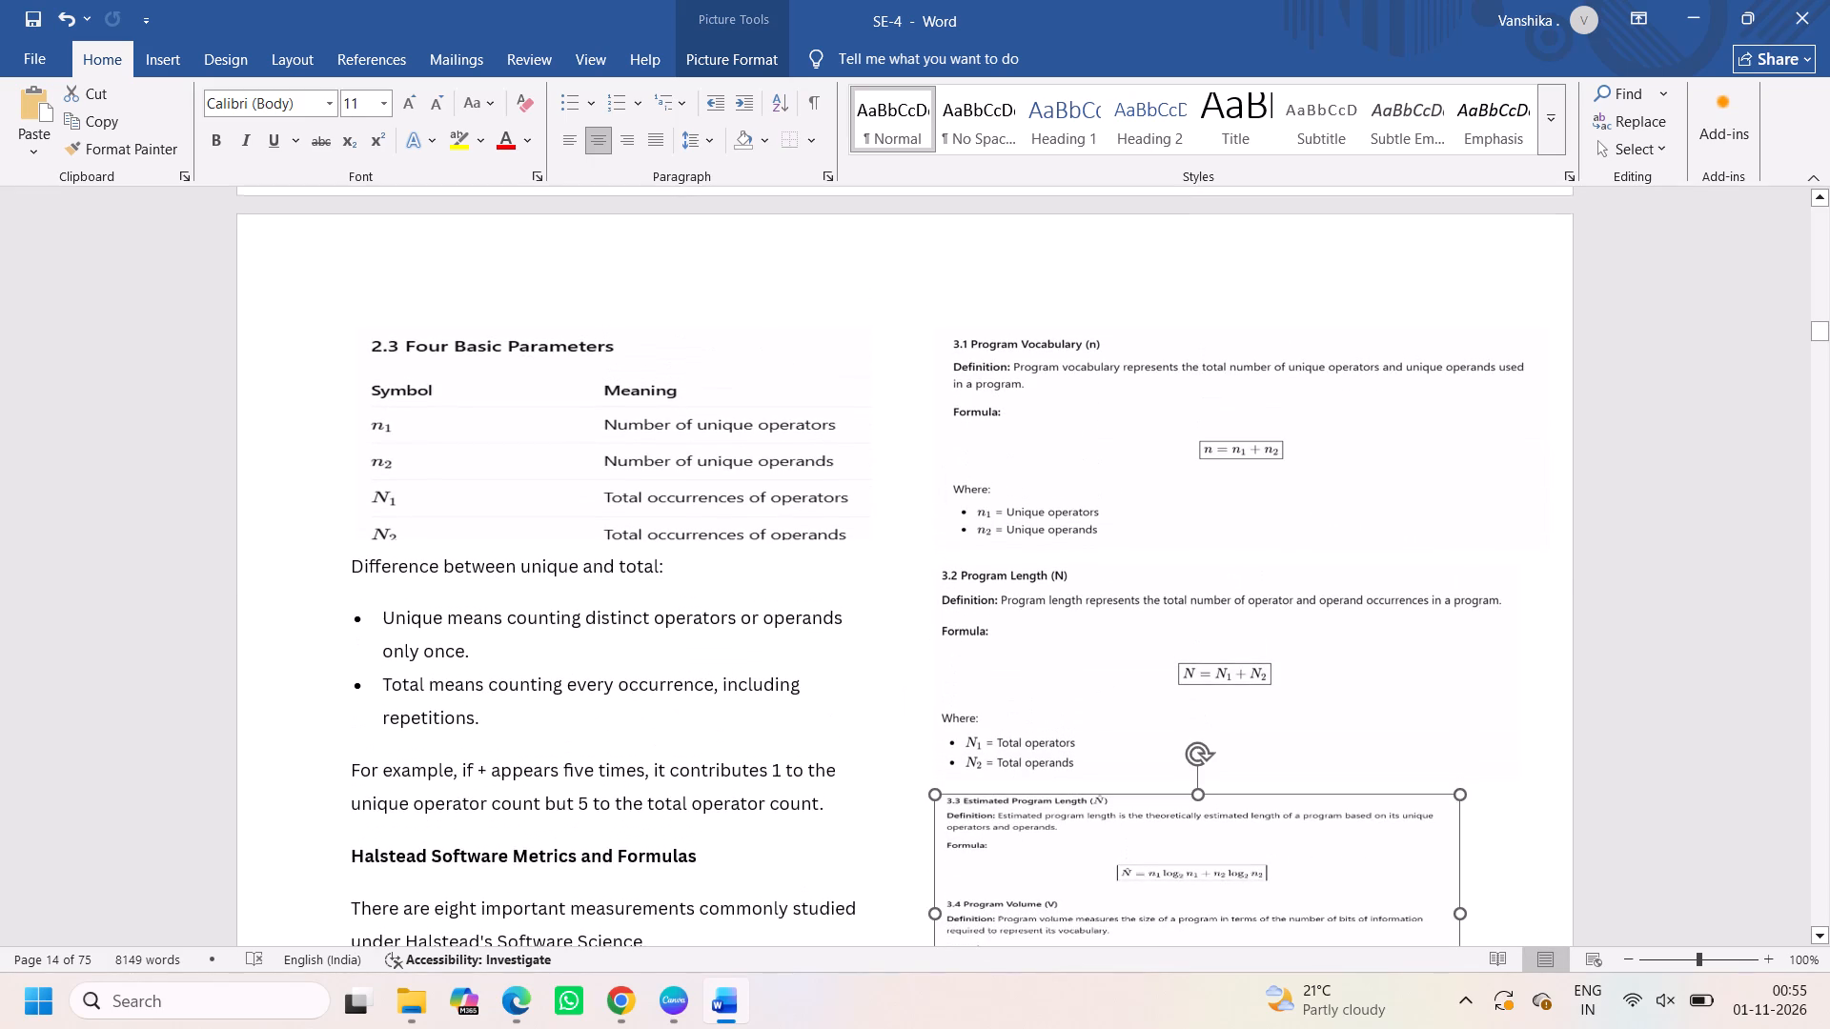
Slightly reduce the height of the "3.2 Program Length (N)" picture to free space below it.
{"action": "left_click", "coordinate": [1085, 496]}
{"action": "left_click", "coordinate": [1122, 721]}
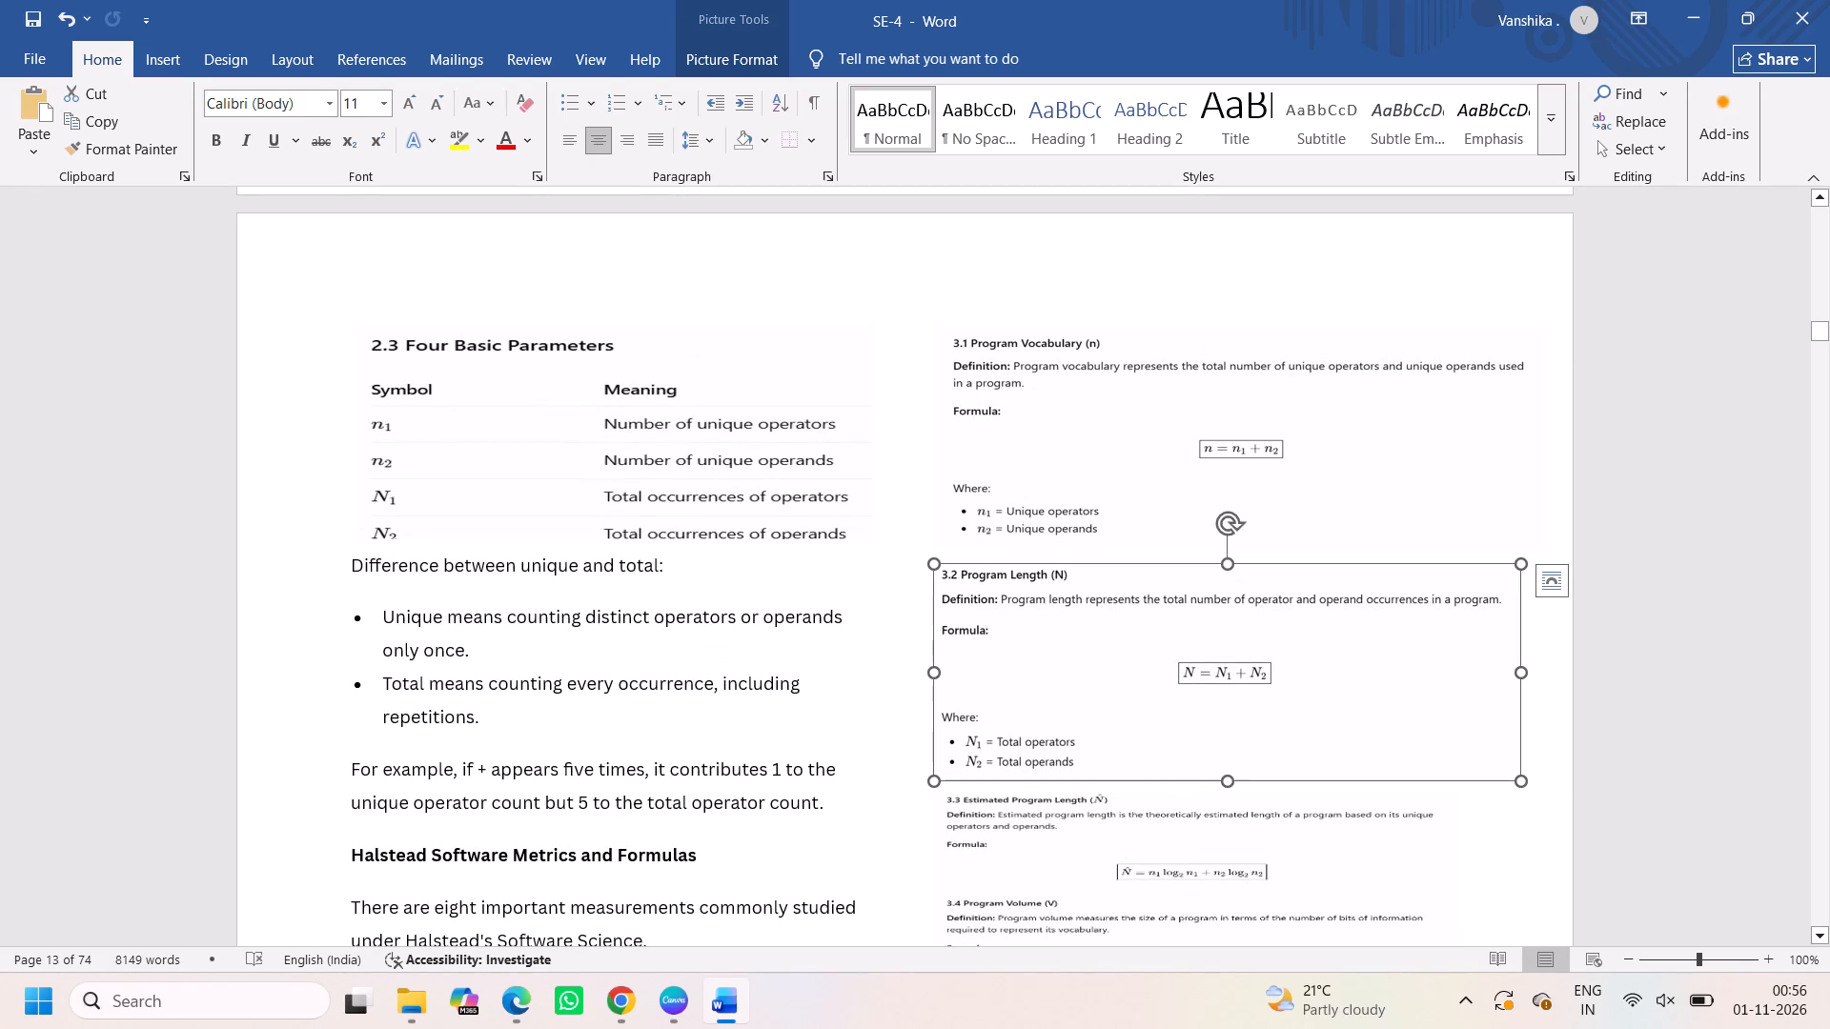
{"action": "left_click_drag", "start_coordinate": [1225, 779], "coordinate": [1225, 744]}
Increase the height of the 3.3 and 3.4 picture while keeping it beneath the 3.2 picture on the same page.
{"action": "scroll", "coordinate": [1260, 811], "scroll_direction": "down", "scroll_amount": 1}
{"action": "left_click", "coordinate": [1167, 691]}
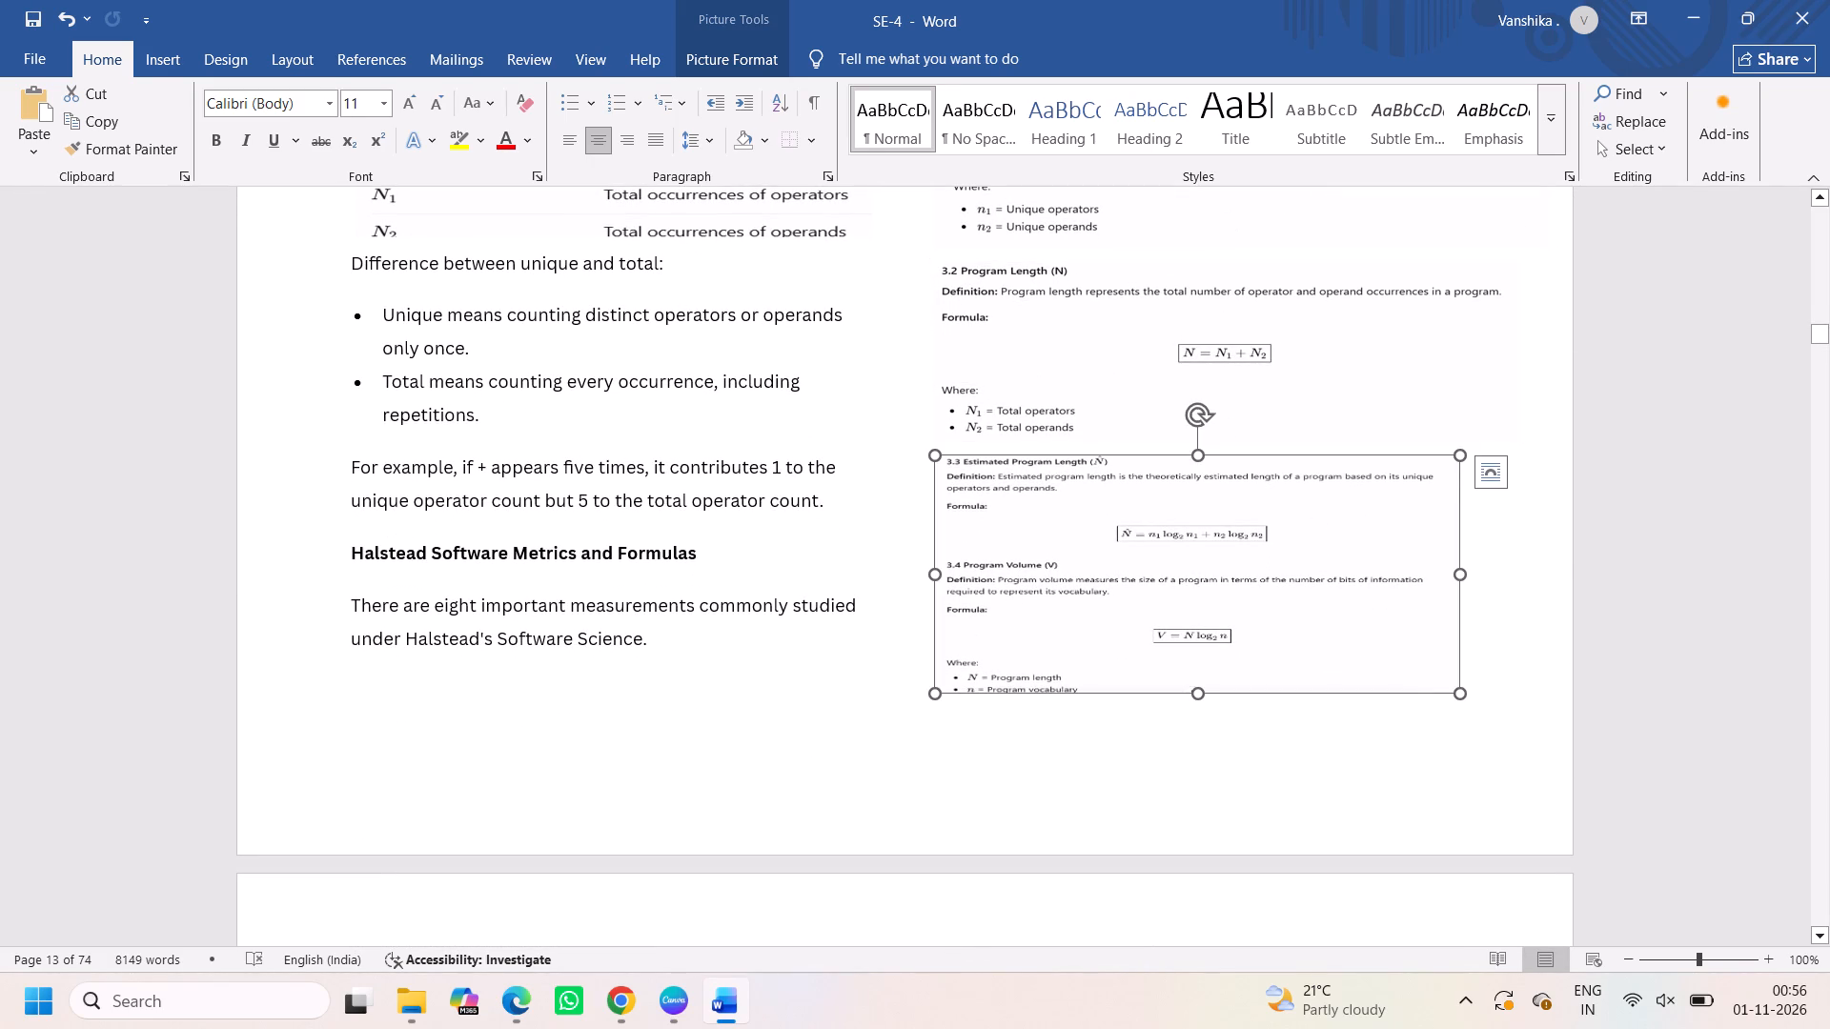
{"action": "left_click", "coordinate": [1193, 696]}
{"action": "left_click_drag", "start_coordinate": [1193, 696], "coordinate": [1198, 720]}
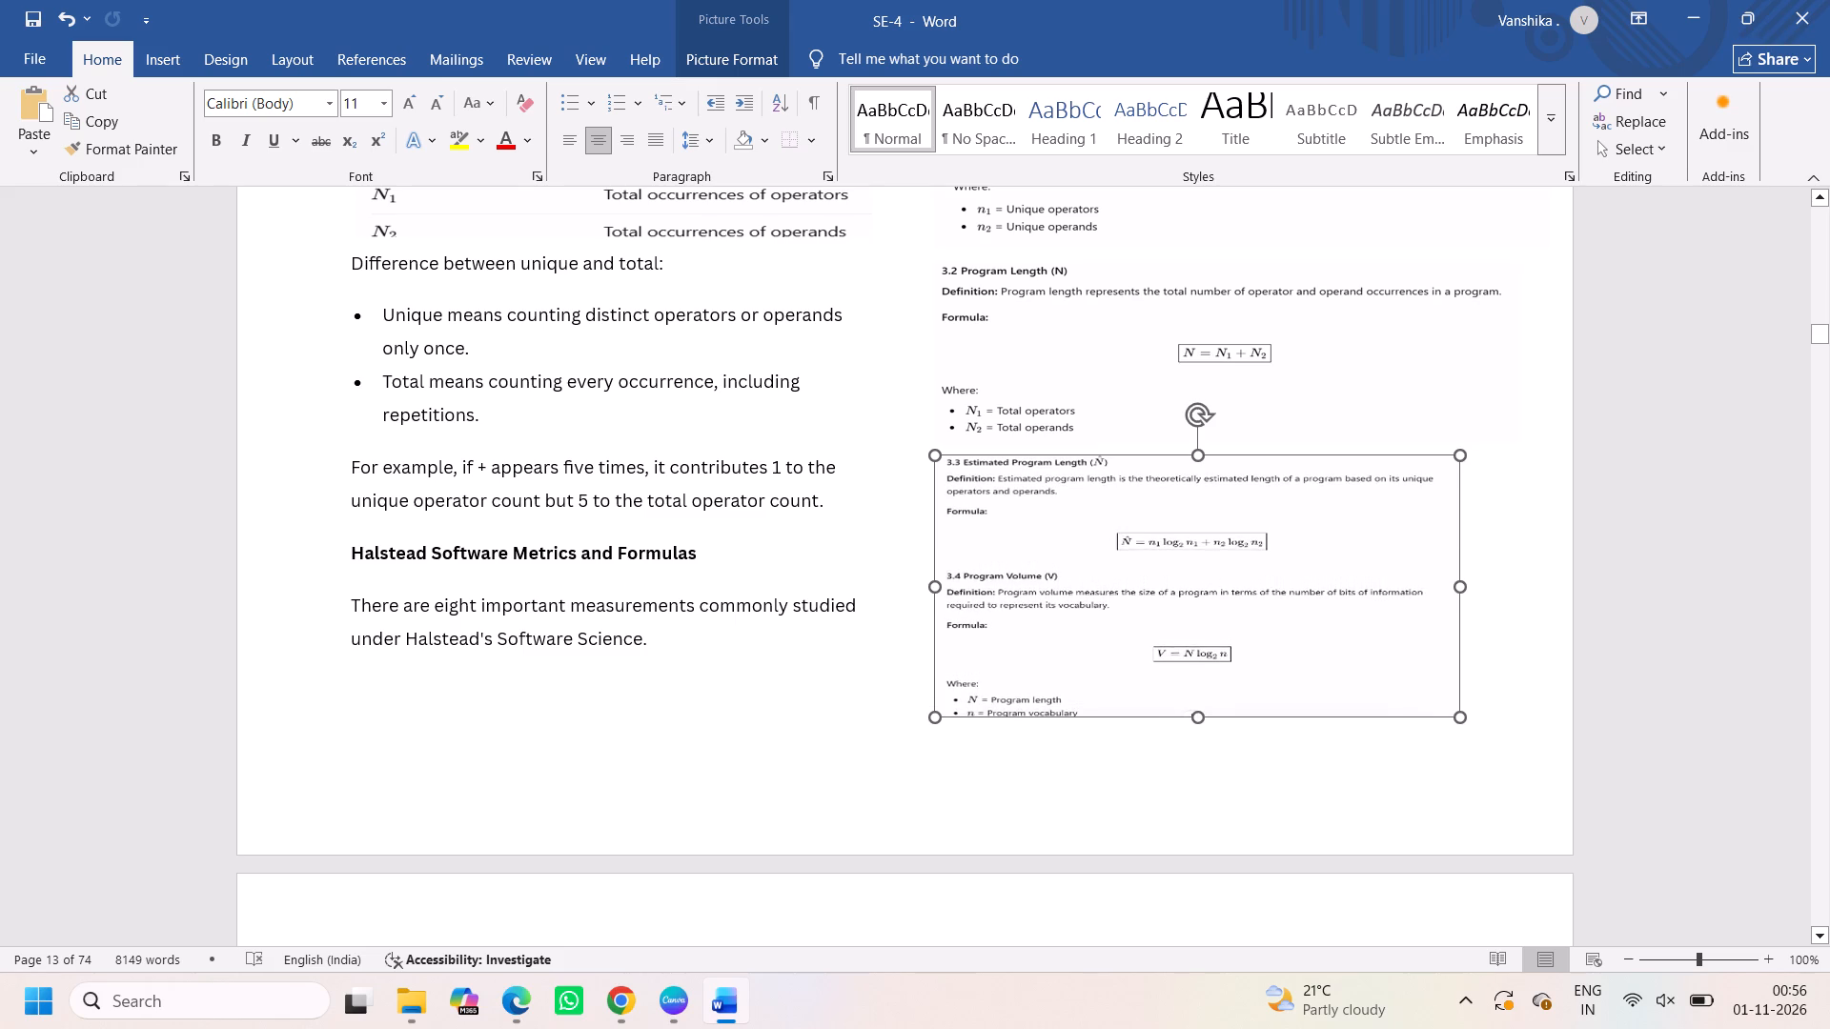
{"action": "left_click_drag", "start_coordinate": [1198, 720], "coordinate": [1210, 731]}
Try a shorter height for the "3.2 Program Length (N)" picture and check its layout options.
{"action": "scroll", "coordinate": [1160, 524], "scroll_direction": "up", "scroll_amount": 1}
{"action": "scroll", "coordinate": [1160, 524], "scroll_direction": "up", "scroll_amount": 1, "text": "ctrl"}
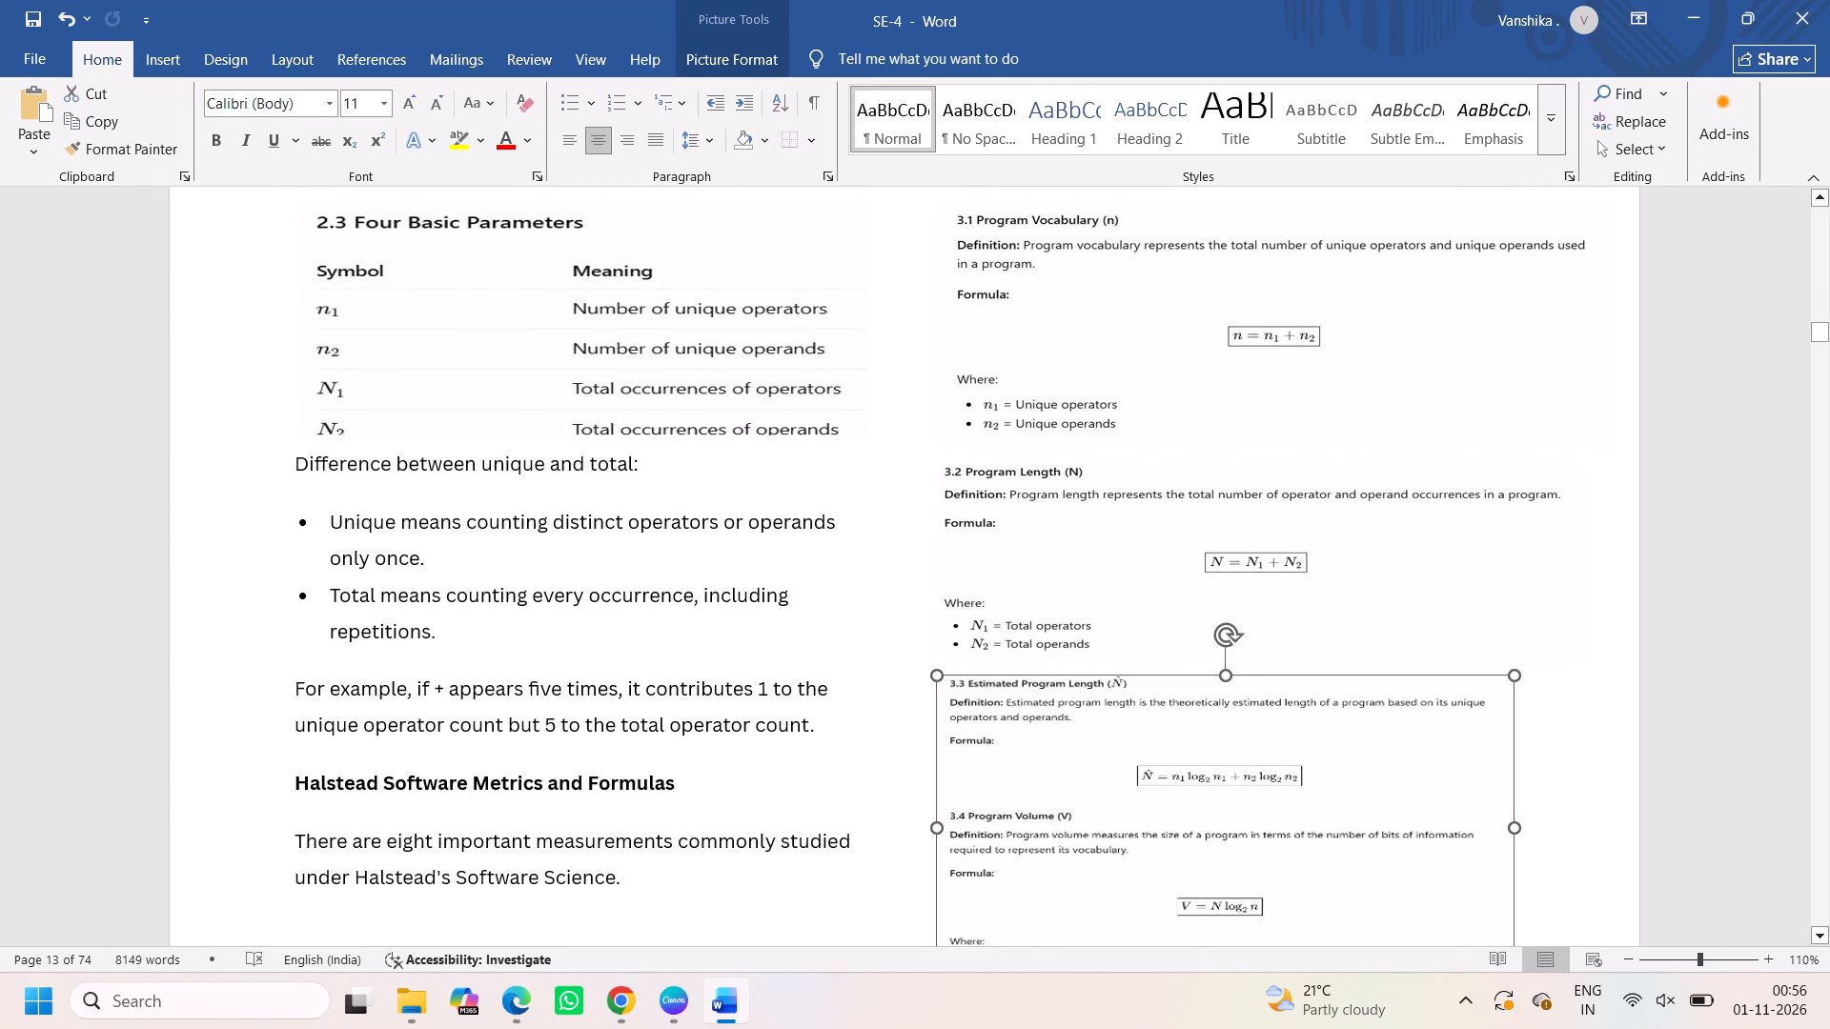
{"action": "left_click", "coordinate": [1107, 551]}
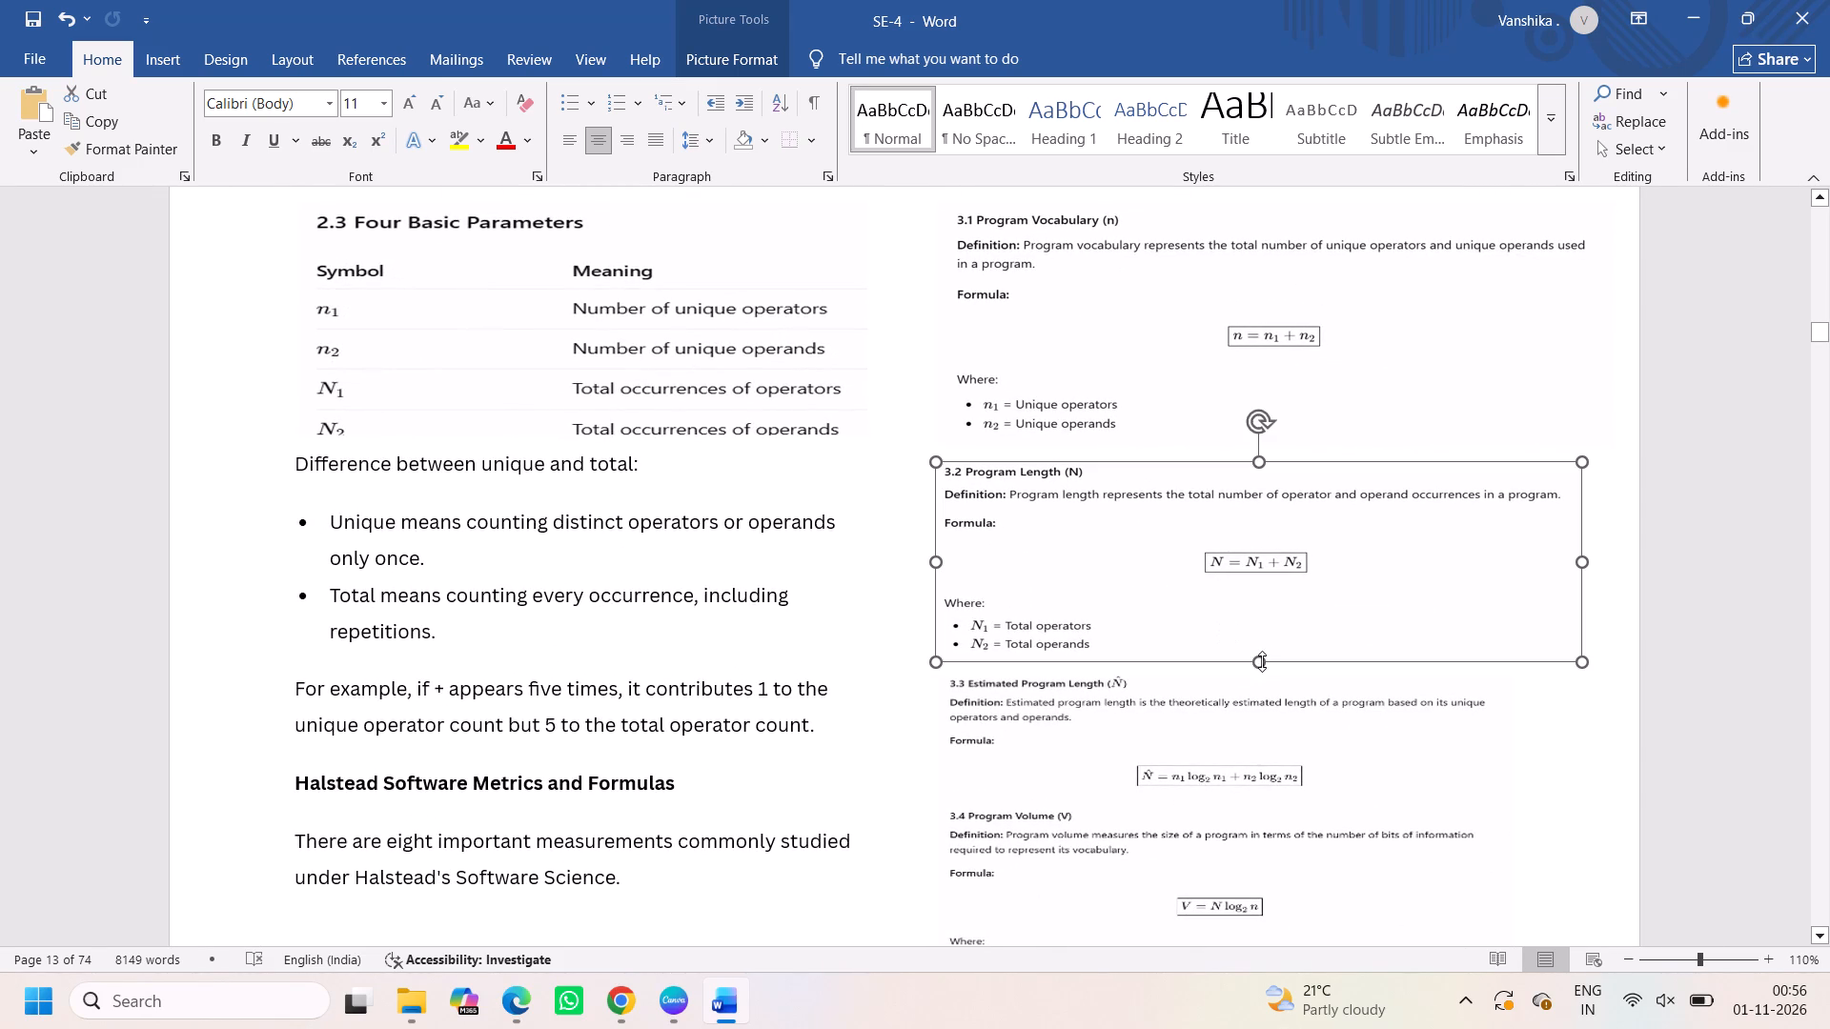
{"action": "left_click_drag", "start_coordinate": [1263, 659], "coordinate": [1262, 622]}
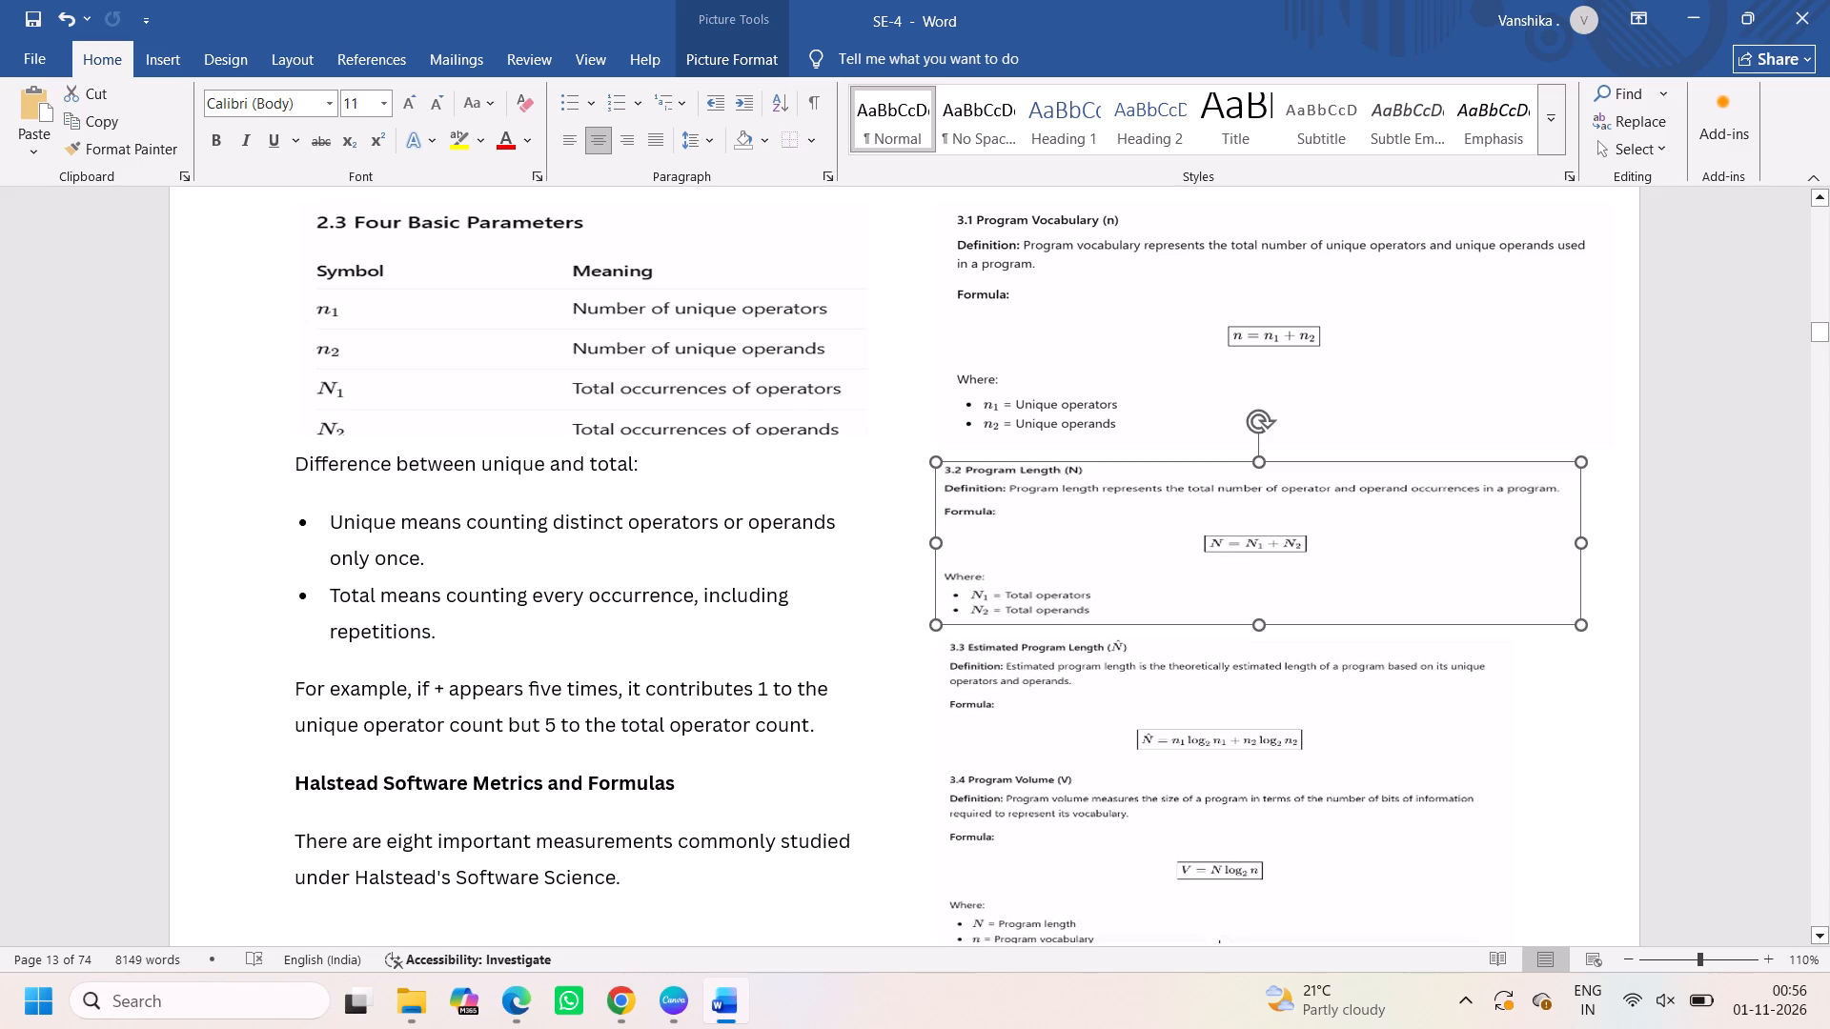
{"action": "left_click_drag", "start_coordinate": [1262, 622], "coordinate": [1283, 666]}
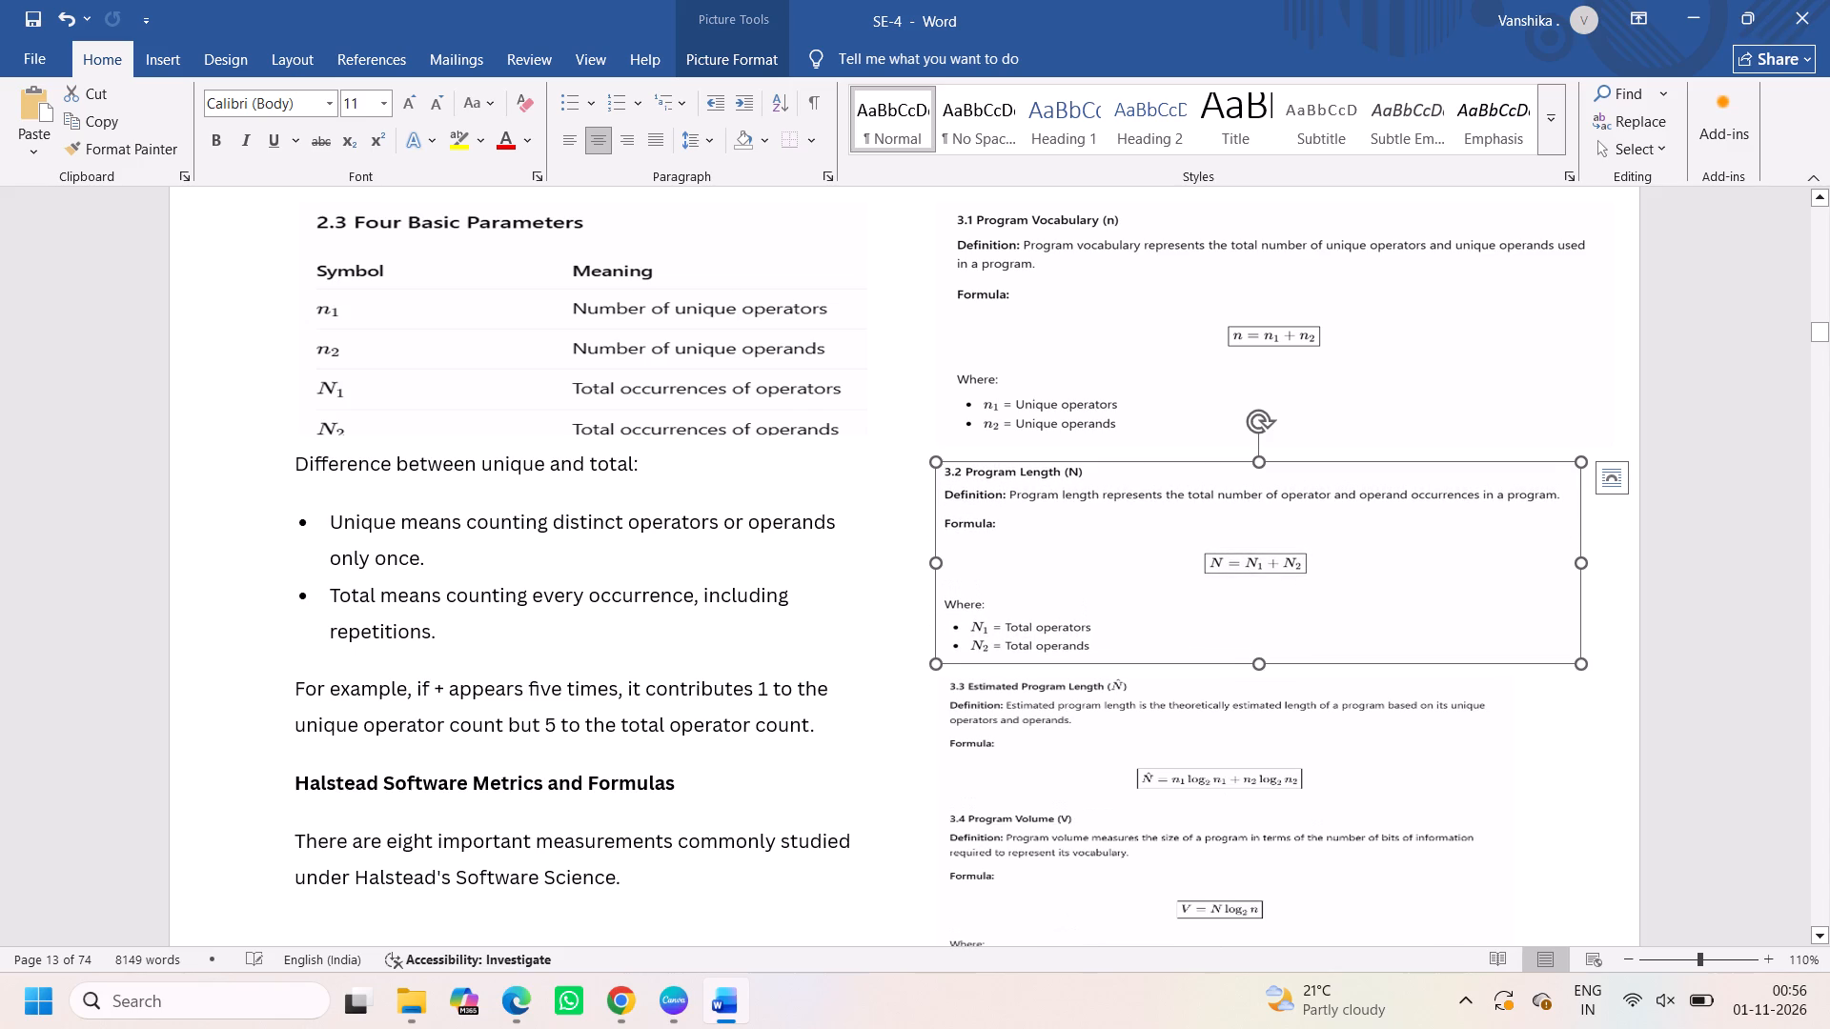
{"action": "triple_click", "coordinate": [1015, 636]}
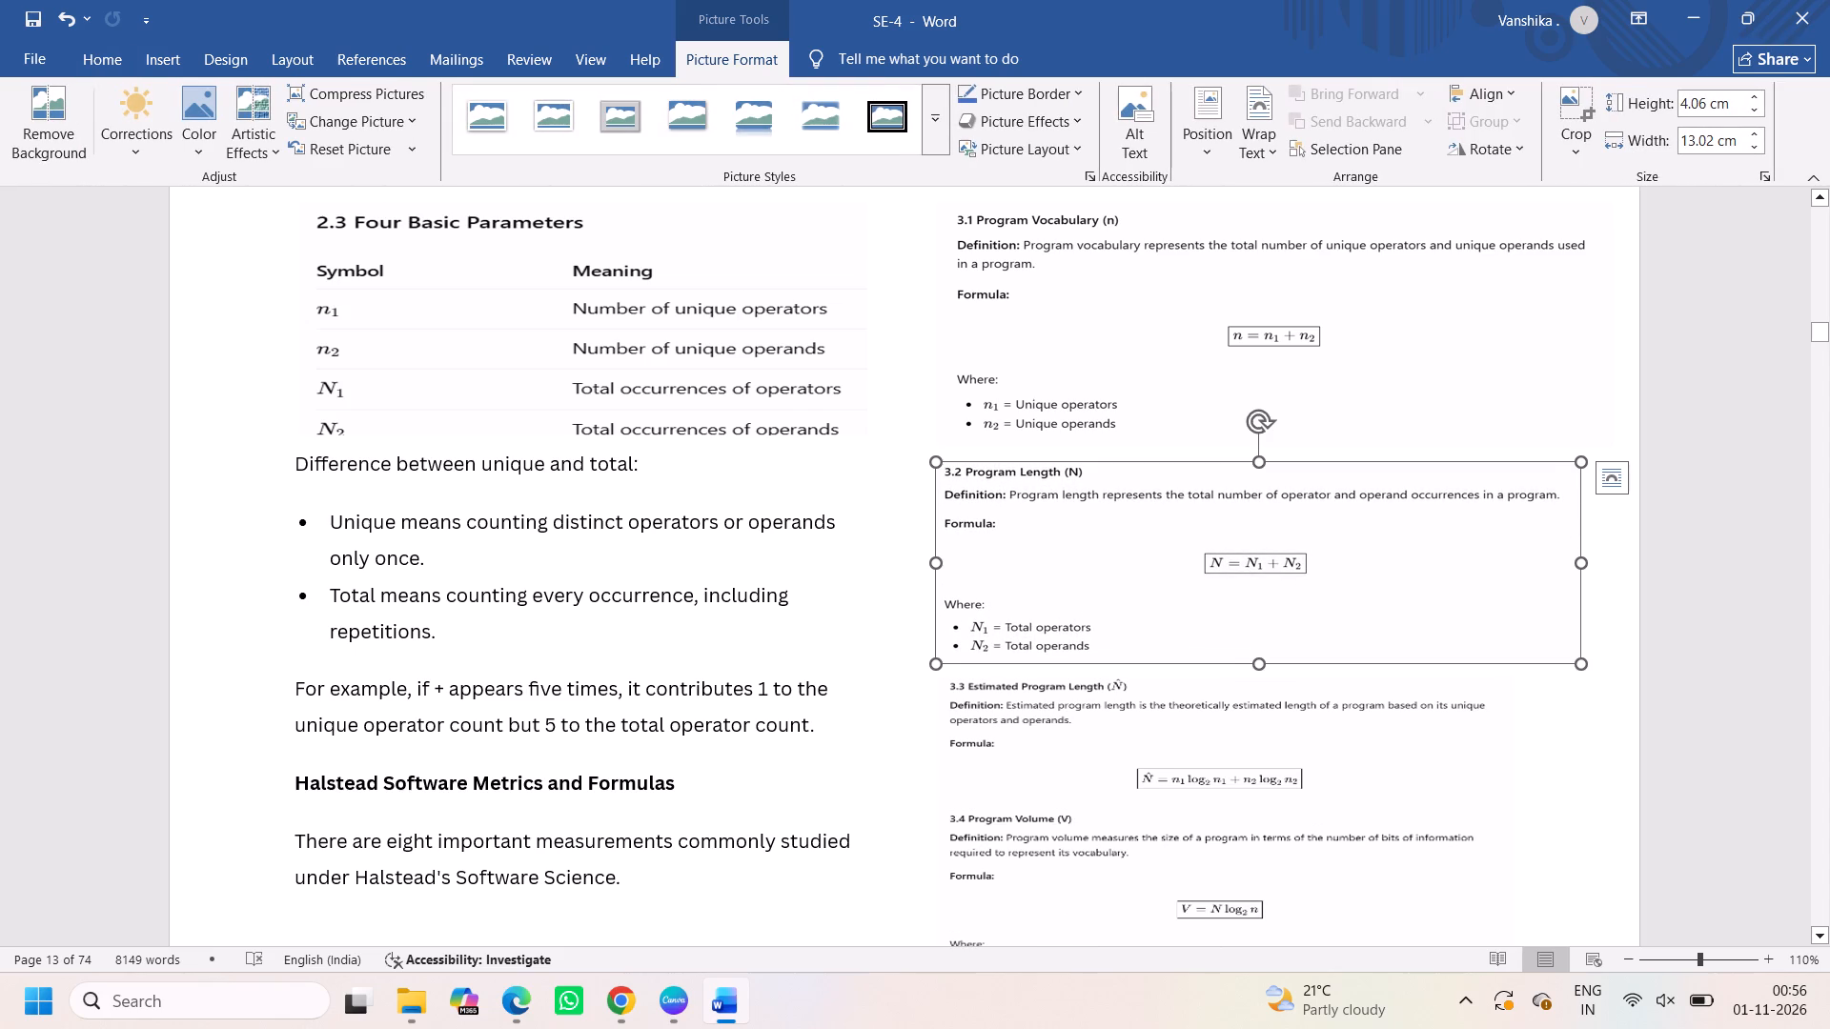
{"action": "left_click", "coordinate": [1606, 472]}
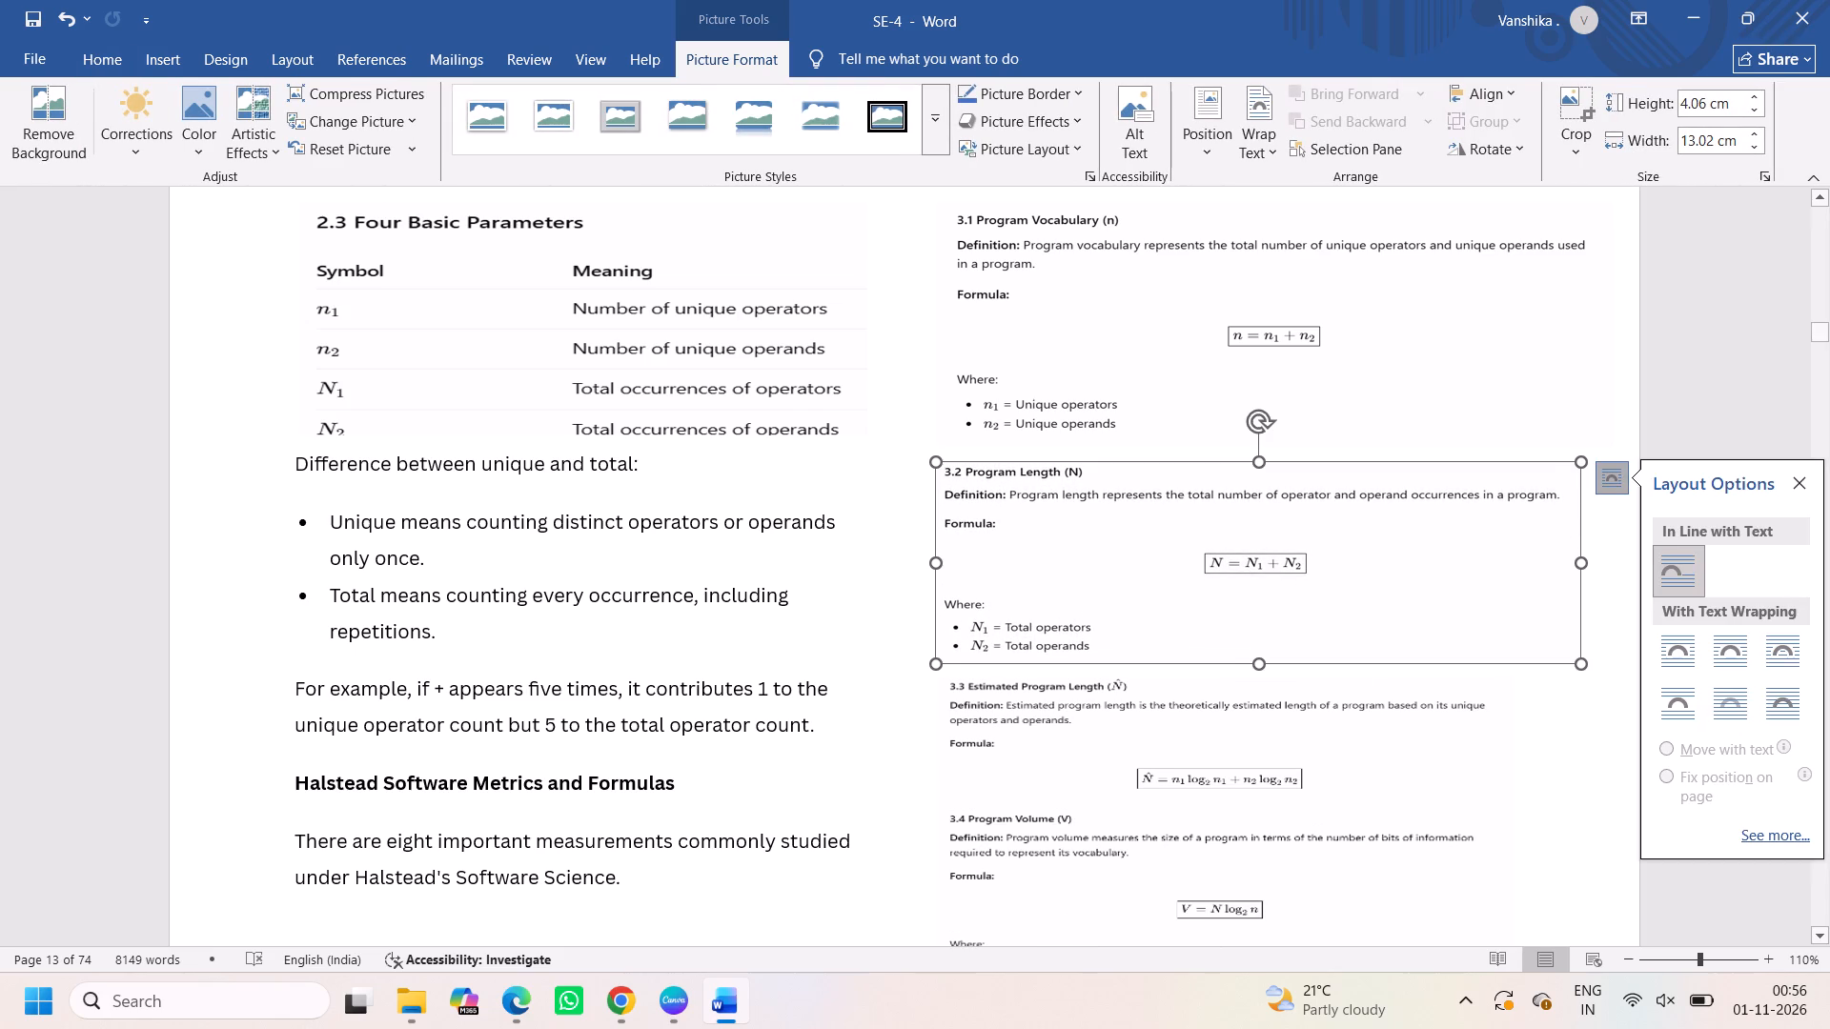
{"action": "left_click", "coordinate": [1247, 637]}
Reduce the height of the "3.1 Program Vocabulary (n)" picture to free space in the second column.
{"action": "left_click", "coordinate": [1077, 386]}
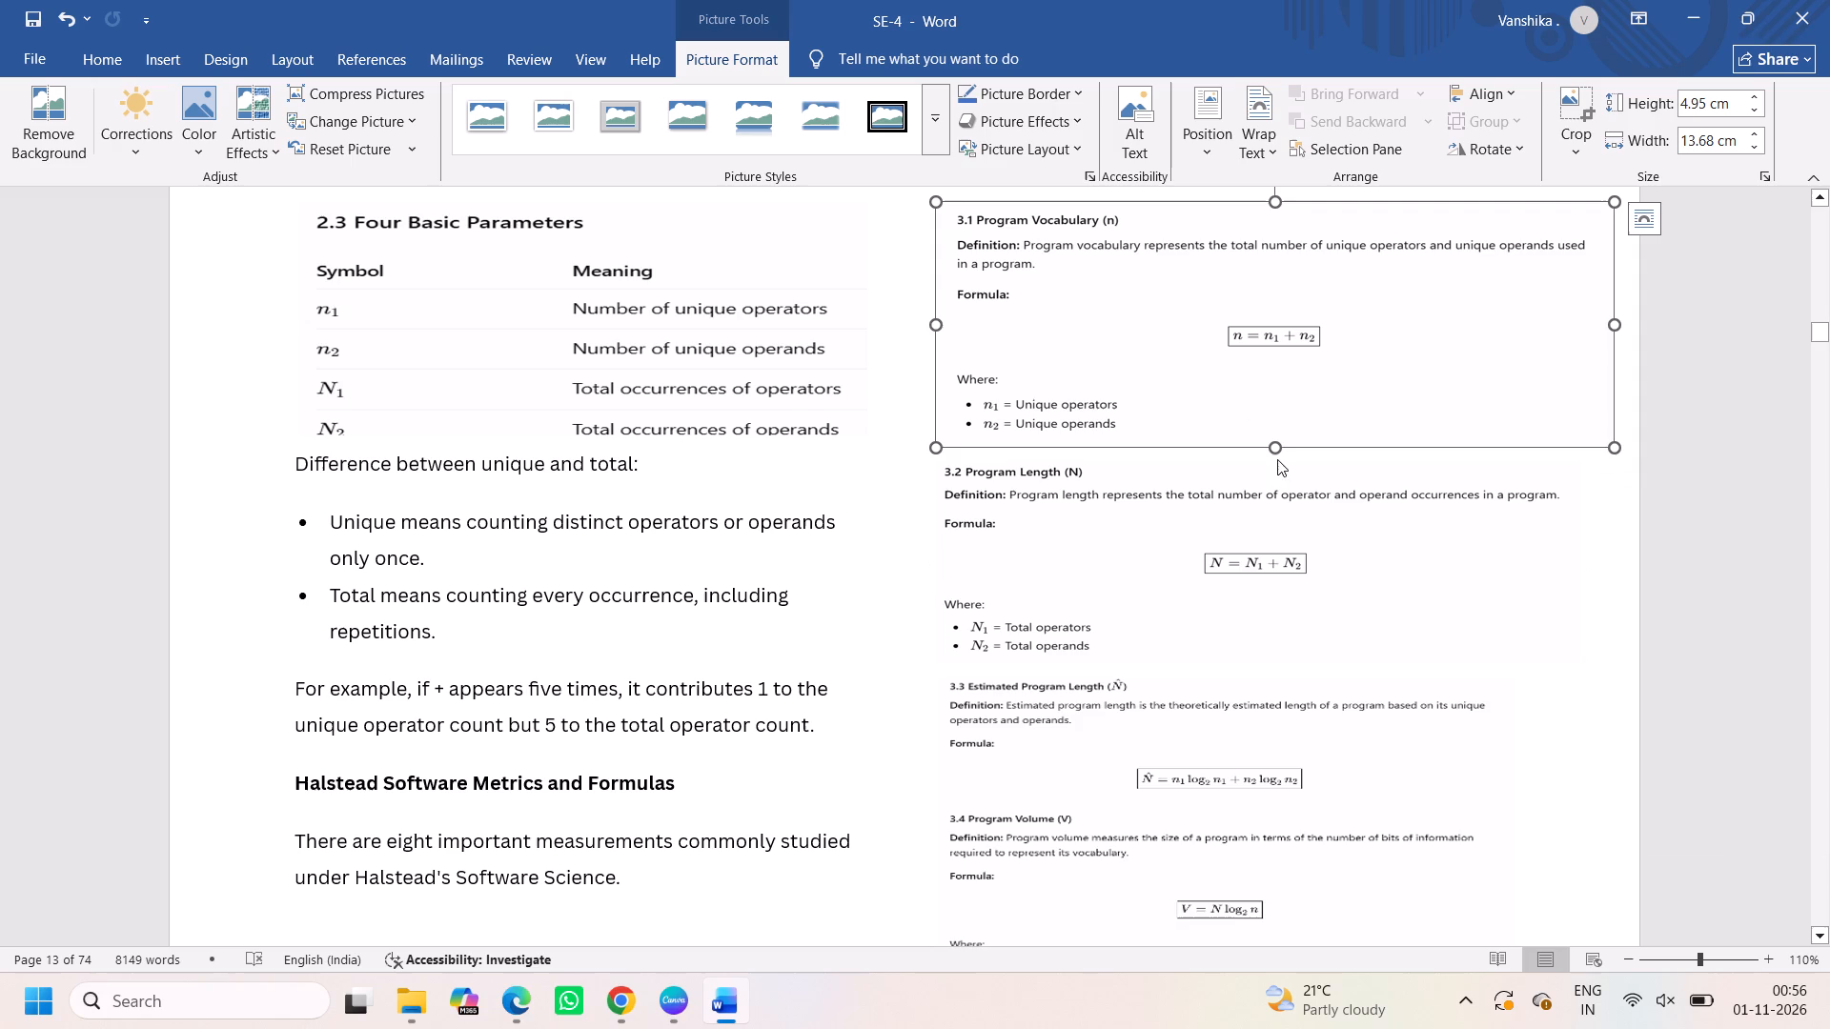
{"action": "left_click_drag", "start_coordinate": [1285, 448], "coordinate": [1284, 425]}
{"action": "left_click_drag", "start_coordinate": [1275, 442], "coordinate": [1276, 410]}
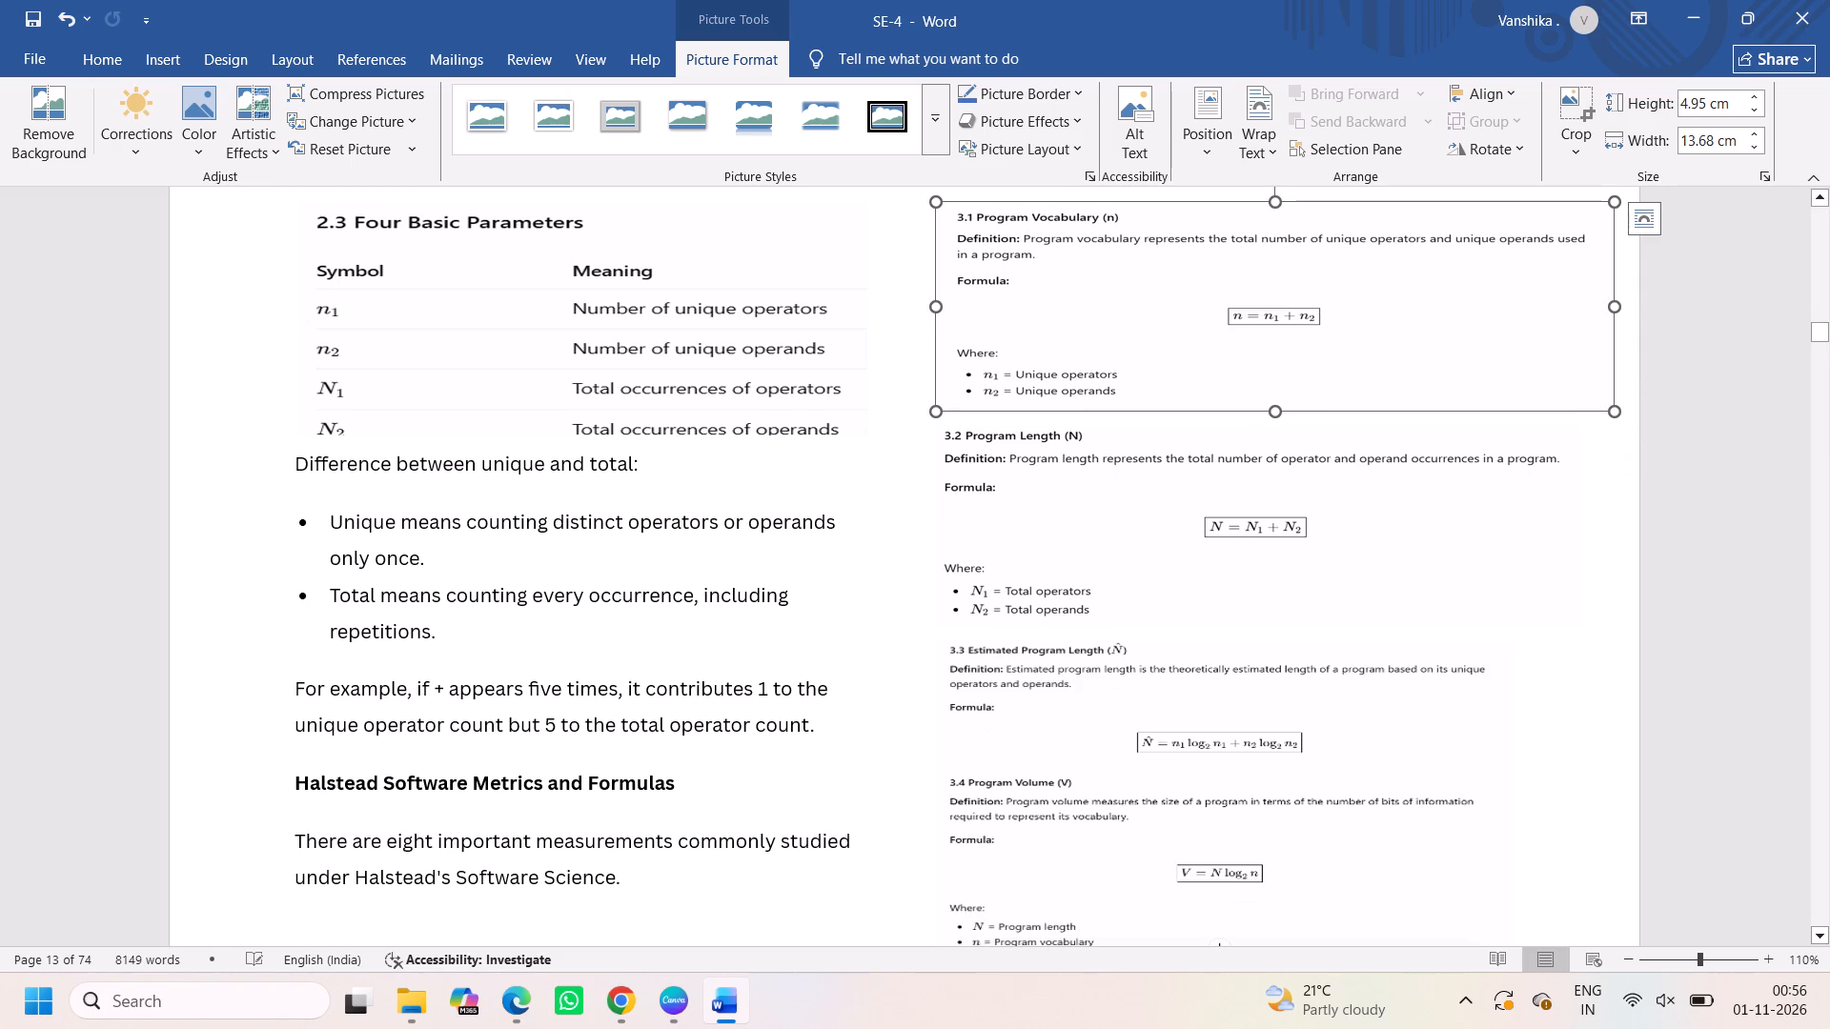
Increase the height of the 3.3 and 3.4 picture to use the freed space at the bottom of the column.
{"action": "scroll", "coordinate": [1294, 642], "scroll_direction": "down", "scroll_amount": 1}
{"action": "left_click", "coordinate": [1225, 633]}
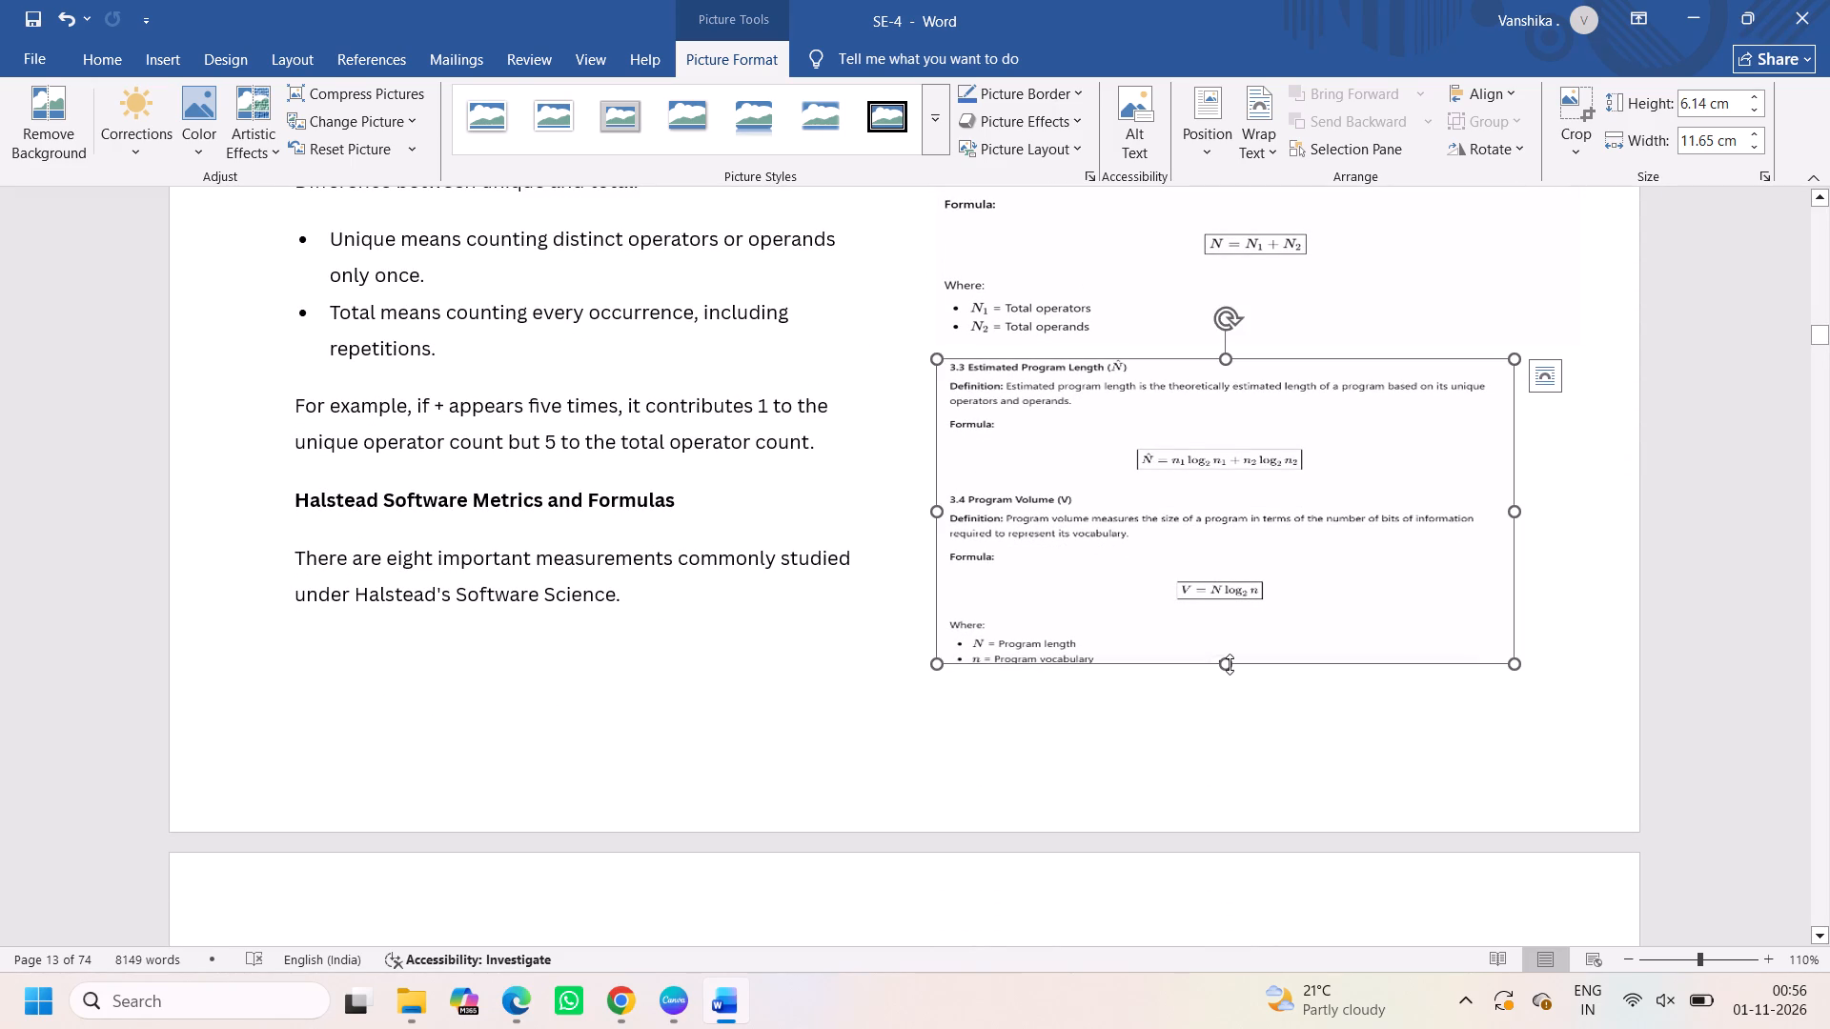
{"action": "left_click_drag", "start_coordinate": [1230, 664], "coordinate": [1242, 695]}
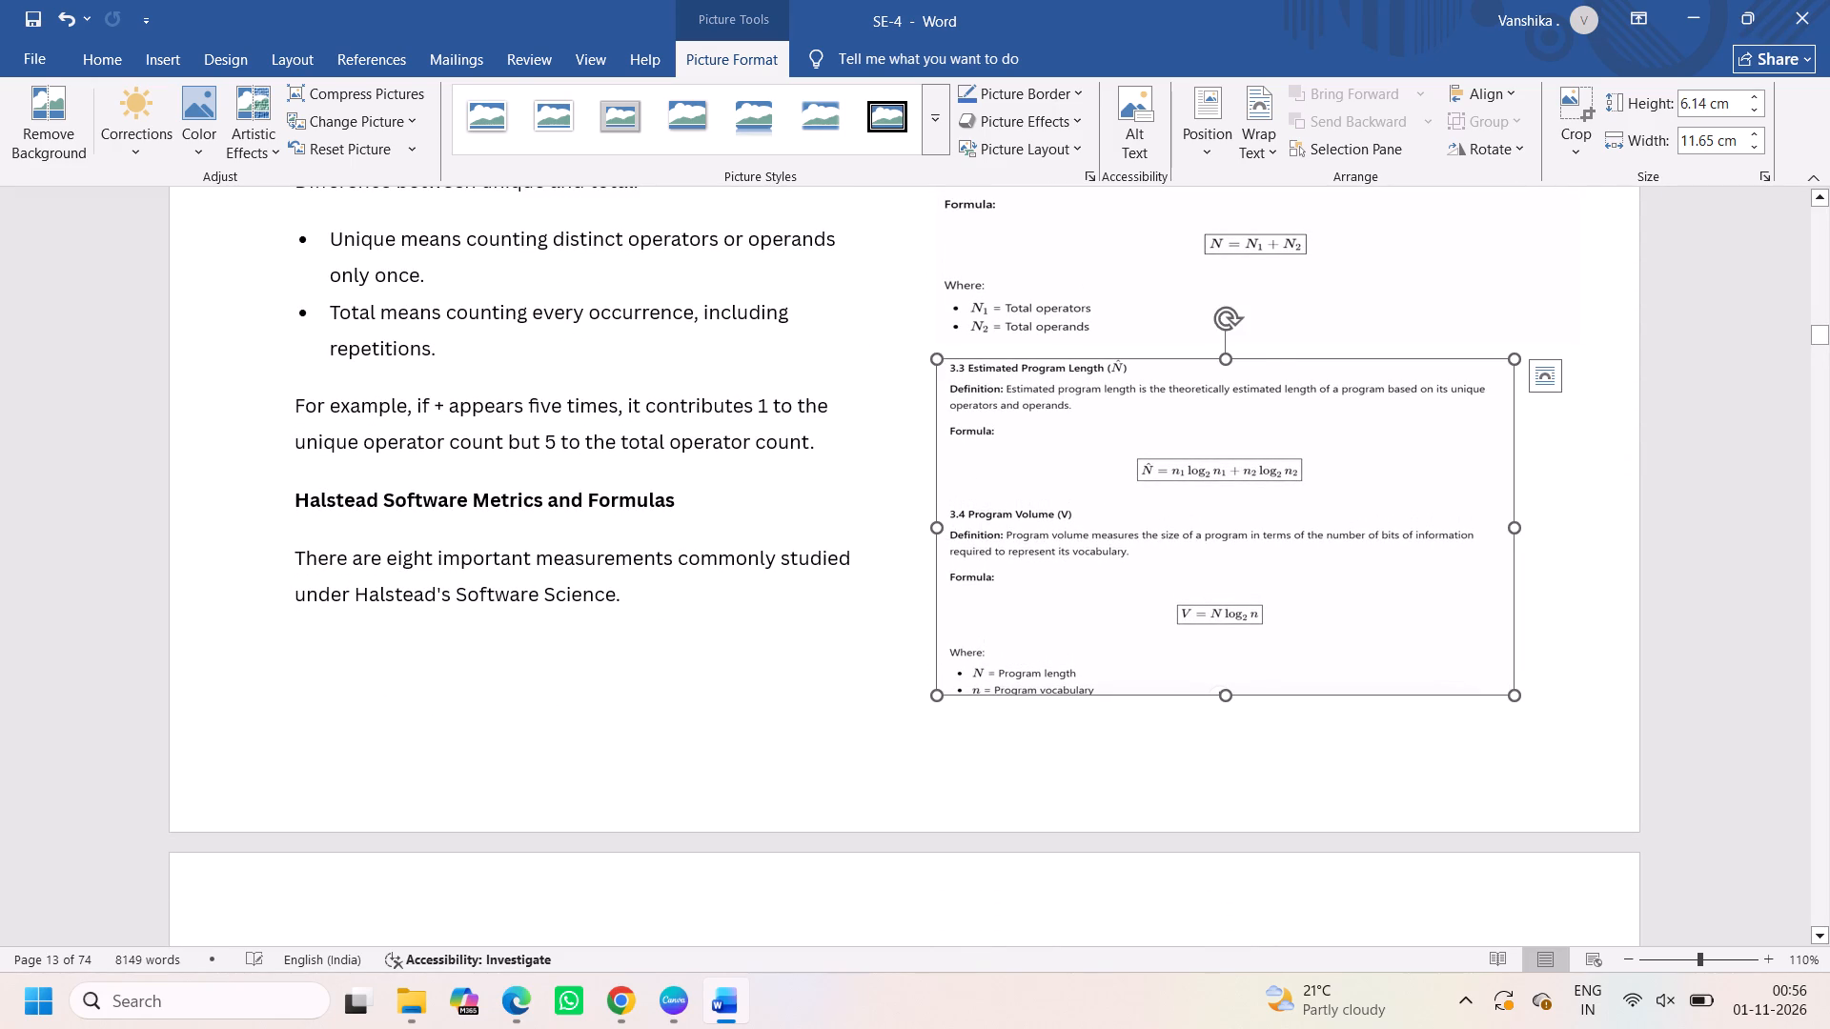
Increase the height of the "3.1 Program Vocabulary (n)" picture slightly, to 4.21 cm.
{"action": "scroll", "coordinate": [1180, 577], "scroll_direction": "up", "scroll_amount": 1}
{"action": "left_click", "coordinate": [1174, 541]}
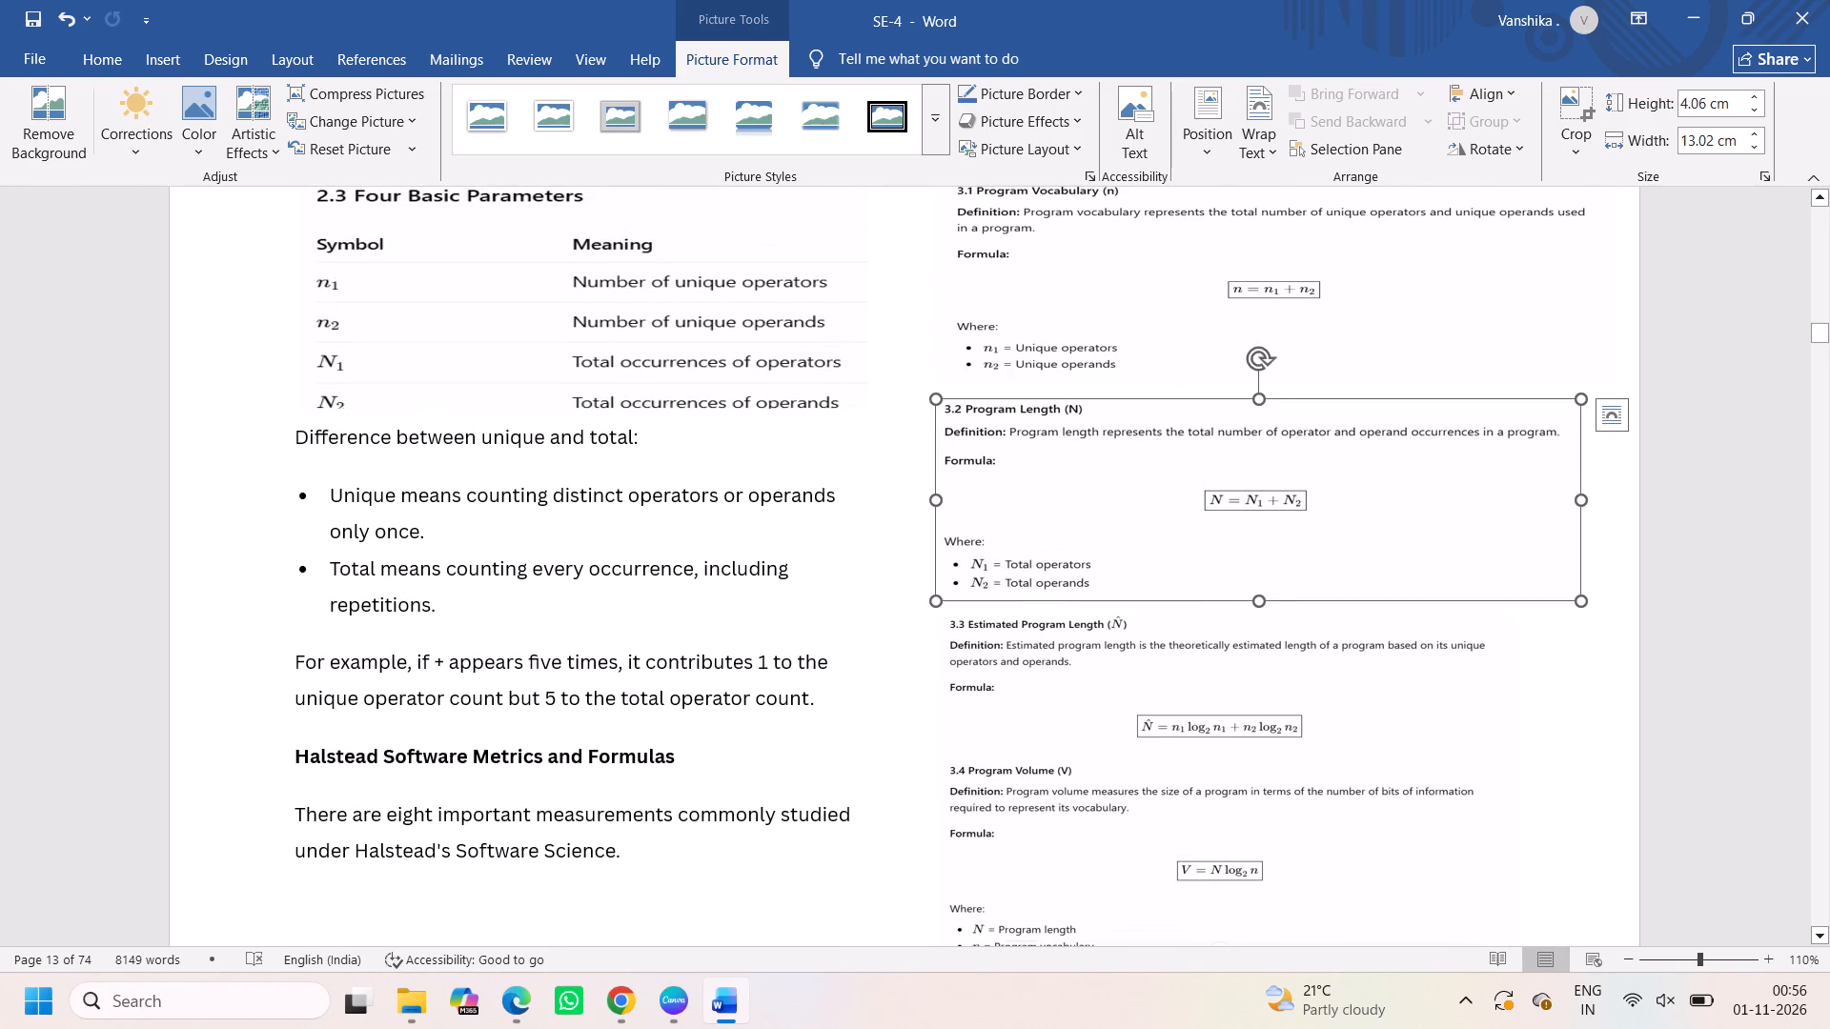
{"action": "left_click", "coordinate": [1066, 279]}
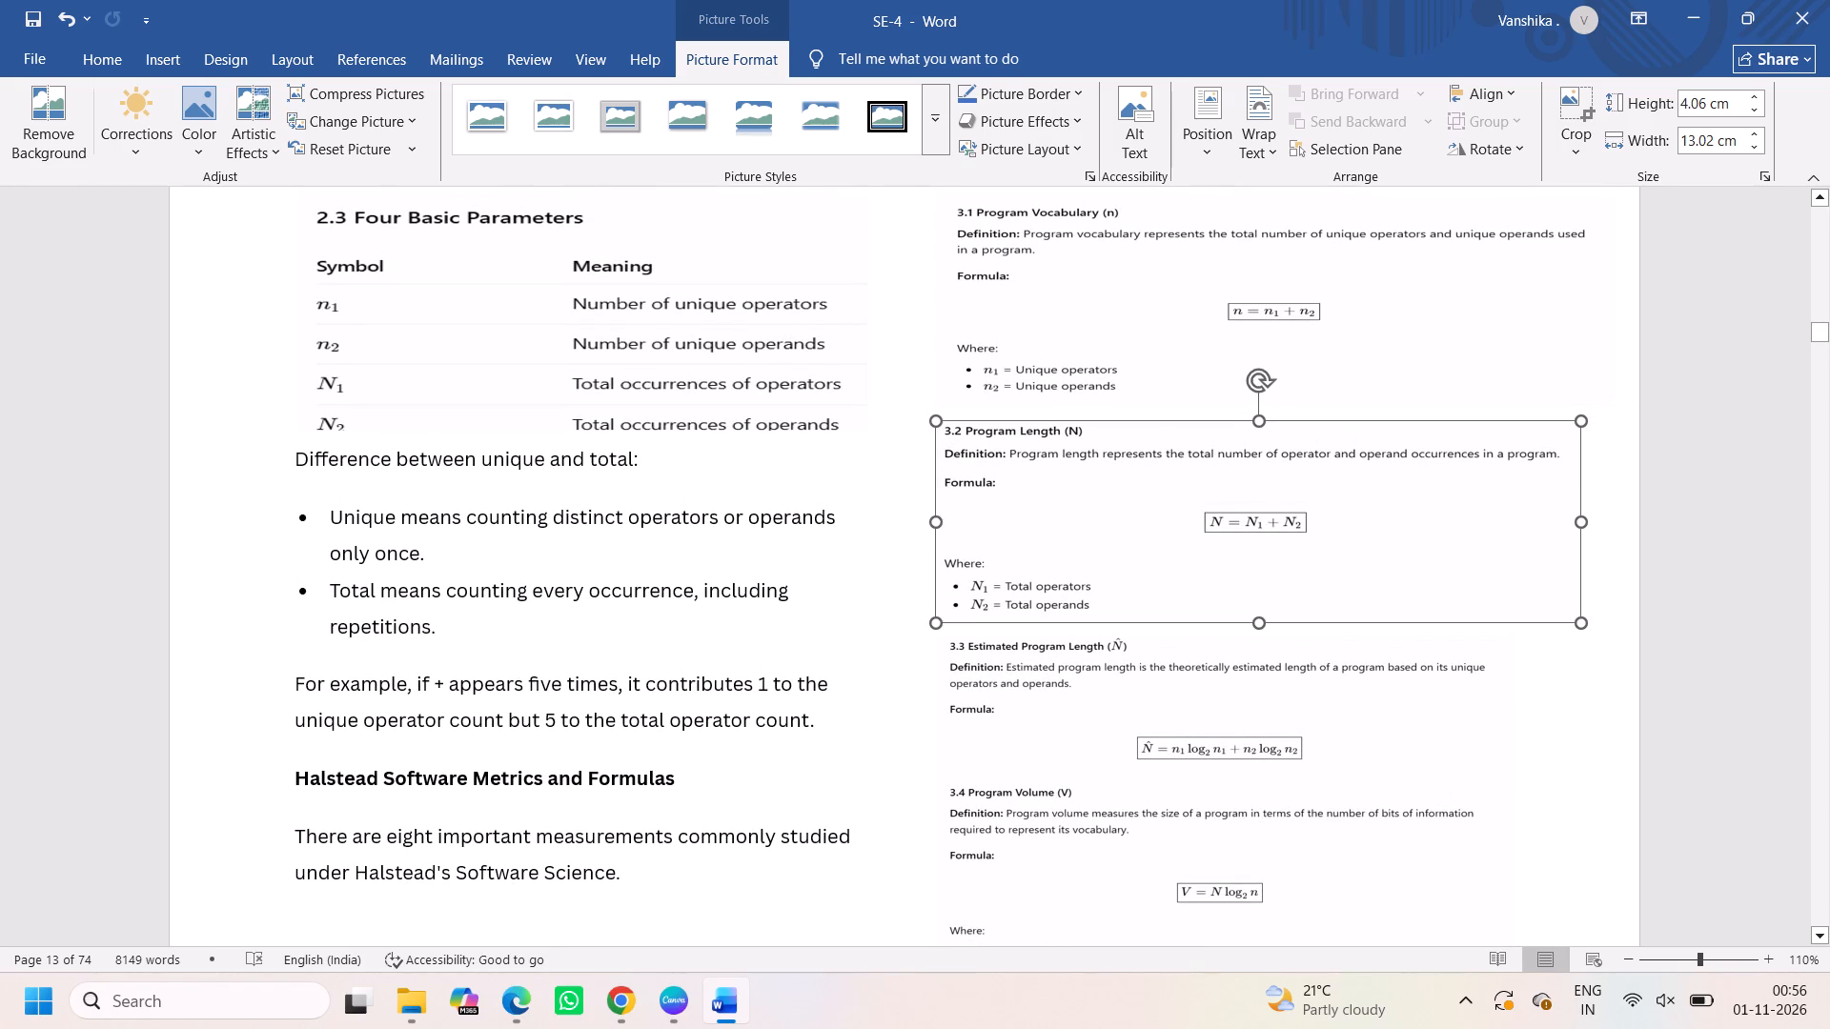
{"action": "left_click", "coordinate": [1274, 406]}
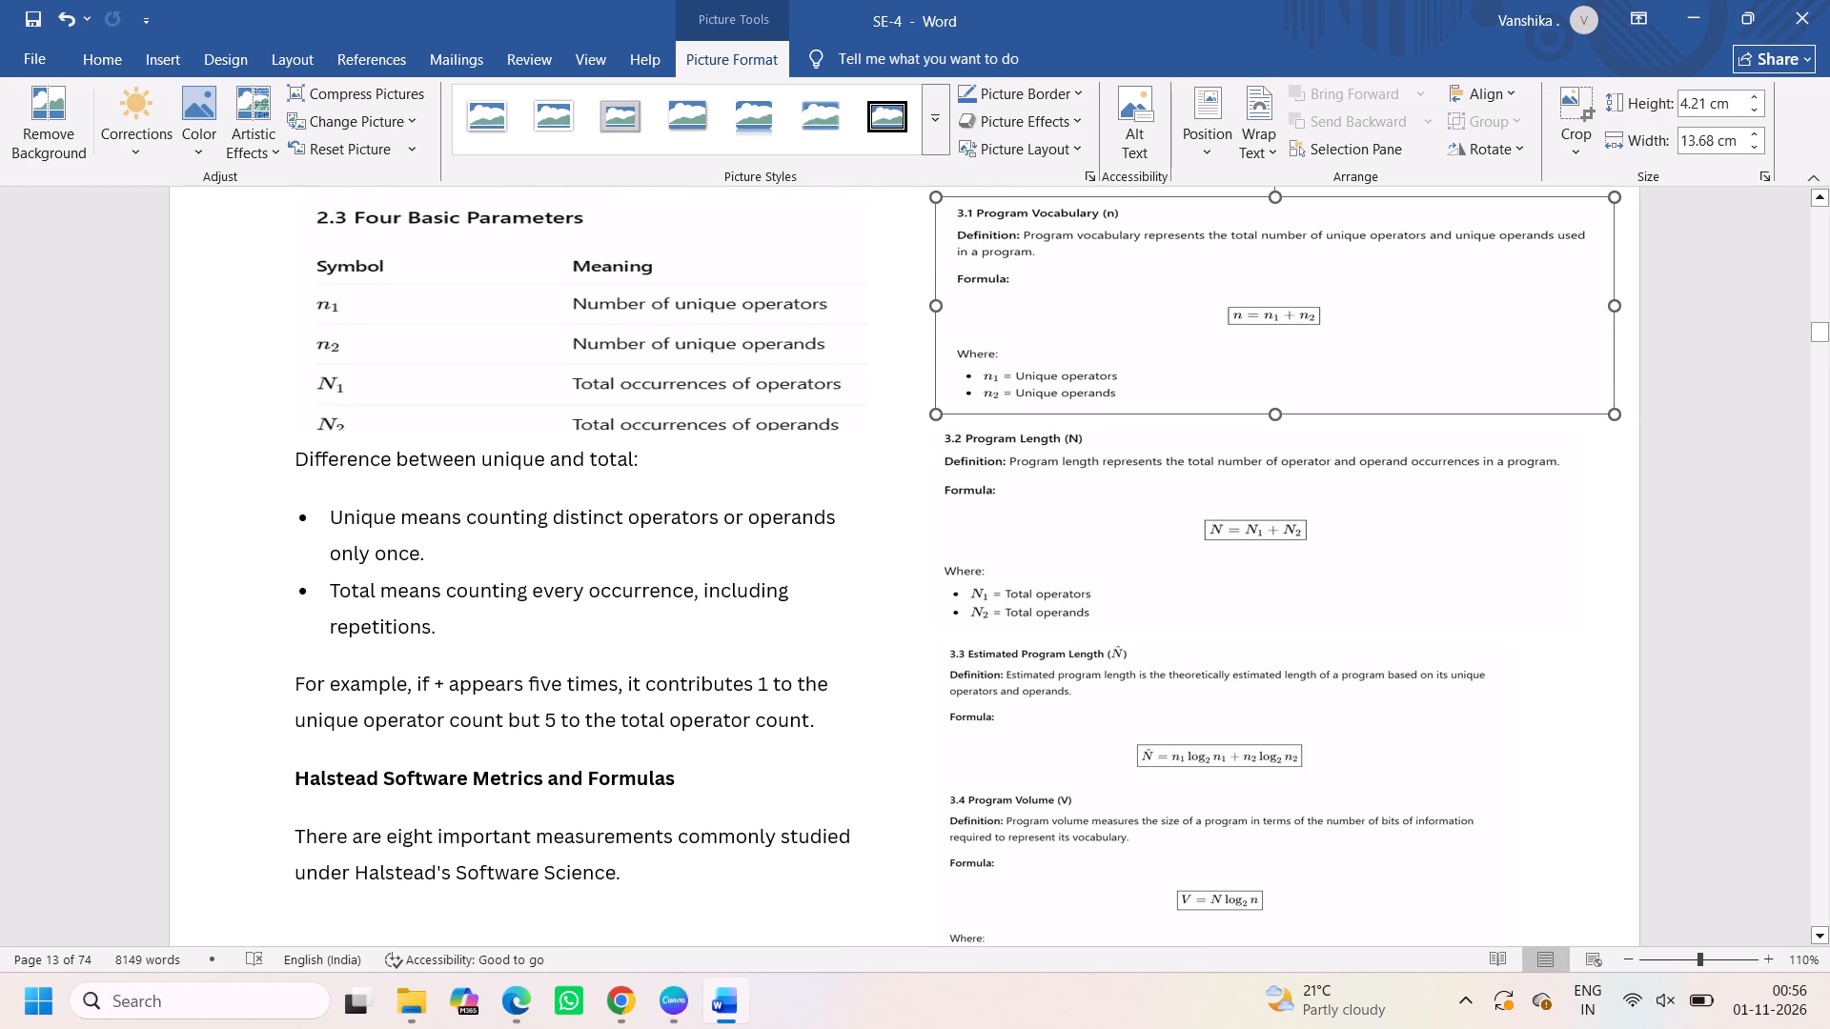
{"action": "left_click", "coordinate": [1043, 544]}
Resize the 3.5 and 3.6 picture to about 8.27 cm high by 11.89 cm wide so it fits the first column.
{"action": "scroll", "coordinate": [1043, 544], "scroll_direction": "down", "scroll_amount": 3}
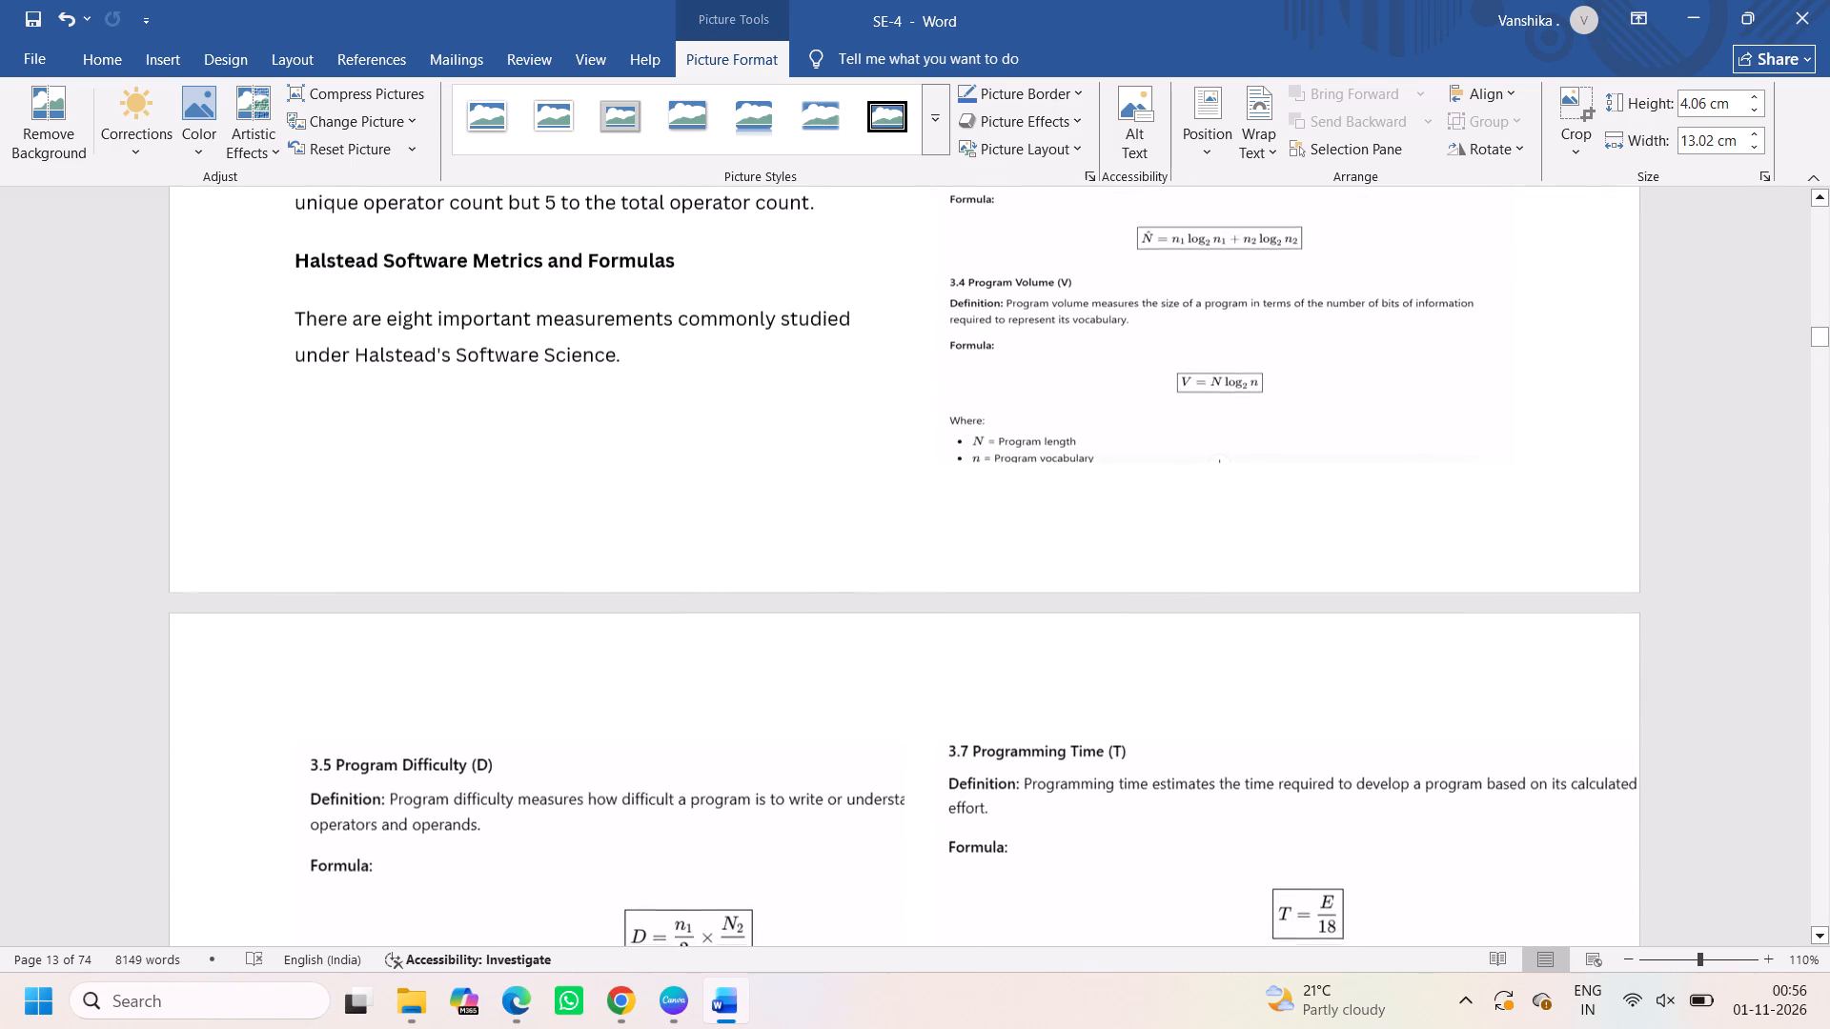
{"action": "scroll", "coordinate": [766, 759], "scroll_direction": "down", "scroll_amount": 1}
{"action": "scroll", "coordinate": [616, 516], "scroll_direction": "up", "scroll_amount": 2}
{"action": "right_click", "coordinate": [616, 516]}
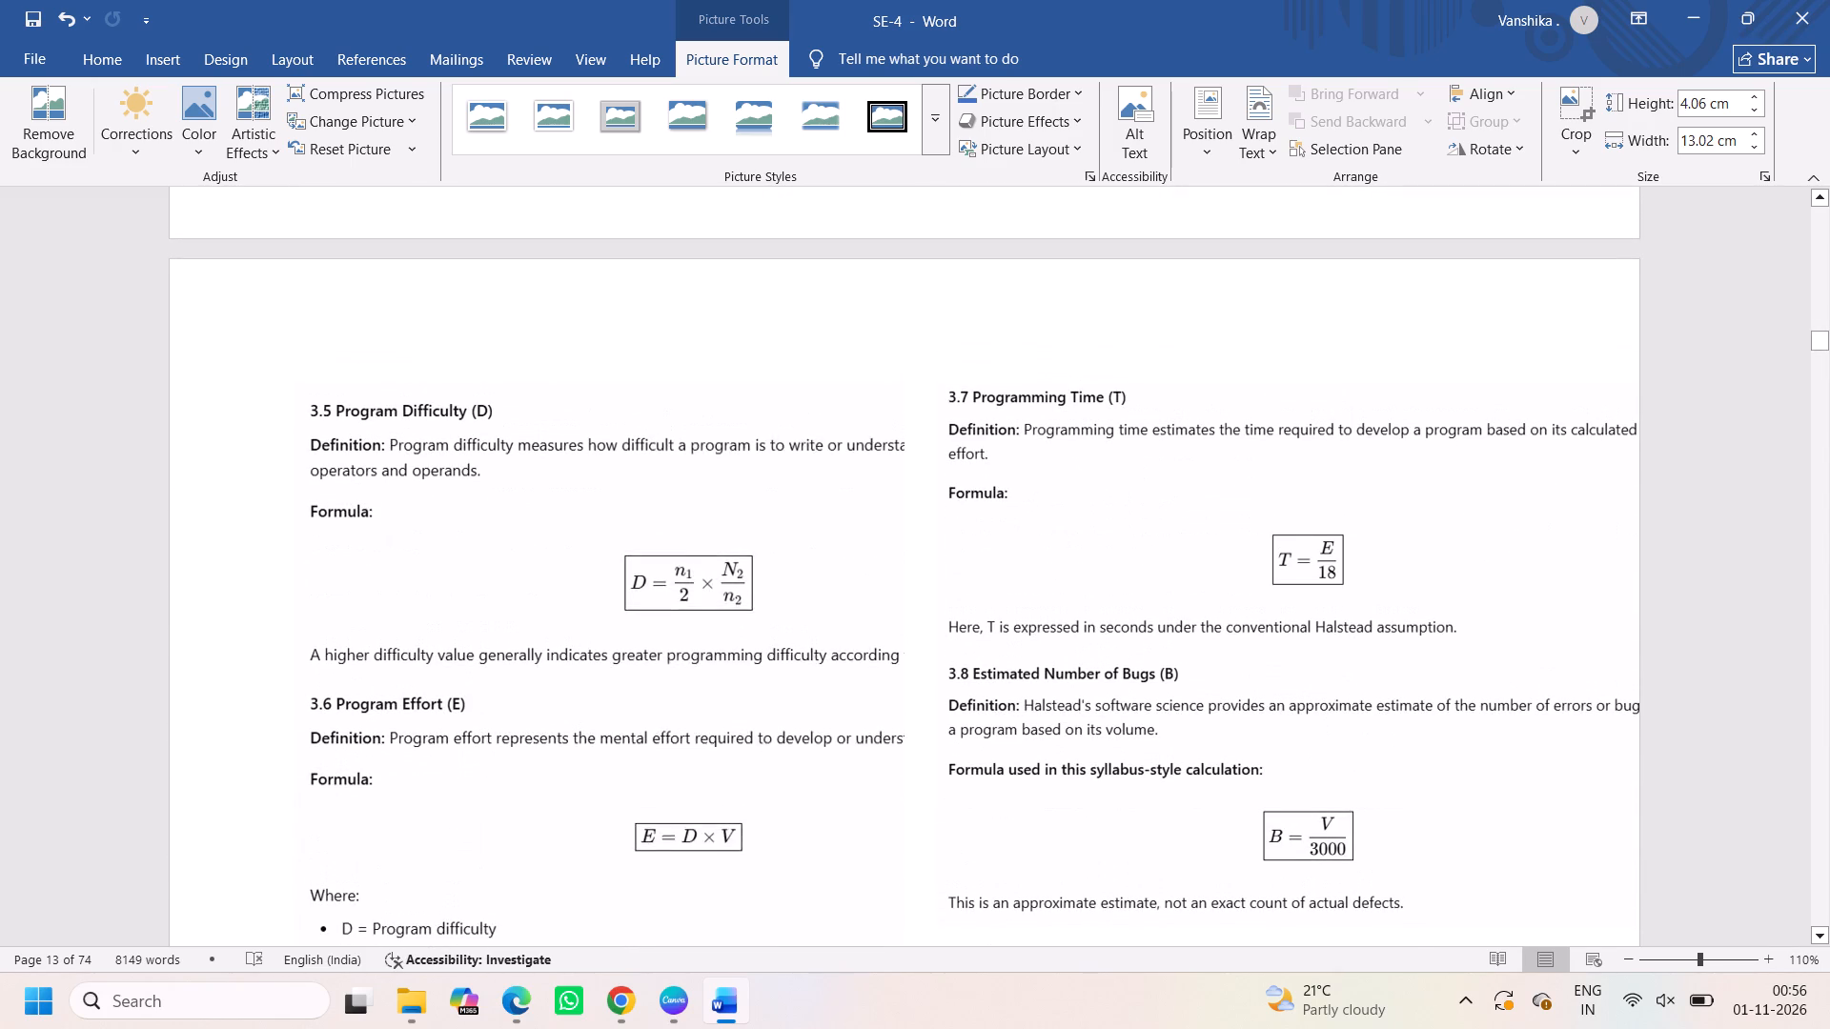
{"action": "left_click", "coordinate": [543, 575]}
{"action": "scroll", "coordinate": [762, 719], "scroll_direction": "down", "scroll_amount": 1}
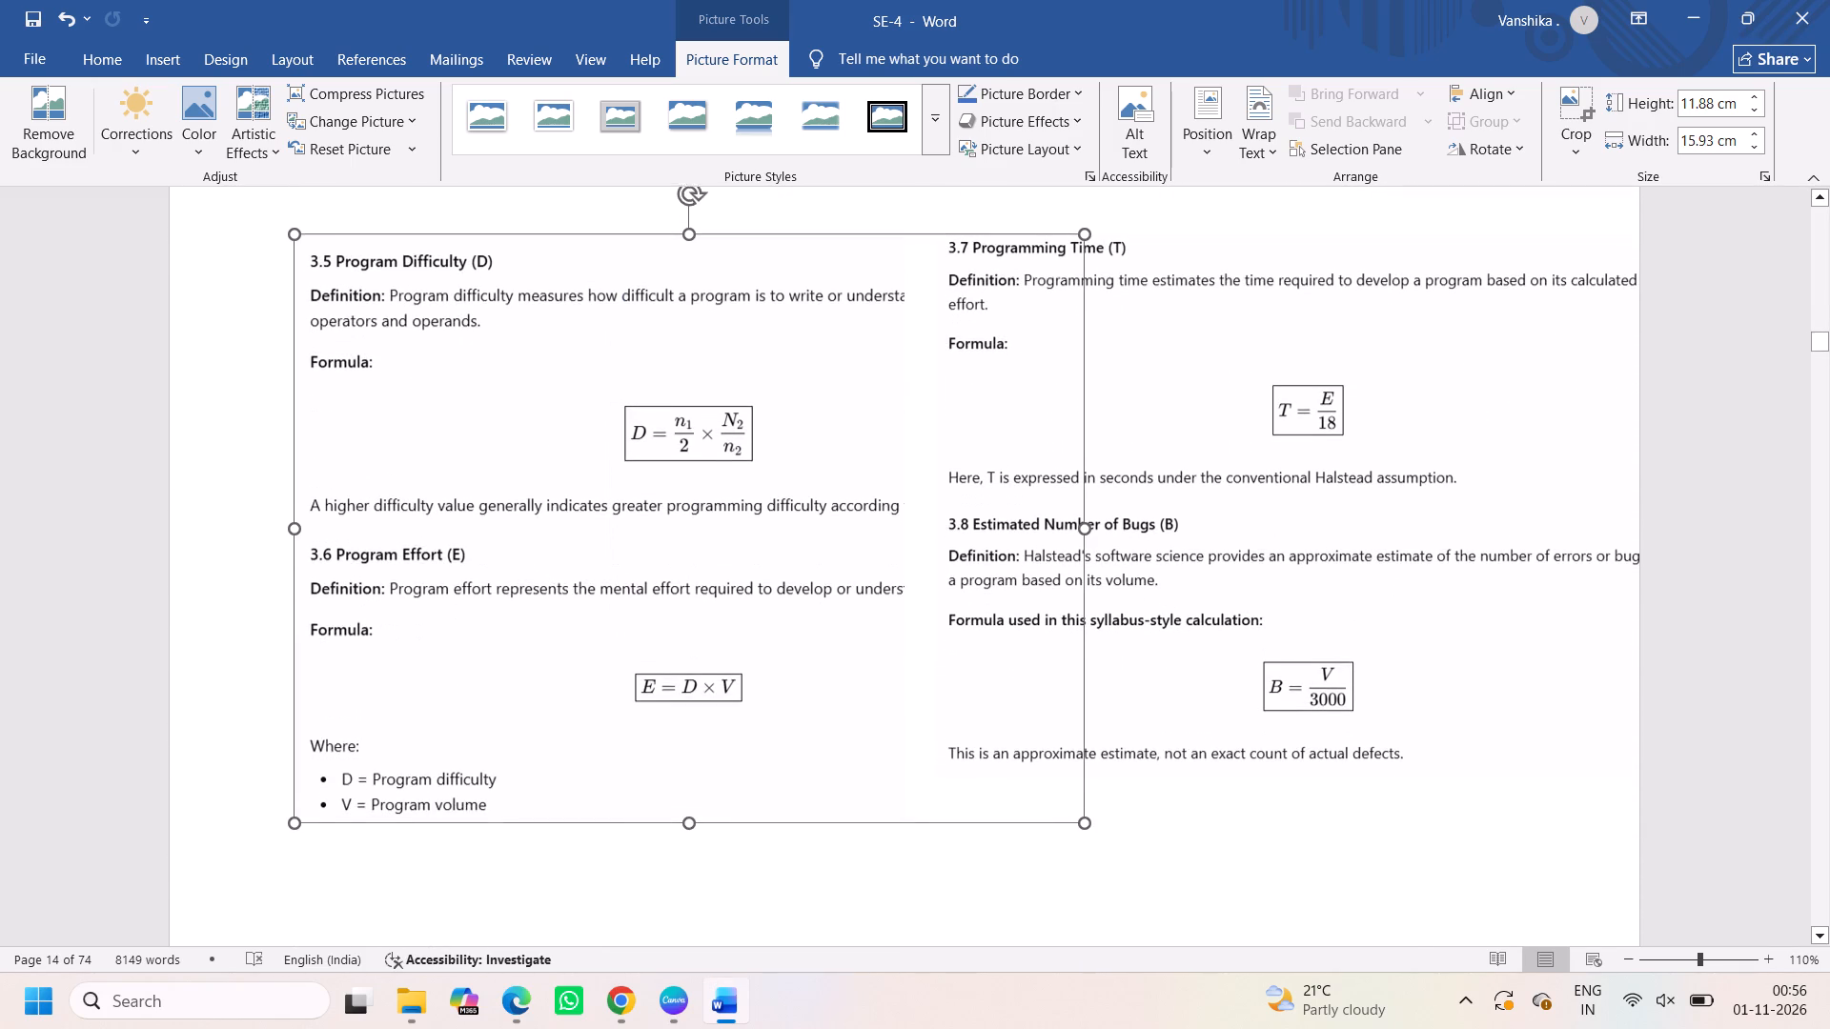
{"action": "left_click_drag", "start_coordinate": [686, 802], "coordinate": [698, 588]}
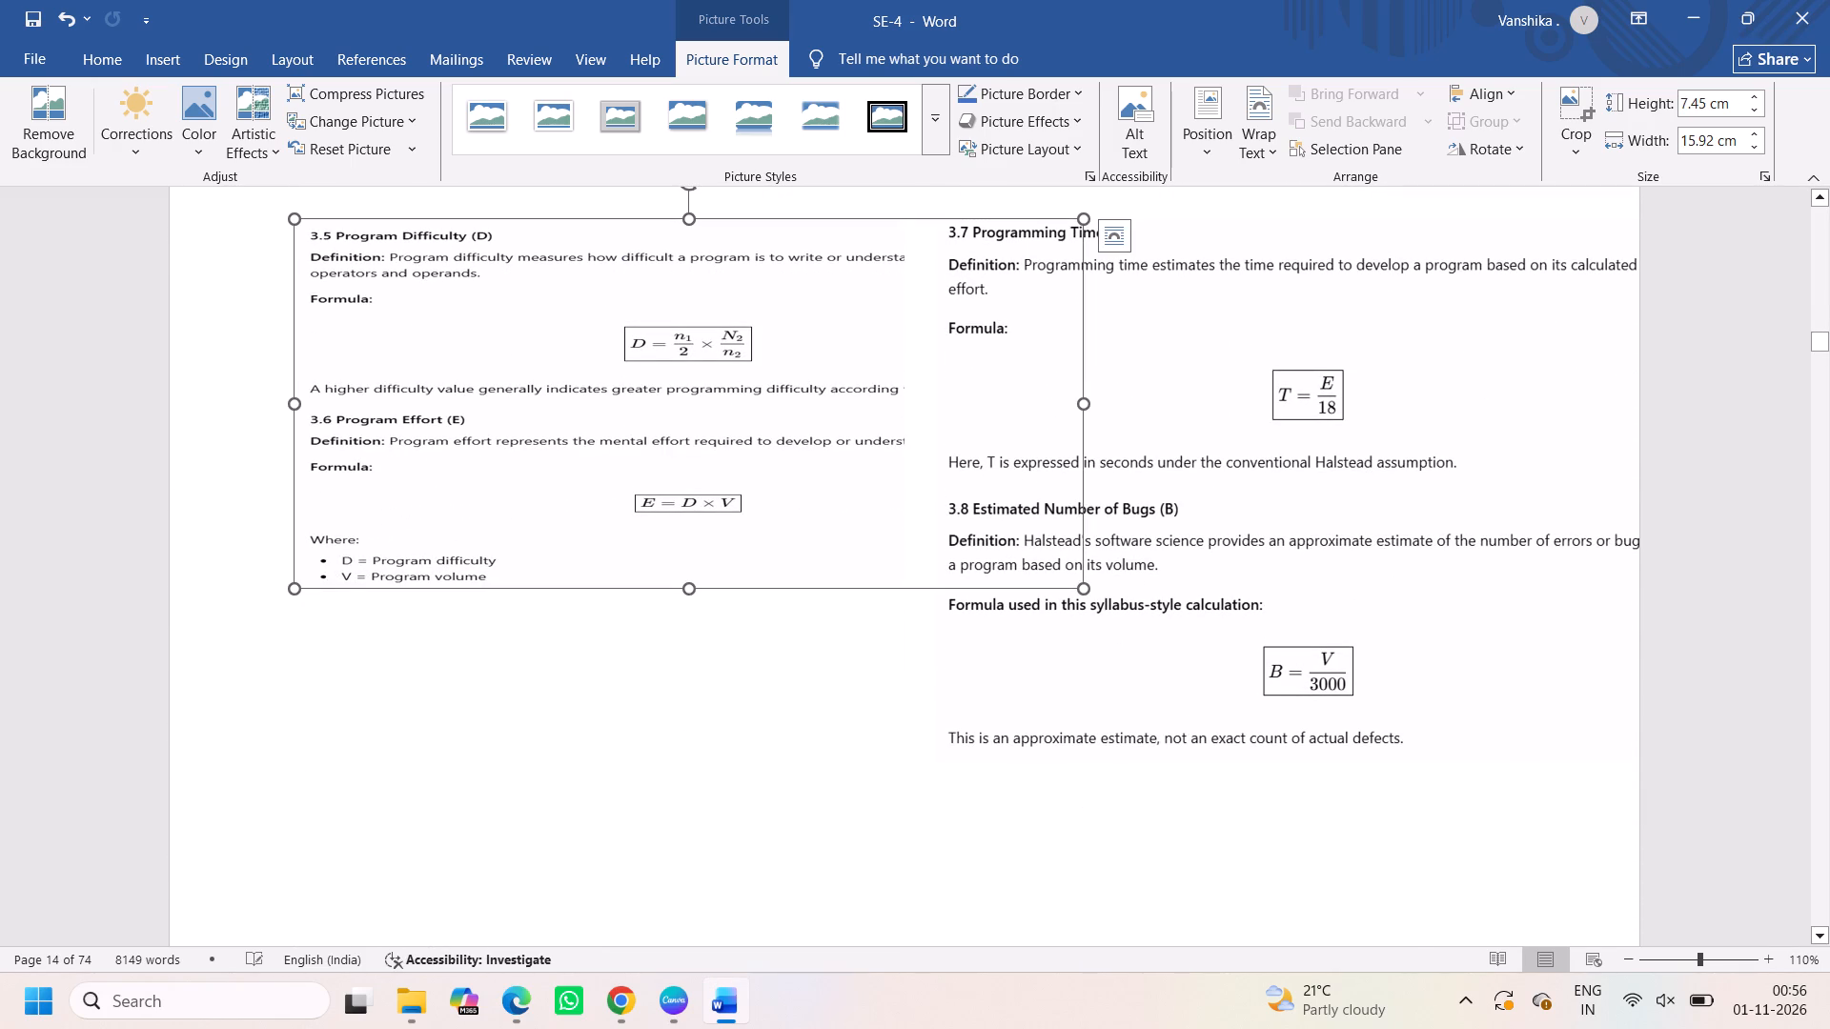
{"action": "left_click_drag", "start_coordinate": [1088, 408], "coordinate": [1031, 402]}
{"action": "left_click_drag", "start_coordinate": [1031, 402], "coordinate": [823, 434]}
{"action": "left_click_drag", "start_coordinate": [323, 401], "coordinate": [293, 400]}
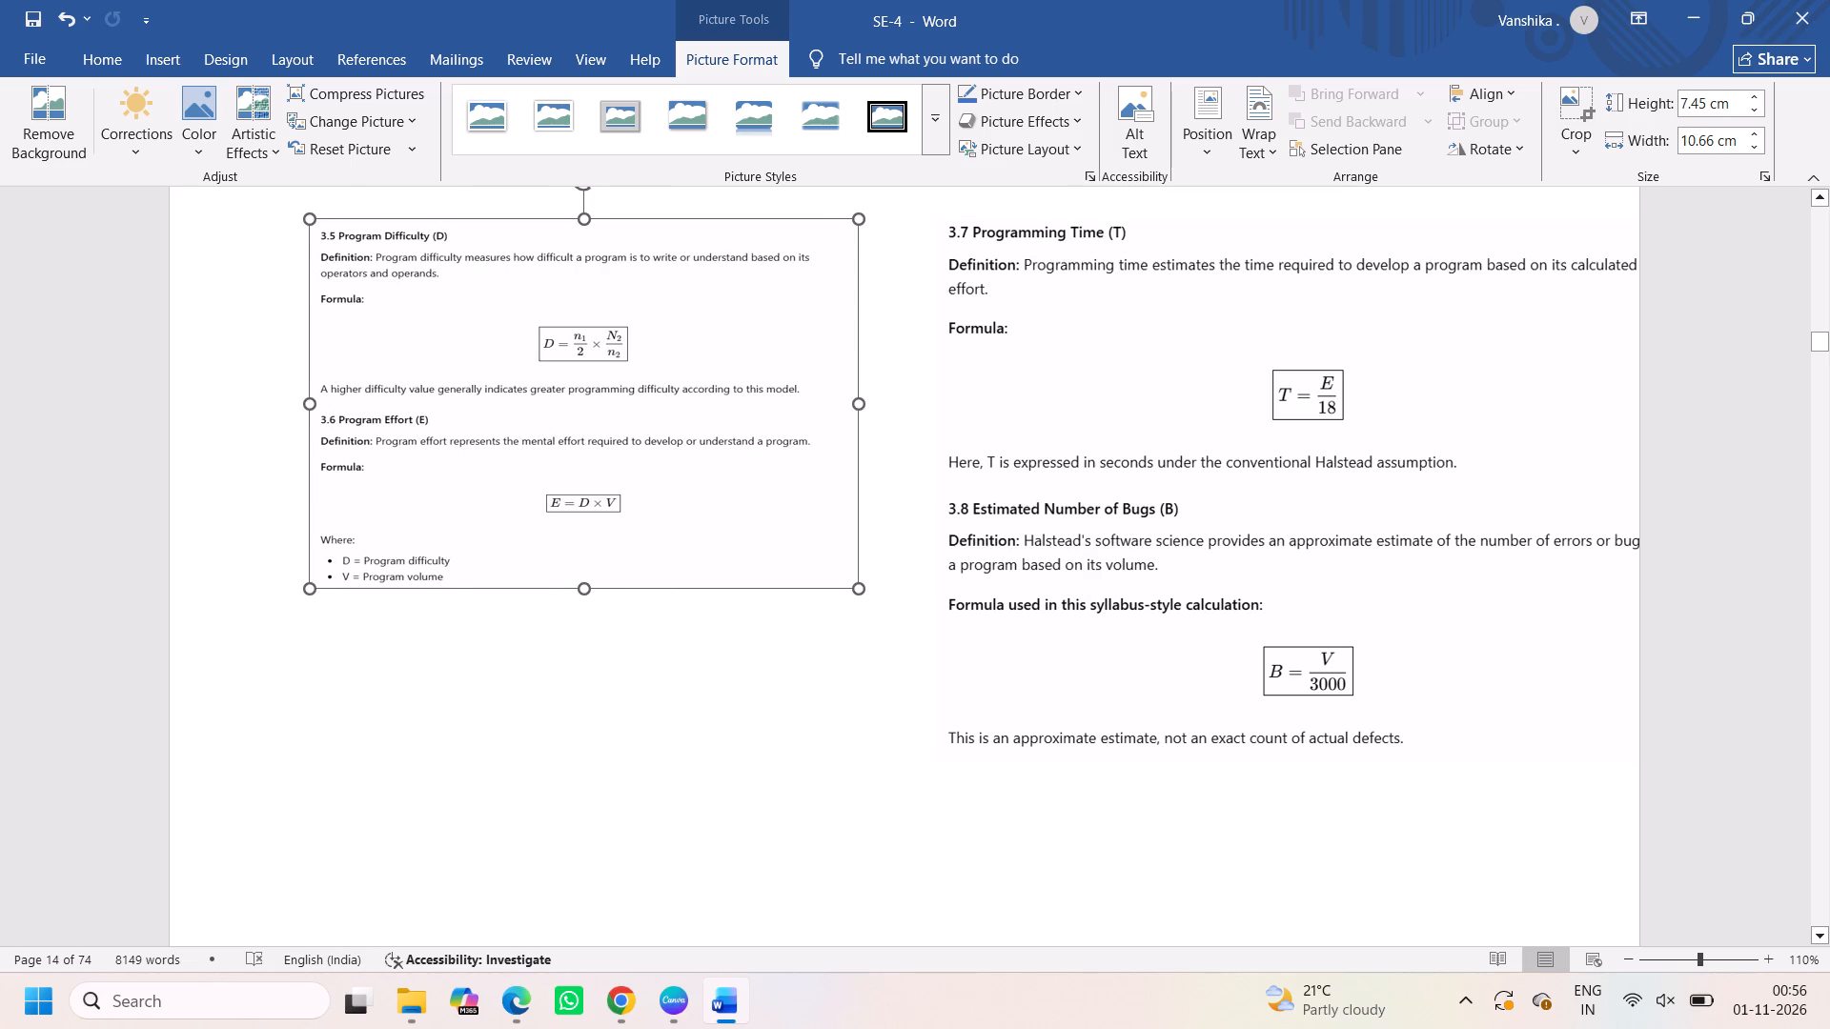
{"action": "left_click_drag", "start_coordinate": [293, 400], "coordinate": [258, 393]}
{"action": "left_click_drag", "start_coordinate": [596, 593], "coordinate": [602, 629]}
Shrink the 3.7 and 3.8 picture to about 6.79 cm high by 12.27 cm wide so it sits beneath the 3.5 and 3.6 picture.
{"action": "left_click", "coordinate": [1048, 521]}
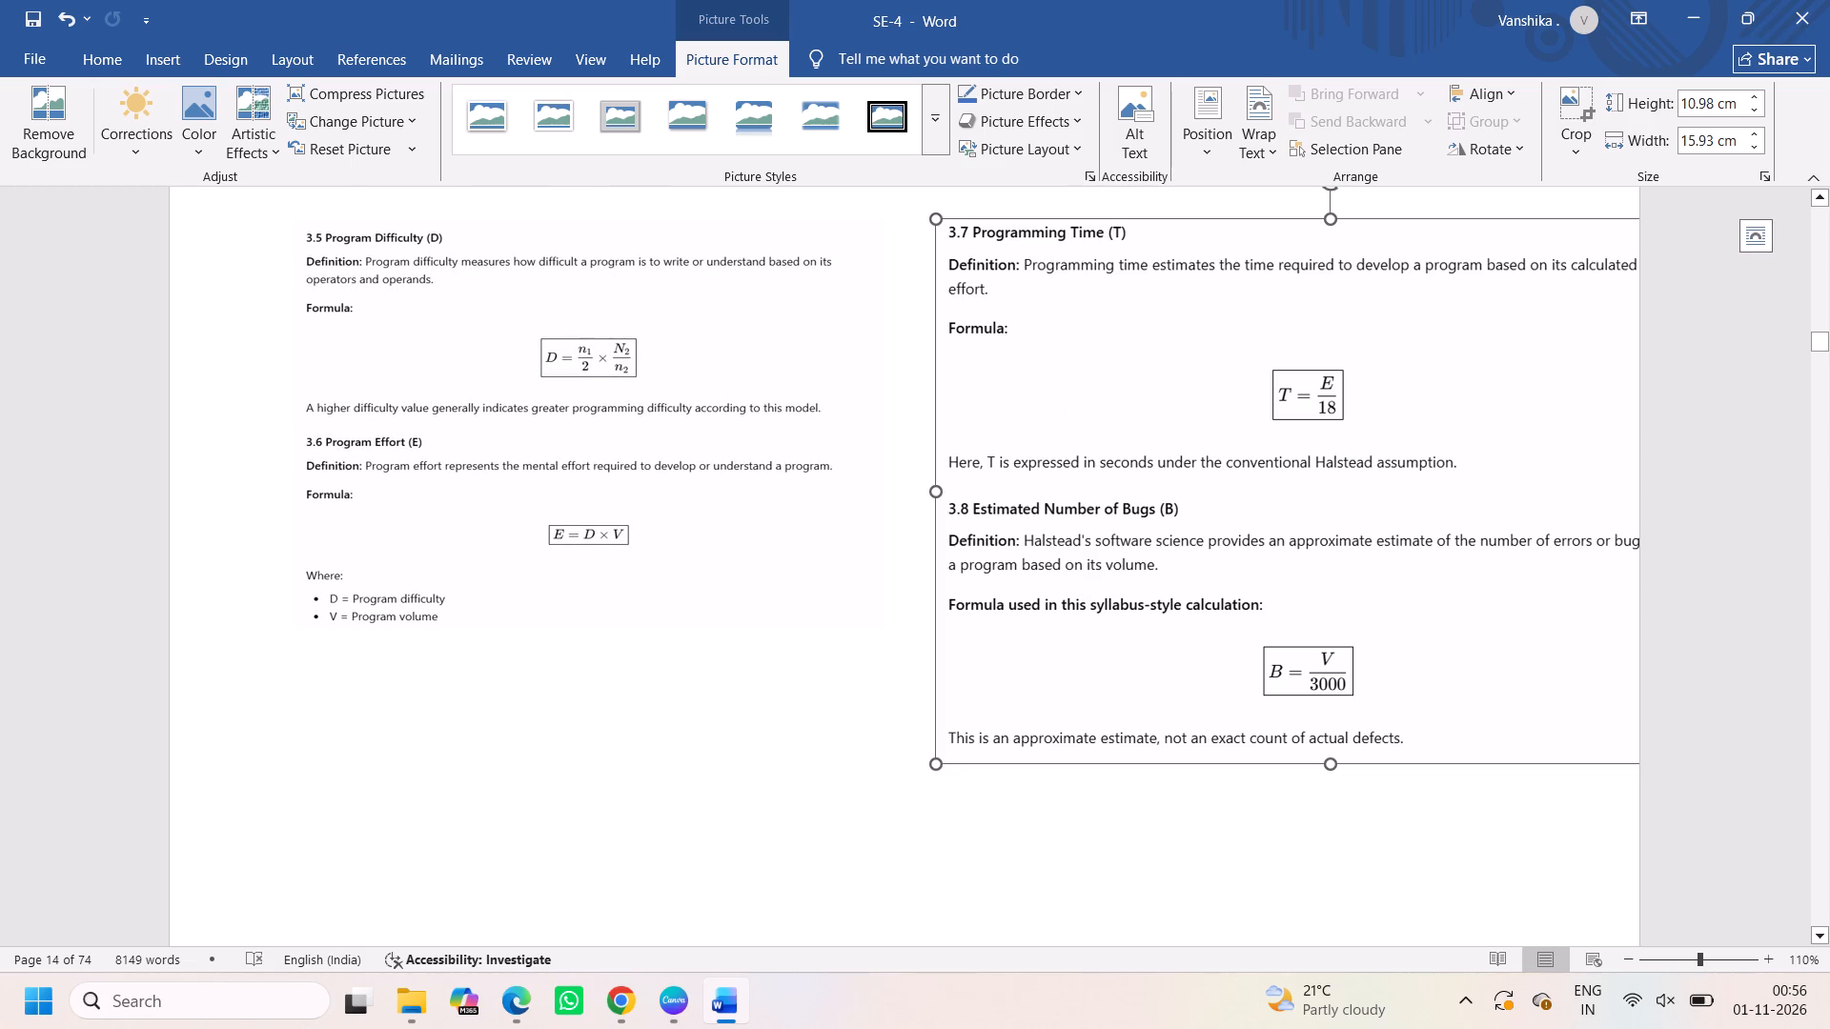
{"action": "left_click_drag", "start_coordinate": [1339, 767], "coordinate": [1316, 668]}
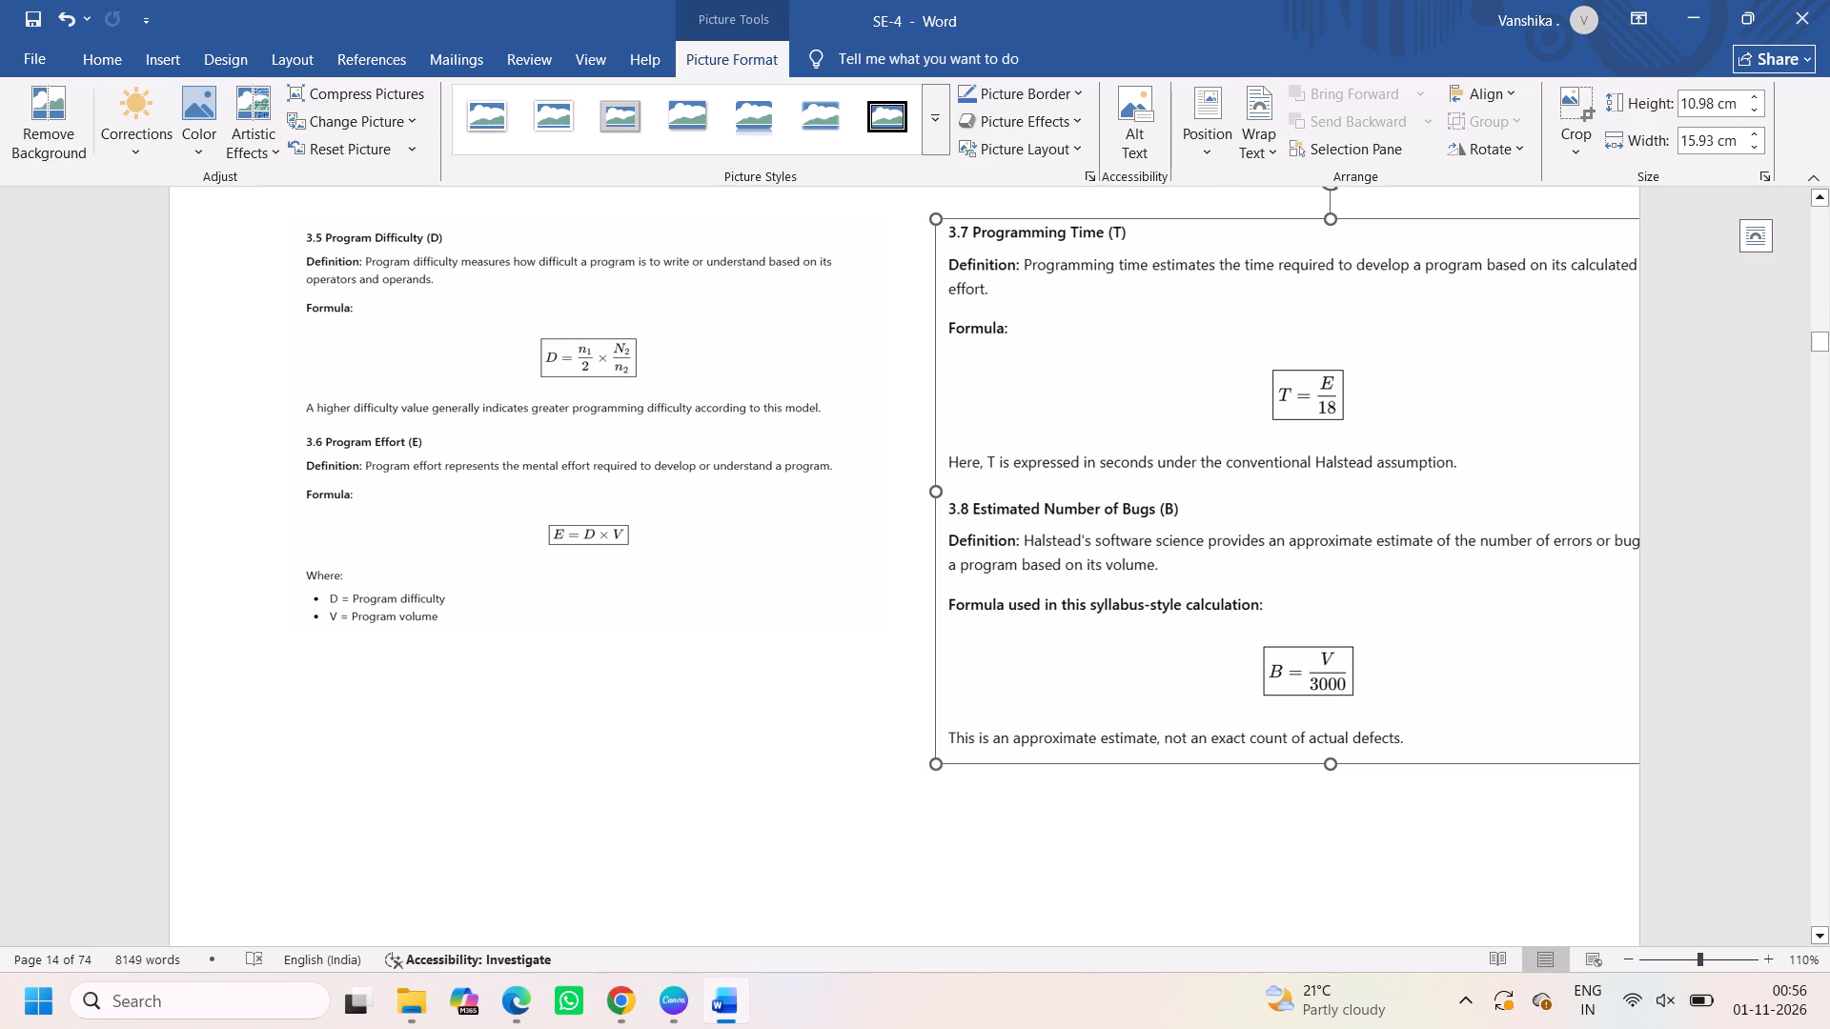
{"action": "left_click", "coordinate": [1276, 676]}
{"action": "left_click_drag", "start_coordinate": [1332, 765], "coordinate": [1300, 578]}
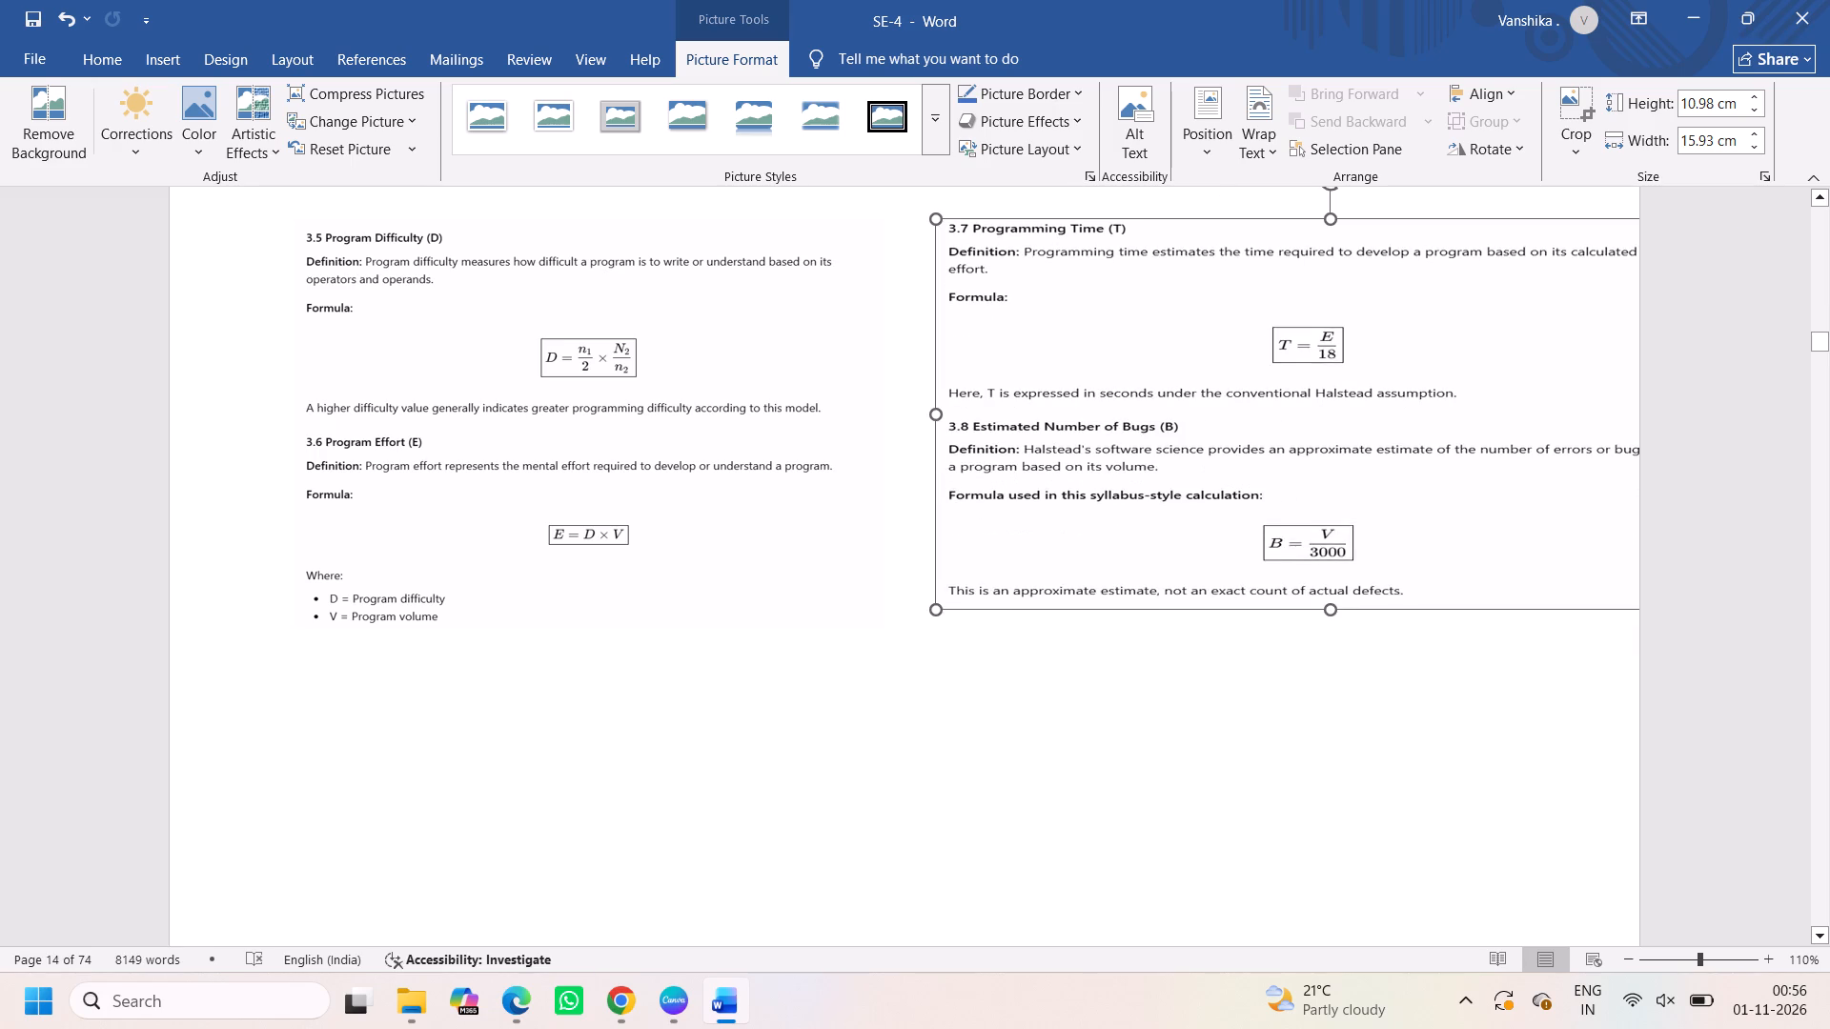
{"action": "left_click_drag", "start_coordinate": [1300, 578], "coordinate": [1258, 603]}
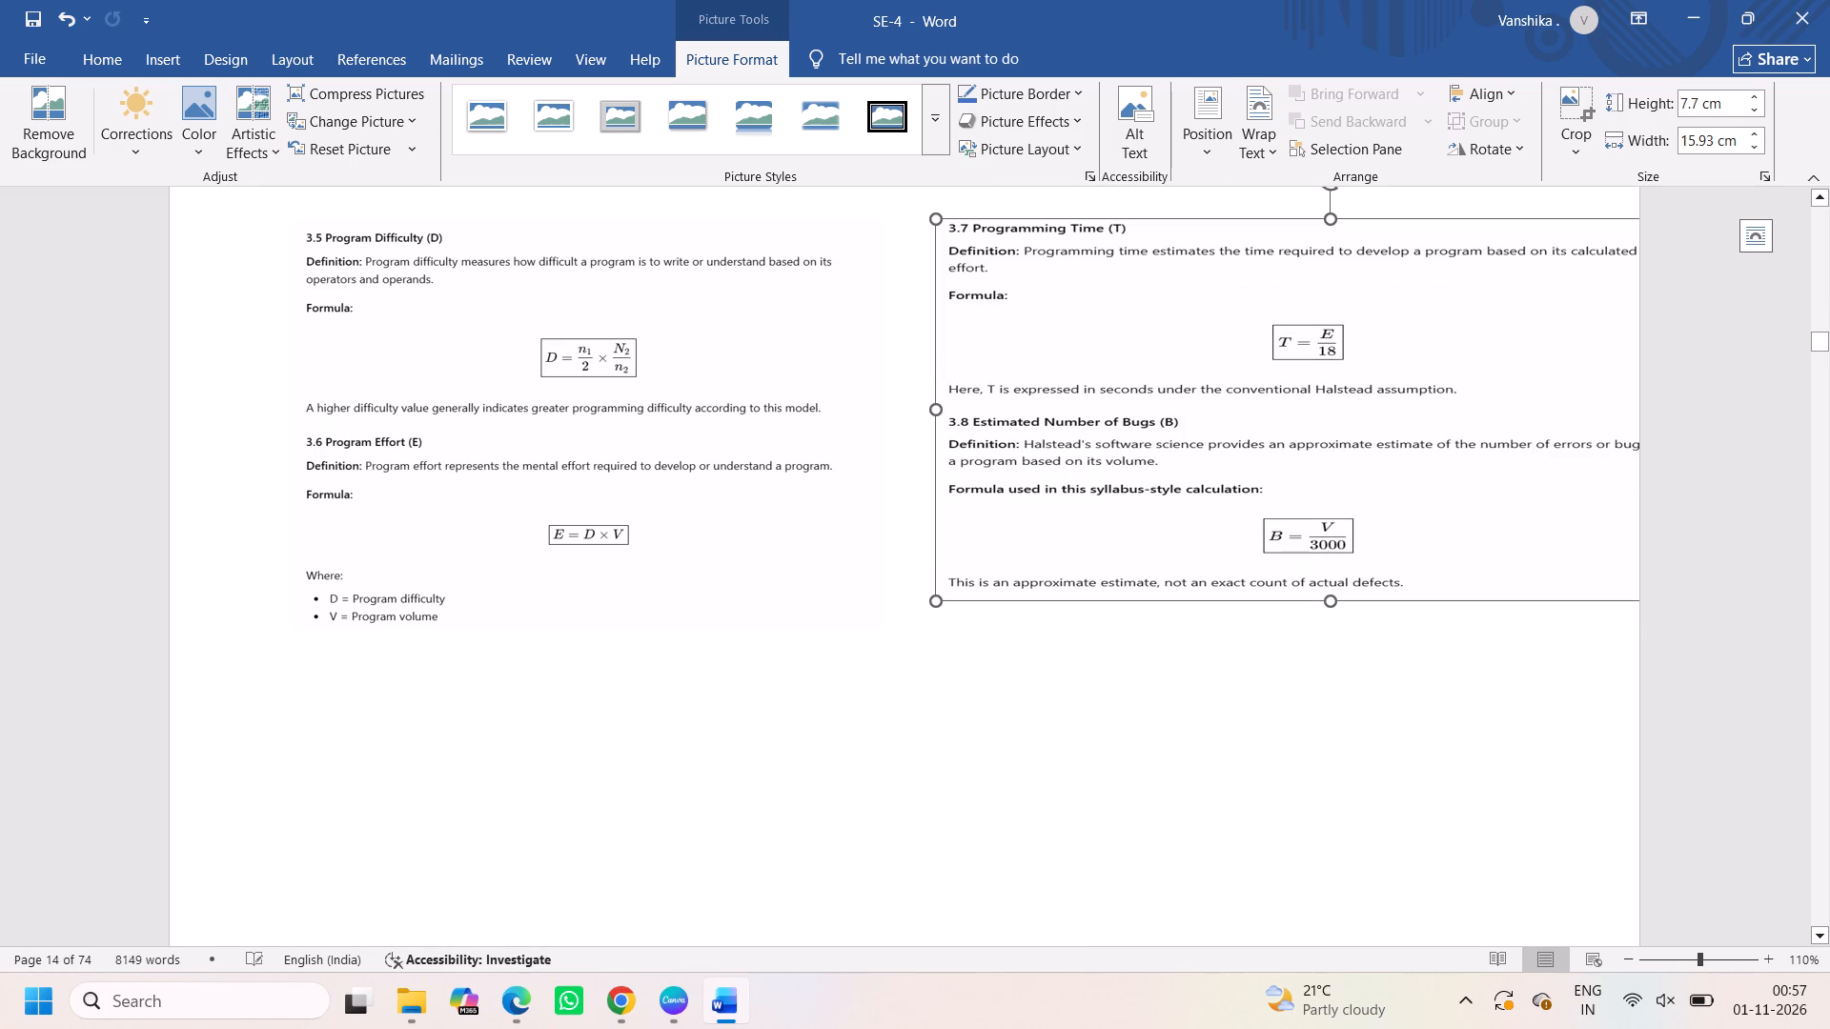
{"action": "left_click_drag", "start_coordinate": [1330, 594], "coordinate": [1330, 562]}
{"action": "scroll", "coordinate": [1113, 547], "scroll_direction": "down", "scroll_amount": 1}
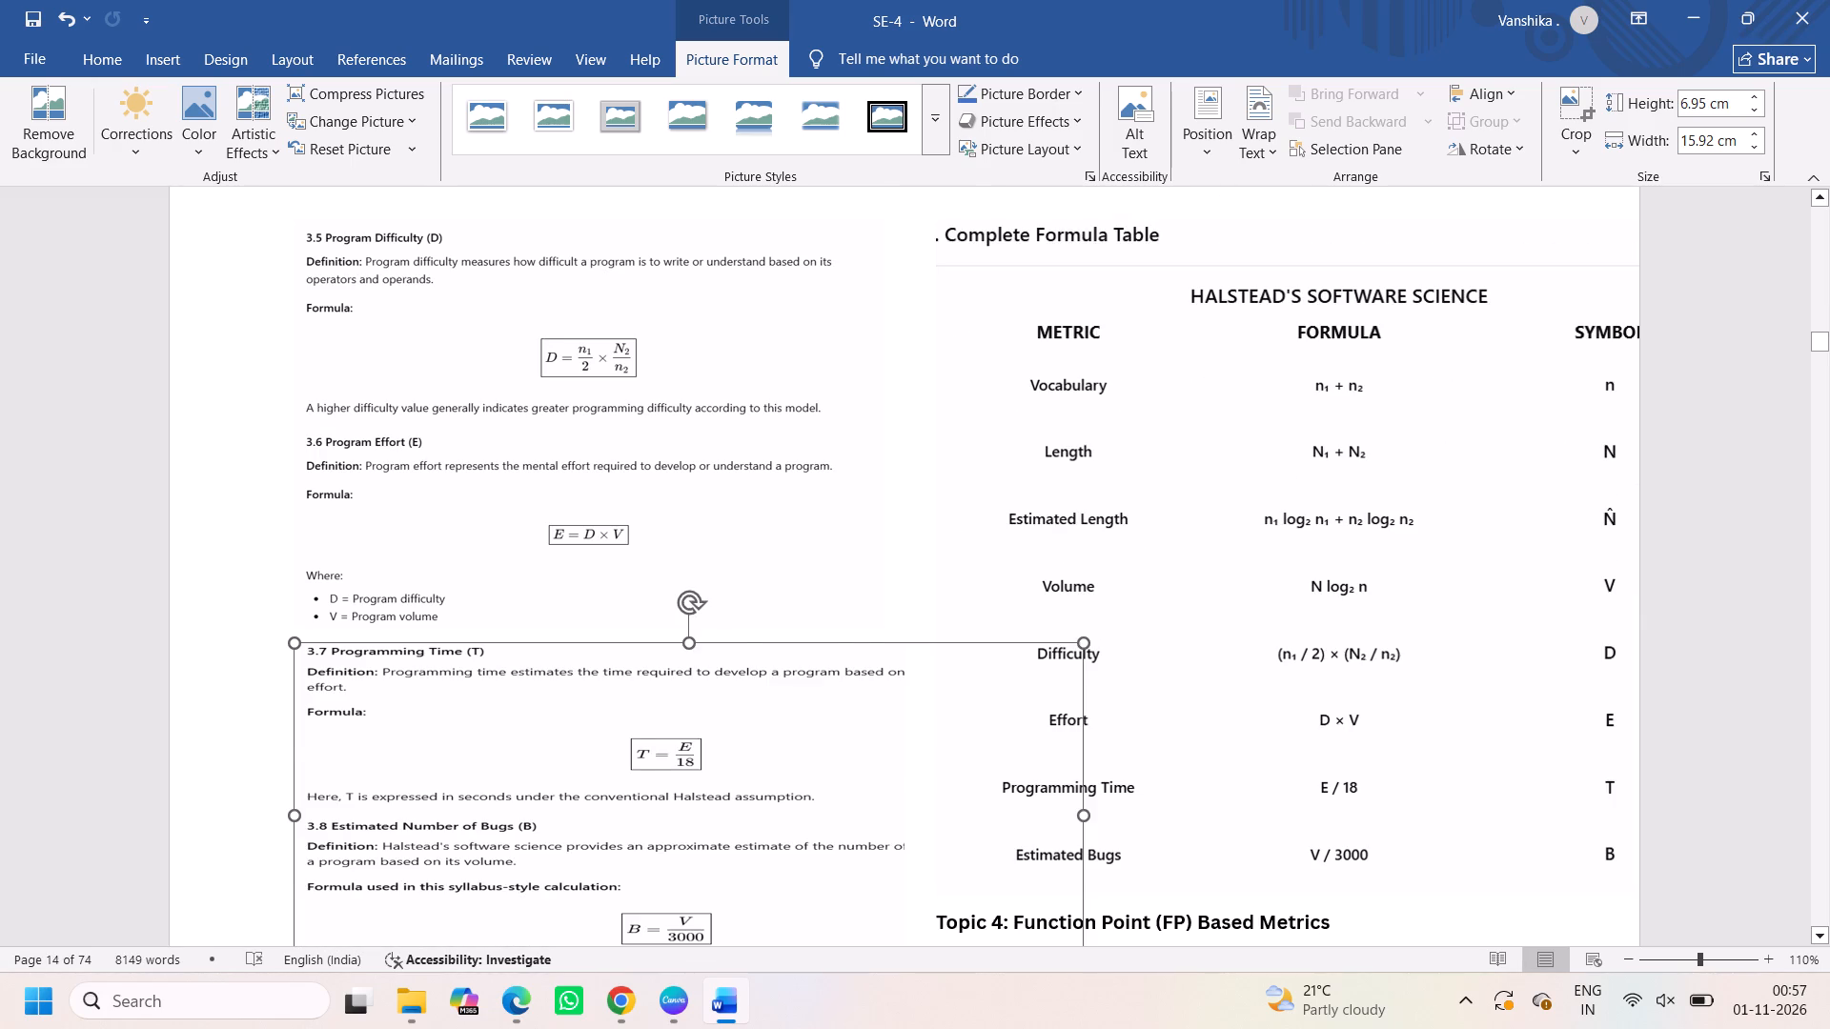
{"action": "scroll", "coordinate": [1113, 547], "scroll_direction": "down", "scroll_amount": 1}
{"action": "left_click_drag", "start_coordinate": [1080, 683], "coordinate": [903, 671]}
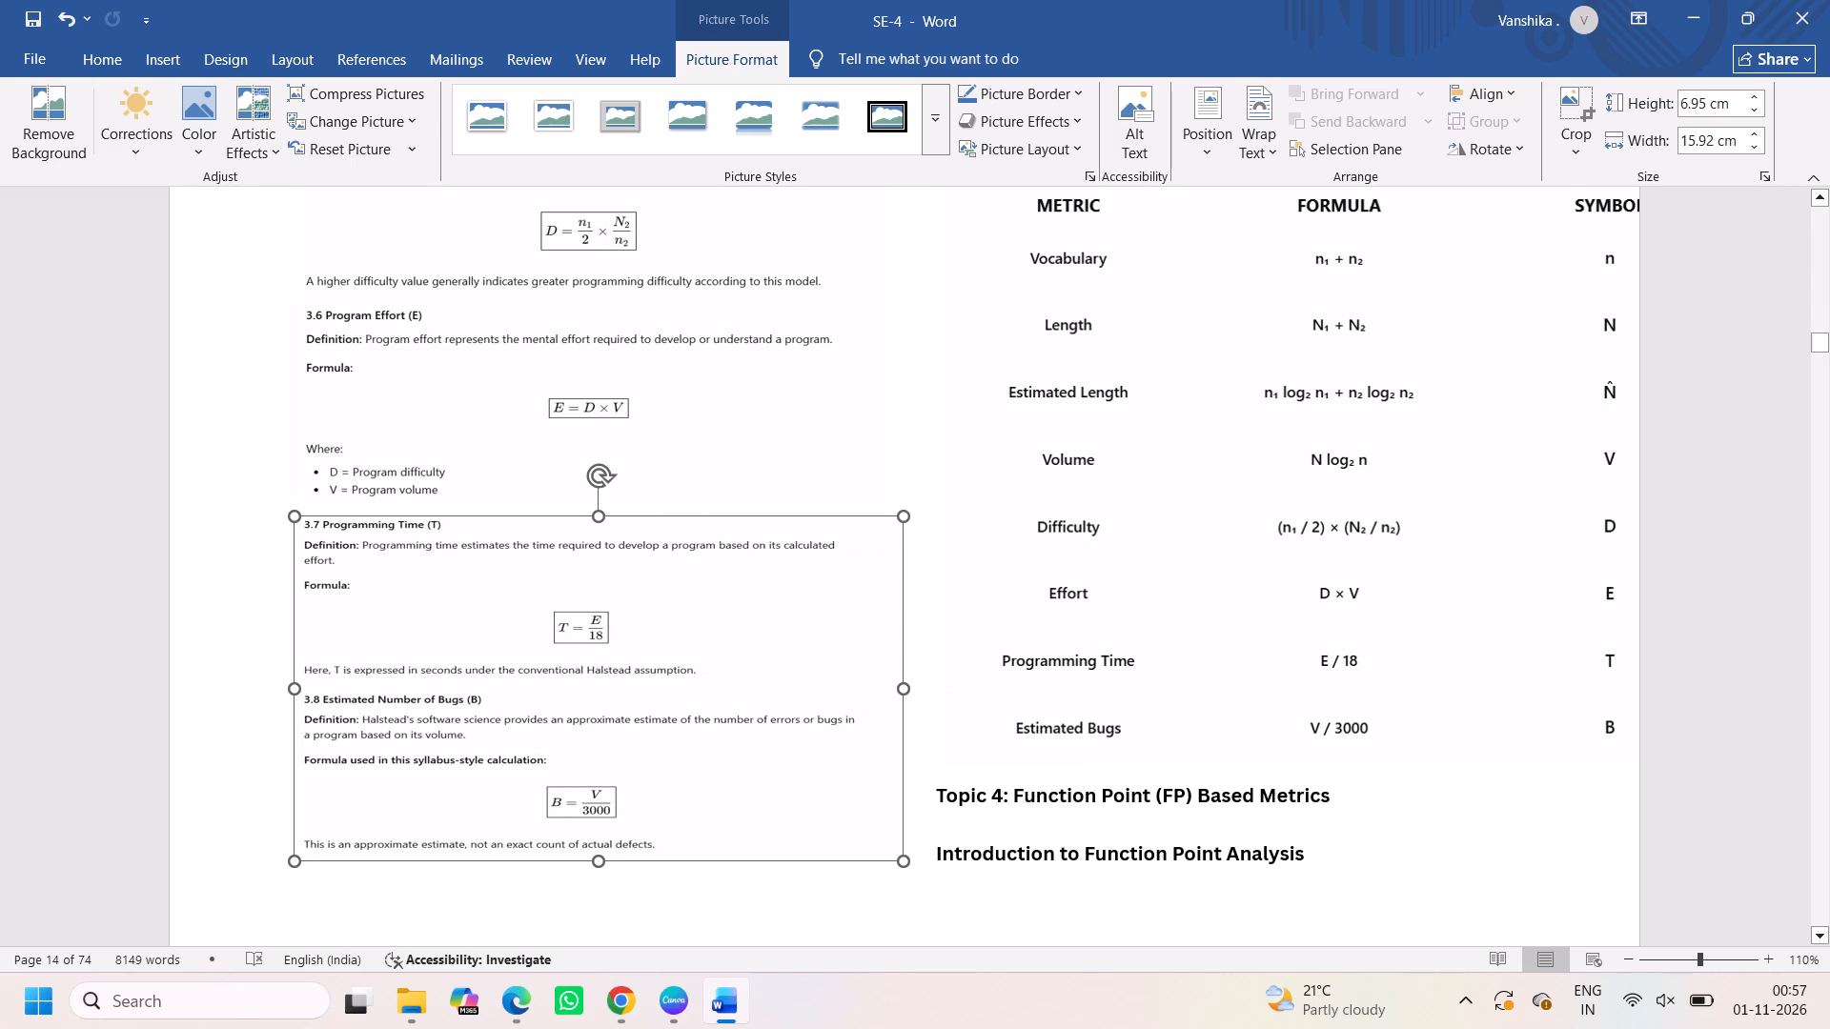
{"action": "left_click_drag", "start_coordinate": [595, 863], "coordinate": [598, 892]}
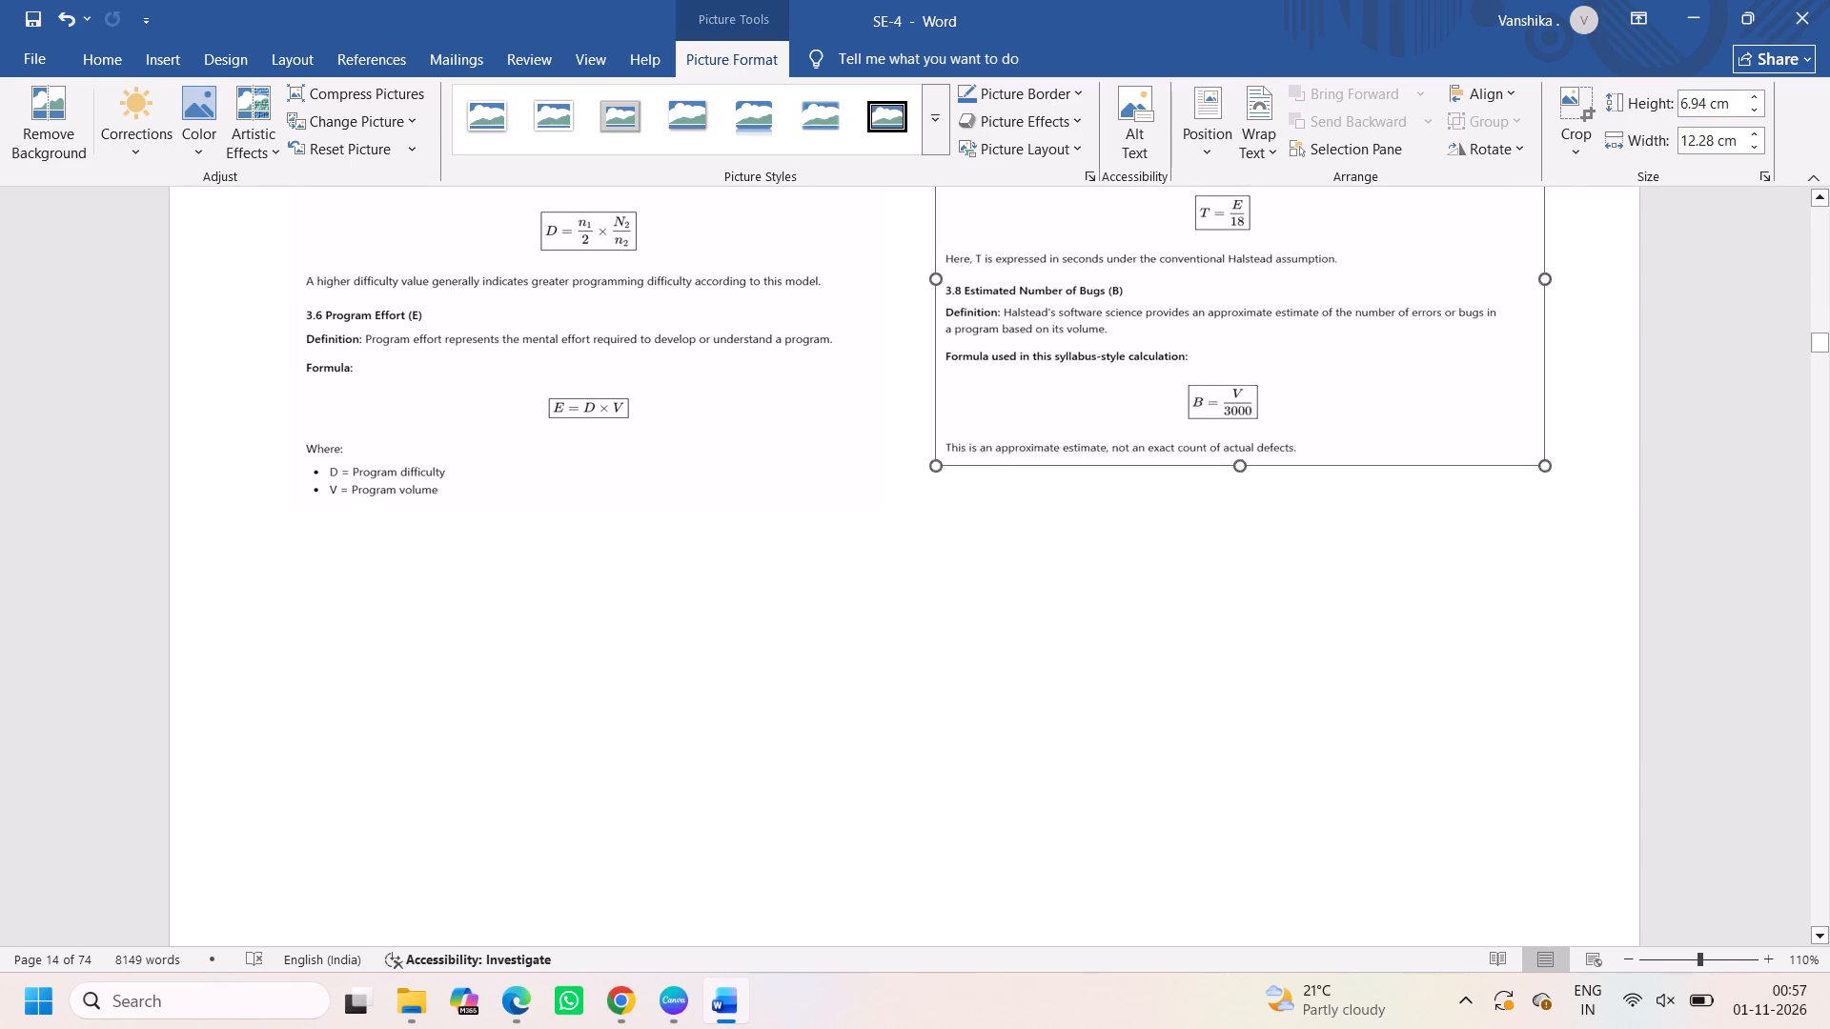
{"action": "left_click_drag", "start_coordinate": [598, 892], "coordinate": [608, 872]}
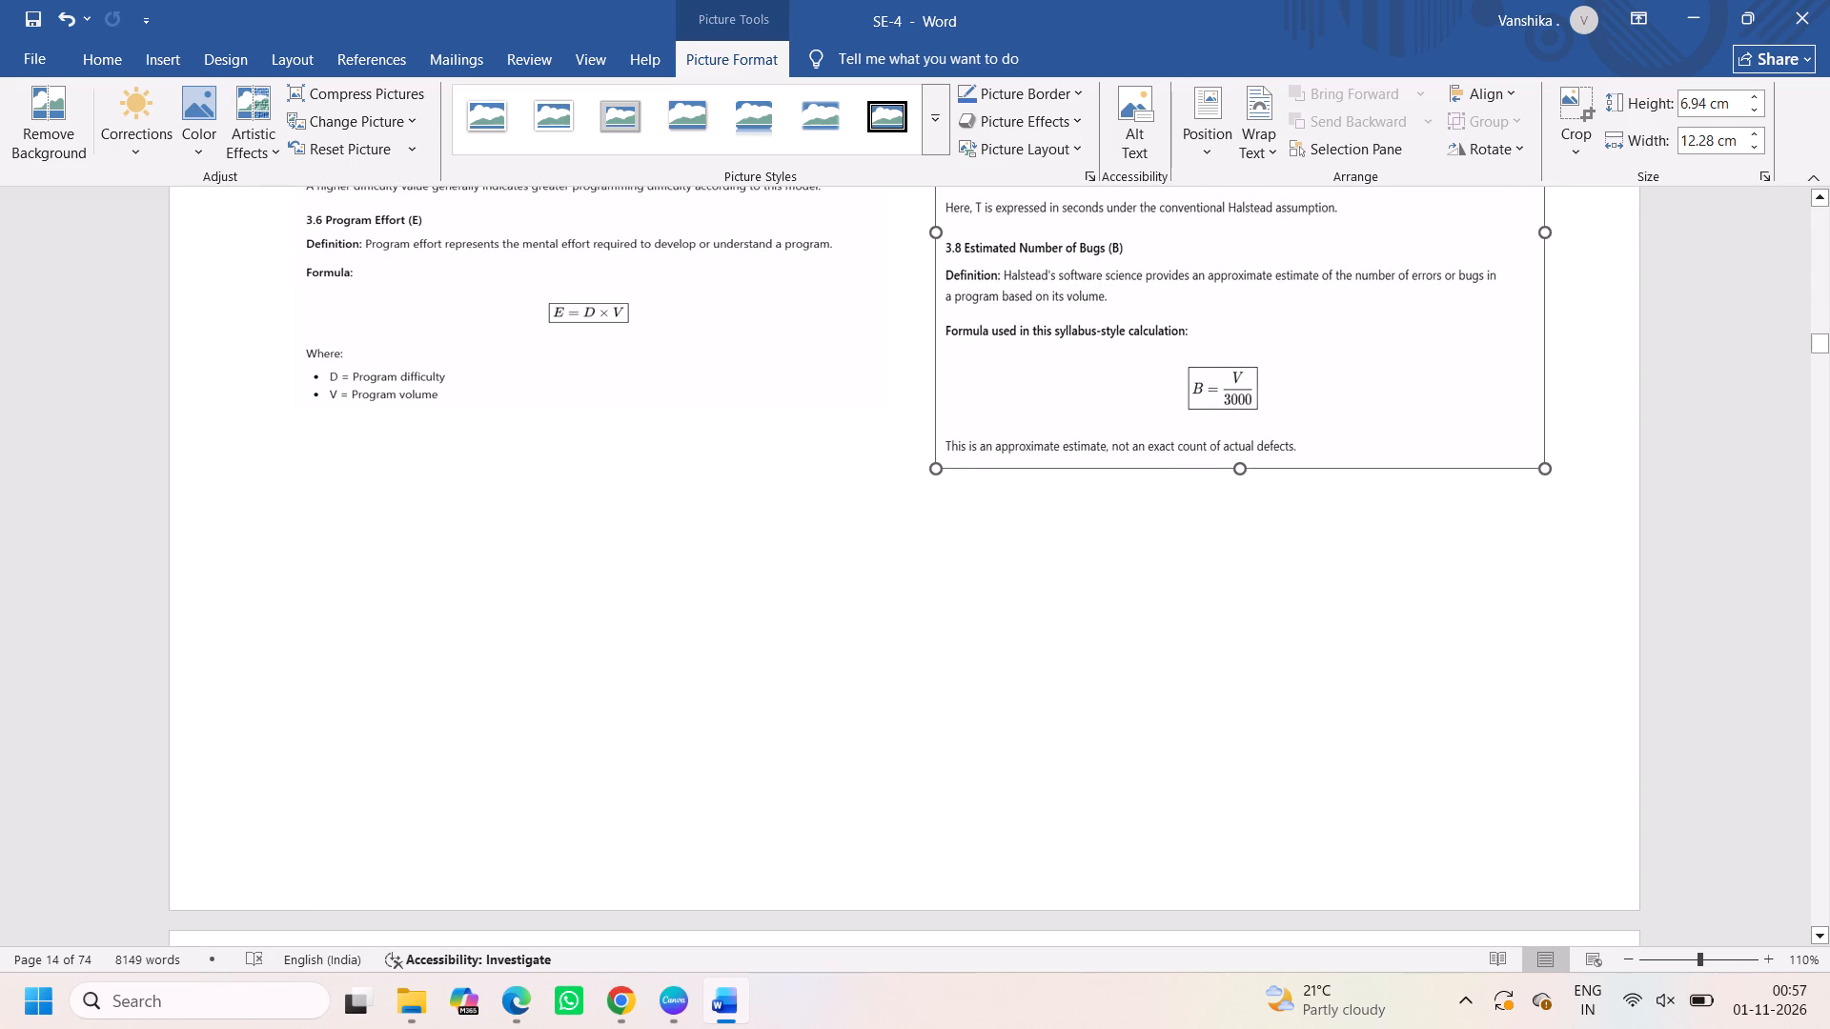
{"action": "left_click_drag", "start_coordinate": [608, 872], "coordinate": [618, 757]}
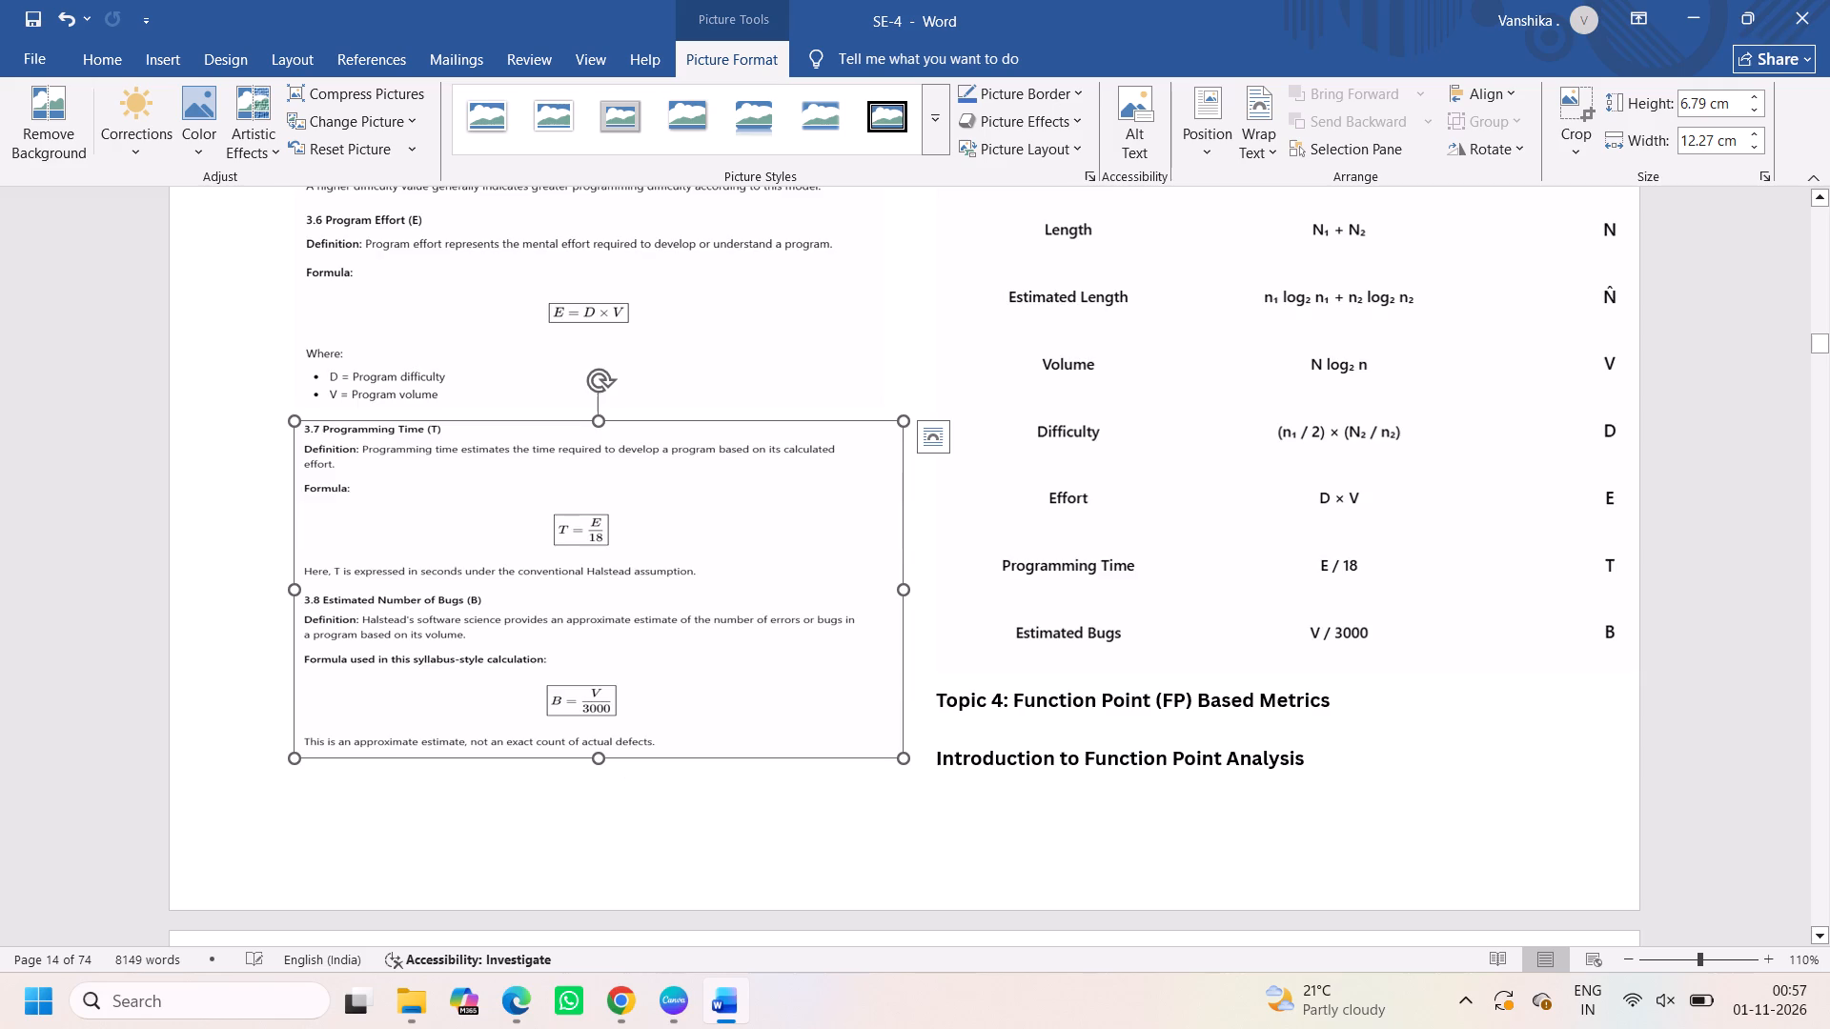
Reduce the height of the 3.5 and 3.6 picture slightly to free space in the first column.
{"action": "scroll", "coordinate": [629, 794], "scroll_direction": "up", "scroll_amount": 1}
{"action": "left_click", "coordinate": [503, 535]}
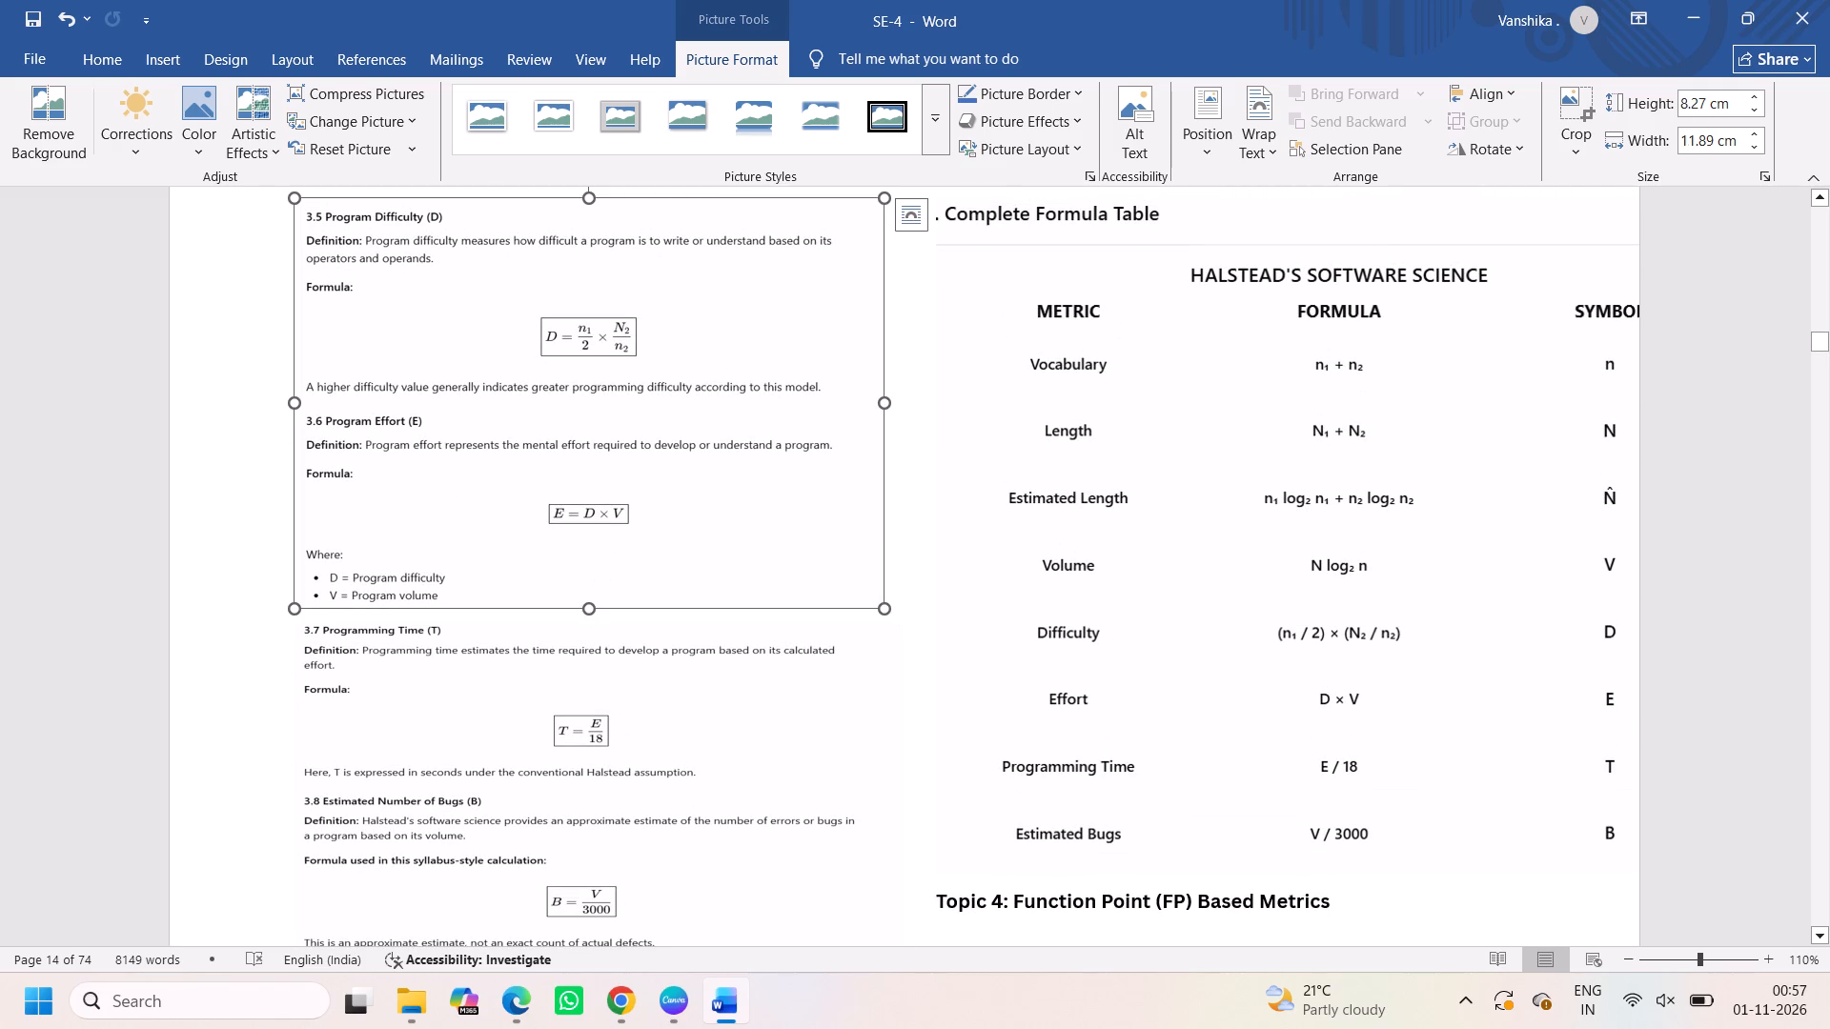
{"action": "left_click_drag", "start_coordinate": [588, 610], "coordinate": [597, 585]}
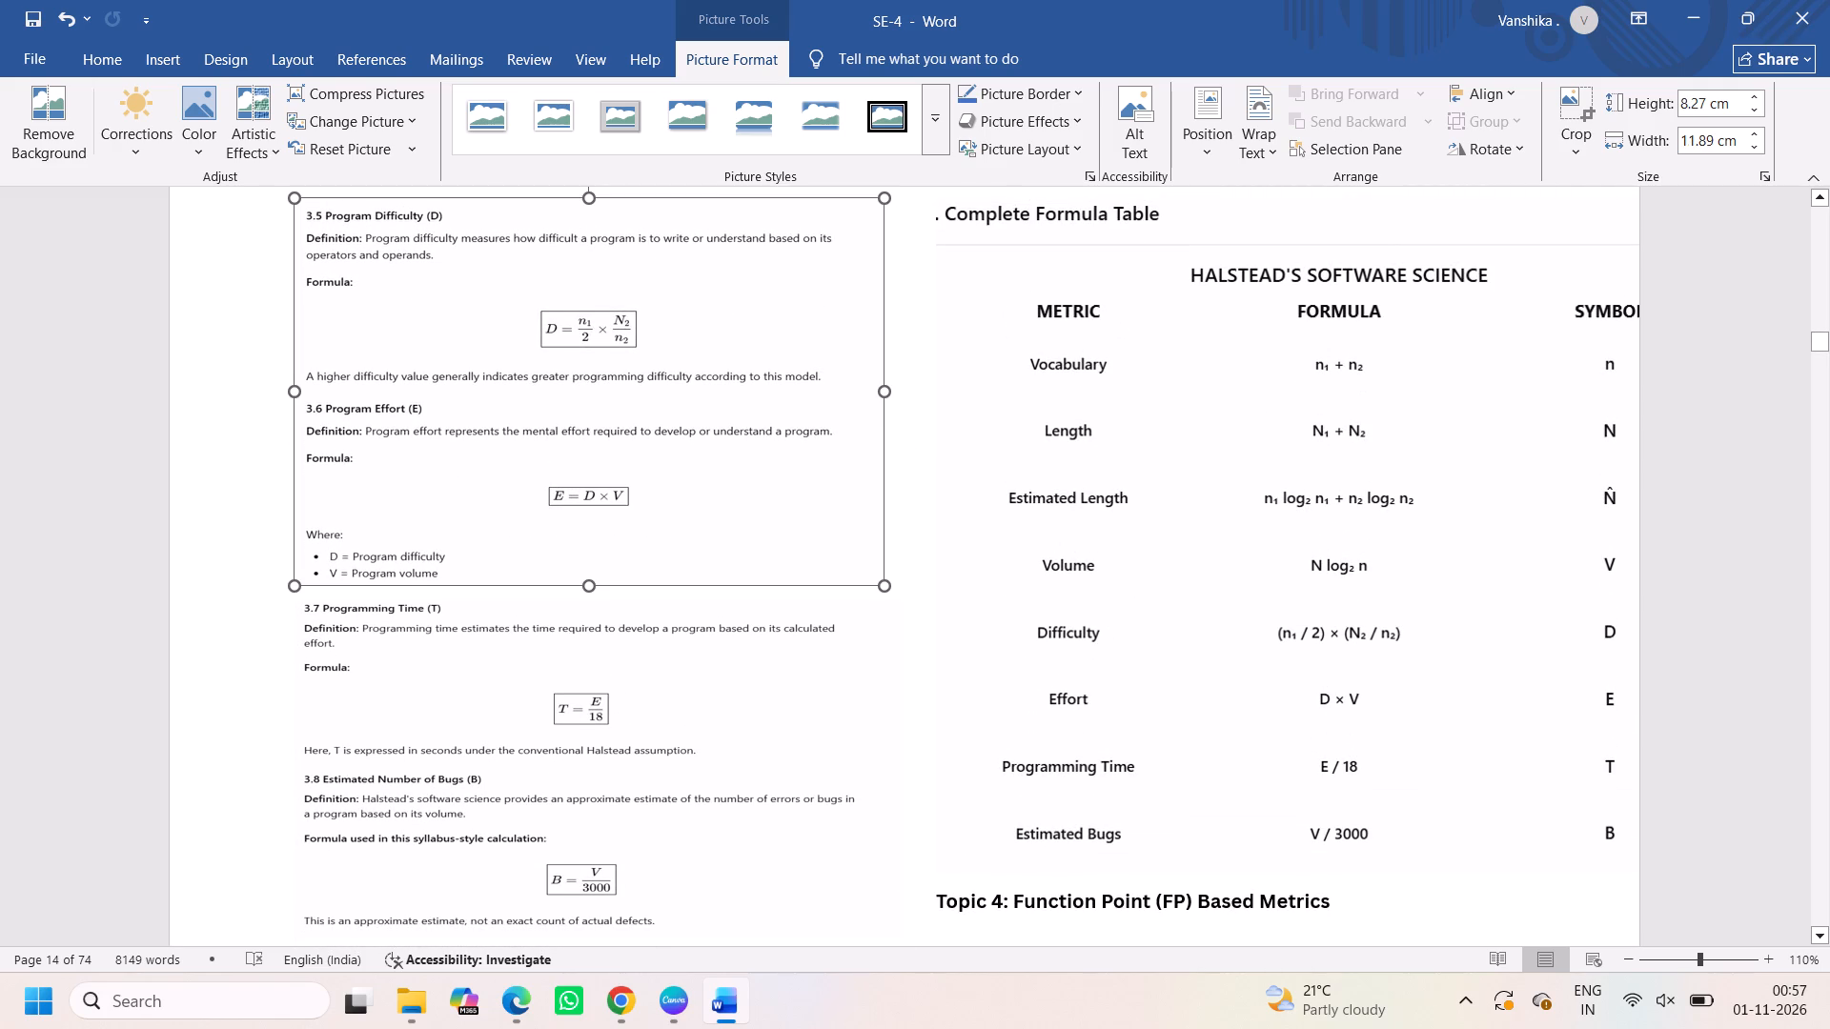
Increase the height of the 3.7 and 3.8 picture to about 7.37 cm to use the freed space.
{"action": "left_click", "coordinate": [614, 679]}
{"action": "scroll", "coordinate": [614, 679], "scroll_direction": "down", "scroll_amount": 1}
{"action": "left_click", "coordinate": [601, 747]}
{"action": "left_click_drag", "start_coordinate": [601, 747], "coordinate": [604, 776]}
Shrink the Complete Formula Table picture to about 14 cm wide and 8.5 cm high in the second column.
{"action": "left_click", "coordinate": [1110, 671]}
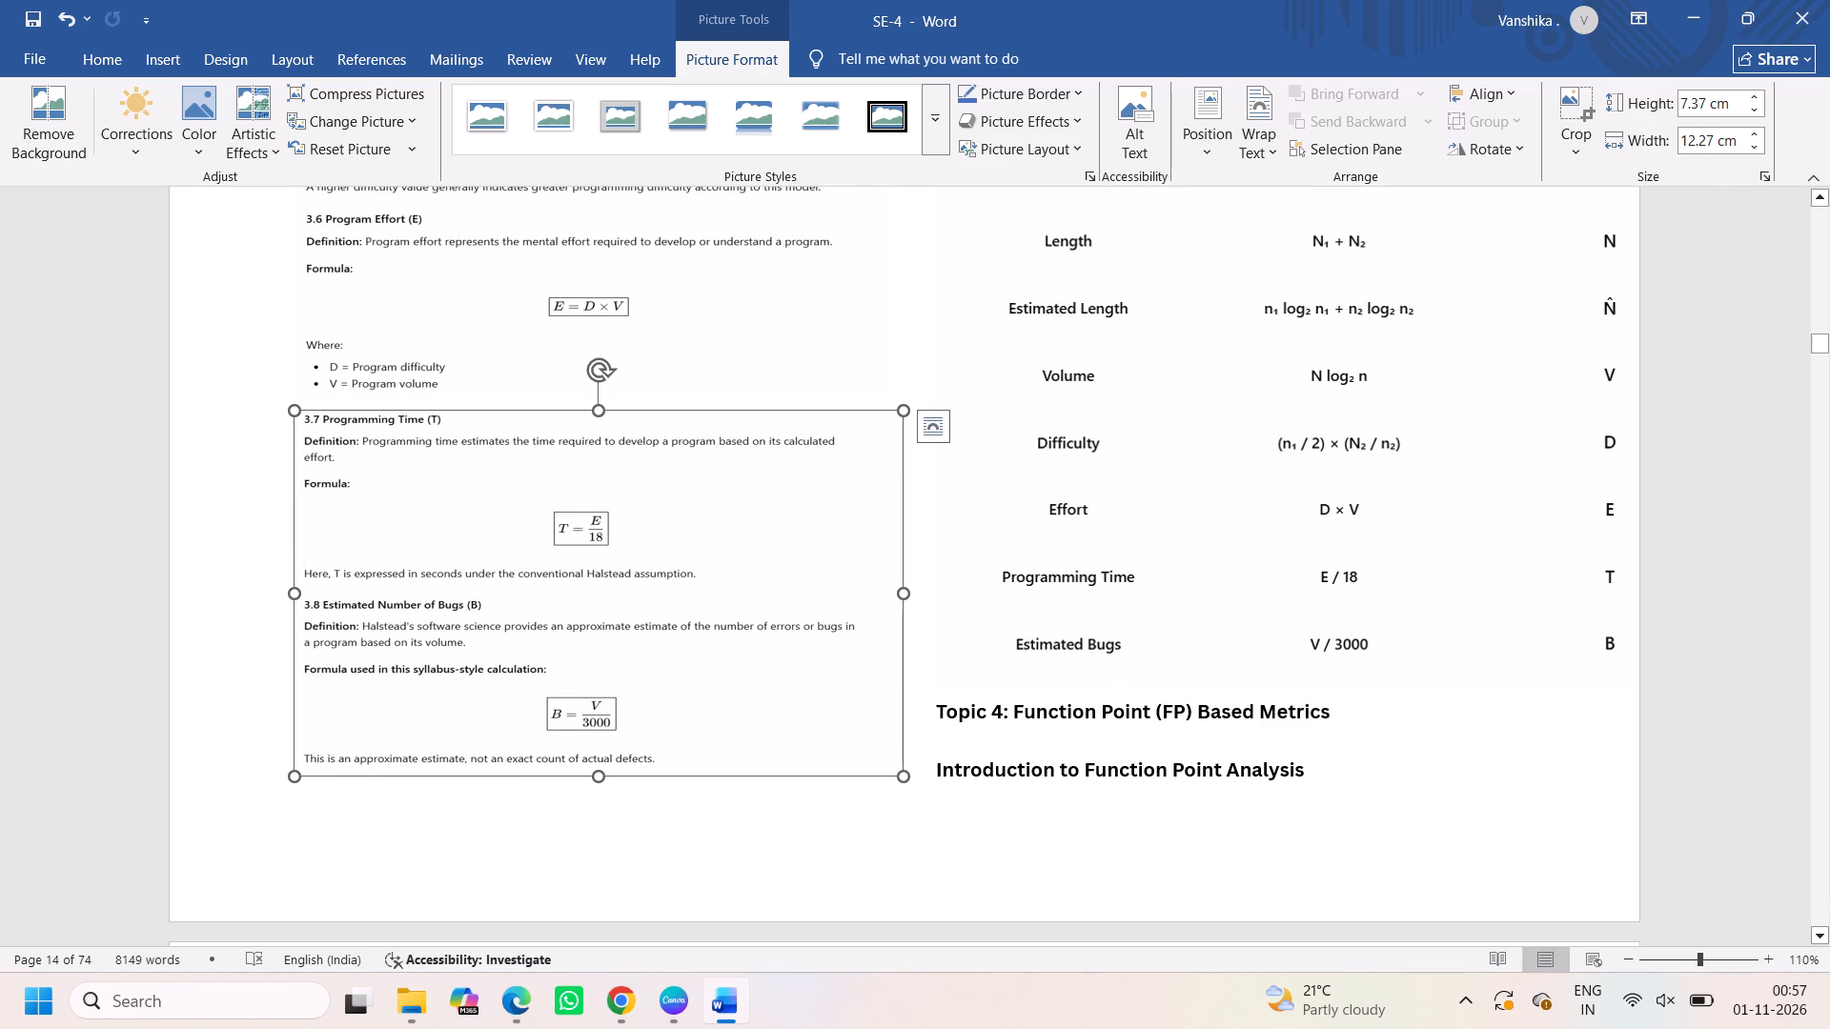
{"action": "scroll", "coordinate": [1110, 671], "scroll_direction": "up", "scroll_amount": 1}
{"action": "left_click_drag", "start_coordinate": [1332, 846], "coordinate": [1314, 739]}
{"action": "left_click_drag", "start_coordinate": [934, 464], "coordinate": [1030, 465]}
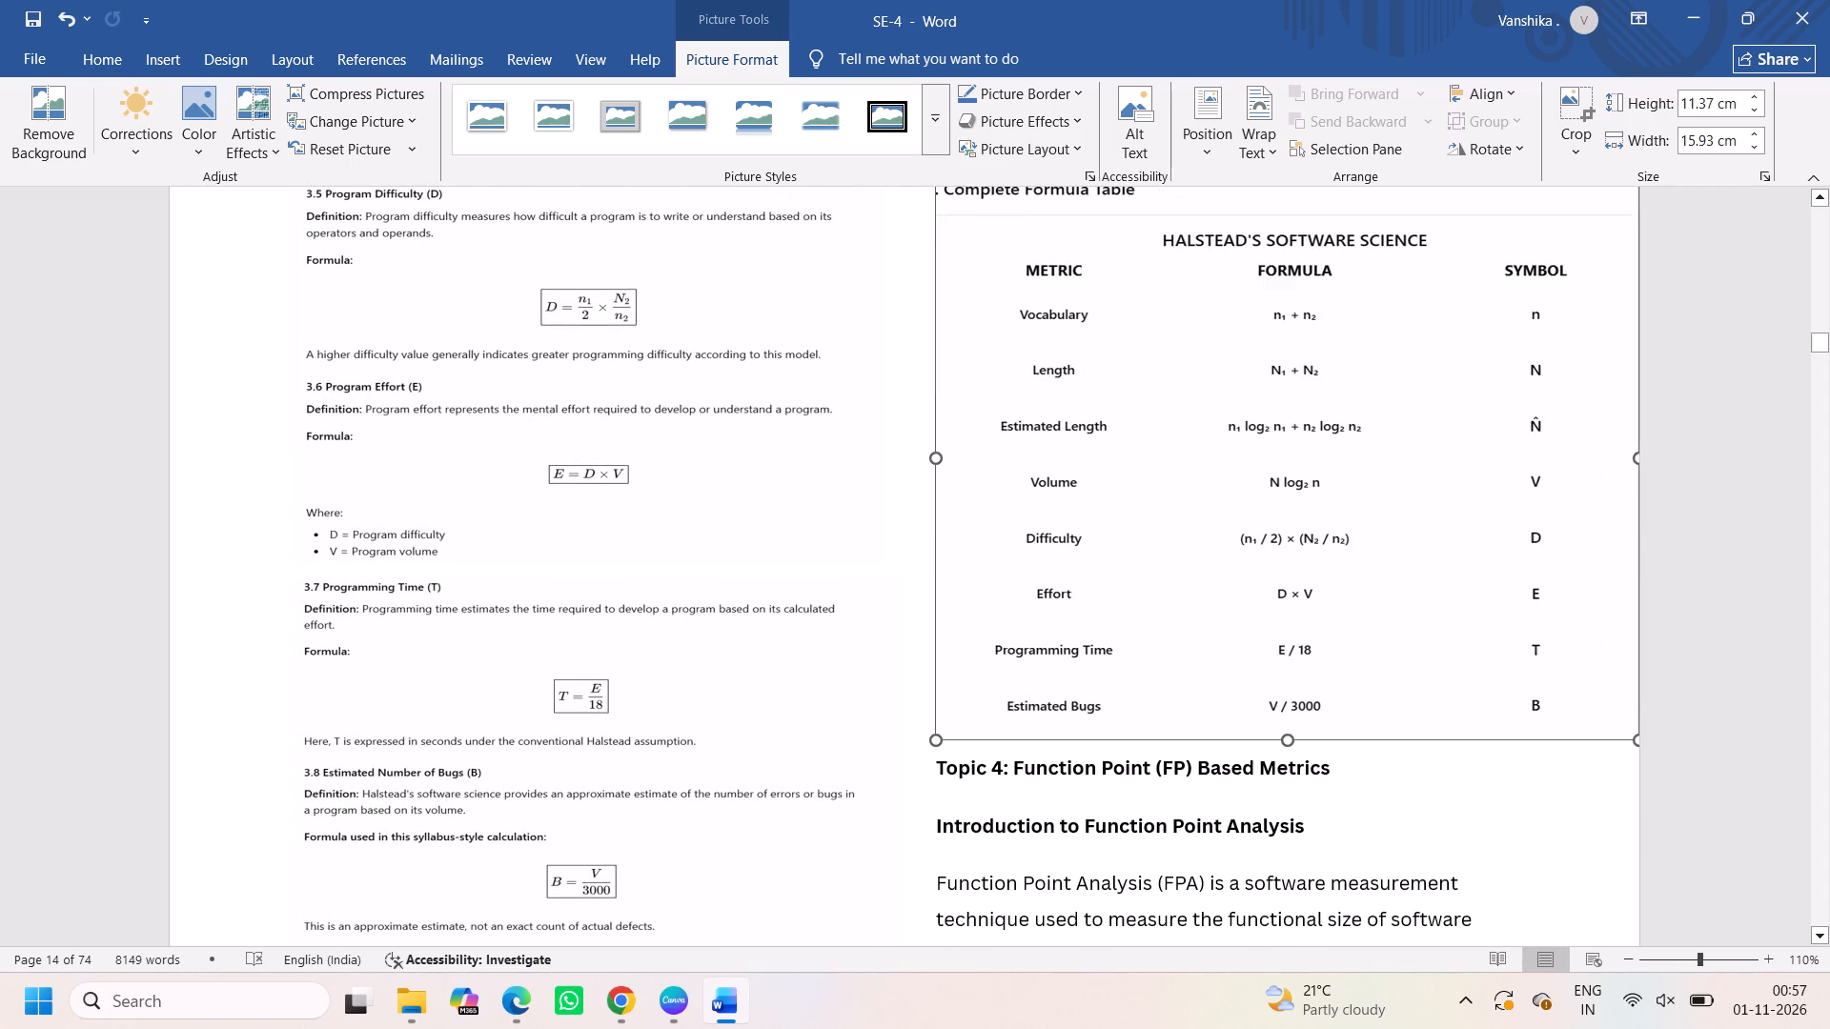
{"action": "left_click_drag", "start_coordinate": [1030, 465], "coordinate": [1035, 466]}
{"action": "scroll", "coordinate": [1213, 547], "scroll_direction": "up", "scroll_amount": 1}
{"action": "scroll", "coordinate": [1266, 655], "scroll_direction": "down", "scroll_amount": 1}
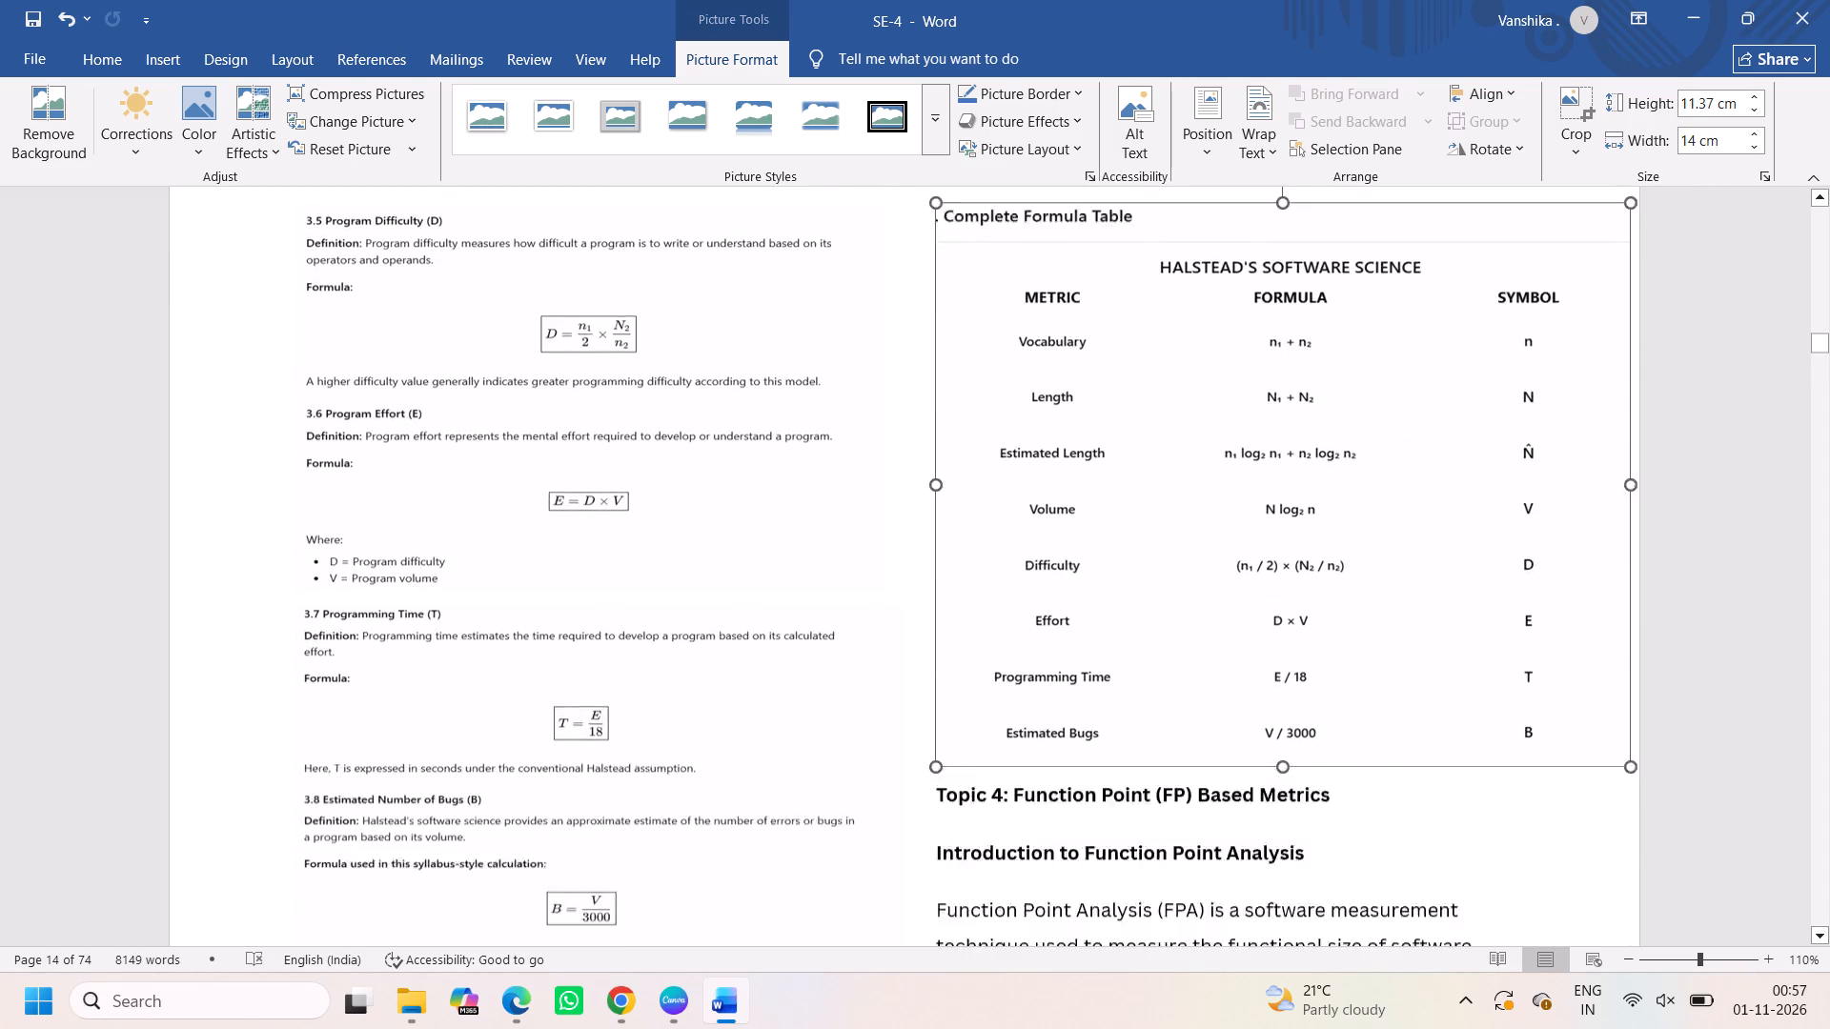
{"action": "scroll", "coordinate": [1266, 655], "scroll_direction": "down", "scroll_amount": 1}
{"action": "left_click_drag", "start_coordinate": [1282, 602], "coordinate": [1262, 461]}
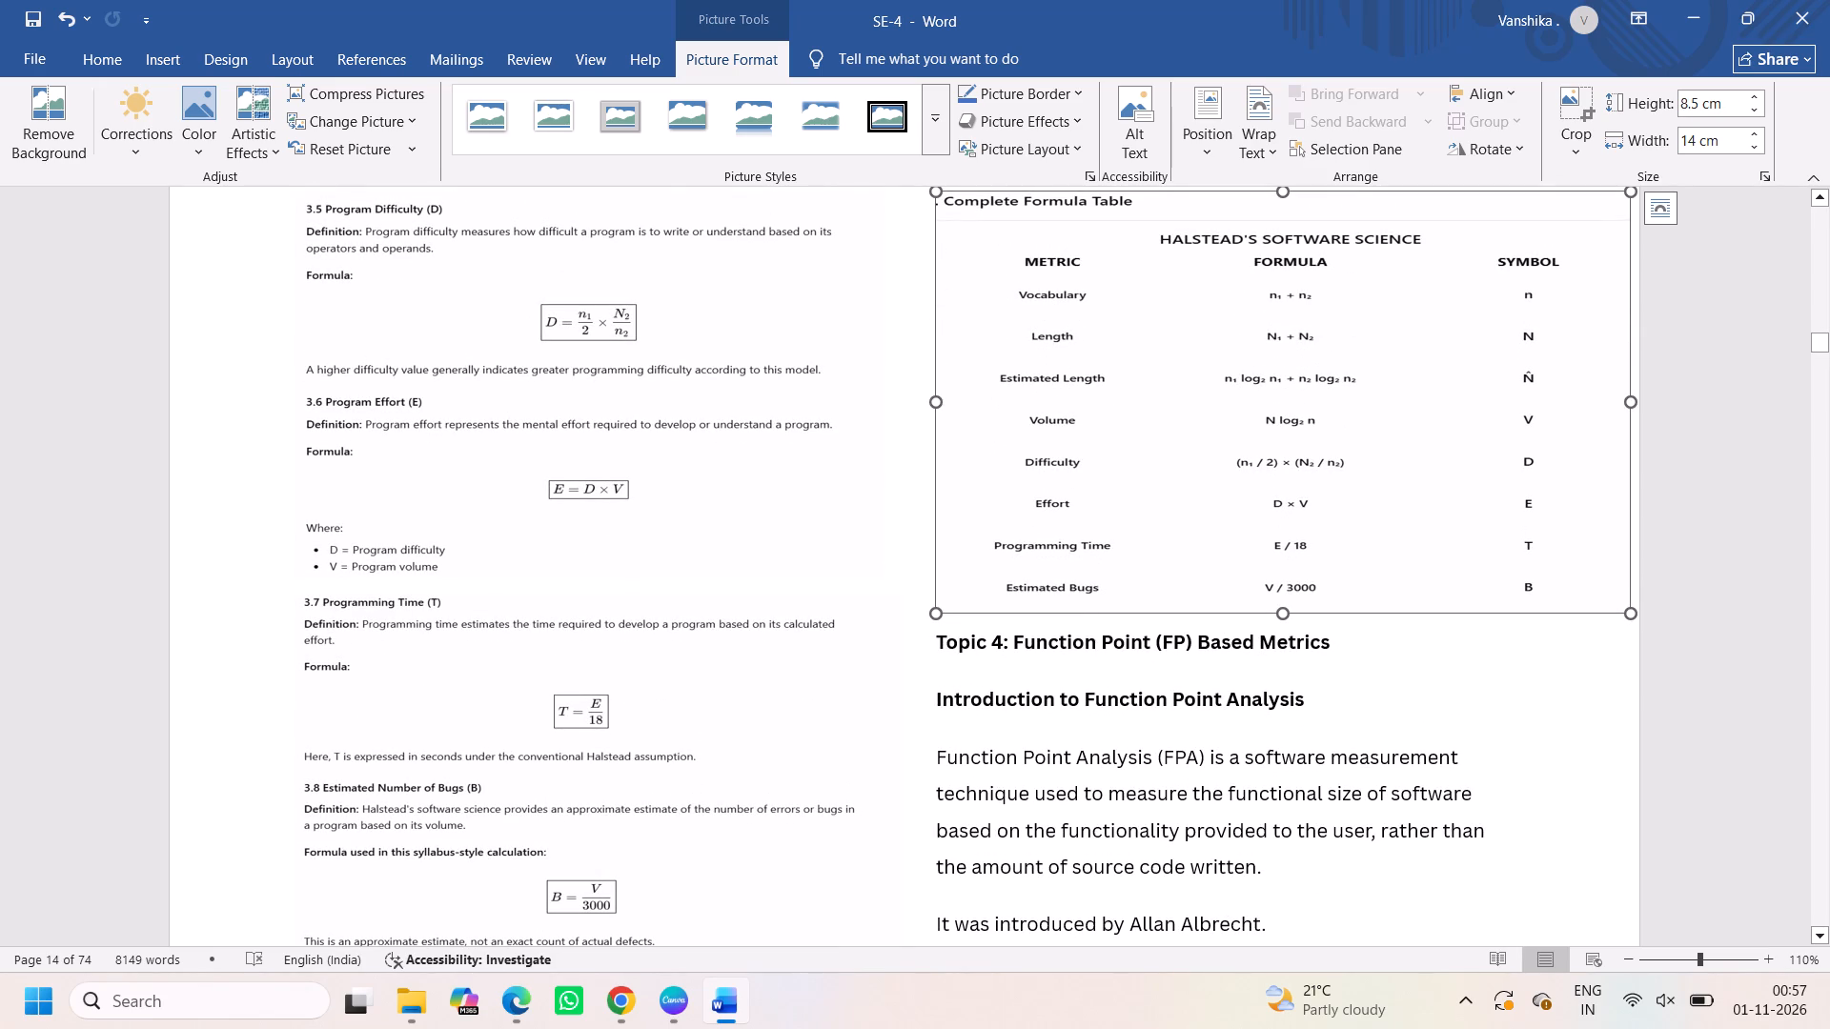
Insert six blank lines before the "Topic 4: Function Point (FP) Based Metrics" heading to move it to the following page.
{"action": "left_click", "coordinate": [942, 638]}
{"action": "key", "text": "Left"}
{"action": "key", "text": "Return"}
{"action": "key", "text": "Return"}
{"action": "key", "text": "Return"}
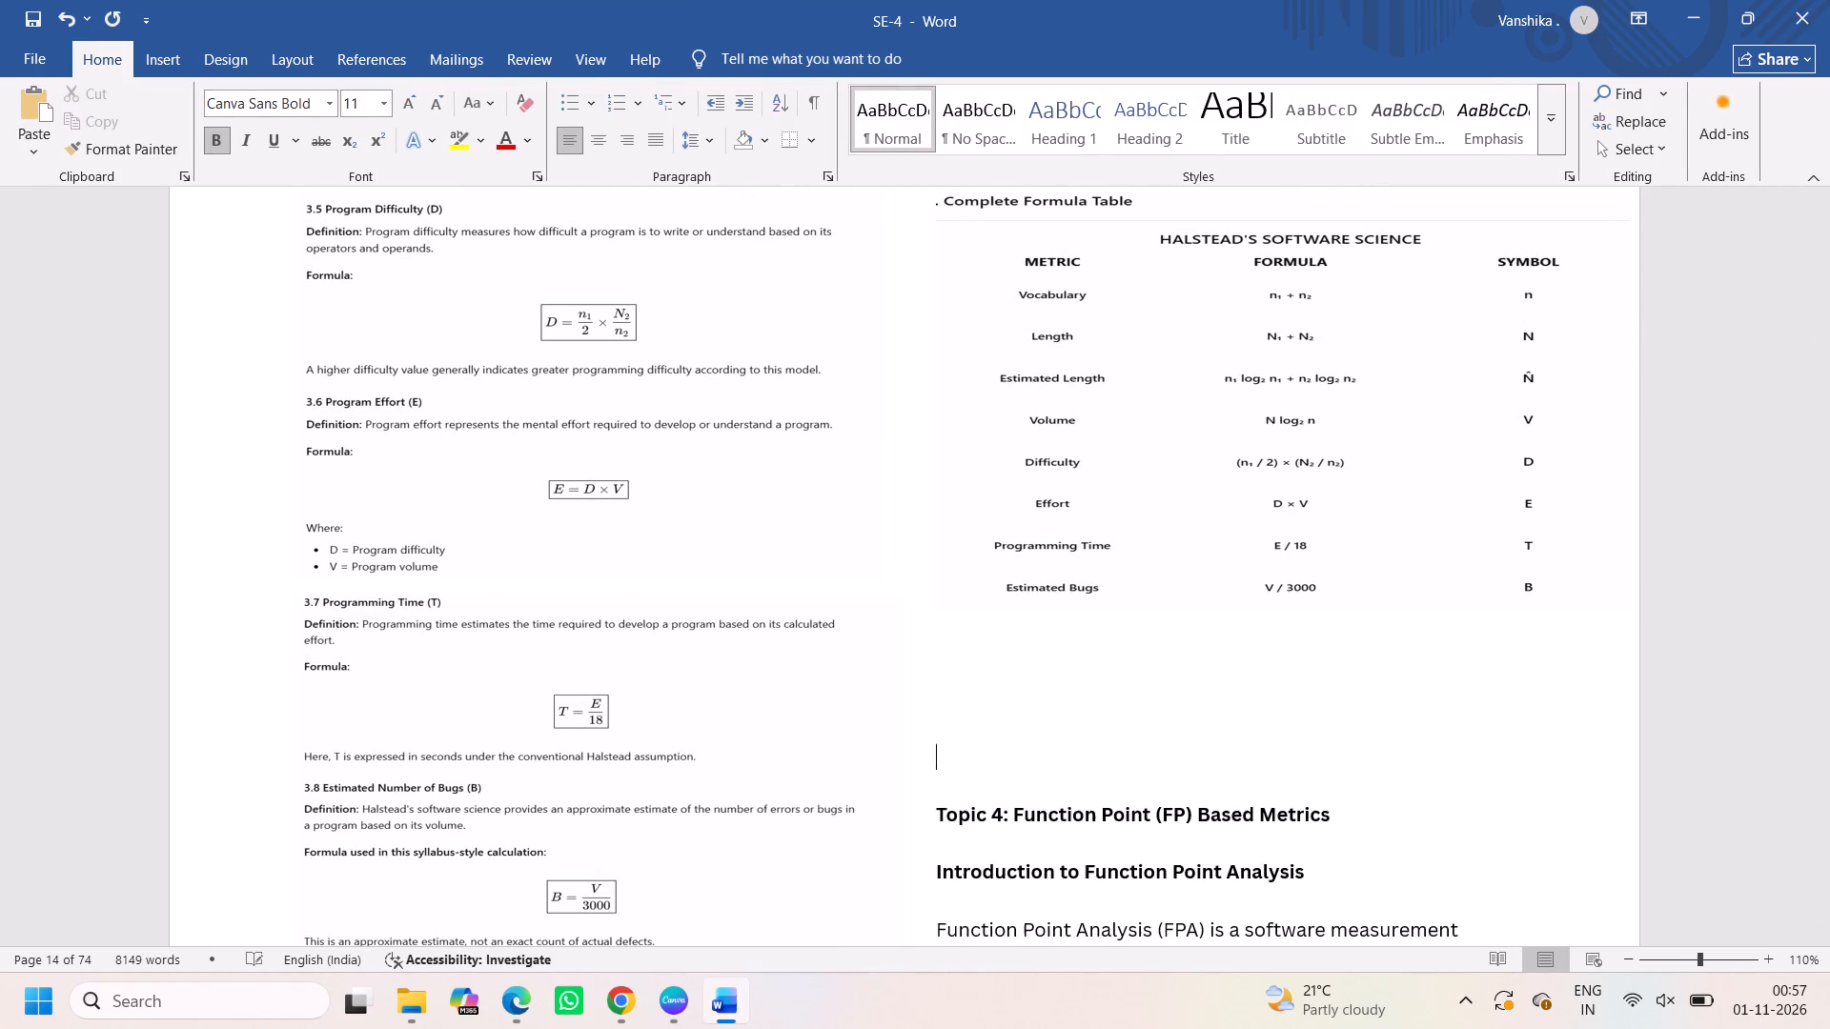
{"action": "key", "text": "Return"}
{"action": "key", "text": "Return"}
{"action": "key", "text": "Return"}
Enlarge the Complete Formula Table picture in height and width to fill the empty space in the second column.
{"action": "scroll", "coordinate": [942, 638], "scroll_direction": "up", "scroll_amount": 1}
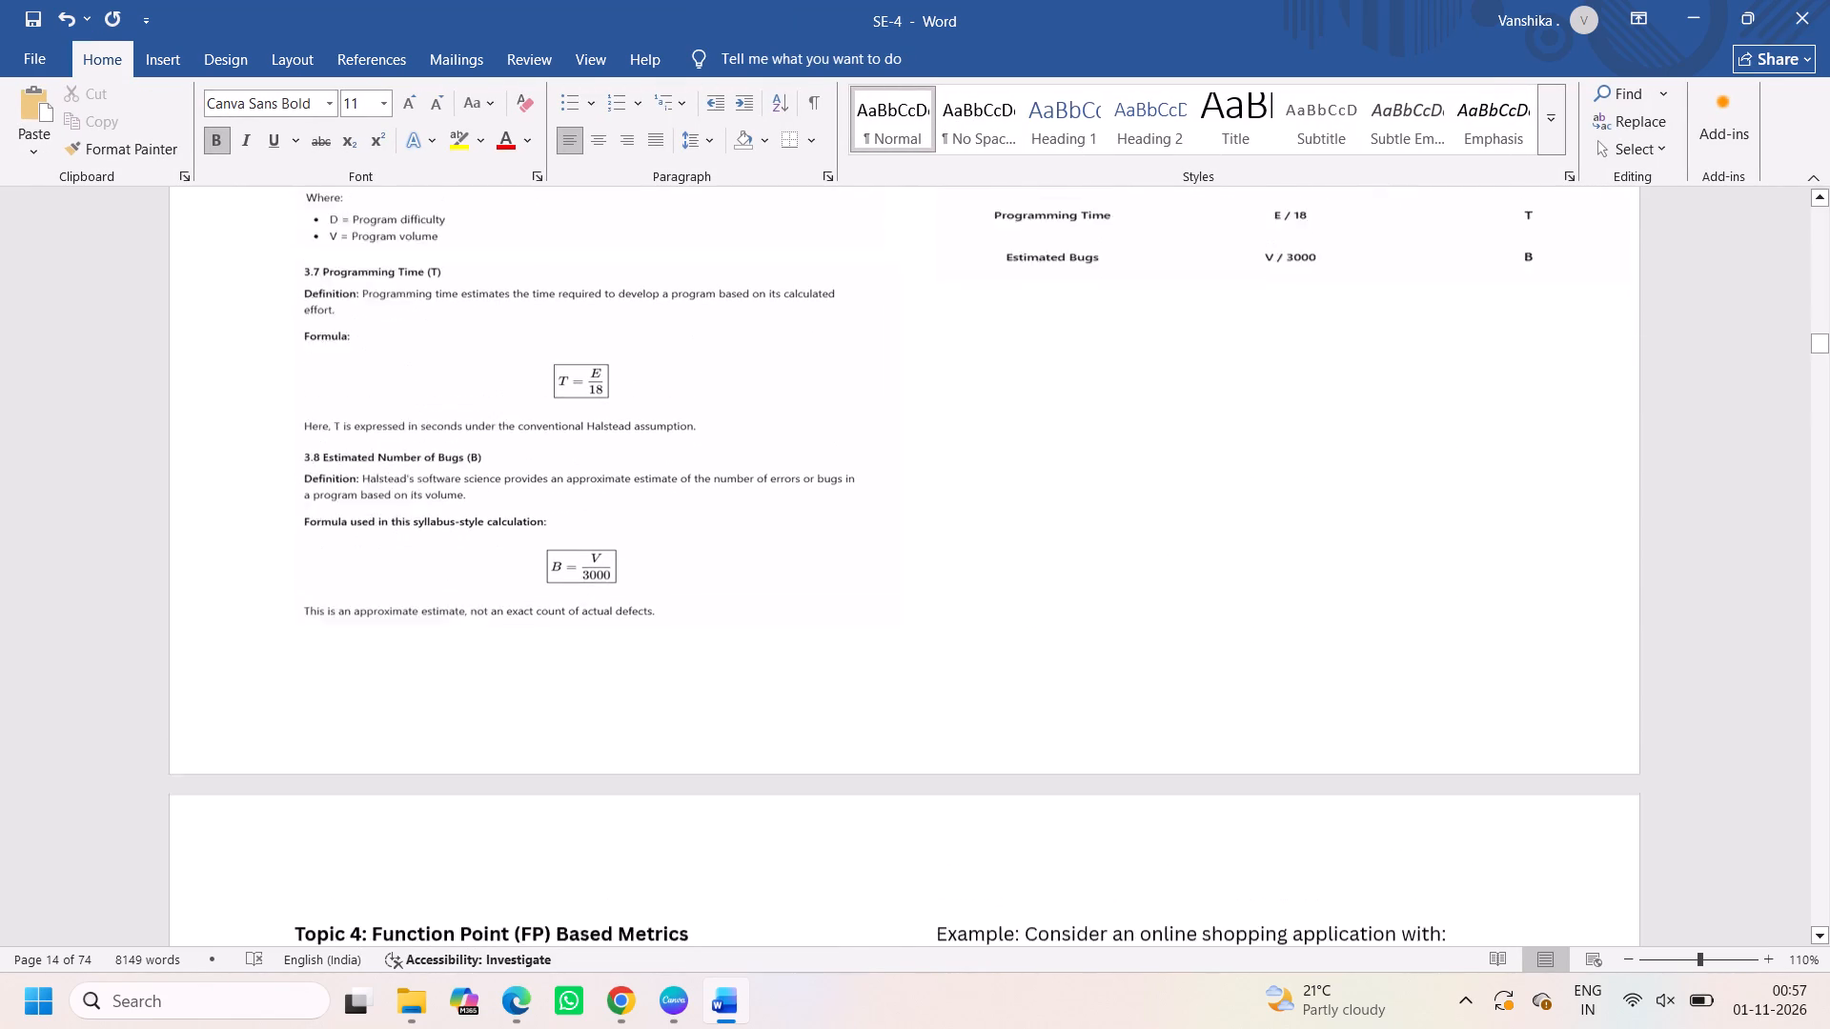
{"action": "scroll", "coordinate": [942, 638], "scroll_direction": "up", "scroll_amount": 1}
{"action": "left_click", "coordinate": [1115, 549]}
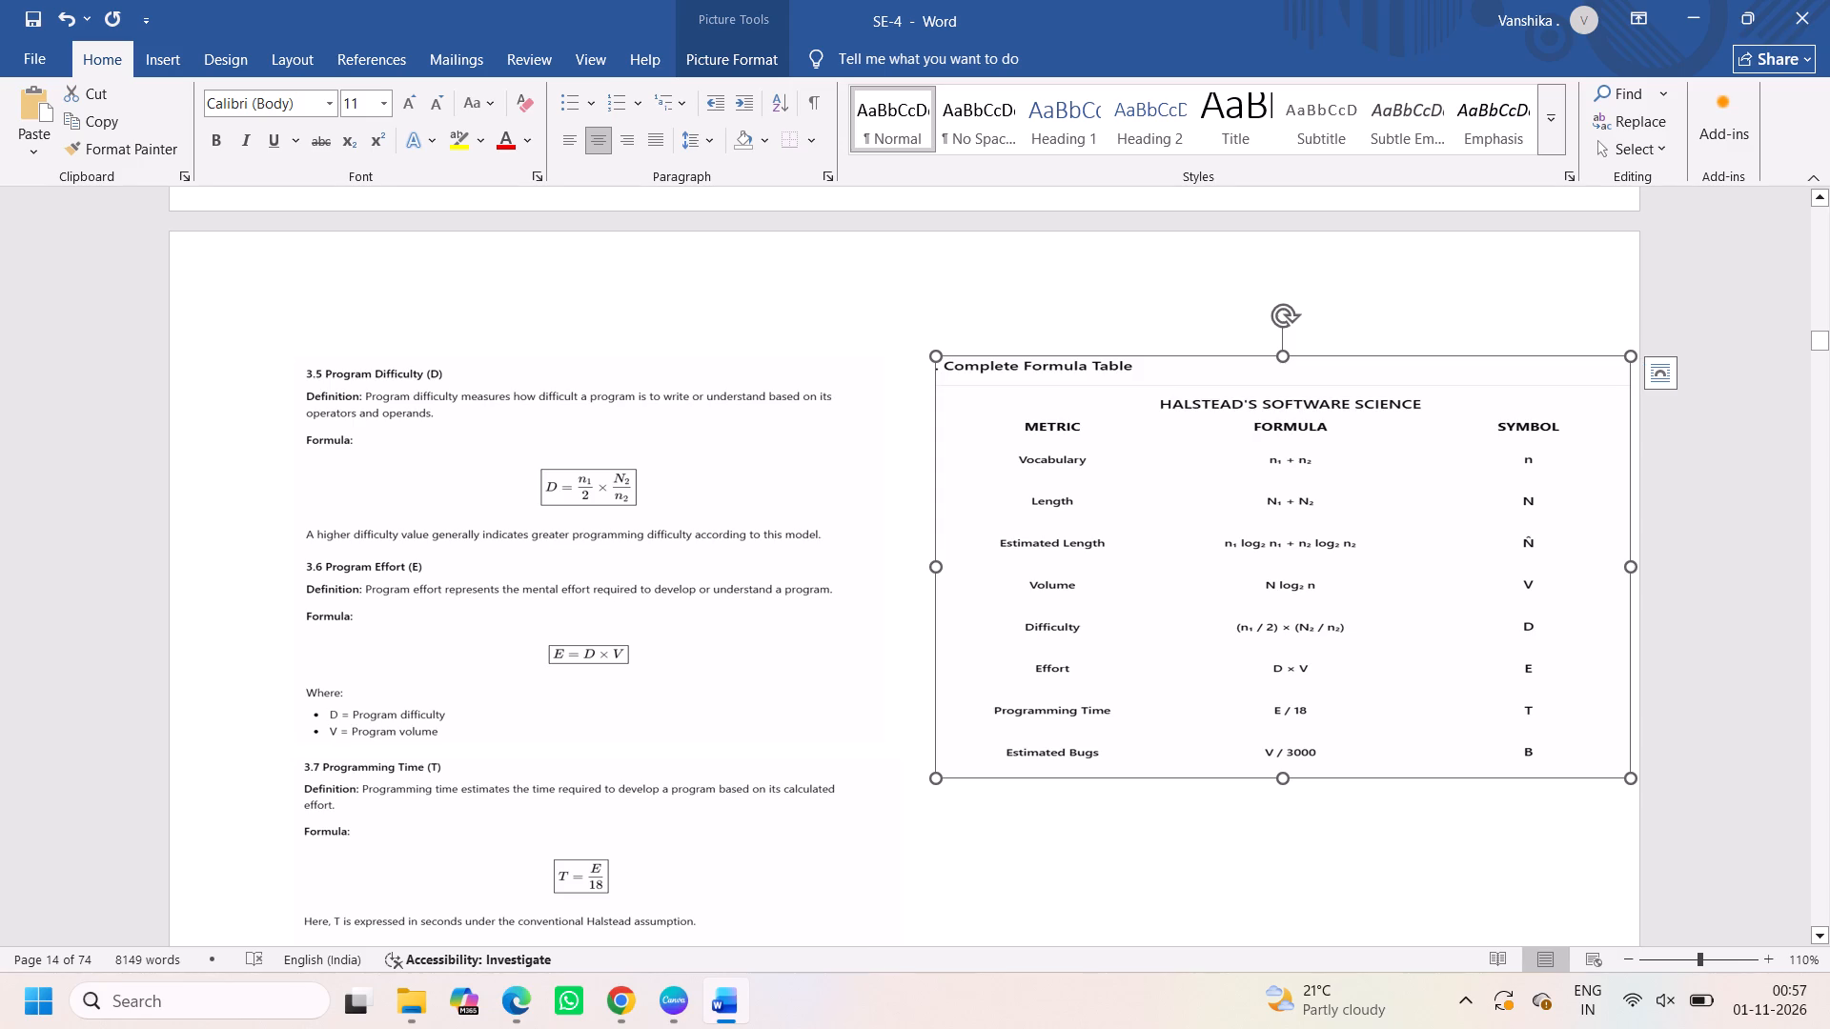
{"action": "left_click_drag", "start_coordinate": [1284, 776], "coordinate": [1341, 951]}
{"action": "scroll", "coordinate": [1341, 951], "scroll_direction": "down", "scroll_amount": 1}
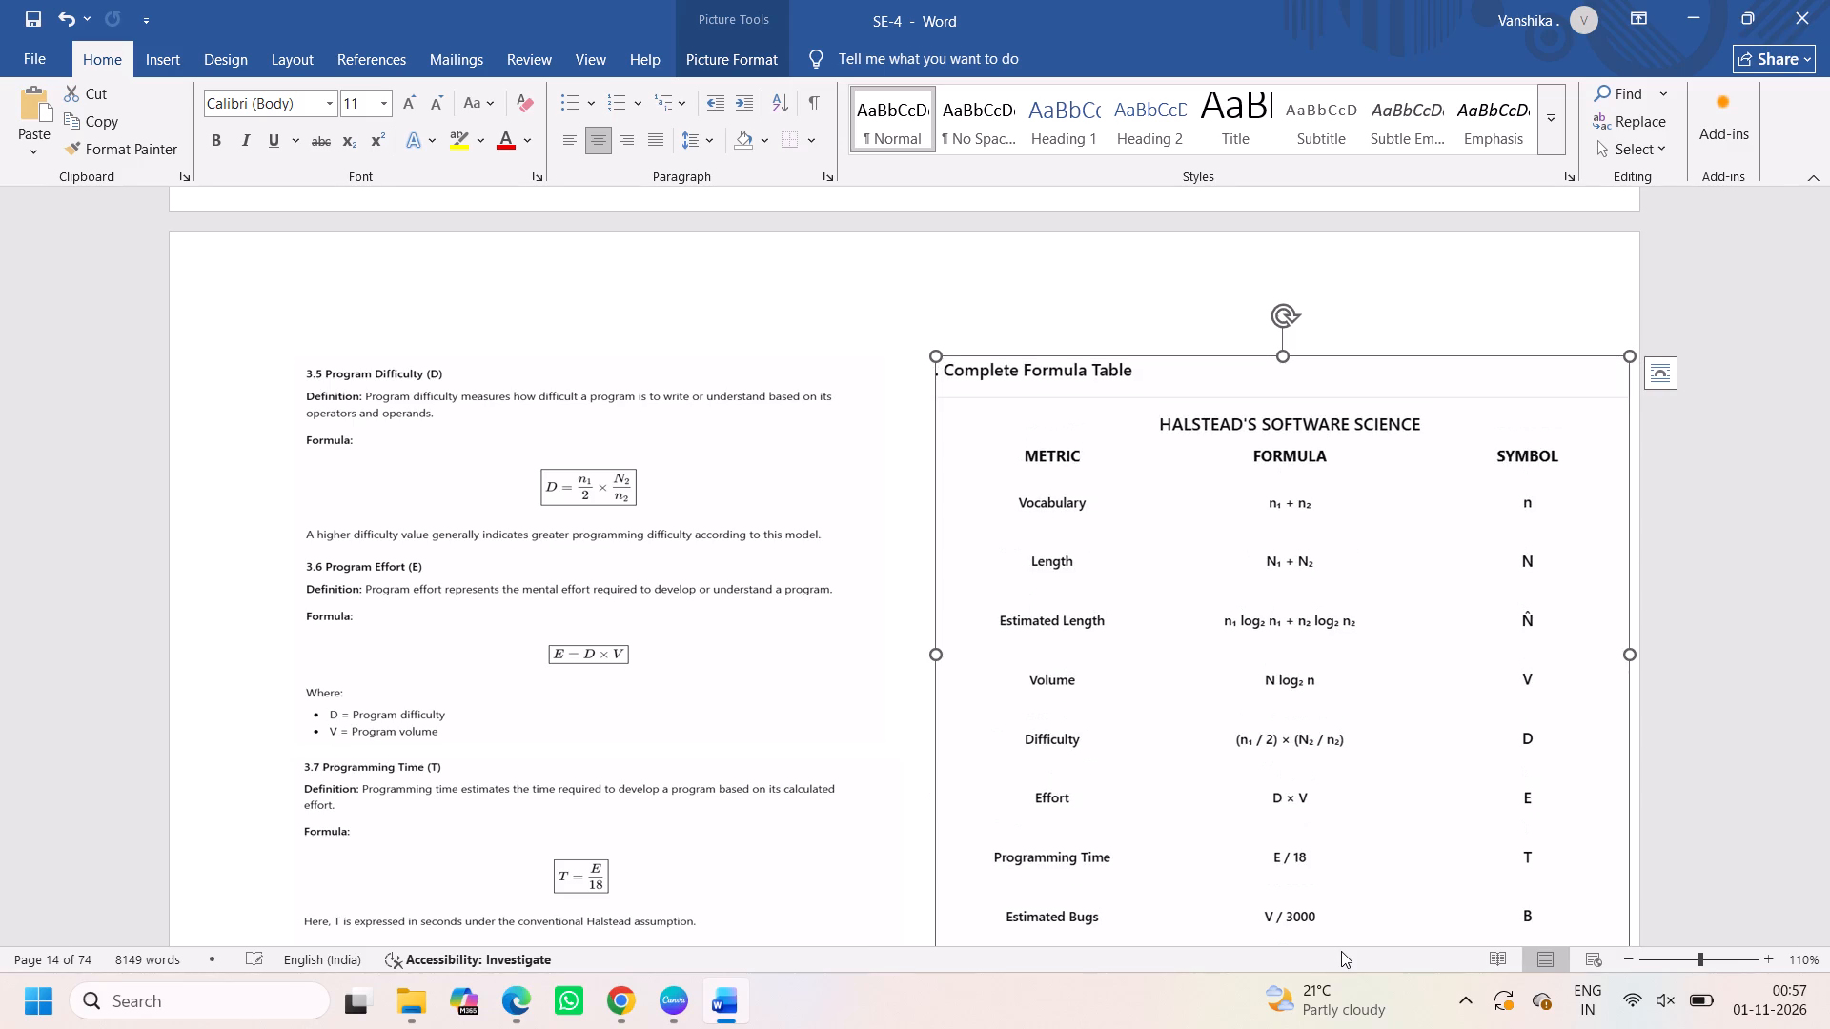
{"action": "scroll", "coordinate": [1341, 951], "scroll_direction": "down", "scroll_amount": 1}
{"action": "scroll", "coordinate": [1316, 794], "scroll_direction": "down", "scroll_amount": 1}
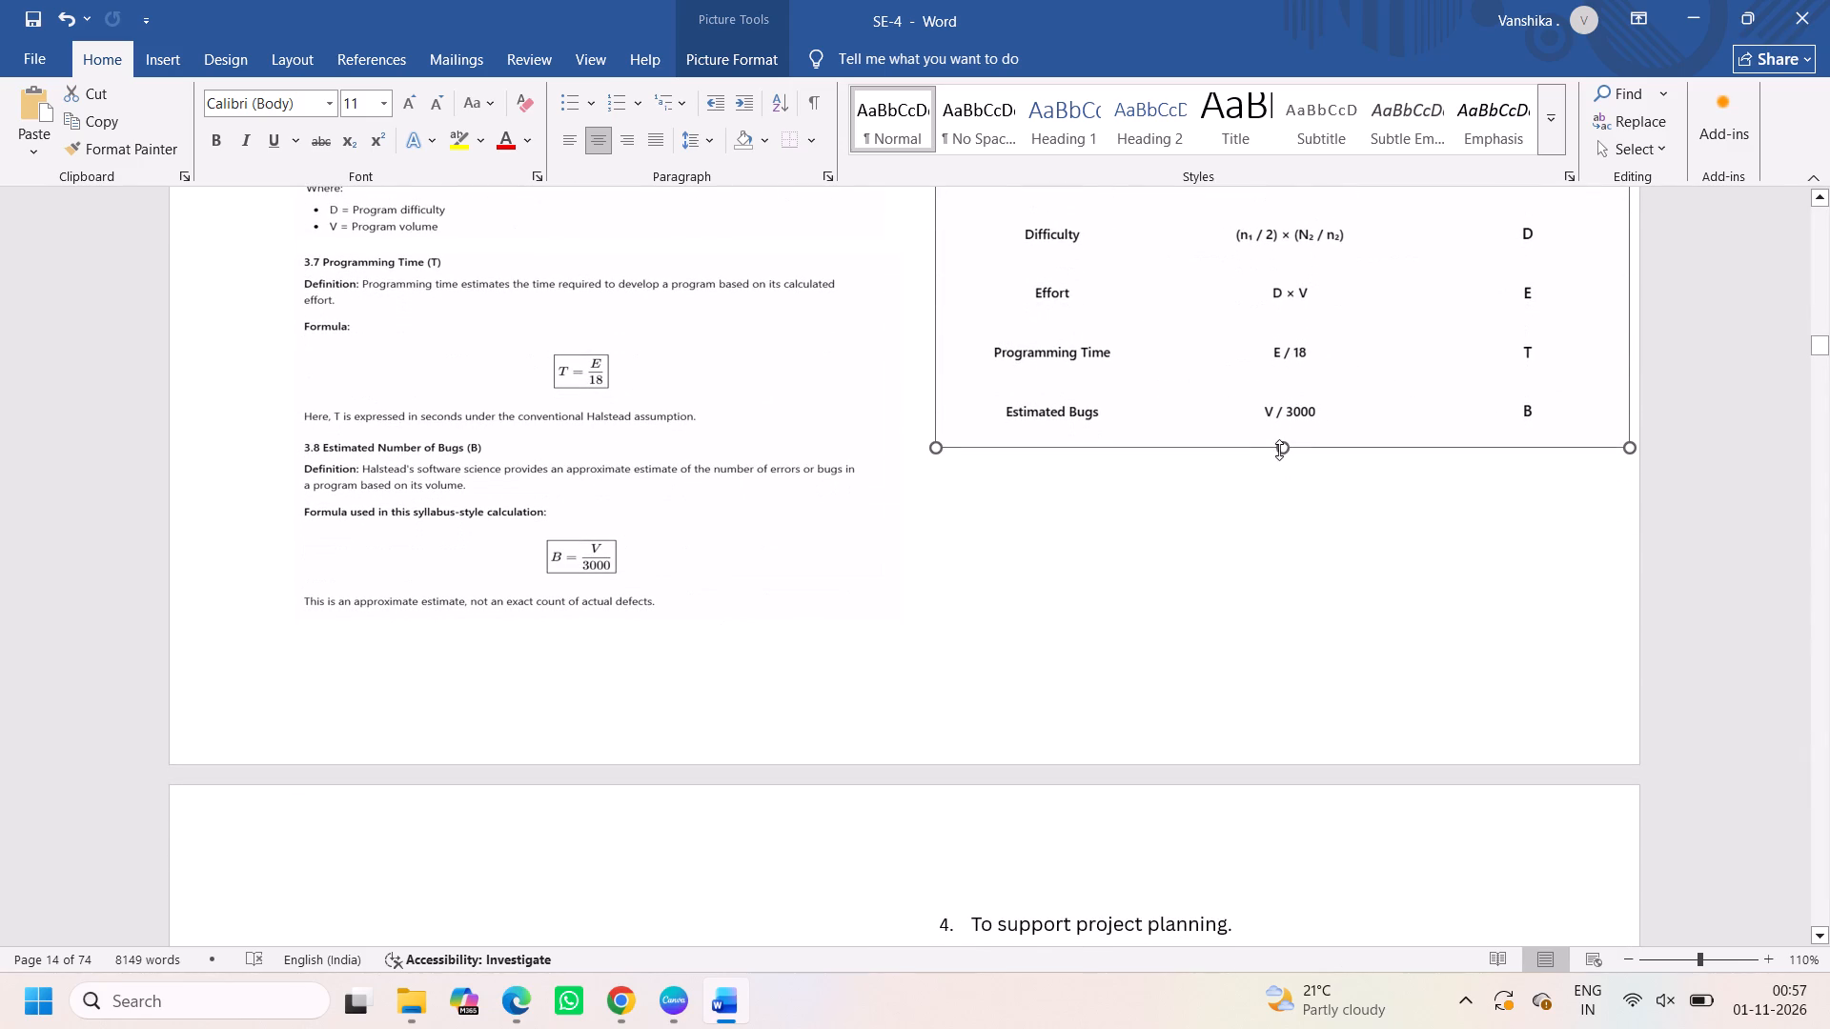
{"action": "left_click_drag", "start_coordinate": [1280, 448], "coordinate": [1303, 562]}
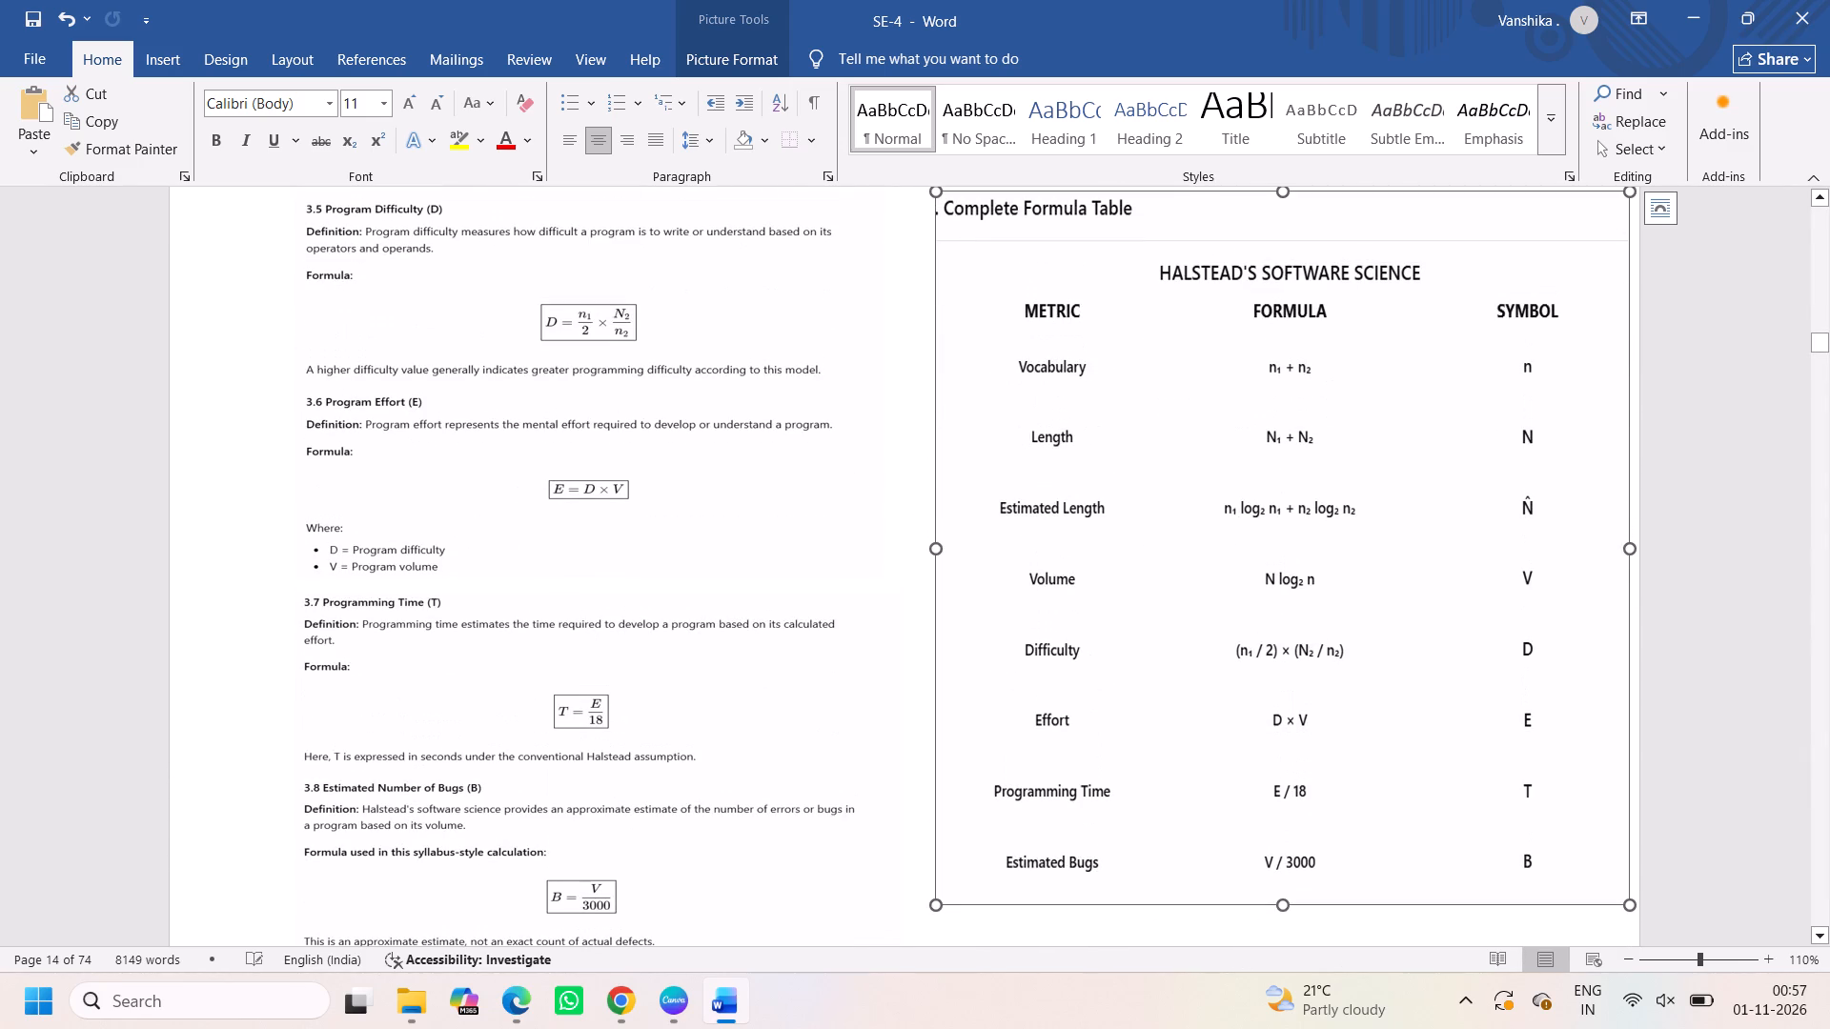
{"action": "left_click", "coordinate": [942, 544]}
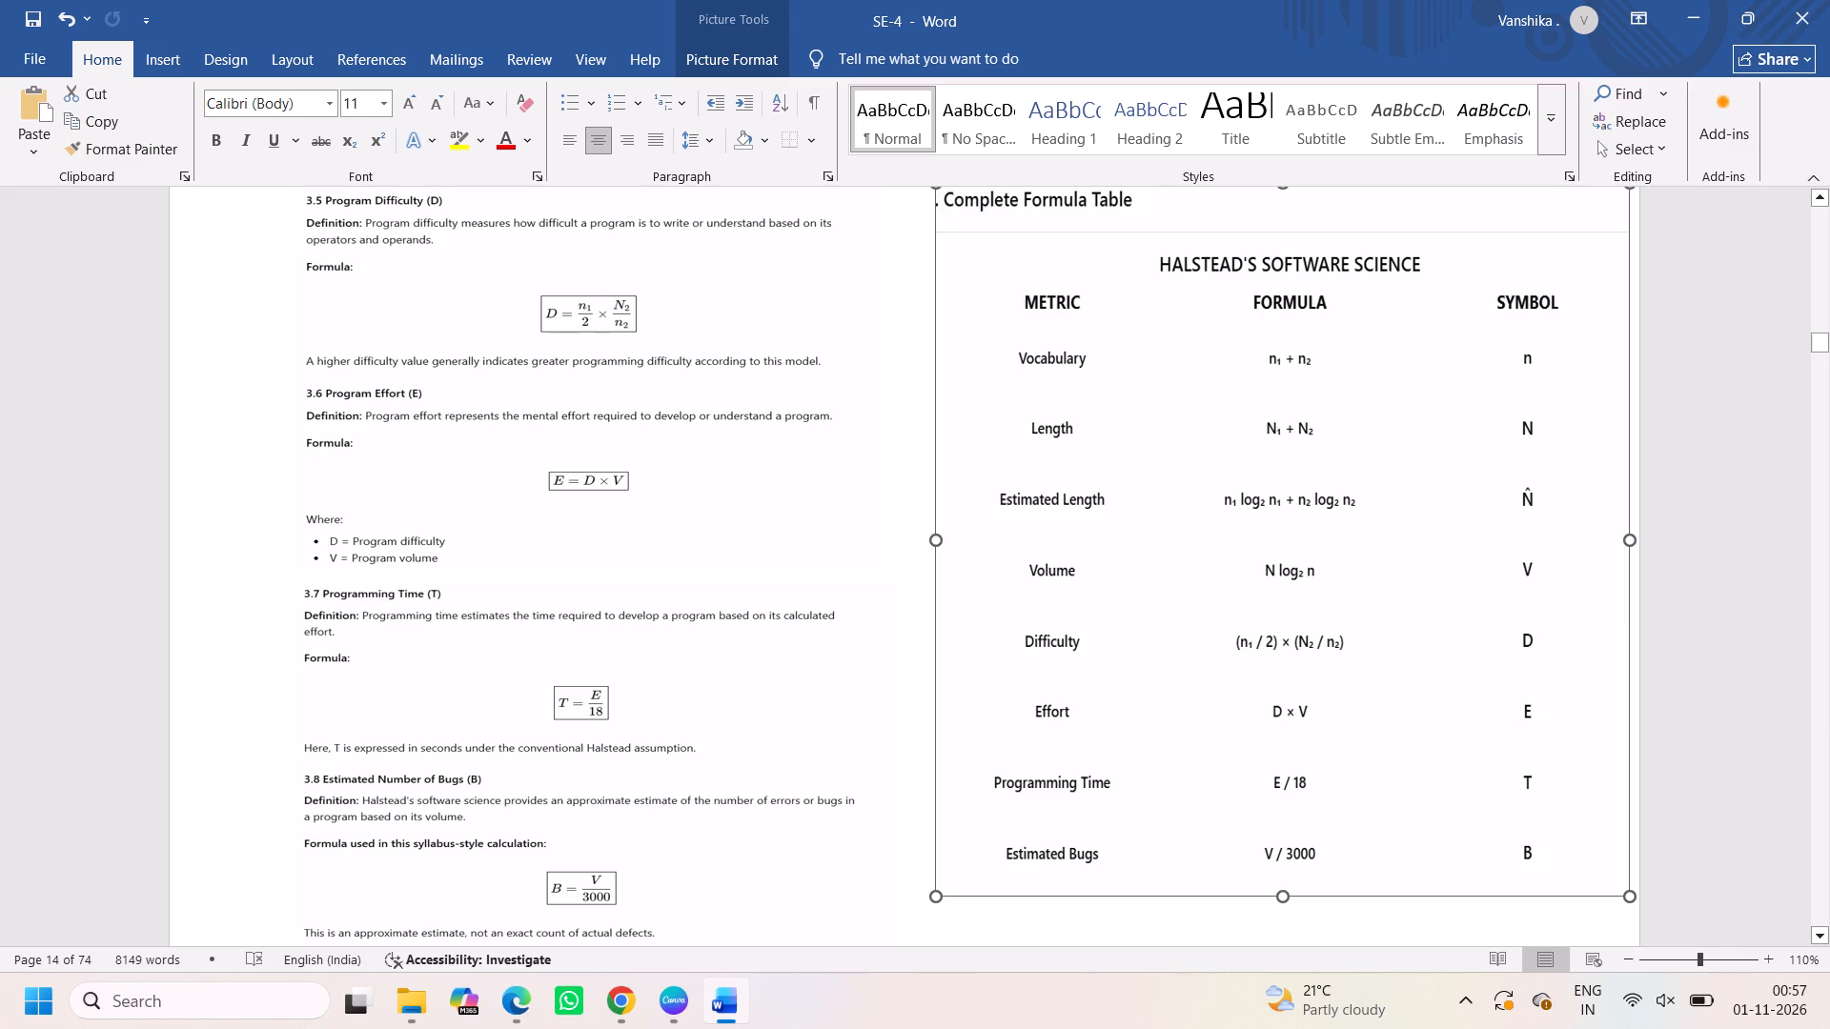
{"action": "left_click_drag", "start_coordinate": [942, 544], "coordinate": [884, 534]}
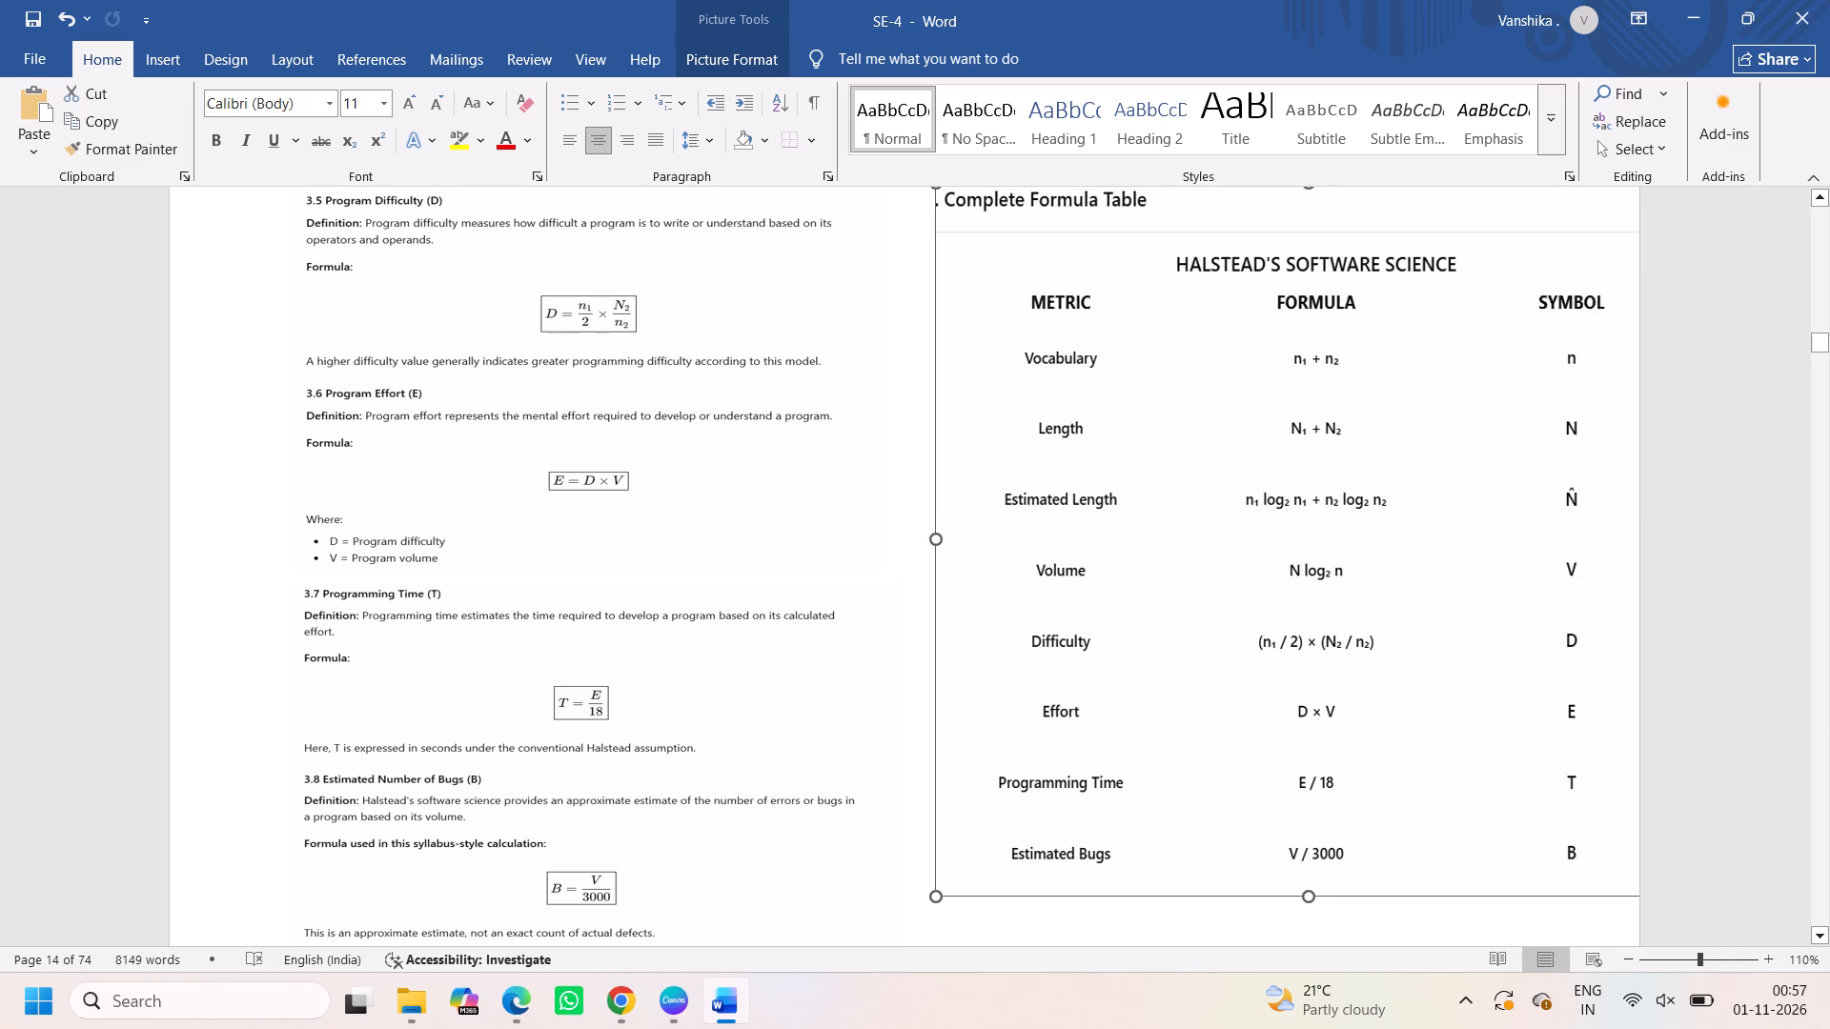
{"action": "left_click", "coordinate": [1070, 619]}
Remove the surplus blank lines above the "Topic 4: Function Point (FP) Based Metrics" heading so it starts at the top of its page.
{"action": "scroll", "coordinate": [837, 659], "scroll_direction": "down", "scroll_amount": 1}
{"action": "scroll", "coordinate": [814, 746], "scroll_direction": "down", "scroll_amount": 2}
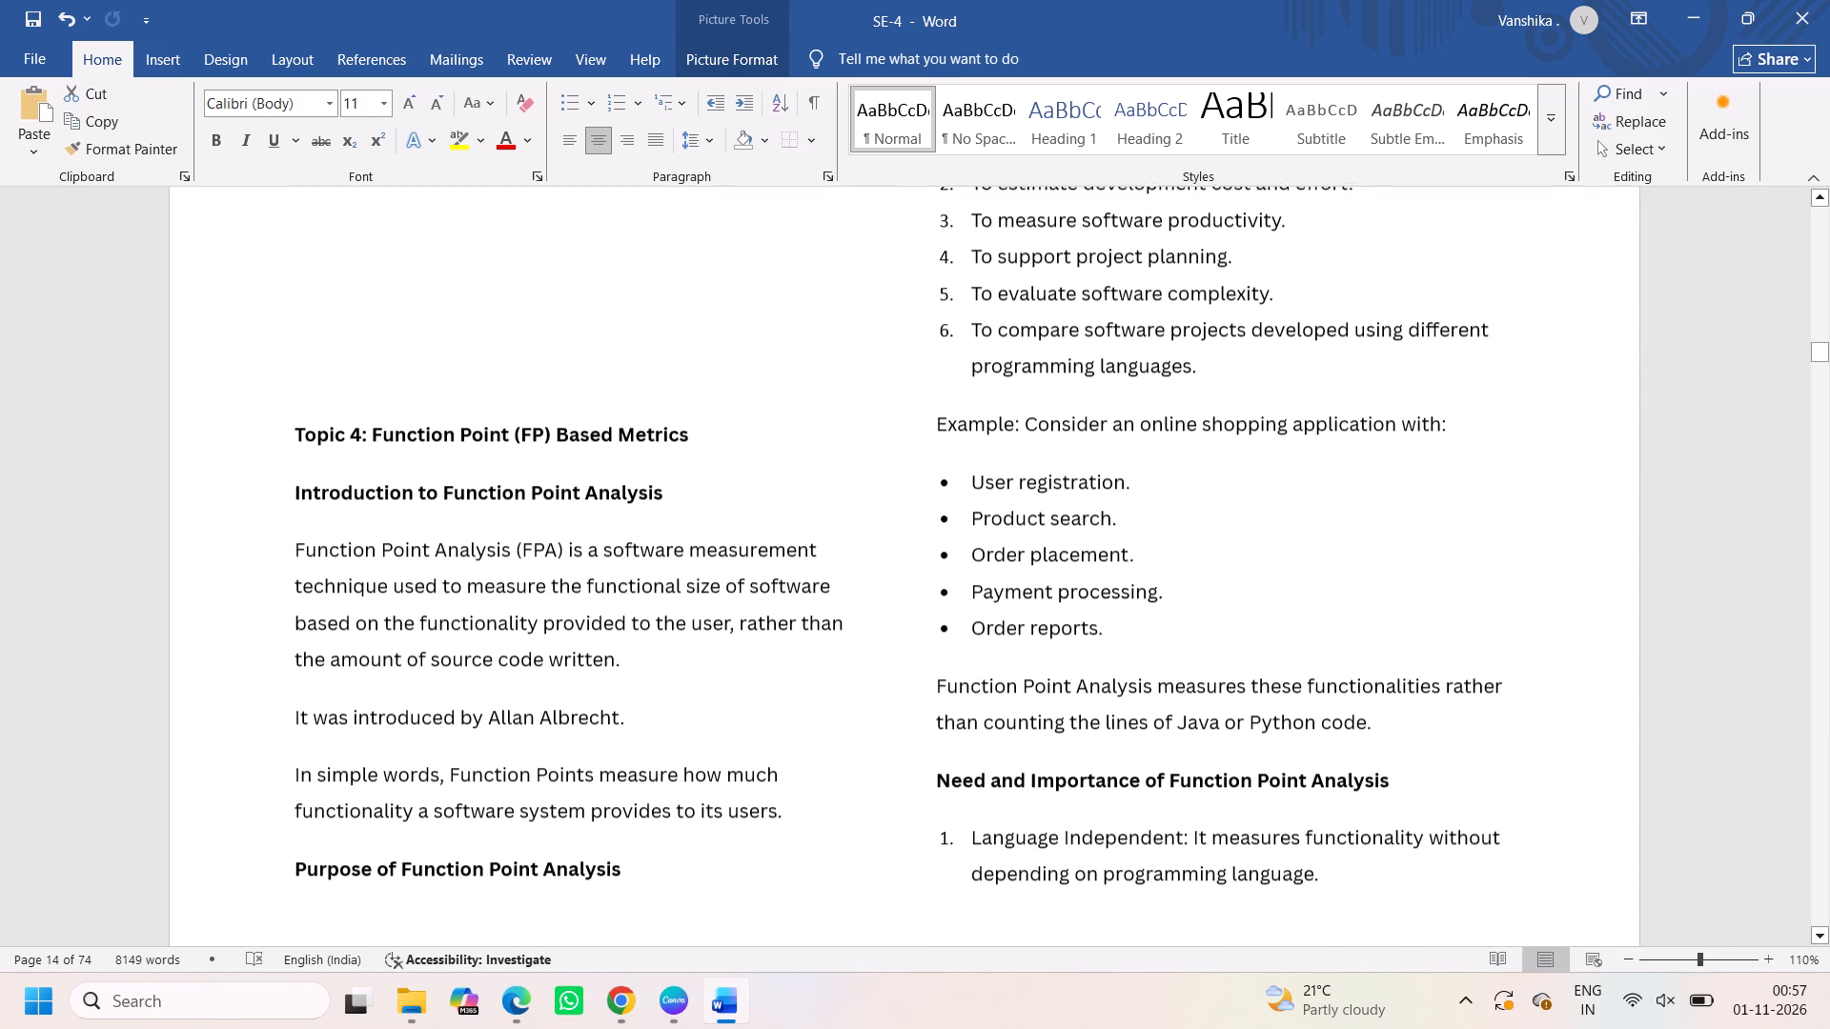
{"action": "left_click", "coordinate": [288, 429]}
{"action": "key", "text": "BackSpace"}
{"action": "key", "text": "BackSpace"}
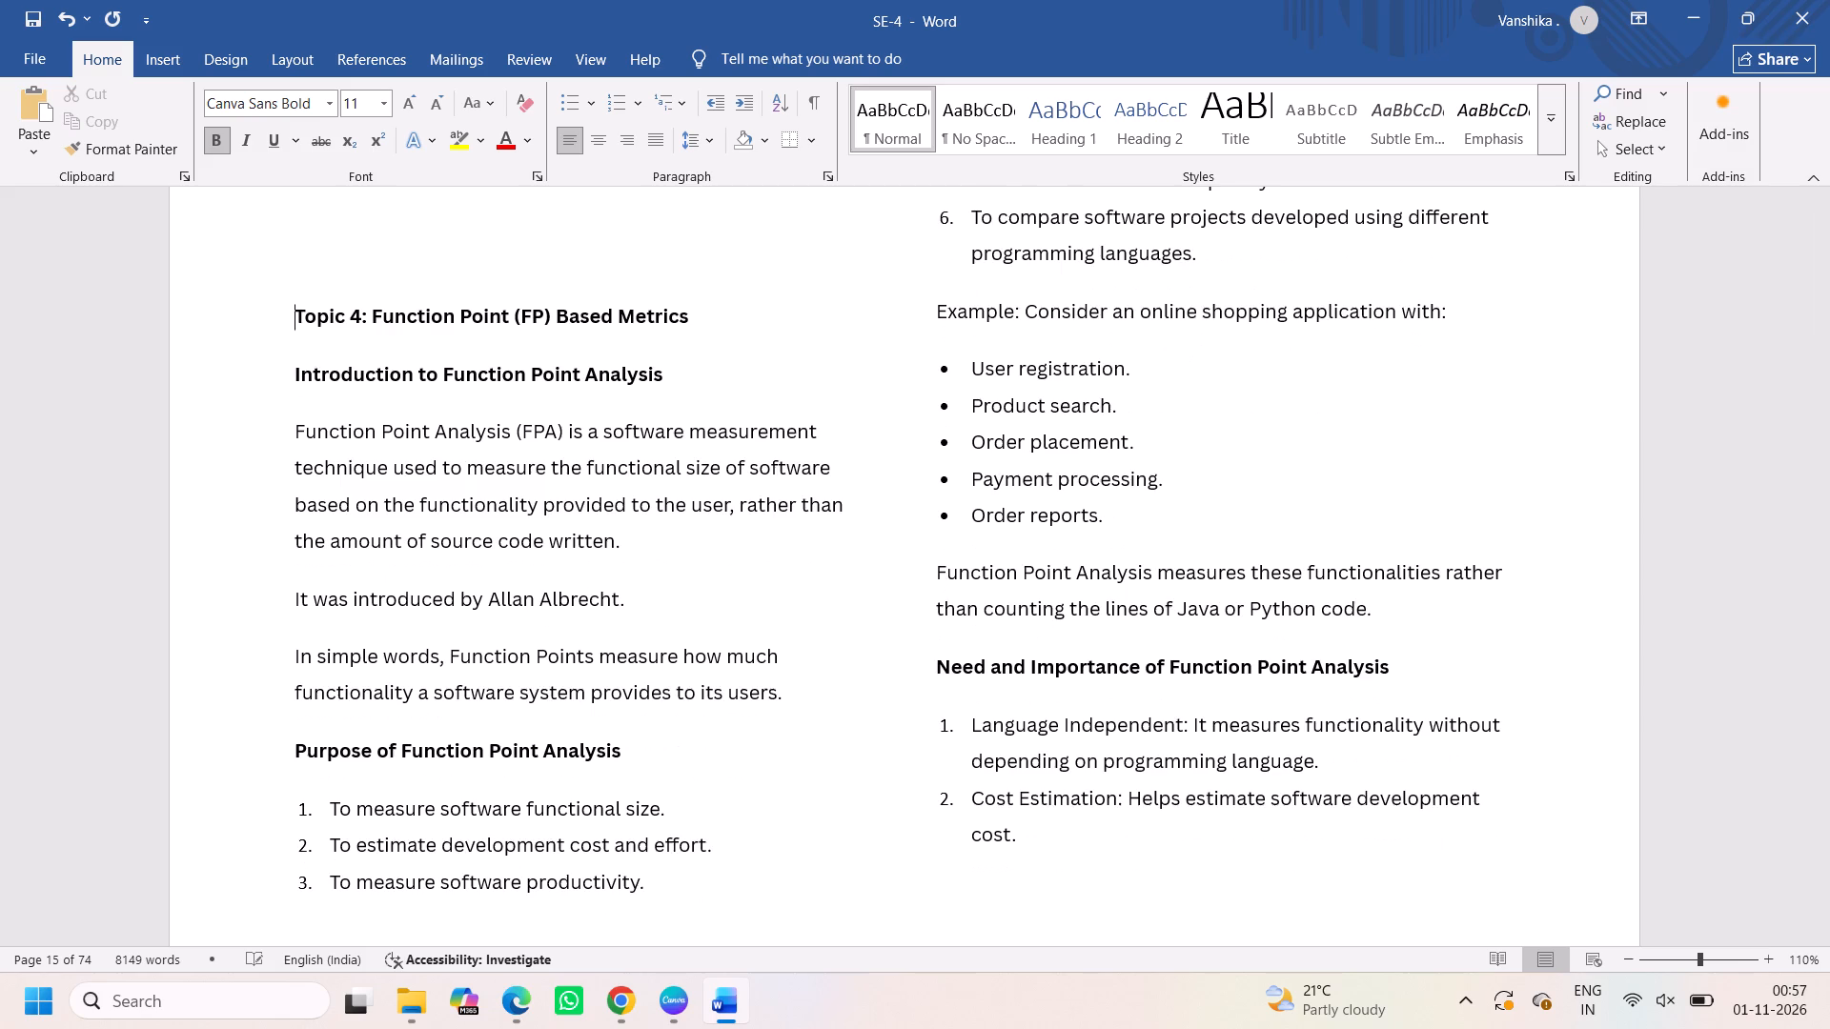
{"action": "key", "text": "BackSpace"}
{"action": "scroll", "coordinate": [292, 448], "scroll_direction": "up", "scroll_amount": 1}
{"action": "key", "text": "BackSpace"}
{"action": "key", "text": "BackSpace"}
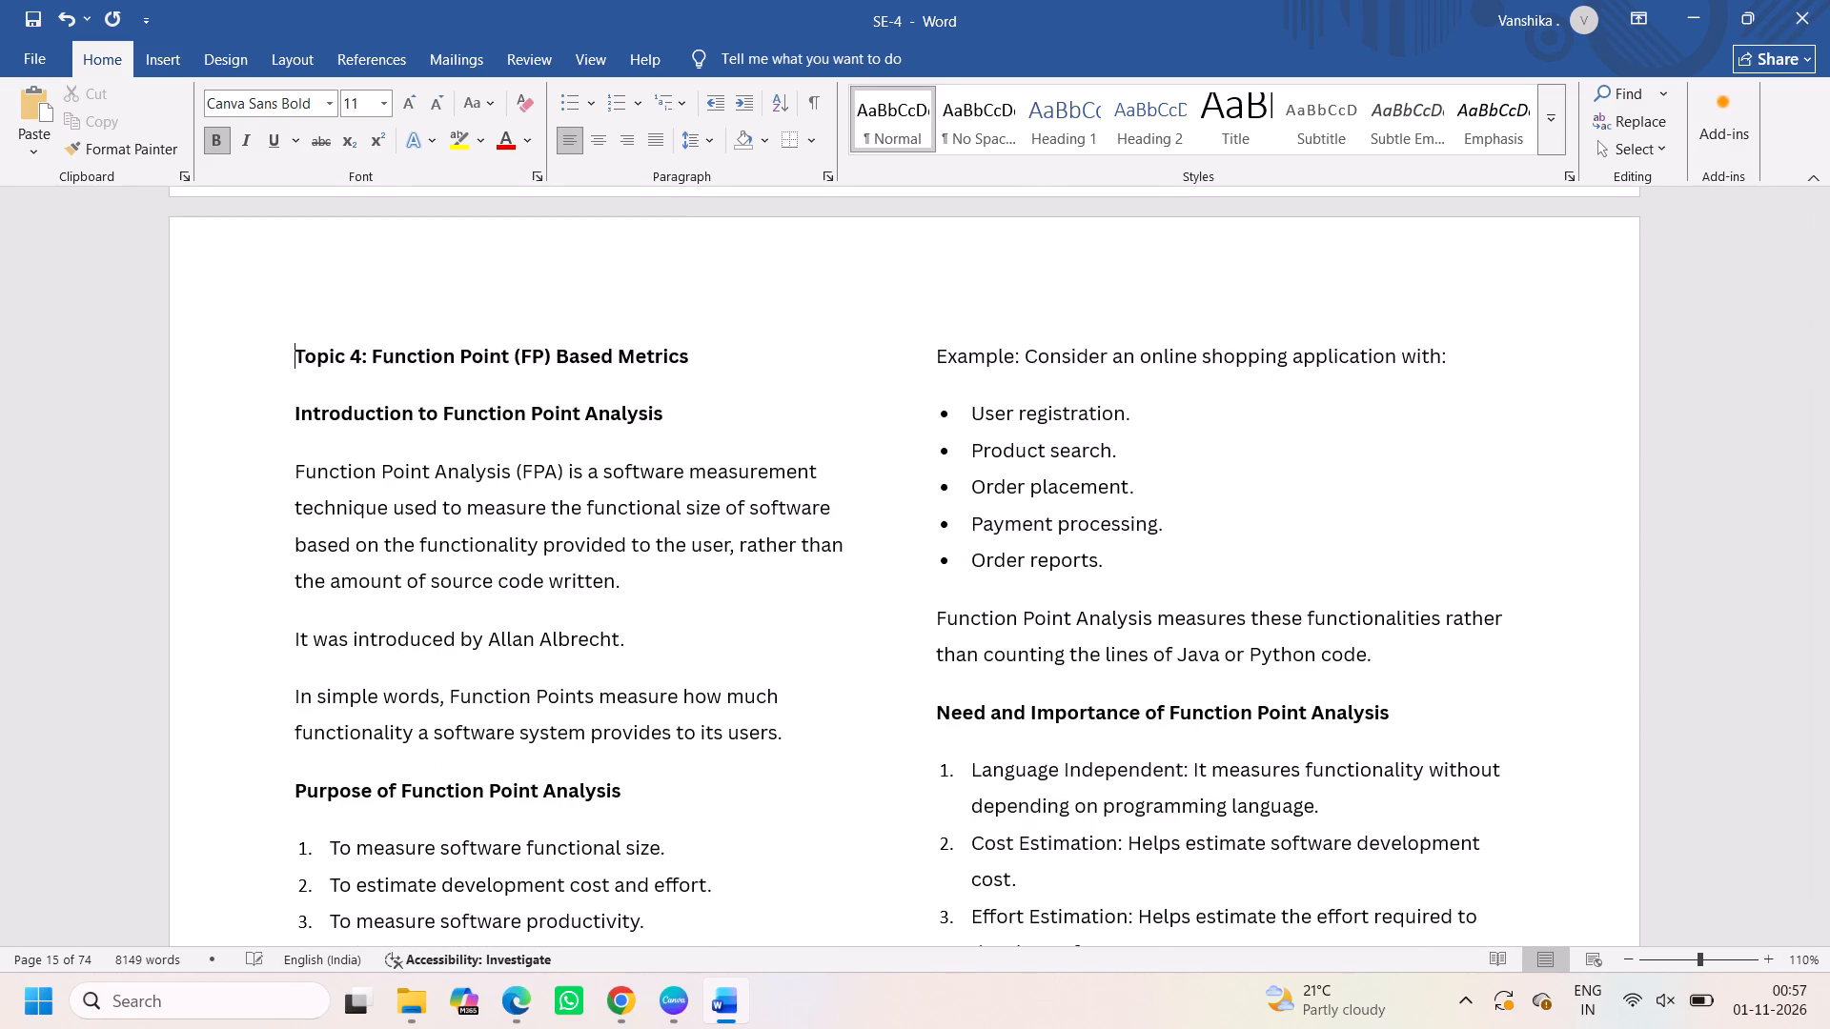
Delete the "Introduction to Function Point Analysis" heading below the Topic 4 title.
{"action": "key", "text": "BackSpace"}
{"action": "key", "text": "Return"}
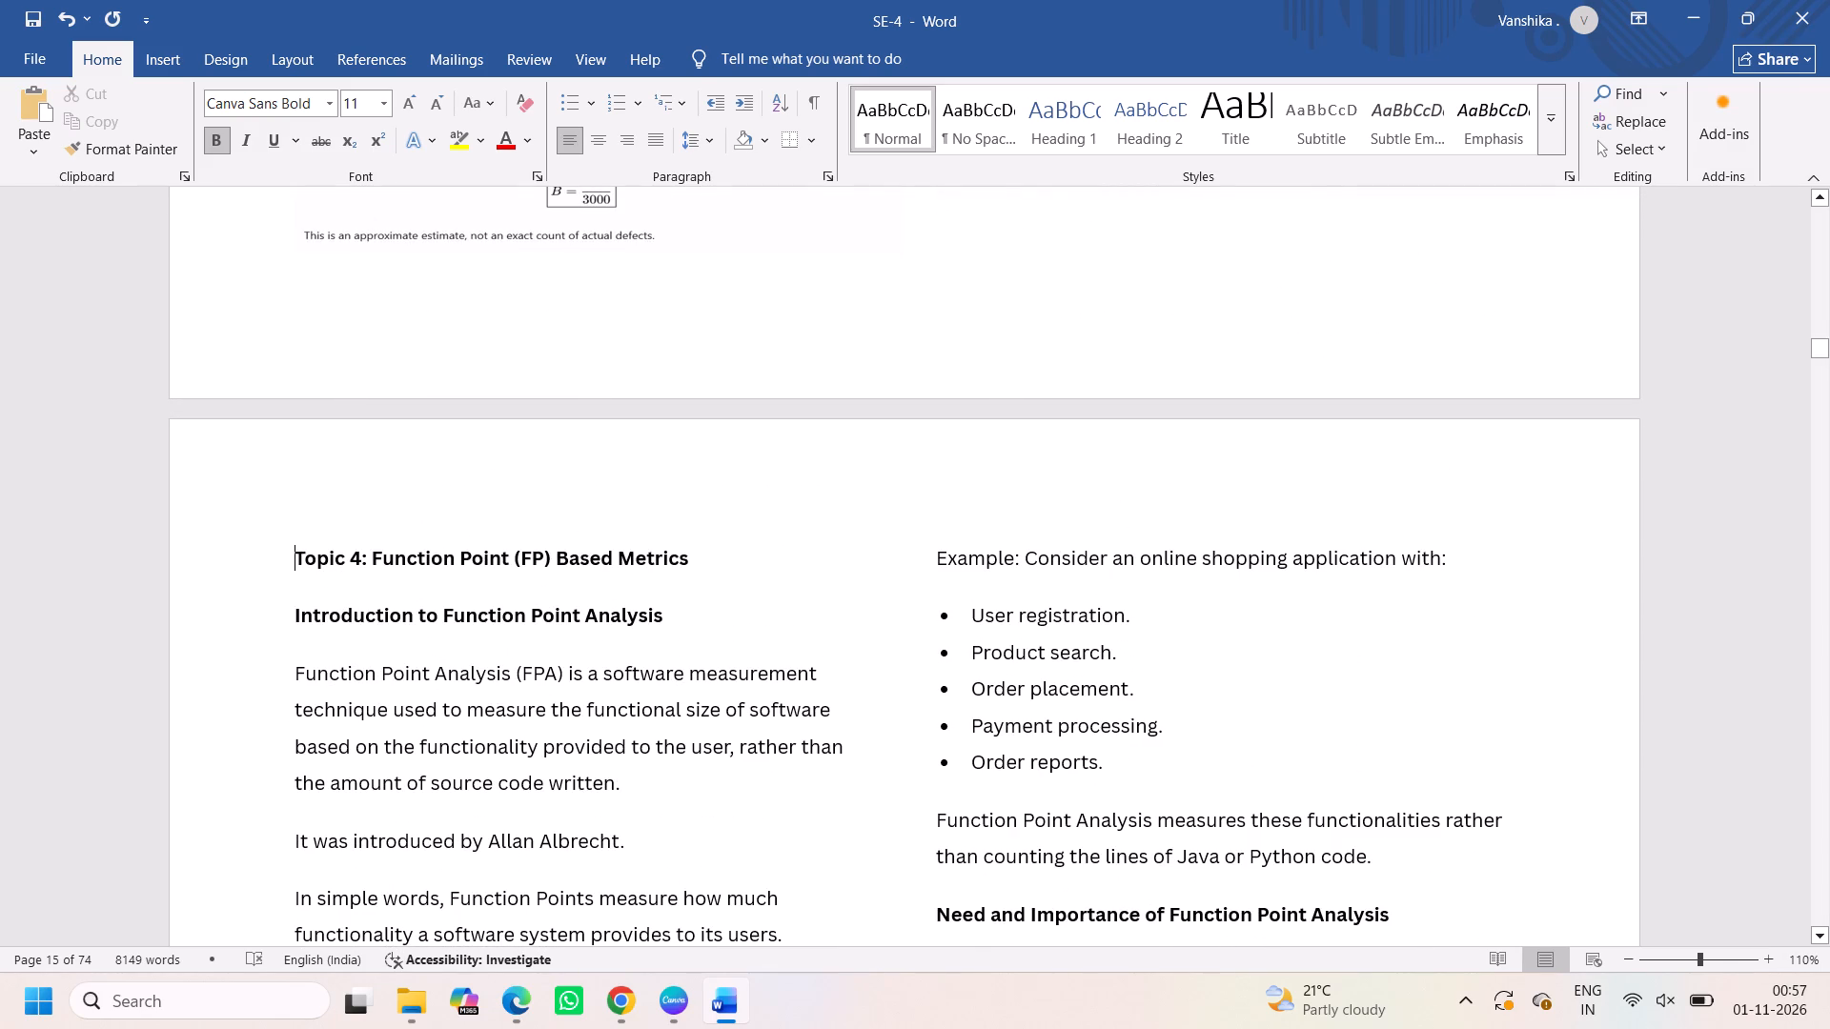
{"action": "triple_click", "coordinate": [517, 619]}
{"action": "key", "text": "BackSpace"}
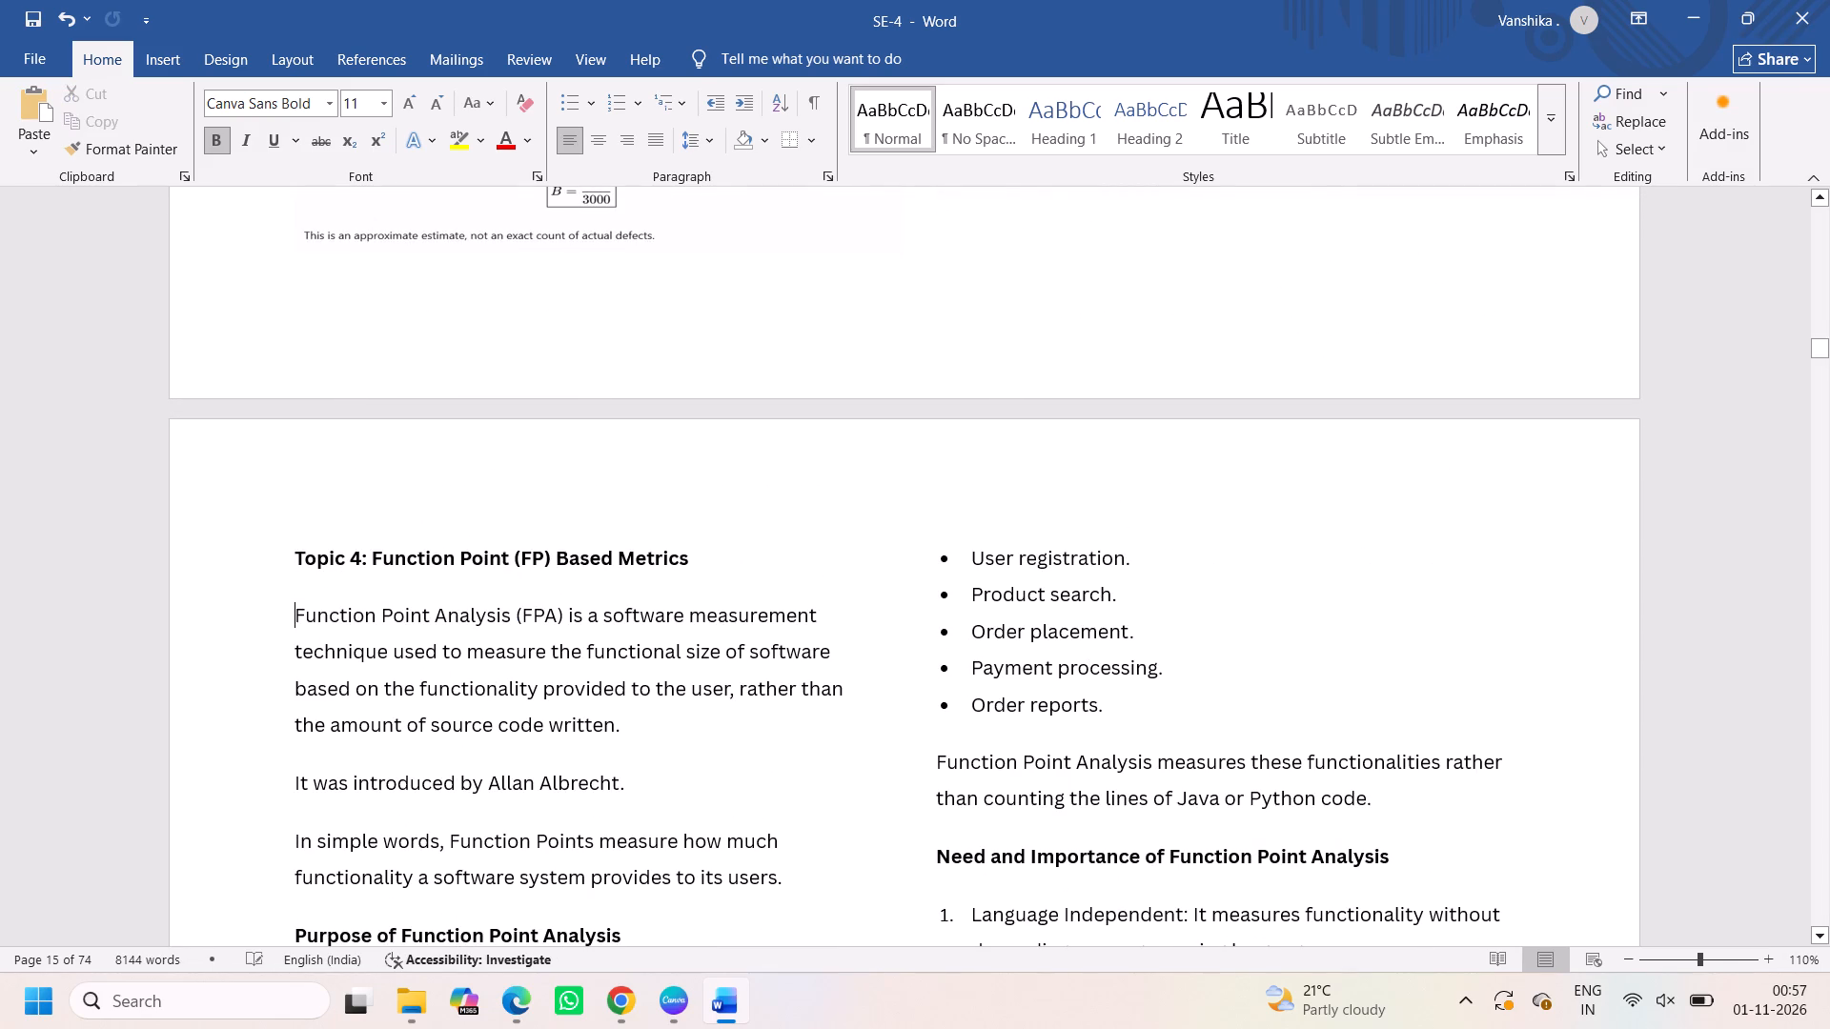
Join the separate "It was introduced by" sentence to the end of the opening Function Point Analysis paragraph, separated by a space.
{"action": "scroll", "coordinate": [521, 626], "scroll_direction": "down", "scroll_amount": 1}
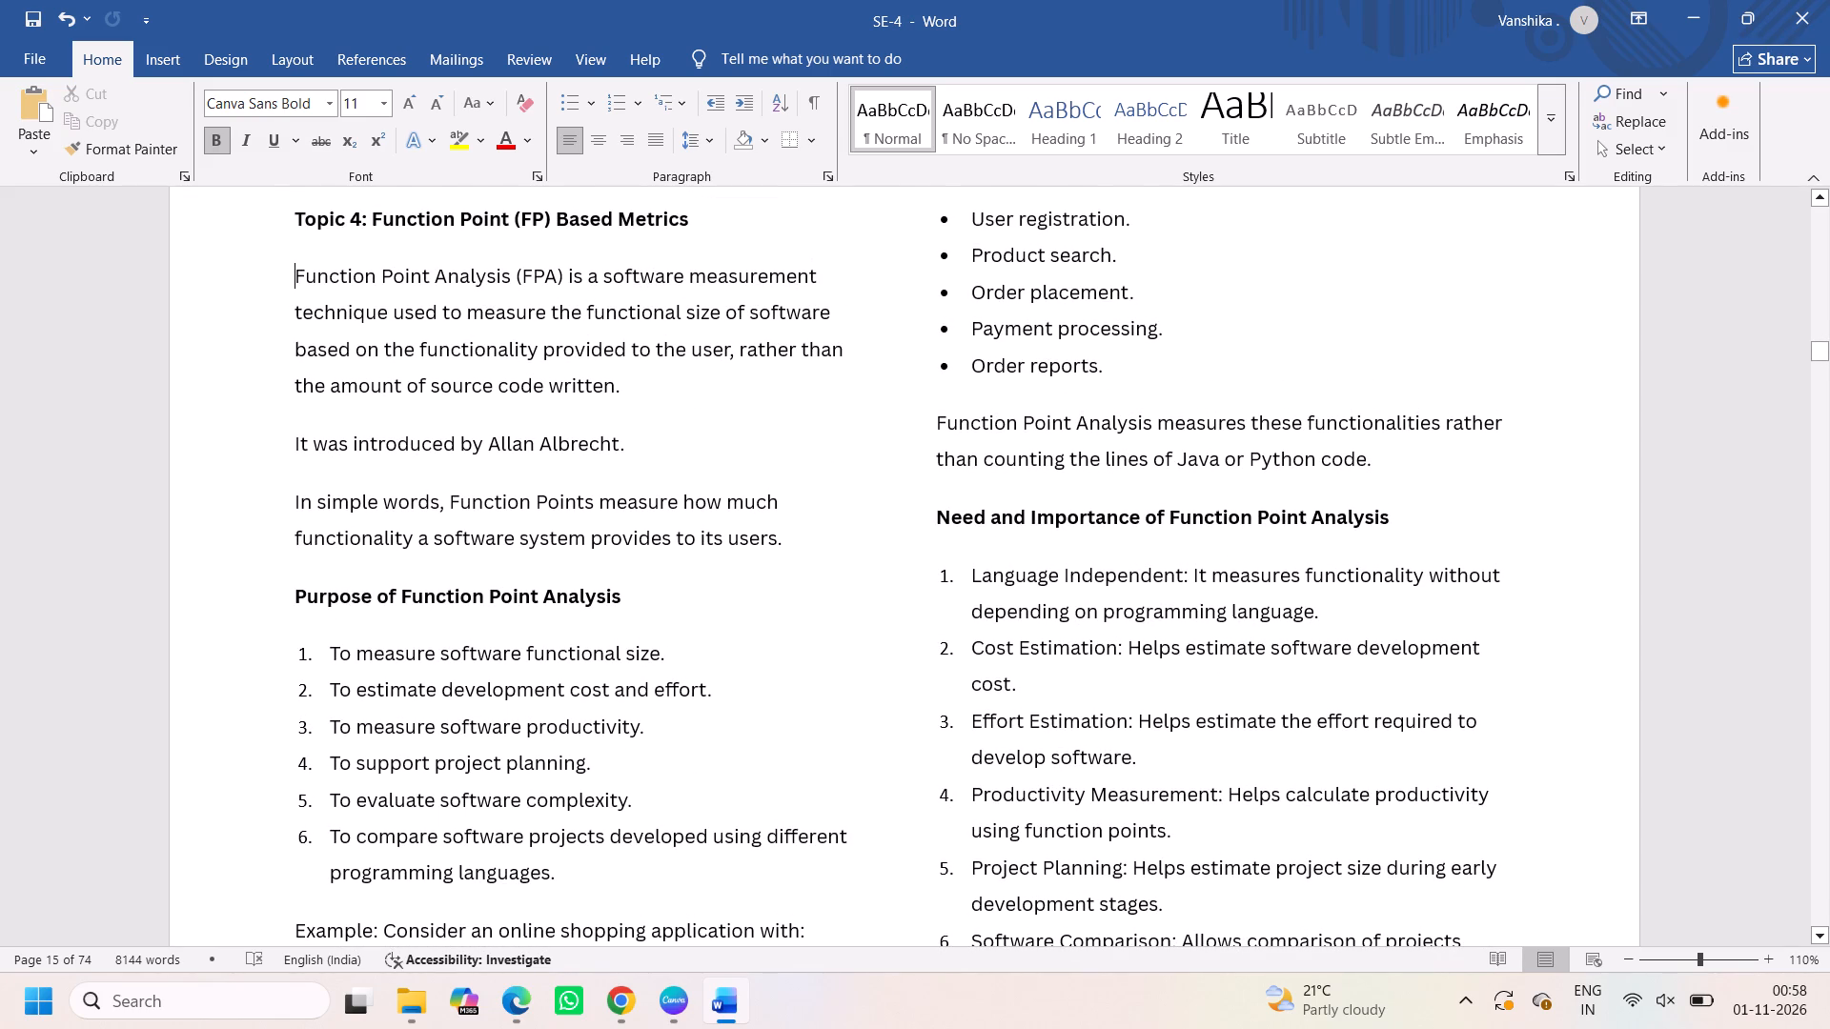
{"action": "left_click", "coordinate": [294, 498]}
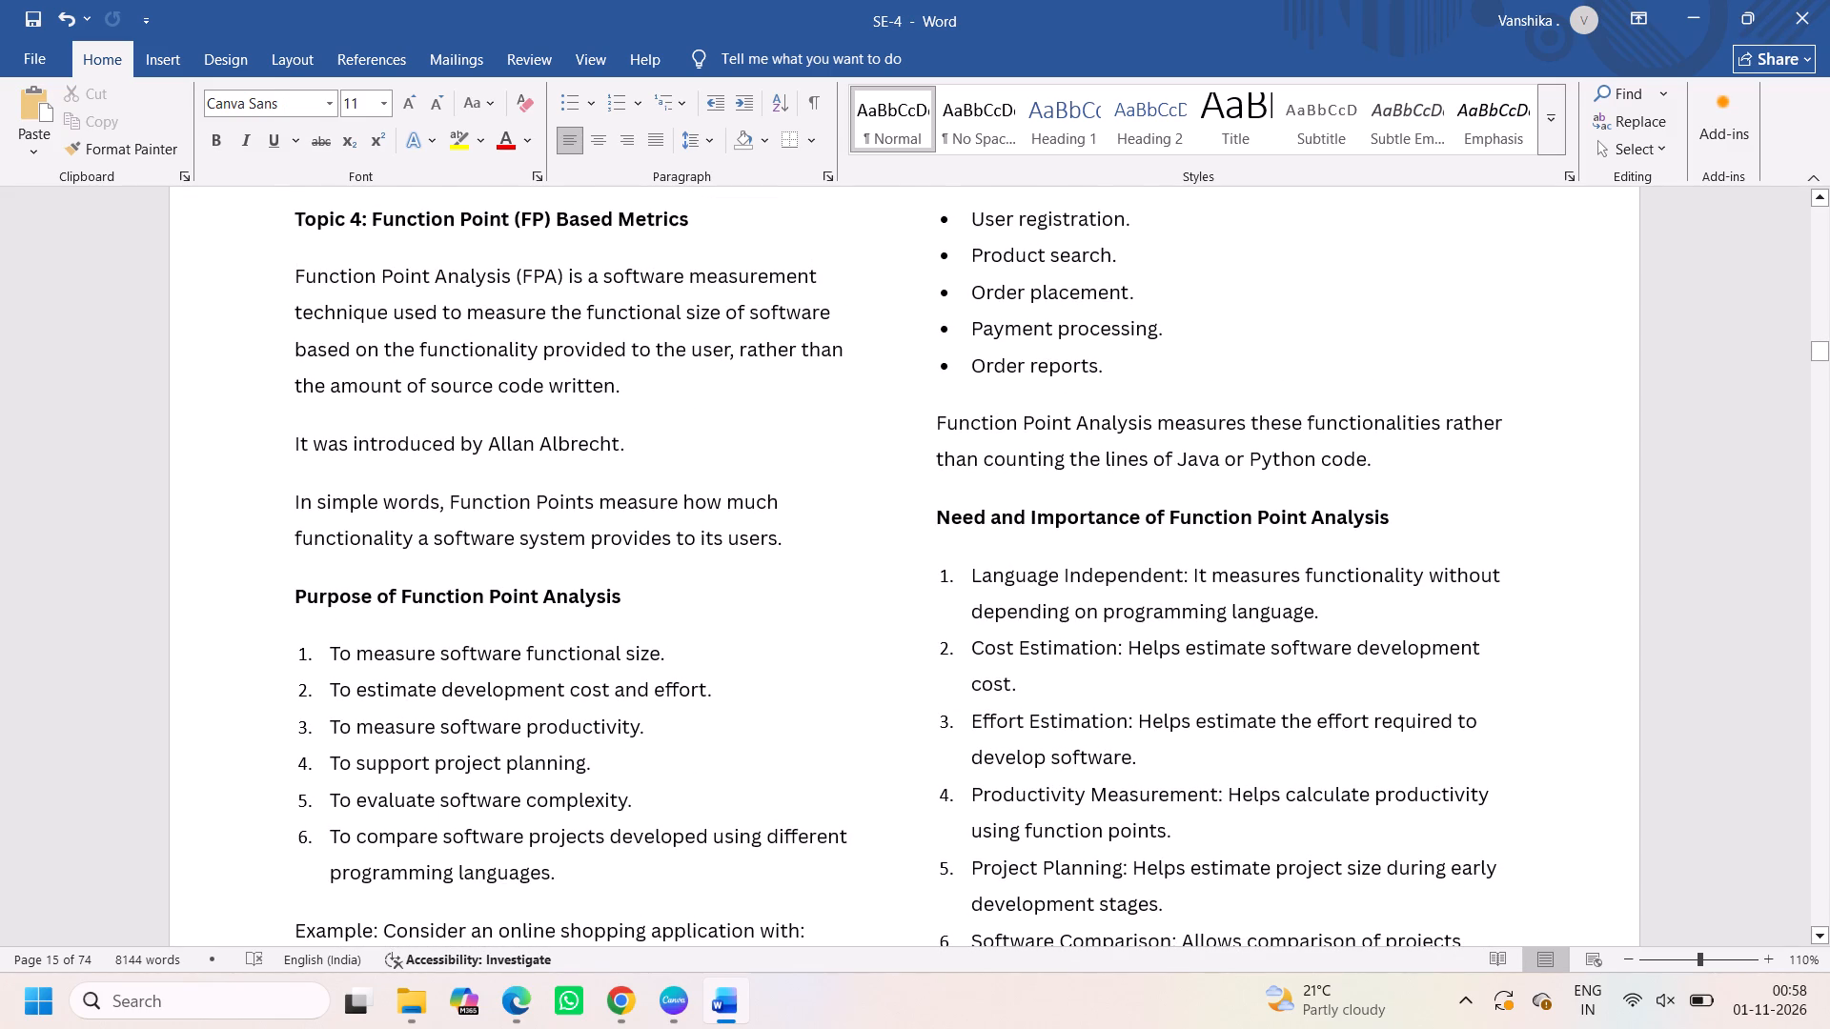
{"action": "left_click", "coordinate": [294, 451]}
{"action": "key", "text": "BackSpace"}
{"action": "key", "text": "space"}
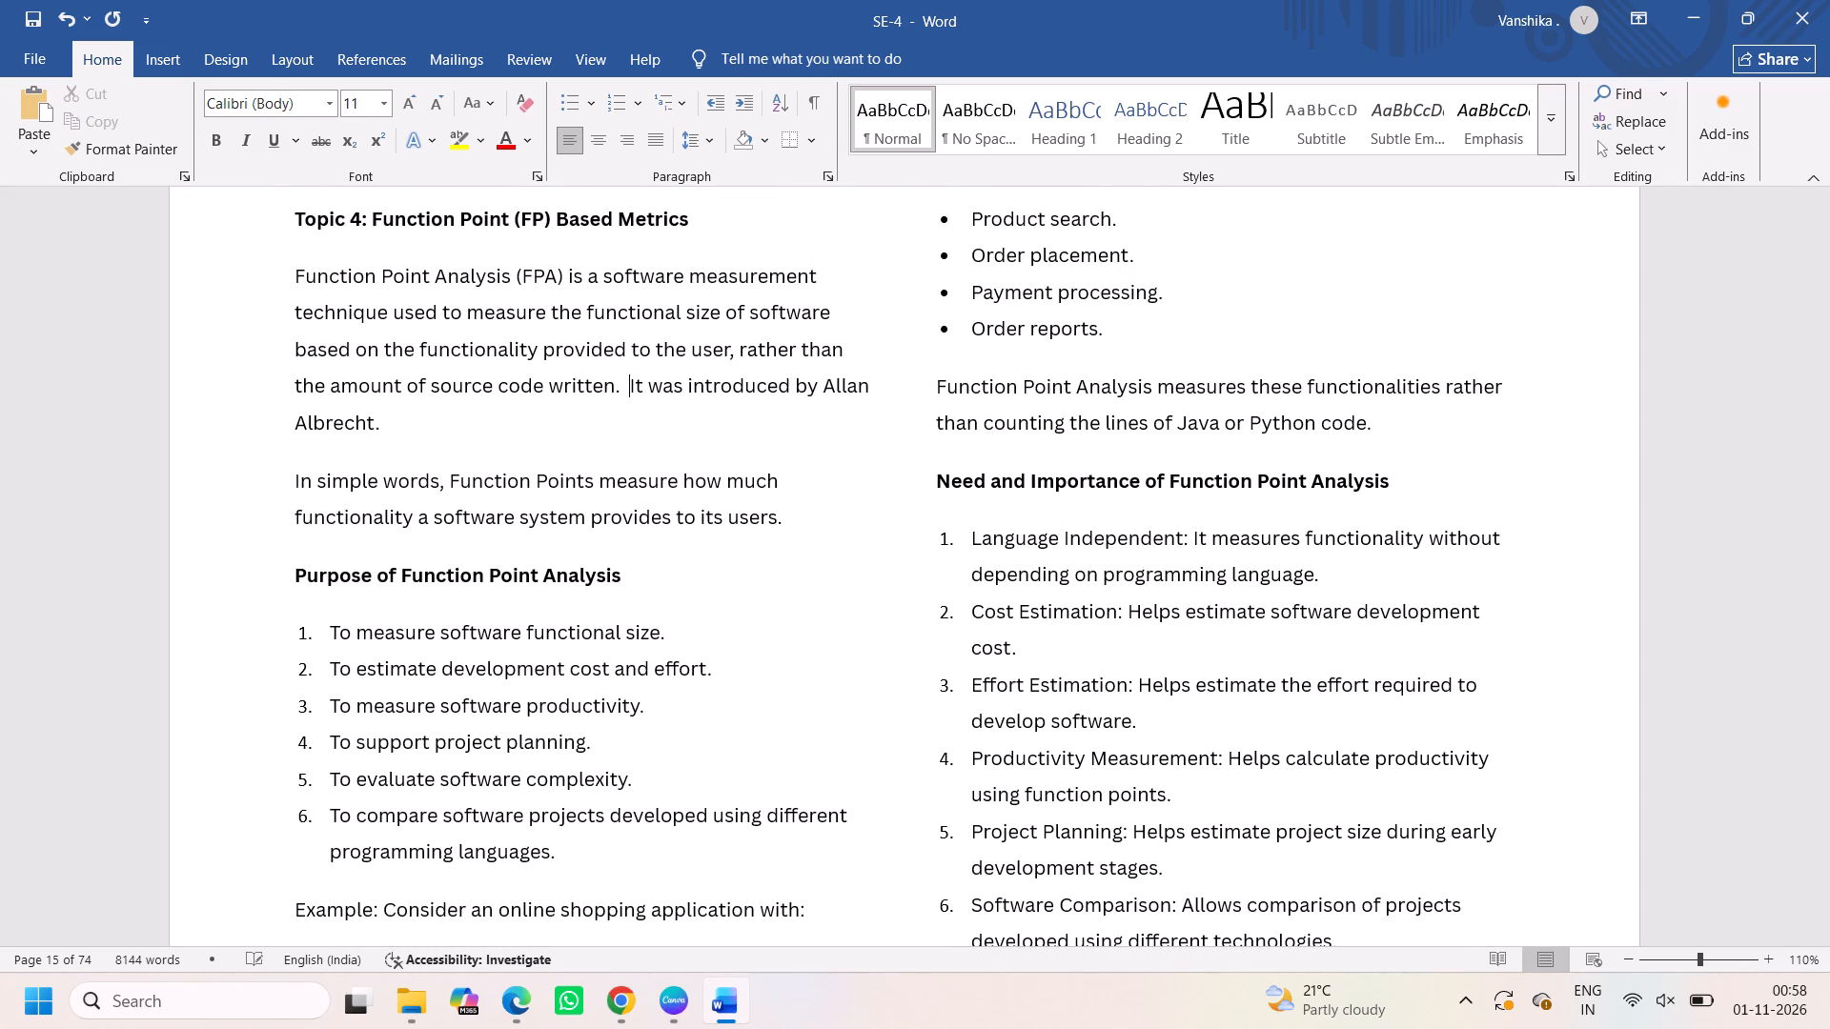
Review the layout of the Topic 4 page and the Function Point Components page that follows it.
{"action": "scroll", "coordinate": [463, 676], "scroll_direction": "down", "scroll_amount": 1}
{"action": "scroll", "coordinate": [465, 819], "scroll_direction": "down", "scroll_amount": 1}
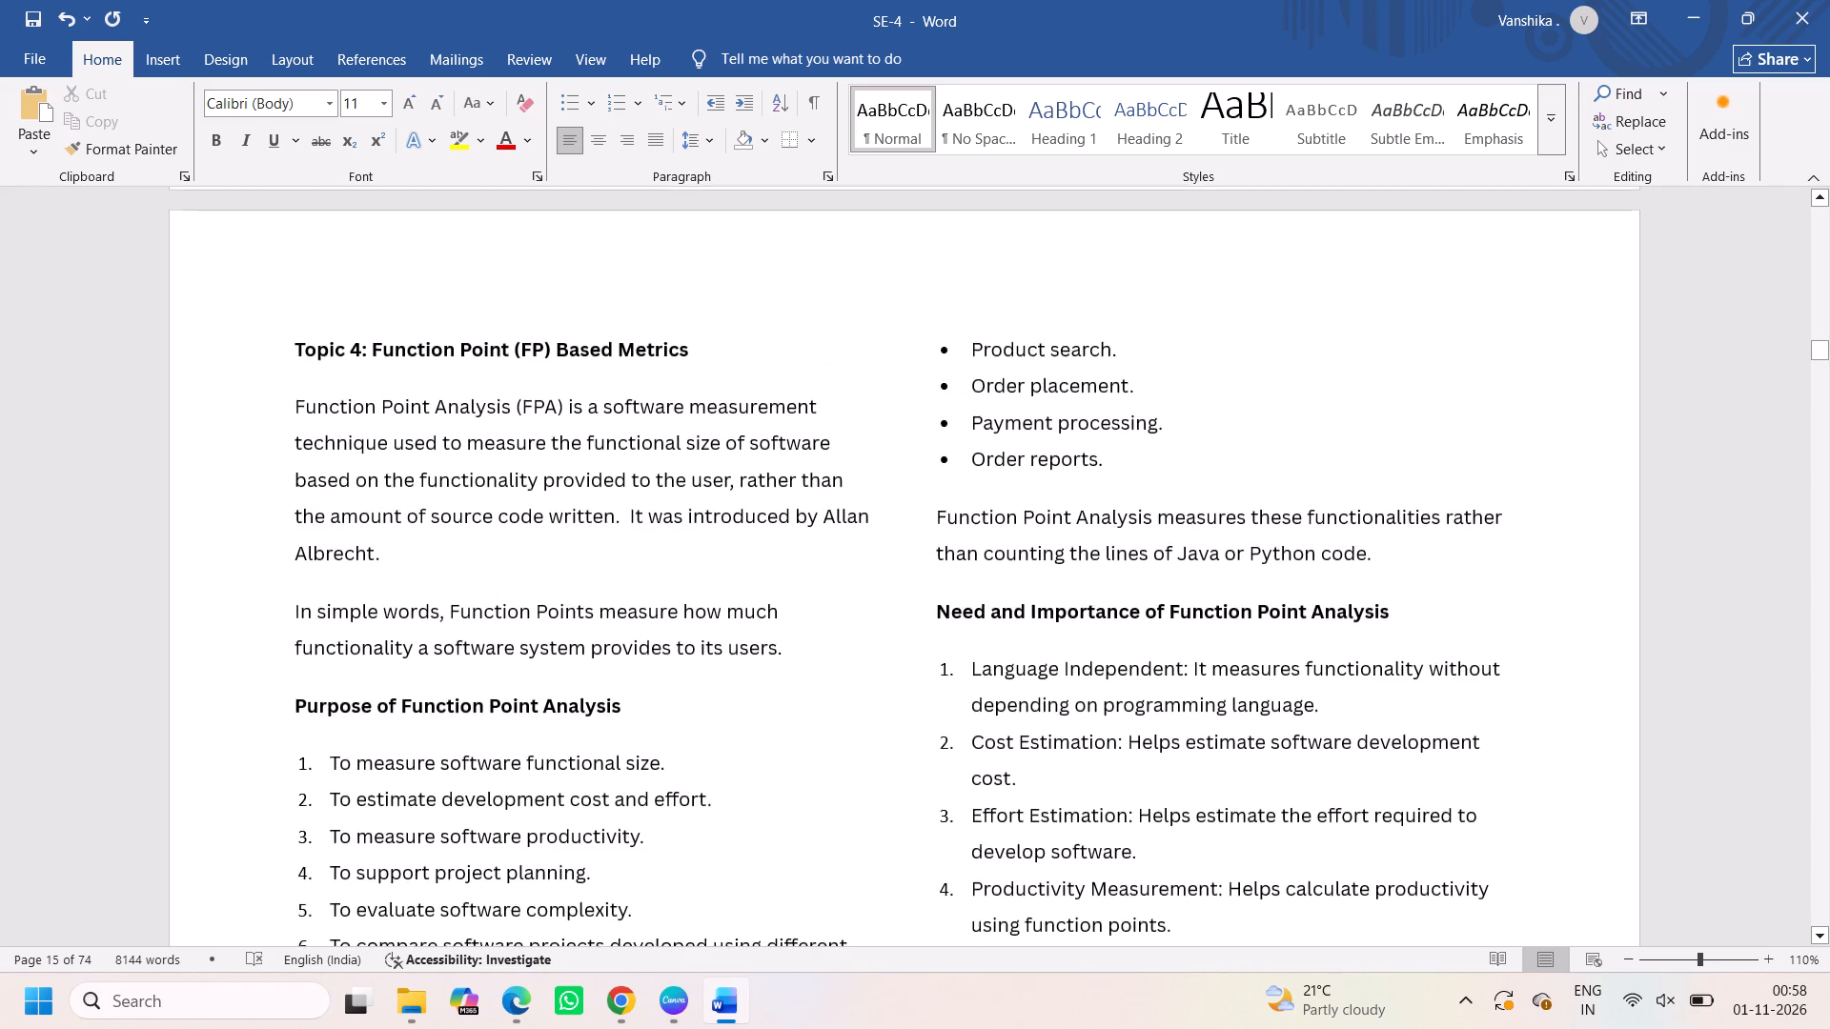
{"action": "scroll", "coordinate": [465, 819], "scroll_direction": "down", "scroll_amount": 1}
{"action": "scroll", "coordinate": [721, 839], "scroll_direction": "down", "scroll_amount": 1}
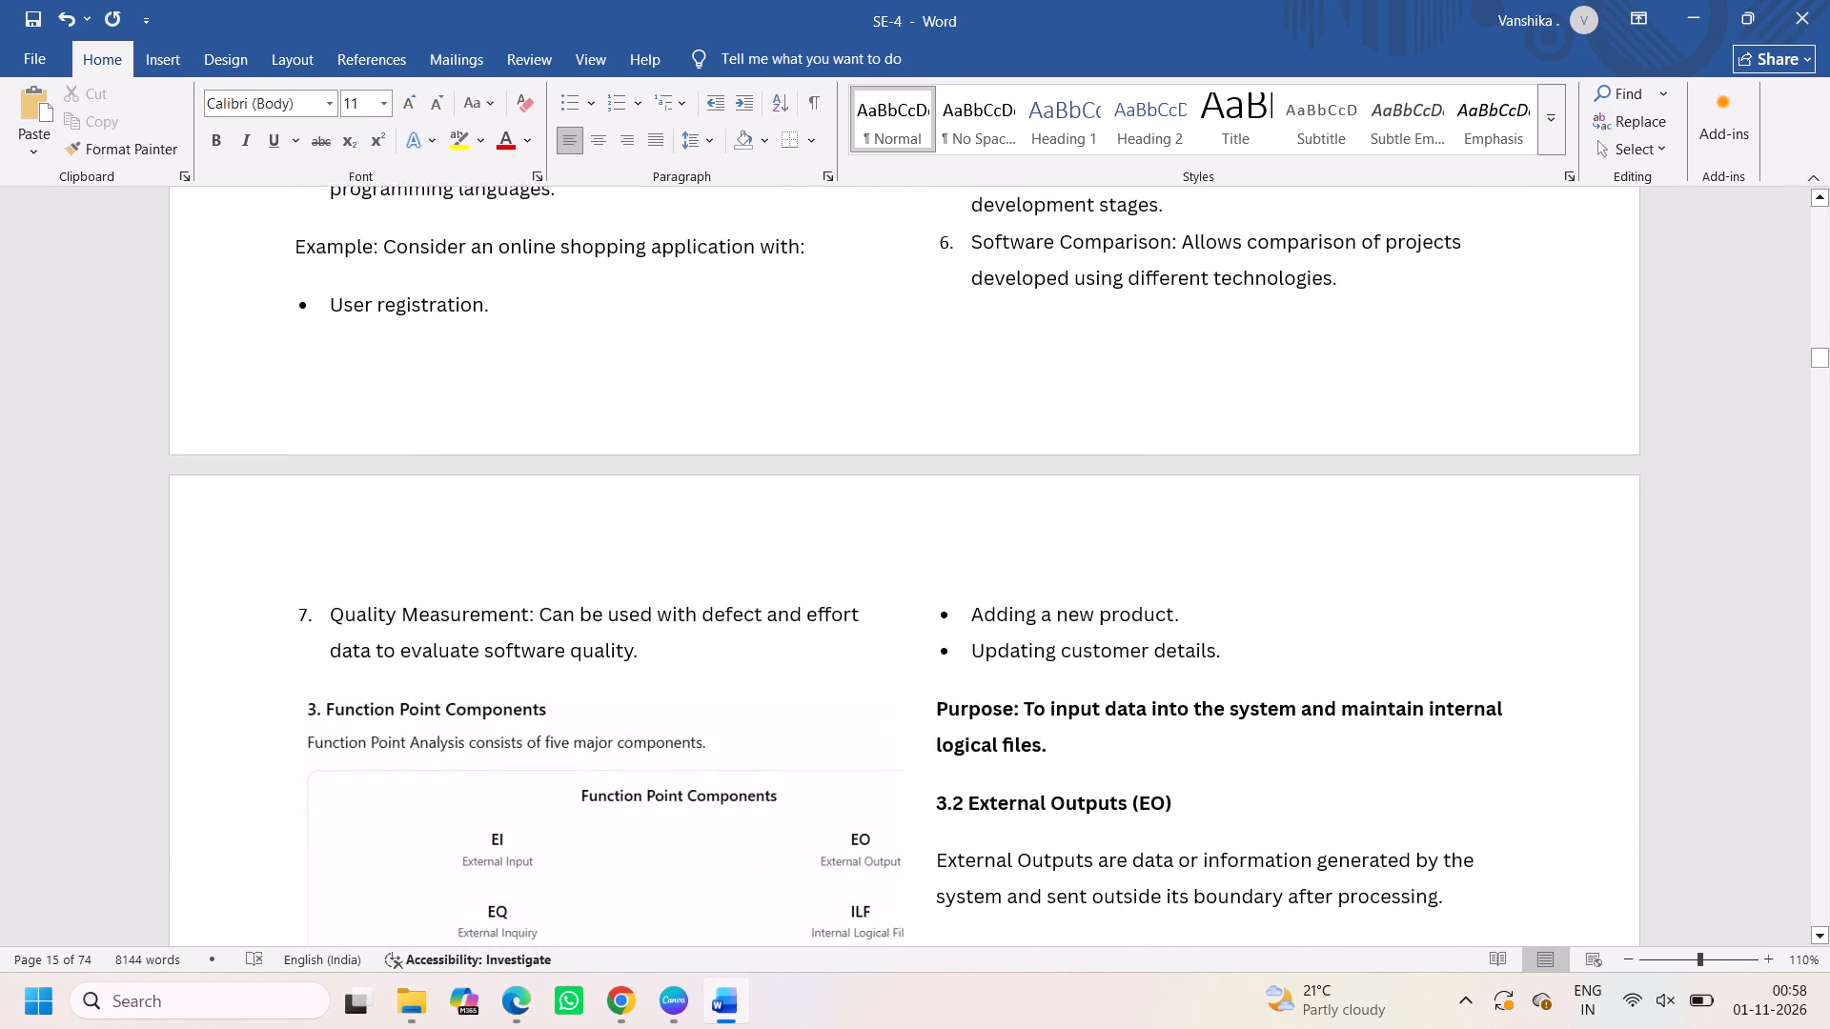
{"action": "scroll", "coordinate": [721, 839], "scroll_direction": "down", "scroll_amount": 1}
{"action": "scroll", "coordinate": [721, 839], "scroll_direction": "up", "scroll_amount": 3}
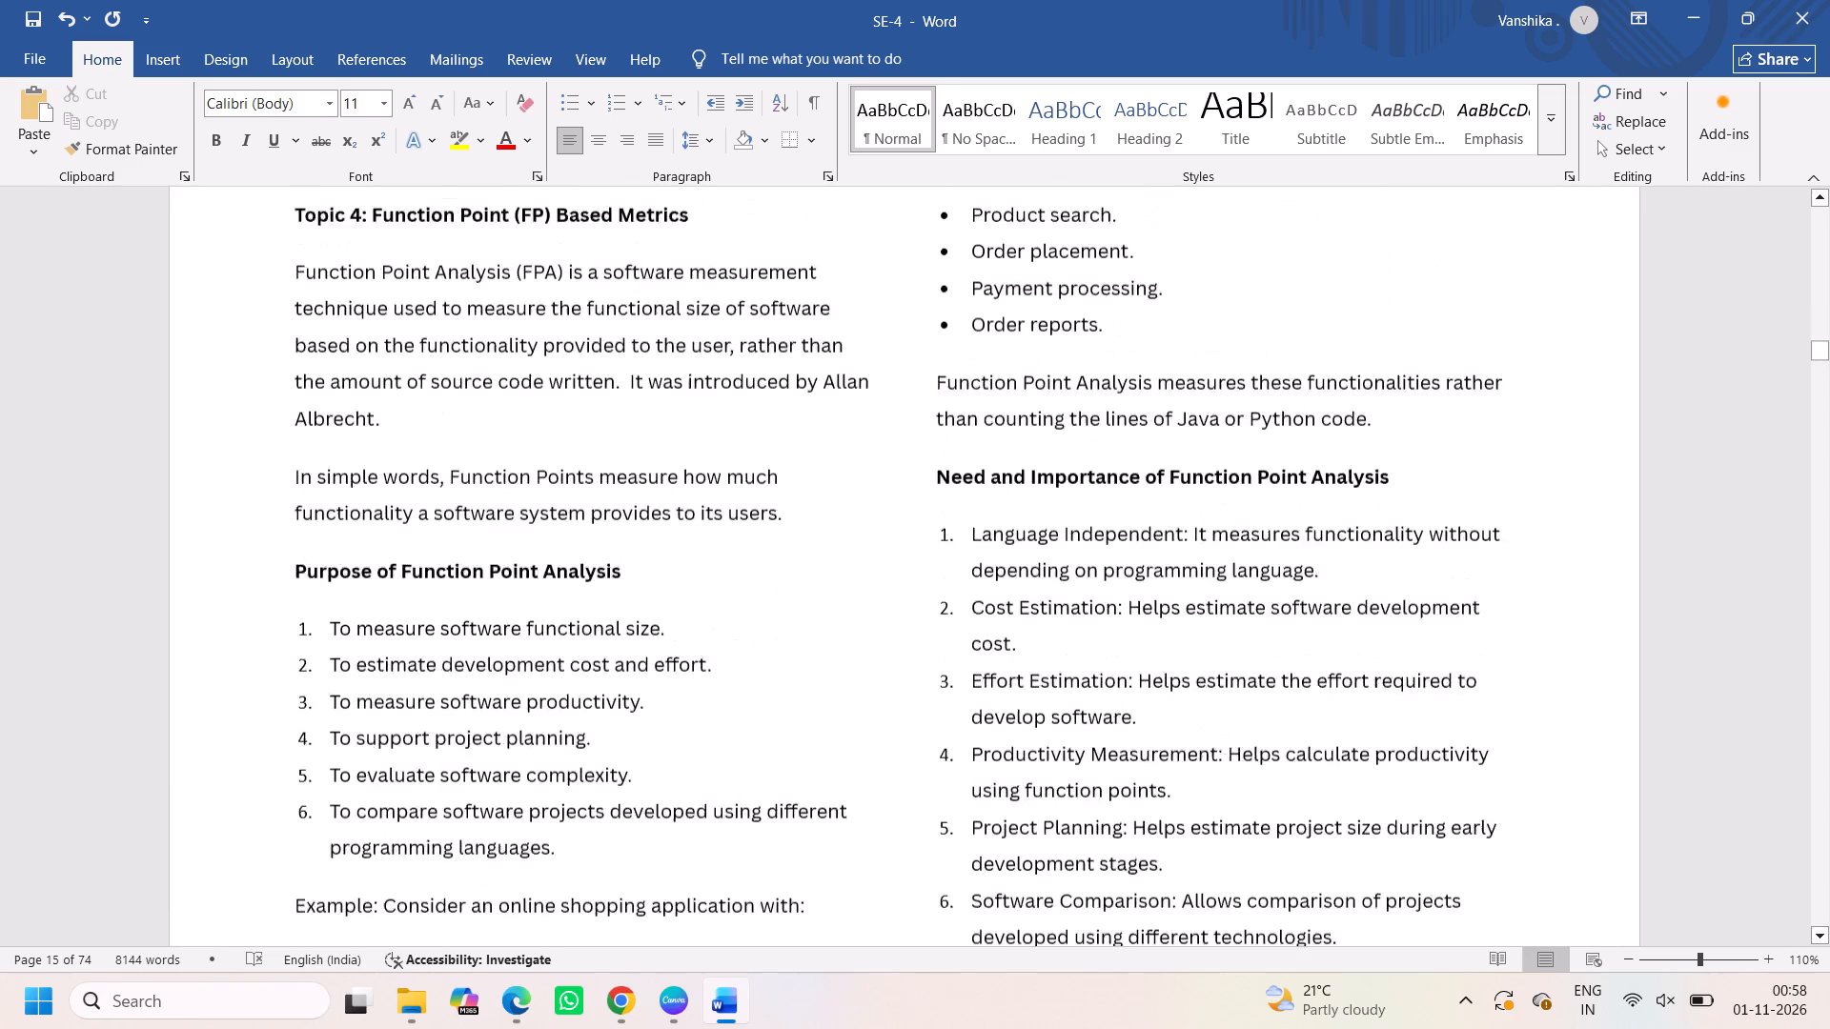
{"action": "scroll", "coordinate": [721, 839], "scroll_direction": "up", "scroll_amount": 1}
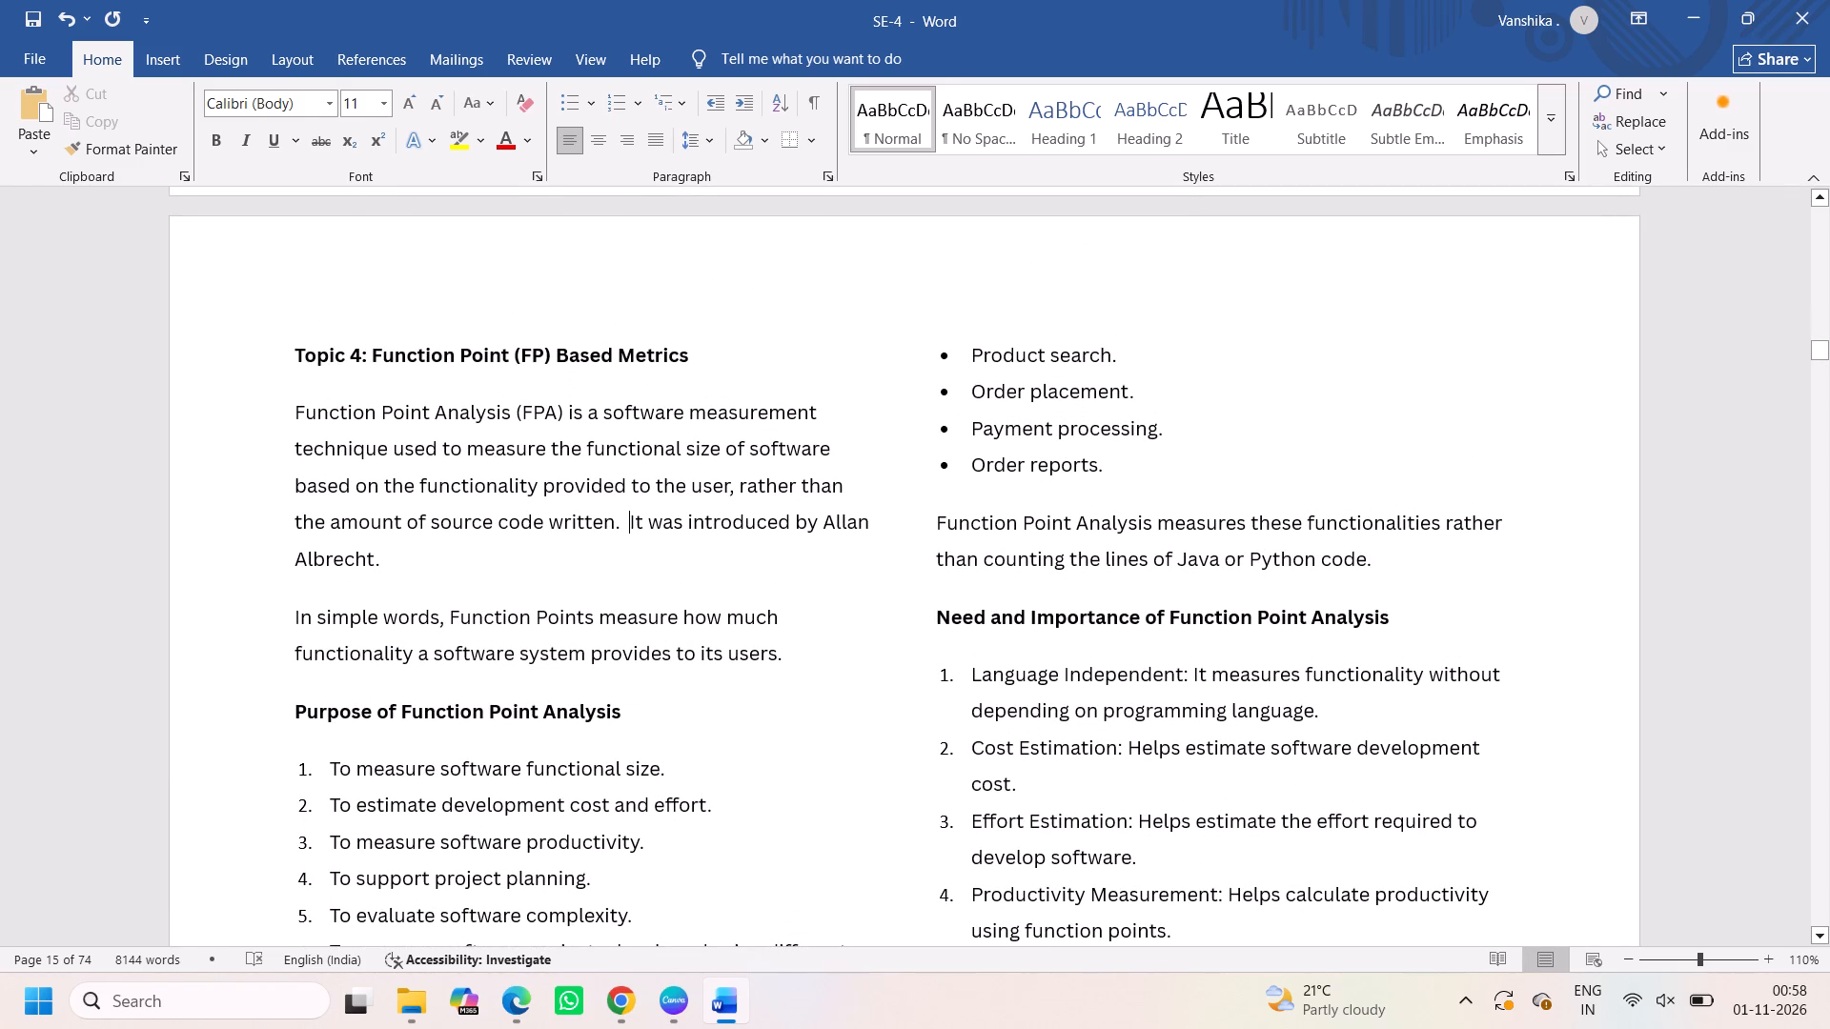
Shorten the "Purpose of Function Point Analysis" heading to "Purpose :" and run the first list item, "To measure software functional size.", onto its line.
{"action": "scroll", "coordinate": [1050, 431], "scroll_direction": "down", "scroll_amount": 1}
{"action": "scroll", "coordinate": [823, 662], "scroll_direction": "down", "scroll_amount": 1}
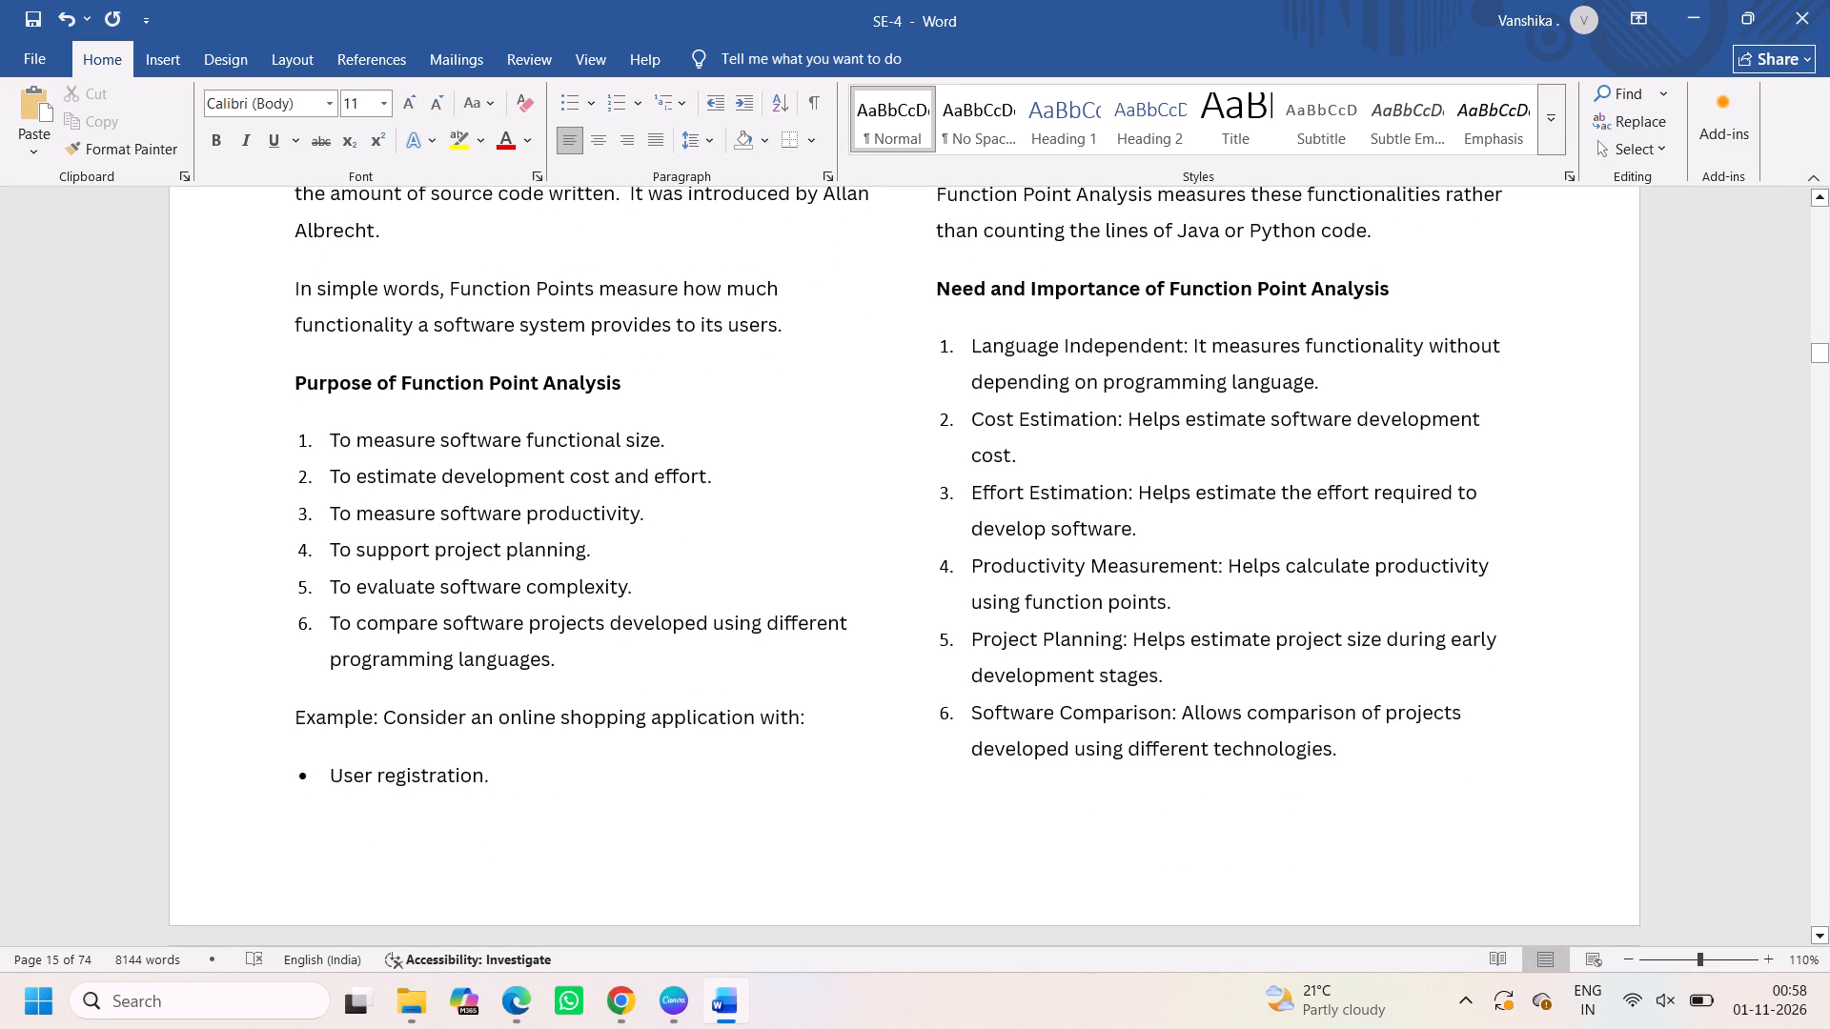
{"action": "left_click_drag", "start_coordinate": [376, 378], "coordinate": [656, 376]}
{"action": "key", "text": "BackSpace"}
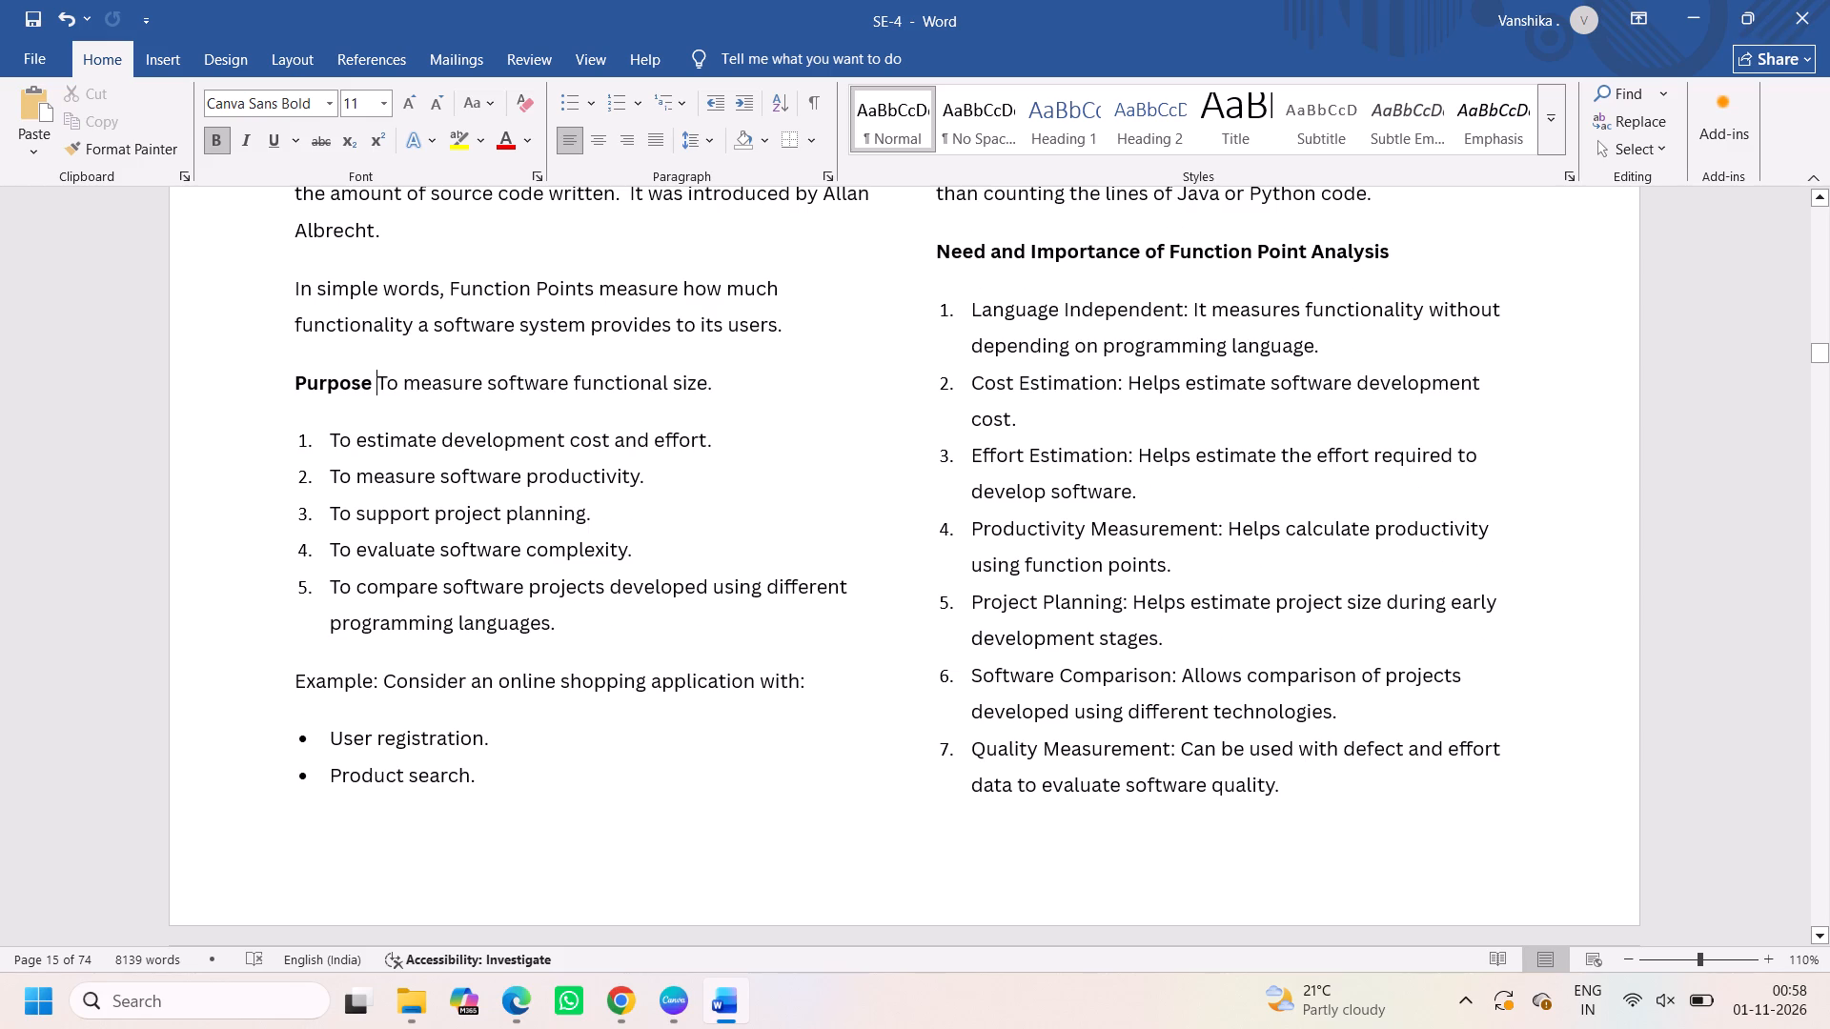
{"action": "scroll", "coordinate": [577, 617], "scroll_direction": "up", "scroll_amount": 1}
{"action": "scroll", "coordinate": [577, 617], "scroll_direction": "down", "scroll_amount": 3}
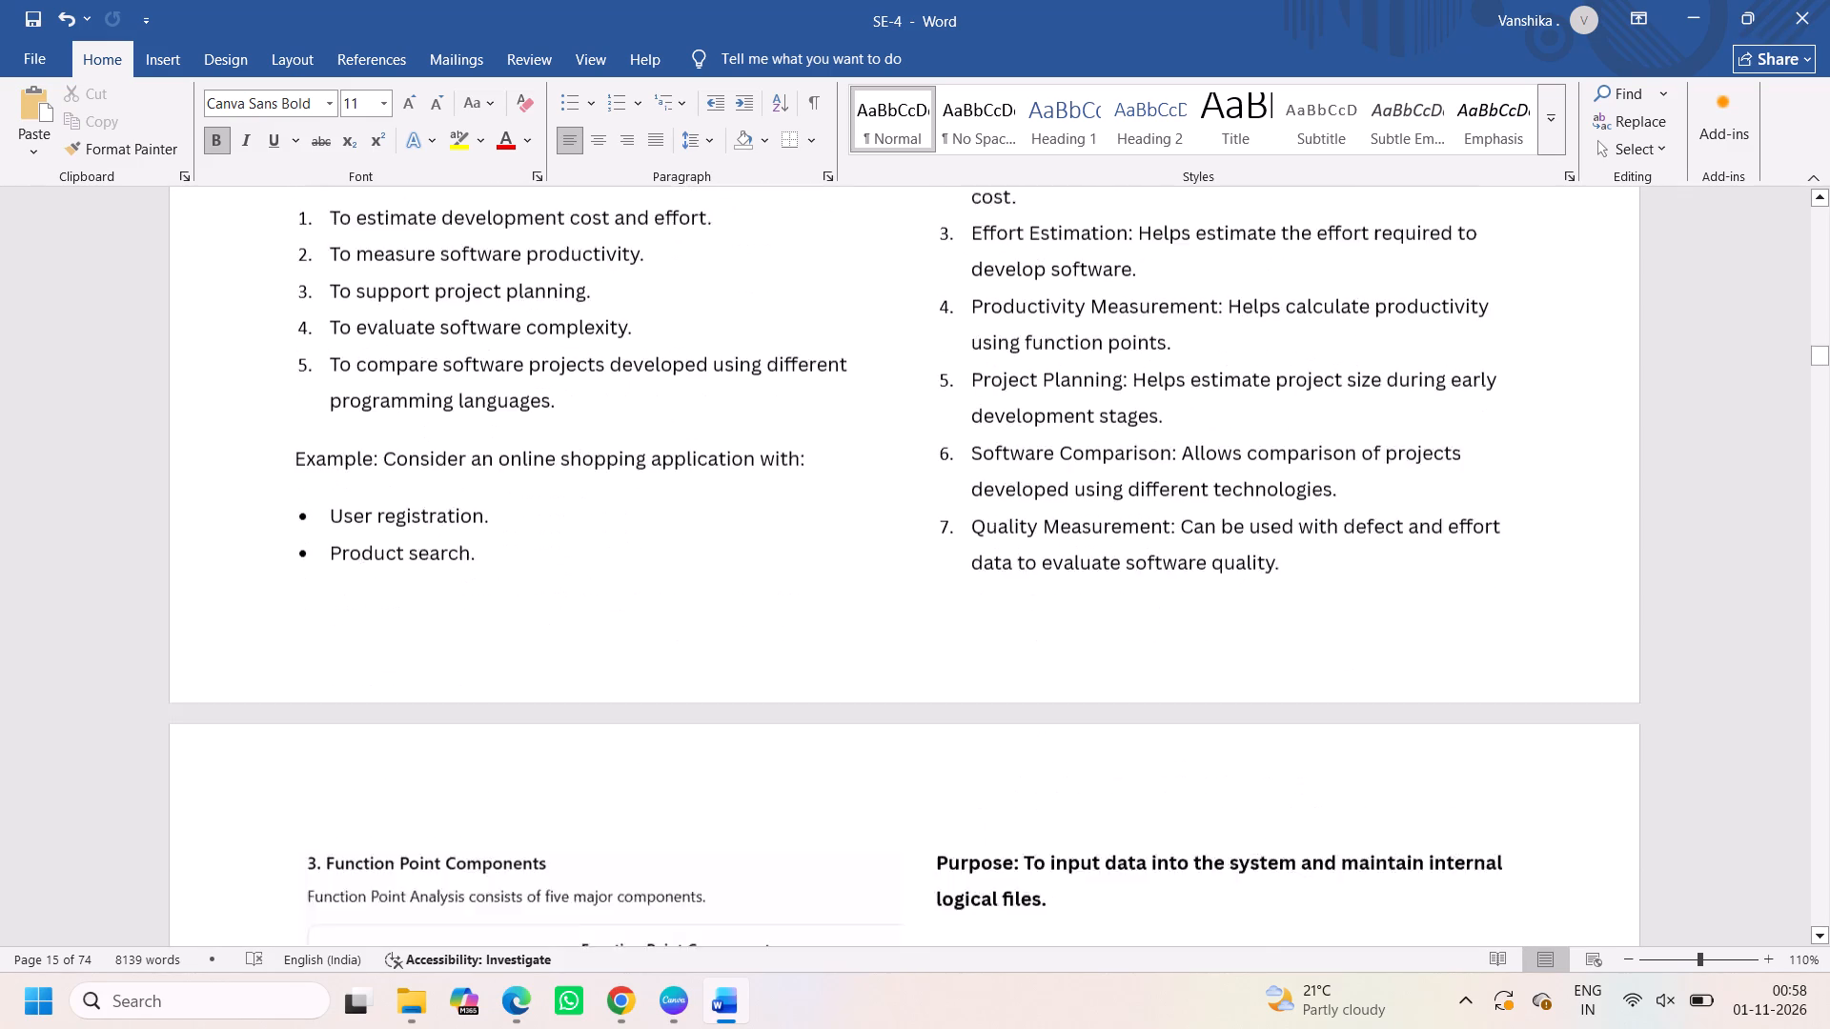
{"action": "scroll", "coordinate": [577, 617], "scroll_direction": "up", "scroll_amount": 1}
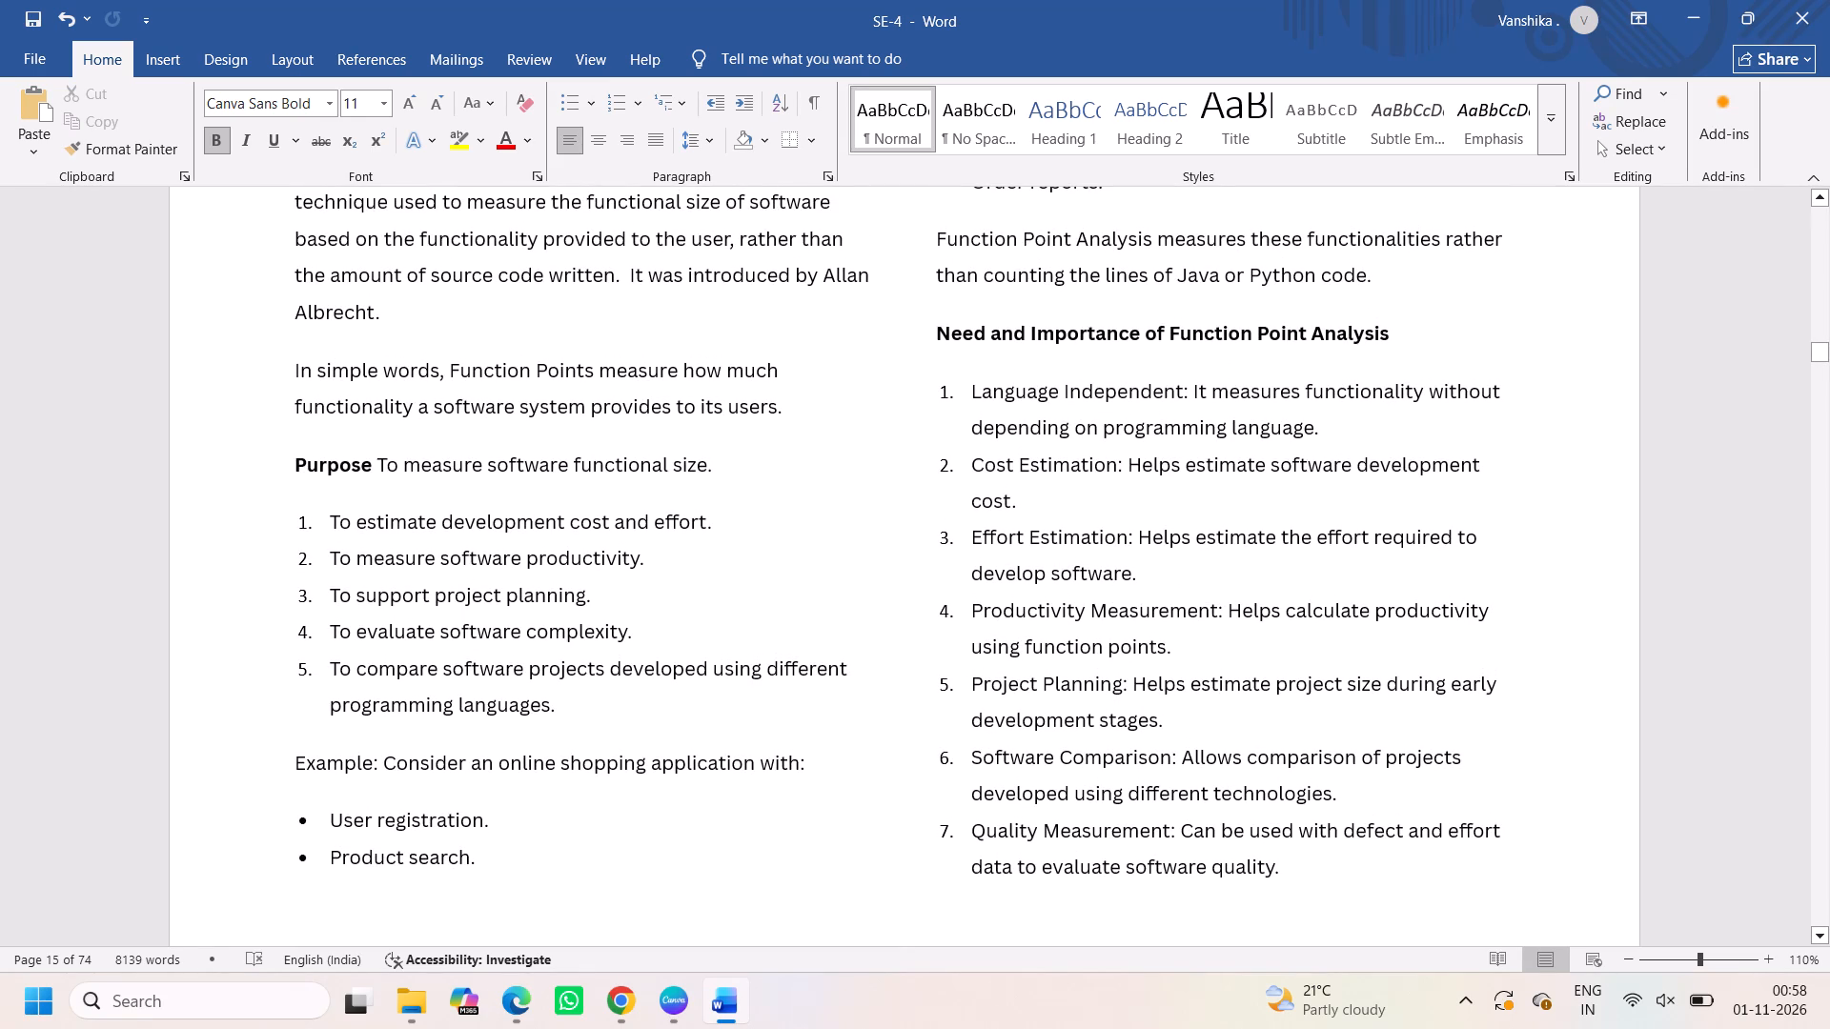
{"action": "key", "text": "shift+colon"}
{"action": "key", "text": "space"}
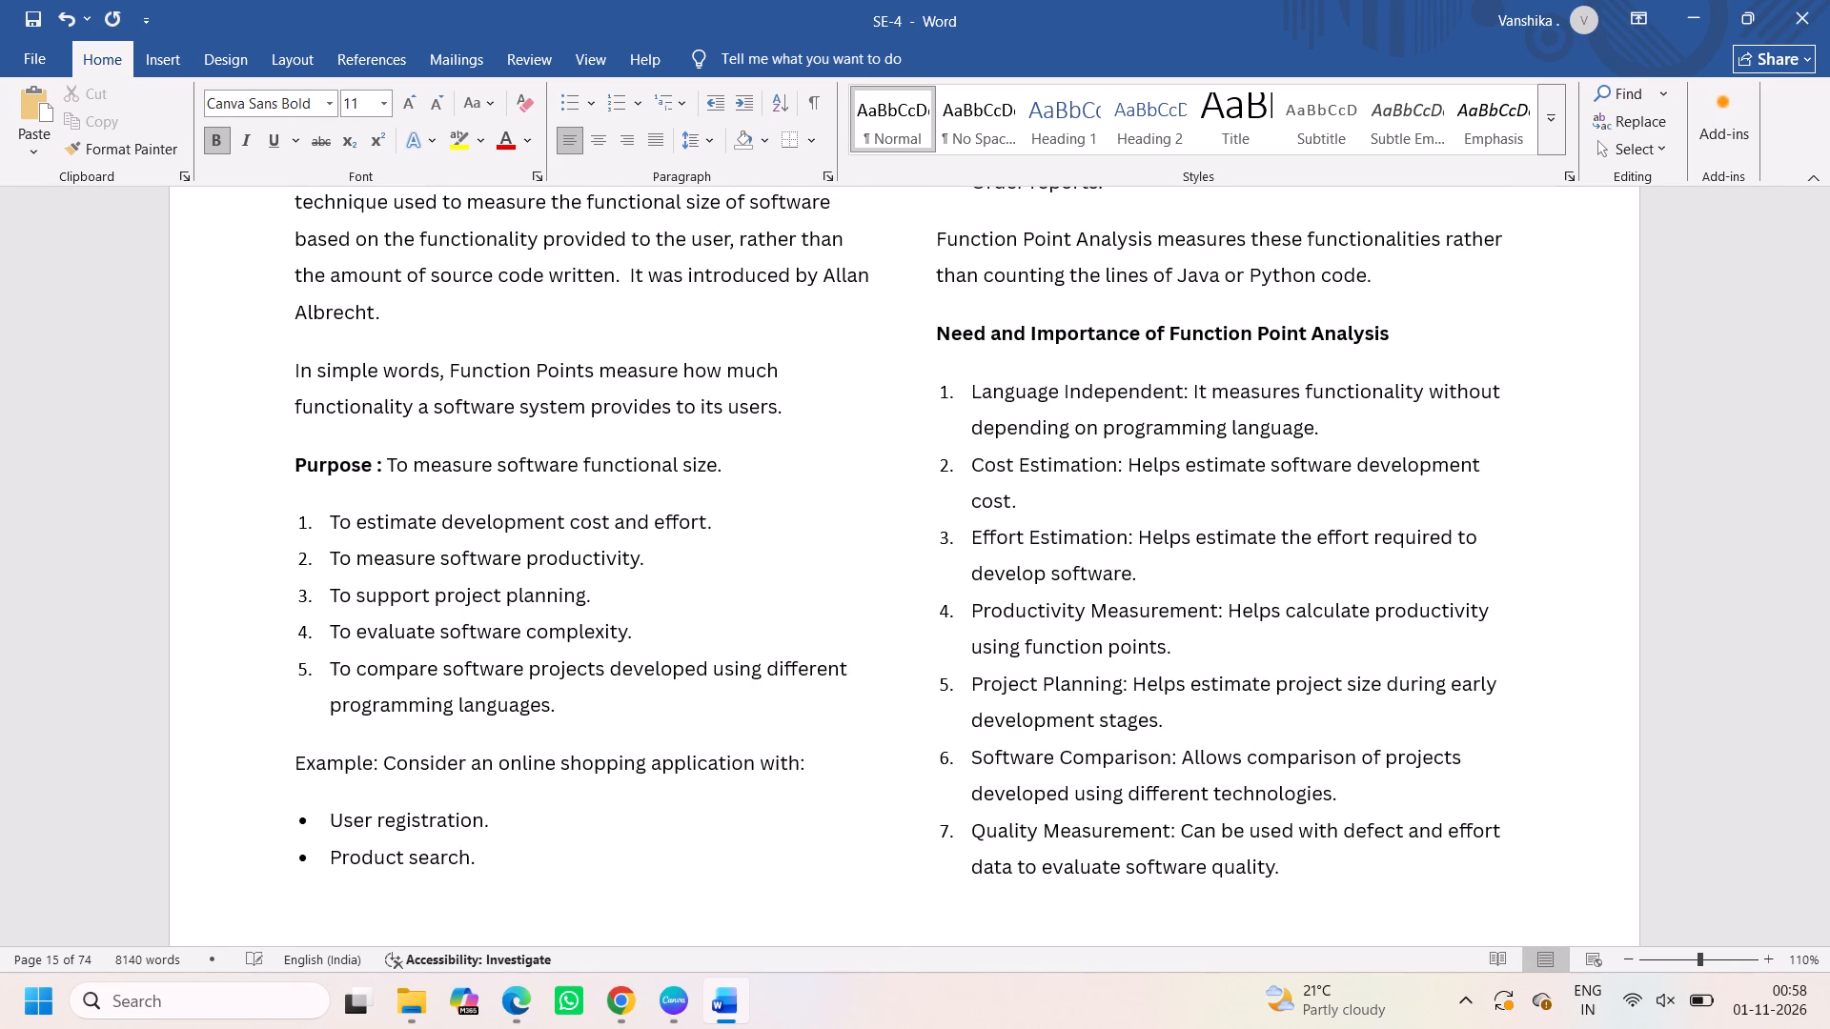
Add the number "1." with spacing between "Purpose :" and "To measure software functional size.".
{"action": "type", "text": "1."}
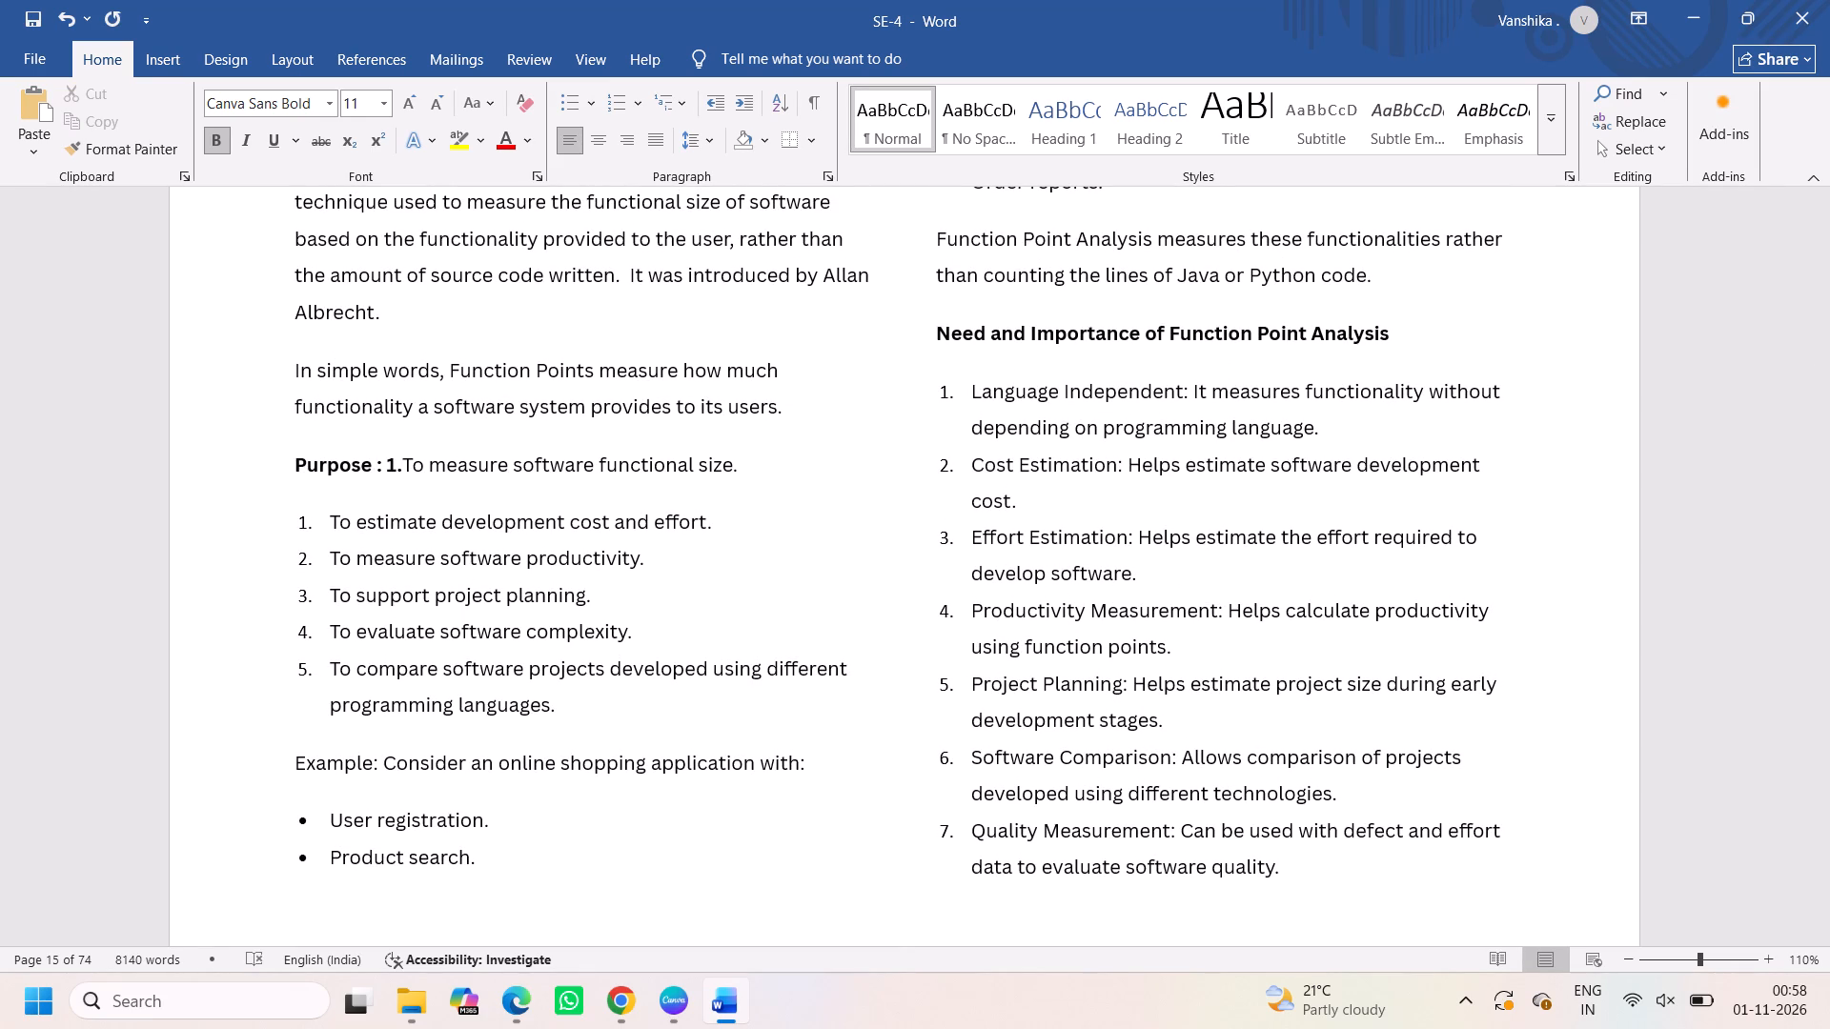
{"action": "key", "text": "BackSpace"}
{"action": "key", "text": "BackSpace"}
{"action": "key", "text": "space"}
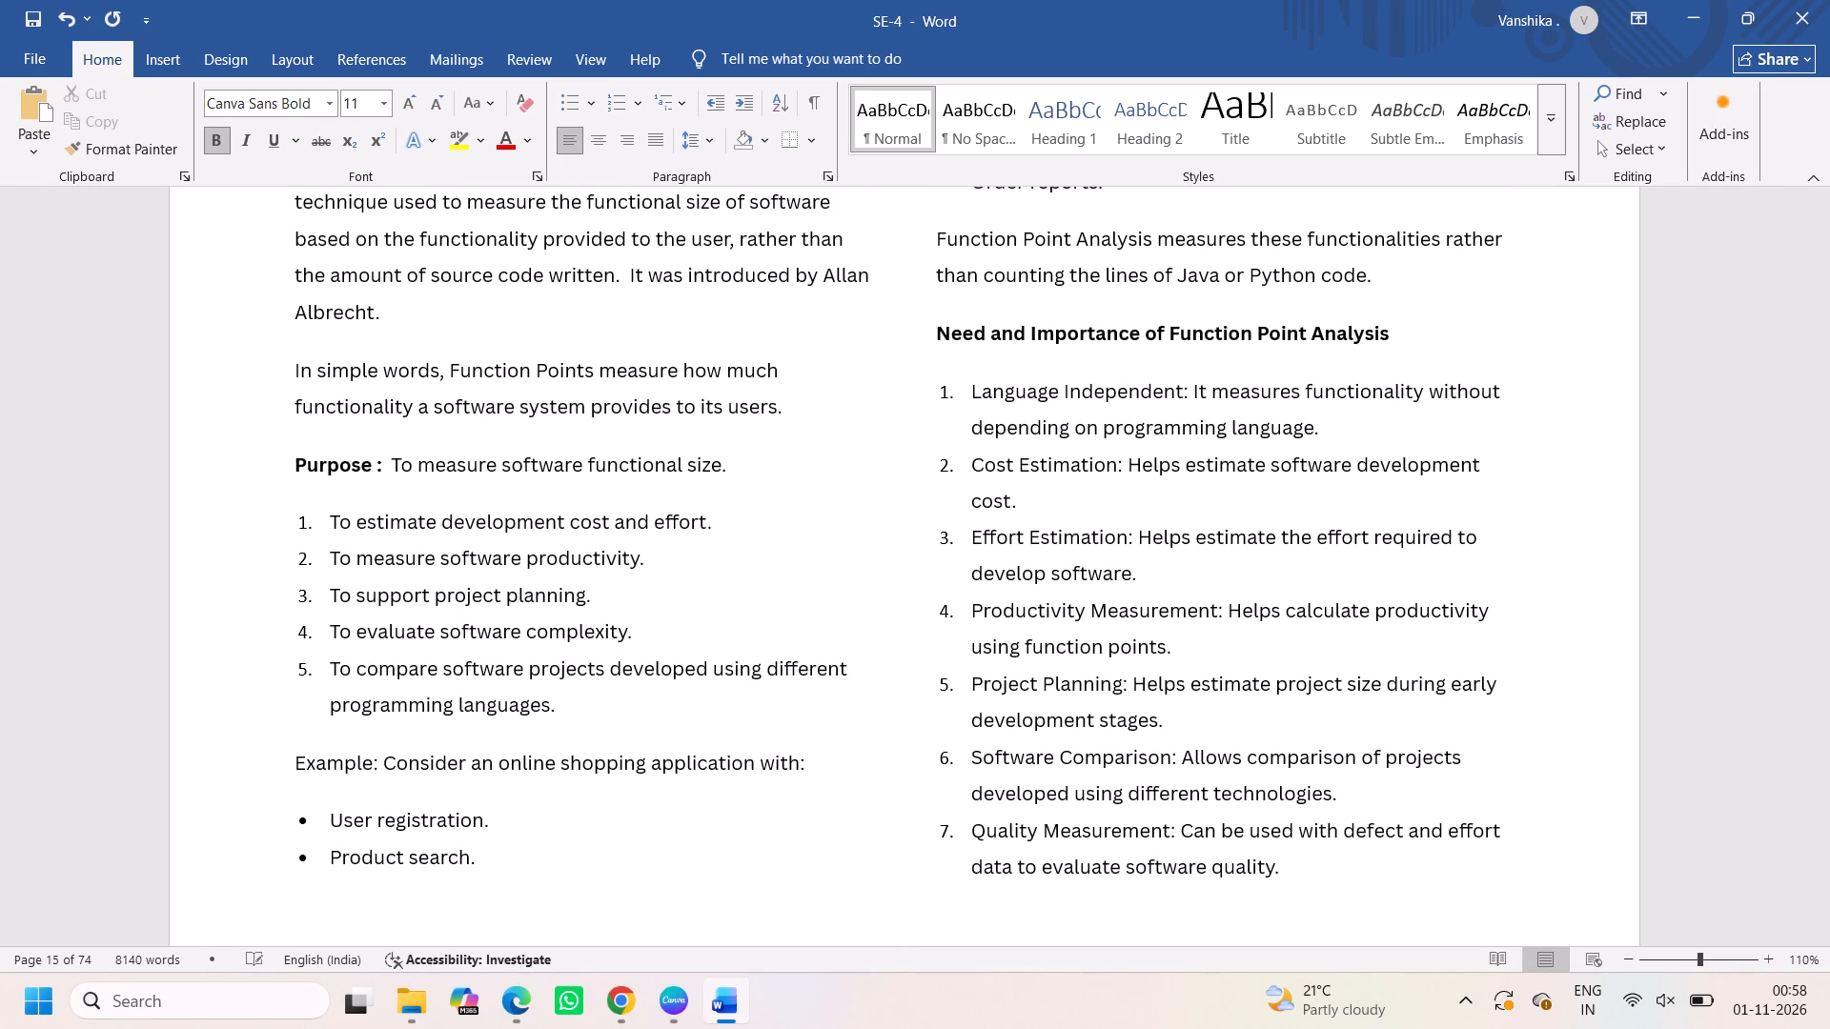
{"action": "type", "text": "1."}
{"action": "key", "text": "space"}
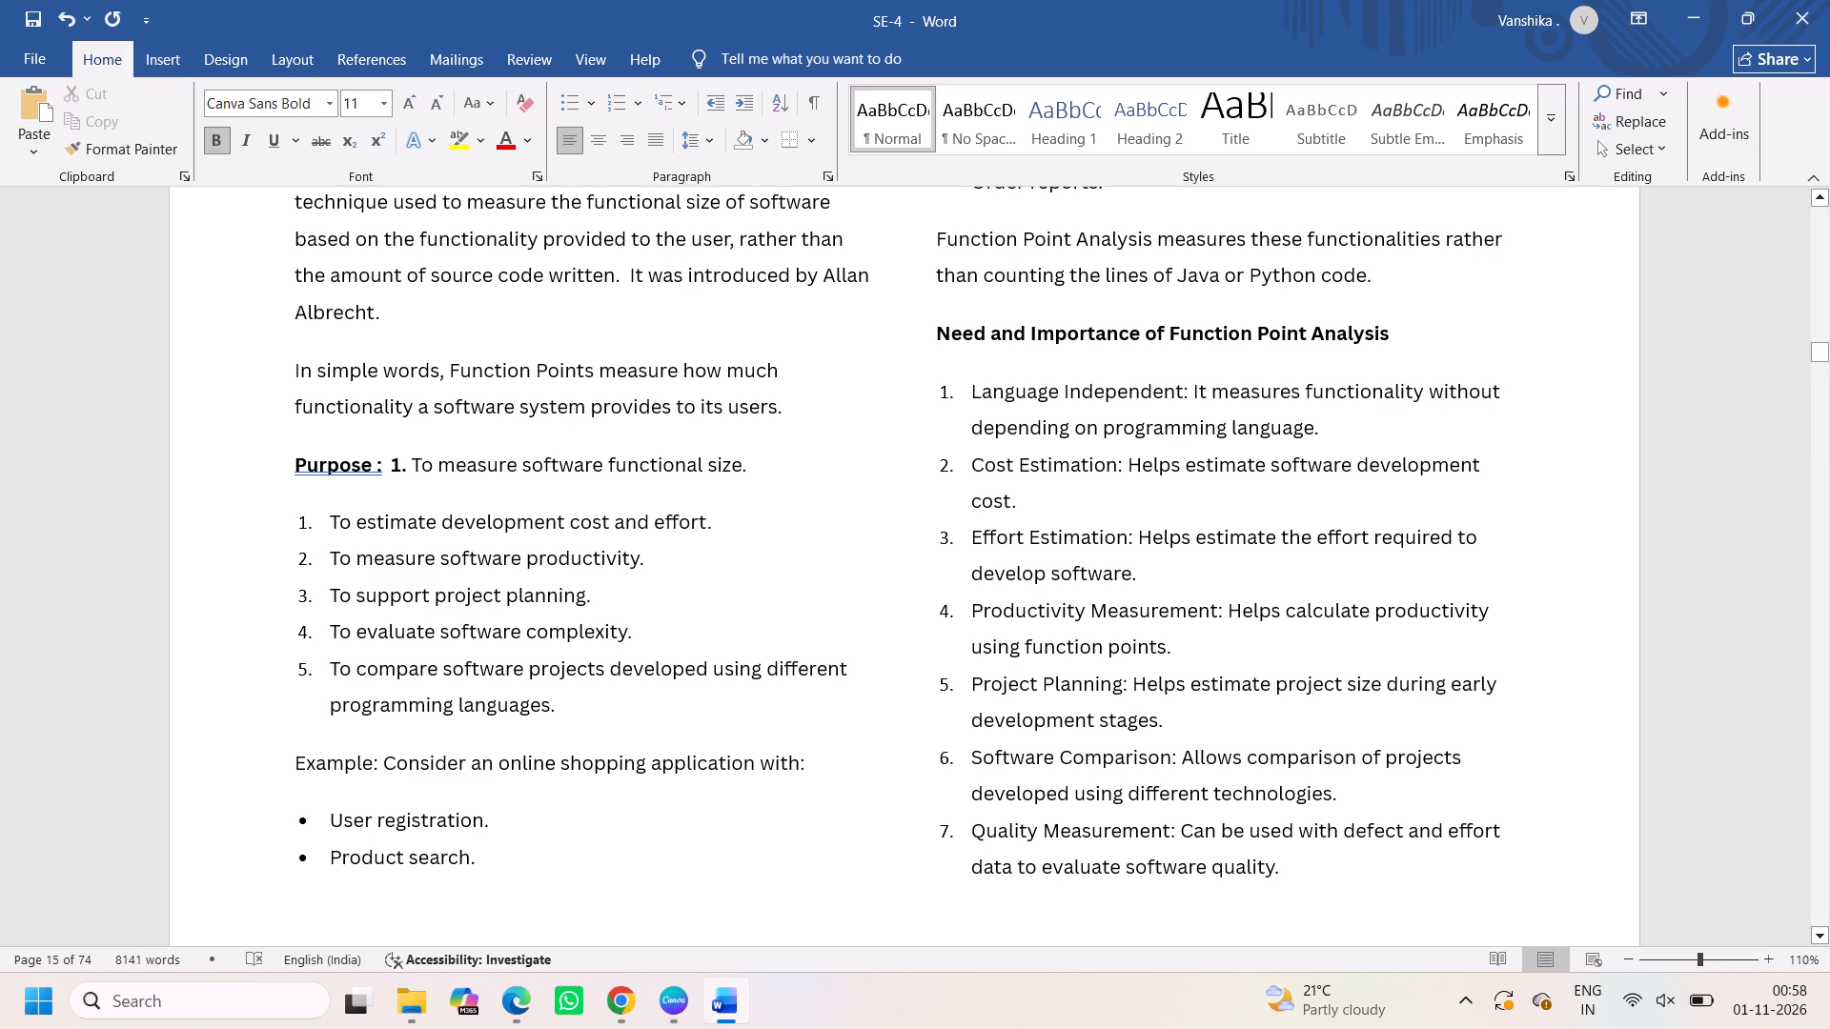
Convert the five numbered items below the Purpose line into a bulleted list.
{"action": "left_click_drag", "start_coordinate": [291, 517], "coordinate": [636, 734]}
{"action": "left_click", "coordinate": [887, 696]}
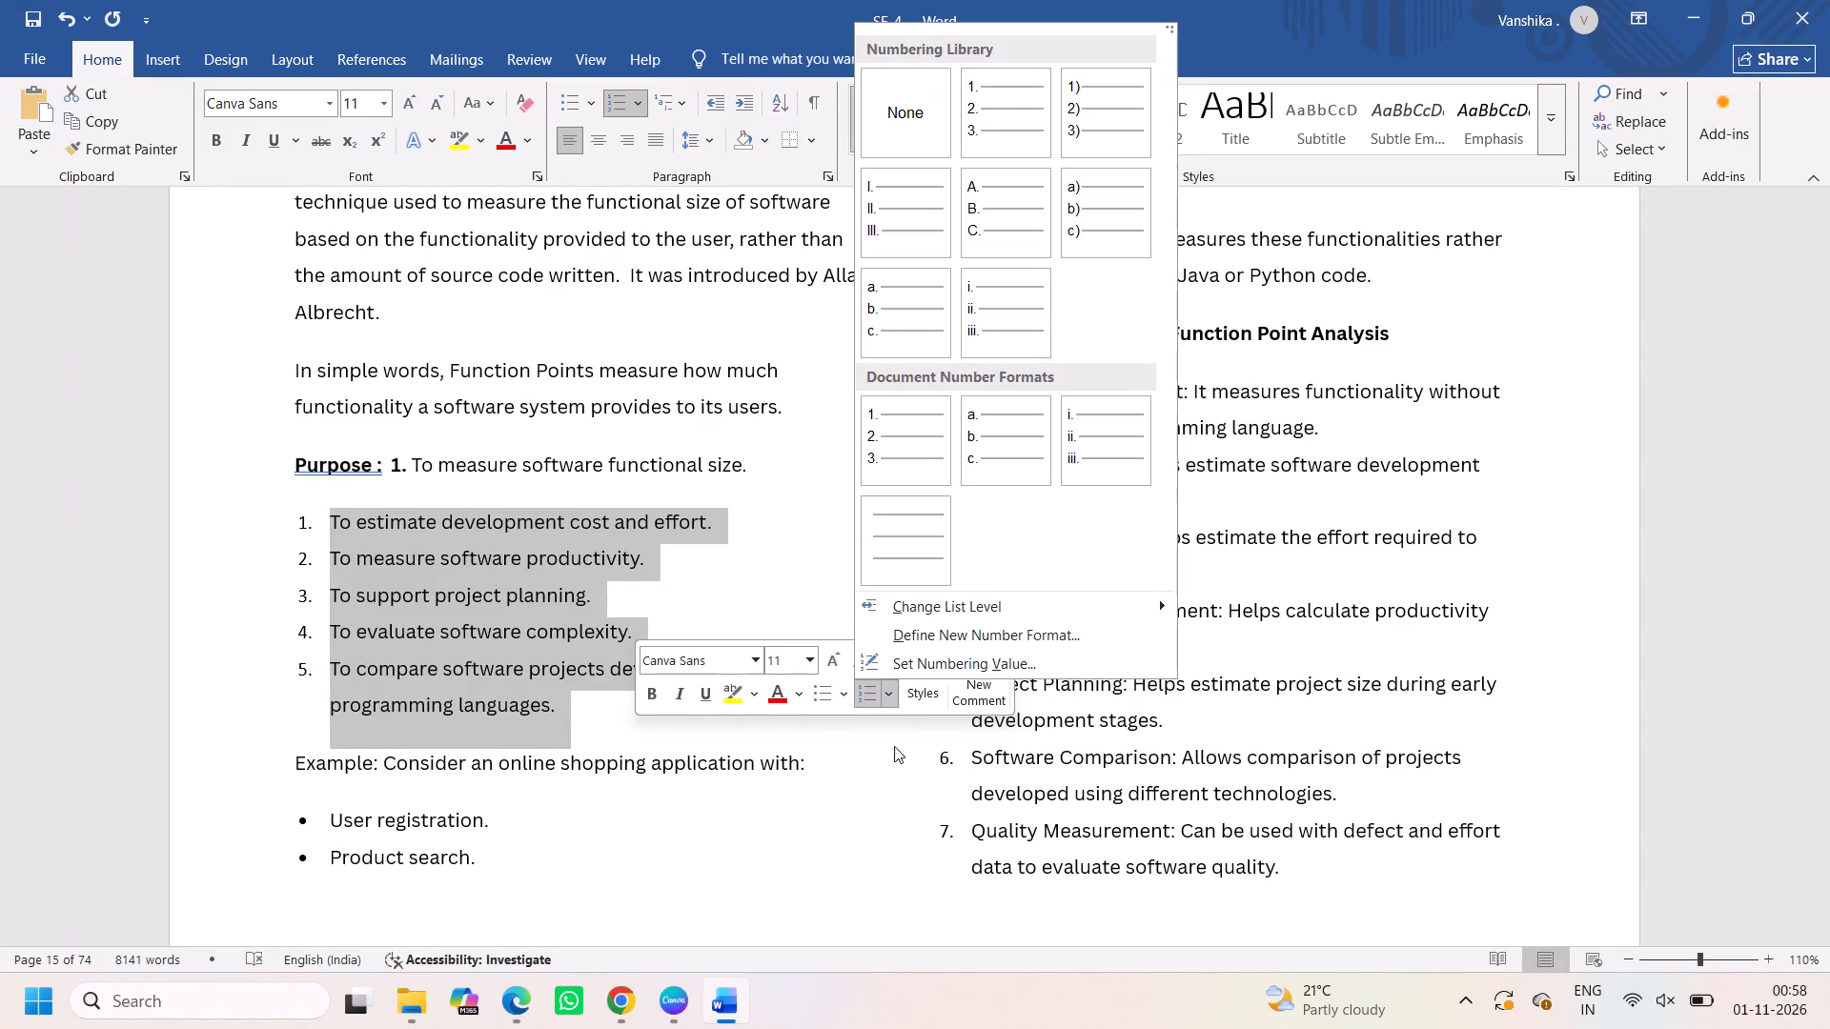
{"action": "left_click", "coordinate": [888, 511]}
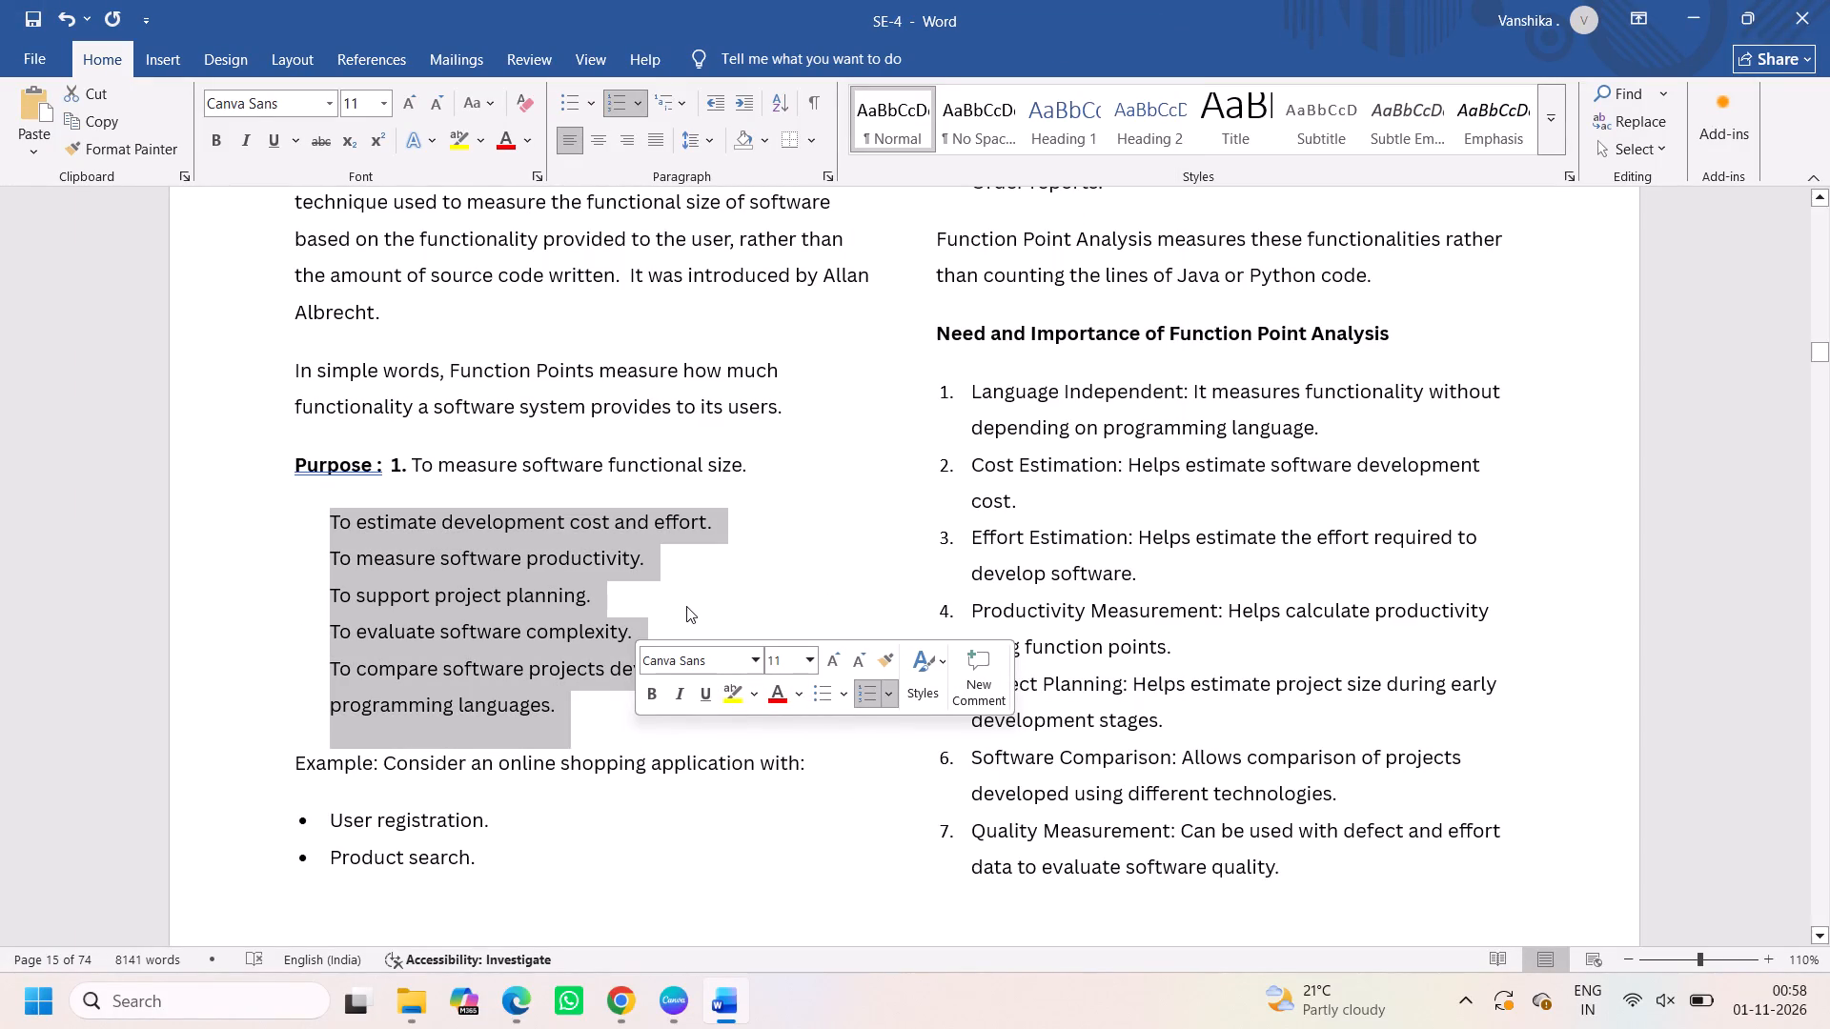
{"action": "left_click", "coordinate": [828, 692]}
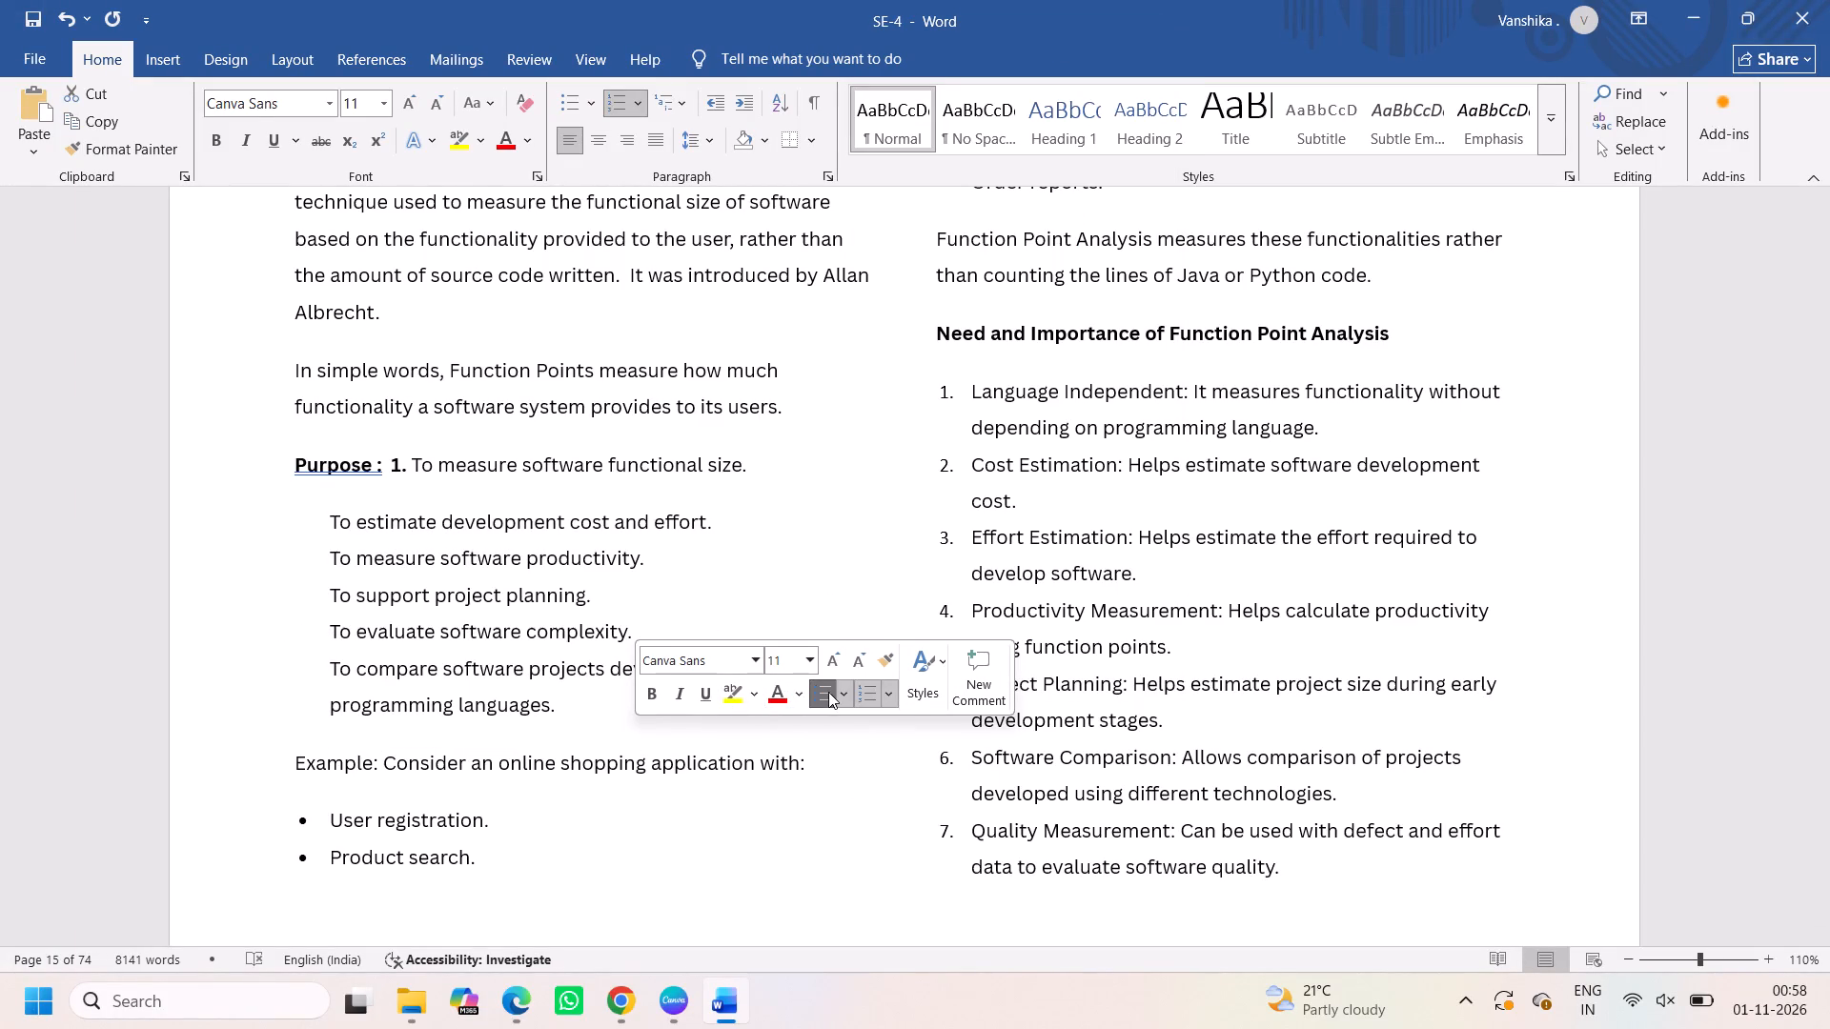
{"action": "left_click", "coordinate": [545, 573]}
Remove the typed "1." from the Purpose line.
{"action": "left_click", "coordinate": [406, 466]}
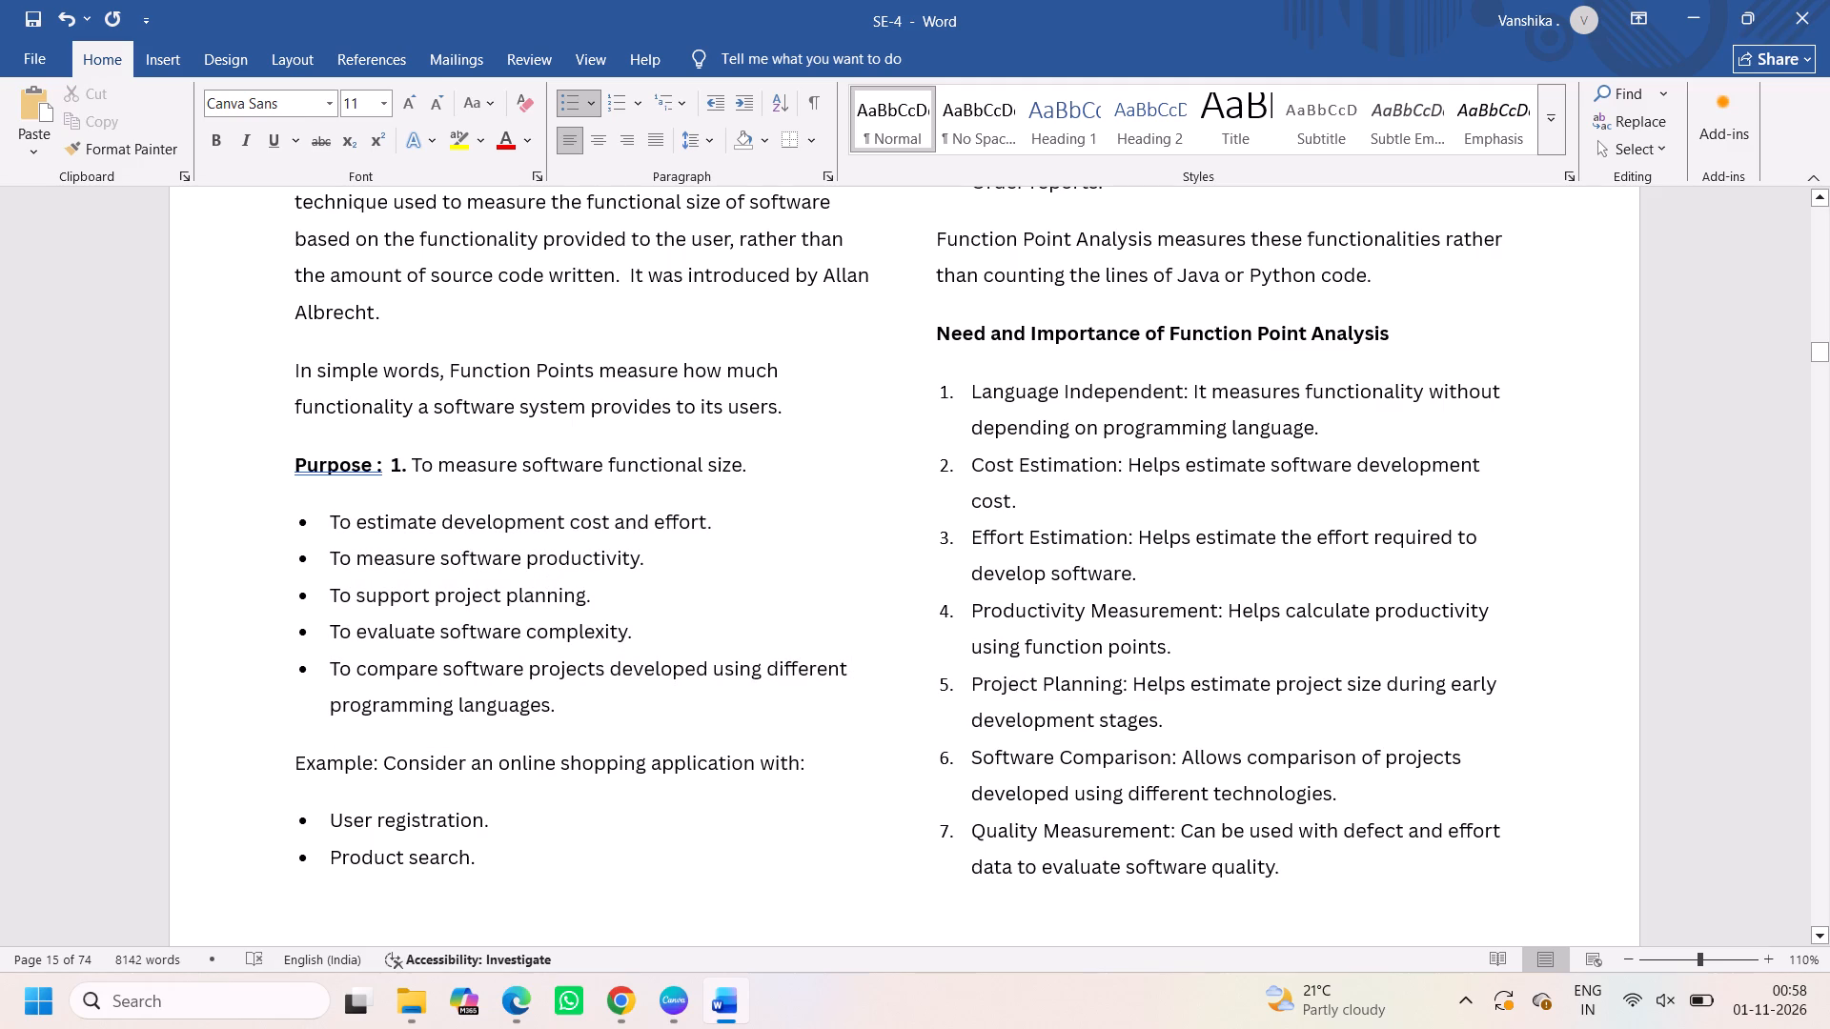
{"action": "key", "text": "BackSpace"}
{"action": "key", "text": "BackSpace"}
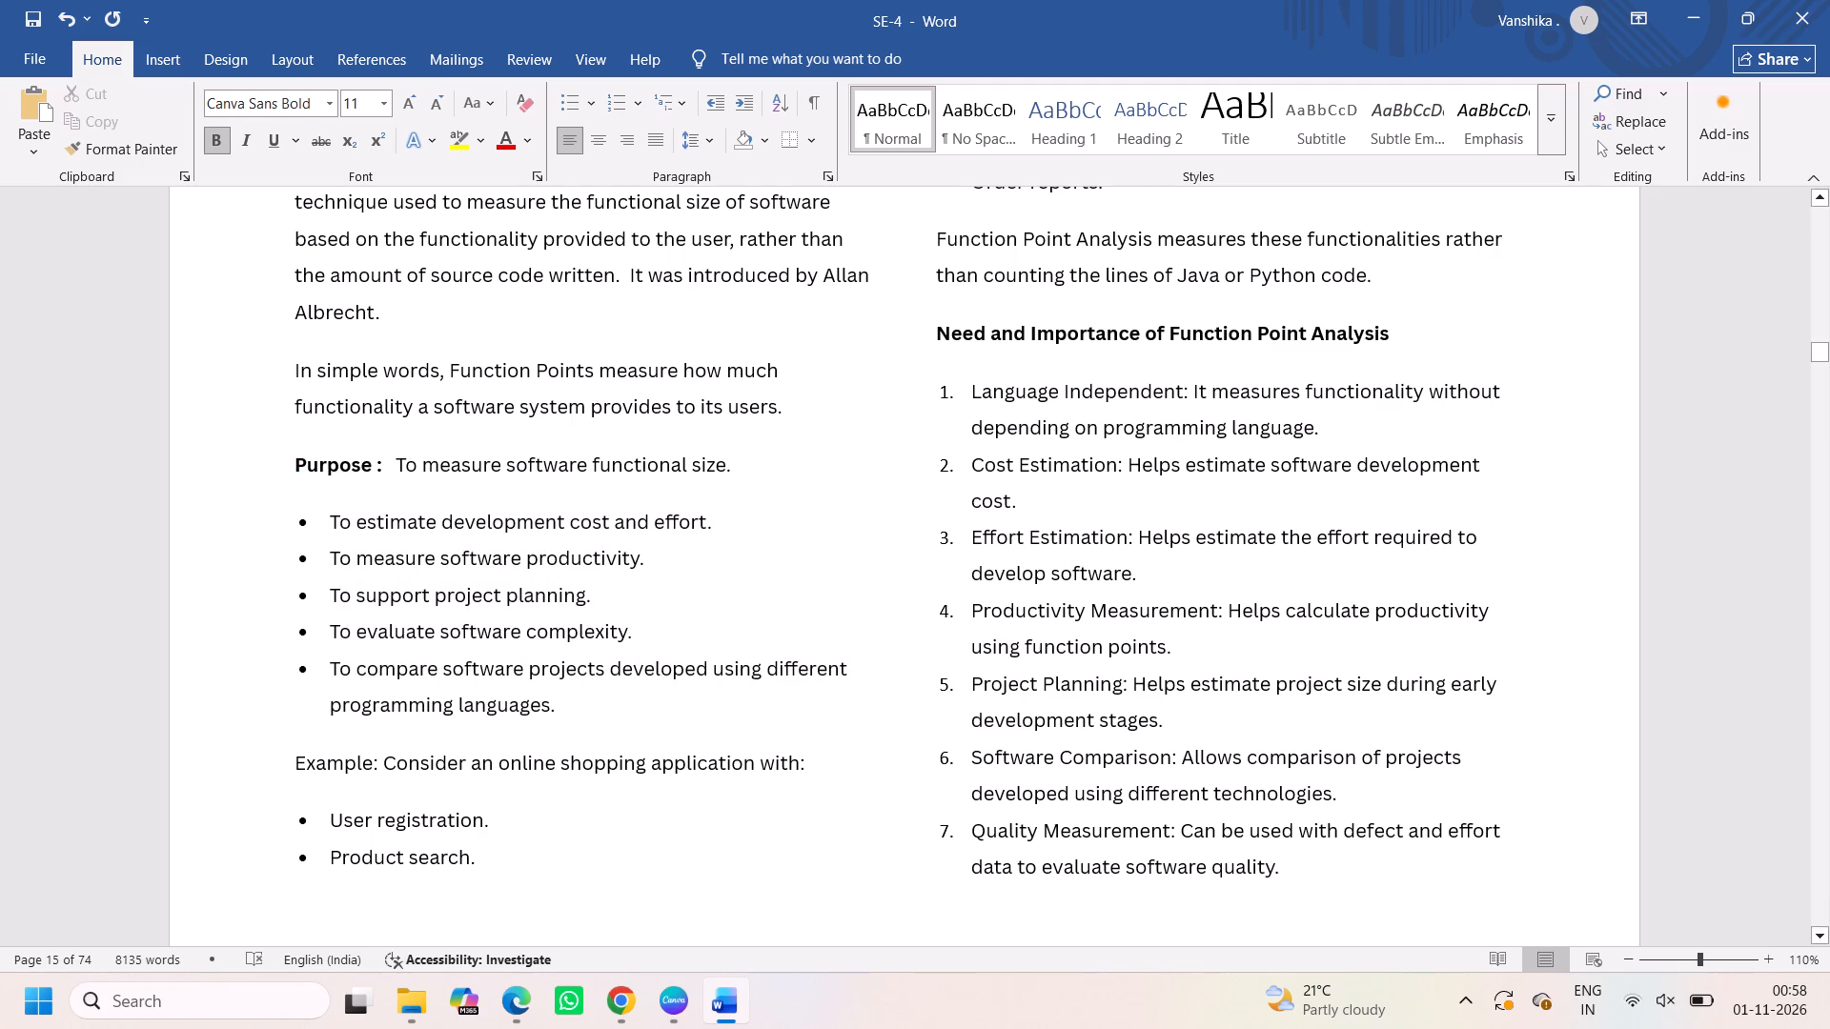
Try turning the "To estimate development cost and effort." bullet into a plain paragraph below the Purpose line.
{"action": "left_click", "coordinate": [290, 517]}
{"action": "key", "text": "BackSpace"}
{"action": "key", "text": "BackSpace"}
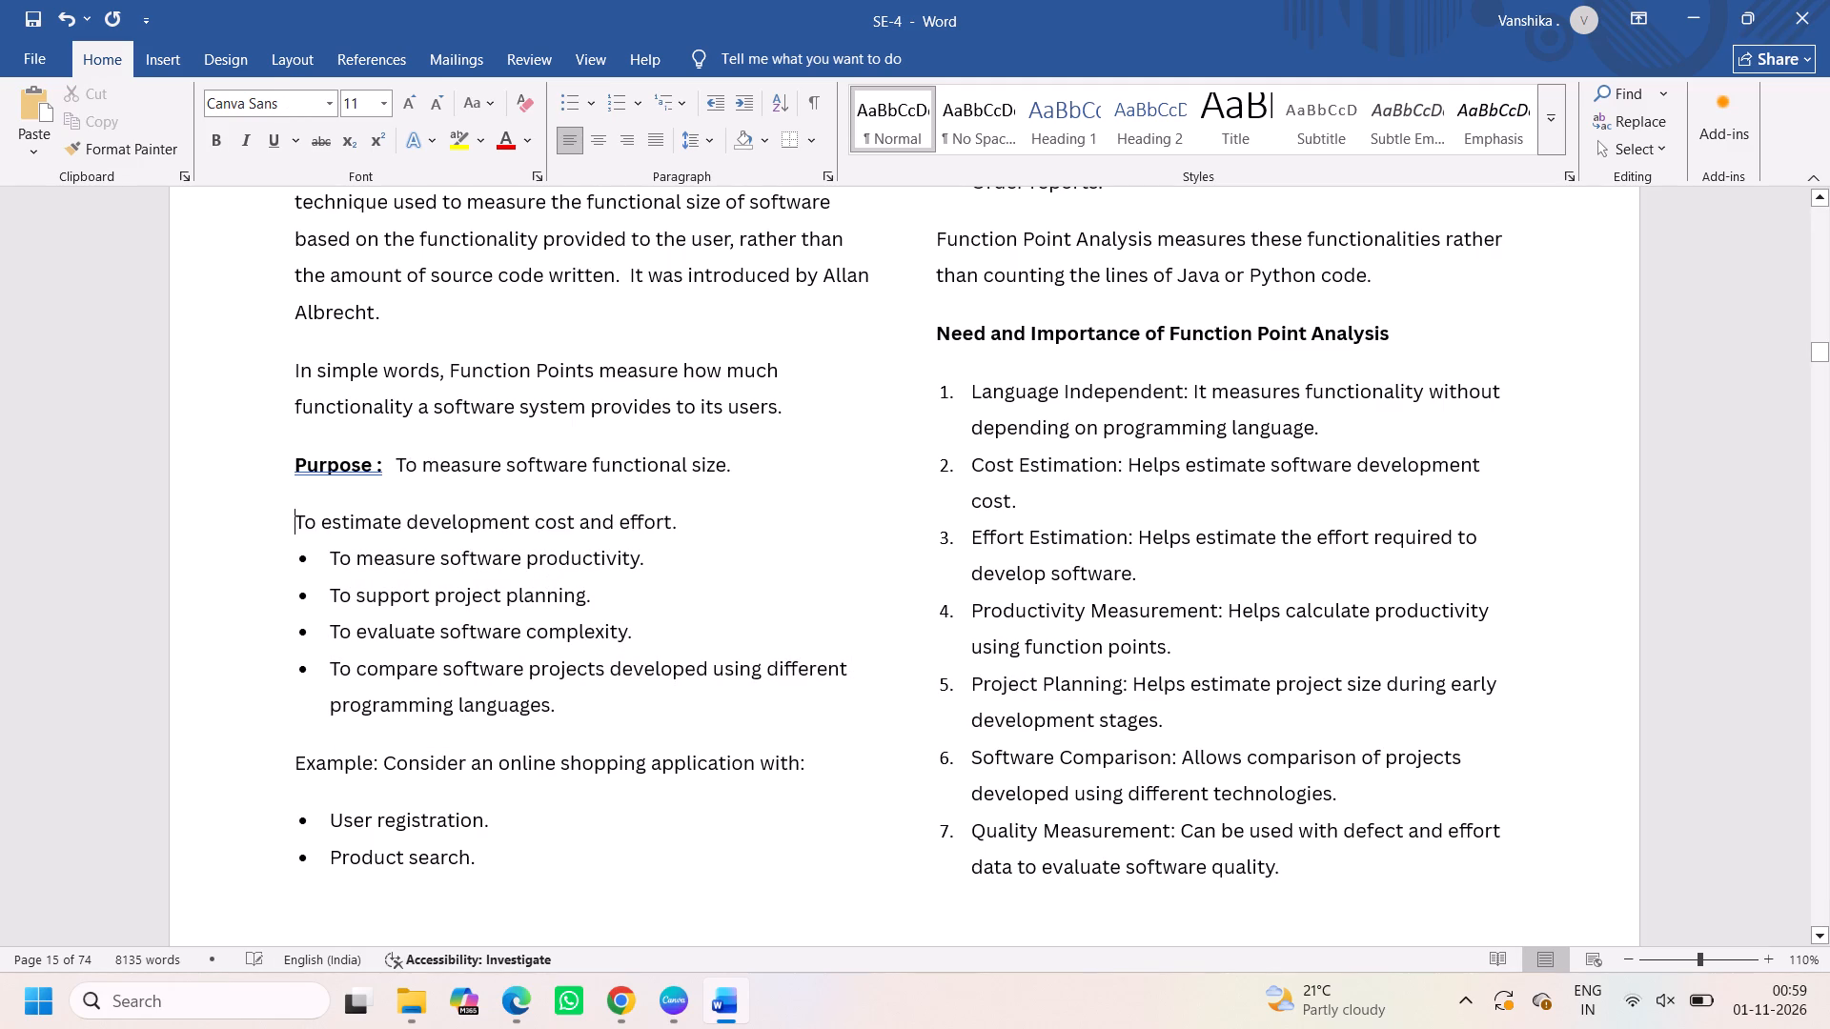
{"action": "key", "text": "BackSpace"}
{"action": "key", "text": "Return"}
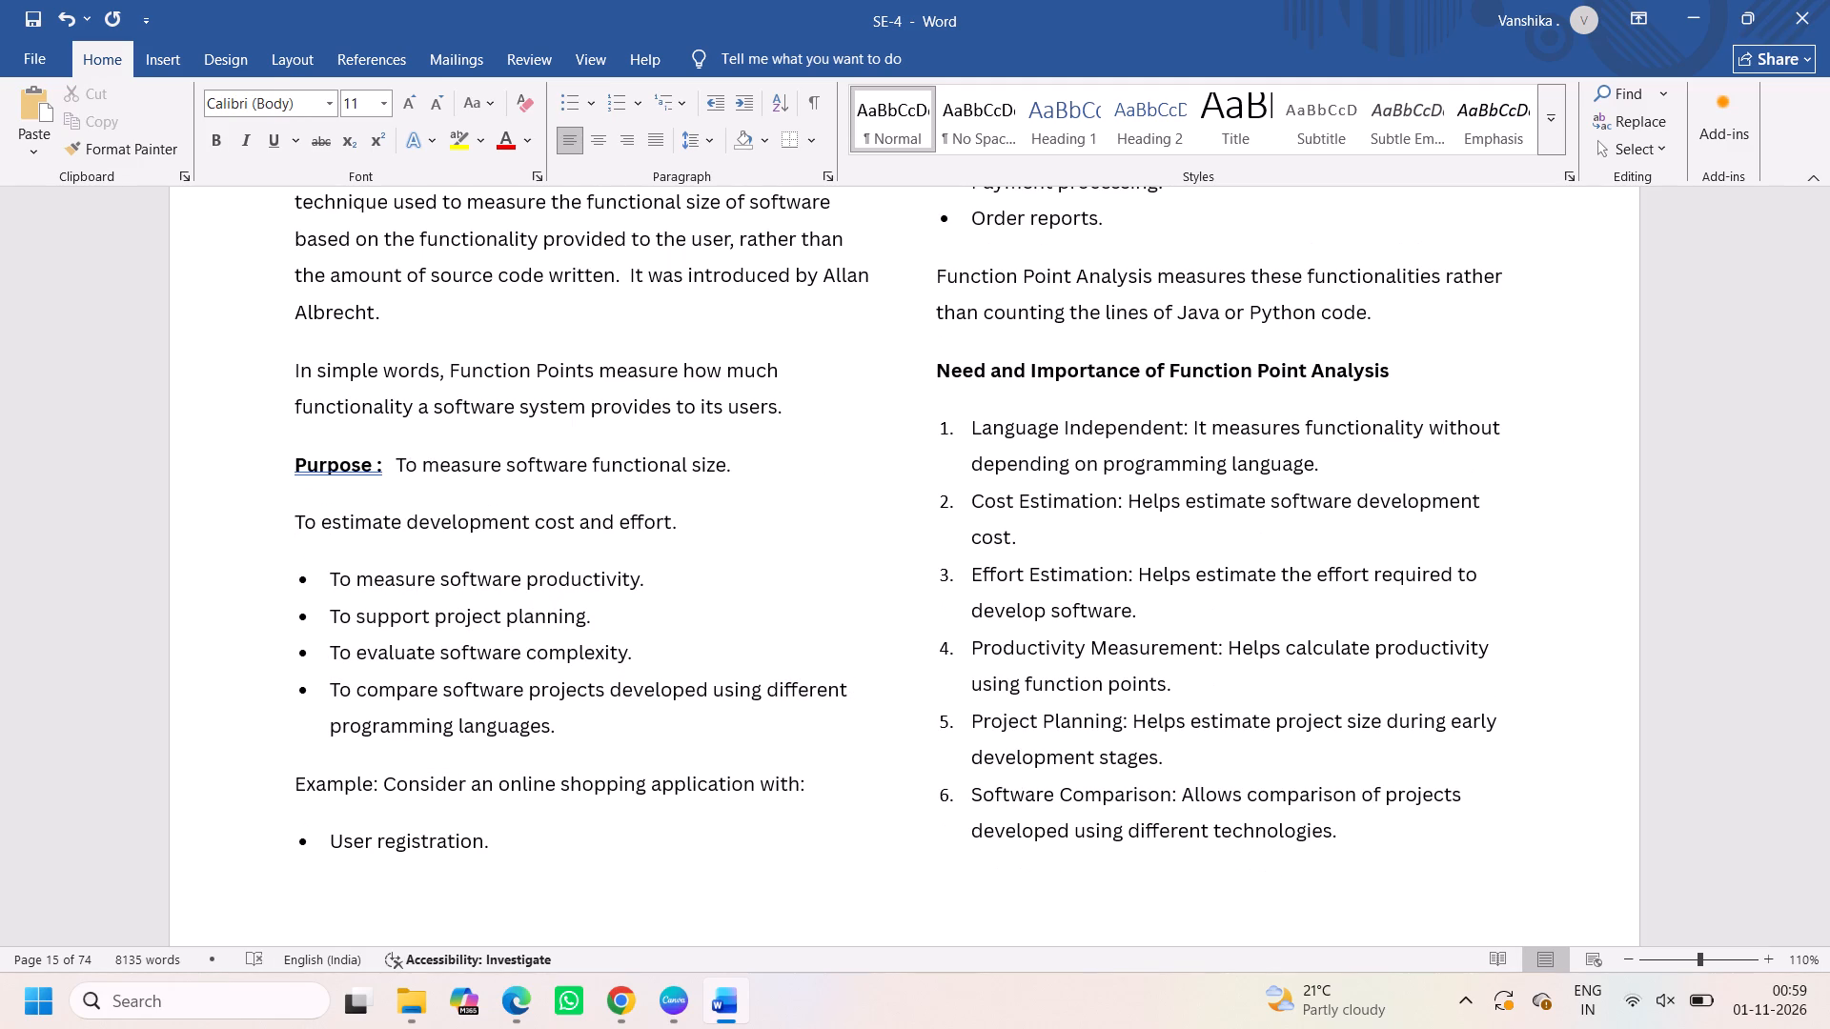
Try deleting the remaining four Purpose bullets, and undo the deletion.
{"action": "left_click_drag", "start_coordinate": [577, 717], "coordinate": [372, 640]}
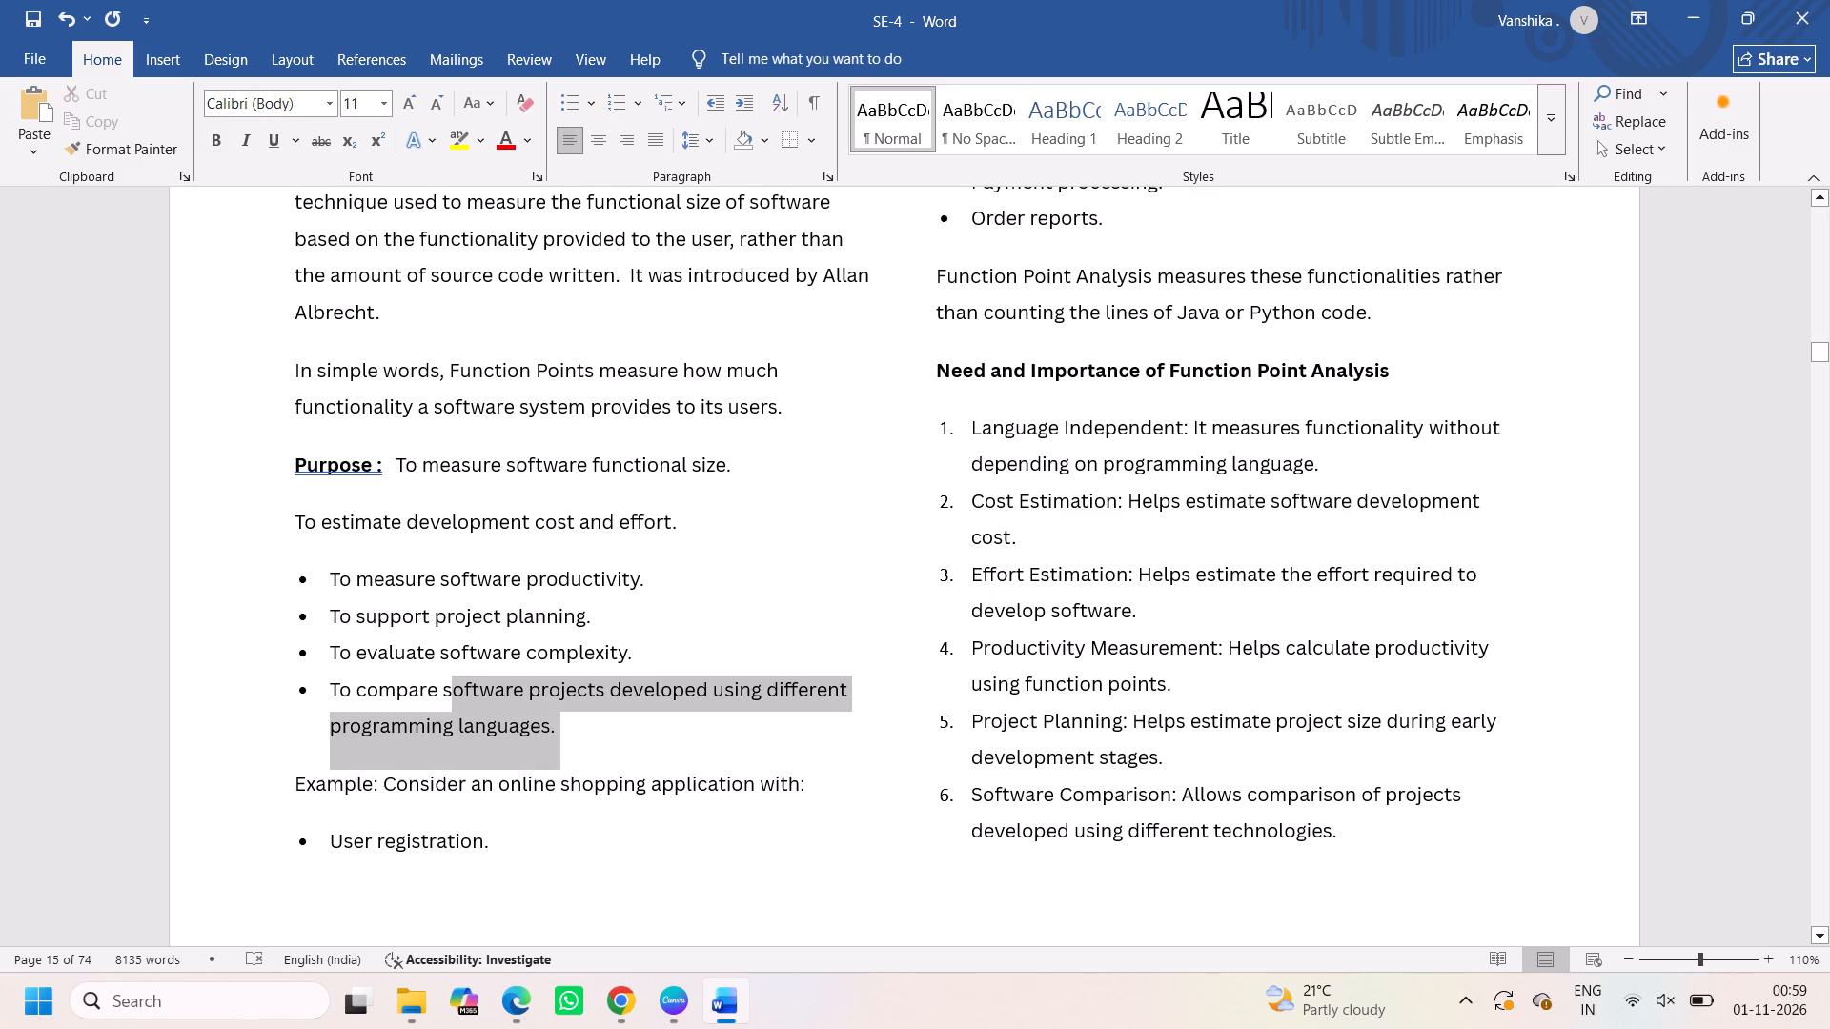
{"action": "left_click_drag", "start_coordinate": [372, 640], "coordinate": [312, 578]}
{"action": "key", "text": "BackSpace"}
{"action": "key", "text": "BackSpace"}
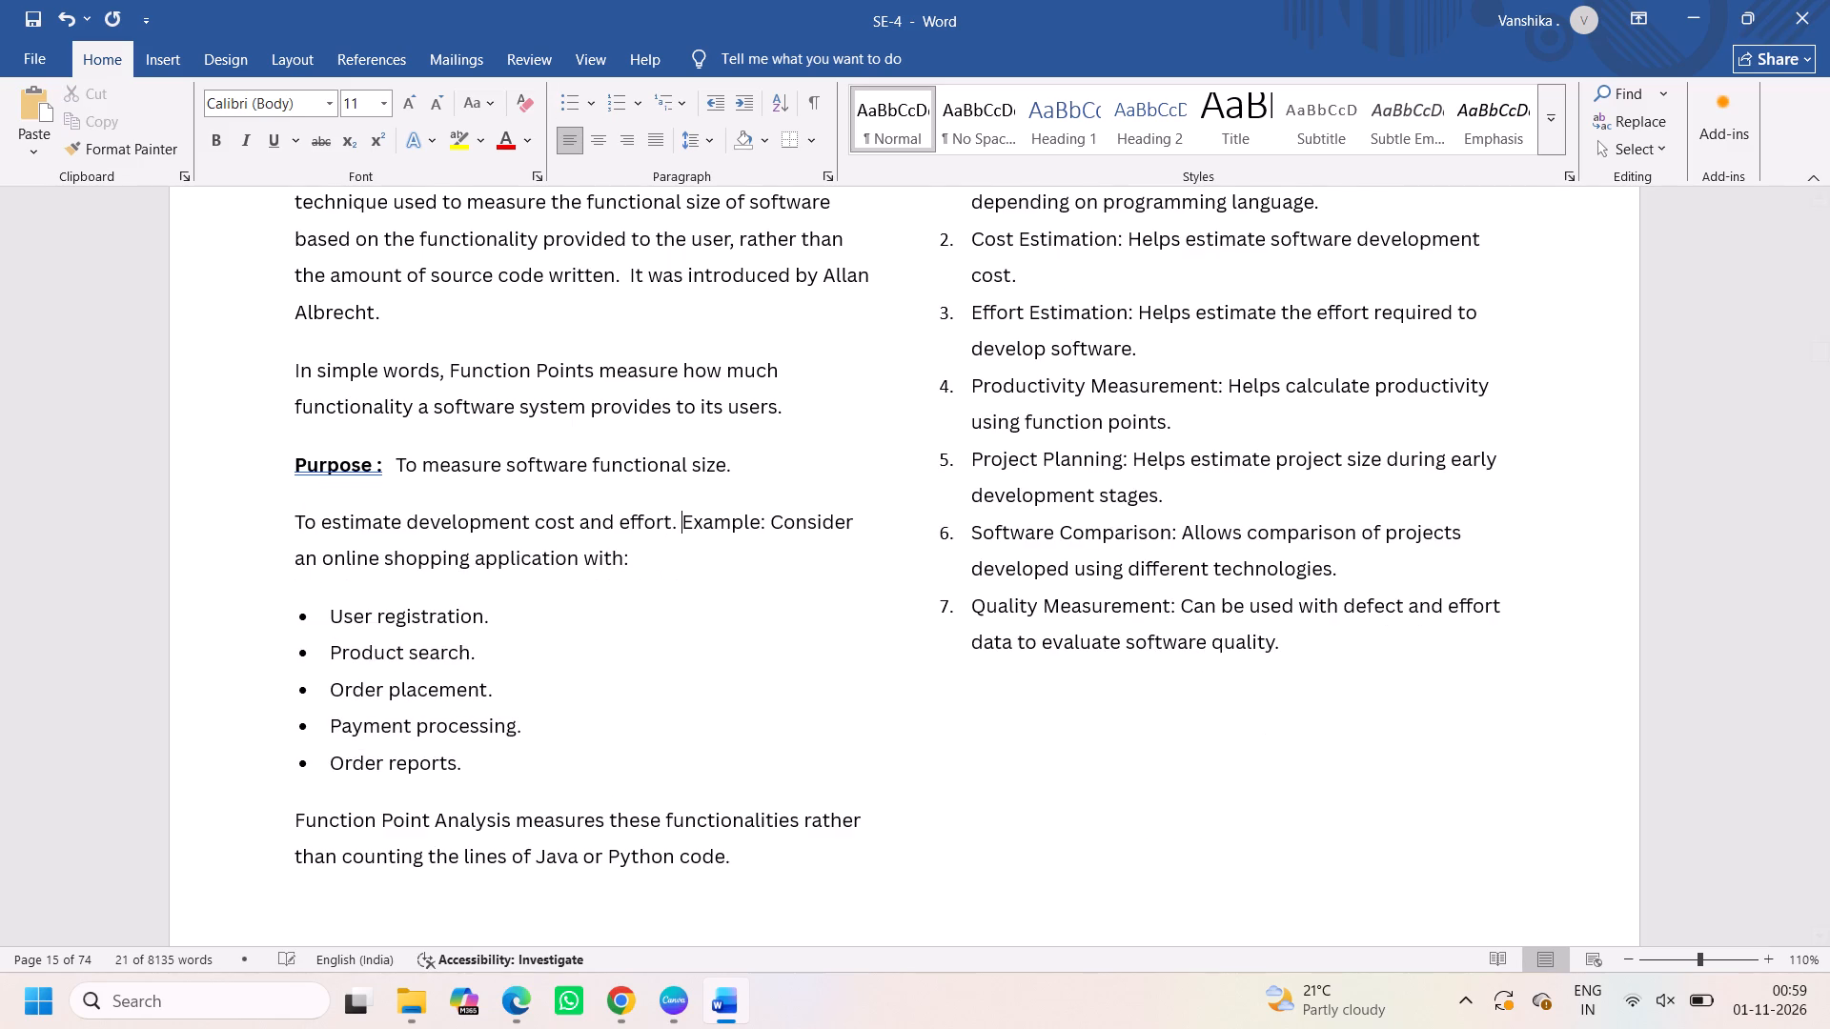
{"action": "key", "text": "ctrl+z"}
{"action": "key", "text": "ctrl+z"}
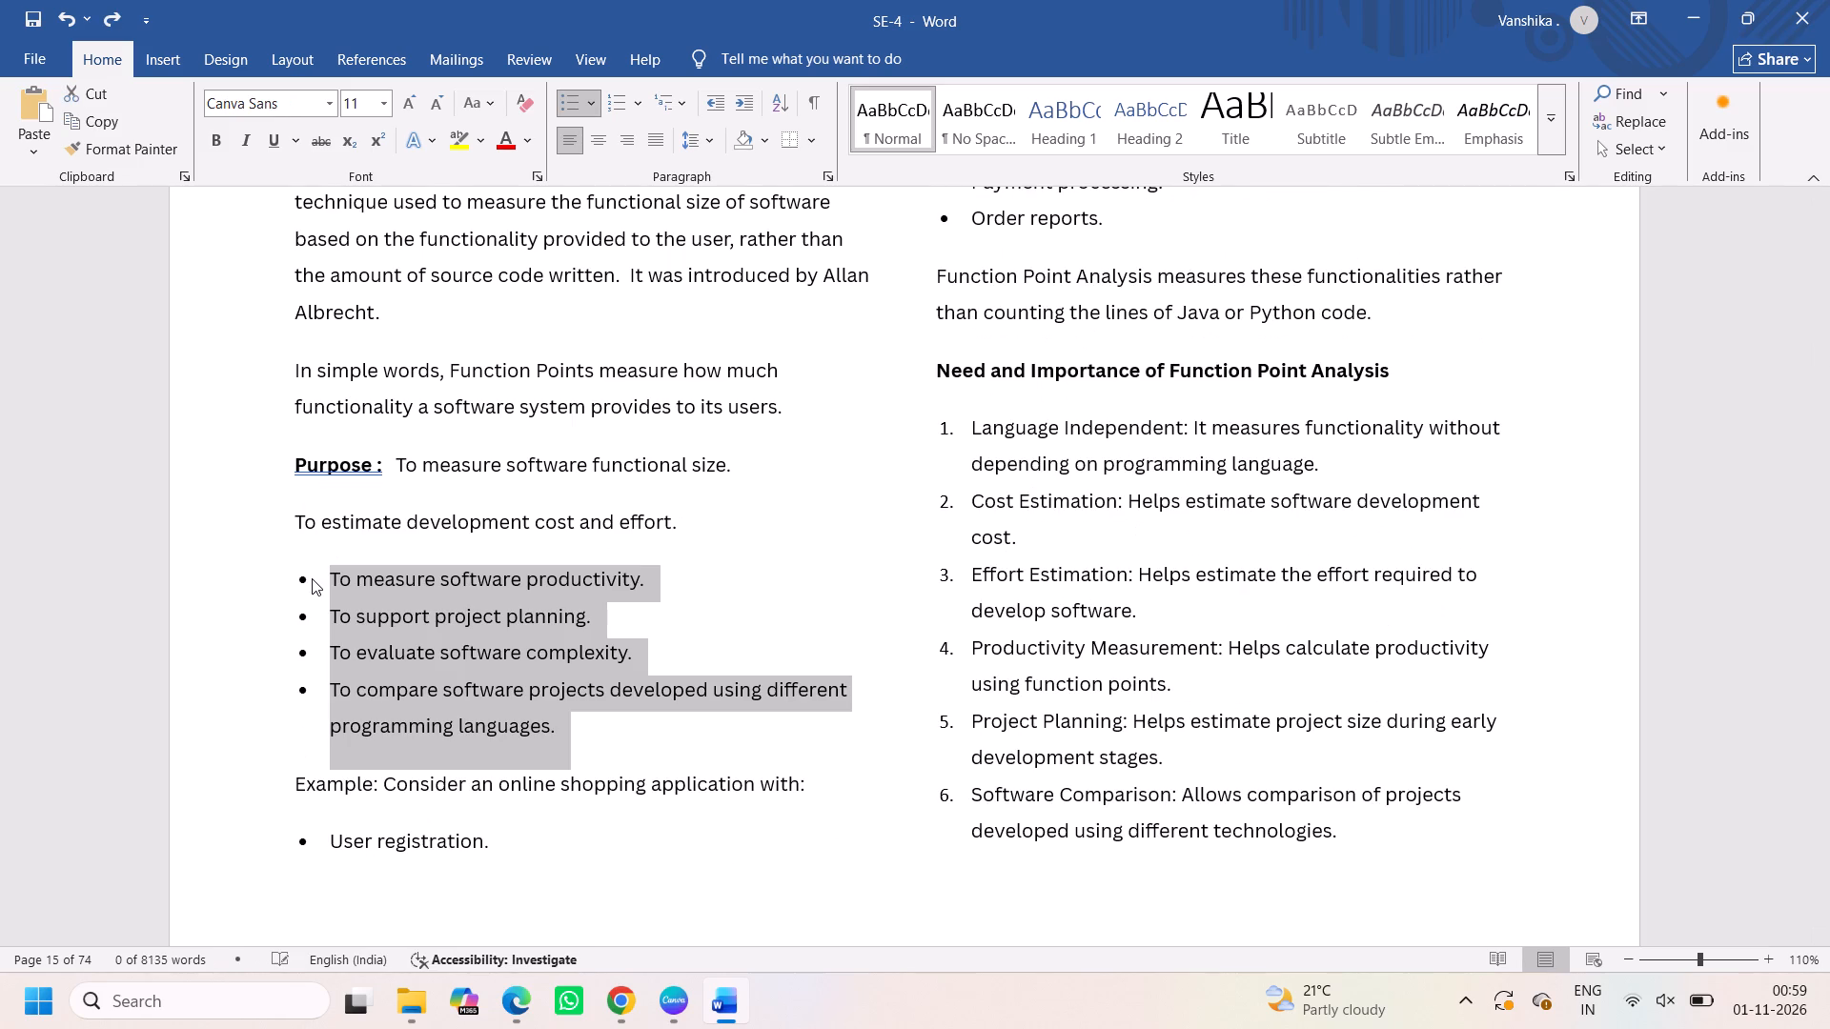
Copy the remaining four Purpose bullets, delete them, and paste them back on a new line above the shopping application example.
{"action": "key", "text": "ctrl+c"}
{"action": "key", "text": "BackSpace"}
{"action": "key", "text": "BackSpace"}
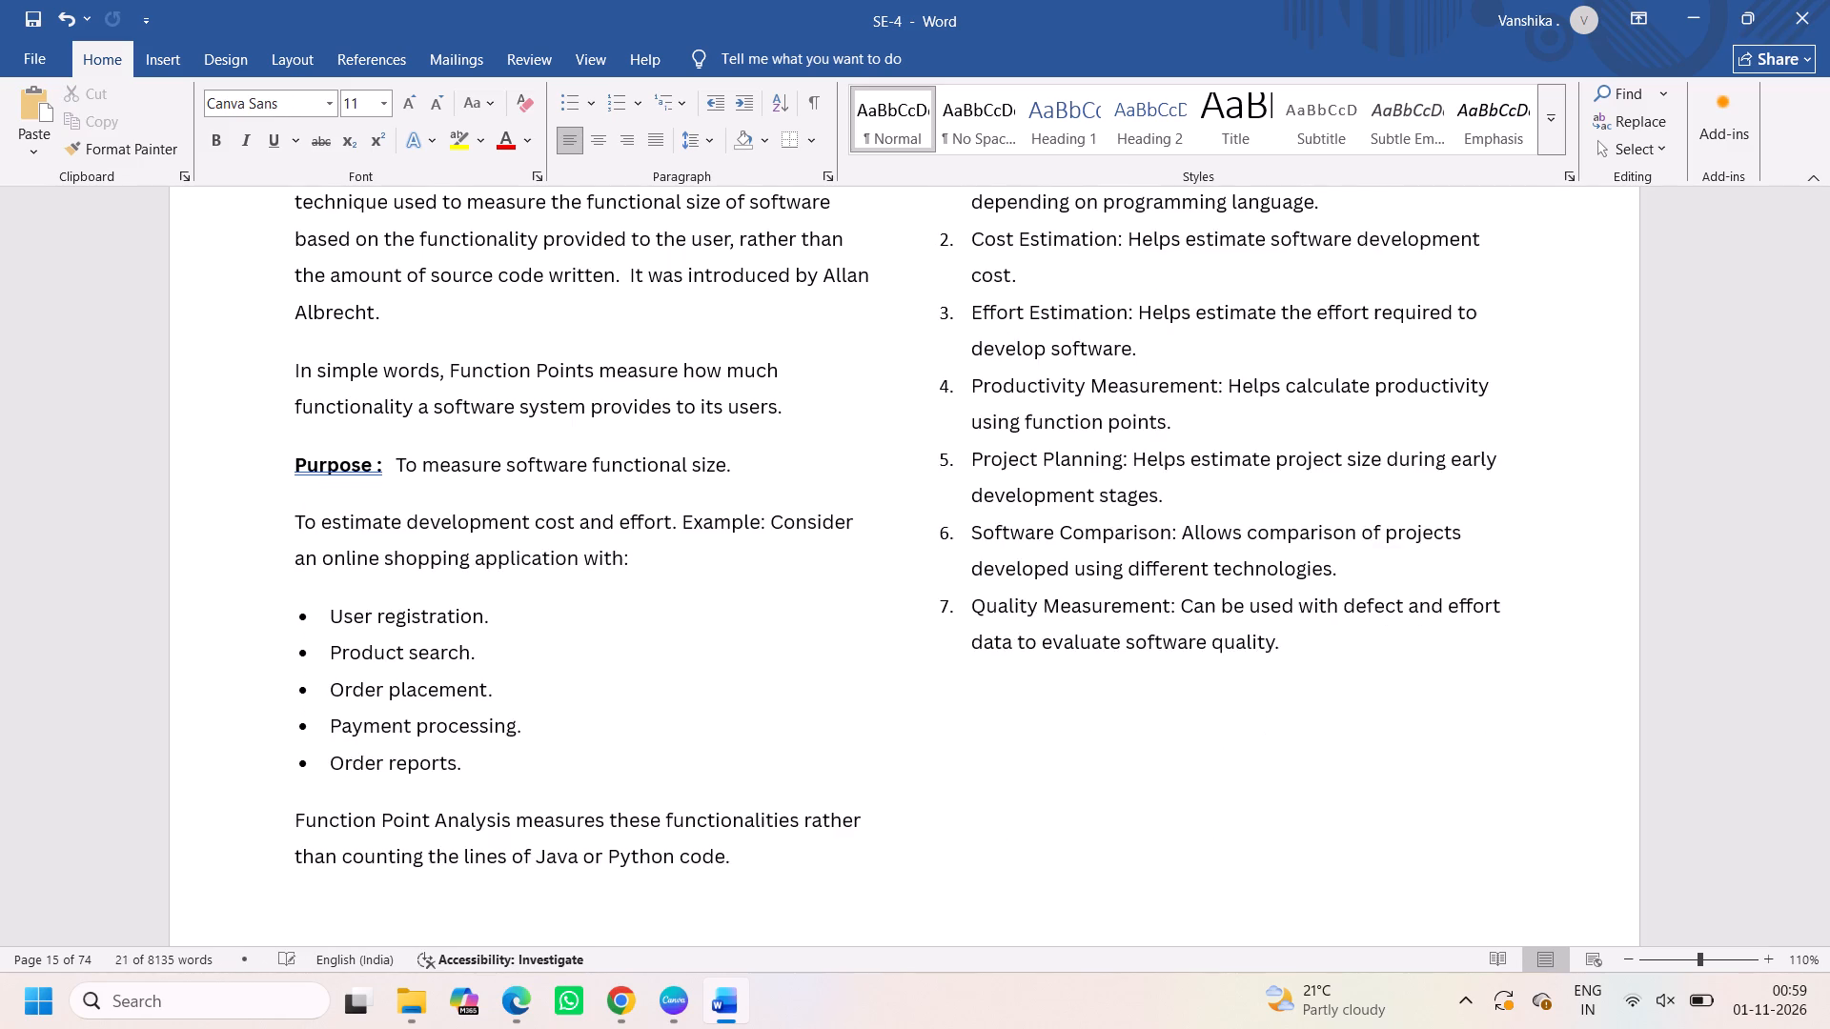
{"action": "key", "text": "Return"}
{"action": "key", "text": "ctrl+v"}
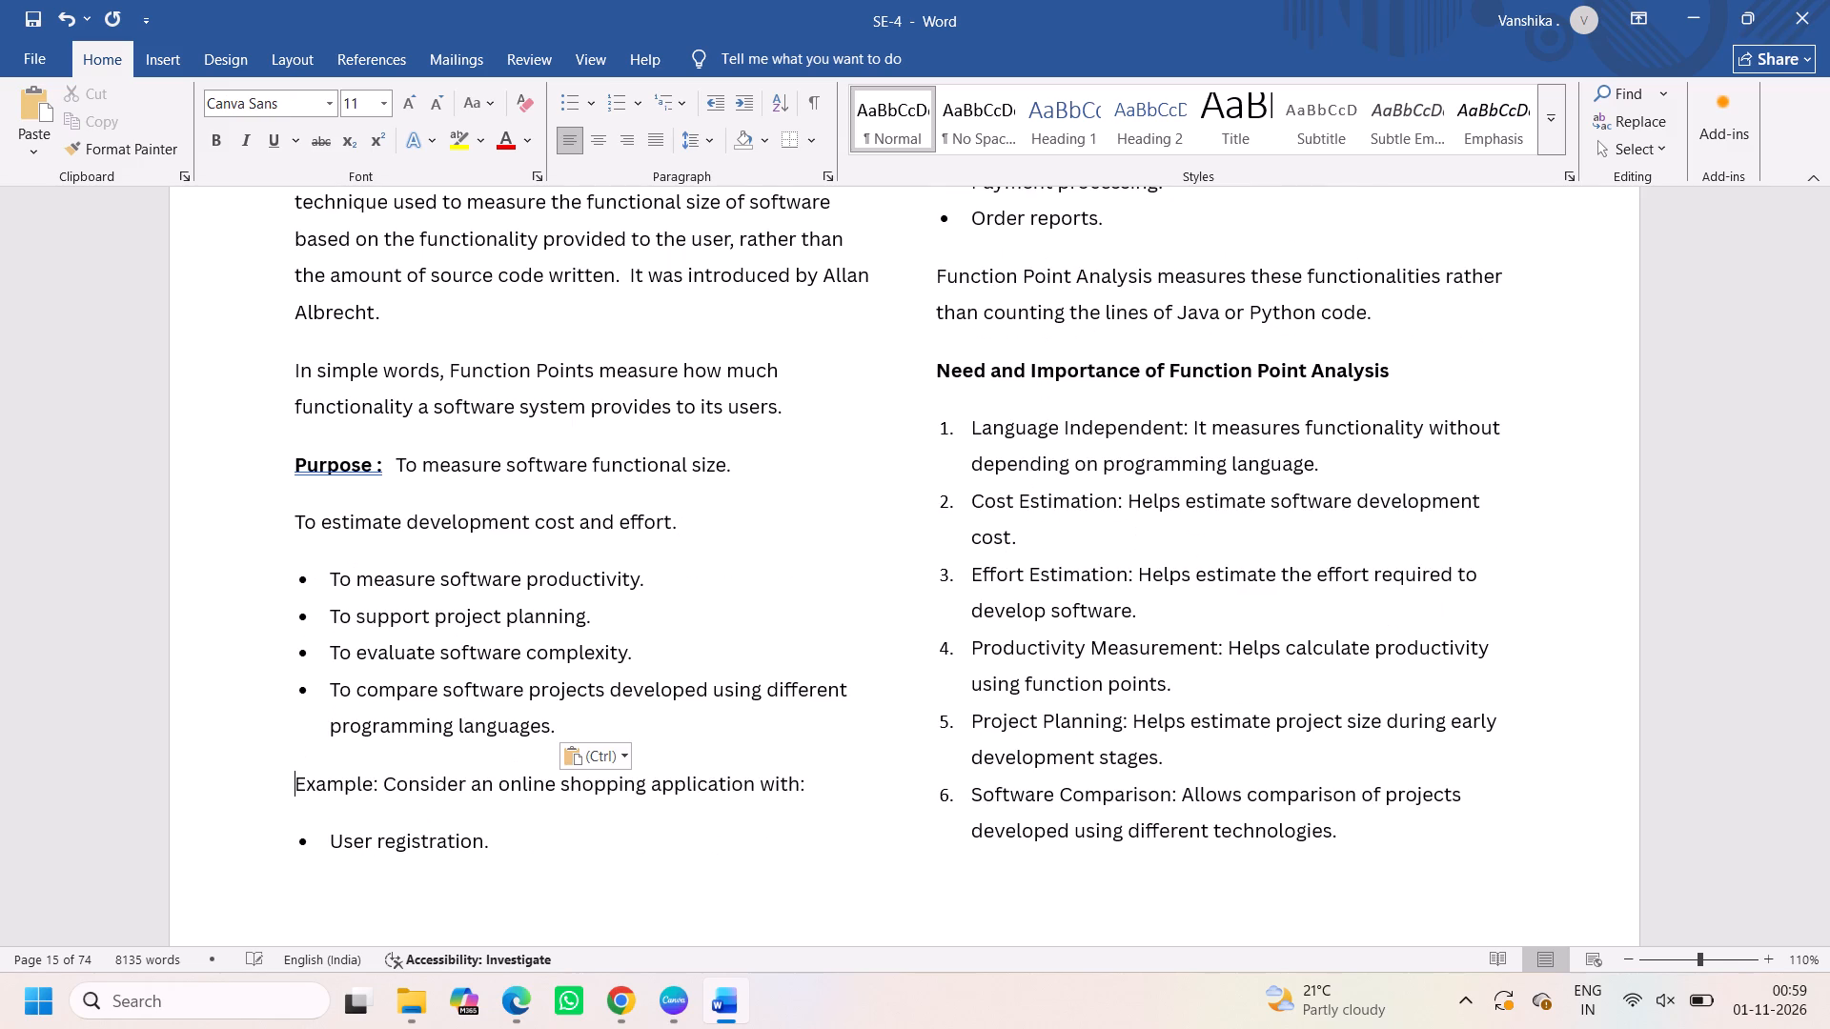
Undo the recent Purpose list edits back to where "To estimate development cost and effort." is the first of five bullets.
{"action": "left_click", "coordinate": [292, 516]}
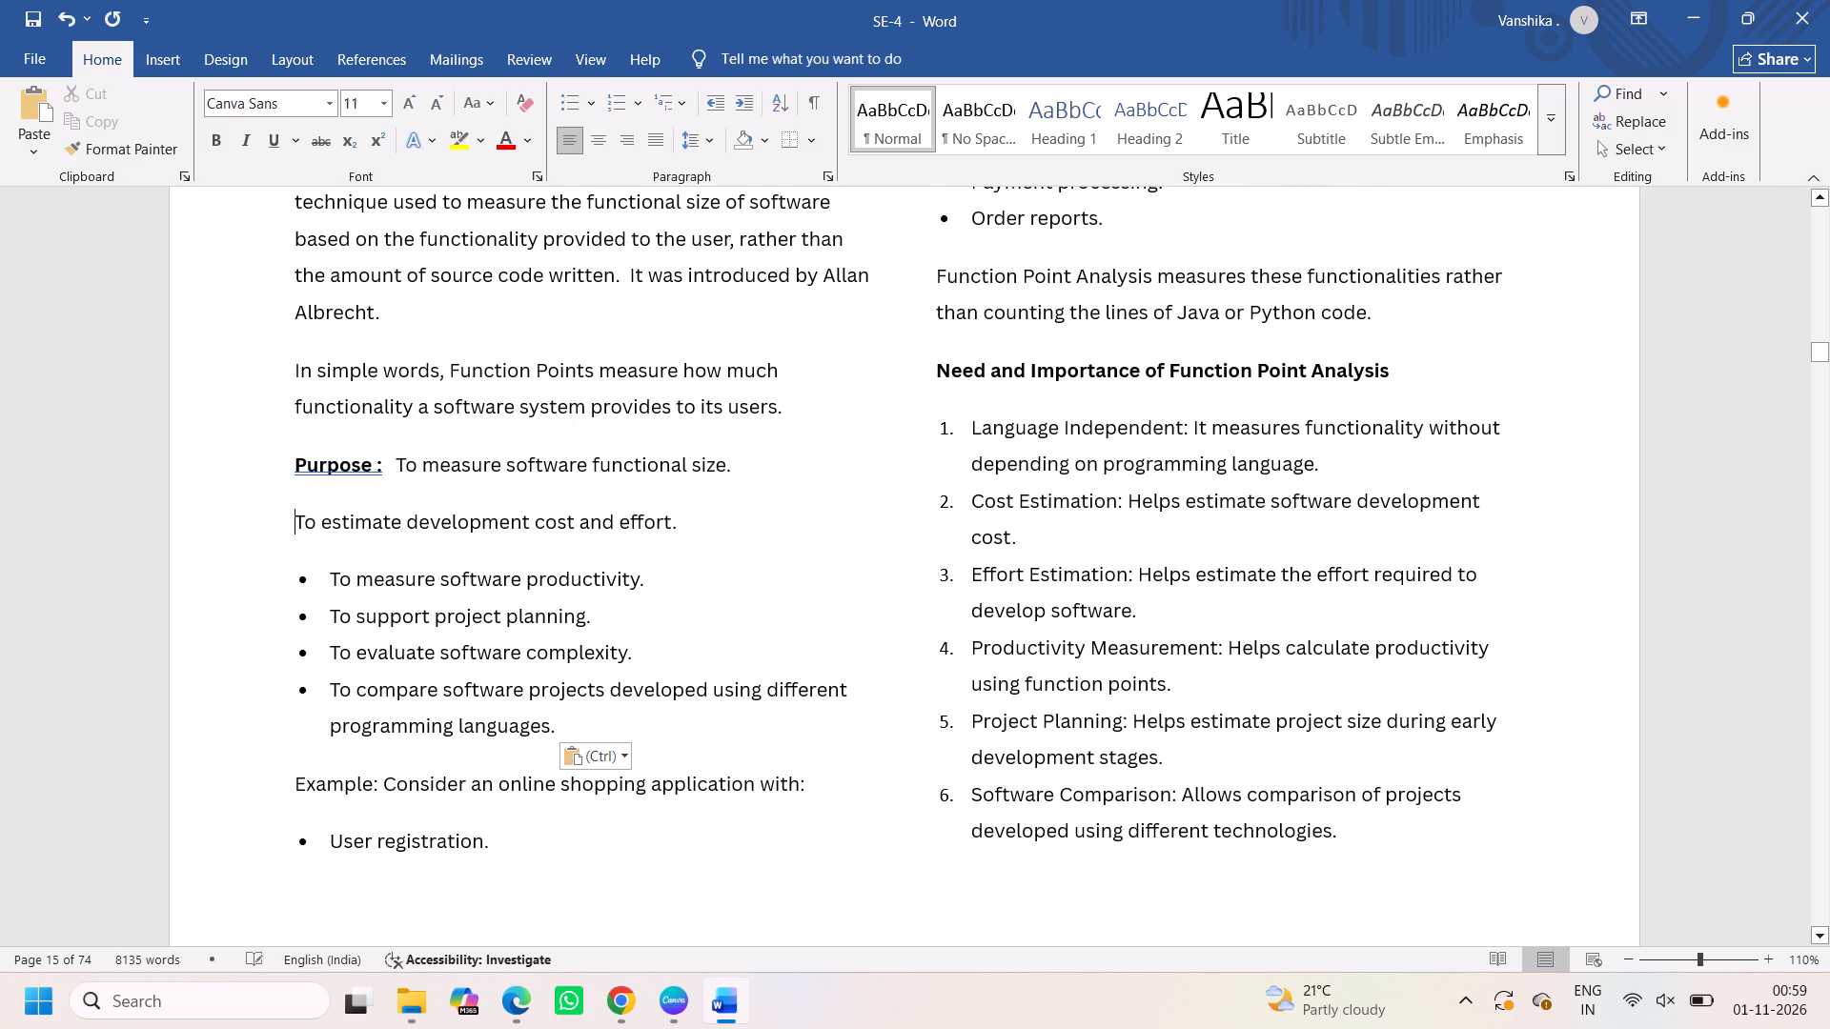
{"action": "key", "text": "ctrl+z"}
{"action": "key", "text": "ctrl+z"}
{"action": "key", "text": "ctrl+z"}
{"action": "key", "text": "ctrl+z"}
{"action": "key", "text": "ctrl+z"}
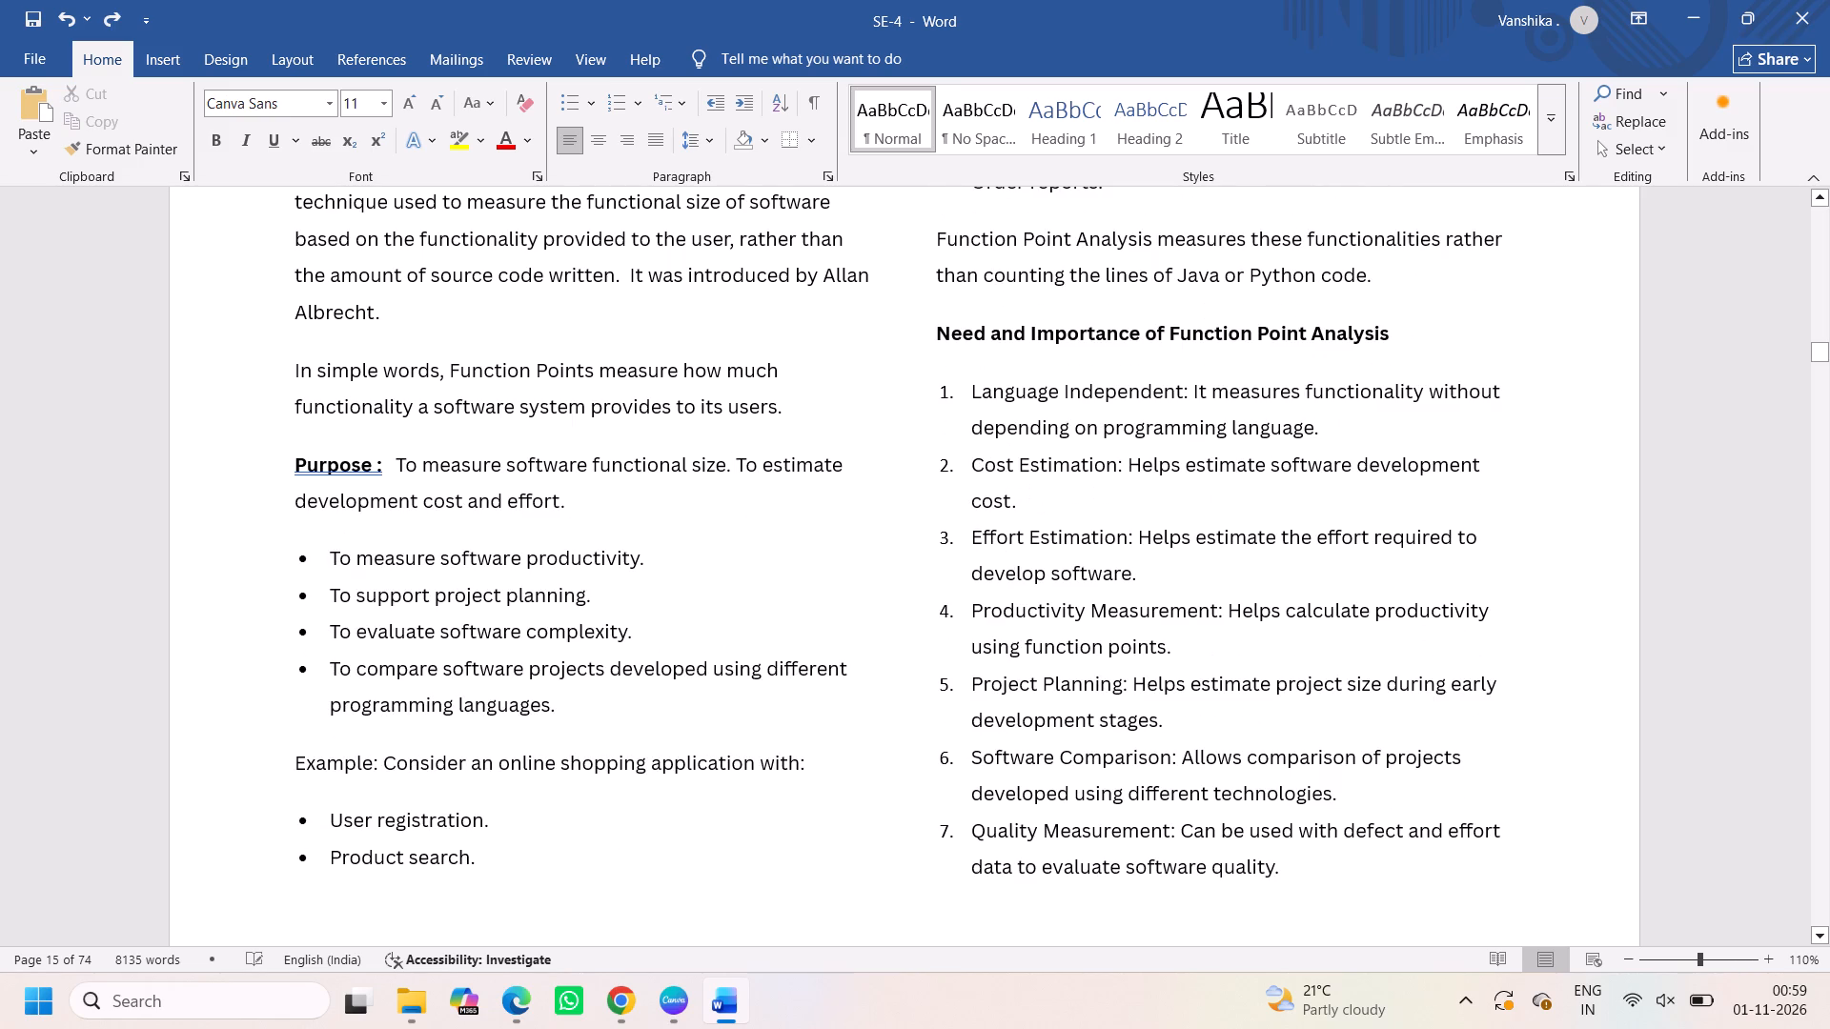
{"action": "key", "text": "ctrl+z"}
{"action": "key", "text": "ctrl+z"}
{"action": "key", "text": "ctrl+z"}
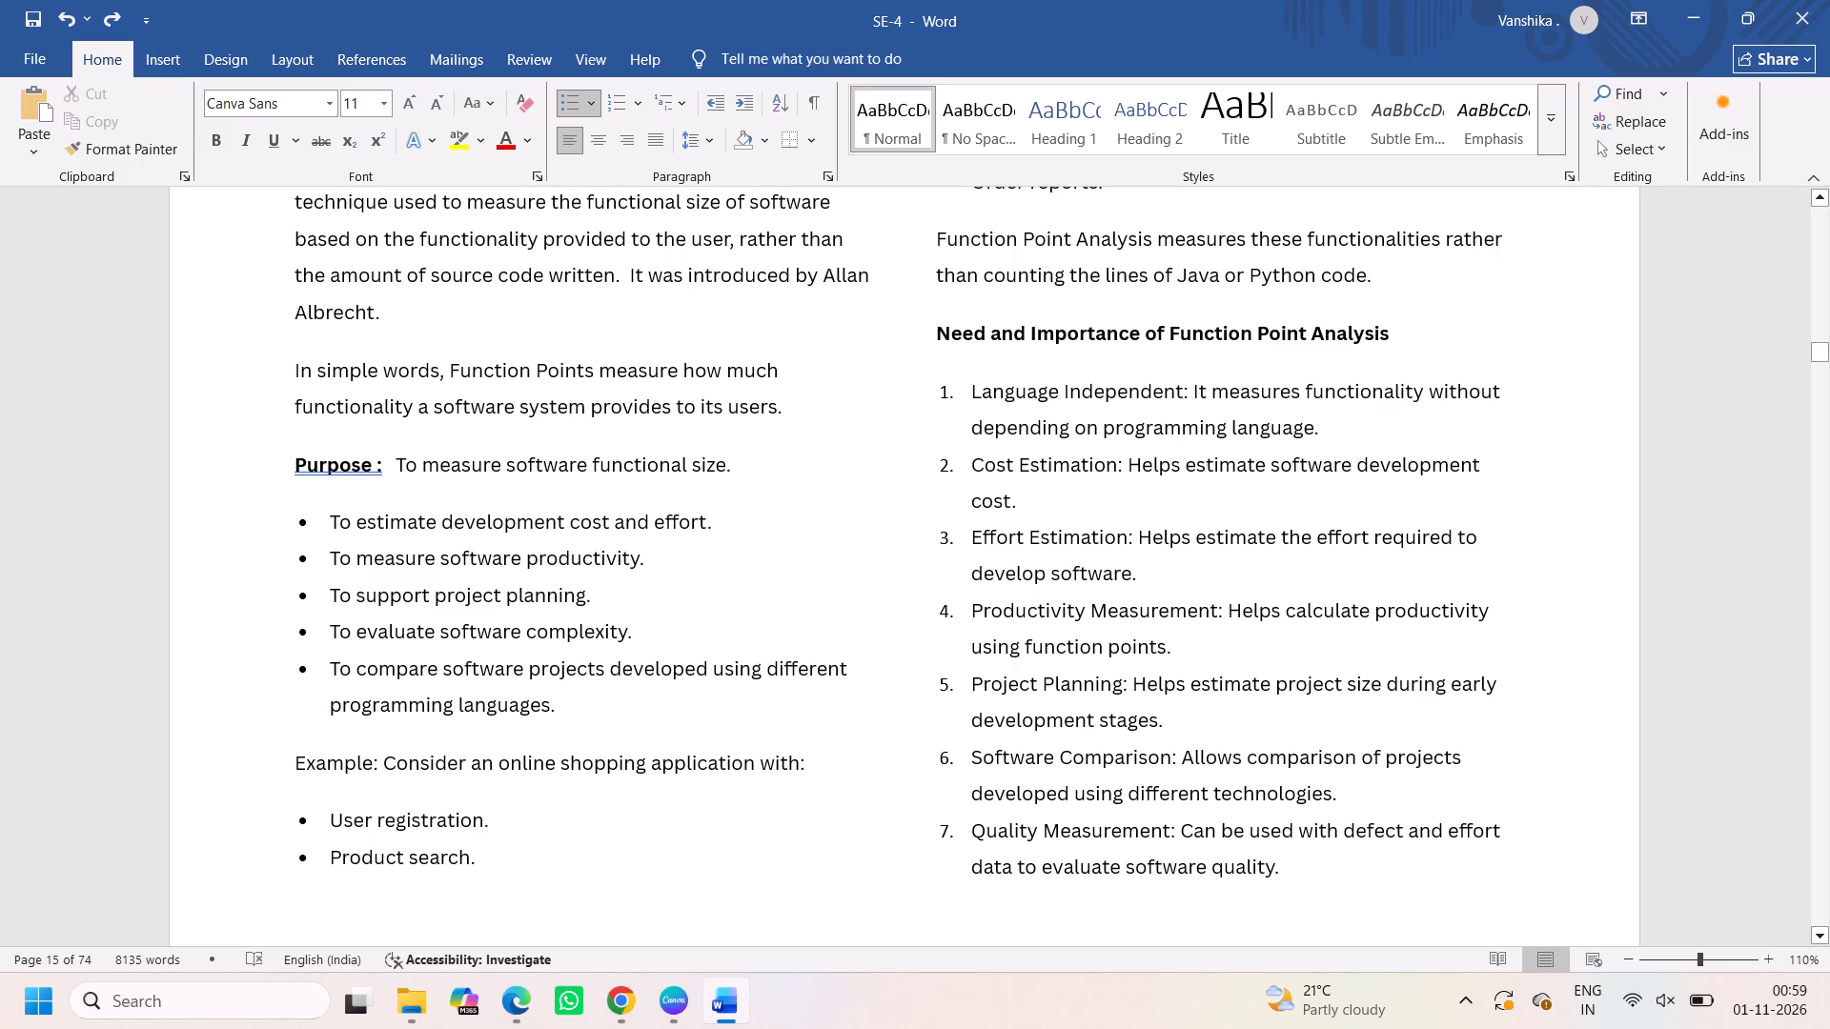
Delete the text "To measure software functional size." from the Purpose line in Topic 4.
{"action": "scroll", "coordinate": [558, 493], "scroll_direction": "up", "scroll_amount": 1}
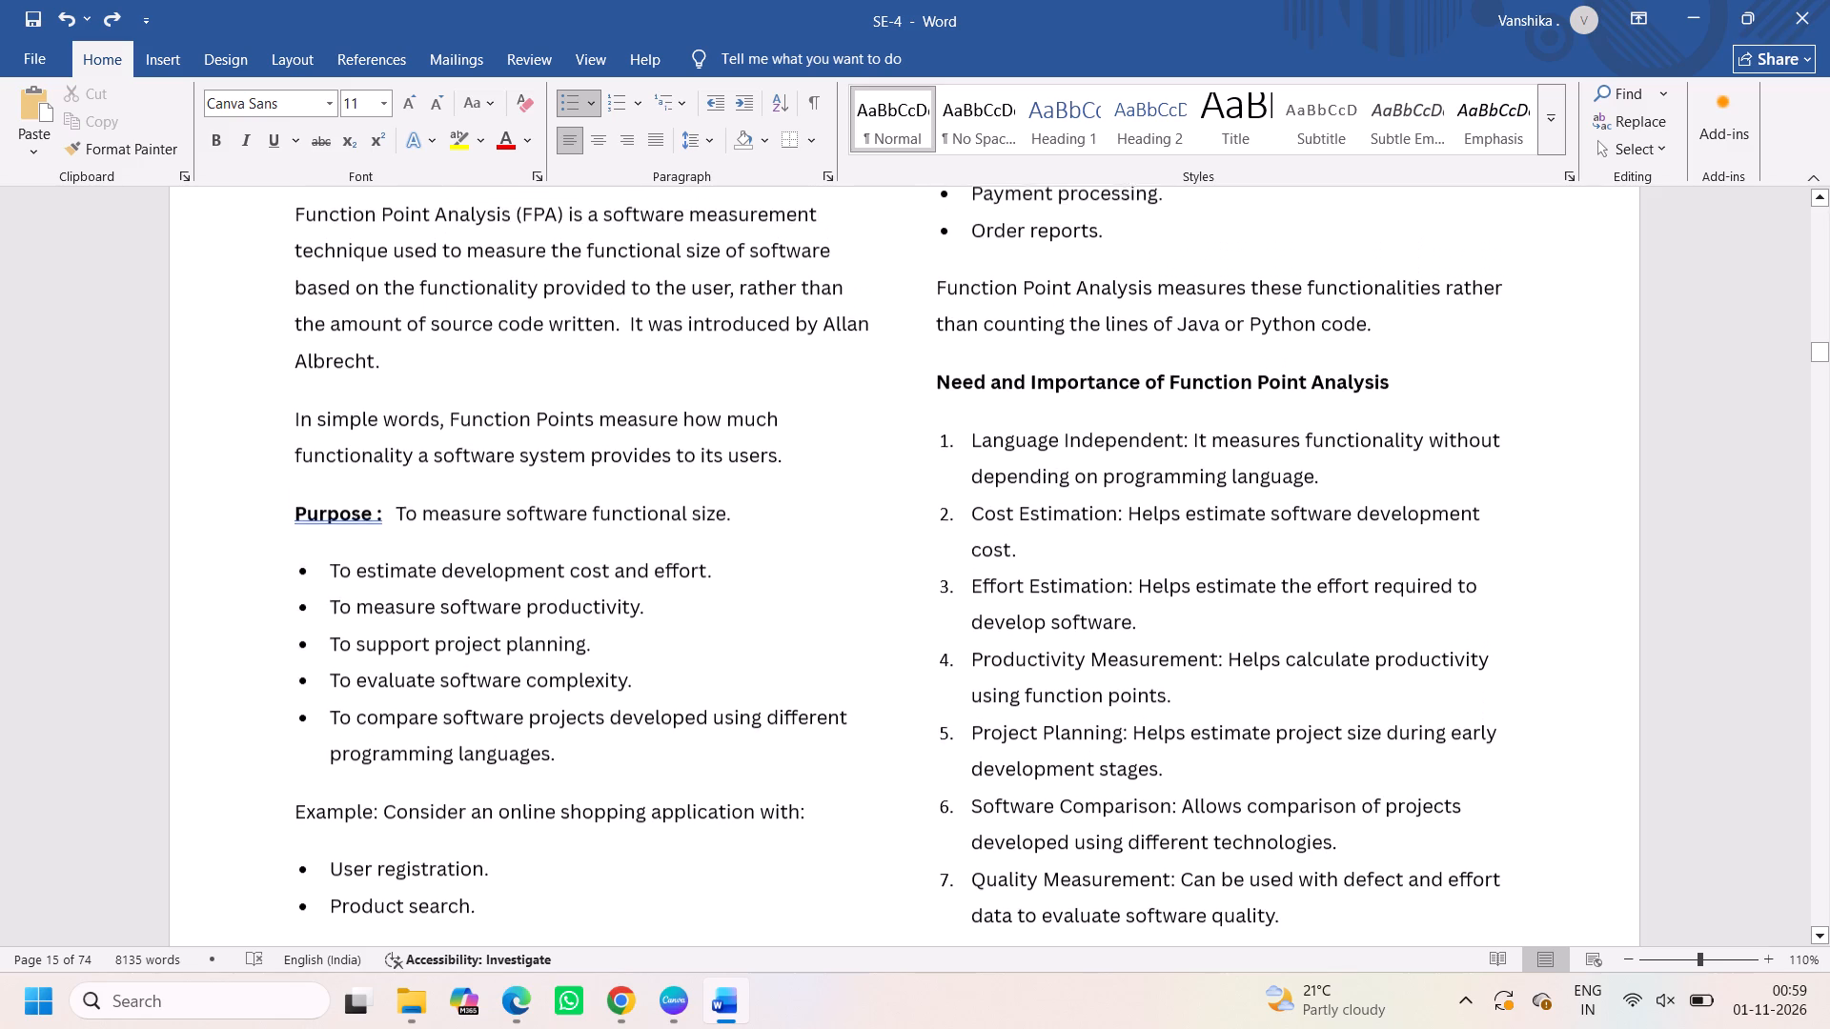
{"action": "scroll", "coordinate": [558, 493], "scroll_direction": "up", "scroll_amount": 1}
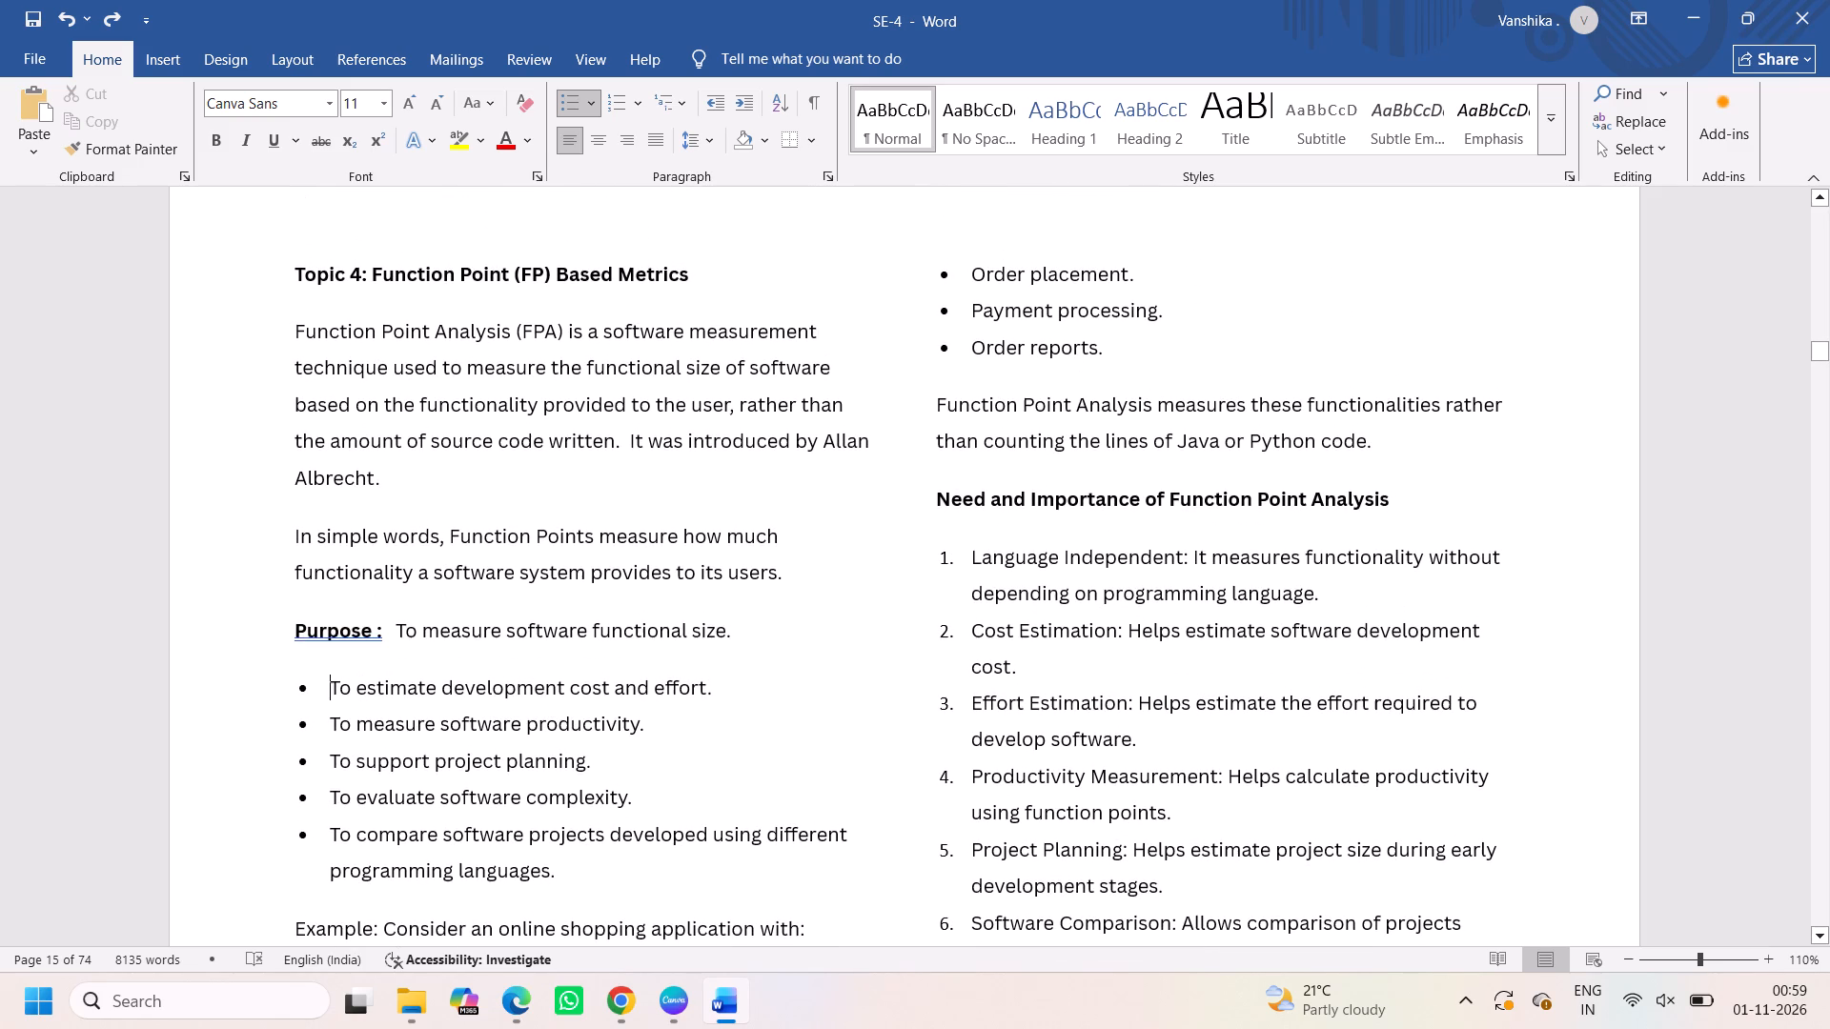
{"action": "left_click_drag", "start_coordinate": [396, 632], "coordinate": [491, 628]}
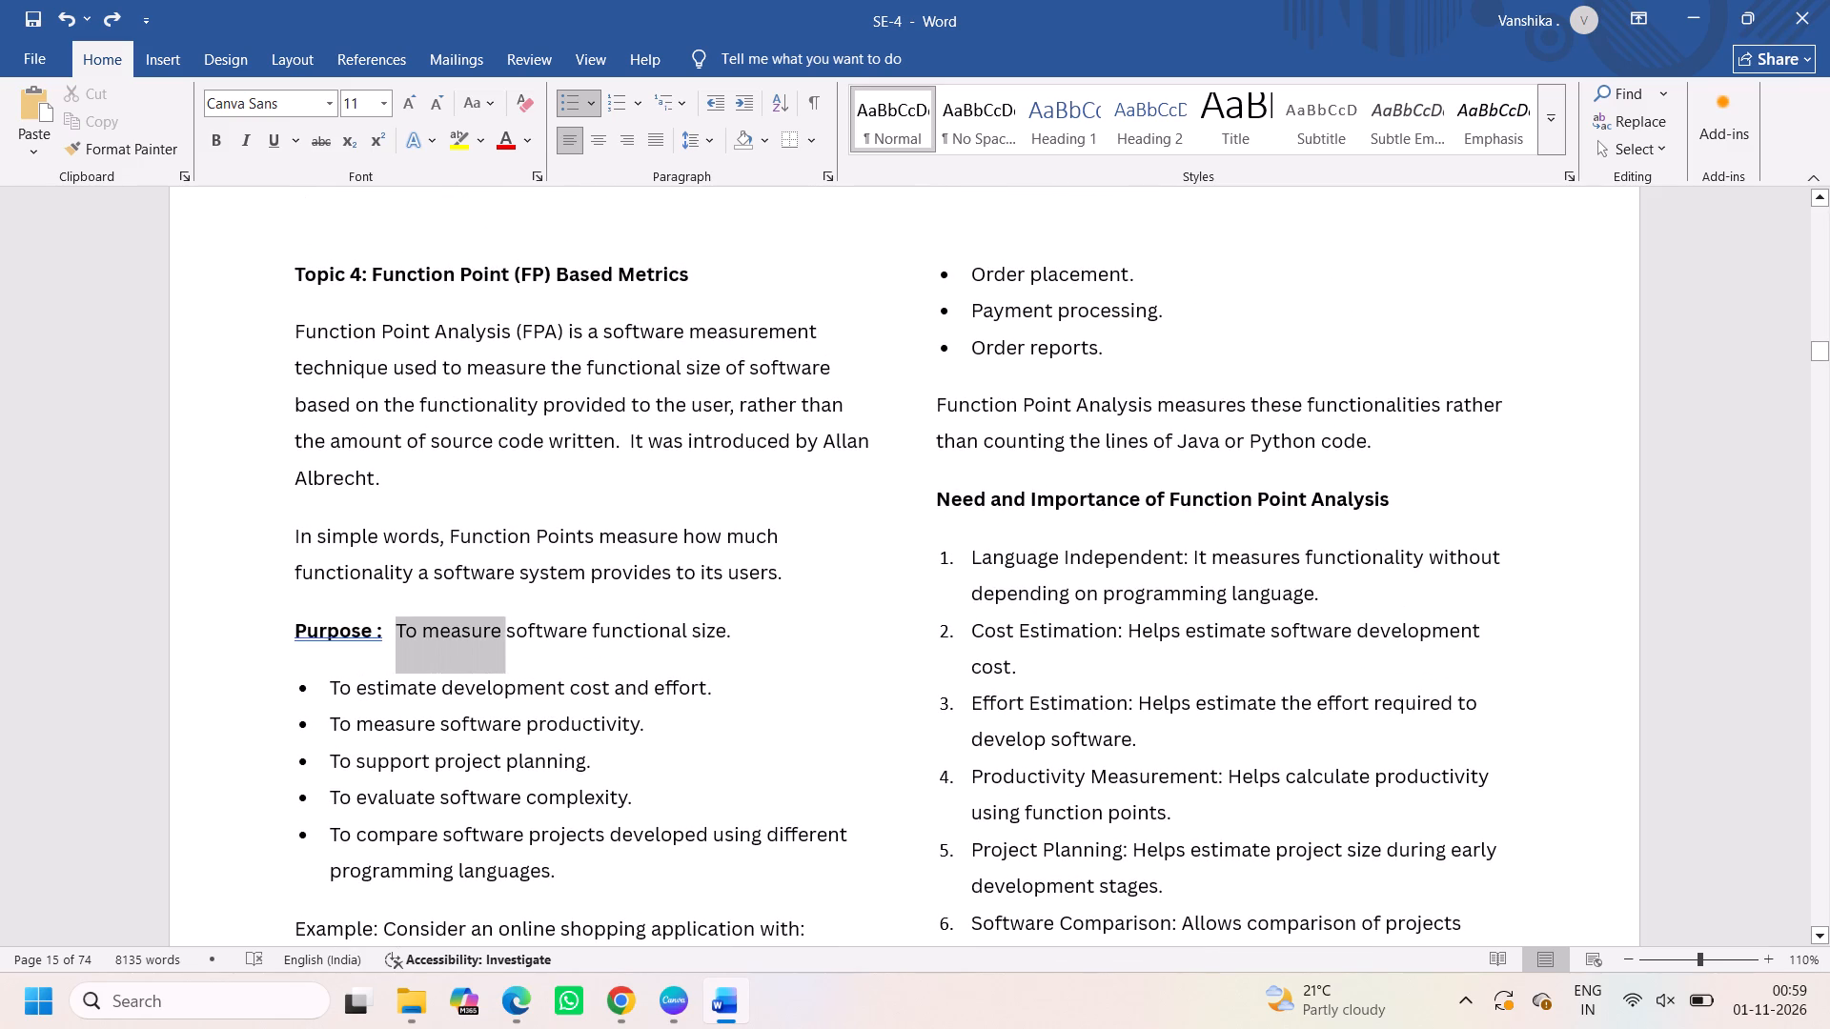
{"action": "left_click_drag", "start_coordinate": [491, 628], "coordinate": [738, 636]}
{"action": "key", "text": "BackSpace"}
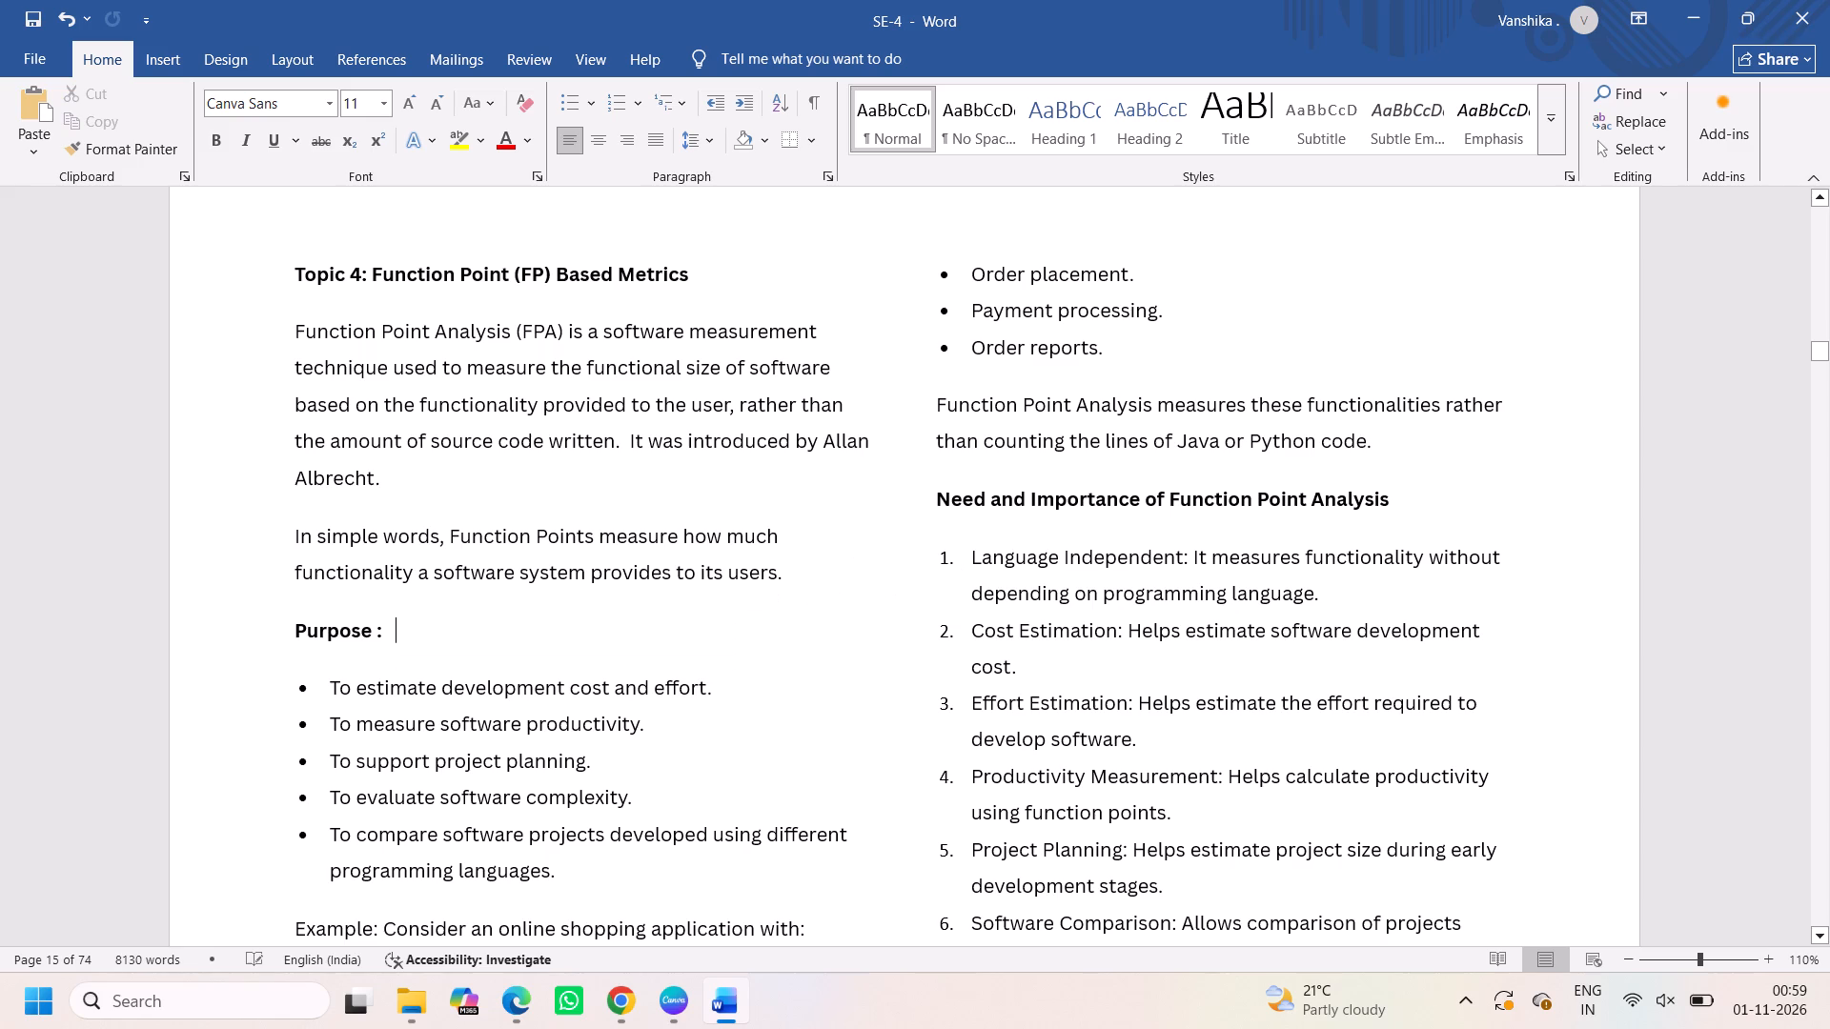
Narrow the "3. Function Point Components" picture to about the width of its column and reduce its height slightly.
{"action": "scroll", "coordinate": [612, 735], "scroll_direction": "down", "scroll_amount": 1}
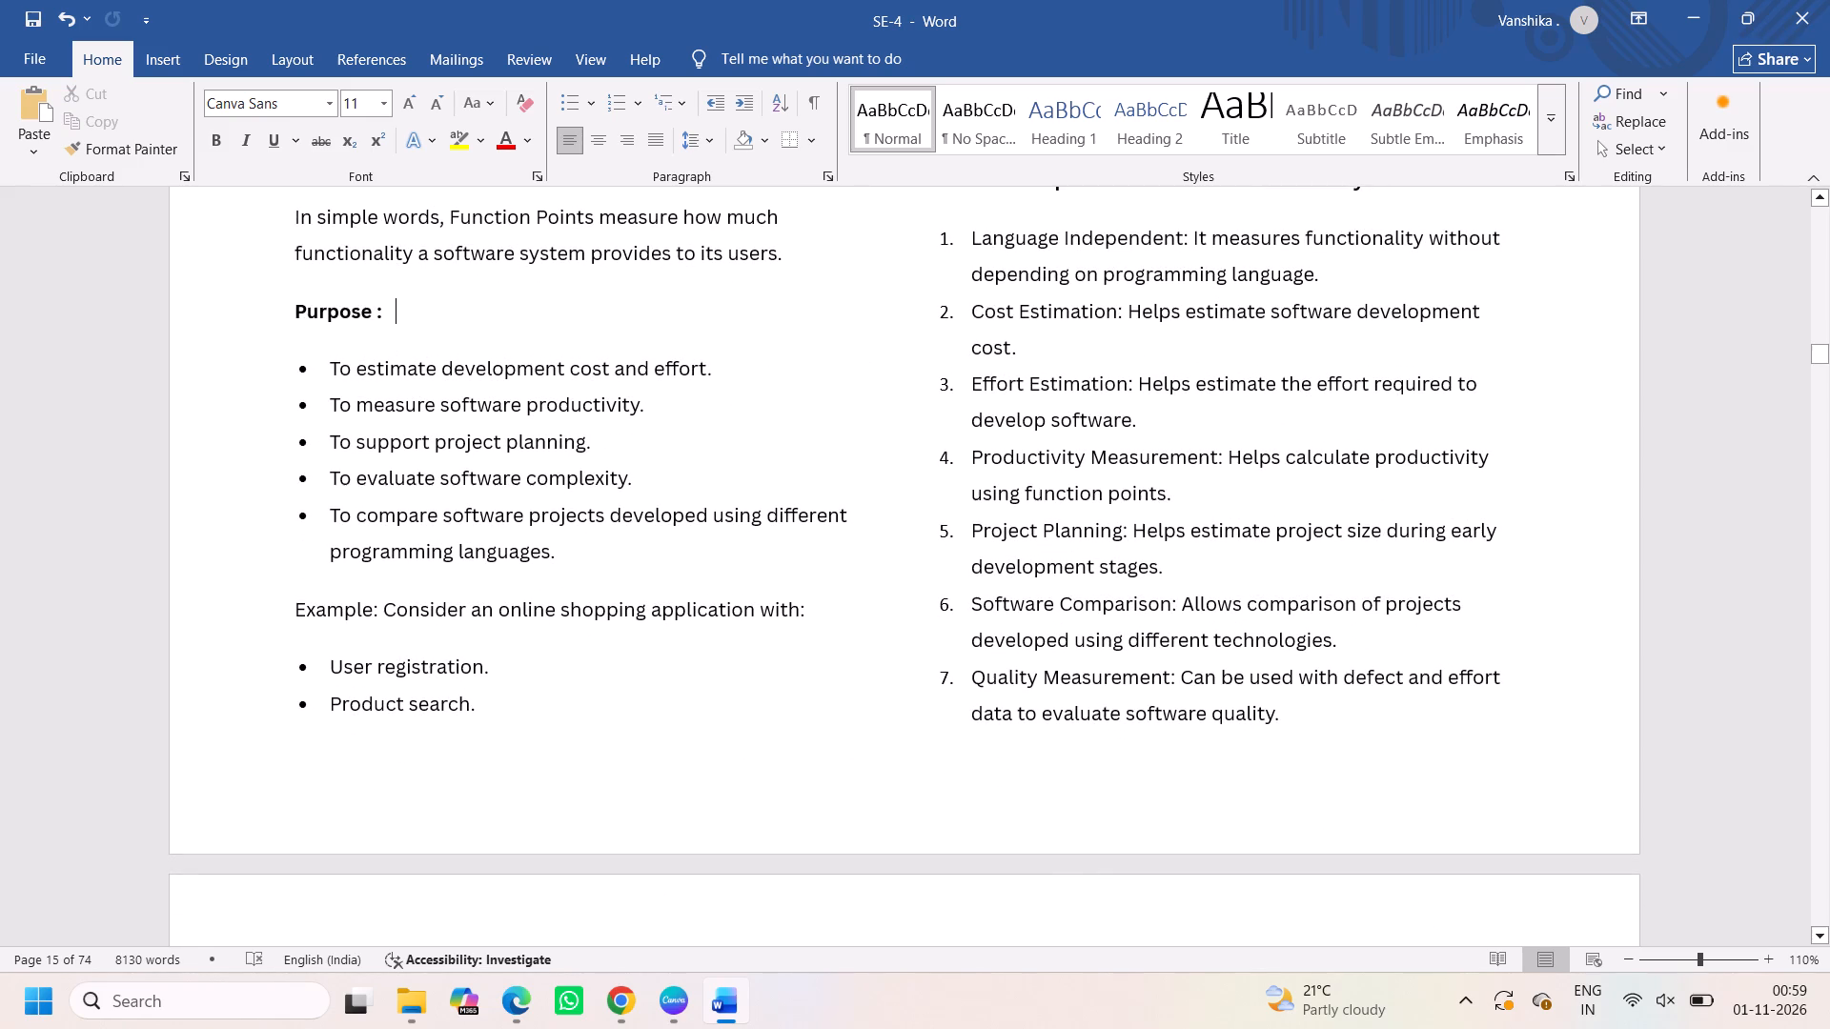
{"action": "scroll", "coordinate": [791, 683], "scroll_direction": "down", "scroll_amount": 3}
{"action": "left_click", "coordinate": [754, 690]}
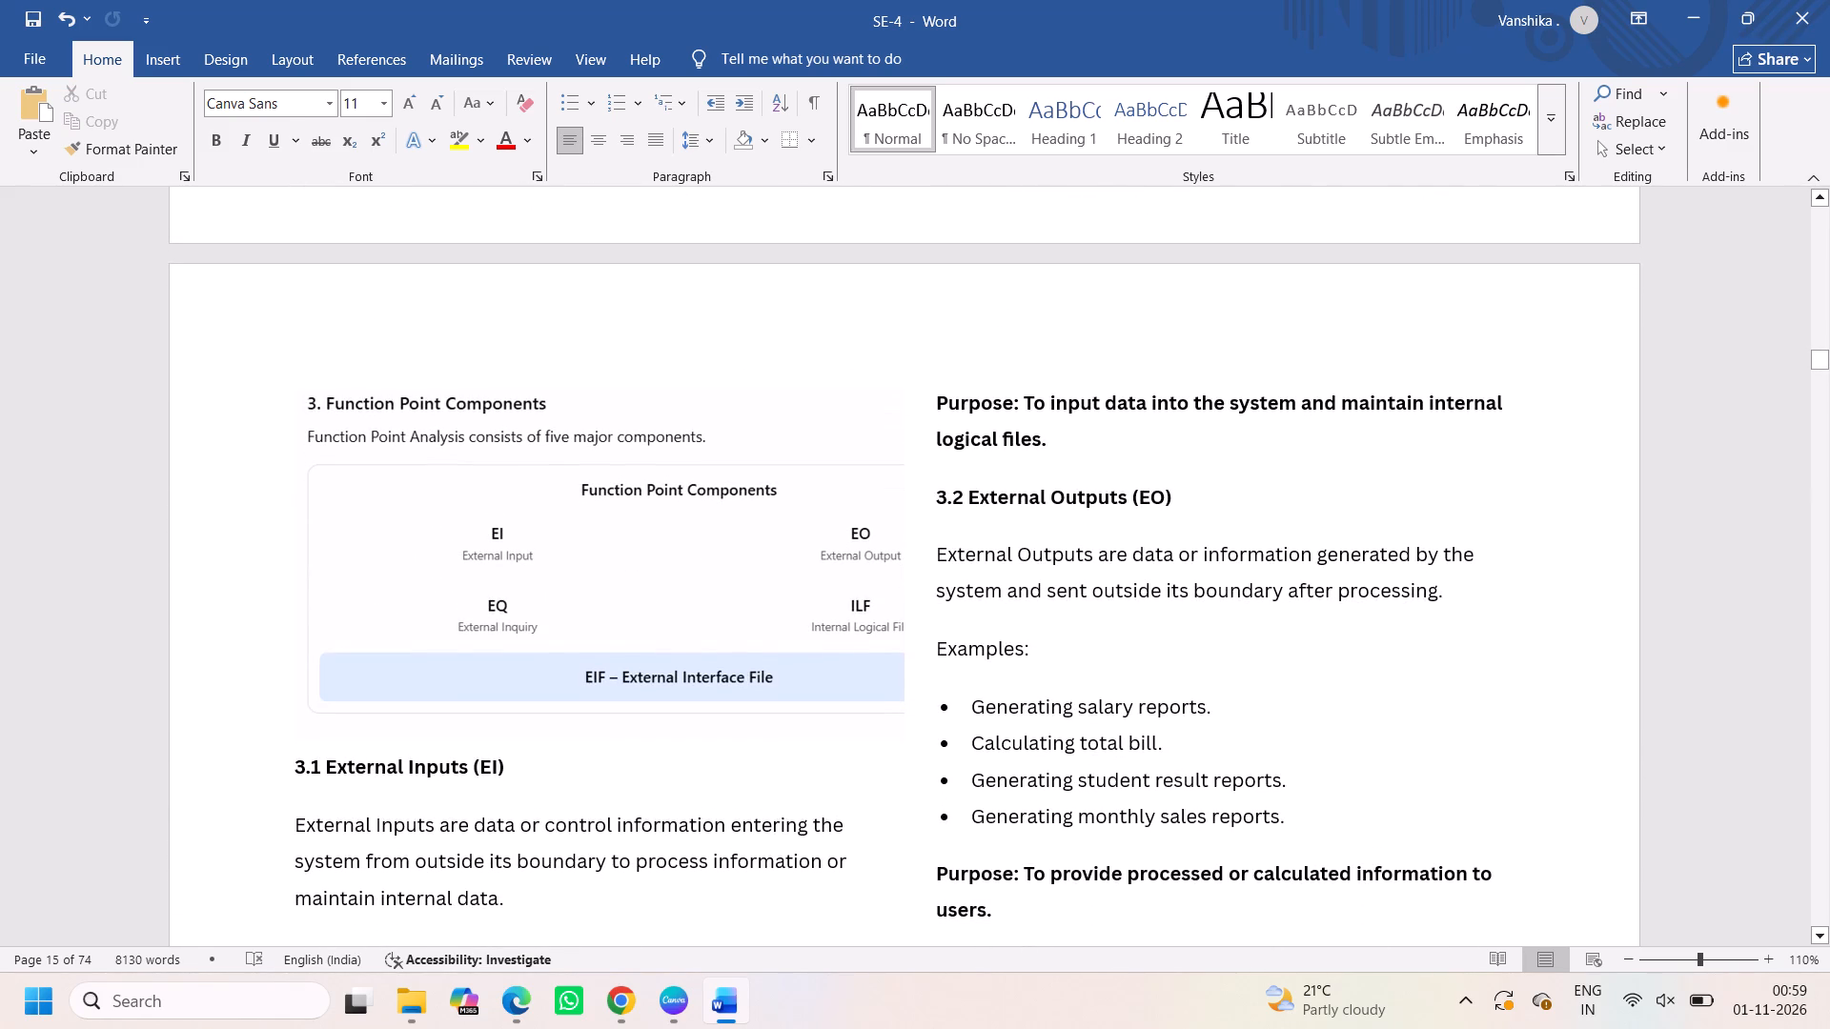
{"action": "left_click_drag", "start_coordinate": [1088, 564], "coordinate": [904, 557]}
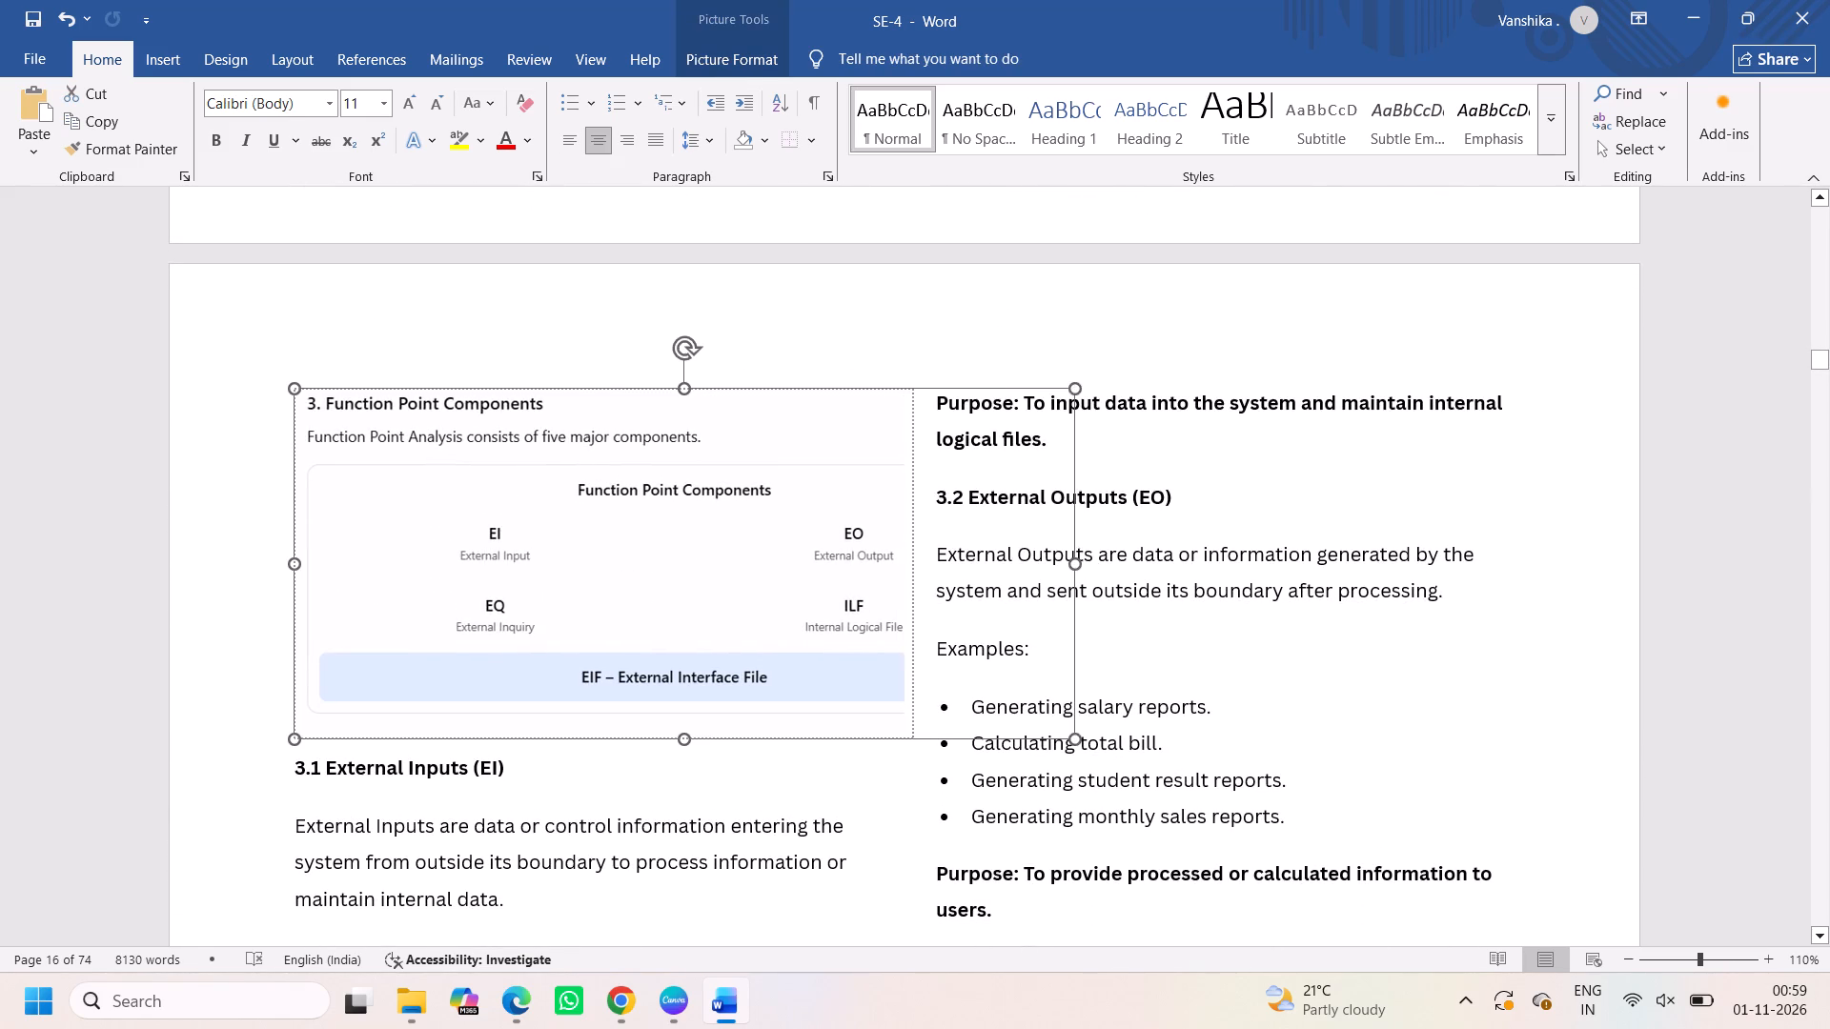
{"action": "left_click_drag", "start_coordinate": [904, 557], "coordinate": [922, 554]}
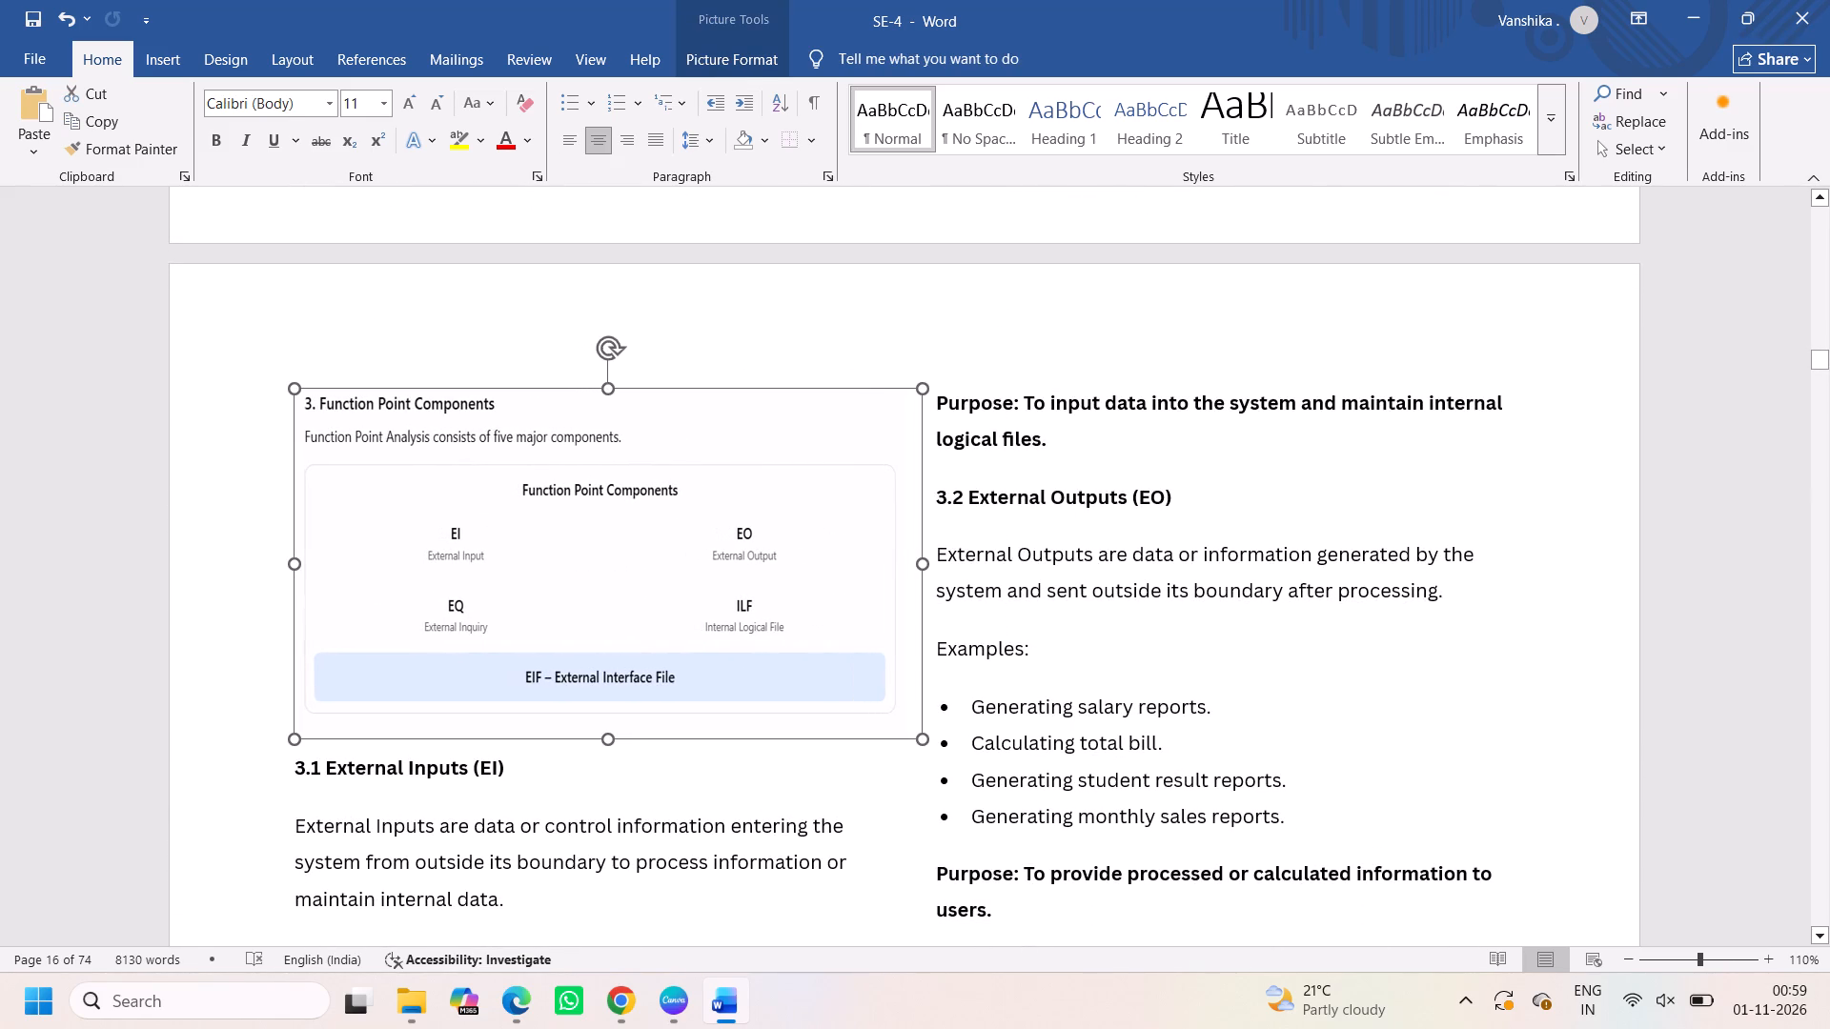
{"action": "left_click", "coordinate": [1119, 686]}
{"action": "left_click", "coordinate": [615, 494]}
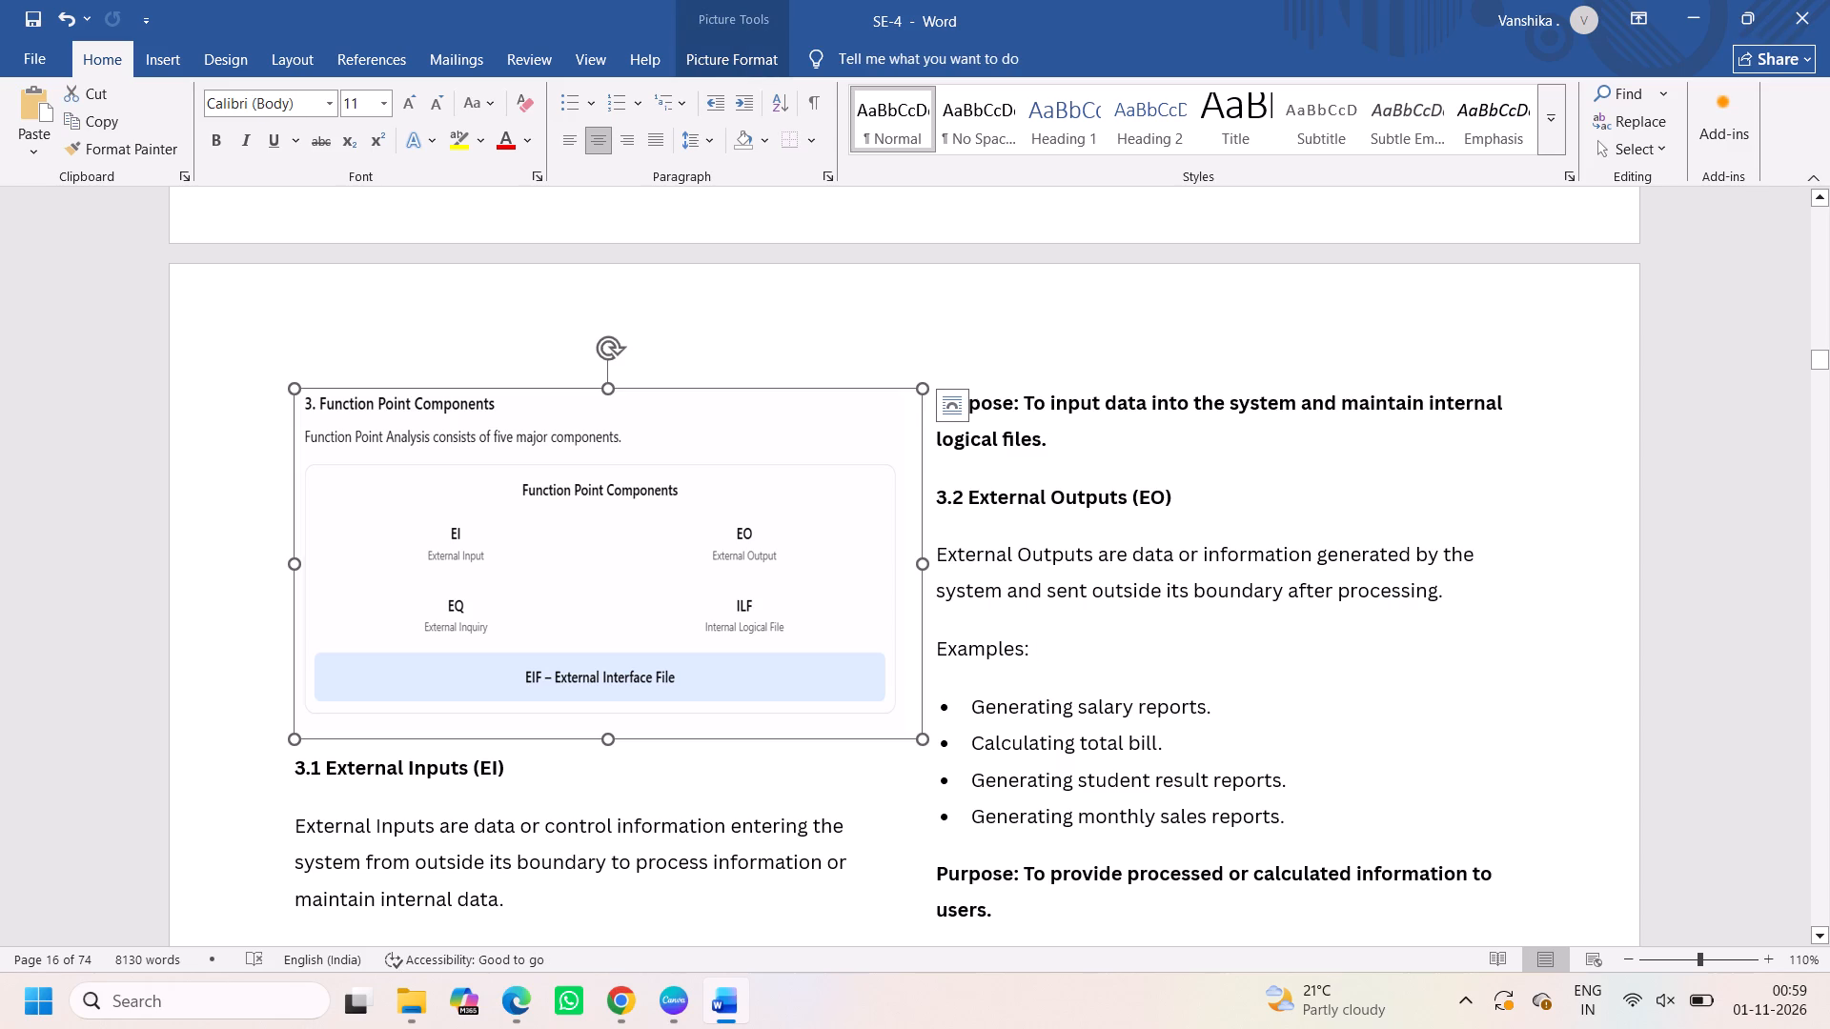
{"action": "left_click_drag", "start_coordinate": [613, 737], "coordinate": [623, 680]}
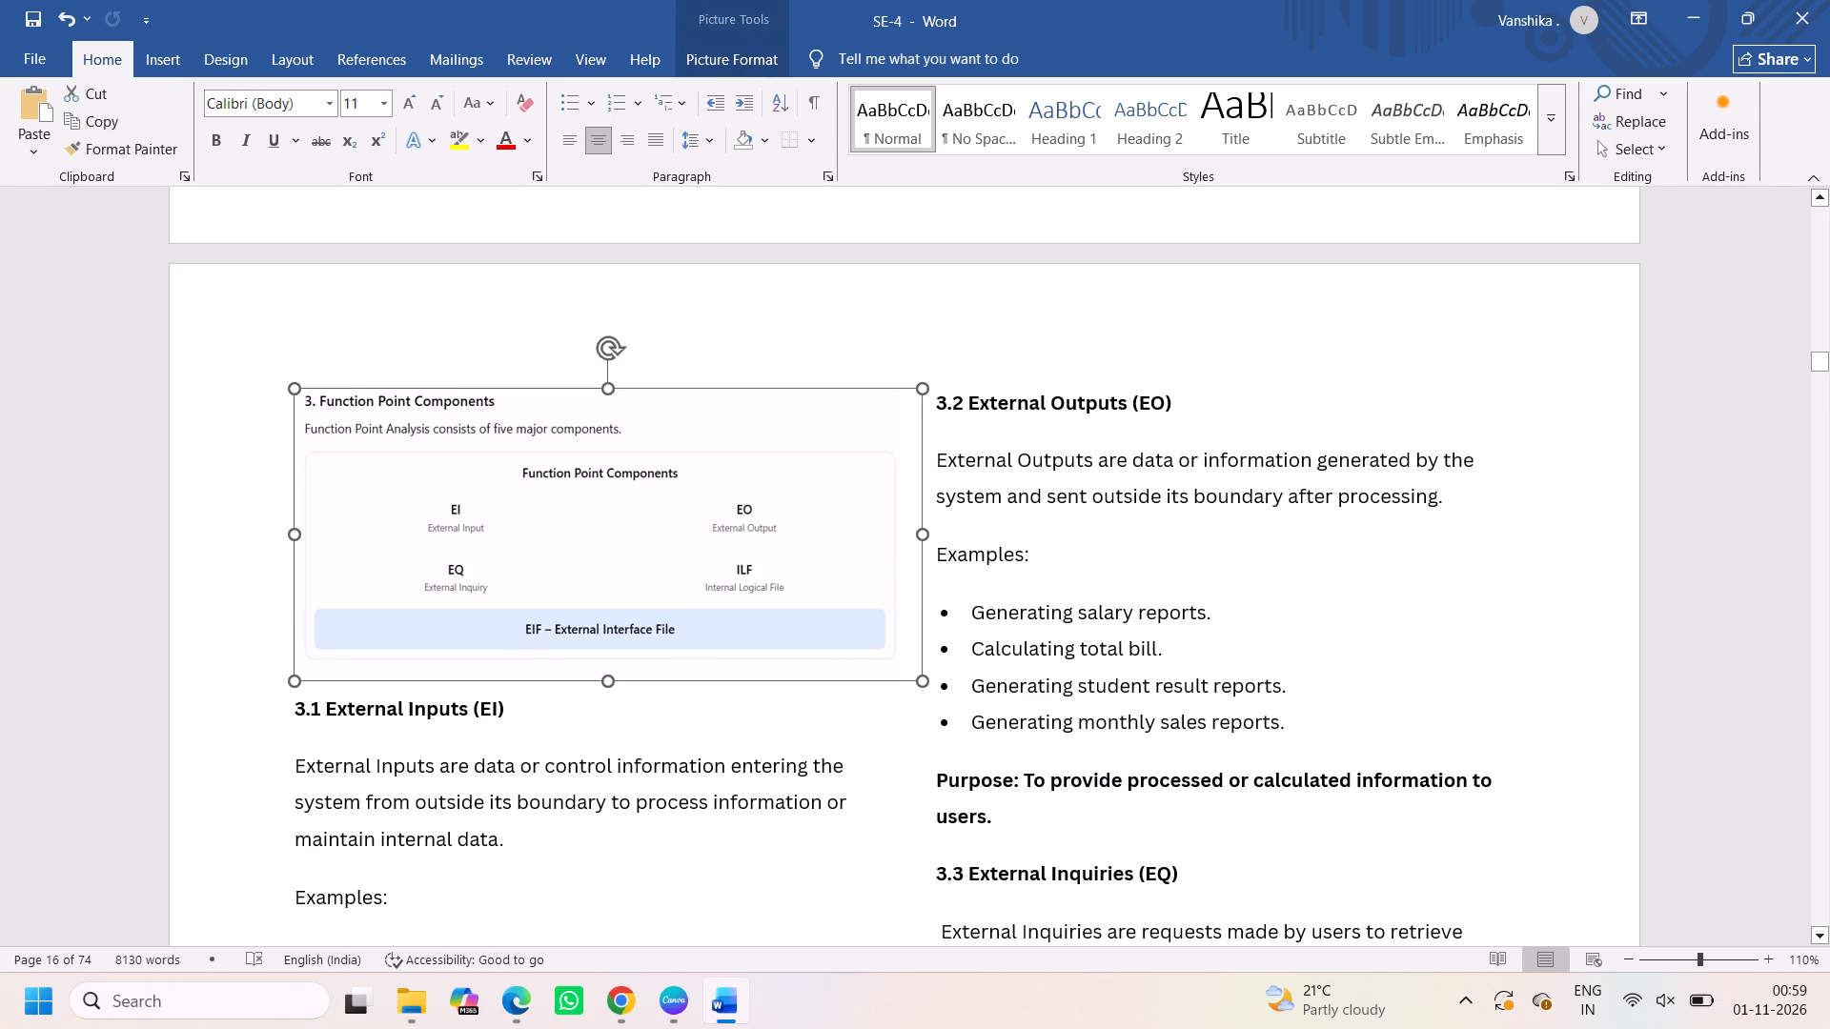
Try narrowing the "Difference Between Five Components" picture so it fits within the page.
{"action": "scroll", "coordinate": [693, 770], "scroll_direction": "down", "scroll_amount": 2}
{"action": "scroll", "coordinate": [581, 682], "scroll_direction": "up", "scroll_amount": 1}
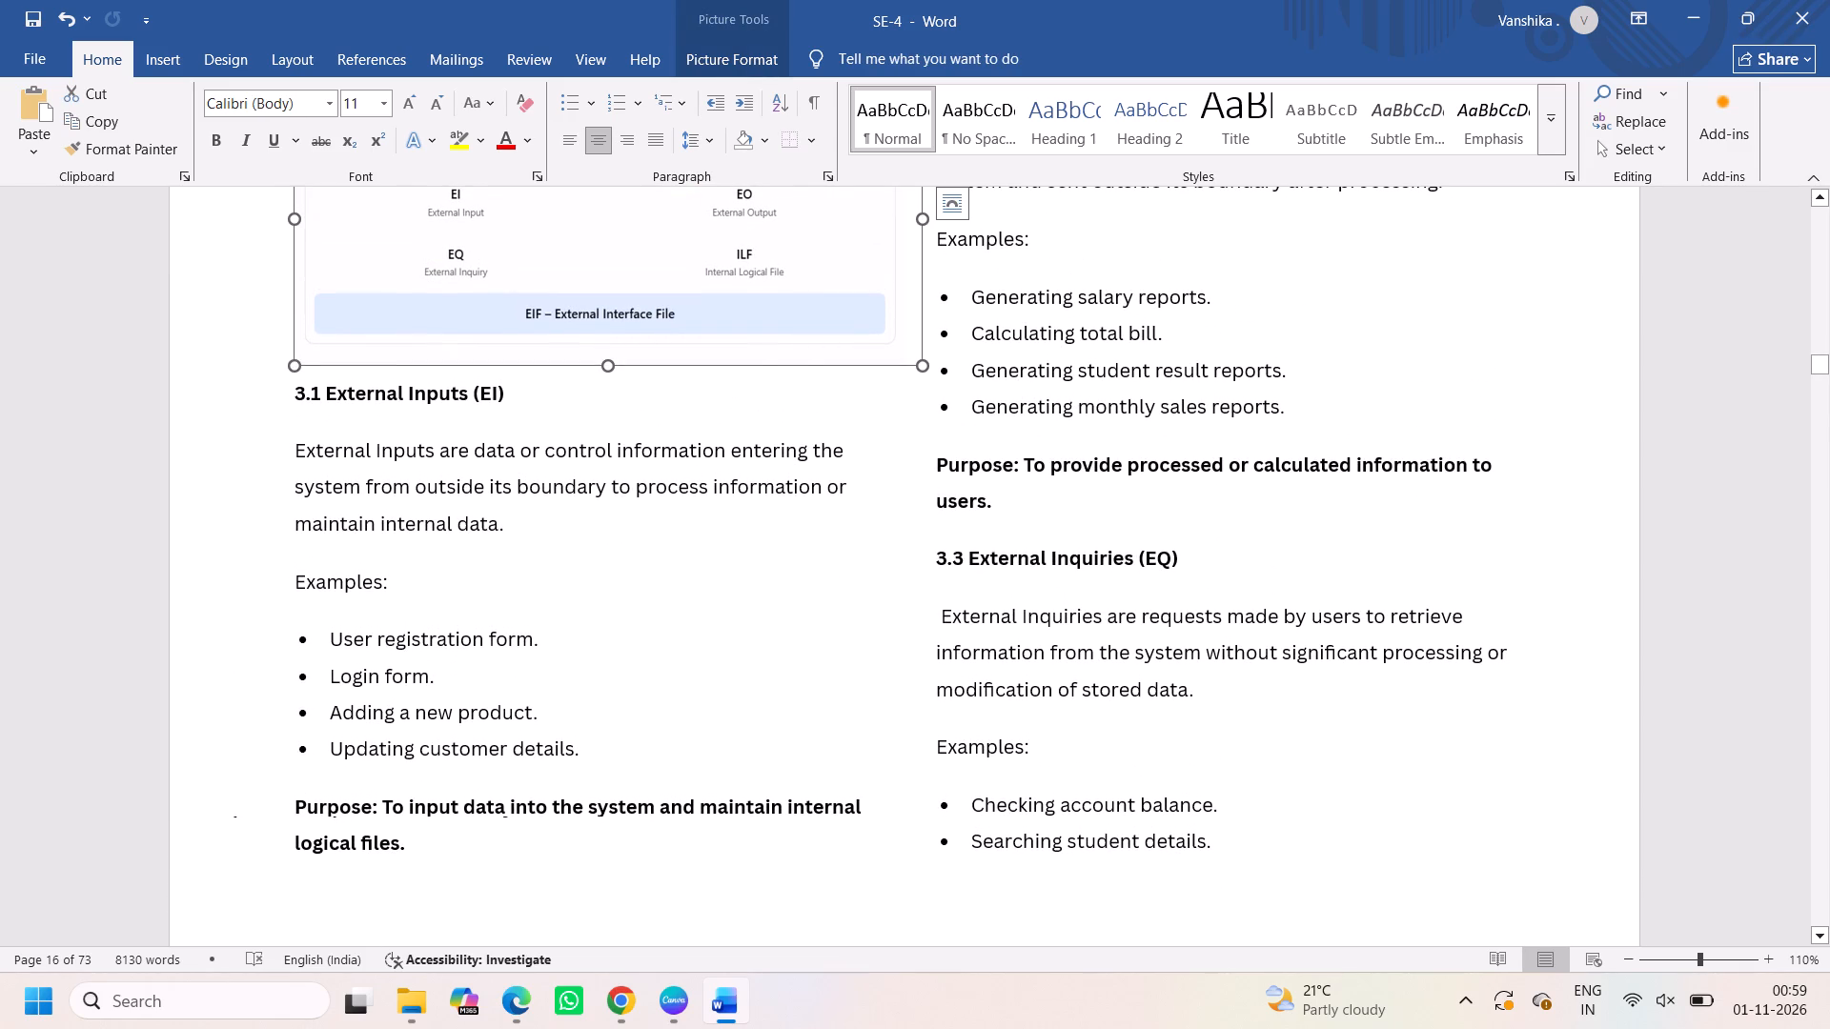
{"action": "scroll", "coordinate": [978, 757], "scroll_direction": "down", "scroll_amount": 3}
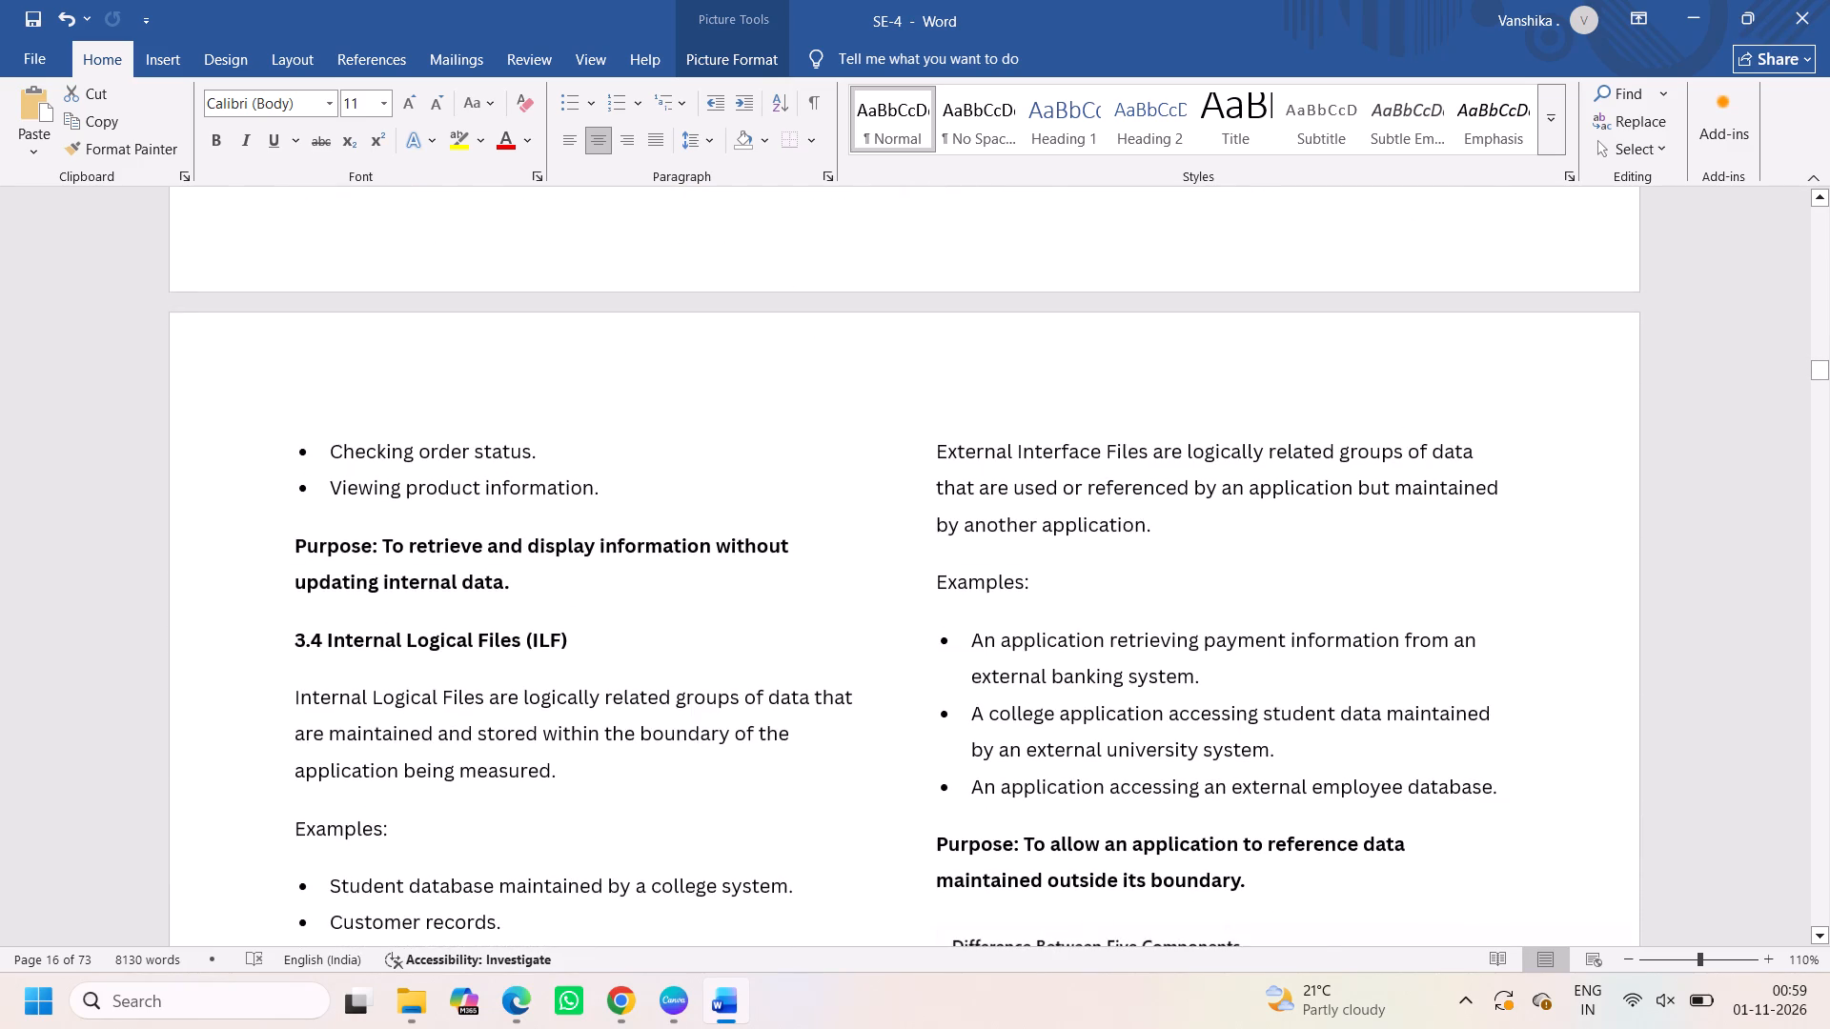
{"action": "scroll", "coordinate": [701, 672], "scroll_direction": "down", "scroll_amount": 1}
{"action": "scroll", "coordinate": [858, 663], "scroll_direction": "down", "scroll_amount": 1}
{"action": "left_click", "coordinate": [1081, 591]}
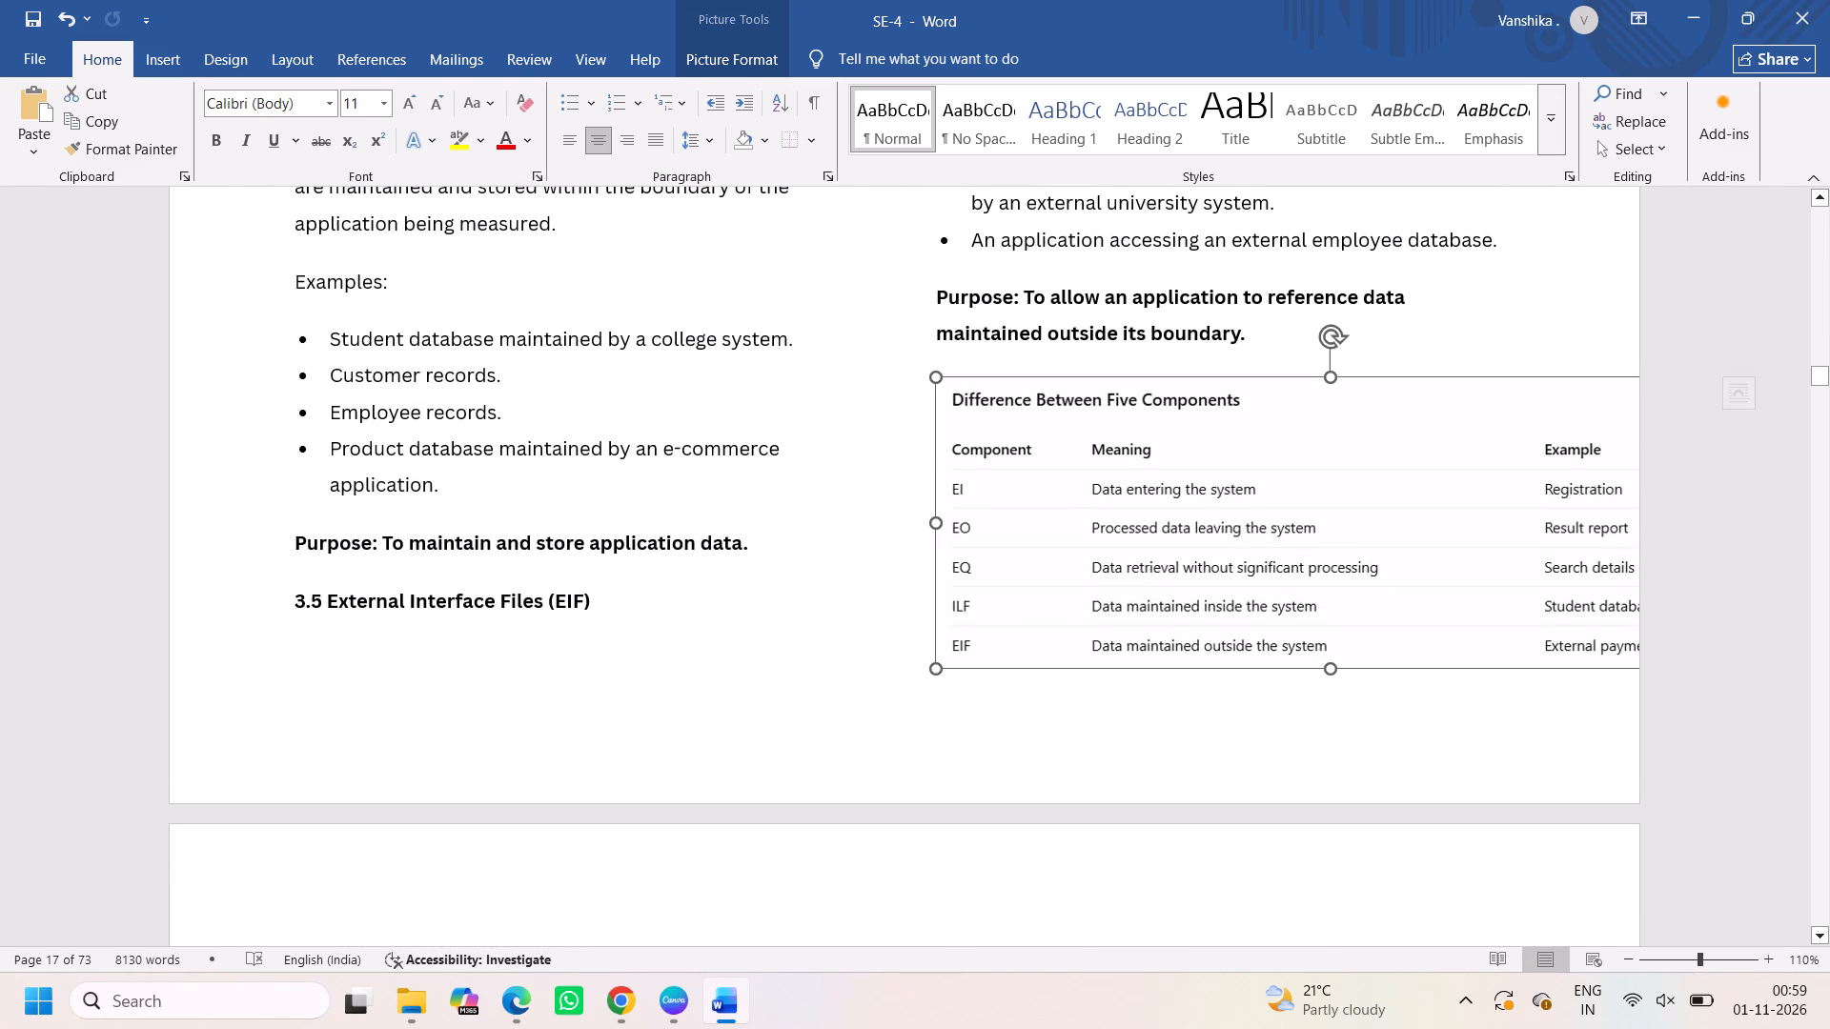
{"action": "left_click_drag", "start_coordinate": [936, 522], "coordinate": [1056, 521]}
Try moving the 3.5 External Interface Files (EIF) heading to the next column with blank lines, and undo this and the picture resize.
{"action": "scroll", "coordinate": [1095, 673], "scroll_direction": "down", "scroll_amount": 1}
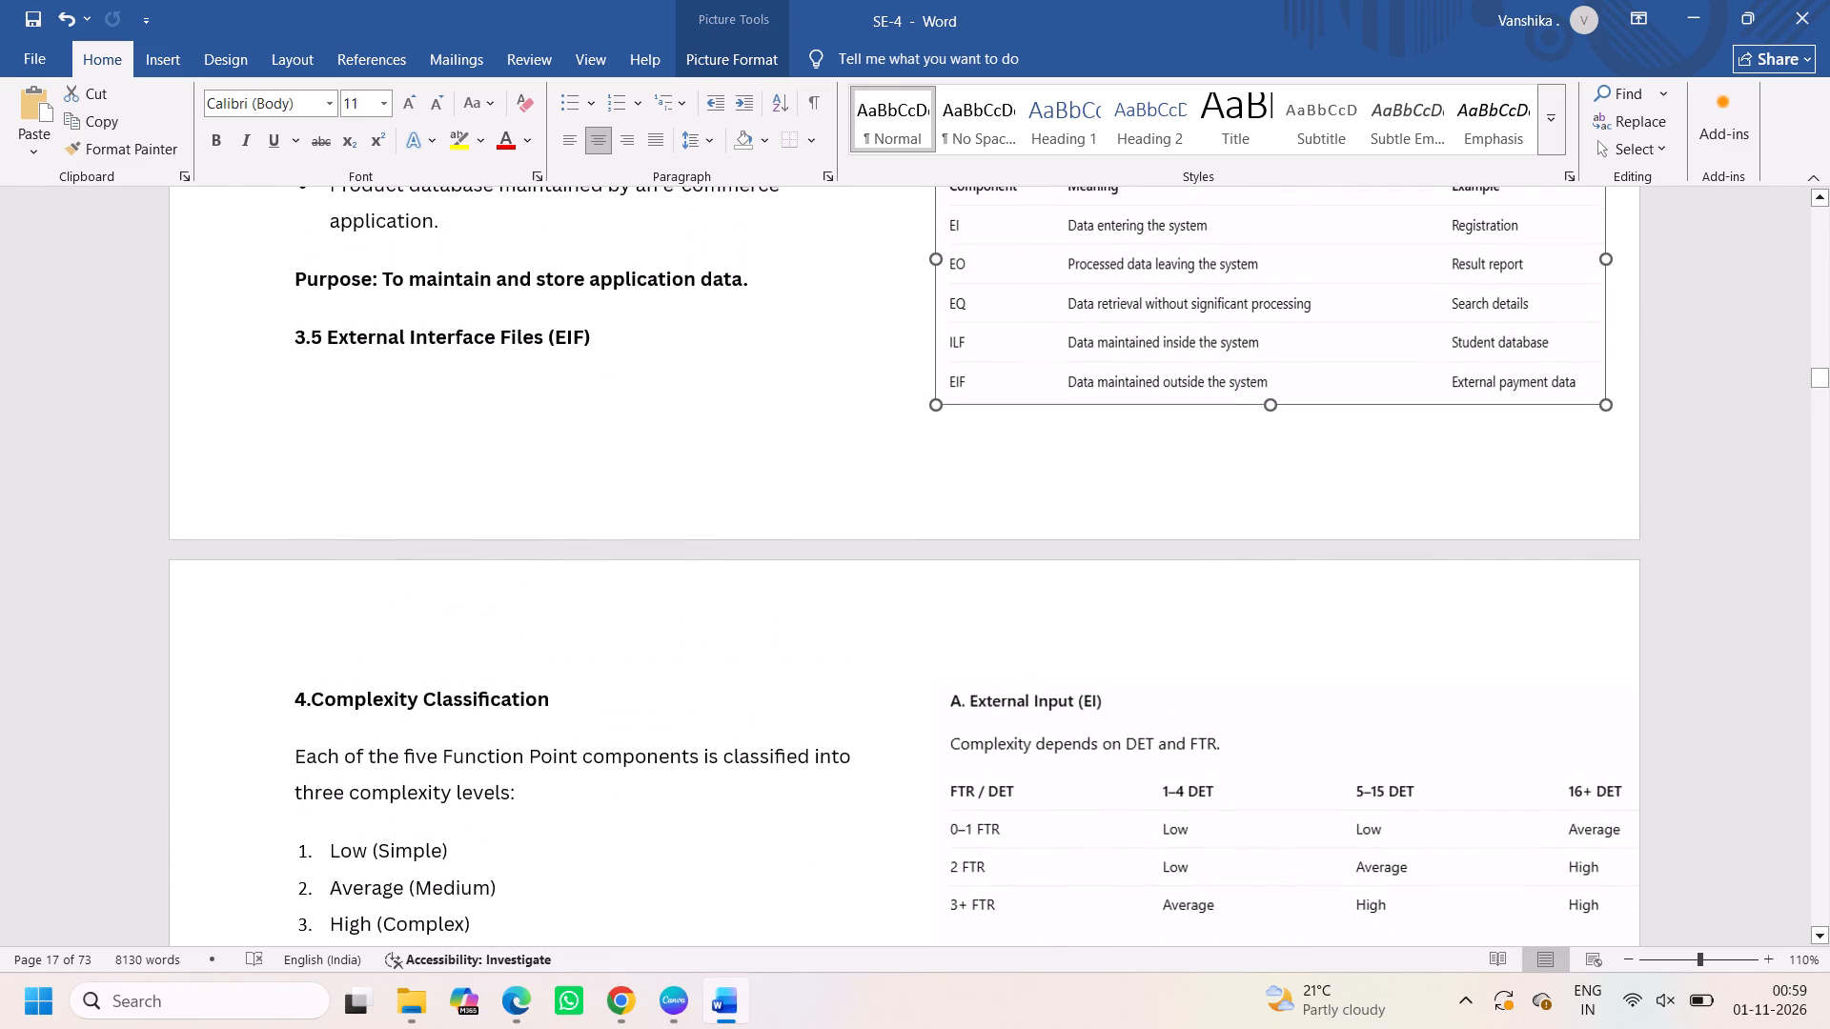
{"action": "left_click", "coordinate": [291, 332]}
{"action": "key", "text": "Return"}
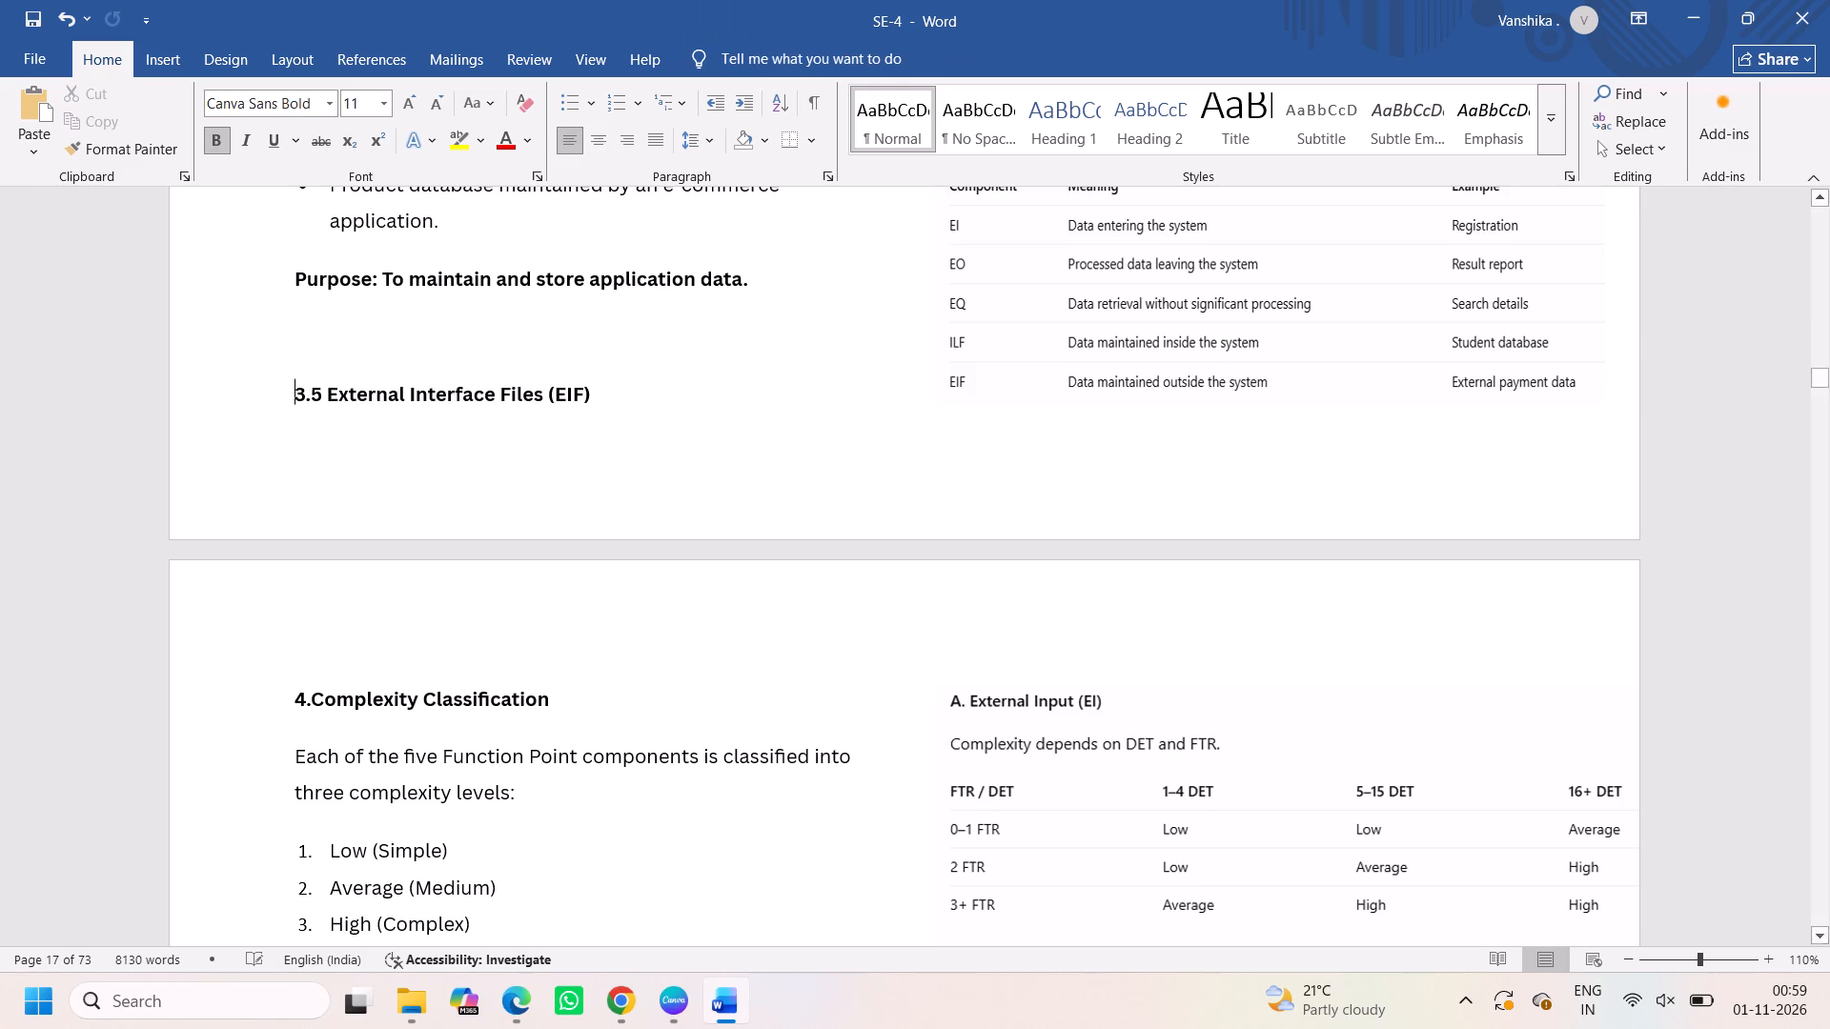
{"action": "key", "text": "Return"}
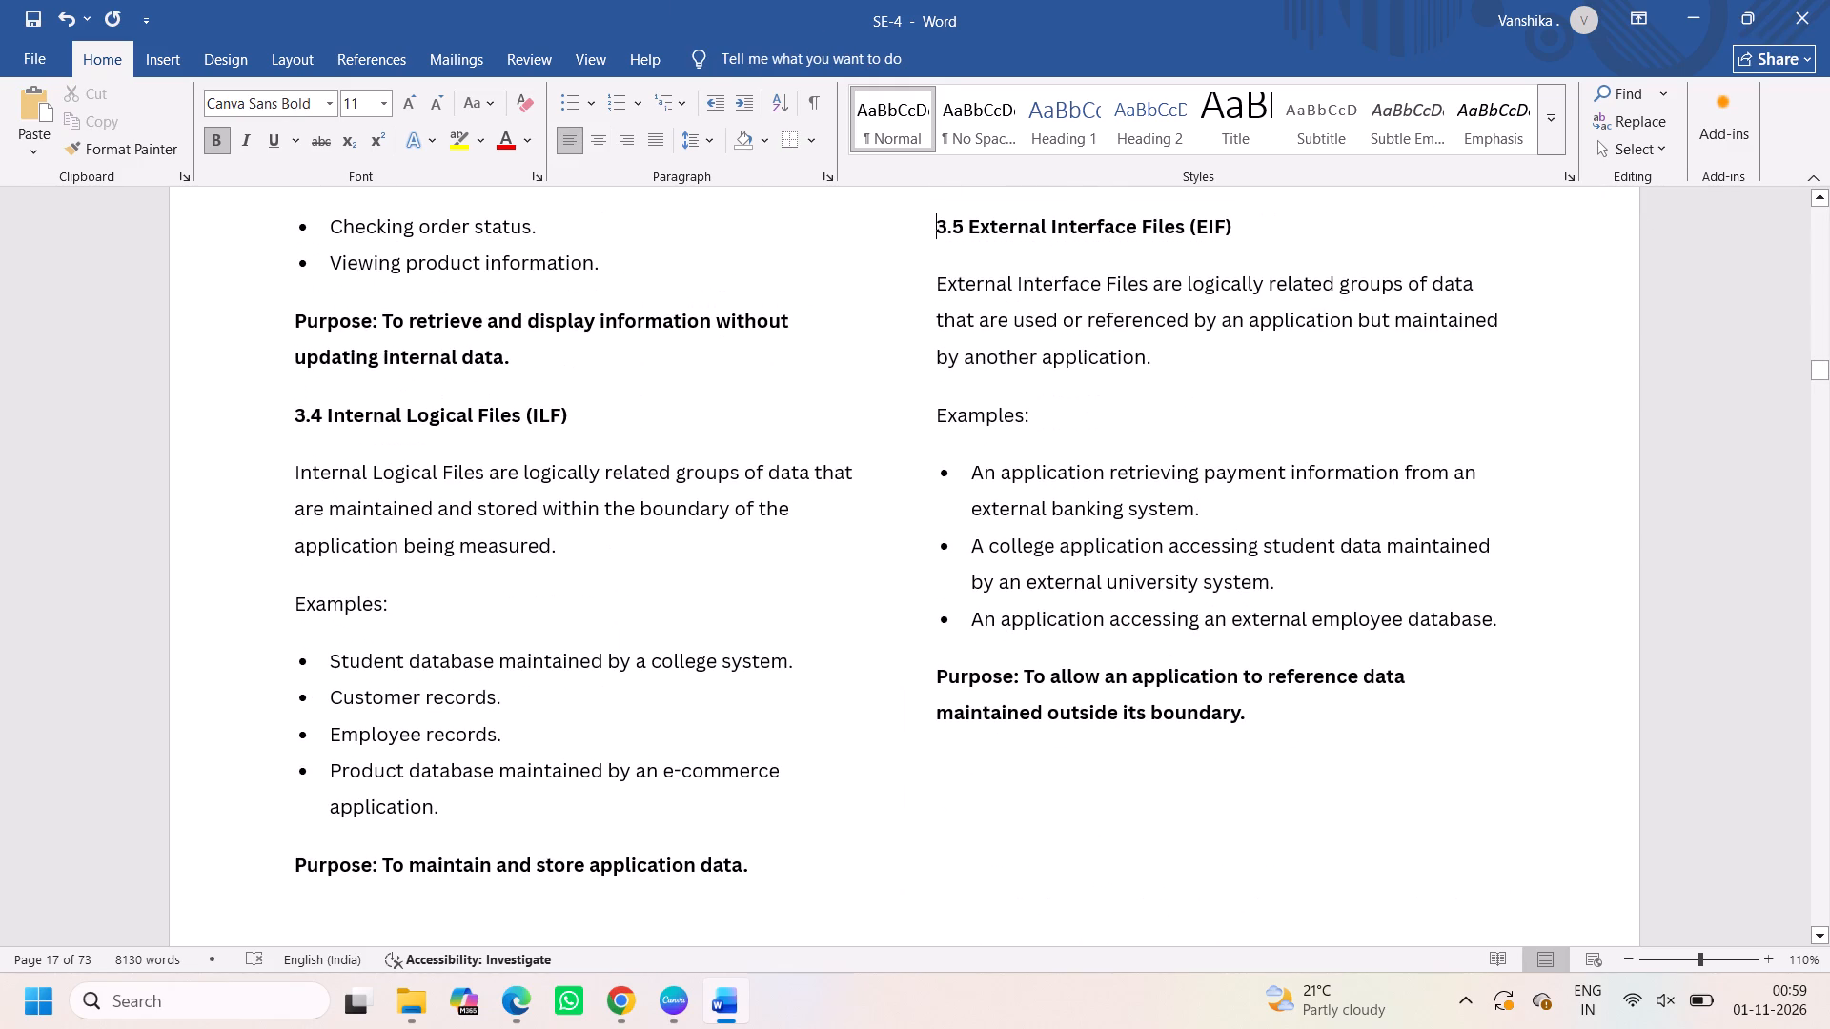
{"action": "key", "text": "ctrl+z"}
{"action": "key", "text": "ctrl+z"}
Remove the repeated "Internal Logical Files" from the 3.4 definition and join the rest onto the "3.4 Internal Logical Files (ILF)" heading.
{"action": "scroll", "coordinate": [560, 187], "scroll_direction": "up", "scroll_amount": 1}
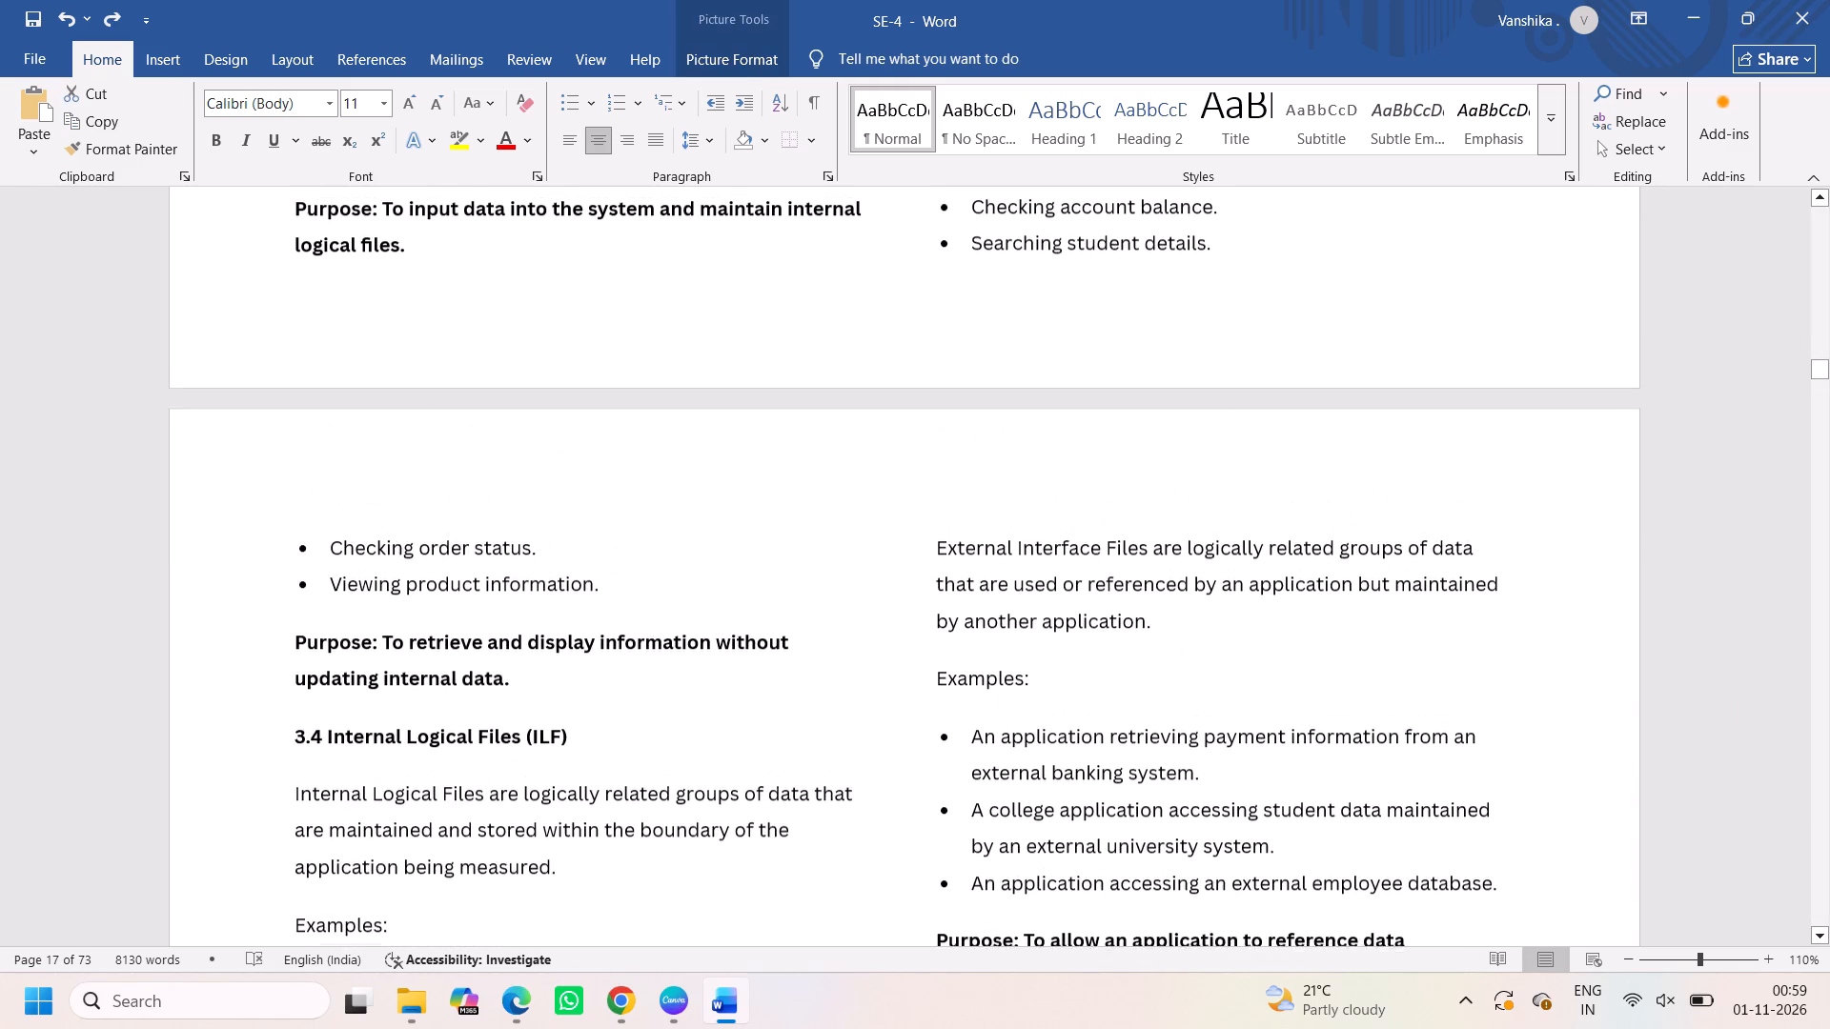
{"action": "scroll", "coordinate": [565, 580], "scroll_direction": "down", "scroll_amount": 1}
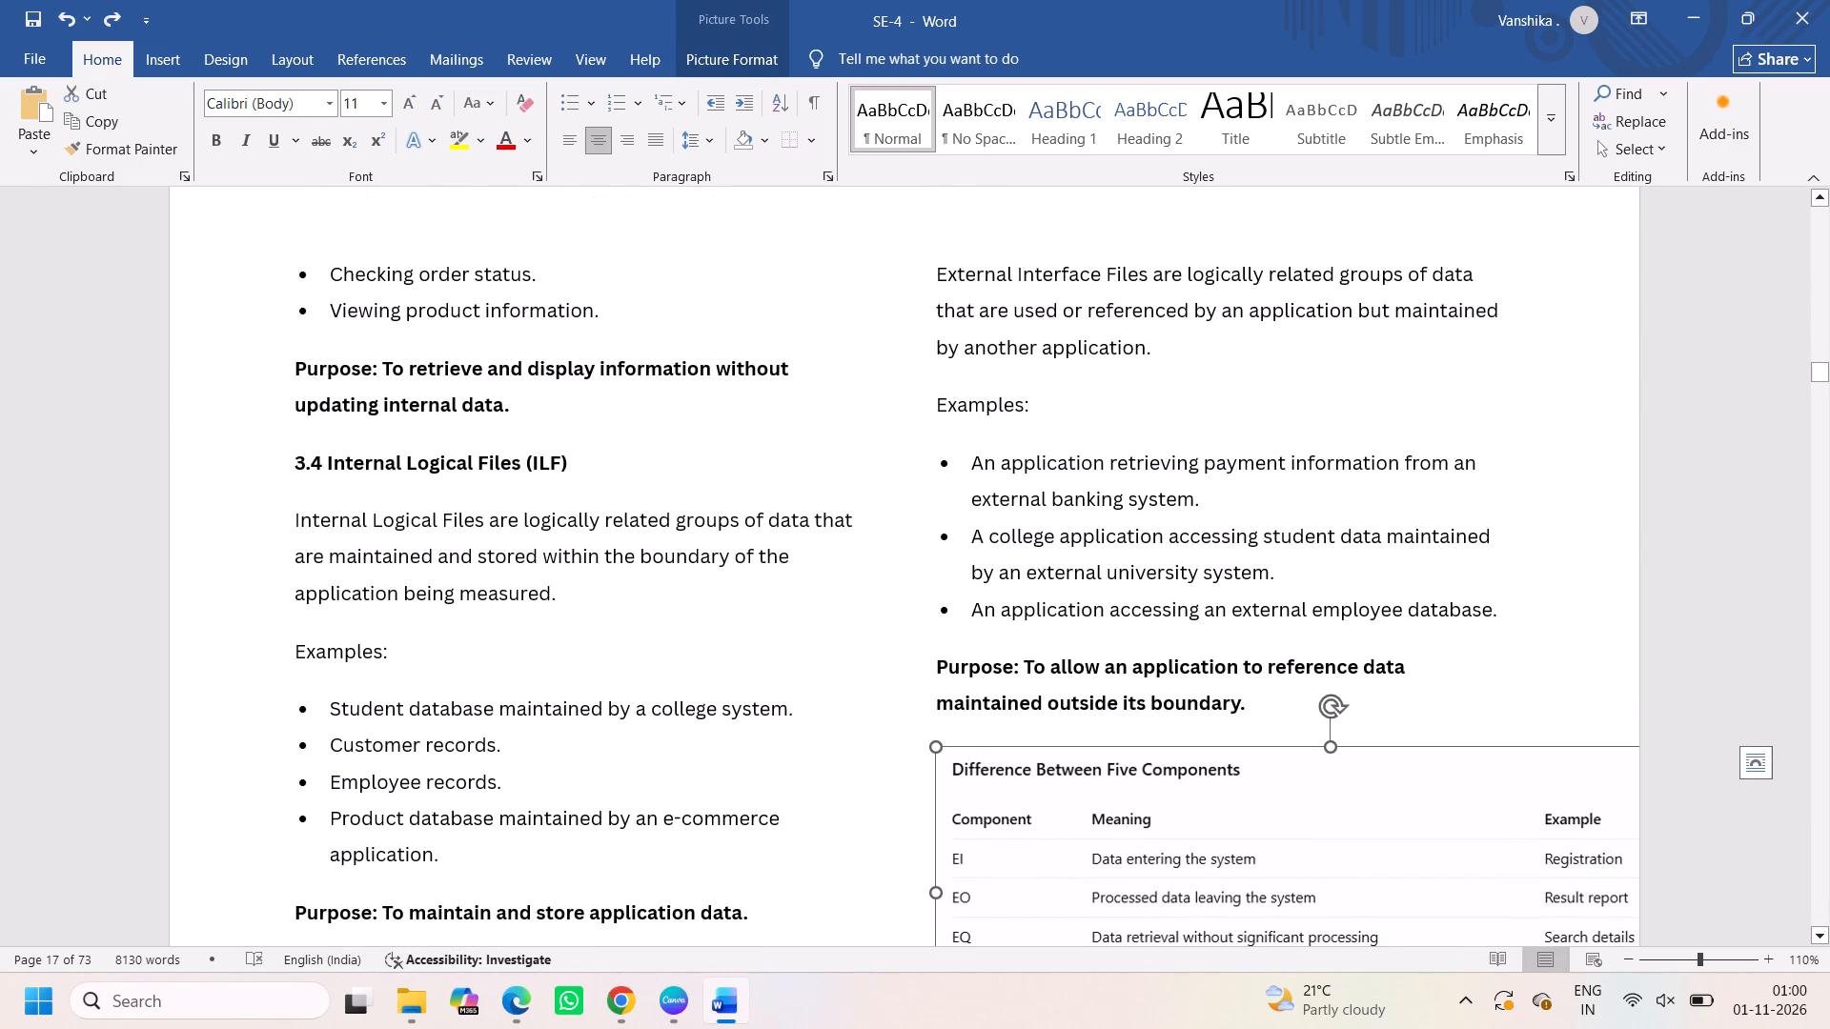
{"action": "scroll", "coordinate": [444, 734], "scroll_direction": "down", "scroll_amount": 1}
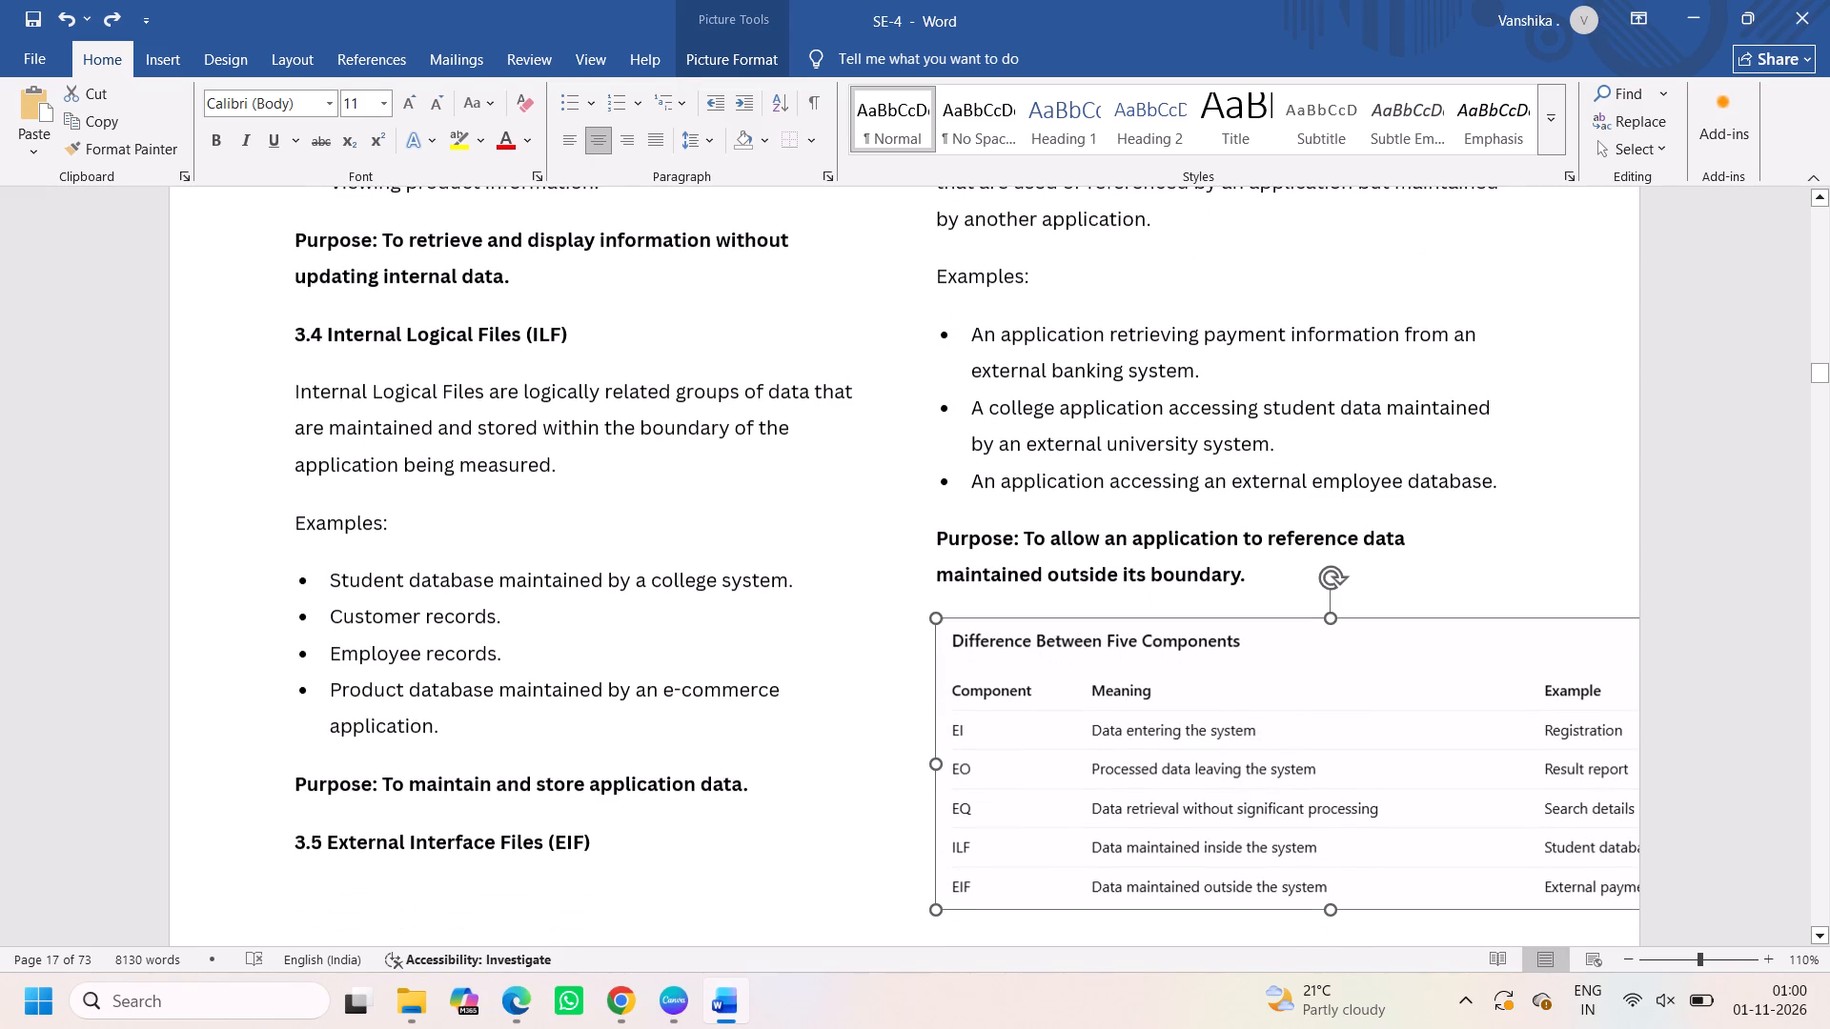
{"action": "left_click_drag", "start_coordinate": [485, 399], "coordinate": [280, 386]}
{"action": "key", "text": "BackSpace"}
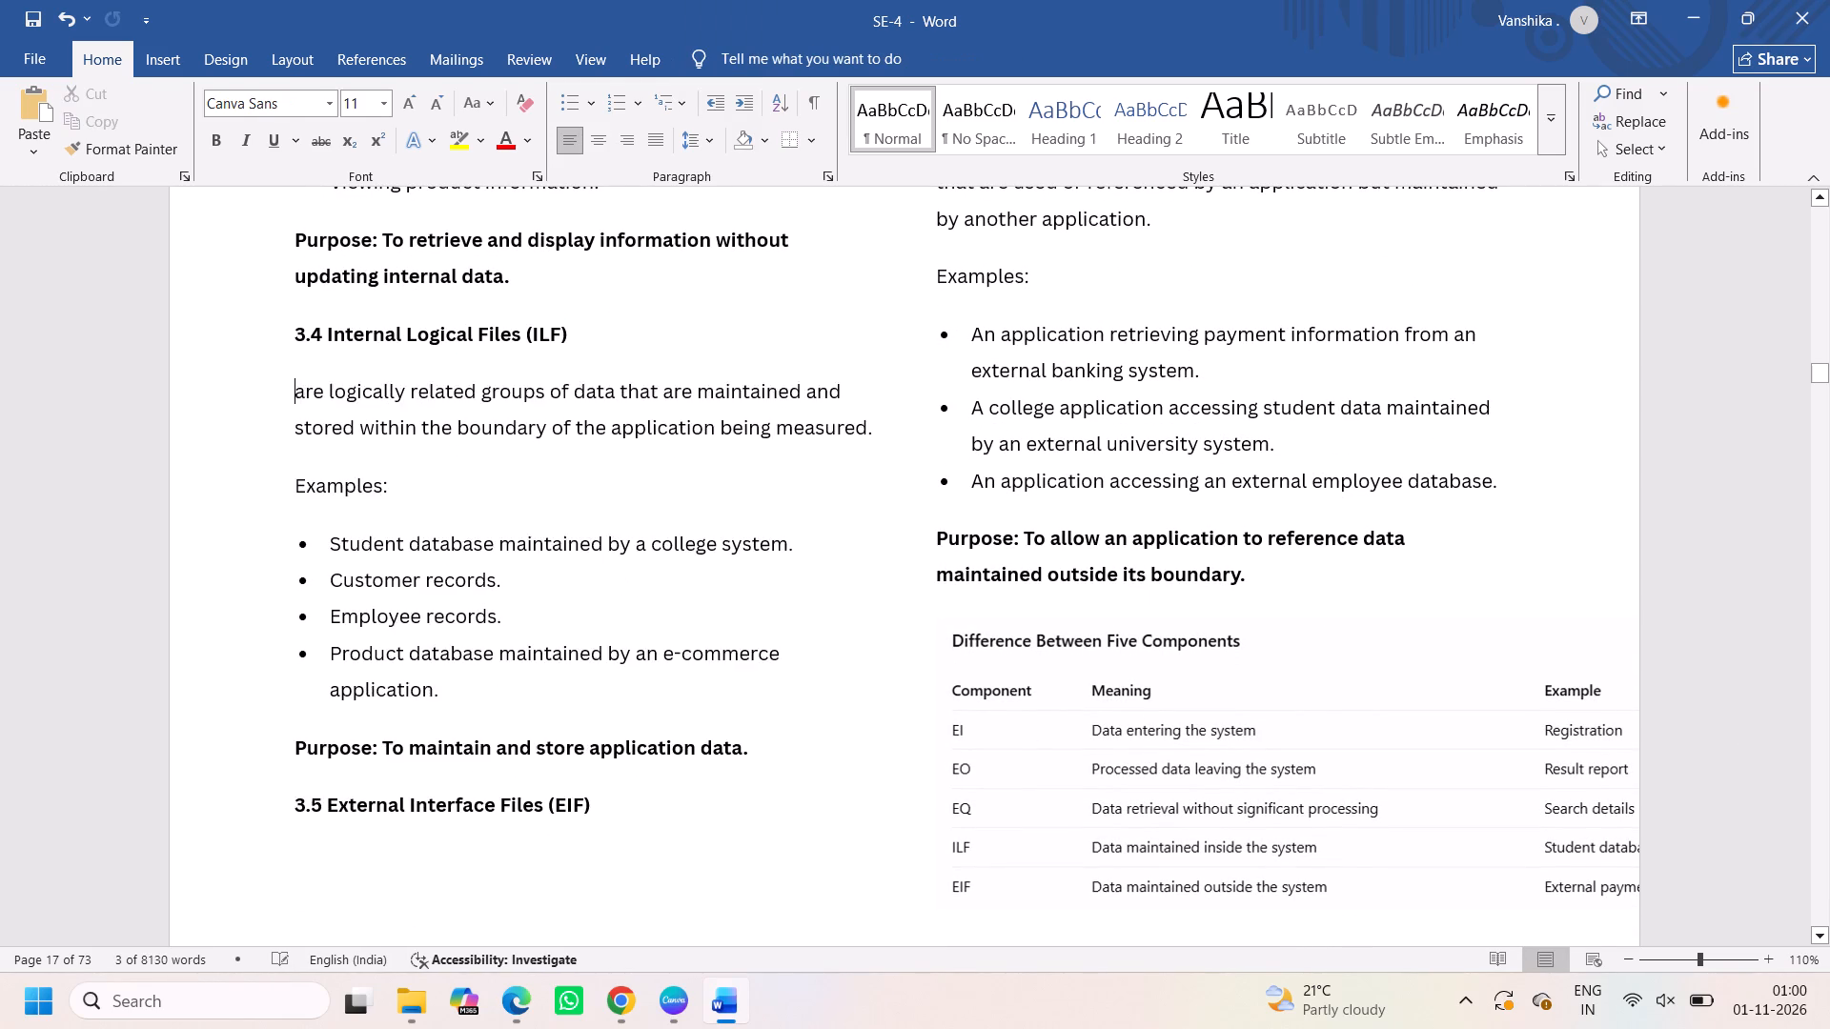
{"action": "key", "text": "BackSpace"}
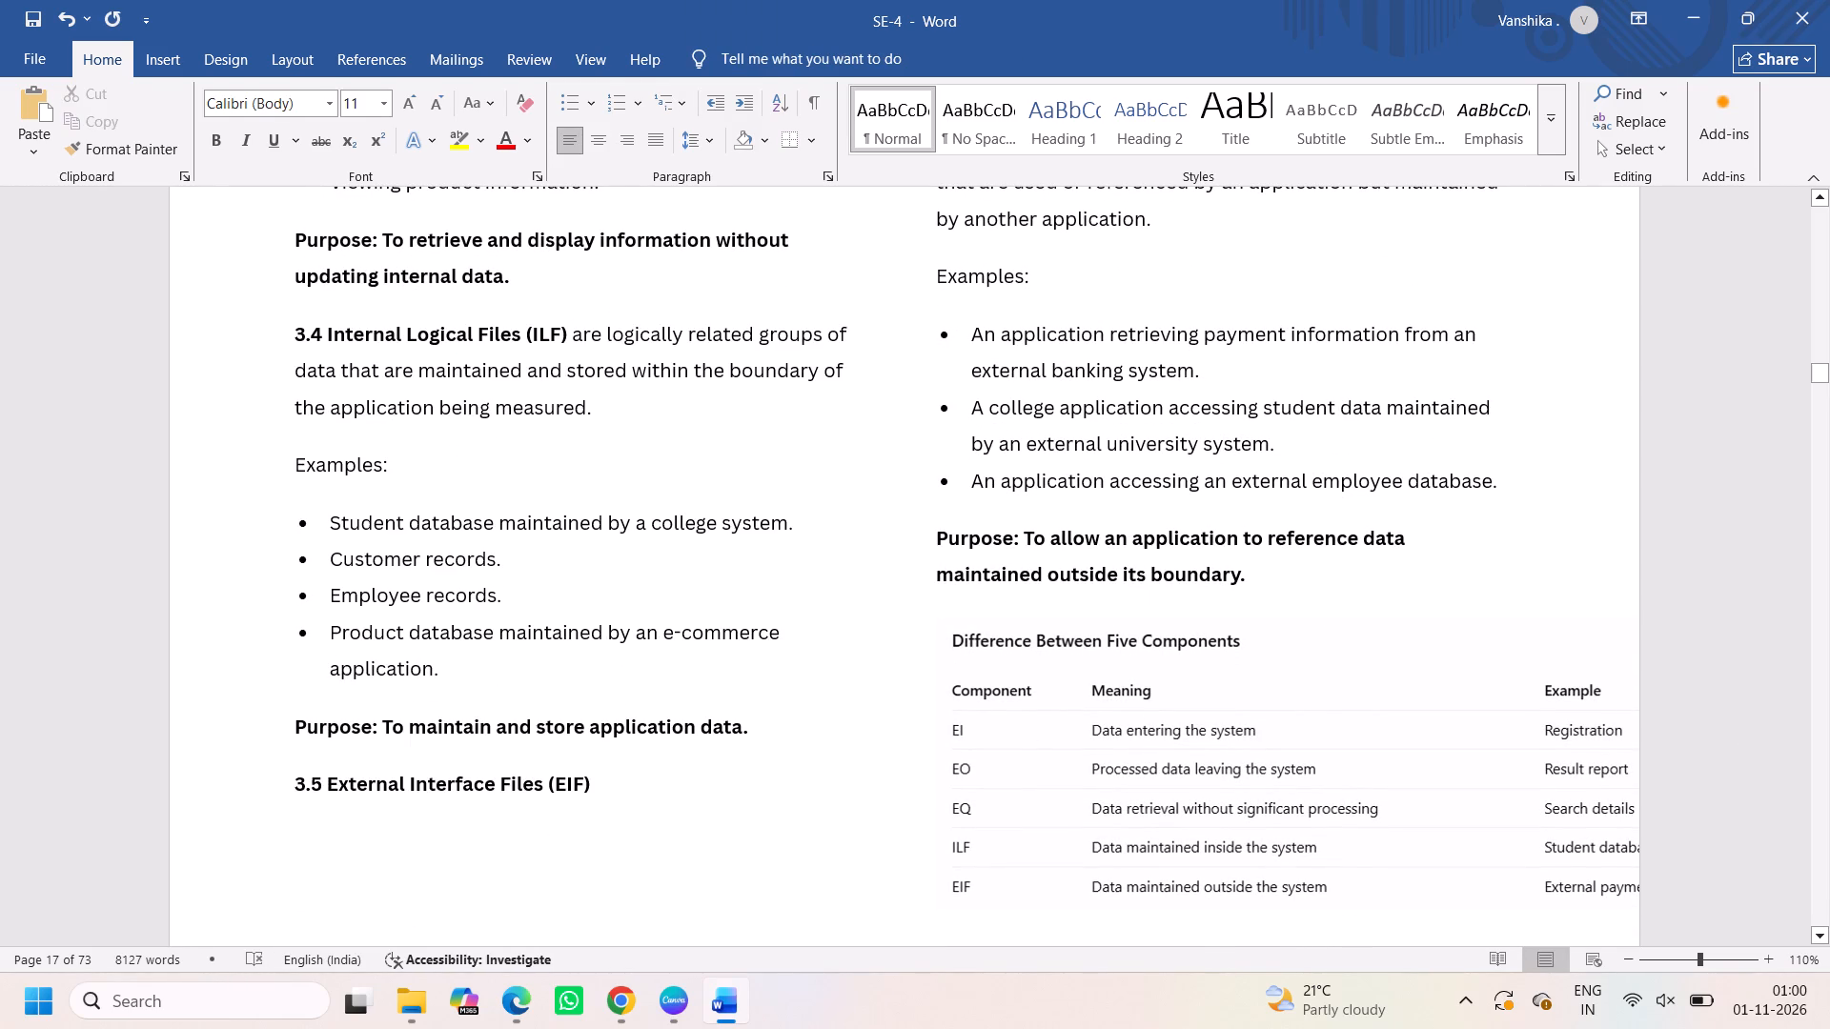
Remove the repeated "External Interface Files" from the 3.5 definition and join the rest onto the "3.5 External Interface Files (EIF)" heading.
{"action": "scroll", "coordinate": [845, 615], "scroll_direction": "up", "scroll_amount": 1}
{"action": "left_click", "coordinate": [1148, 584]}
{"action": "left_click_drag", "start_coordinate": [1148, 584], "coordinate": [1041, 586]}
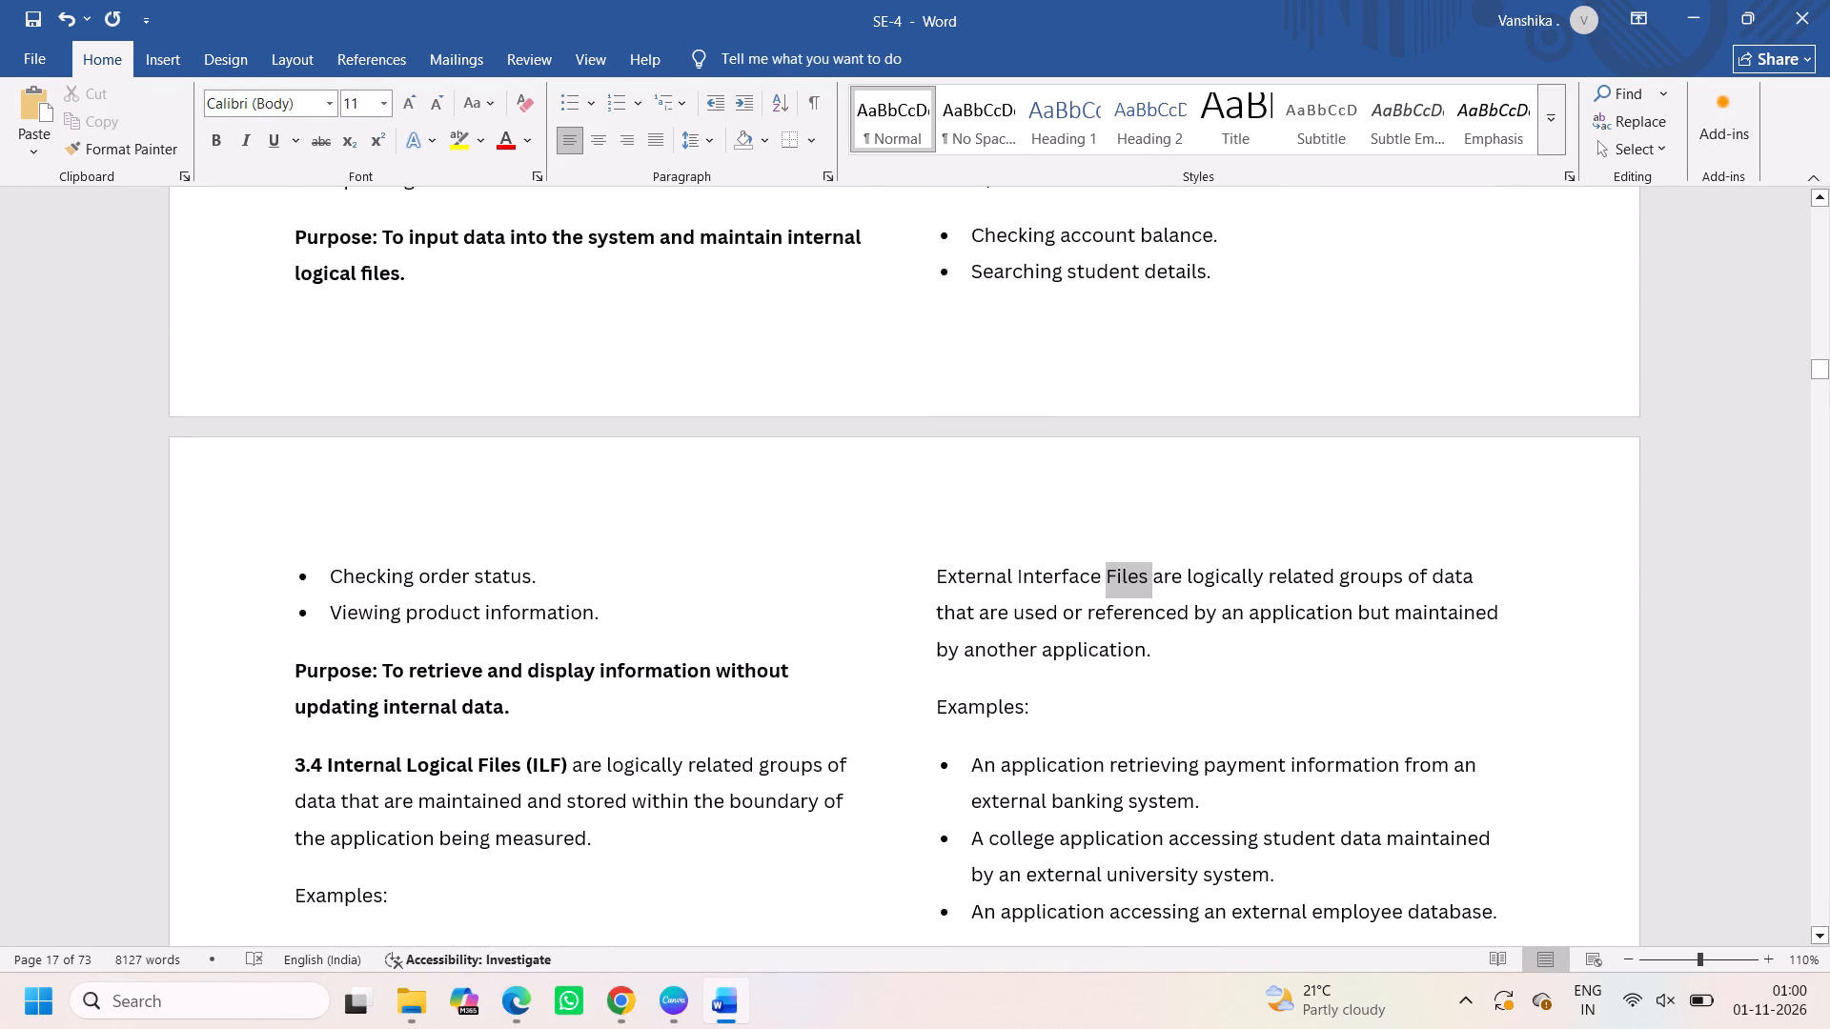
{"action": "left_click_drag", "start_coordinate": [1041, 586], "coordinate": [988, 582]}
{"action": "key", "text": "BackSpace"}
{"action": "key", "text": "BackSpace"}
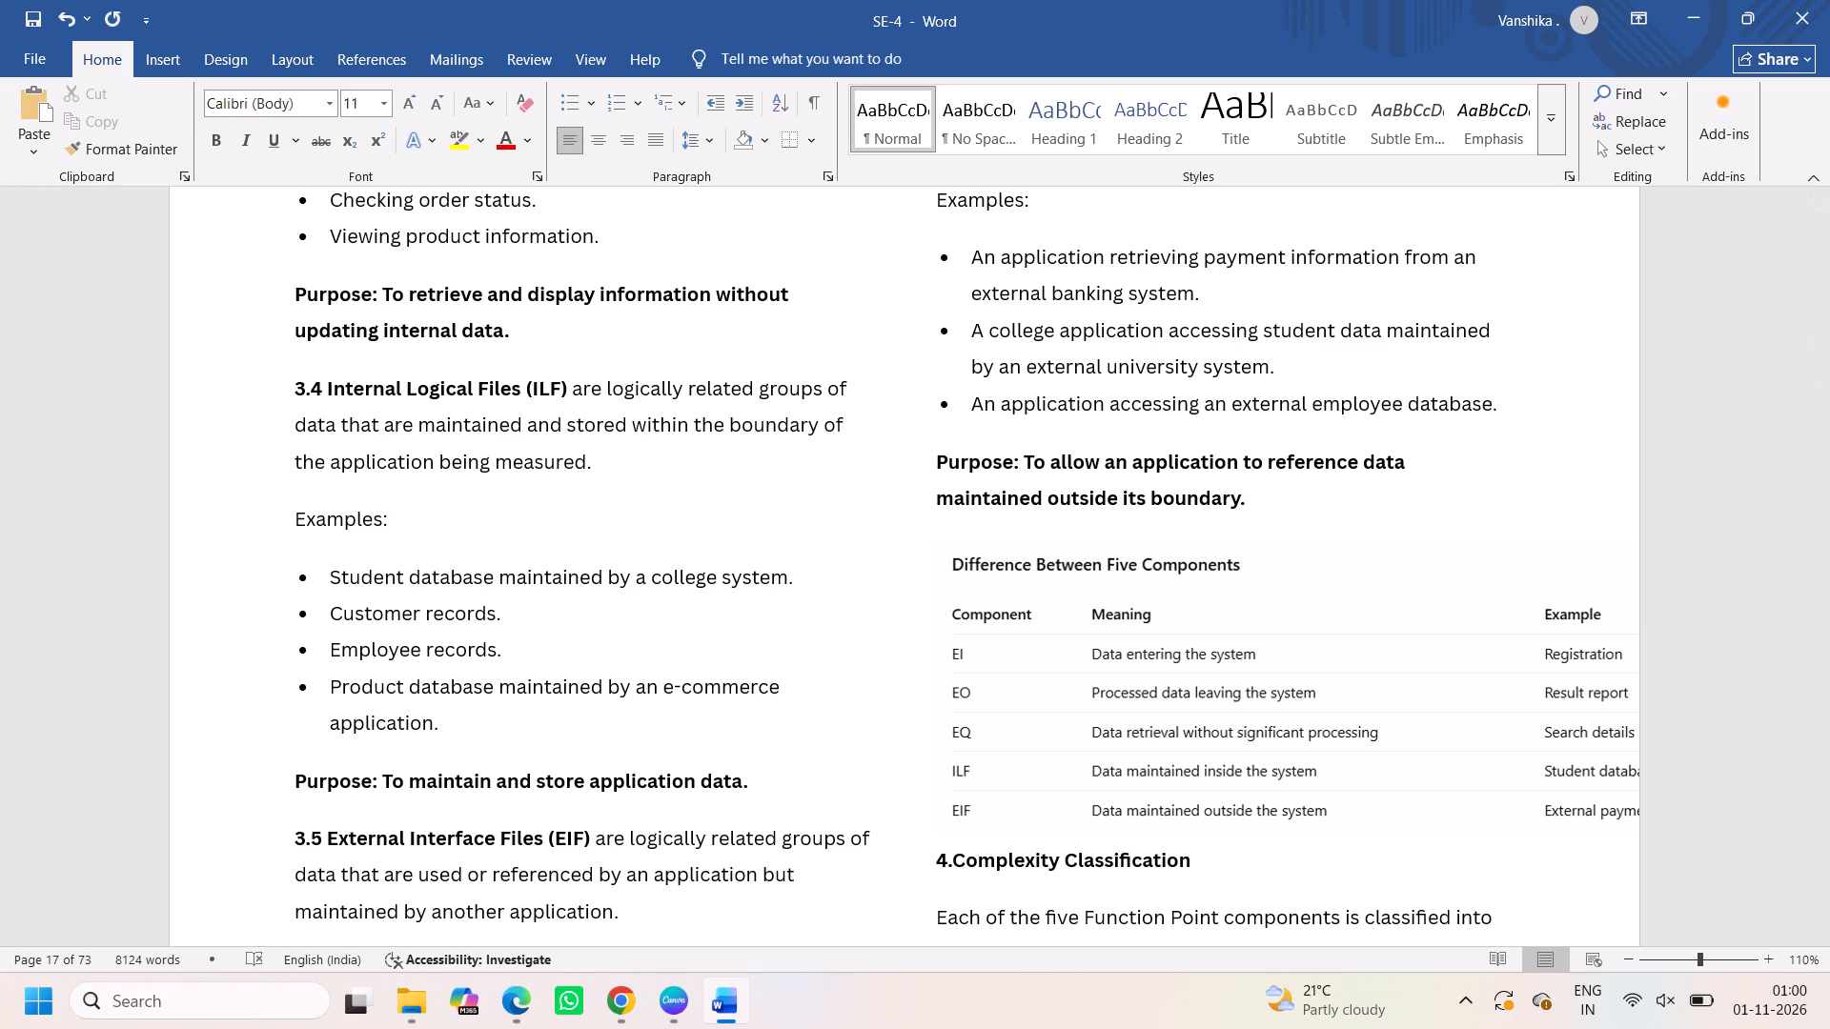
Insert two blank lines before the "4.Complexity Classification" heading to move it to the next page.
{"action": "scroll", "coordinate": [1283, 760], "scroll_direction": "down", "scroll_amount": 1}
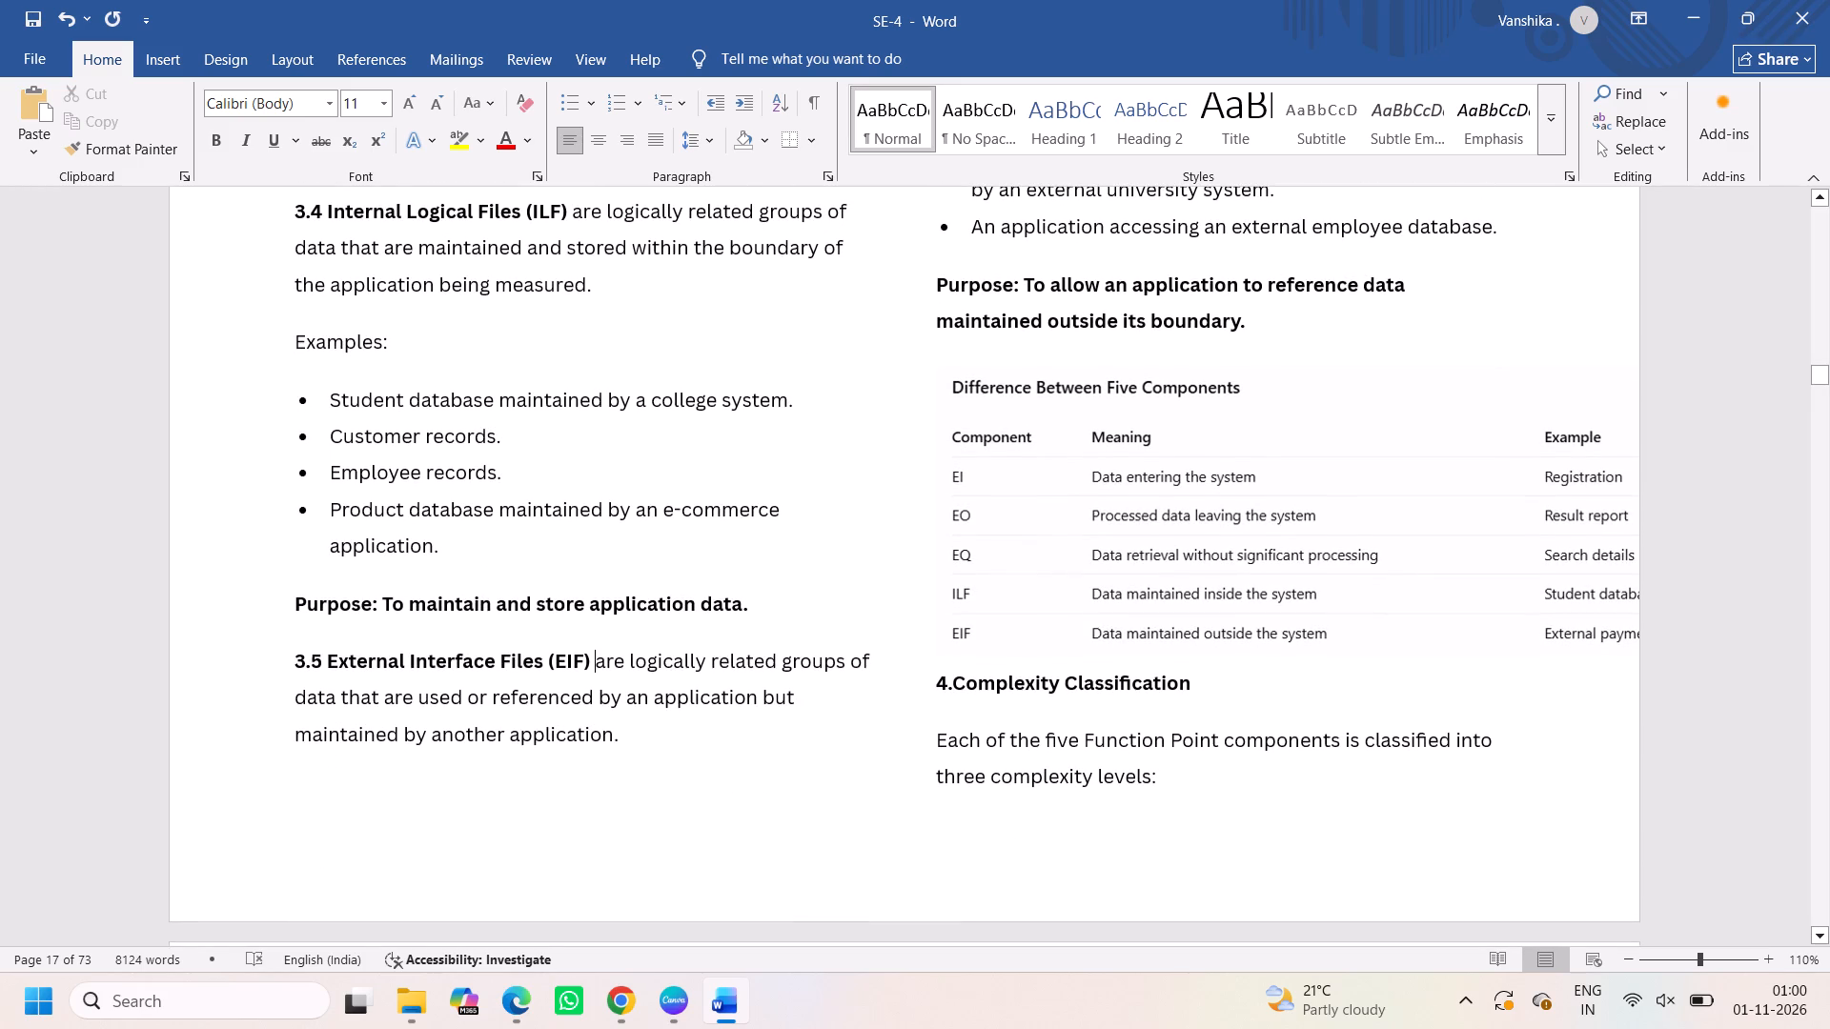
{"action": "left_click", "coordinate": [935, 677]}
{"action": "key", "text": "Return"}
{"action": "key", "text": "Return"}
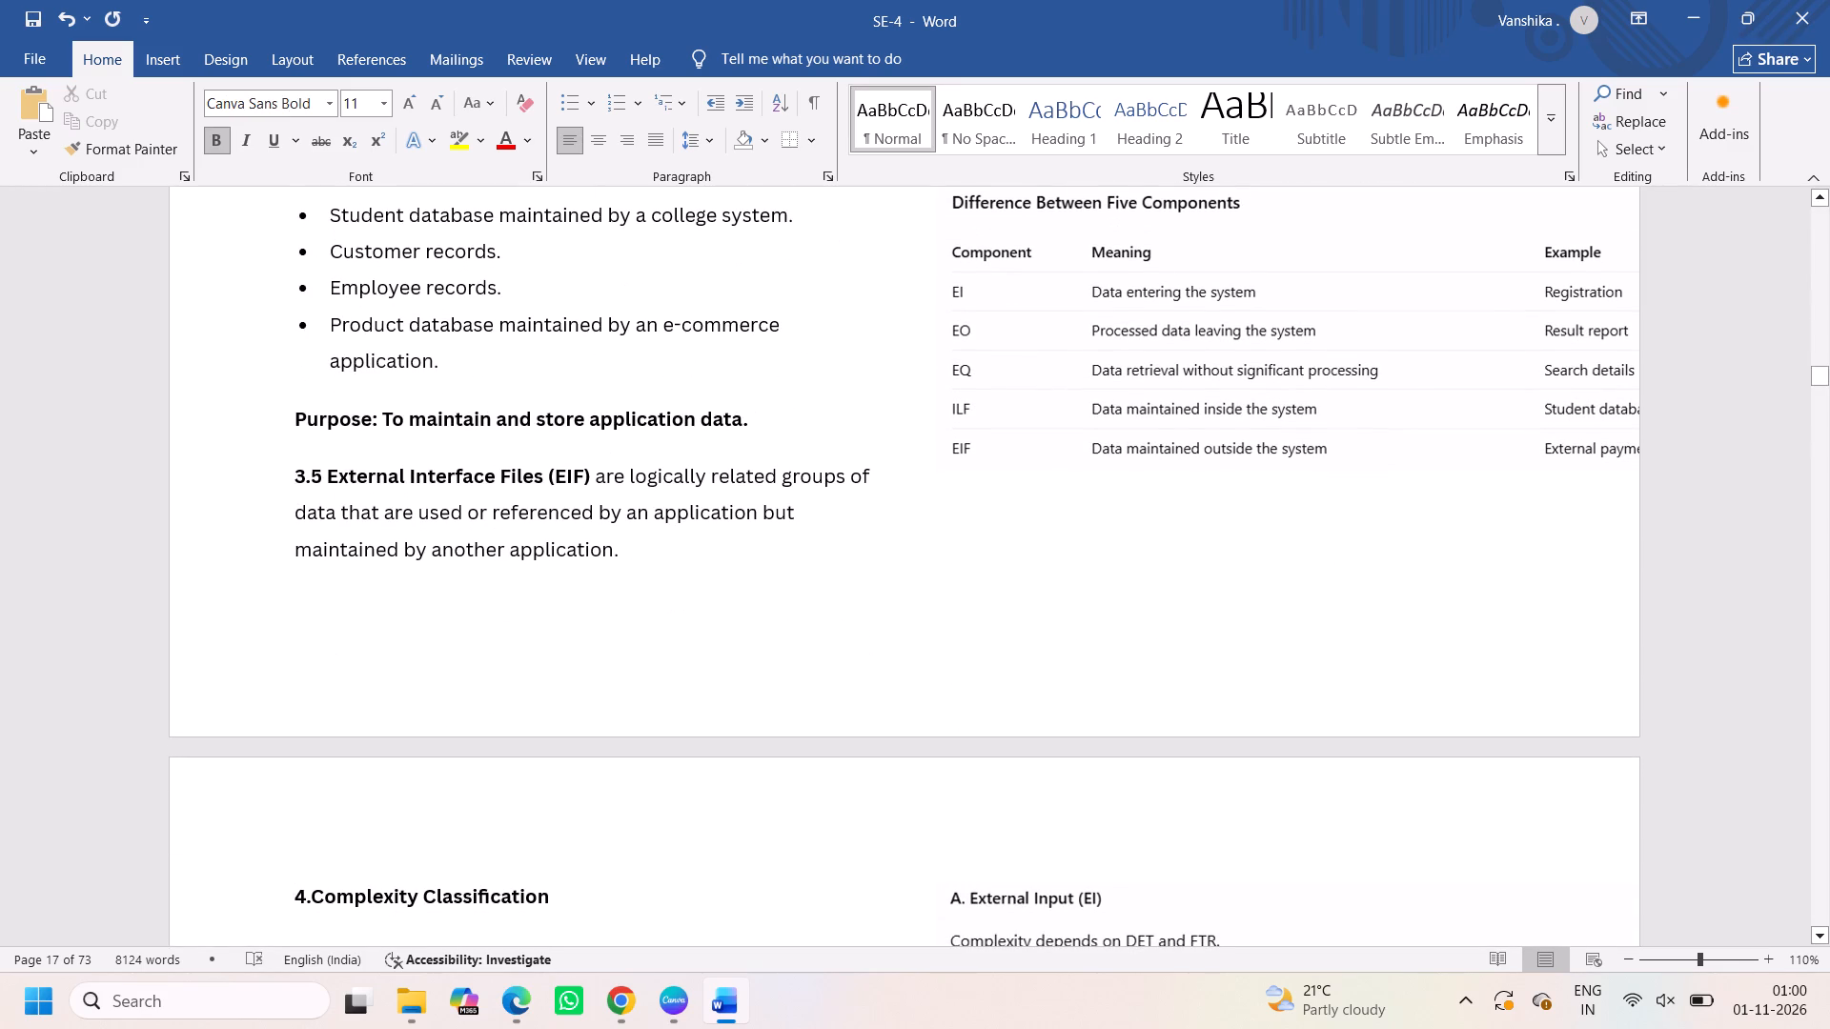
Narrow the "Difference Between Five Components" picture so its Example column fits within the page.
{"action": "left_click", "coordinate": [1075, 412]}
{"action": "left_click_drag", "start_coordinate": [931, 326], "coordinate": [977, 305]}
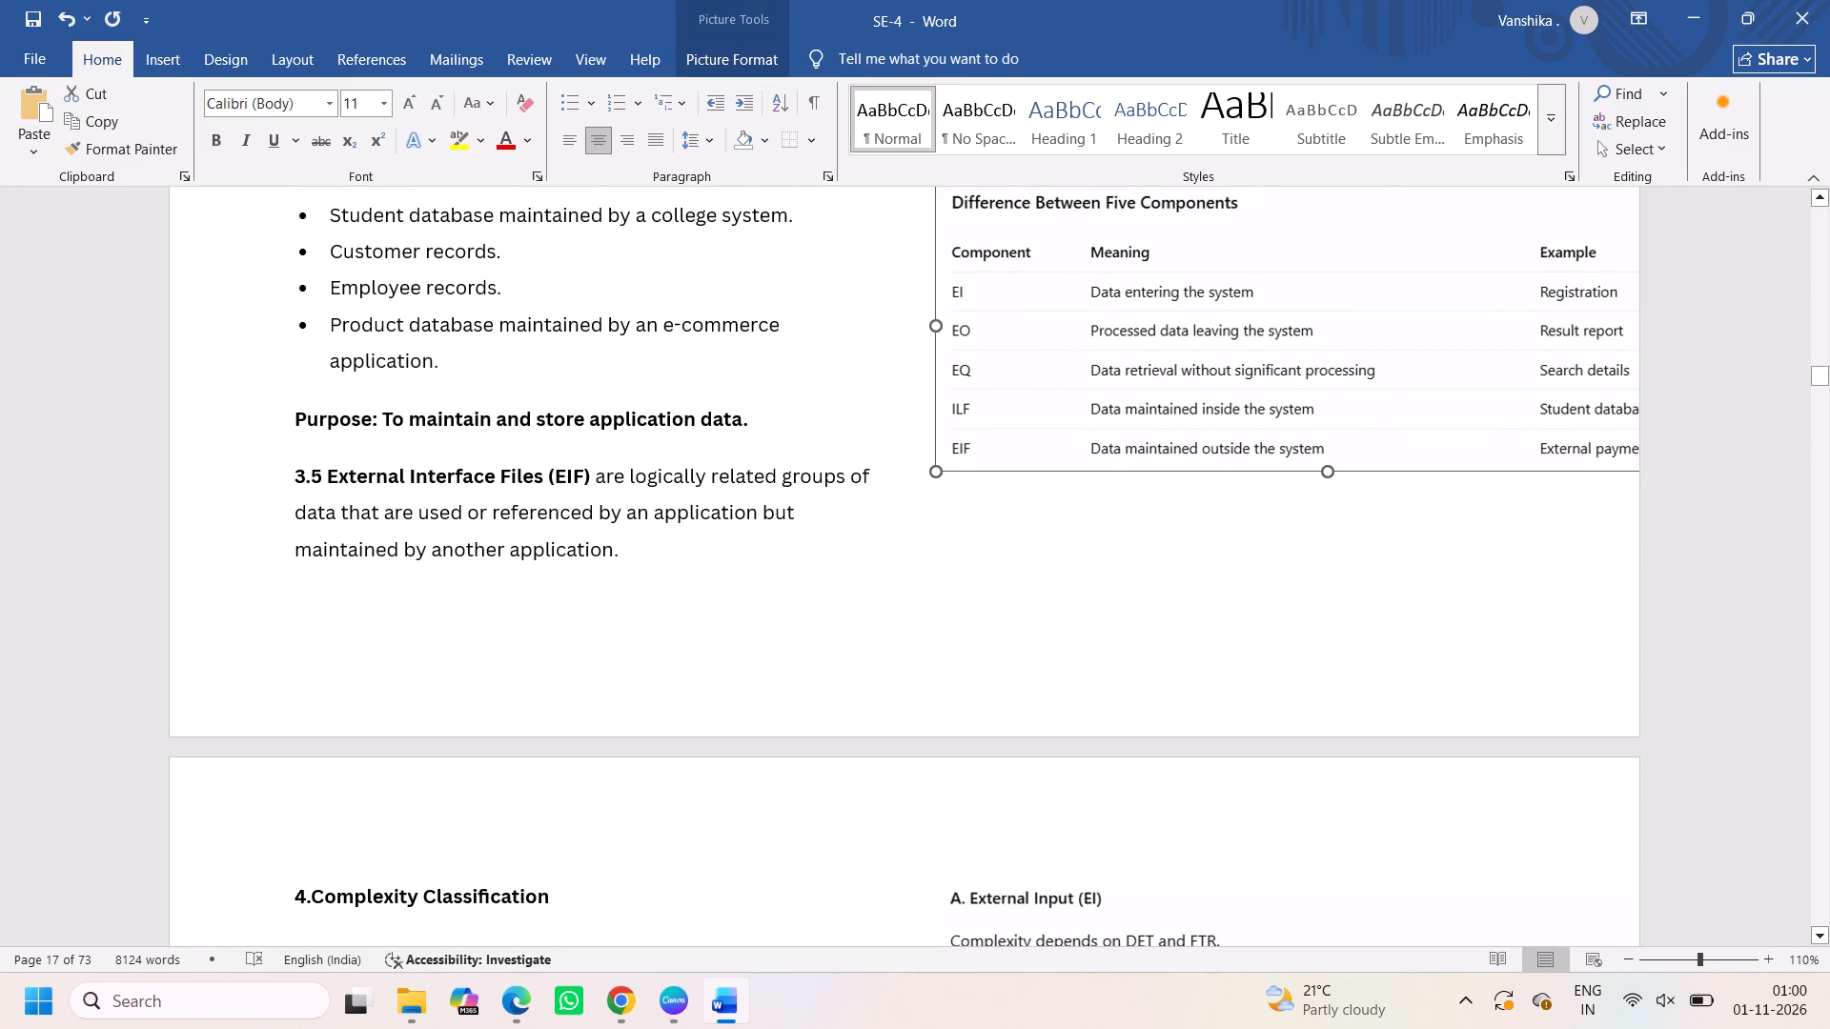
{"action": "left_click_drag", "start_coordinate": [977, 305], "coordinate": [1036, 310]}
{"action": "scroll", "coordinate": [1111, 520], "scroll_direction": "up", "scroll_amount": 1}
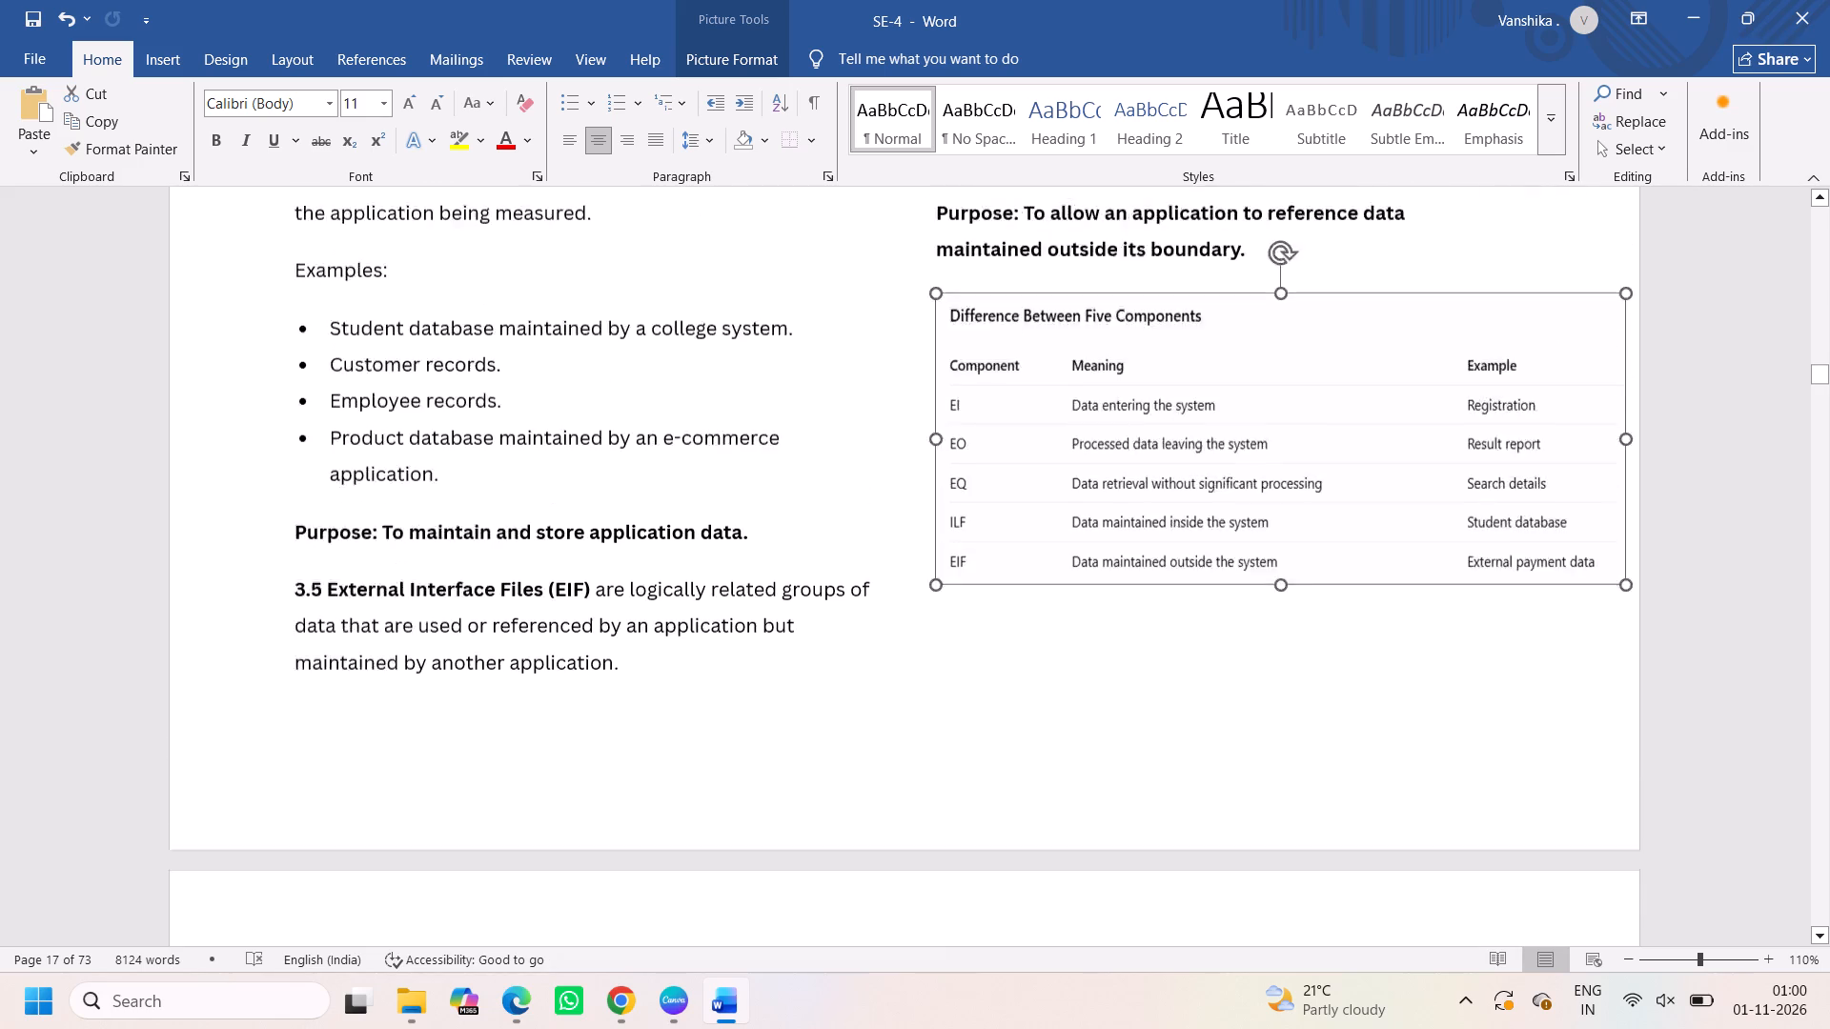
{"action": "scroll", "coordinate": [1111, 520], "scroll_direction": "up", "scroll_amount": 1}
{"action": "left_click", "coordinate": [1105, 786]}
Insert a blank line before "Complexity Tables" to move it to the top of the next column, above its tables.
{"action": "scroll", "coordinate": [957, 834], "scroll_direction": "down", "scroll_amount": 2}
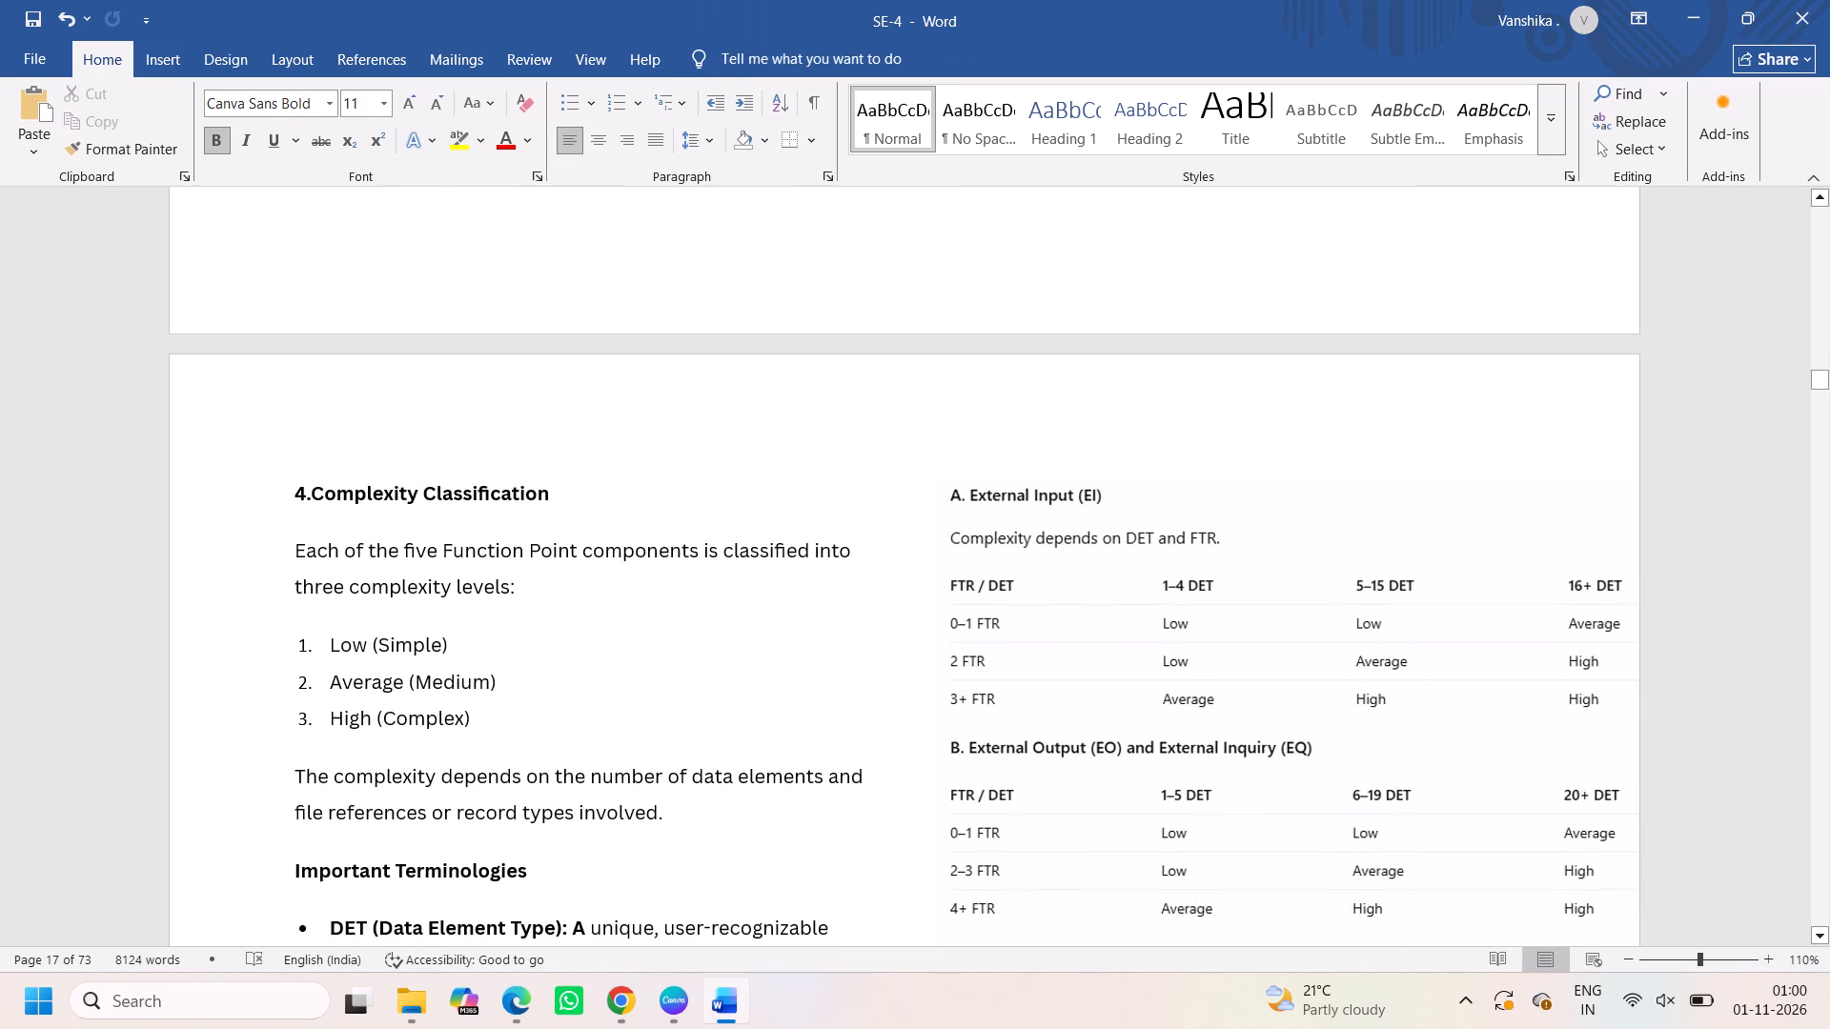
{"action": "scroll", "coordinate": [547, 679], "scroll_direction": "down", "scroll_amount": 1}
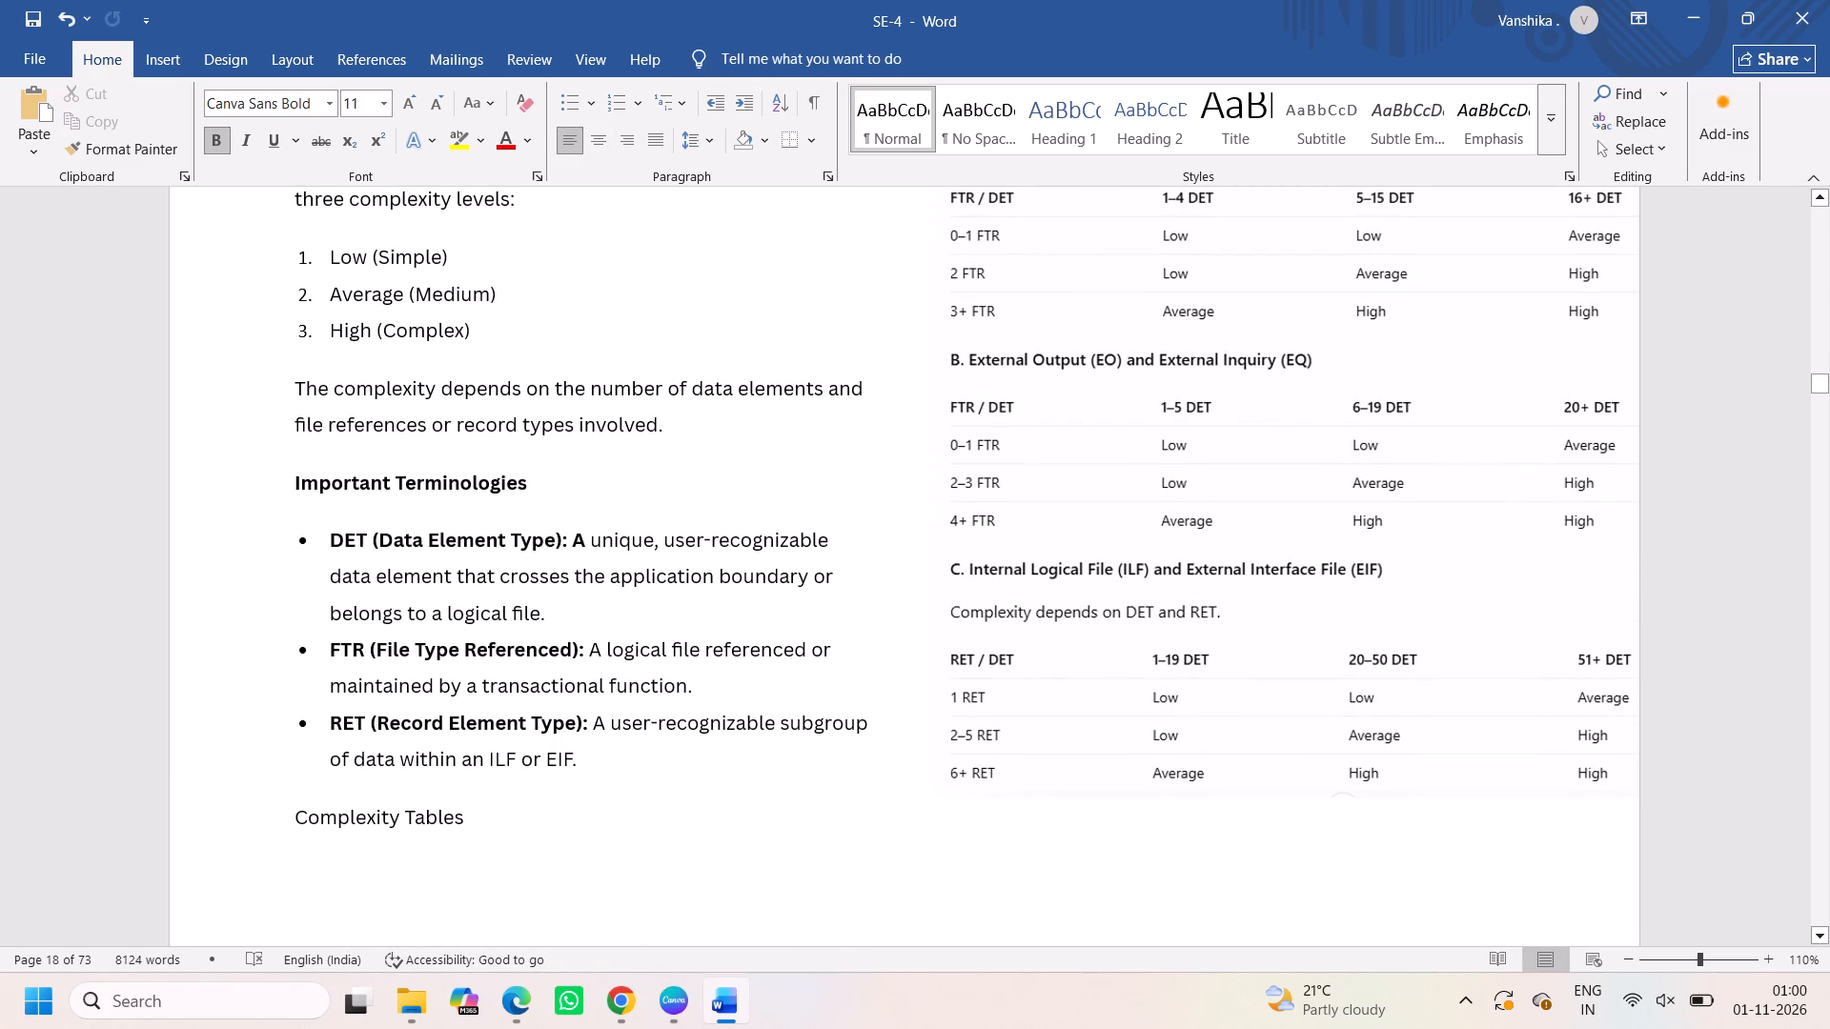
{"action": "left_click", "coordinate": [294, 817]}
{"action": "key", "text": "Return"}
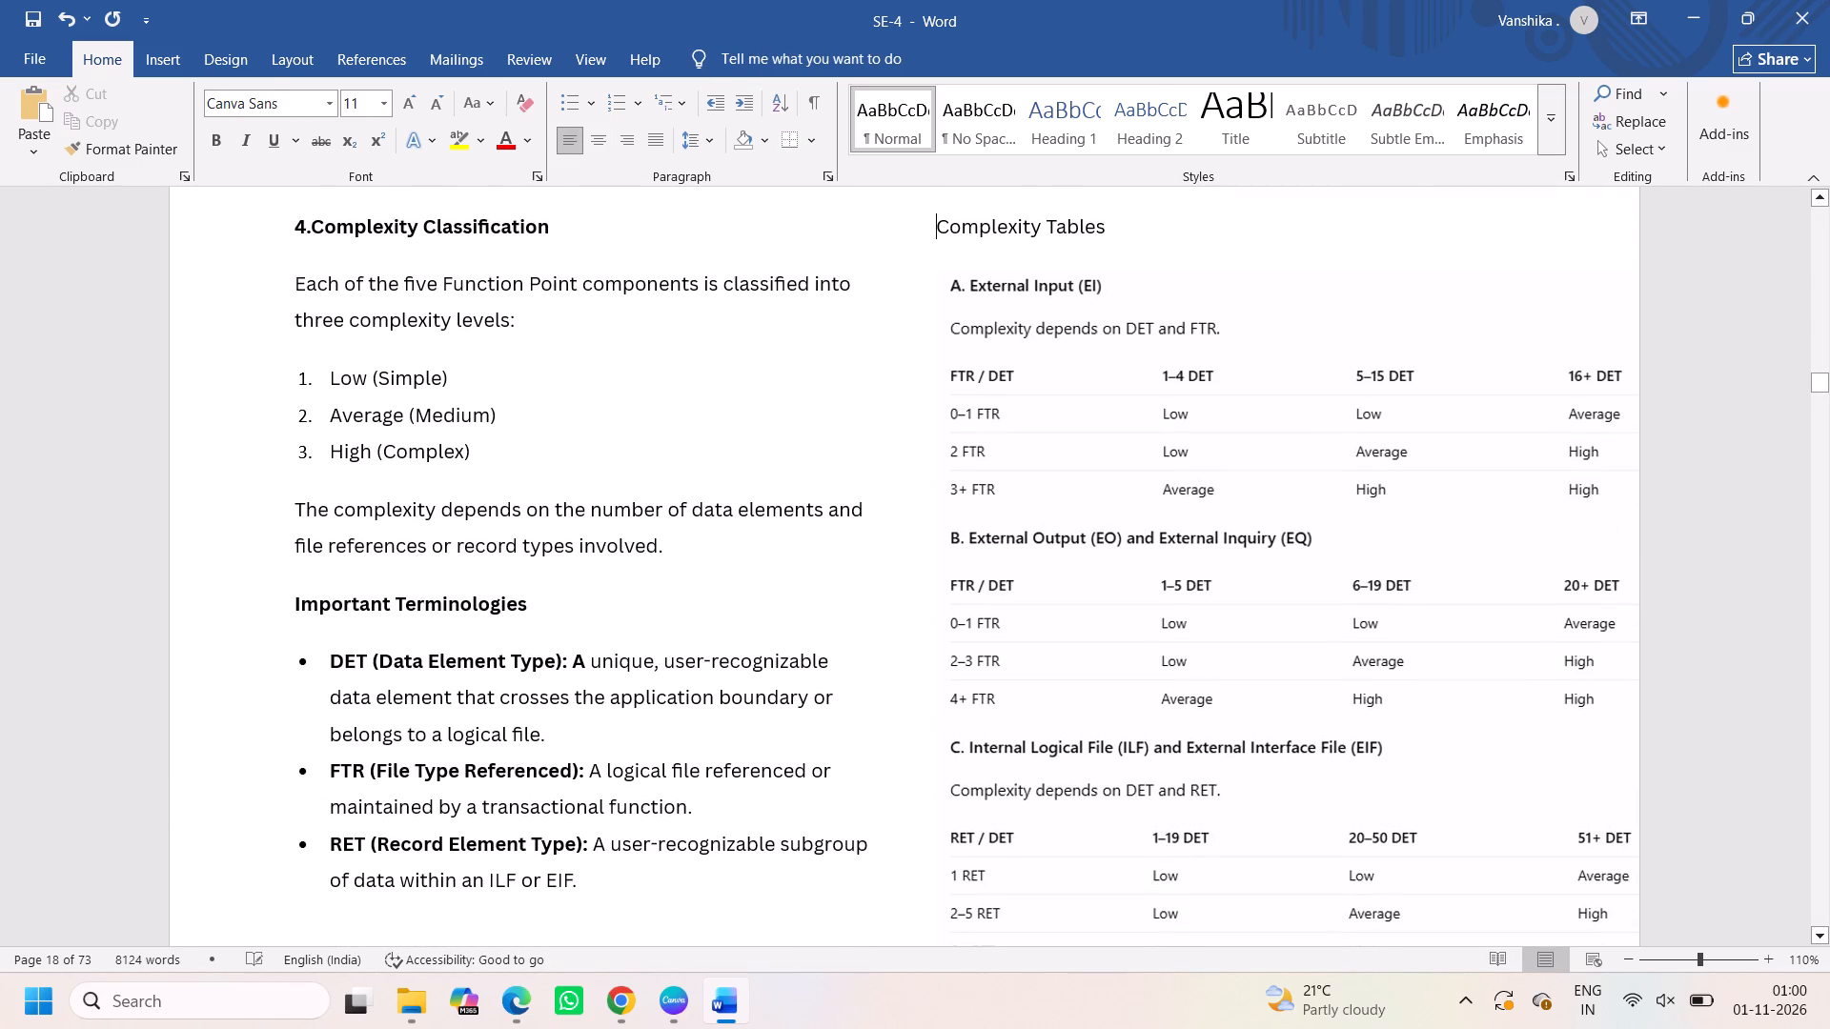
Narrow the picture of complexity tables A, B and C slightly, keeping its full height.
{"action": "scroll", "coordinate": [1045, 426], "scroll_direction": "down", "scroll_amount": 1}
{"action": "left_click", "coordinate": [1087, 452]}
{"action": "scroll", "coordinate": [1008, 395], "scroll_direction": "up", "scroll_amount": 1}
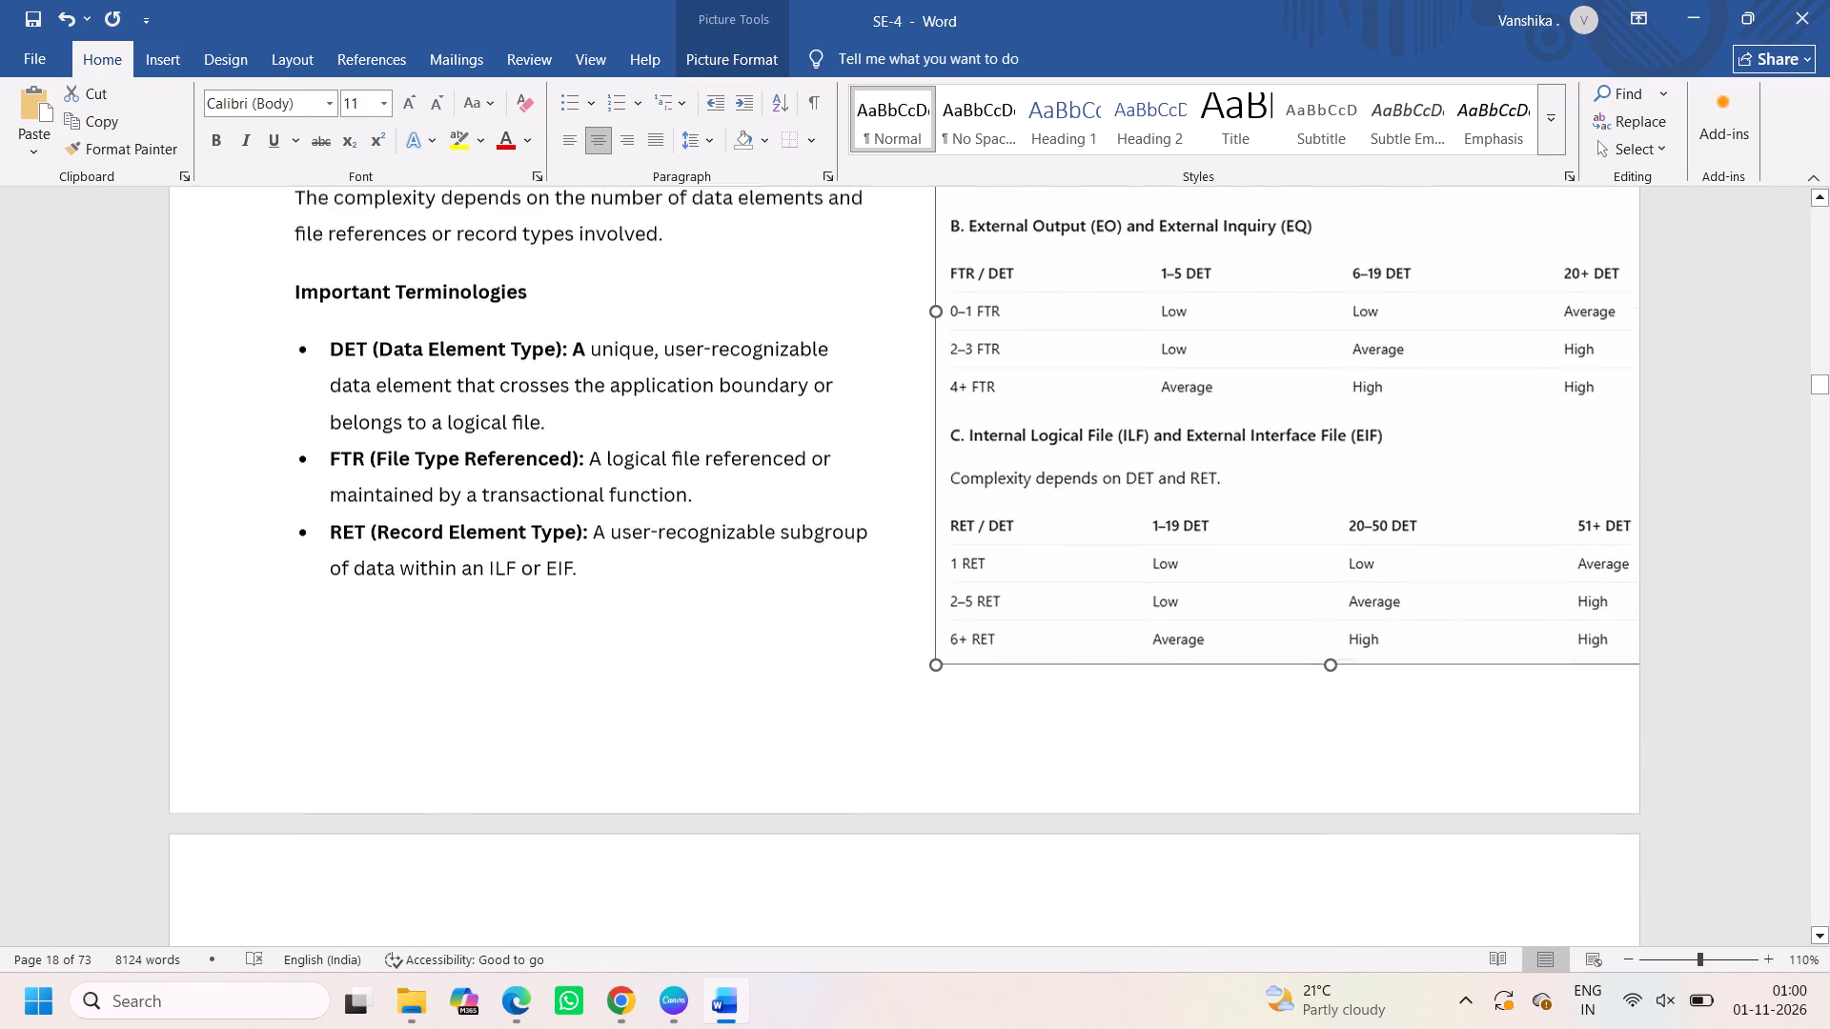
{"action": "scroll", "coordinate": [1008, 395], "scroll_direction": "up", "scroll_amount": 1}
{"action": "left_click_drag", "start_coordinate": [938, 557], "coordinate": [1021, 562]}
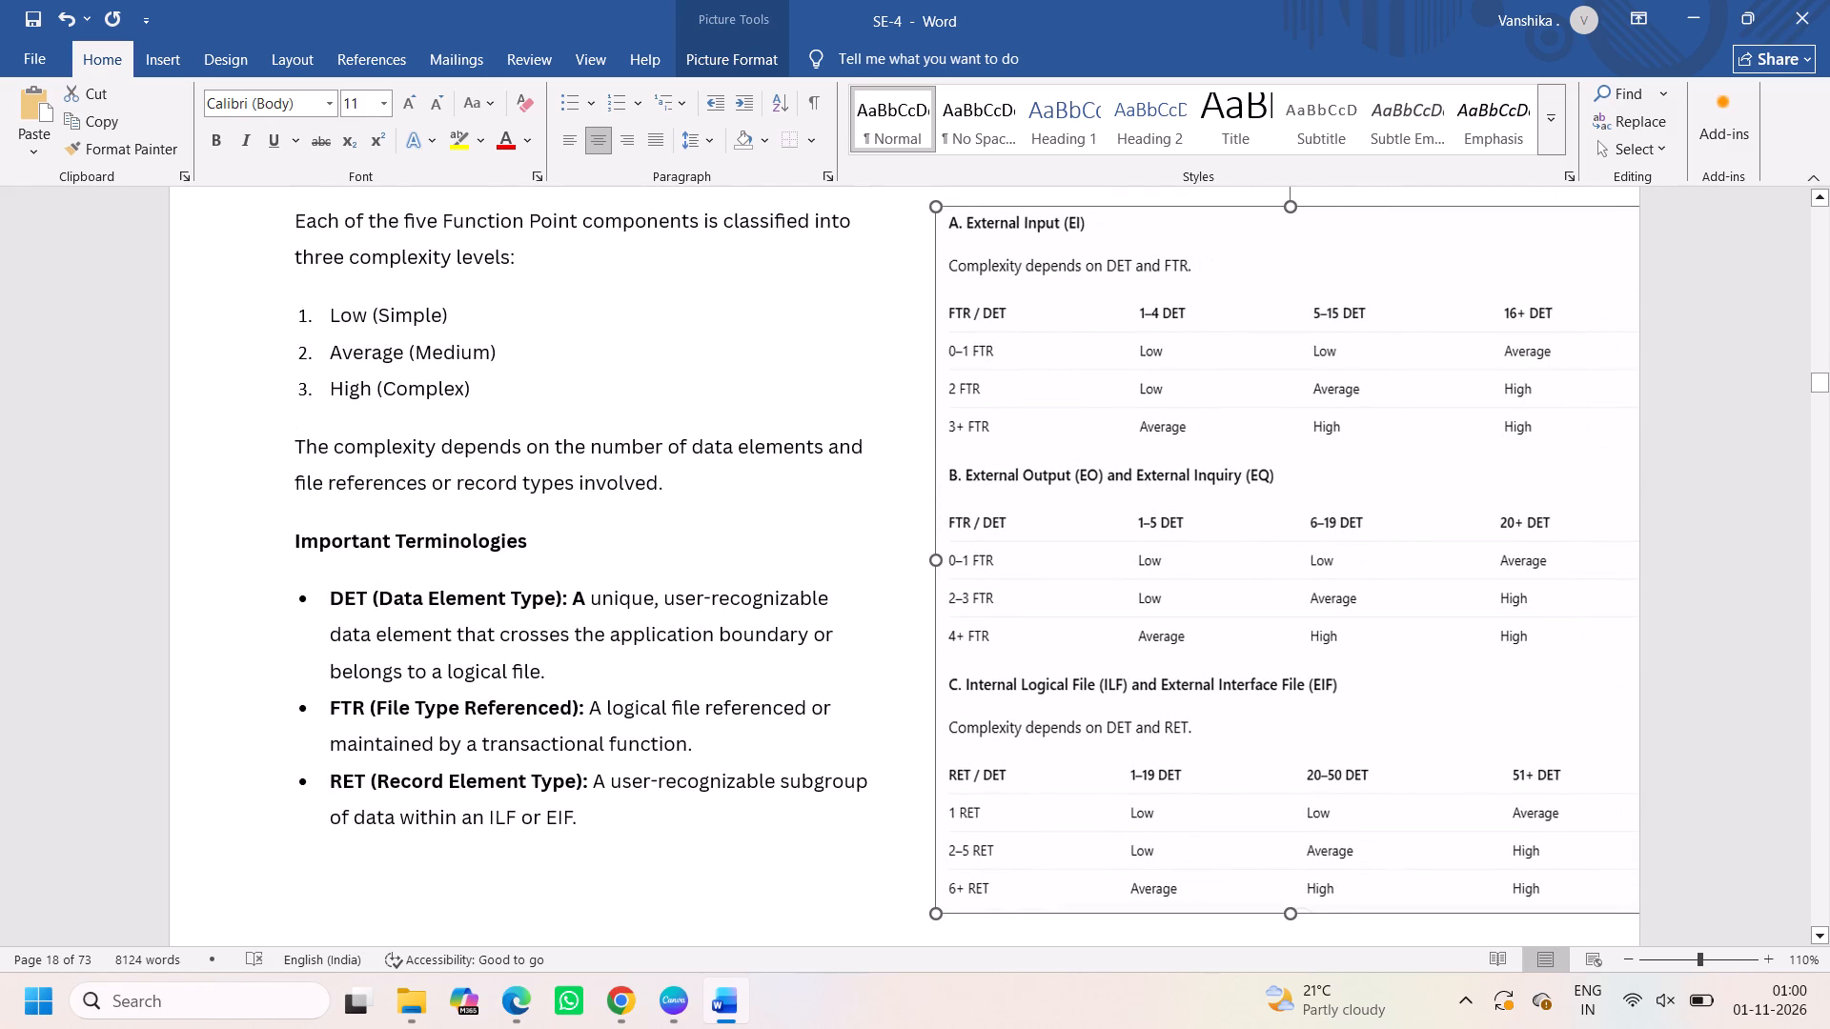
{"action": "left_click_drag", "start_coordinate": [1021, 562], "coordinate": [970, 576]}
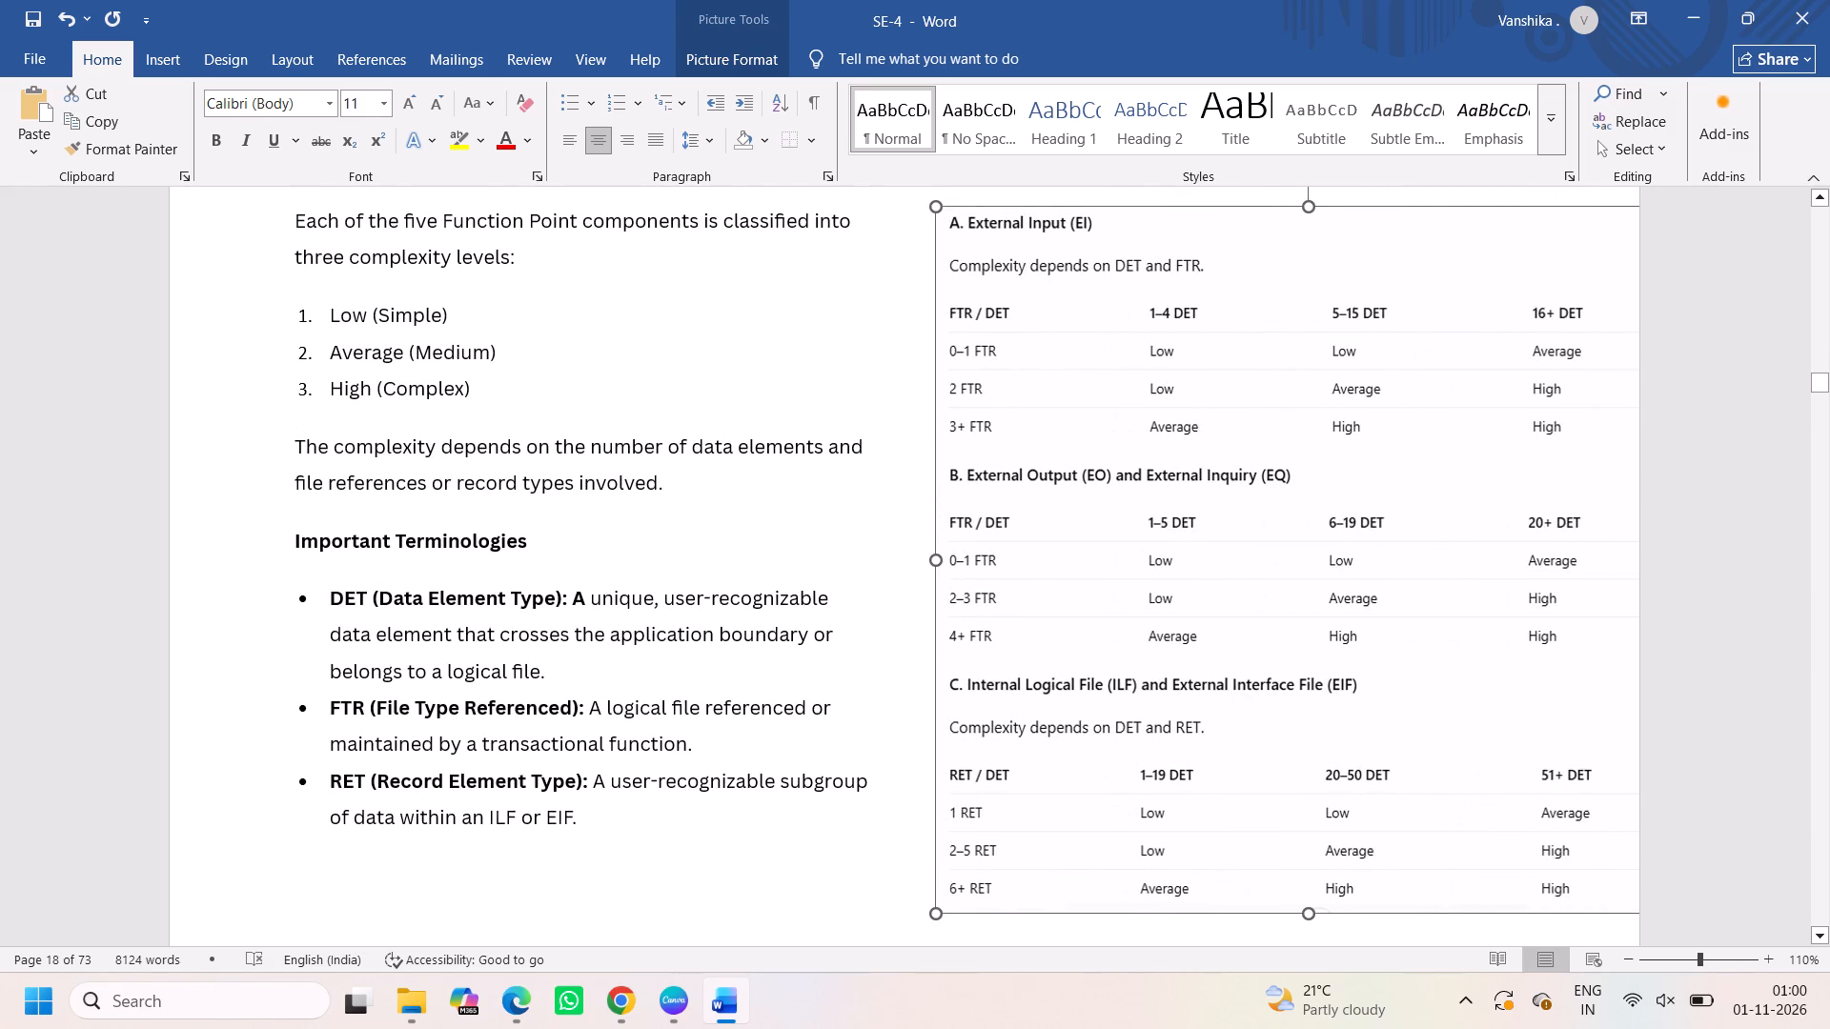
{"action": "left_click_drag", "start_coordinate": [970, 576], "coordinate": [956, 579]}
{"action": "scroll", "coordinate": [1081, 636], "scroll_direction": "down", "scroll_amount": 1}
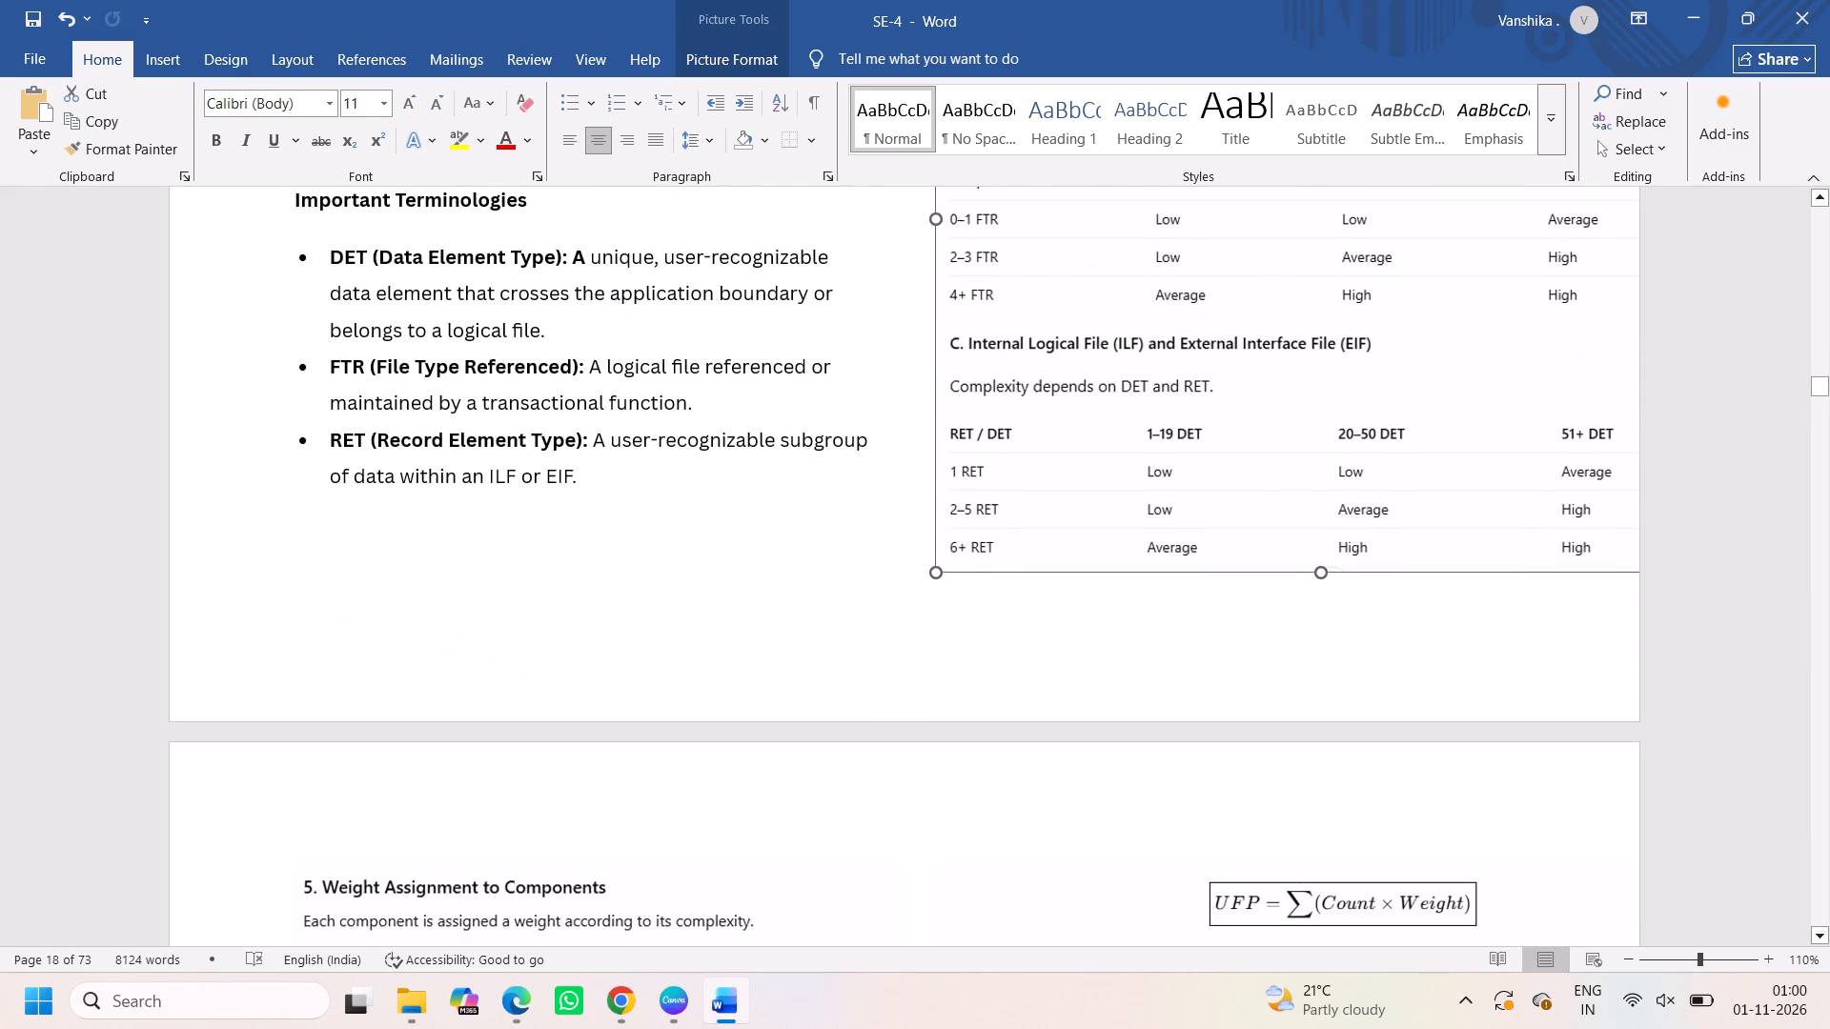
{"action": "left_click", "coordinate": [1065, 668]}
Shrink the "5. Weight Assignment to Components" picture proportionally so its Low, Average and High columns all fit within the text column.
{"action": "scroll", "coordinate": [1065, 668], "scroll_direction": "down", "scroll_amount": 2}
{"action": "left_click", "coordinate": [742, 644]}
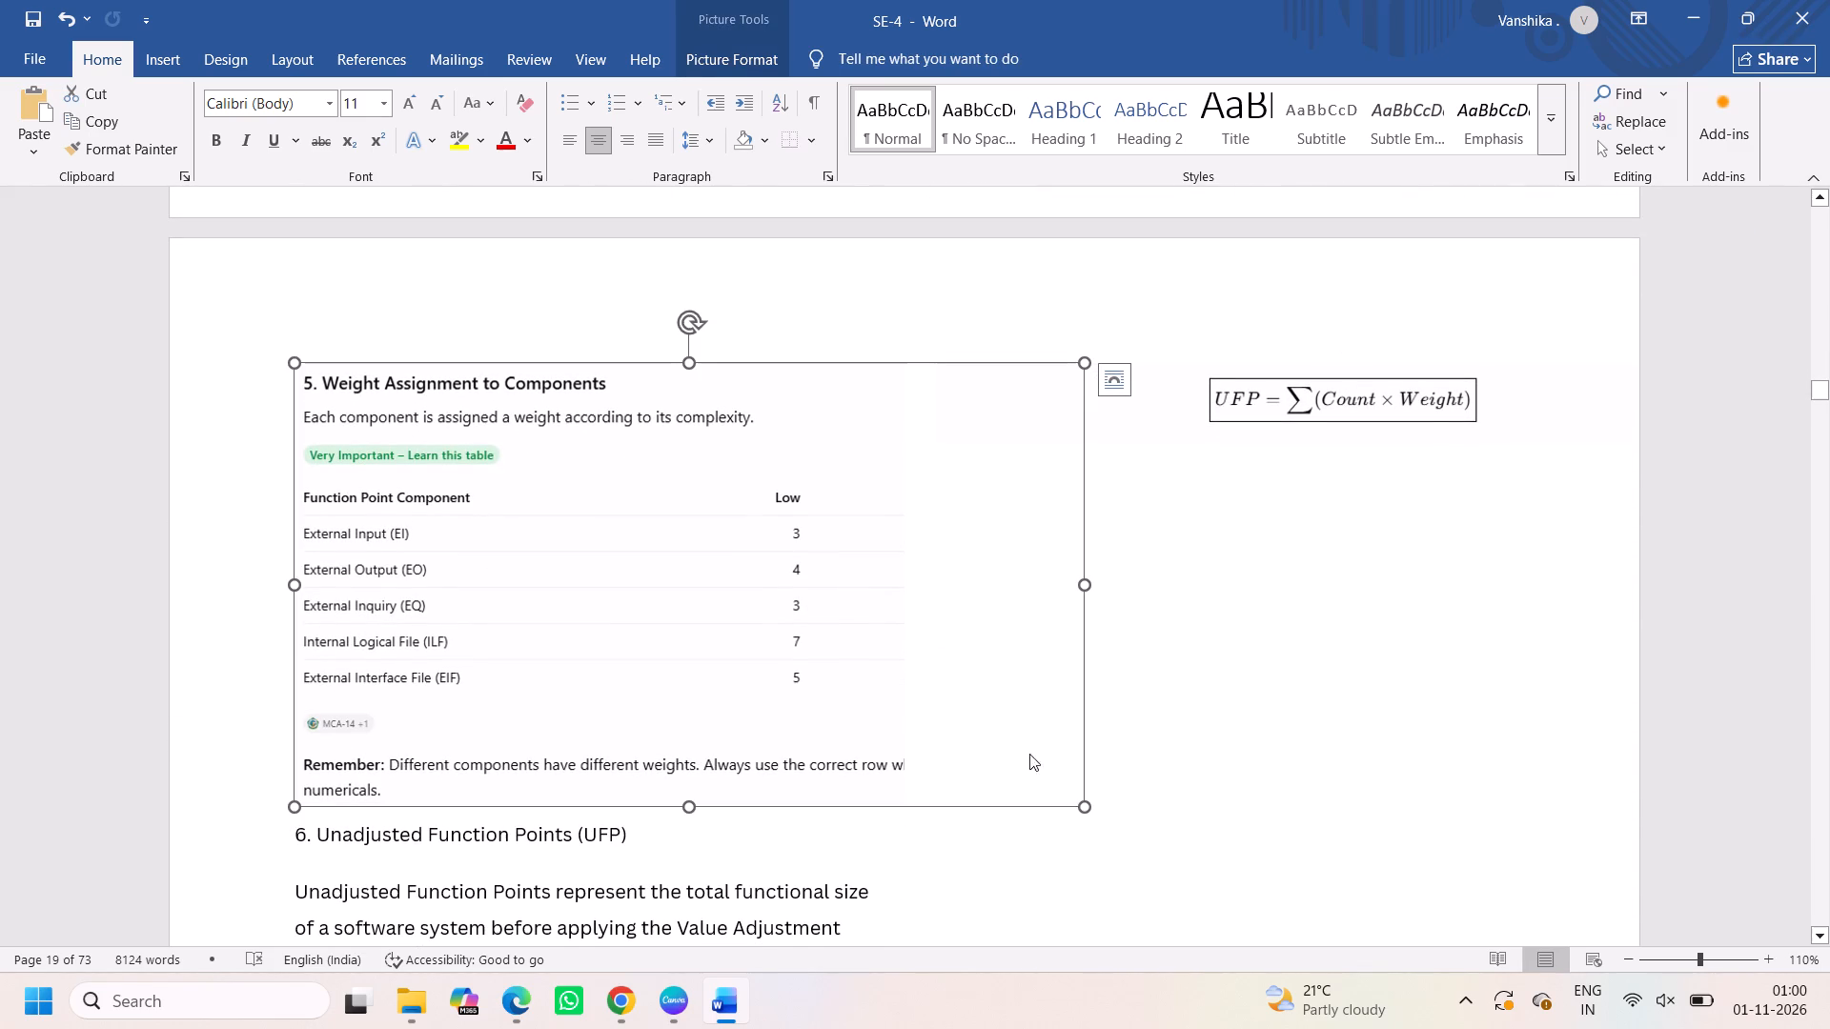
{"action": "left_click_drag", "start_coordinate": [1088, 808], "coordinate": [918, 725]}
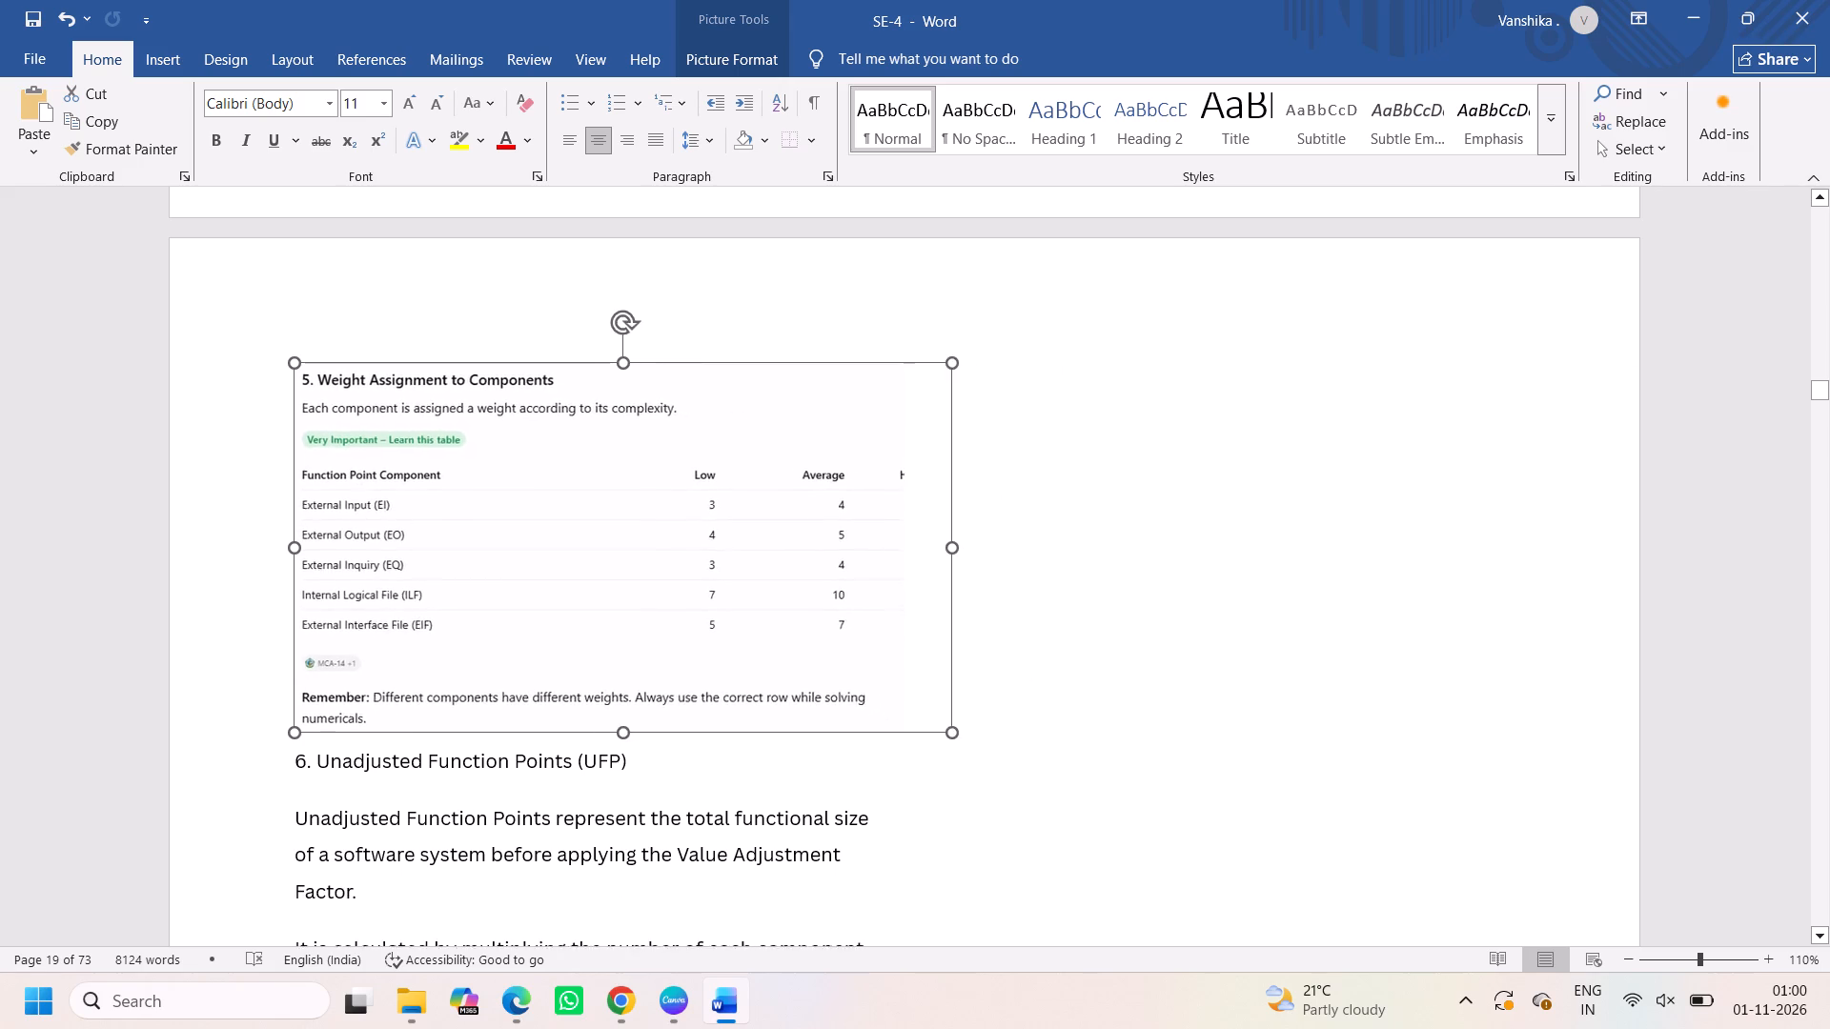
{"action": "left_click_drag", "start_coordinate": [918, 725], "coordinate": [811, 681]}
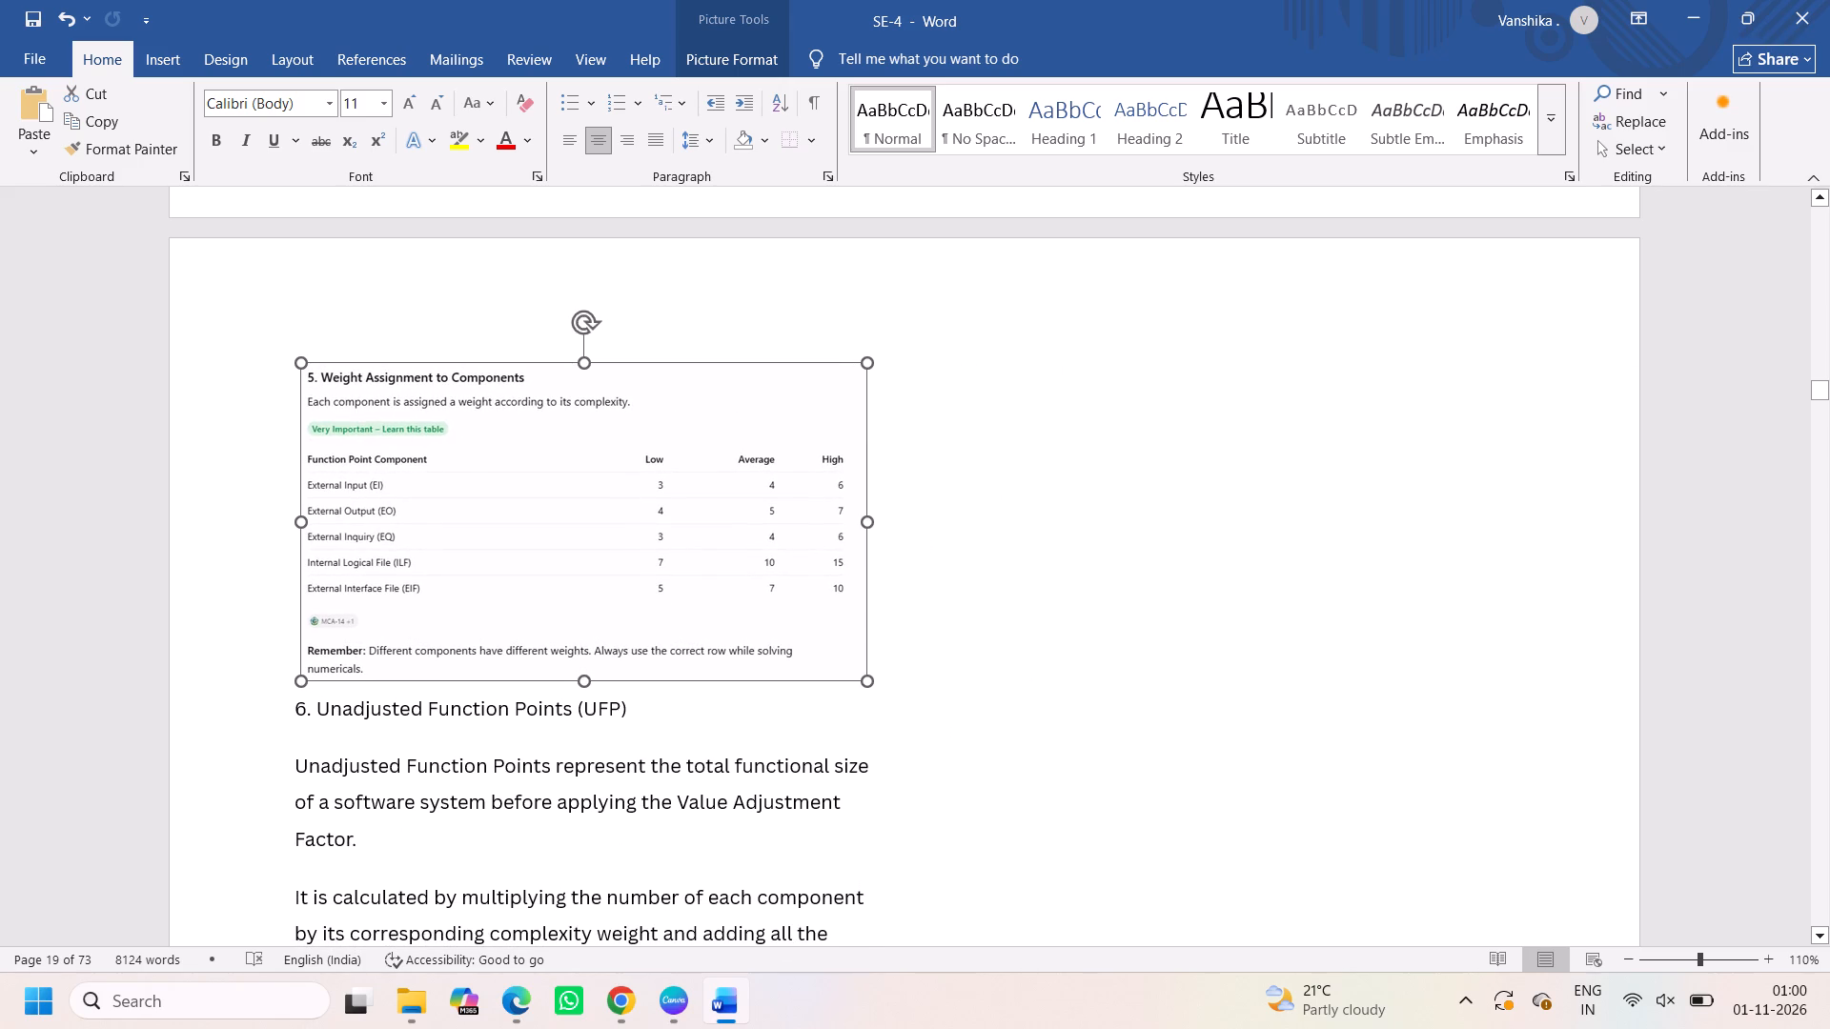
{"action": "left_click_drag", "start_coordinate": [811, 681], "coordinate": [806, 686]}
Narrow the UFP formula picture below section 6 to fit the text column, keeping its full height.
{"action": "scroll", "coordinate": [924, 785], "scroll_direction": "down", "scroll_amount": 1}
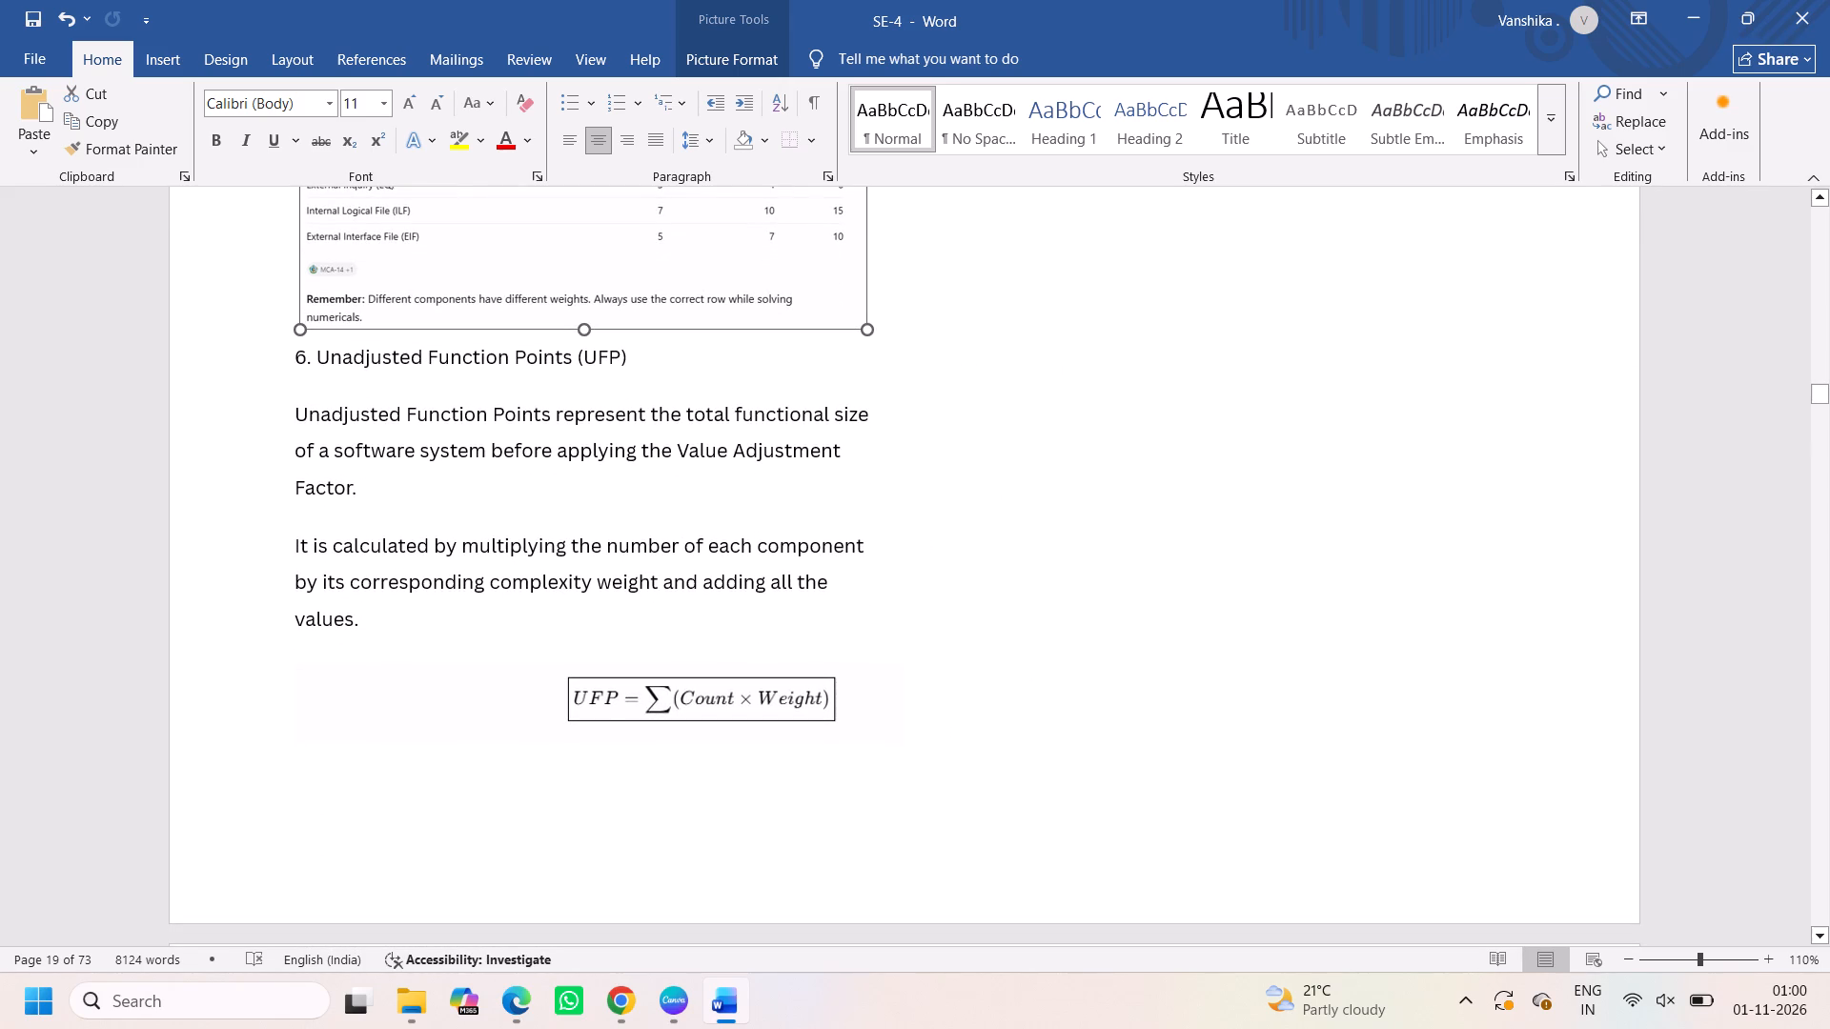
{"action": "left_click", "coordinate": [767, 693]}
{"action": "left_click_drag", "start_coordinate": [1080, 703], "coordinate": [881, 676]}
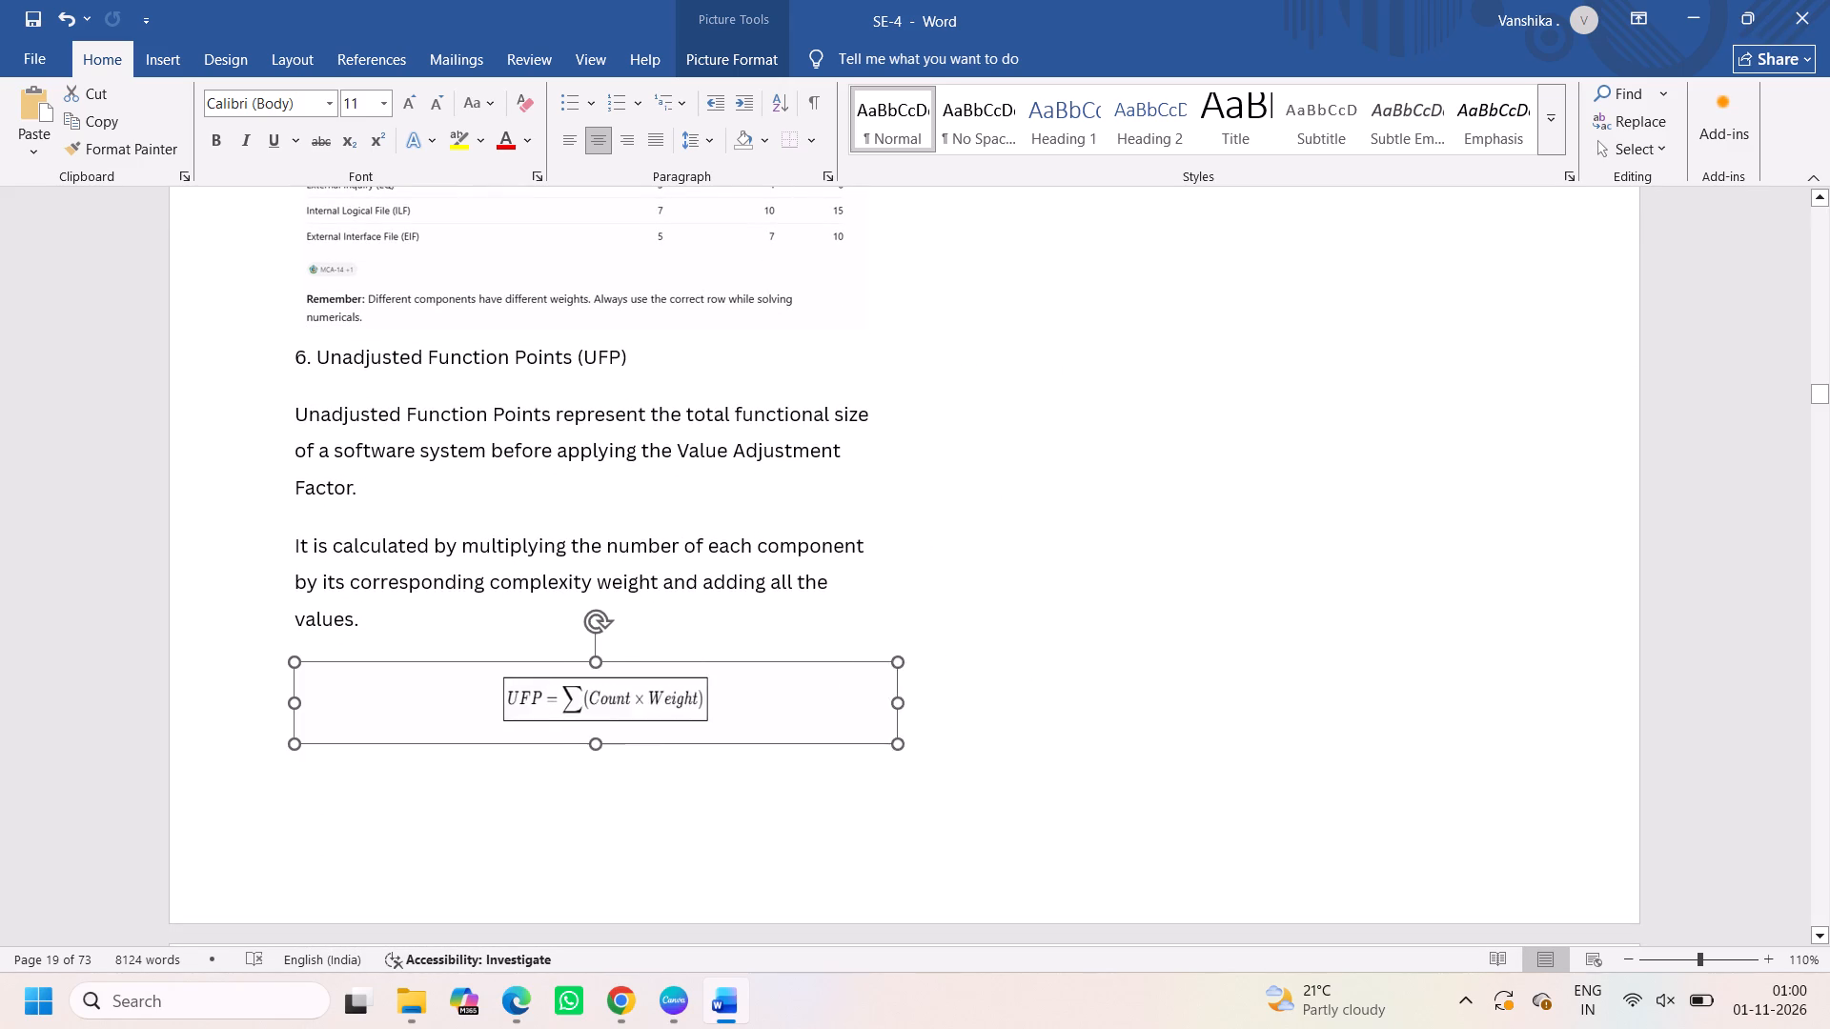
{"action": "left_click_drag", "start_coordinate": [881, 676], "coordinate": [813, 654]}
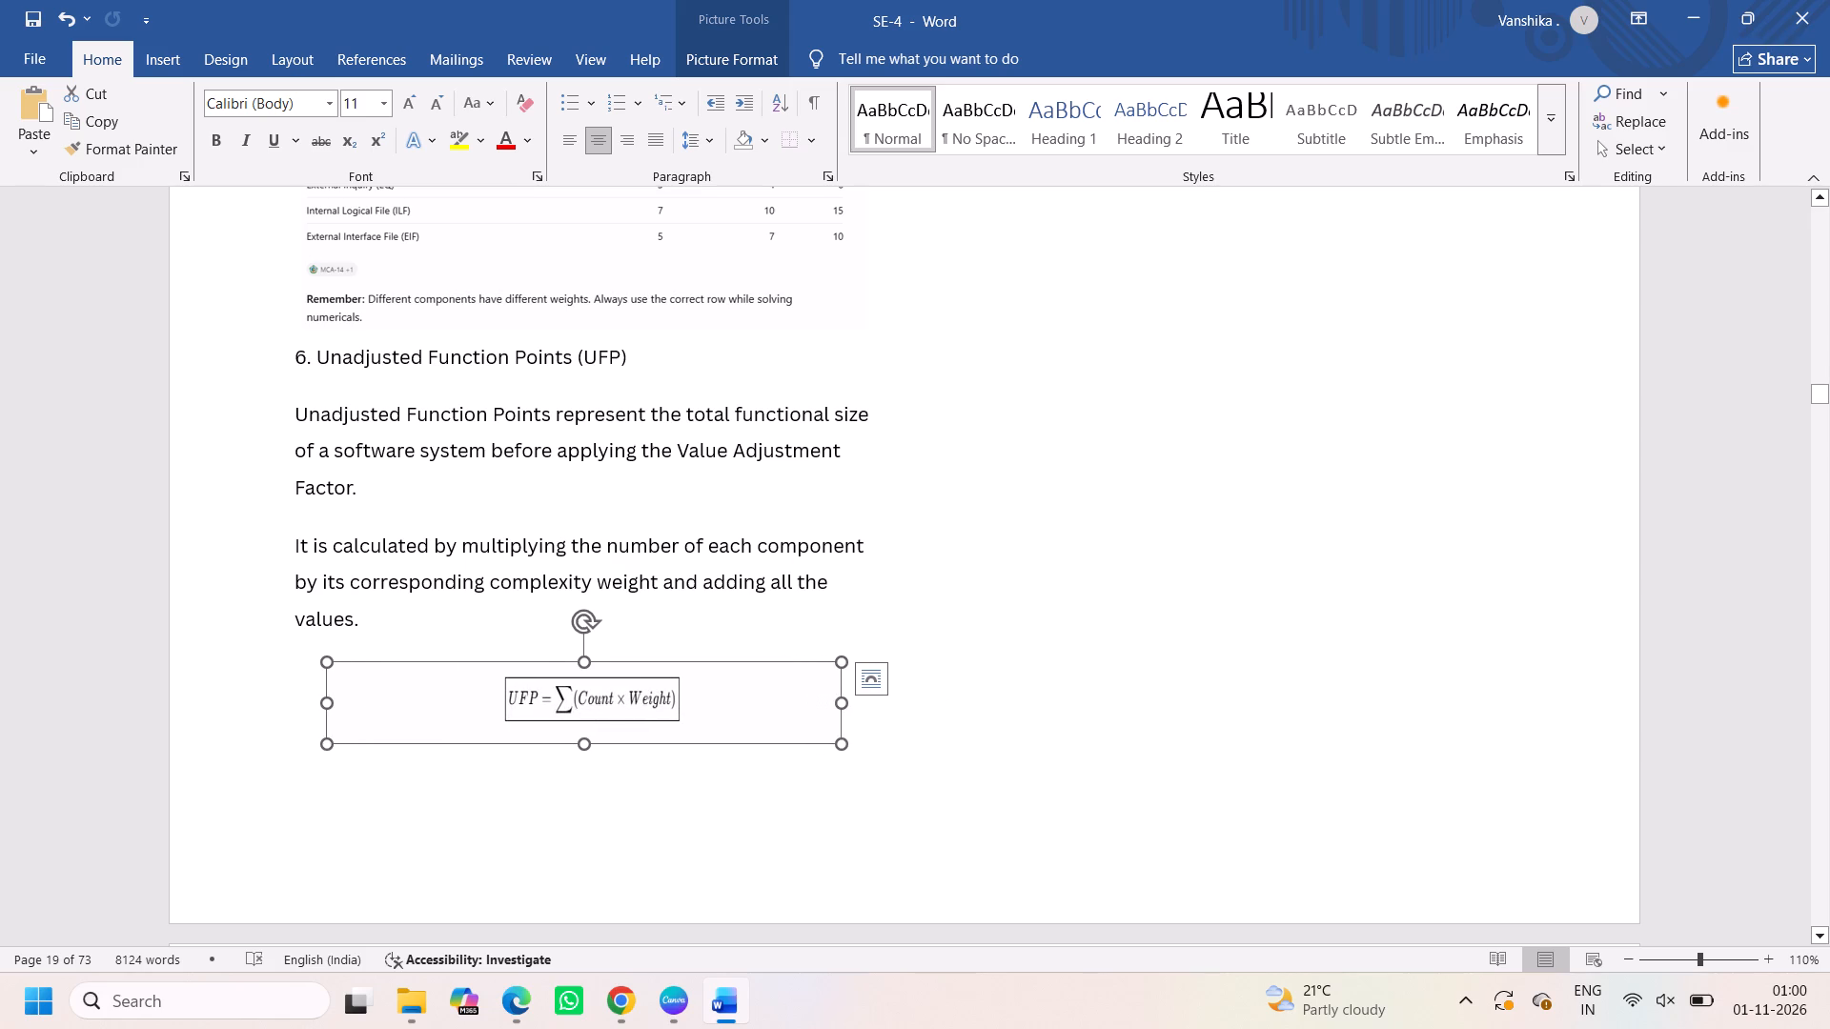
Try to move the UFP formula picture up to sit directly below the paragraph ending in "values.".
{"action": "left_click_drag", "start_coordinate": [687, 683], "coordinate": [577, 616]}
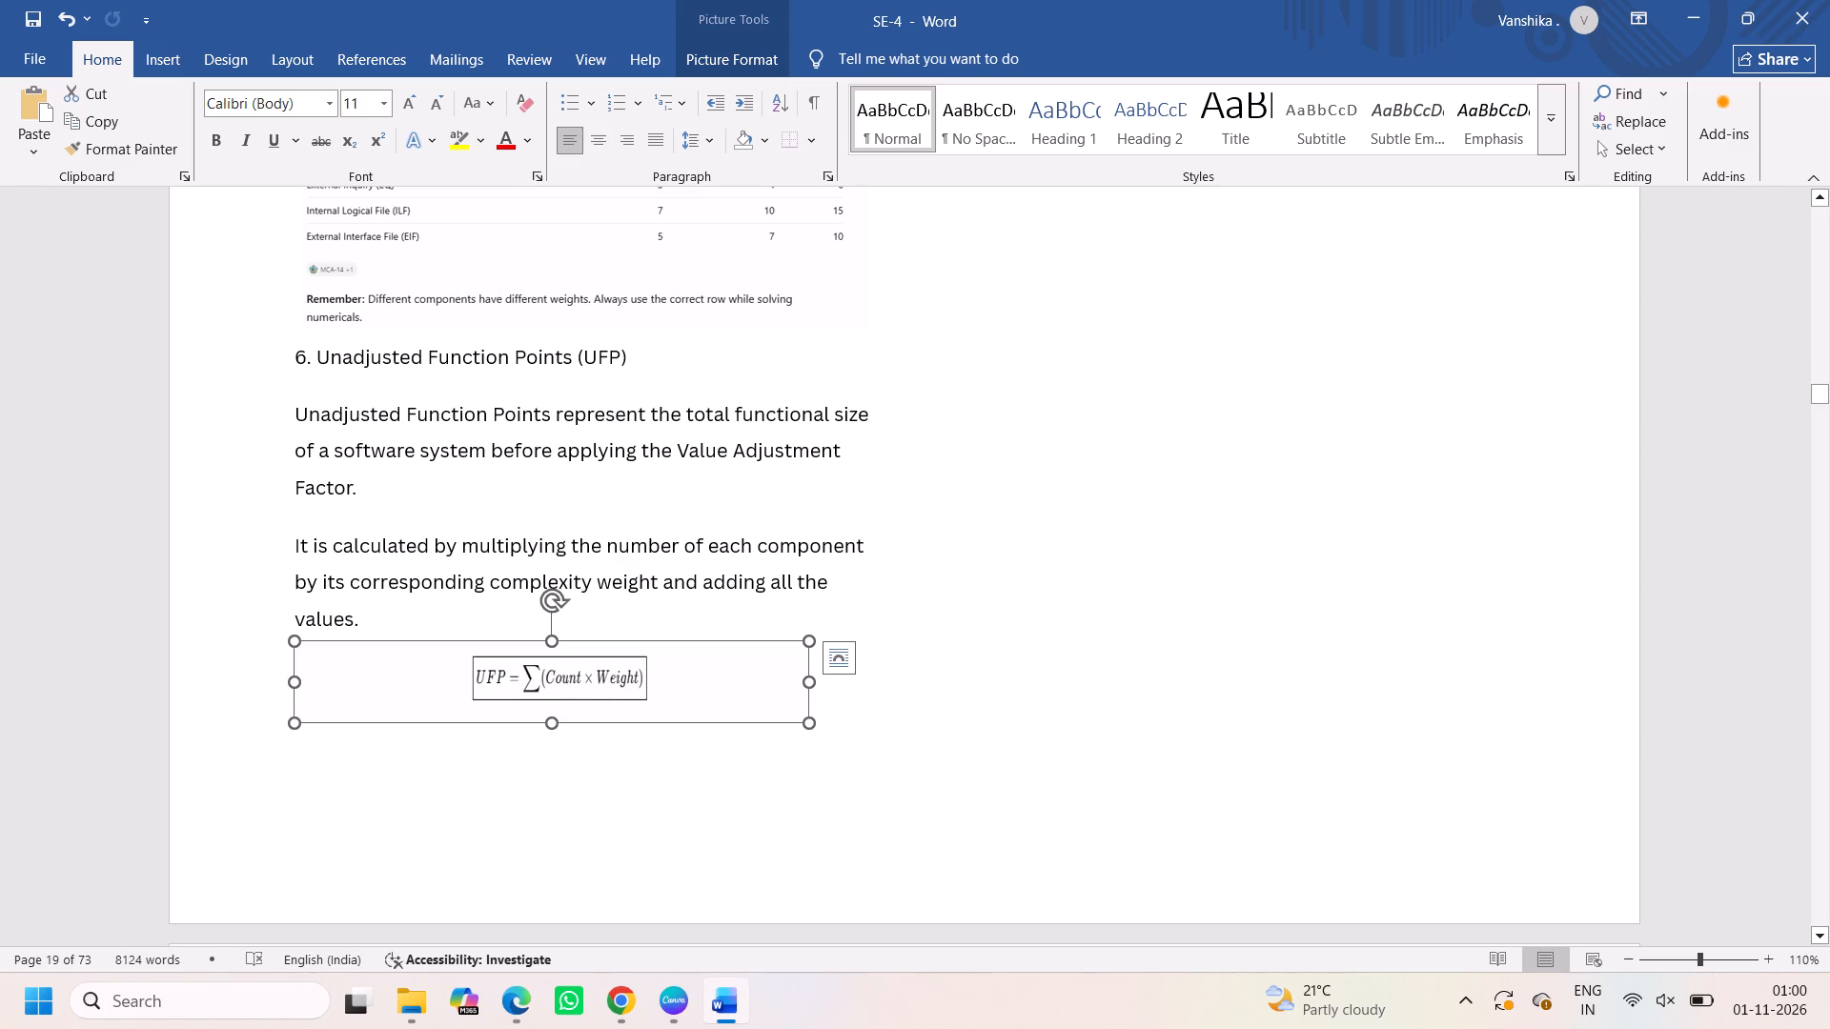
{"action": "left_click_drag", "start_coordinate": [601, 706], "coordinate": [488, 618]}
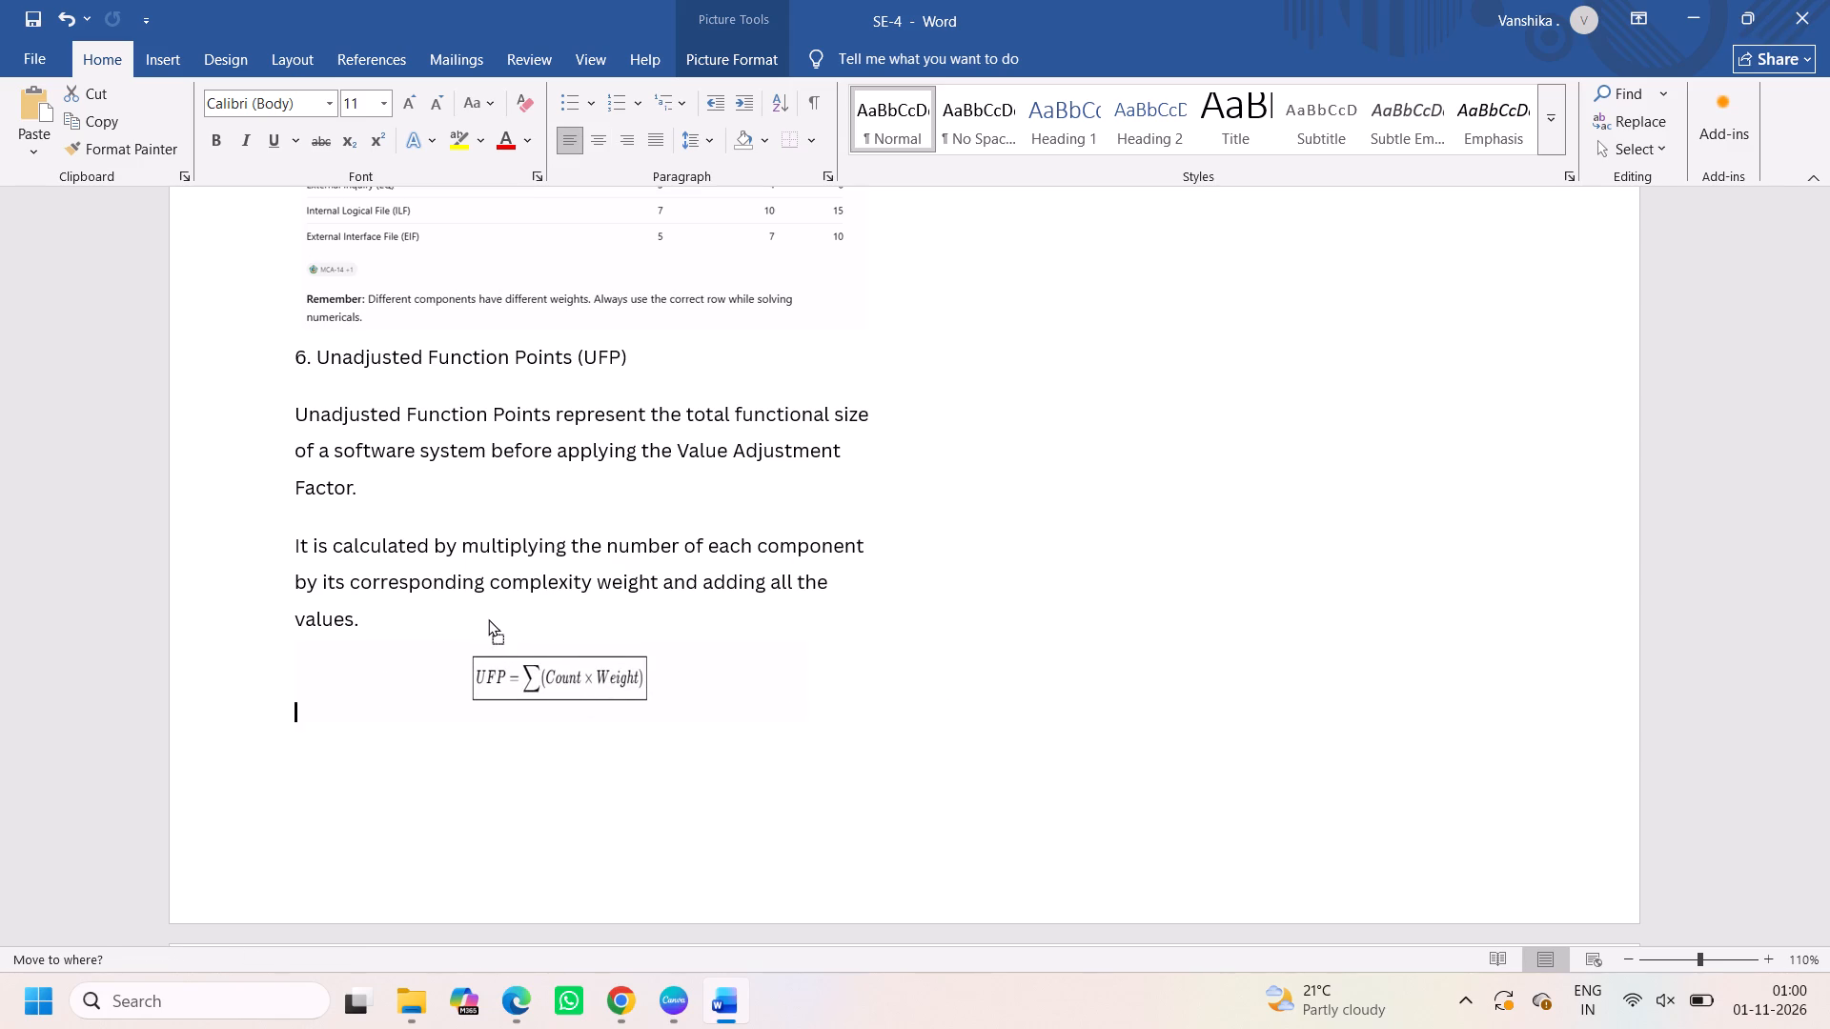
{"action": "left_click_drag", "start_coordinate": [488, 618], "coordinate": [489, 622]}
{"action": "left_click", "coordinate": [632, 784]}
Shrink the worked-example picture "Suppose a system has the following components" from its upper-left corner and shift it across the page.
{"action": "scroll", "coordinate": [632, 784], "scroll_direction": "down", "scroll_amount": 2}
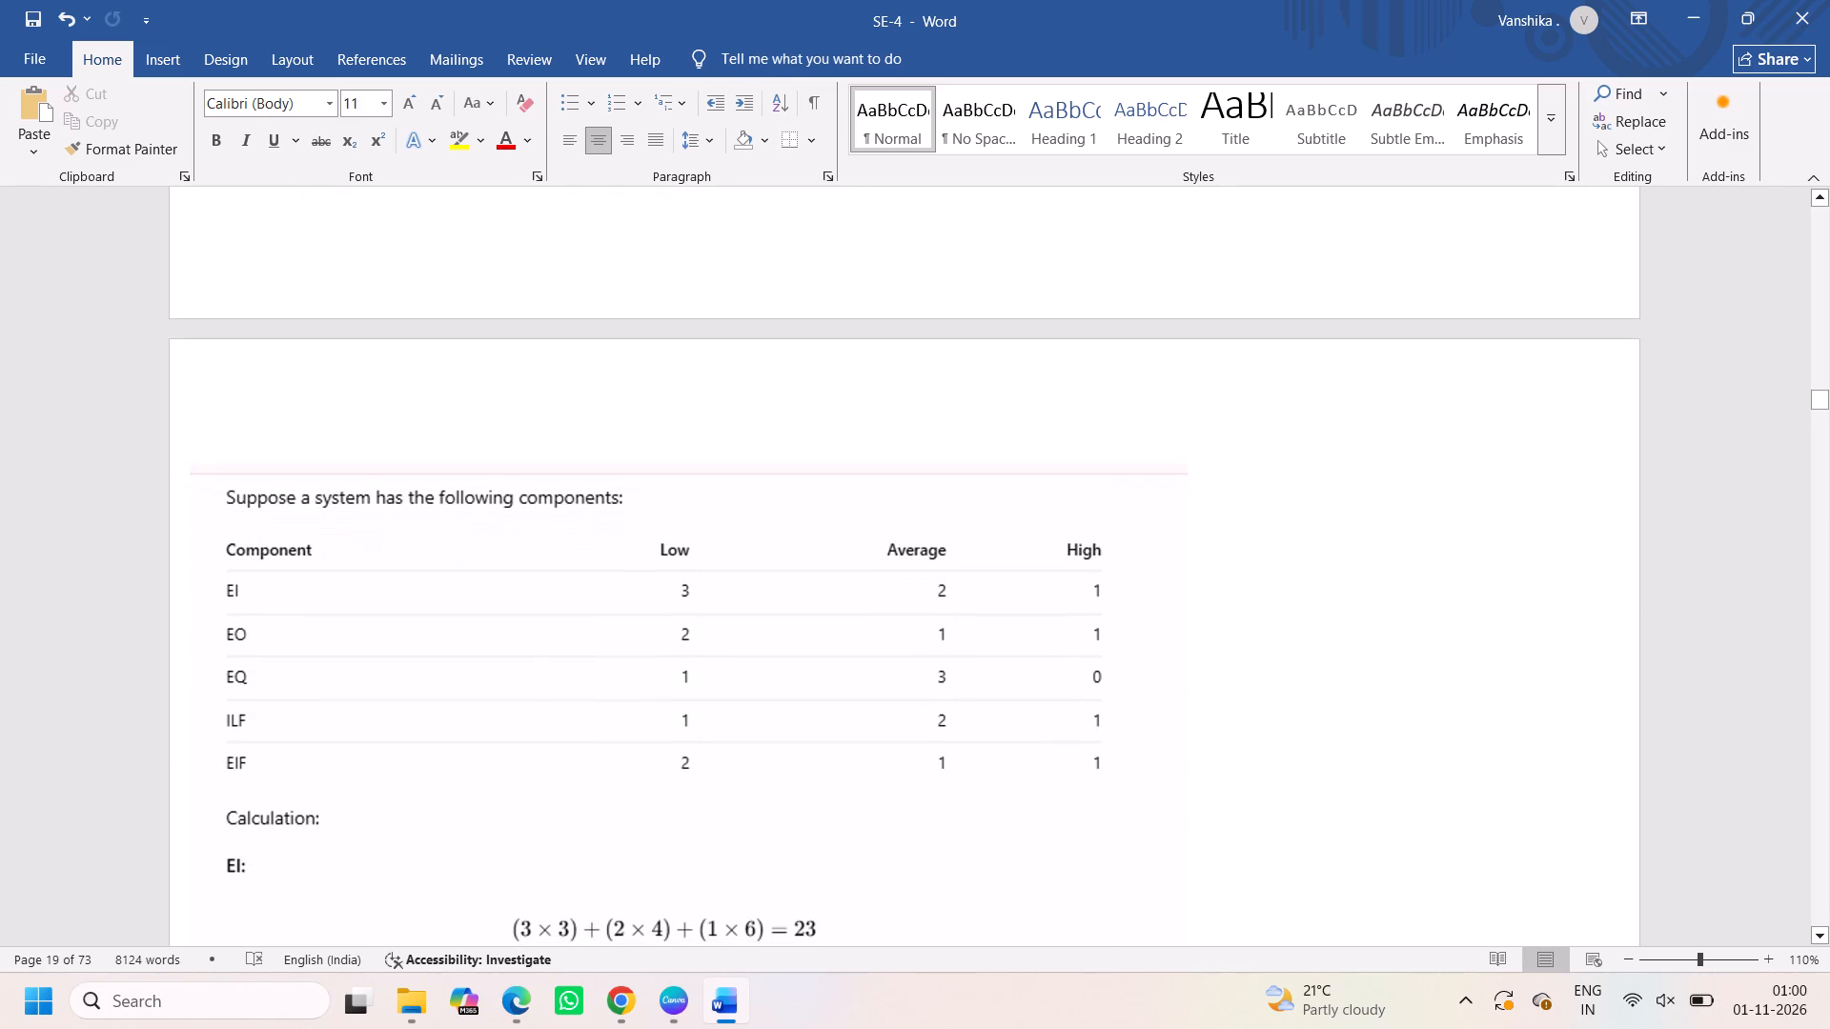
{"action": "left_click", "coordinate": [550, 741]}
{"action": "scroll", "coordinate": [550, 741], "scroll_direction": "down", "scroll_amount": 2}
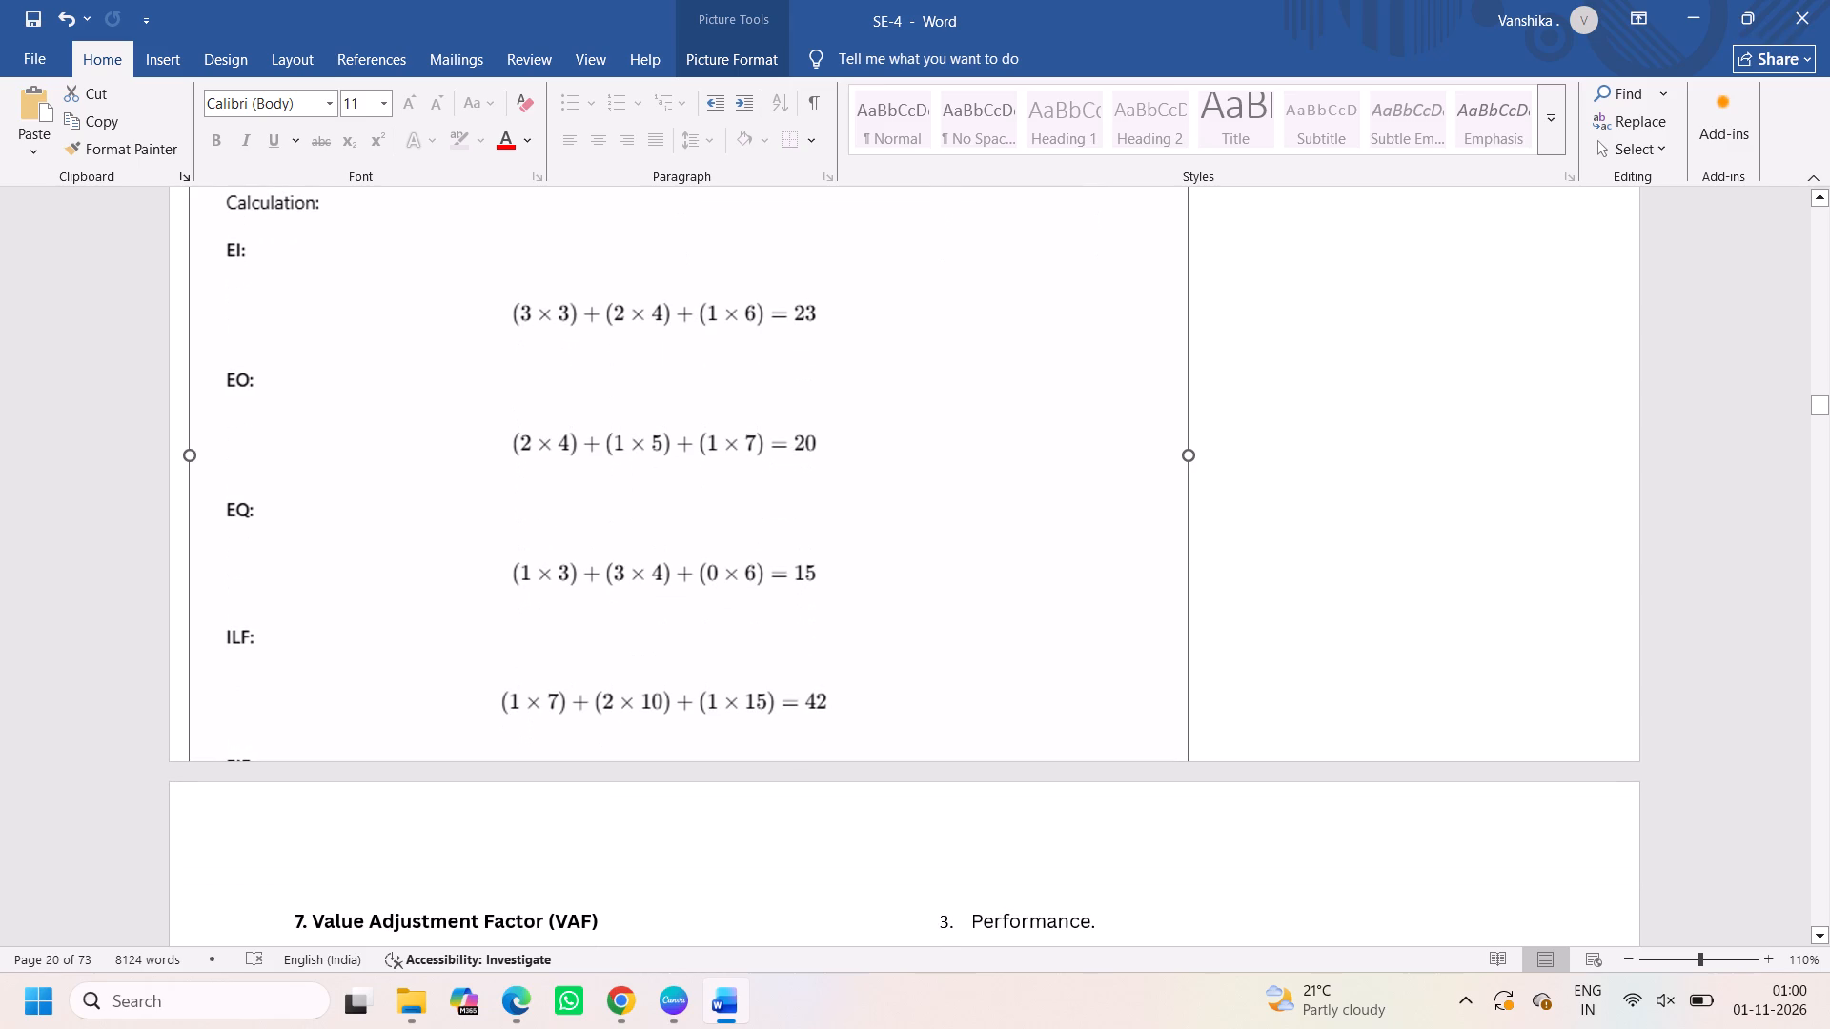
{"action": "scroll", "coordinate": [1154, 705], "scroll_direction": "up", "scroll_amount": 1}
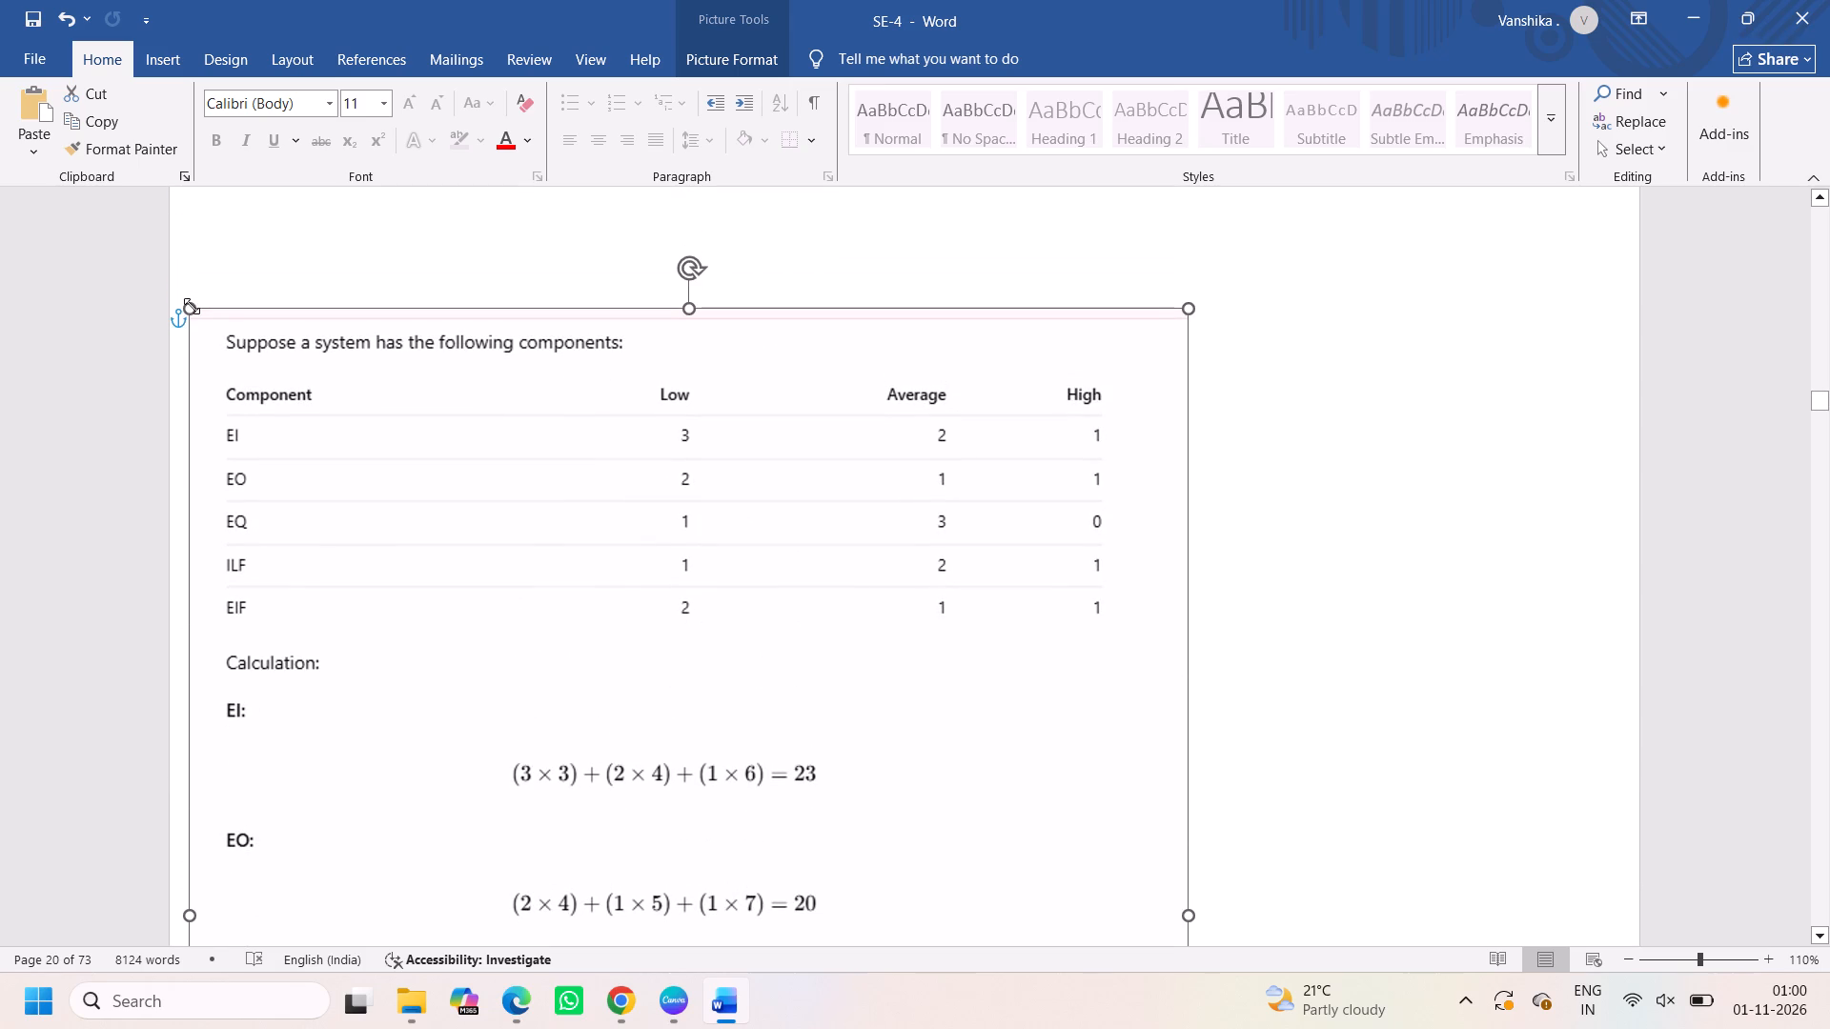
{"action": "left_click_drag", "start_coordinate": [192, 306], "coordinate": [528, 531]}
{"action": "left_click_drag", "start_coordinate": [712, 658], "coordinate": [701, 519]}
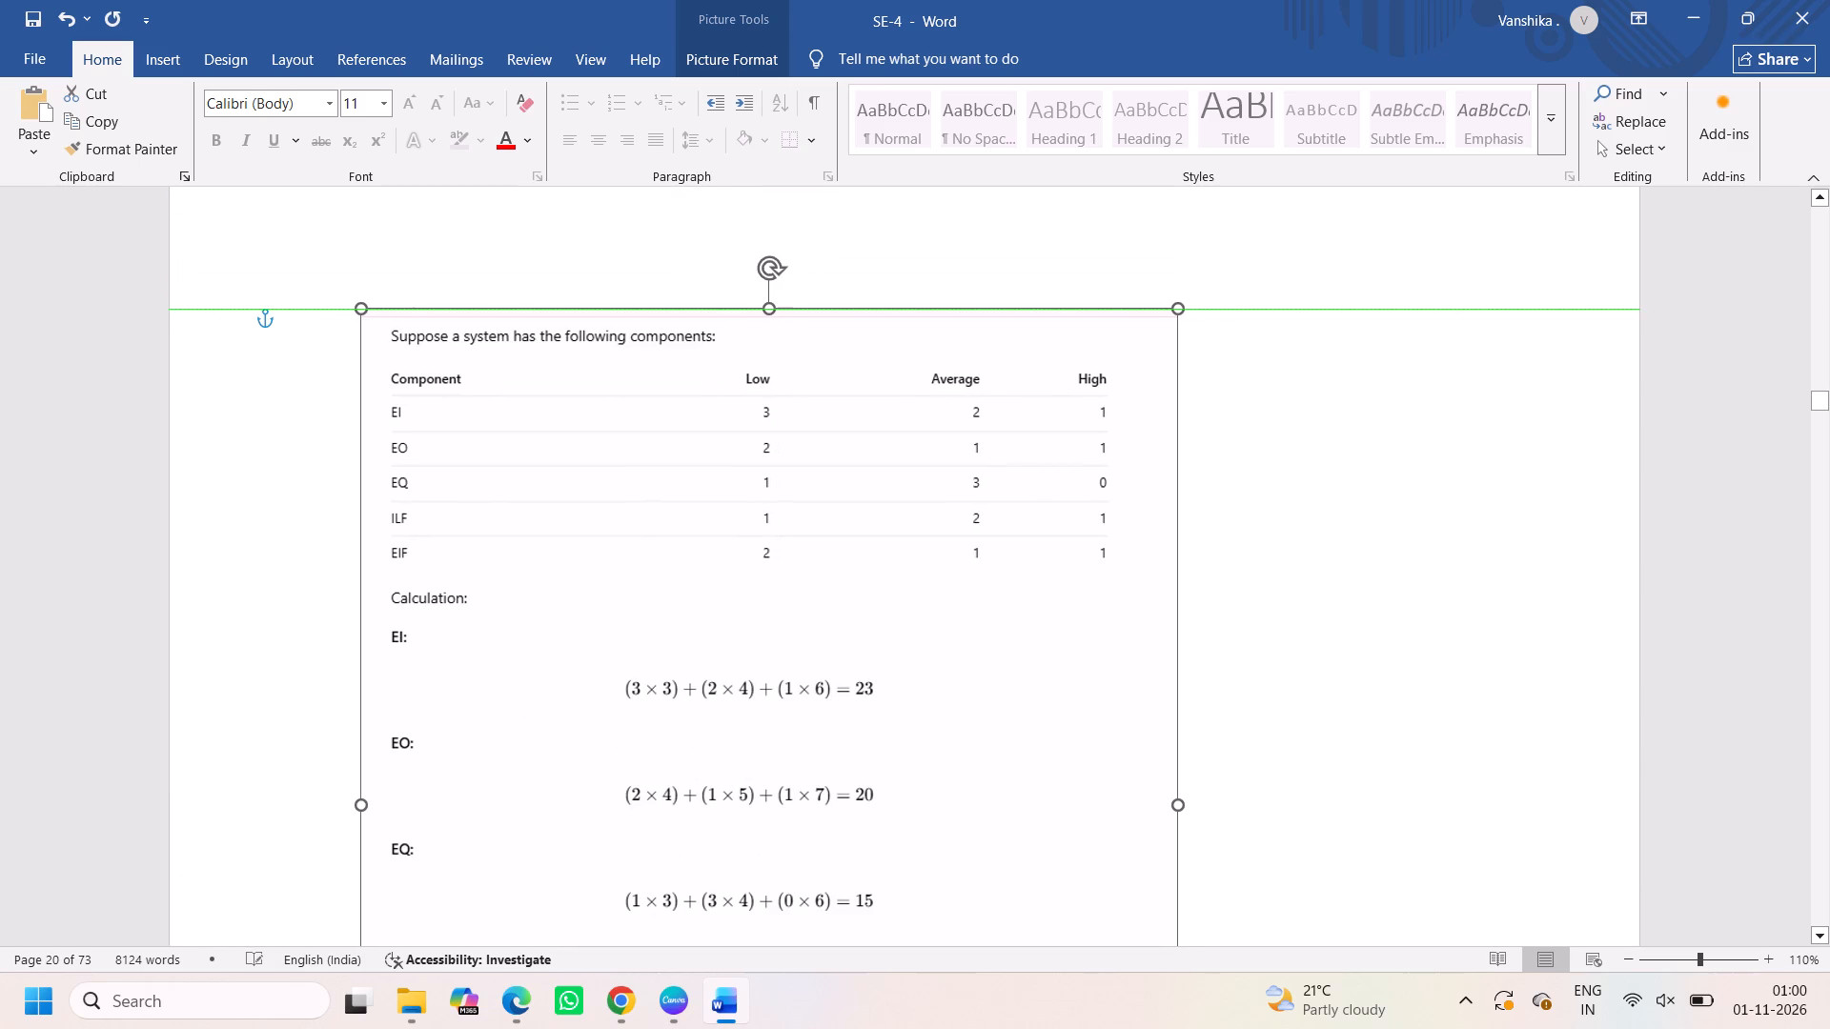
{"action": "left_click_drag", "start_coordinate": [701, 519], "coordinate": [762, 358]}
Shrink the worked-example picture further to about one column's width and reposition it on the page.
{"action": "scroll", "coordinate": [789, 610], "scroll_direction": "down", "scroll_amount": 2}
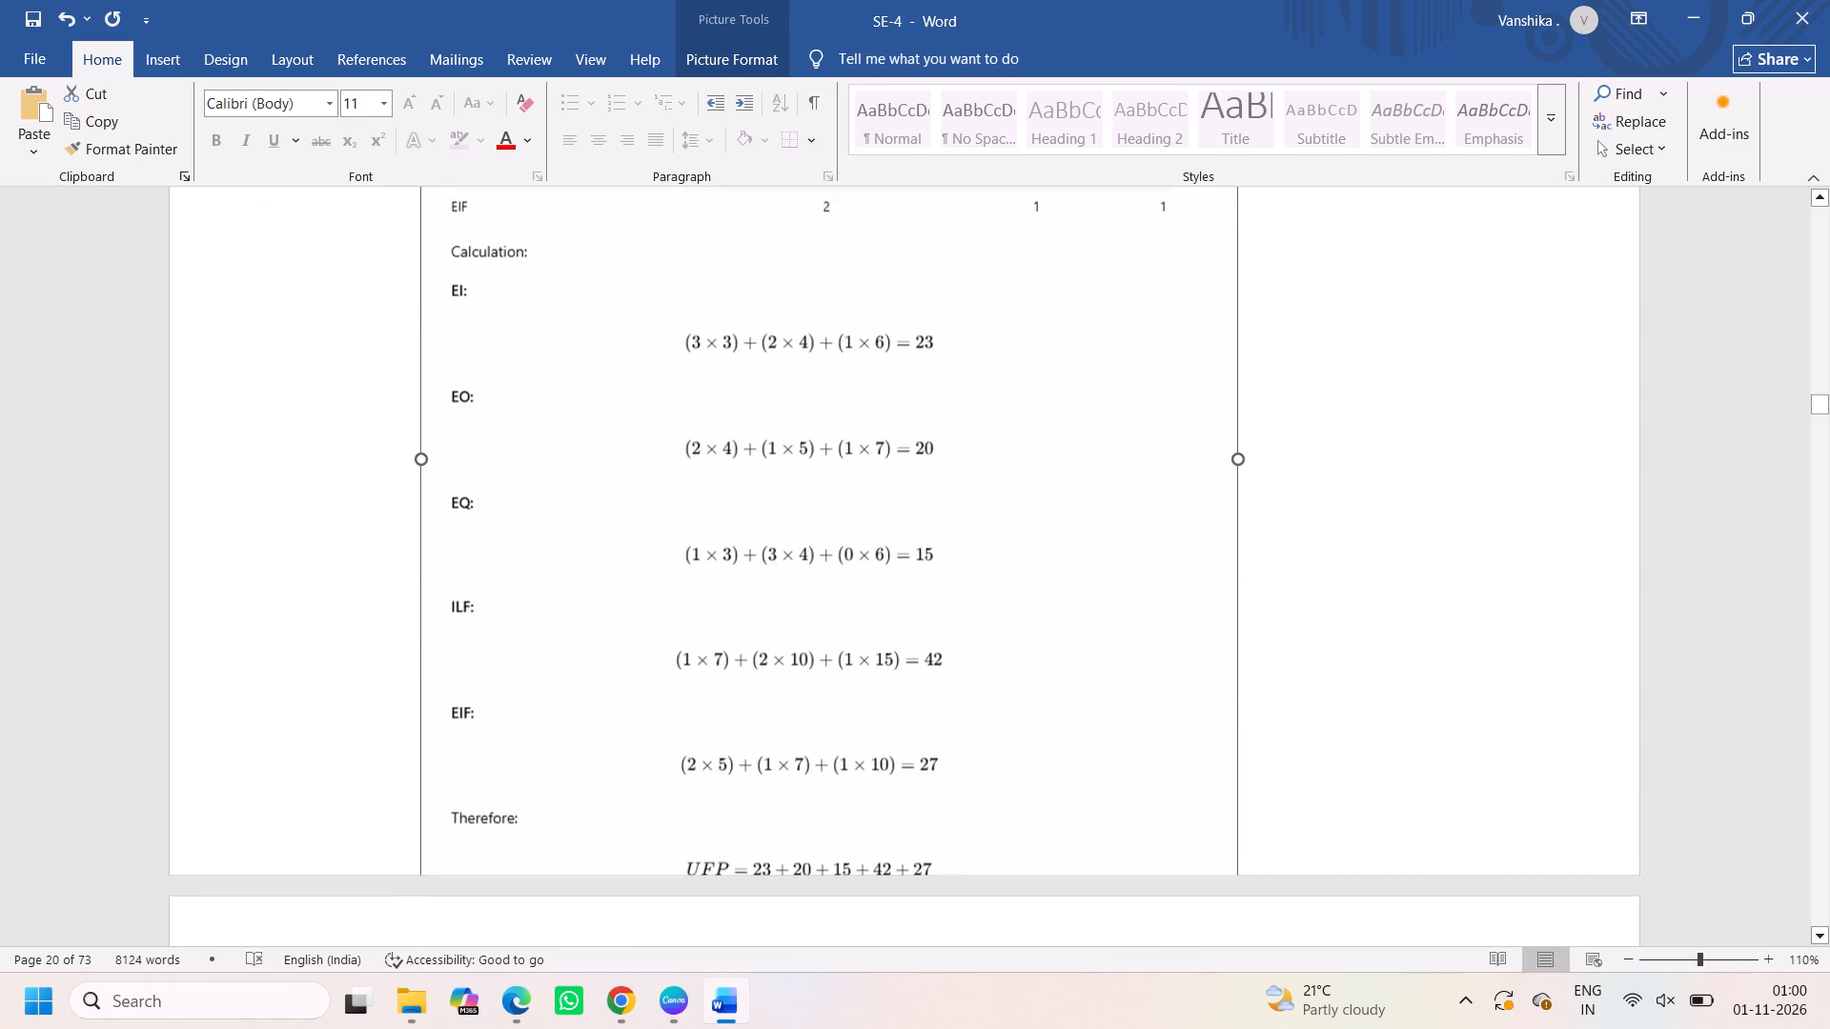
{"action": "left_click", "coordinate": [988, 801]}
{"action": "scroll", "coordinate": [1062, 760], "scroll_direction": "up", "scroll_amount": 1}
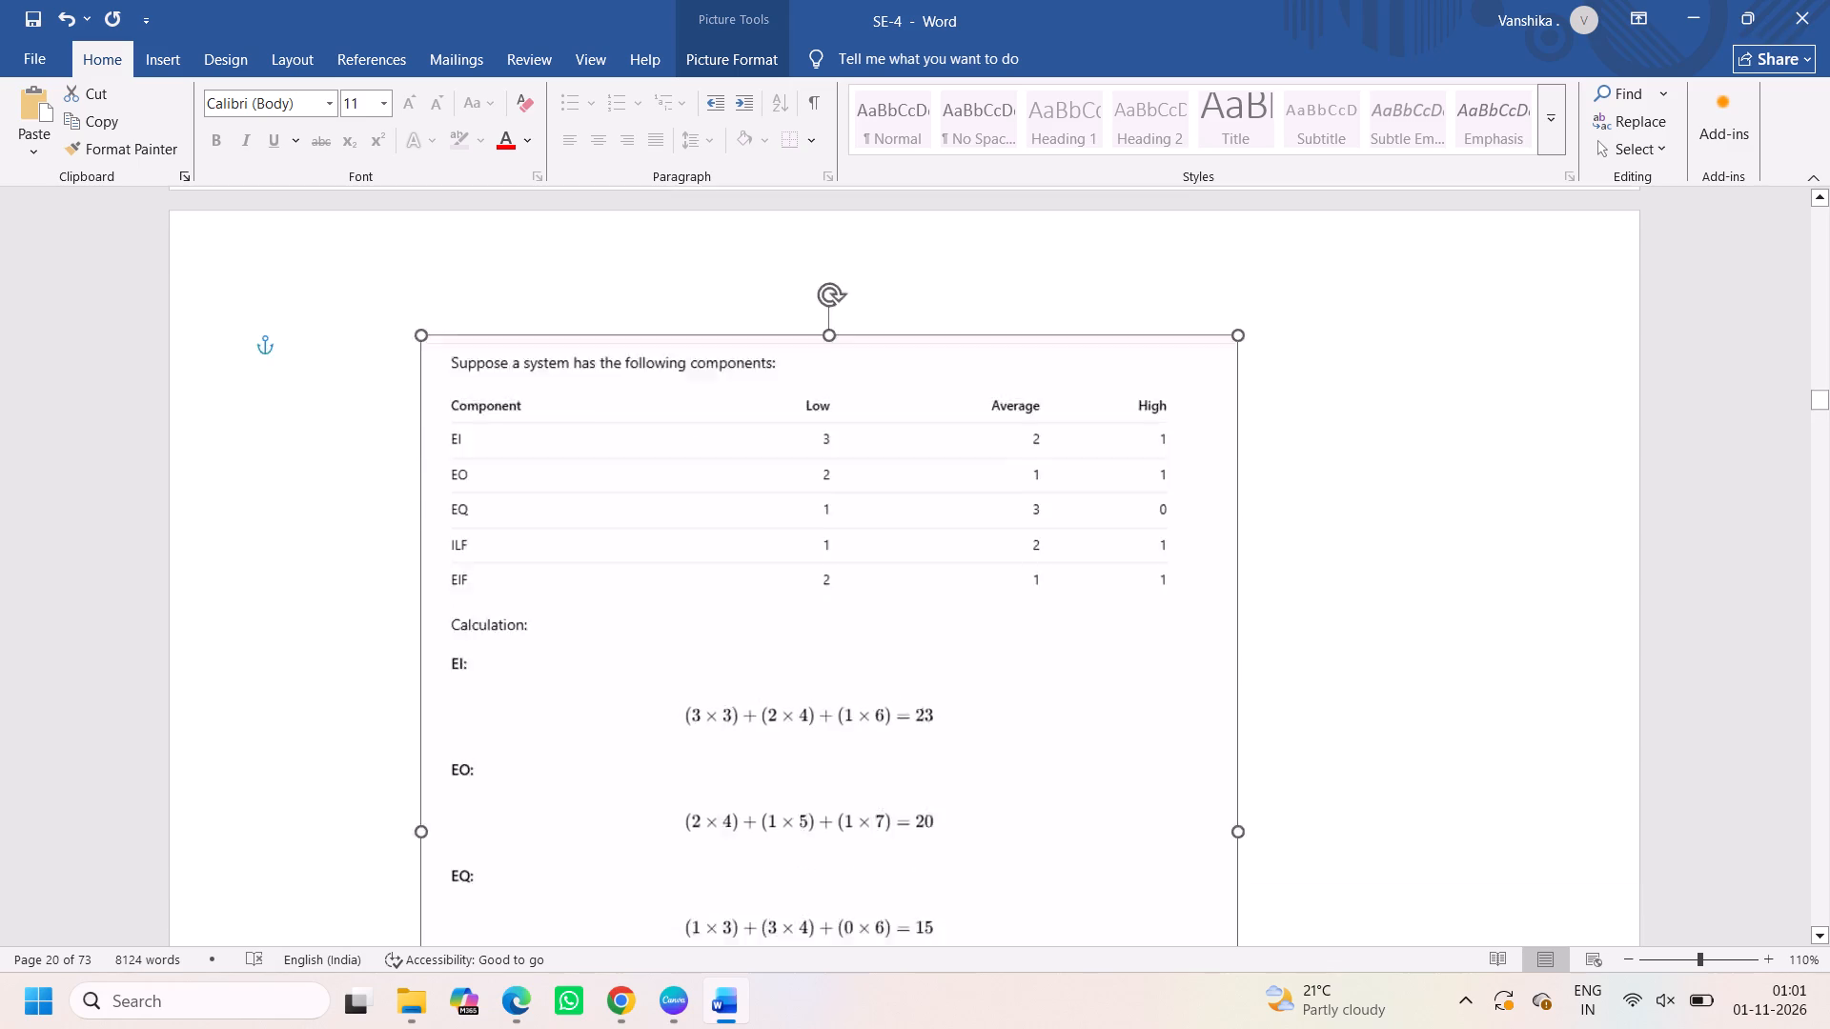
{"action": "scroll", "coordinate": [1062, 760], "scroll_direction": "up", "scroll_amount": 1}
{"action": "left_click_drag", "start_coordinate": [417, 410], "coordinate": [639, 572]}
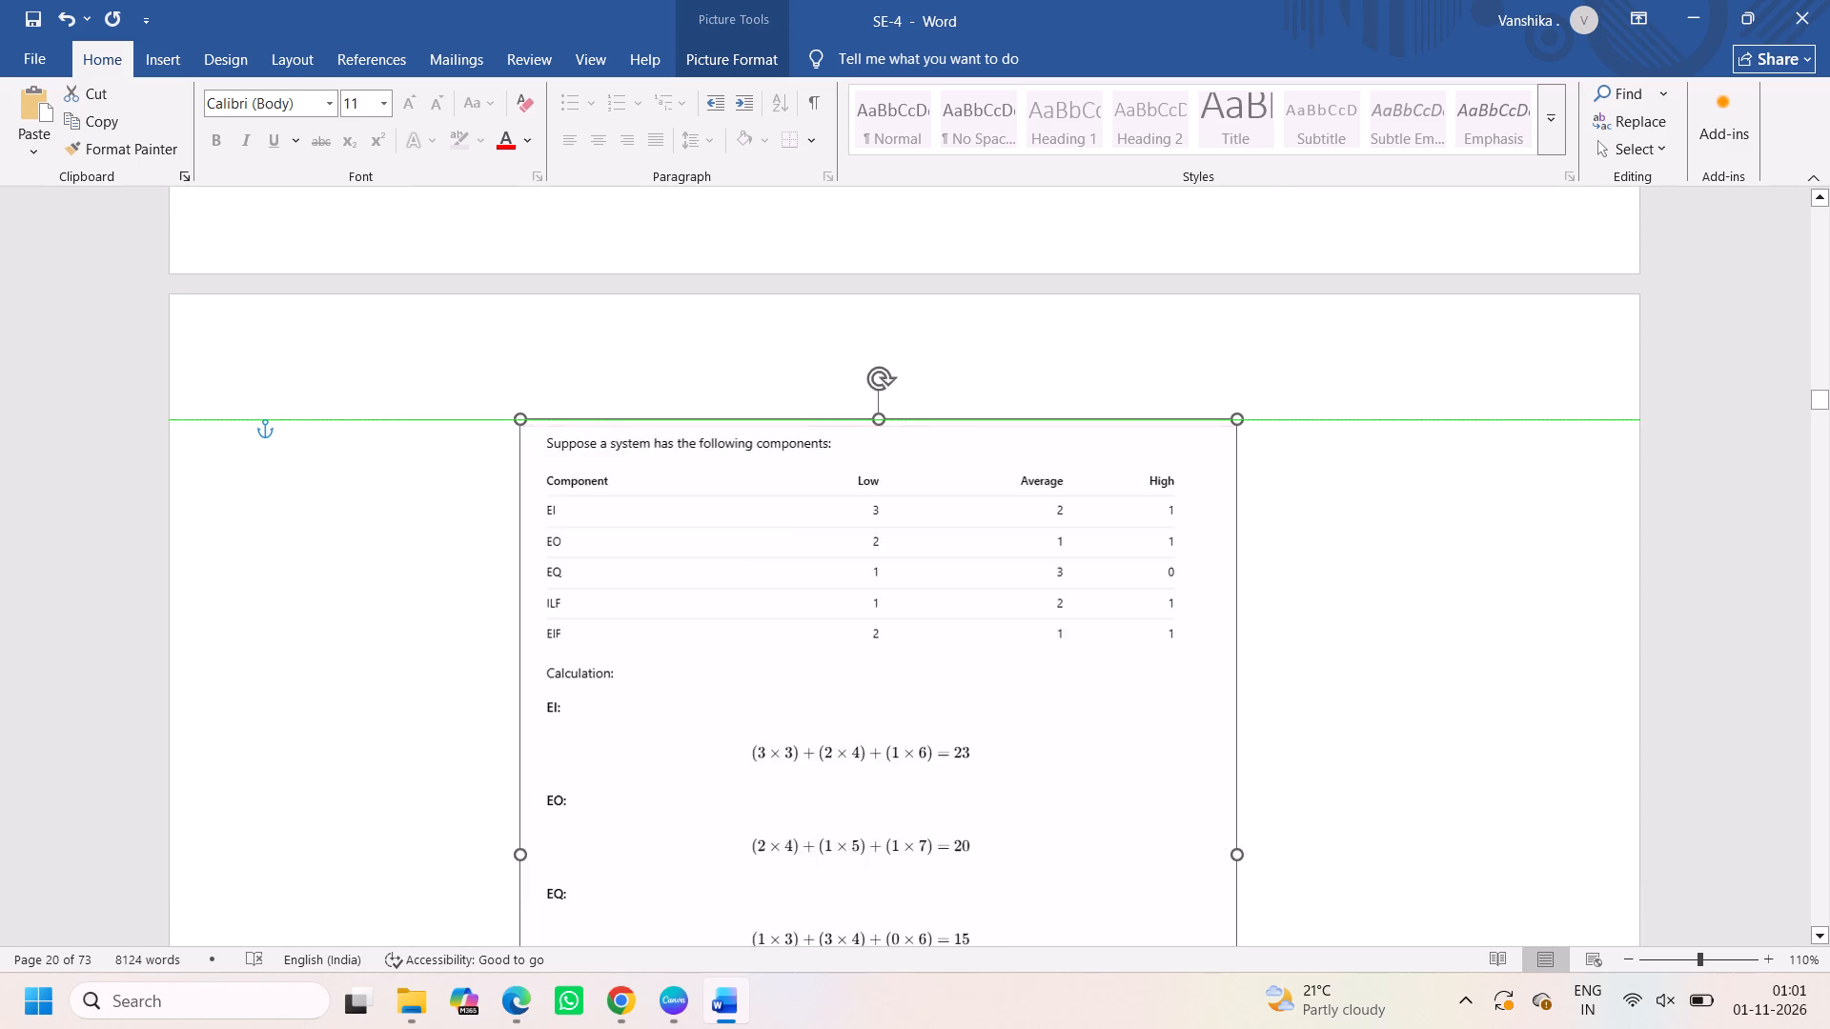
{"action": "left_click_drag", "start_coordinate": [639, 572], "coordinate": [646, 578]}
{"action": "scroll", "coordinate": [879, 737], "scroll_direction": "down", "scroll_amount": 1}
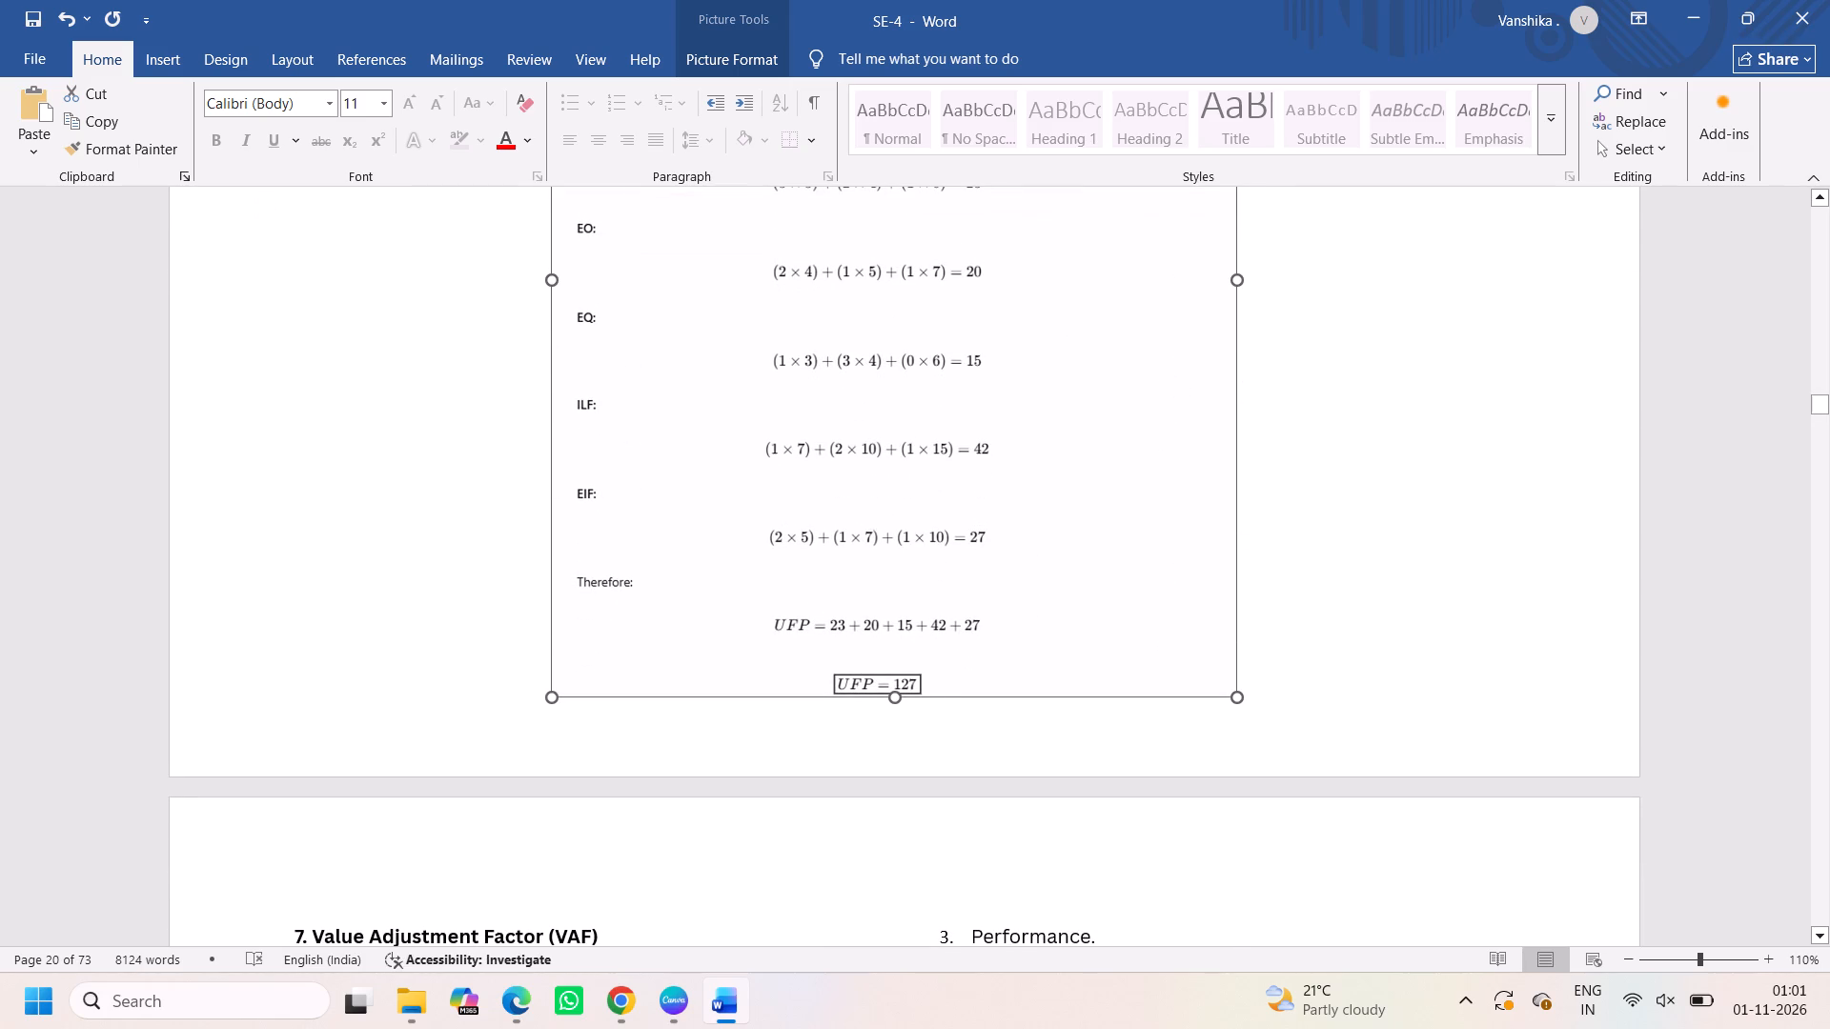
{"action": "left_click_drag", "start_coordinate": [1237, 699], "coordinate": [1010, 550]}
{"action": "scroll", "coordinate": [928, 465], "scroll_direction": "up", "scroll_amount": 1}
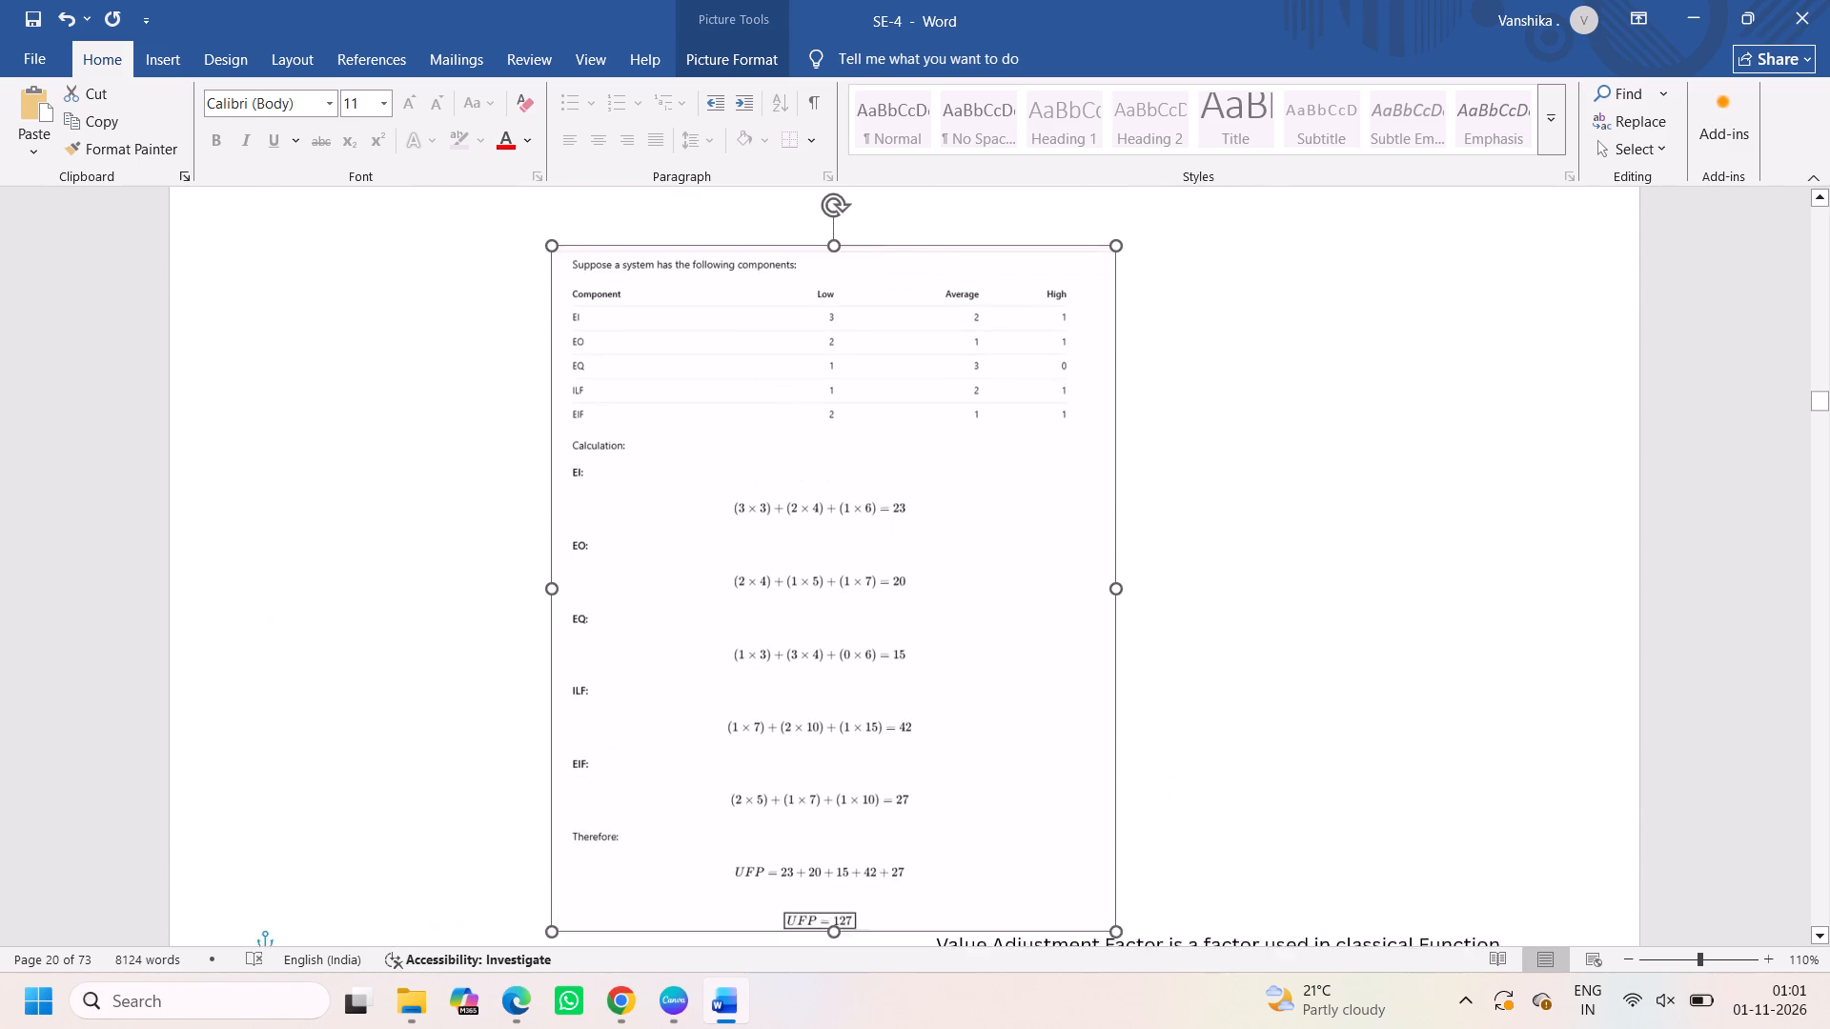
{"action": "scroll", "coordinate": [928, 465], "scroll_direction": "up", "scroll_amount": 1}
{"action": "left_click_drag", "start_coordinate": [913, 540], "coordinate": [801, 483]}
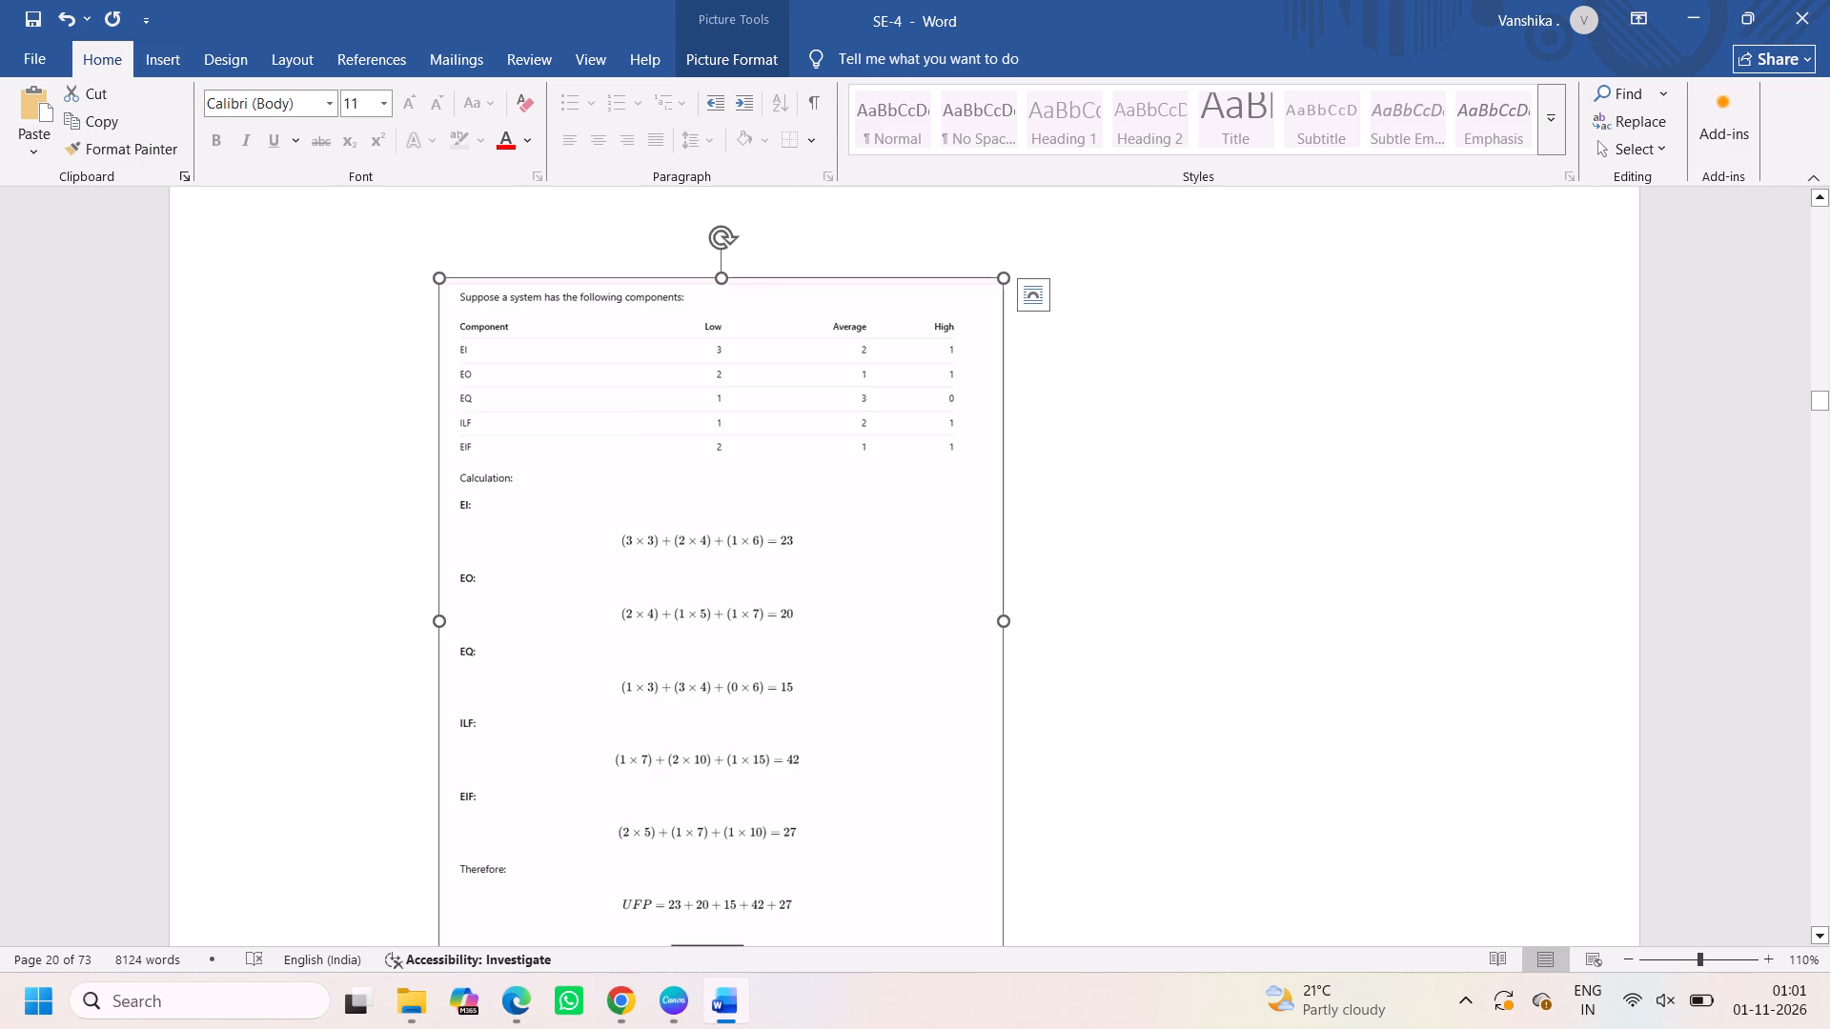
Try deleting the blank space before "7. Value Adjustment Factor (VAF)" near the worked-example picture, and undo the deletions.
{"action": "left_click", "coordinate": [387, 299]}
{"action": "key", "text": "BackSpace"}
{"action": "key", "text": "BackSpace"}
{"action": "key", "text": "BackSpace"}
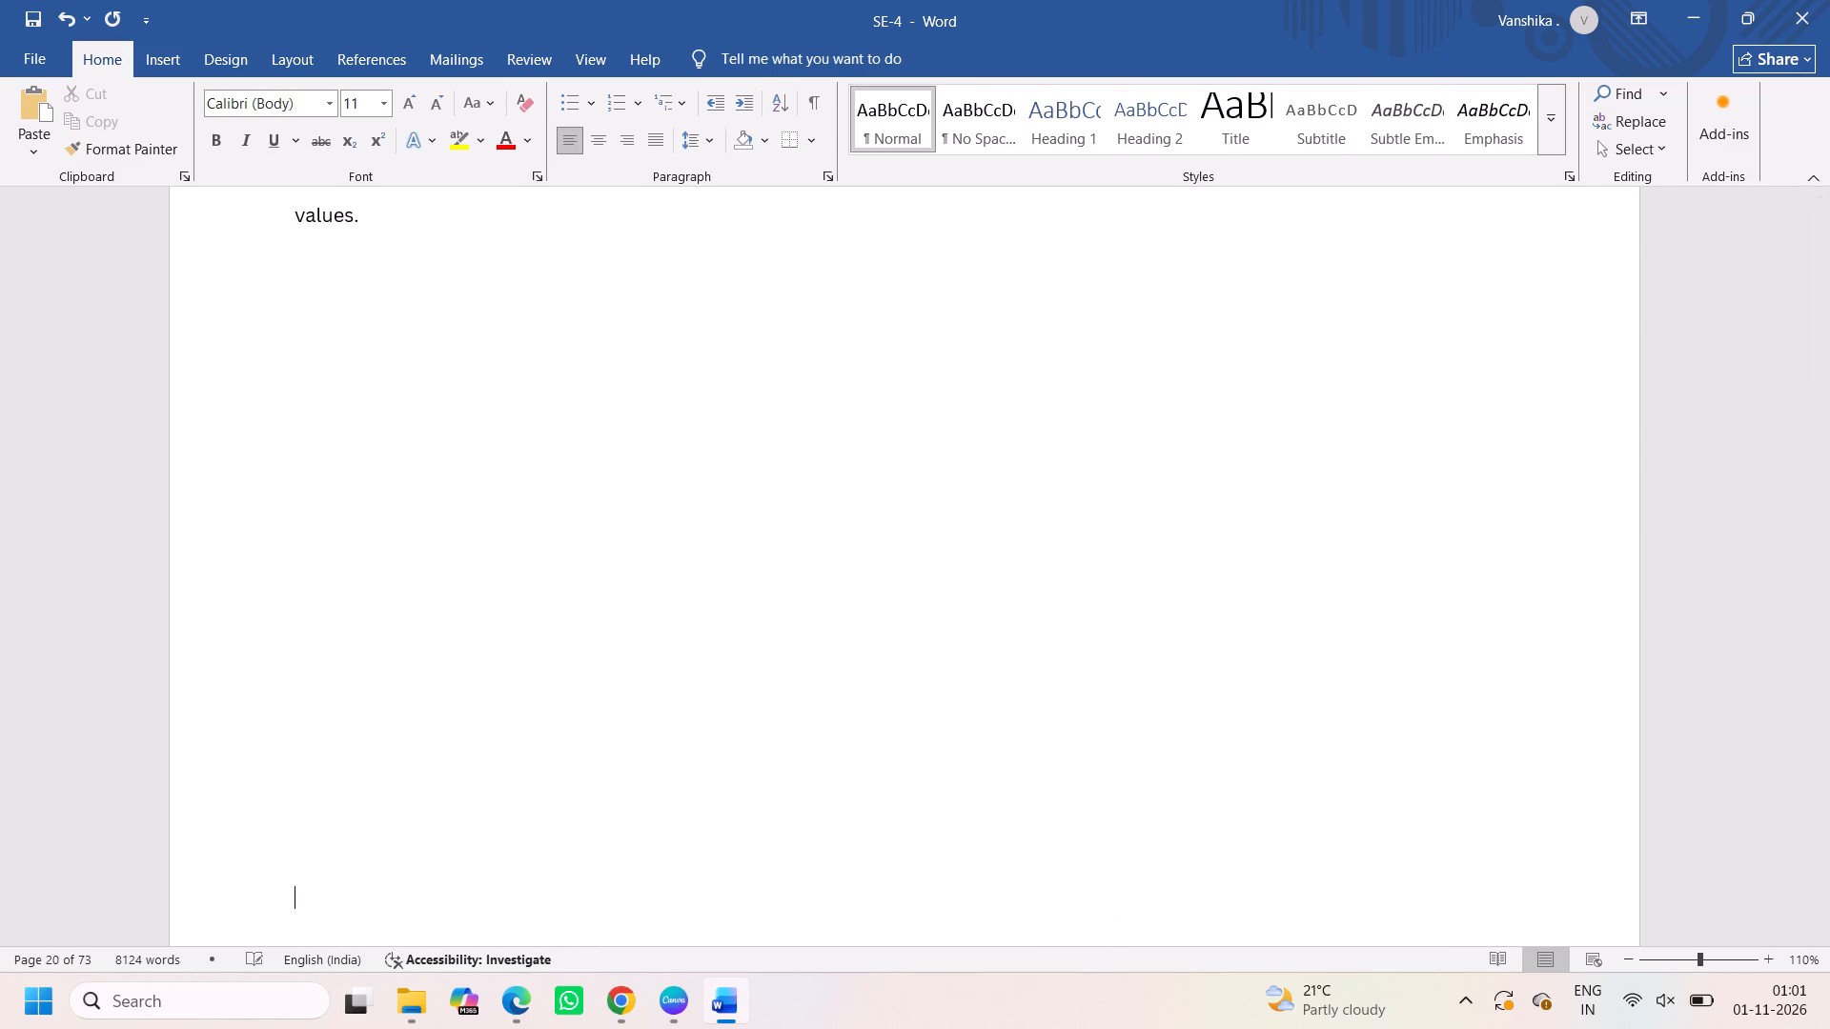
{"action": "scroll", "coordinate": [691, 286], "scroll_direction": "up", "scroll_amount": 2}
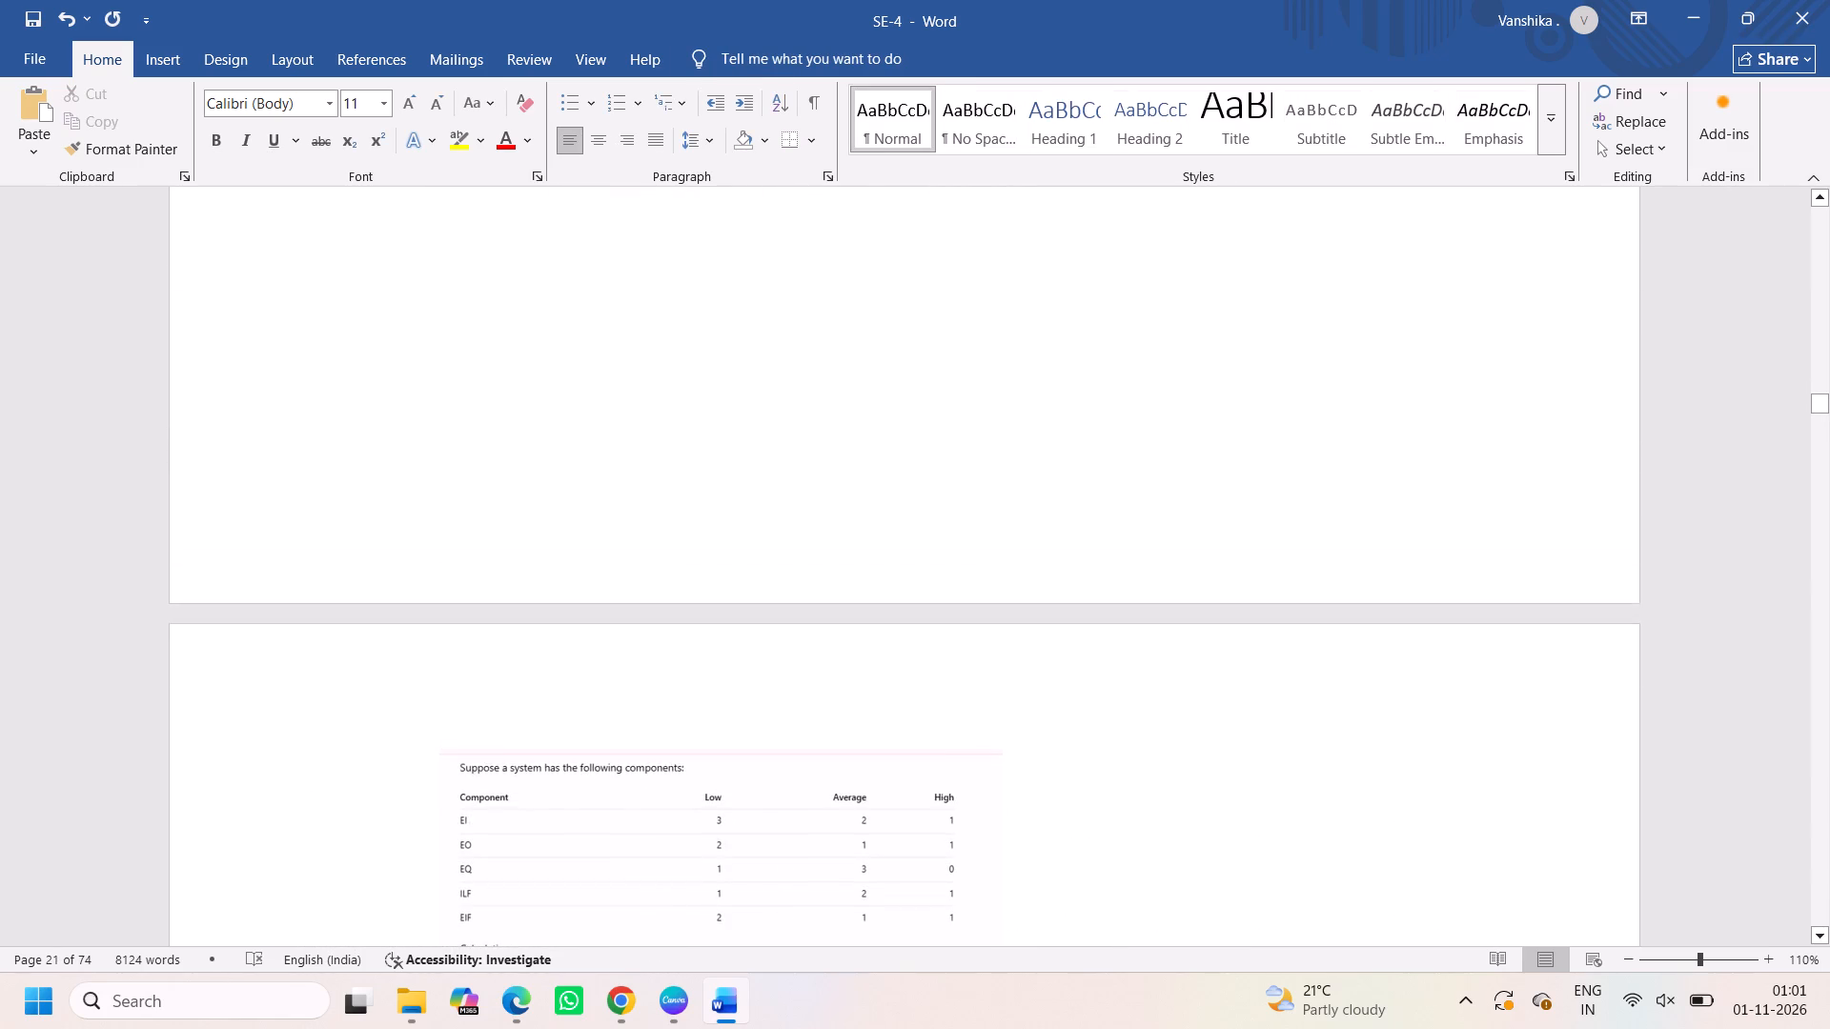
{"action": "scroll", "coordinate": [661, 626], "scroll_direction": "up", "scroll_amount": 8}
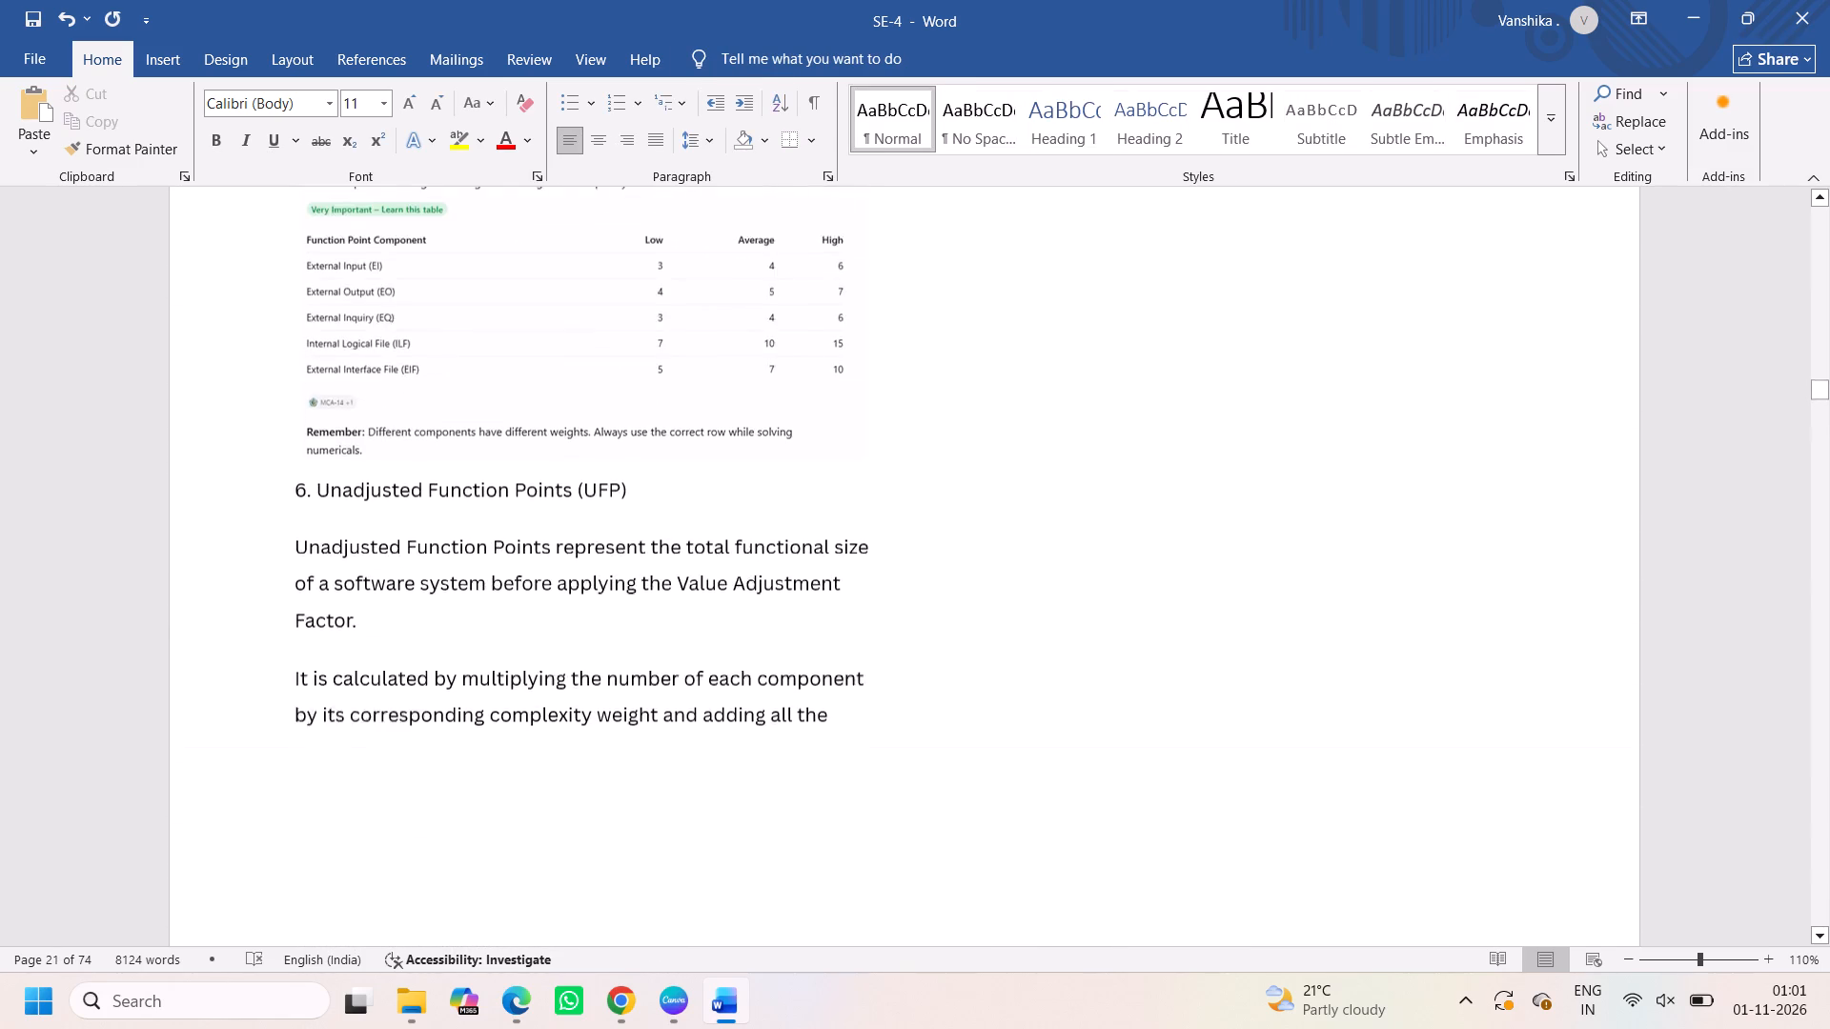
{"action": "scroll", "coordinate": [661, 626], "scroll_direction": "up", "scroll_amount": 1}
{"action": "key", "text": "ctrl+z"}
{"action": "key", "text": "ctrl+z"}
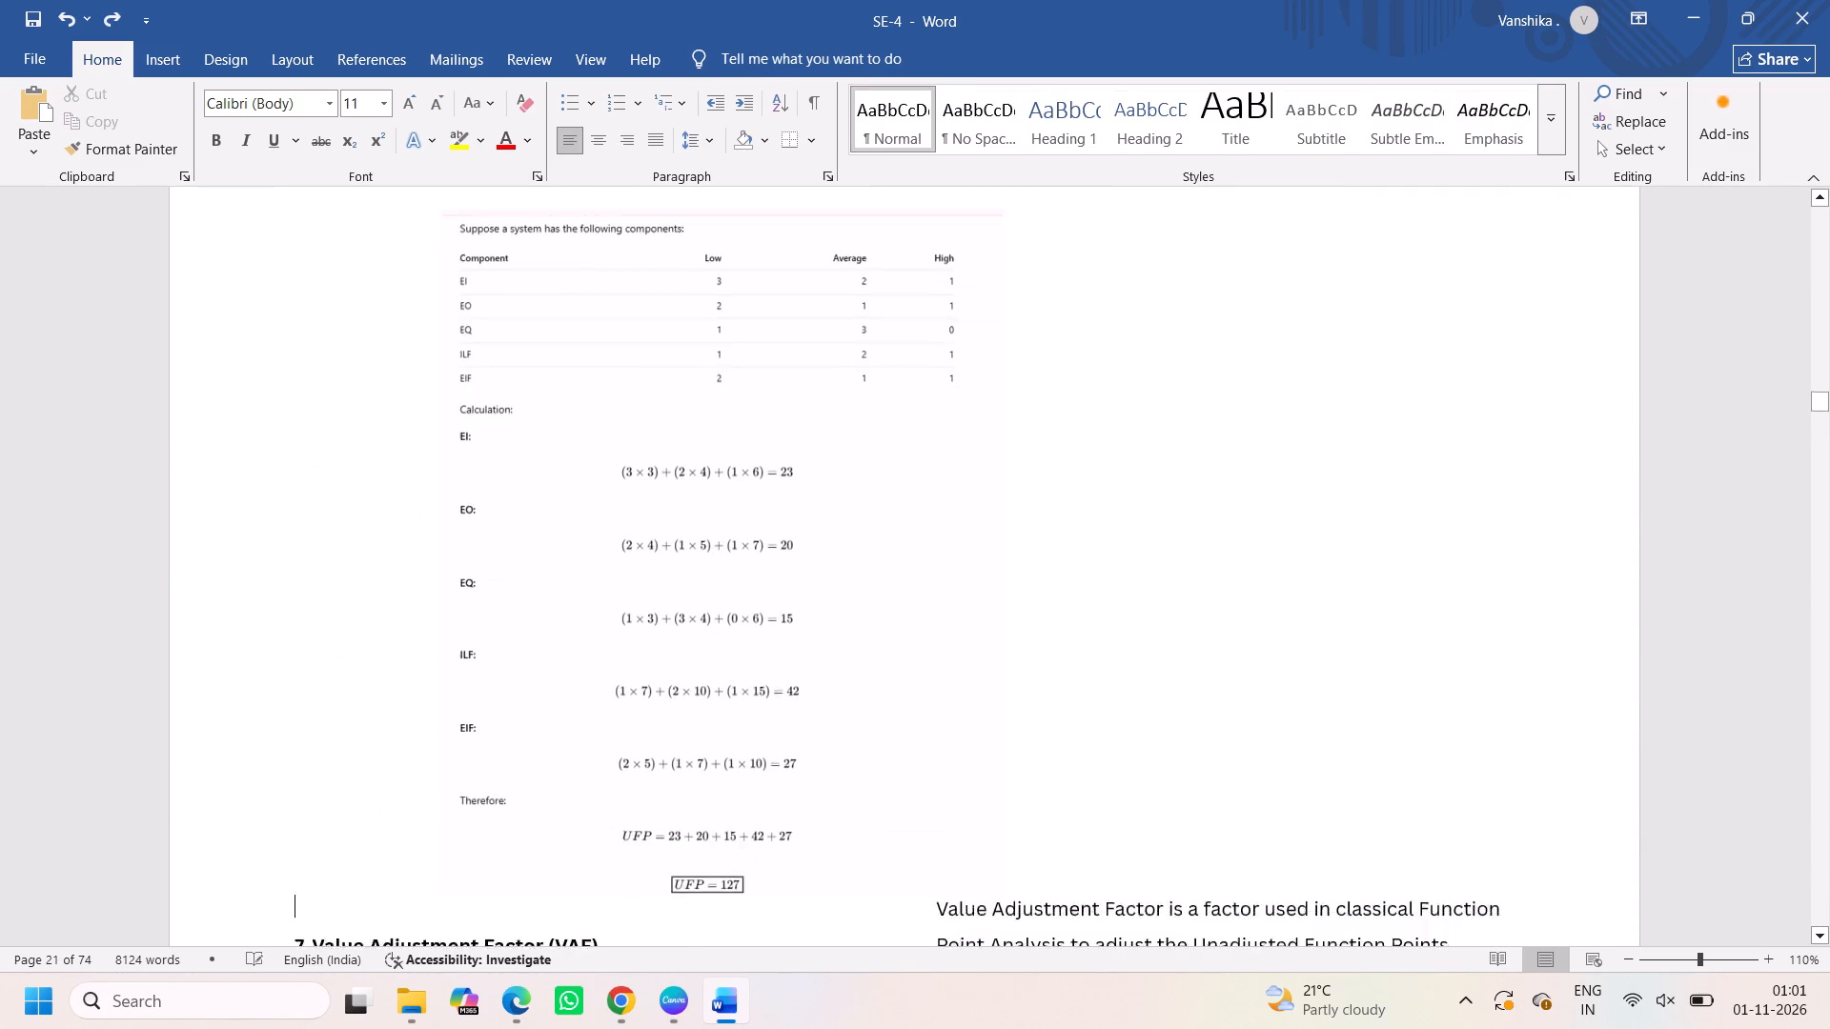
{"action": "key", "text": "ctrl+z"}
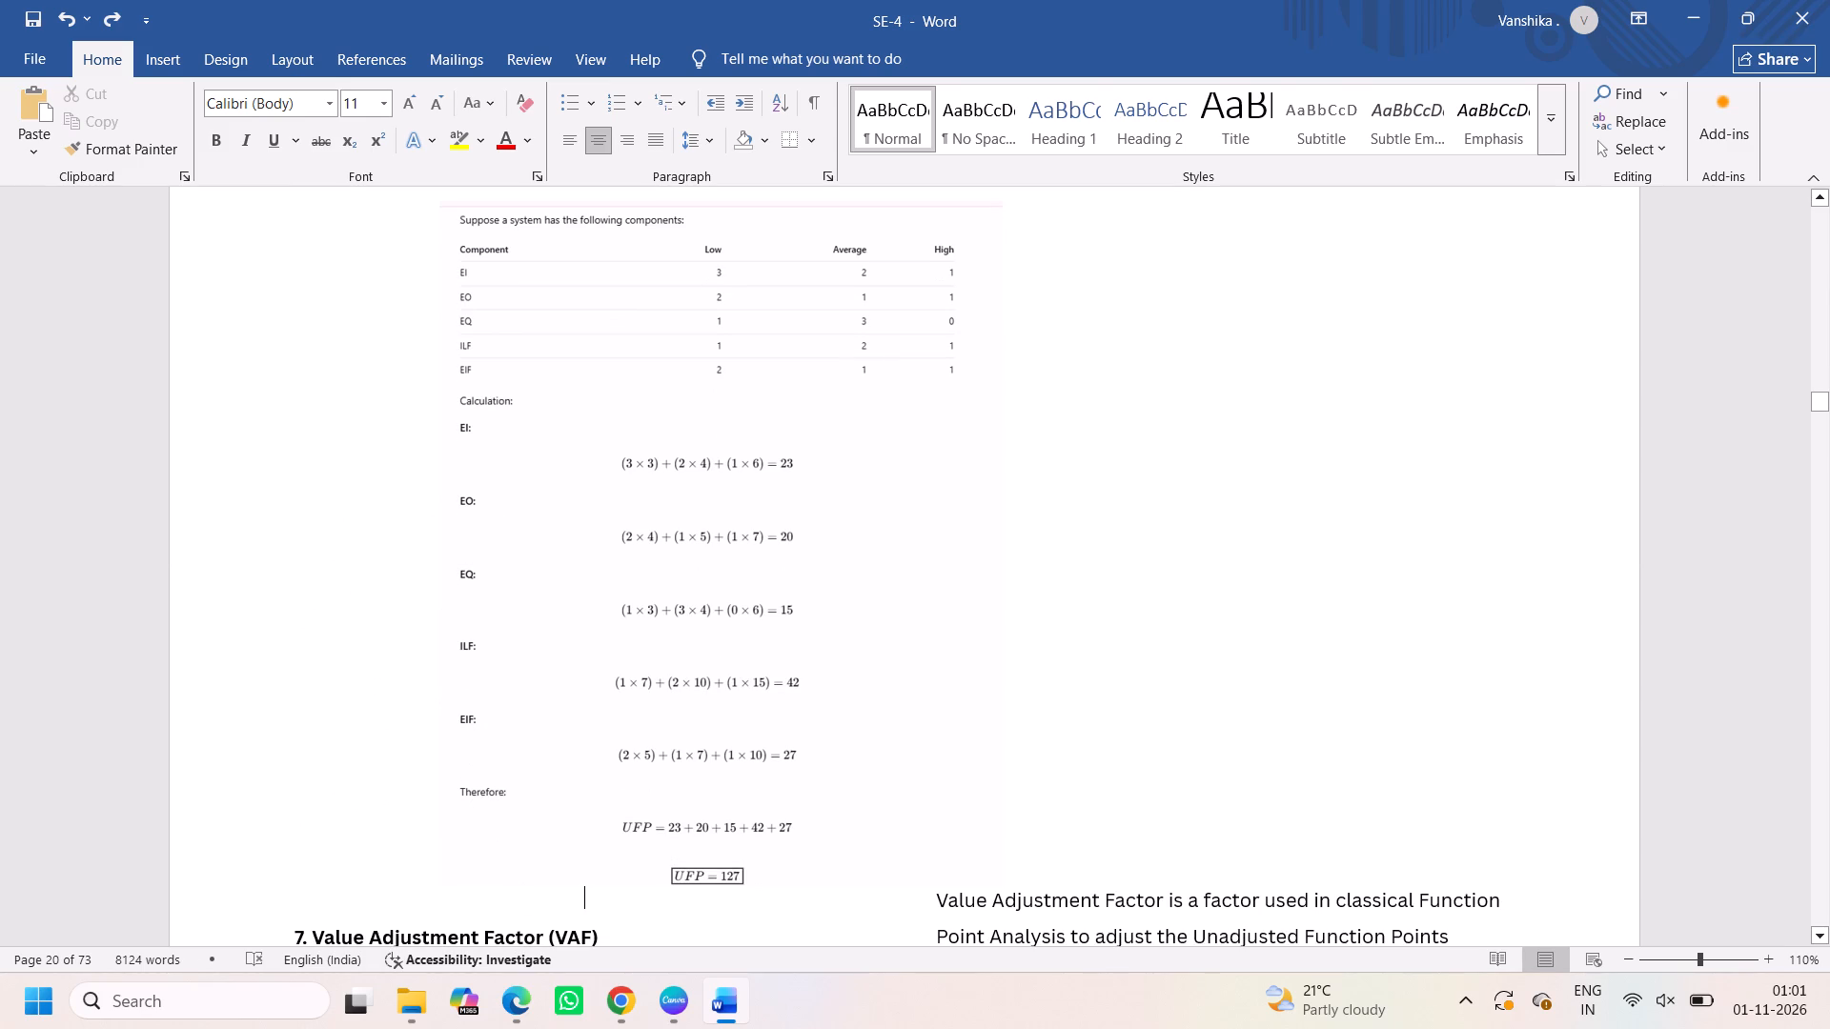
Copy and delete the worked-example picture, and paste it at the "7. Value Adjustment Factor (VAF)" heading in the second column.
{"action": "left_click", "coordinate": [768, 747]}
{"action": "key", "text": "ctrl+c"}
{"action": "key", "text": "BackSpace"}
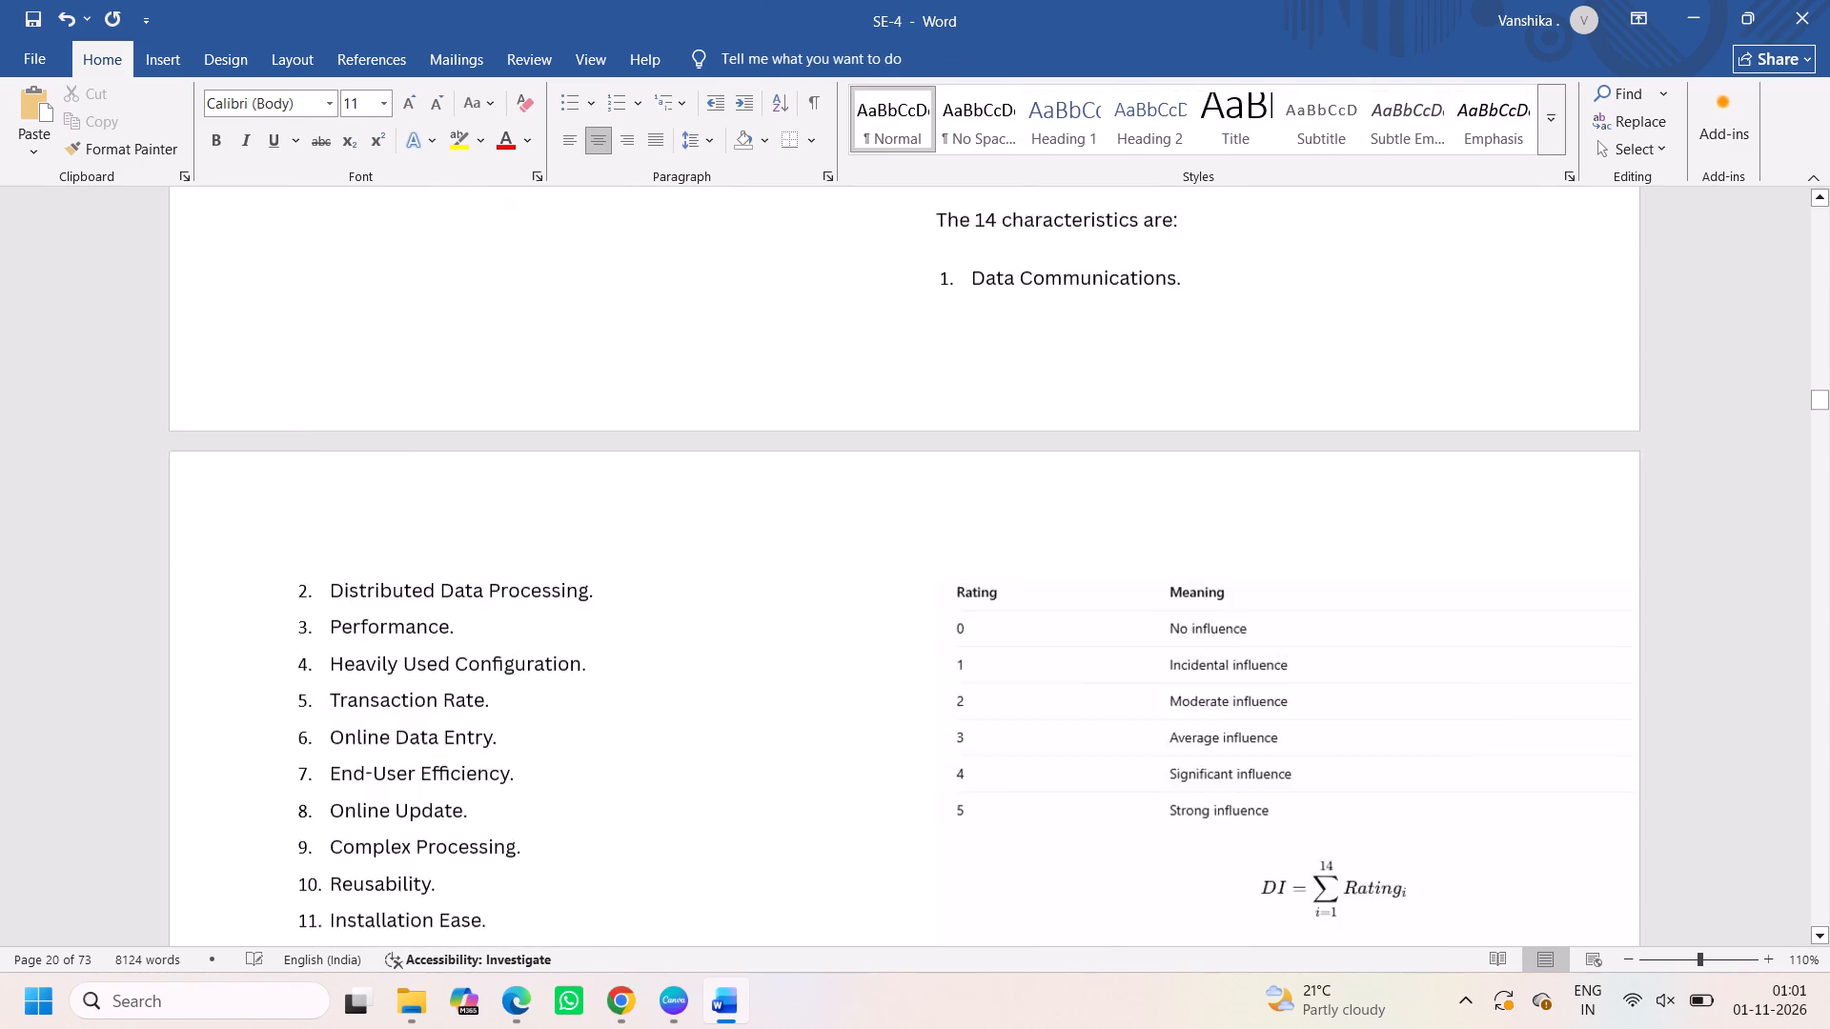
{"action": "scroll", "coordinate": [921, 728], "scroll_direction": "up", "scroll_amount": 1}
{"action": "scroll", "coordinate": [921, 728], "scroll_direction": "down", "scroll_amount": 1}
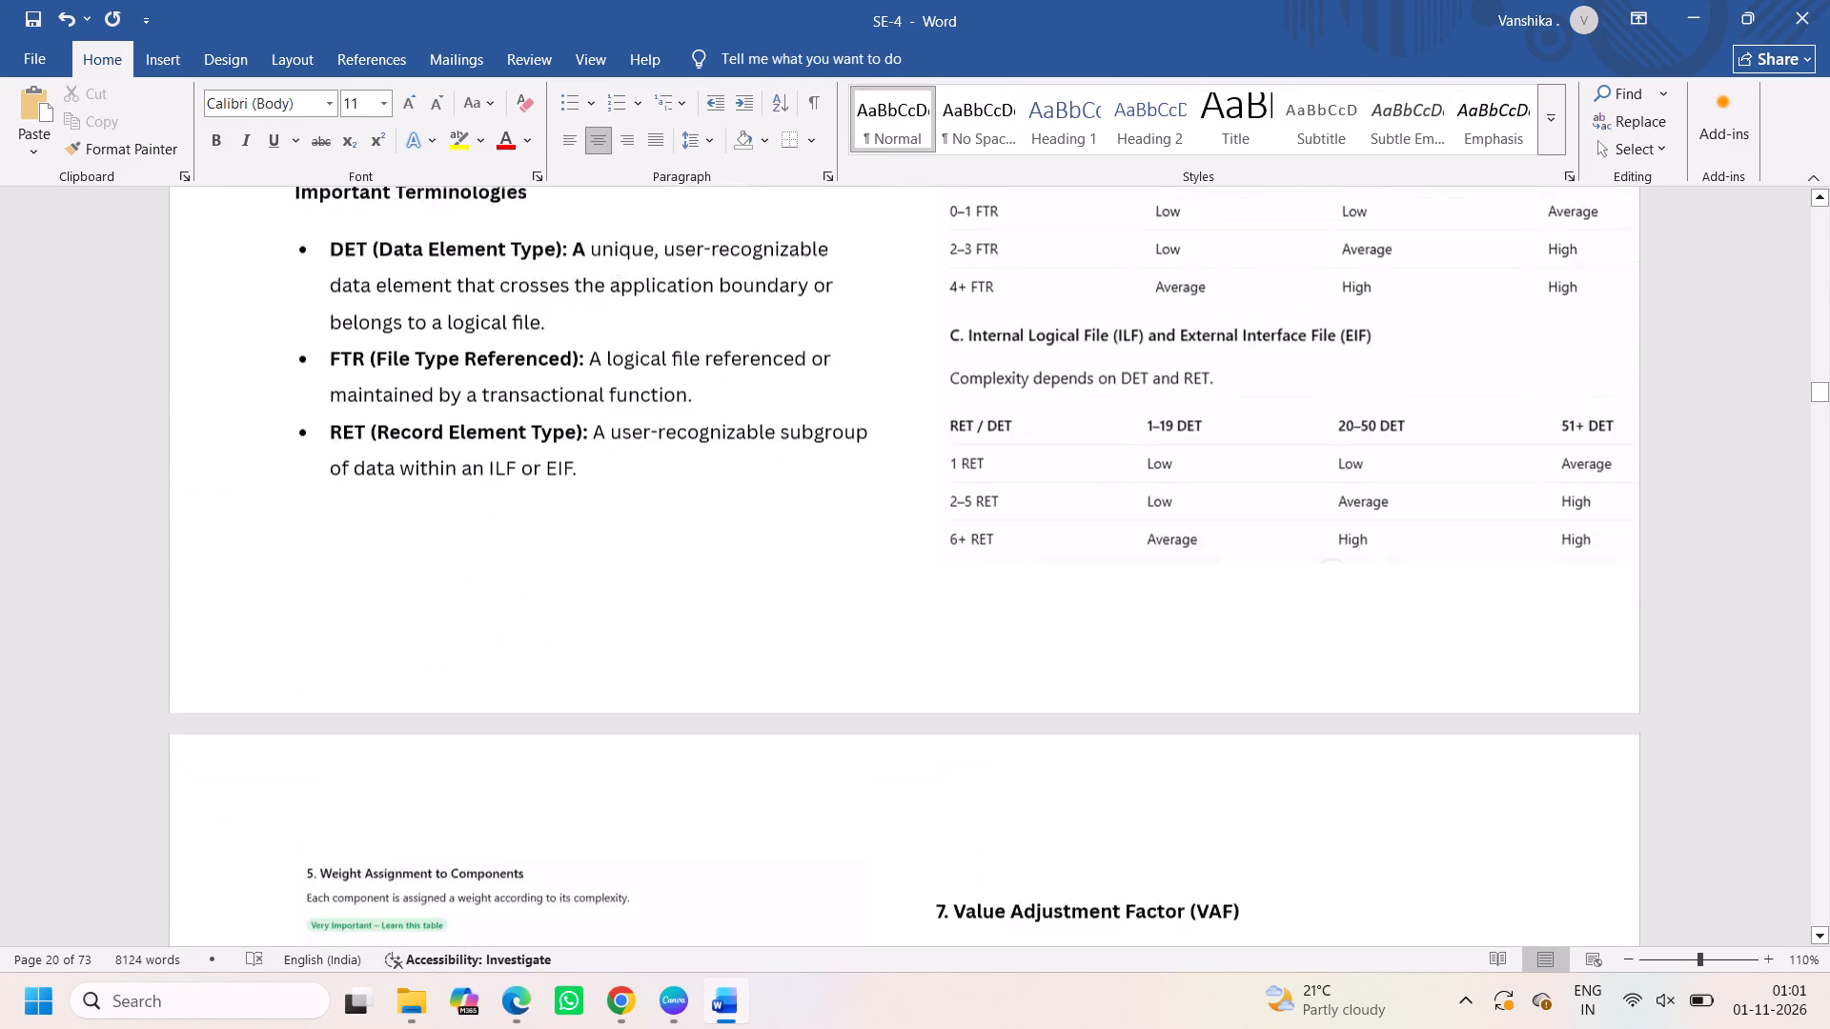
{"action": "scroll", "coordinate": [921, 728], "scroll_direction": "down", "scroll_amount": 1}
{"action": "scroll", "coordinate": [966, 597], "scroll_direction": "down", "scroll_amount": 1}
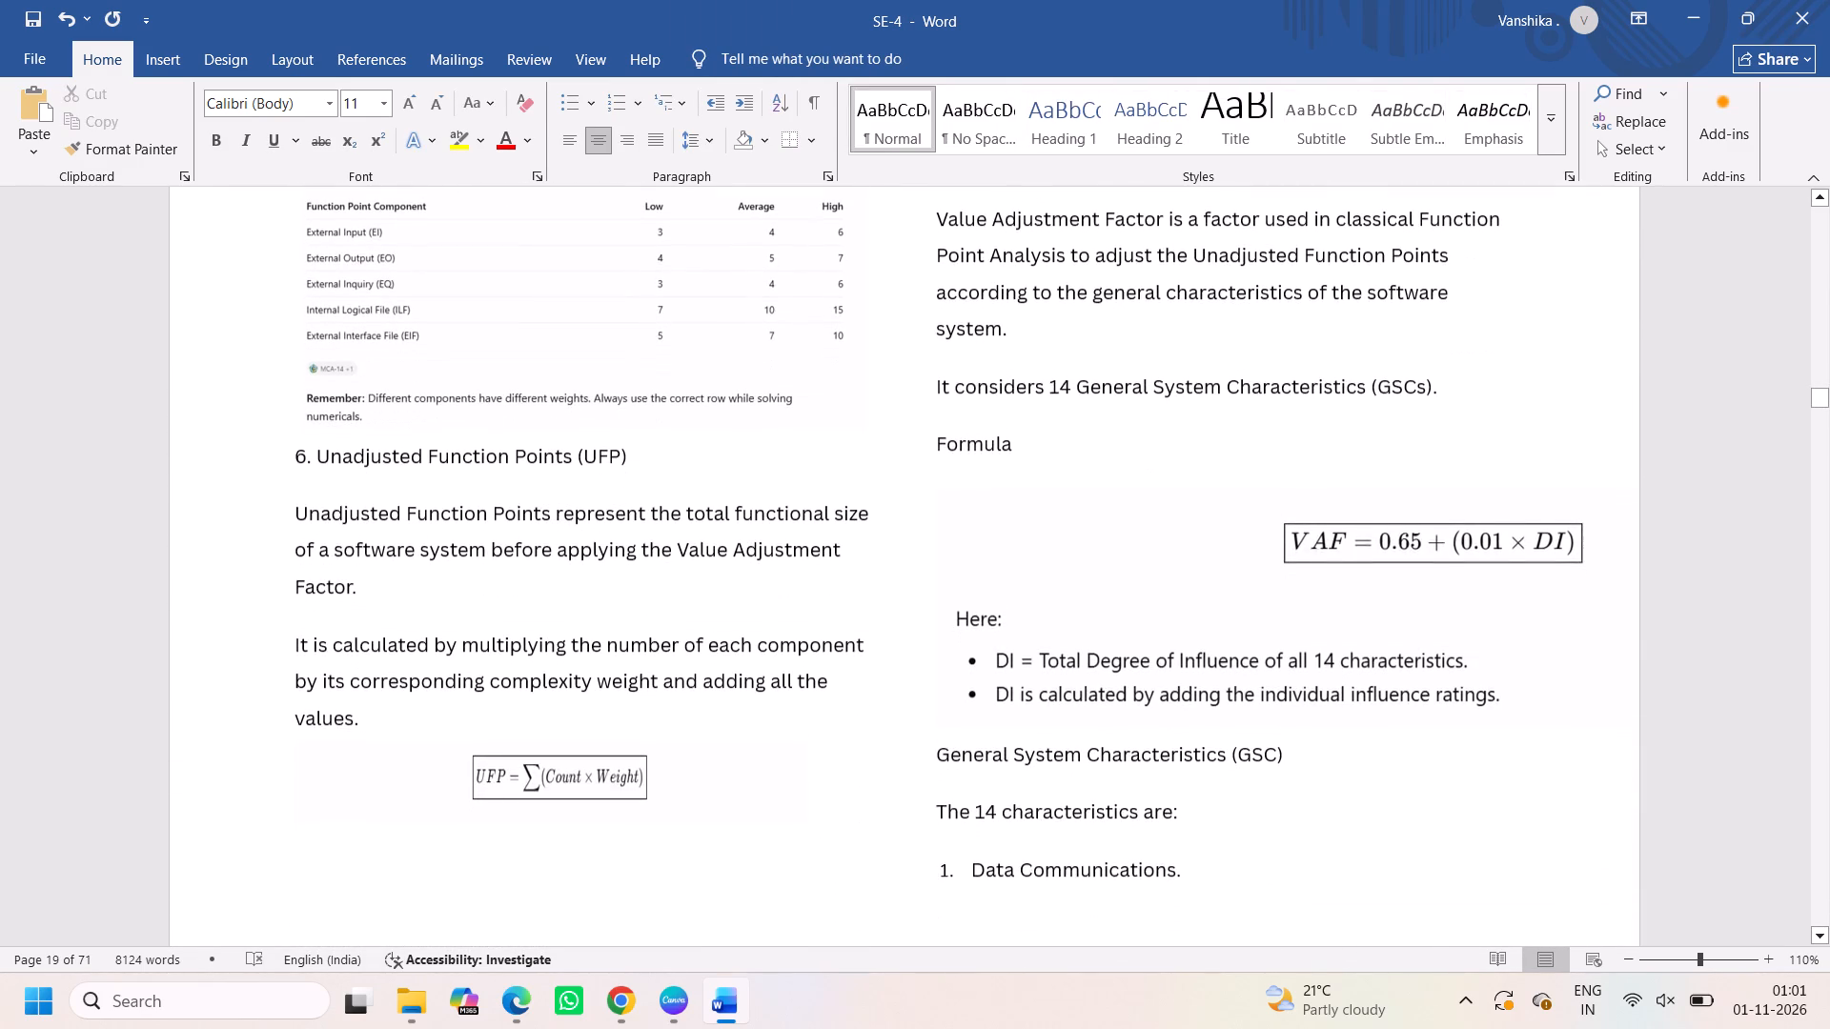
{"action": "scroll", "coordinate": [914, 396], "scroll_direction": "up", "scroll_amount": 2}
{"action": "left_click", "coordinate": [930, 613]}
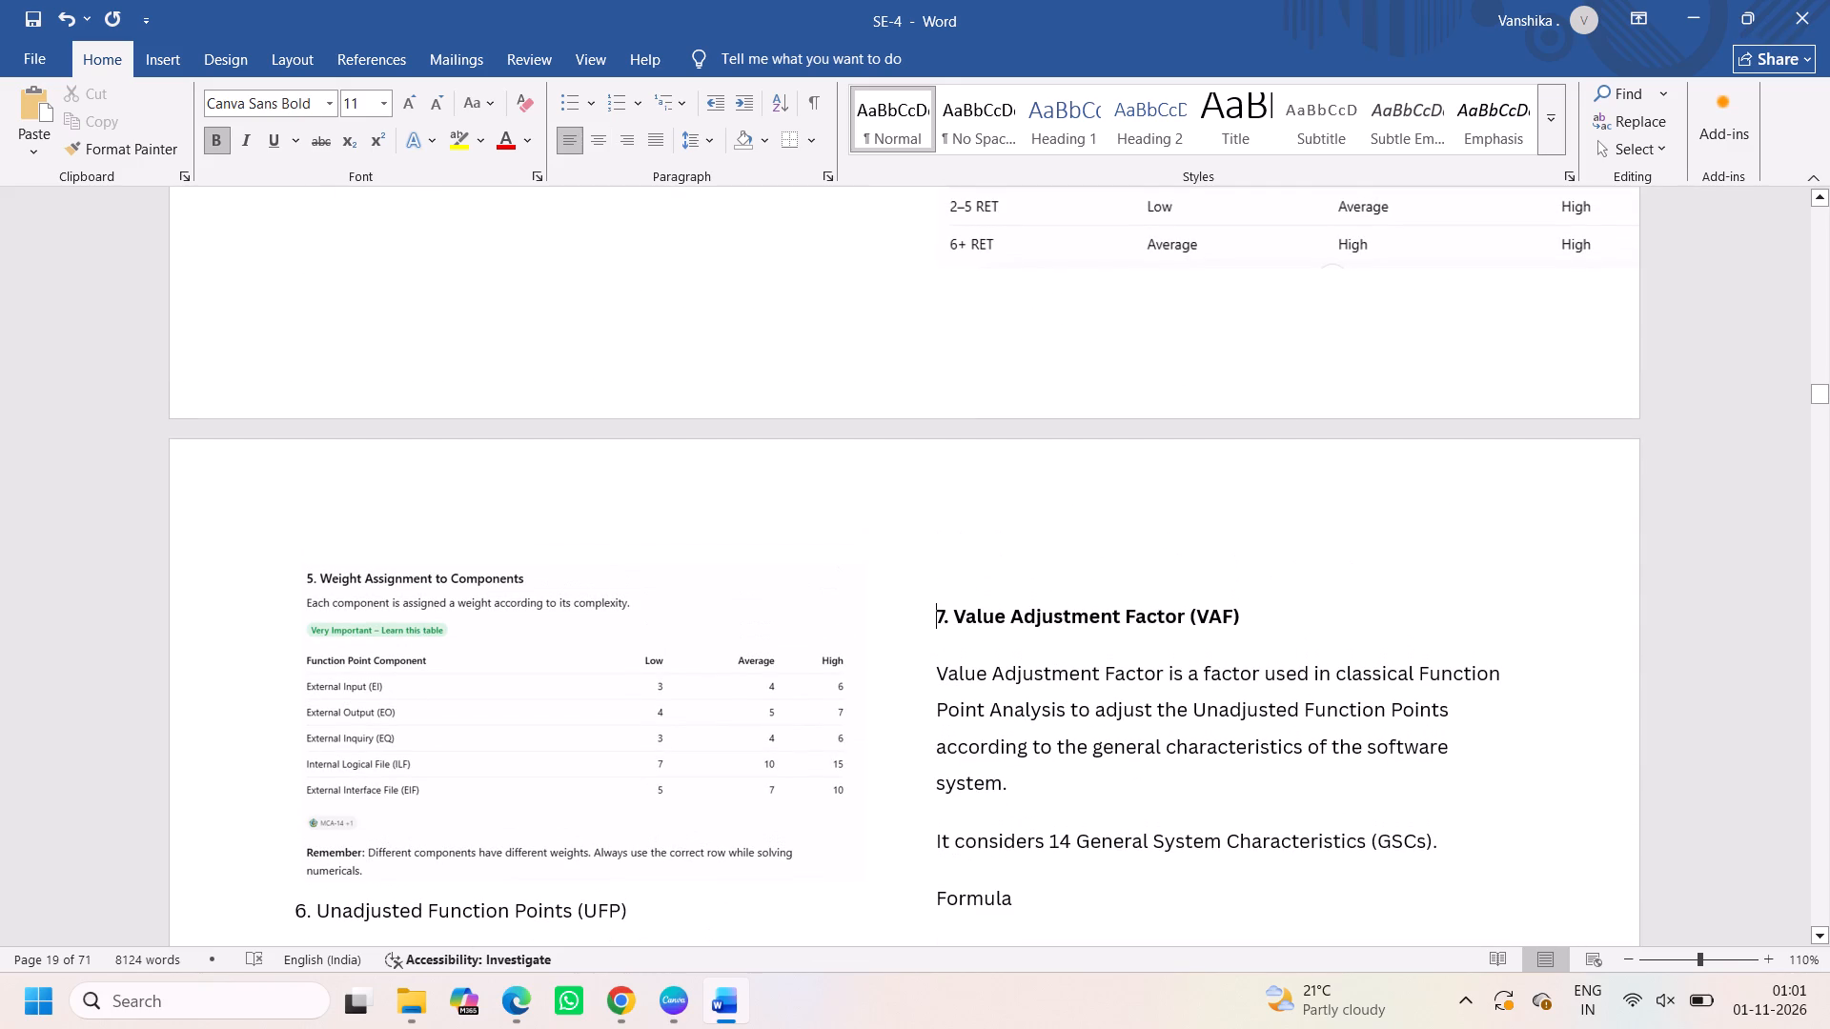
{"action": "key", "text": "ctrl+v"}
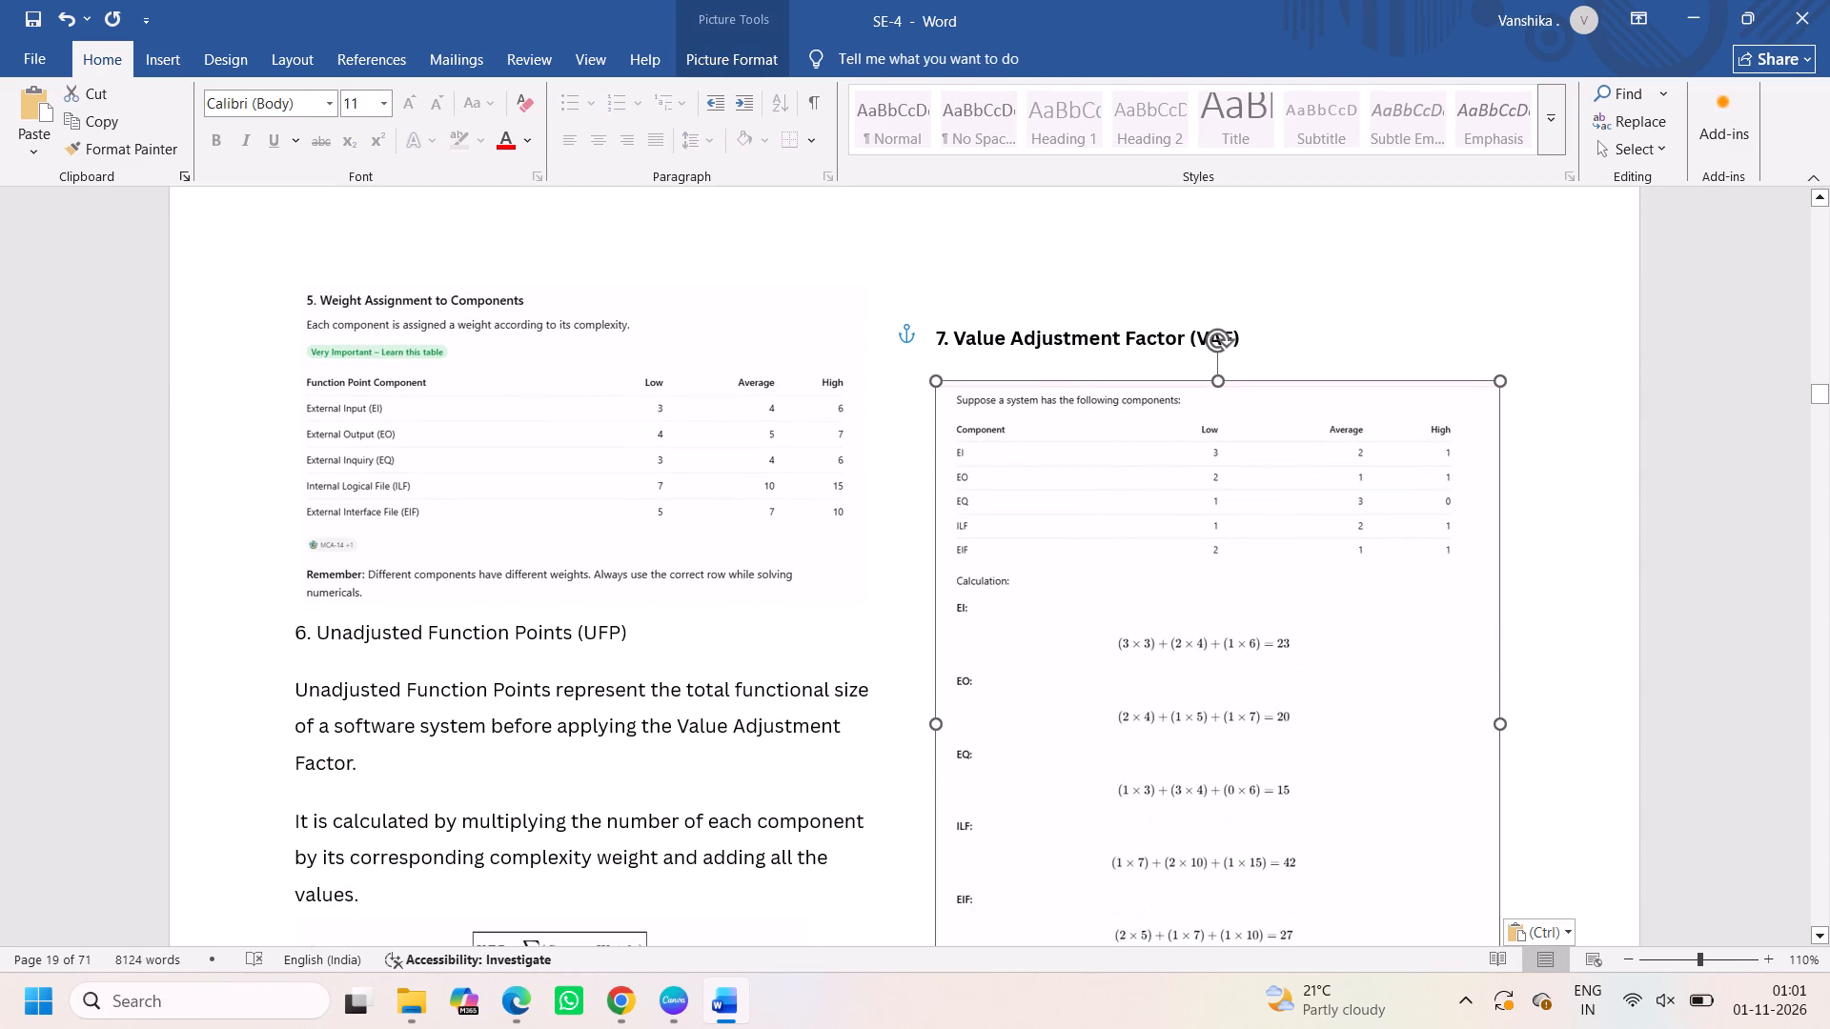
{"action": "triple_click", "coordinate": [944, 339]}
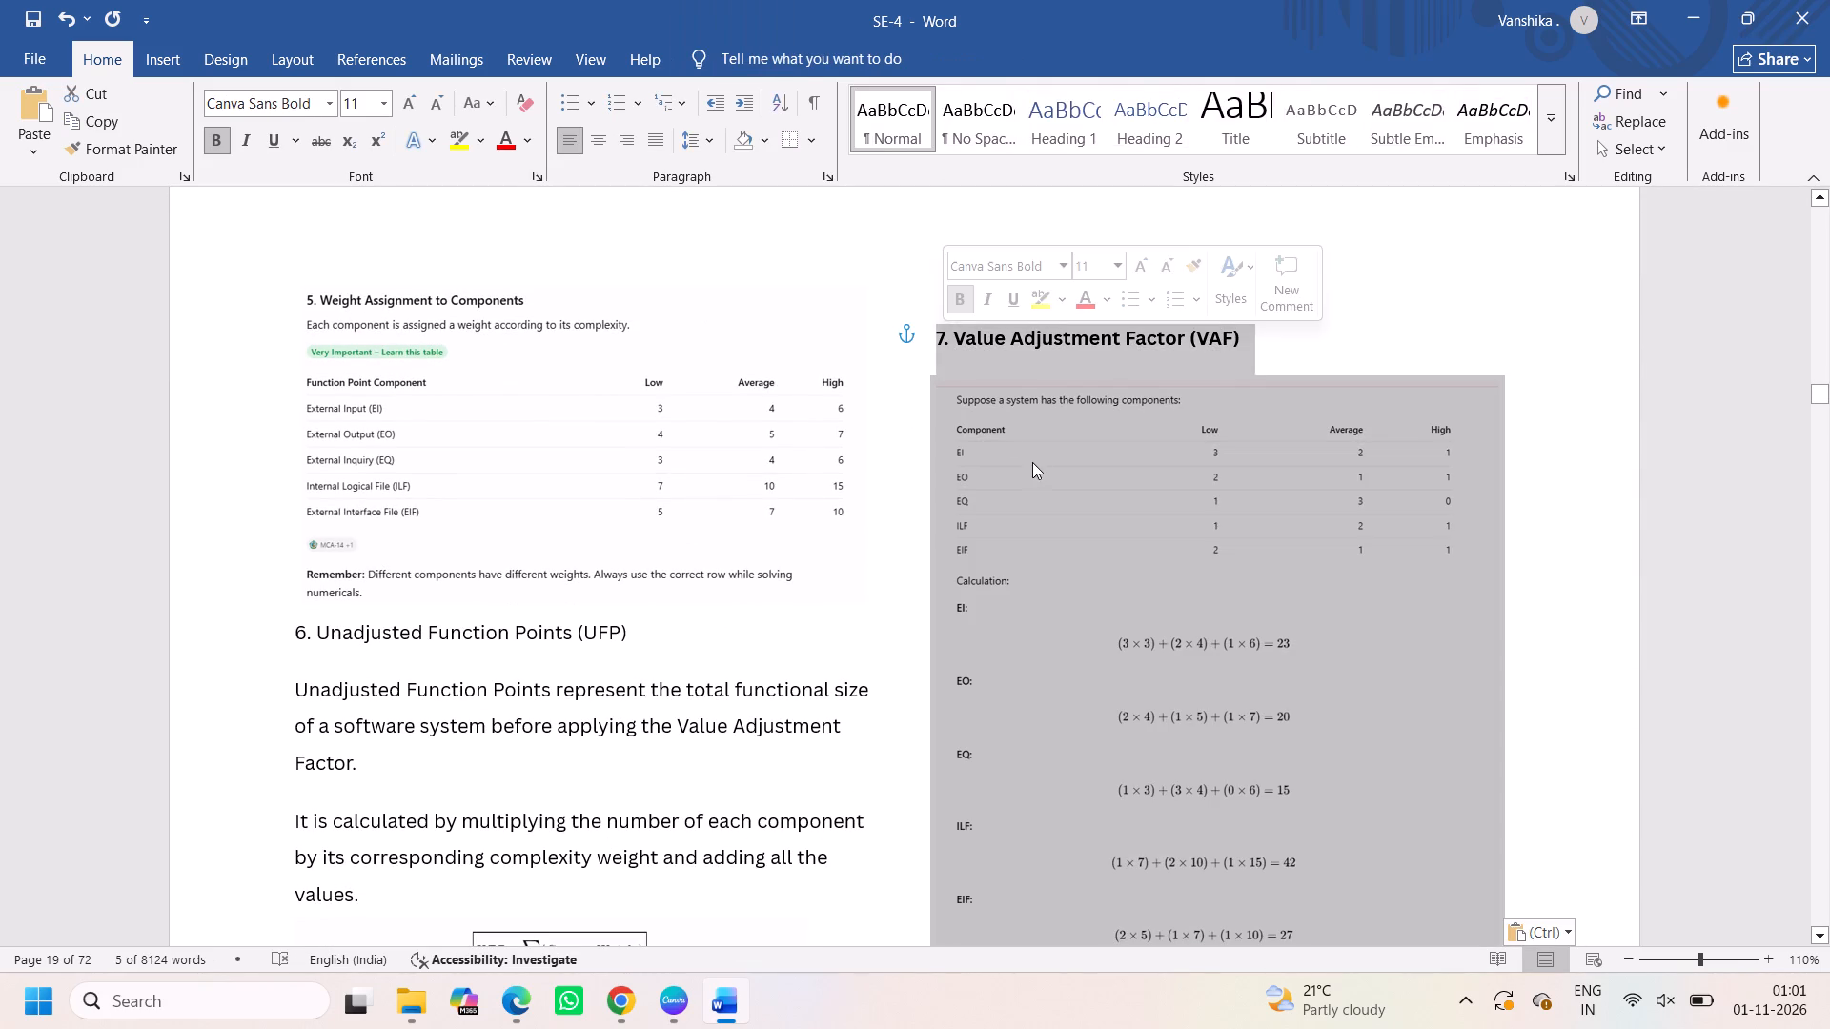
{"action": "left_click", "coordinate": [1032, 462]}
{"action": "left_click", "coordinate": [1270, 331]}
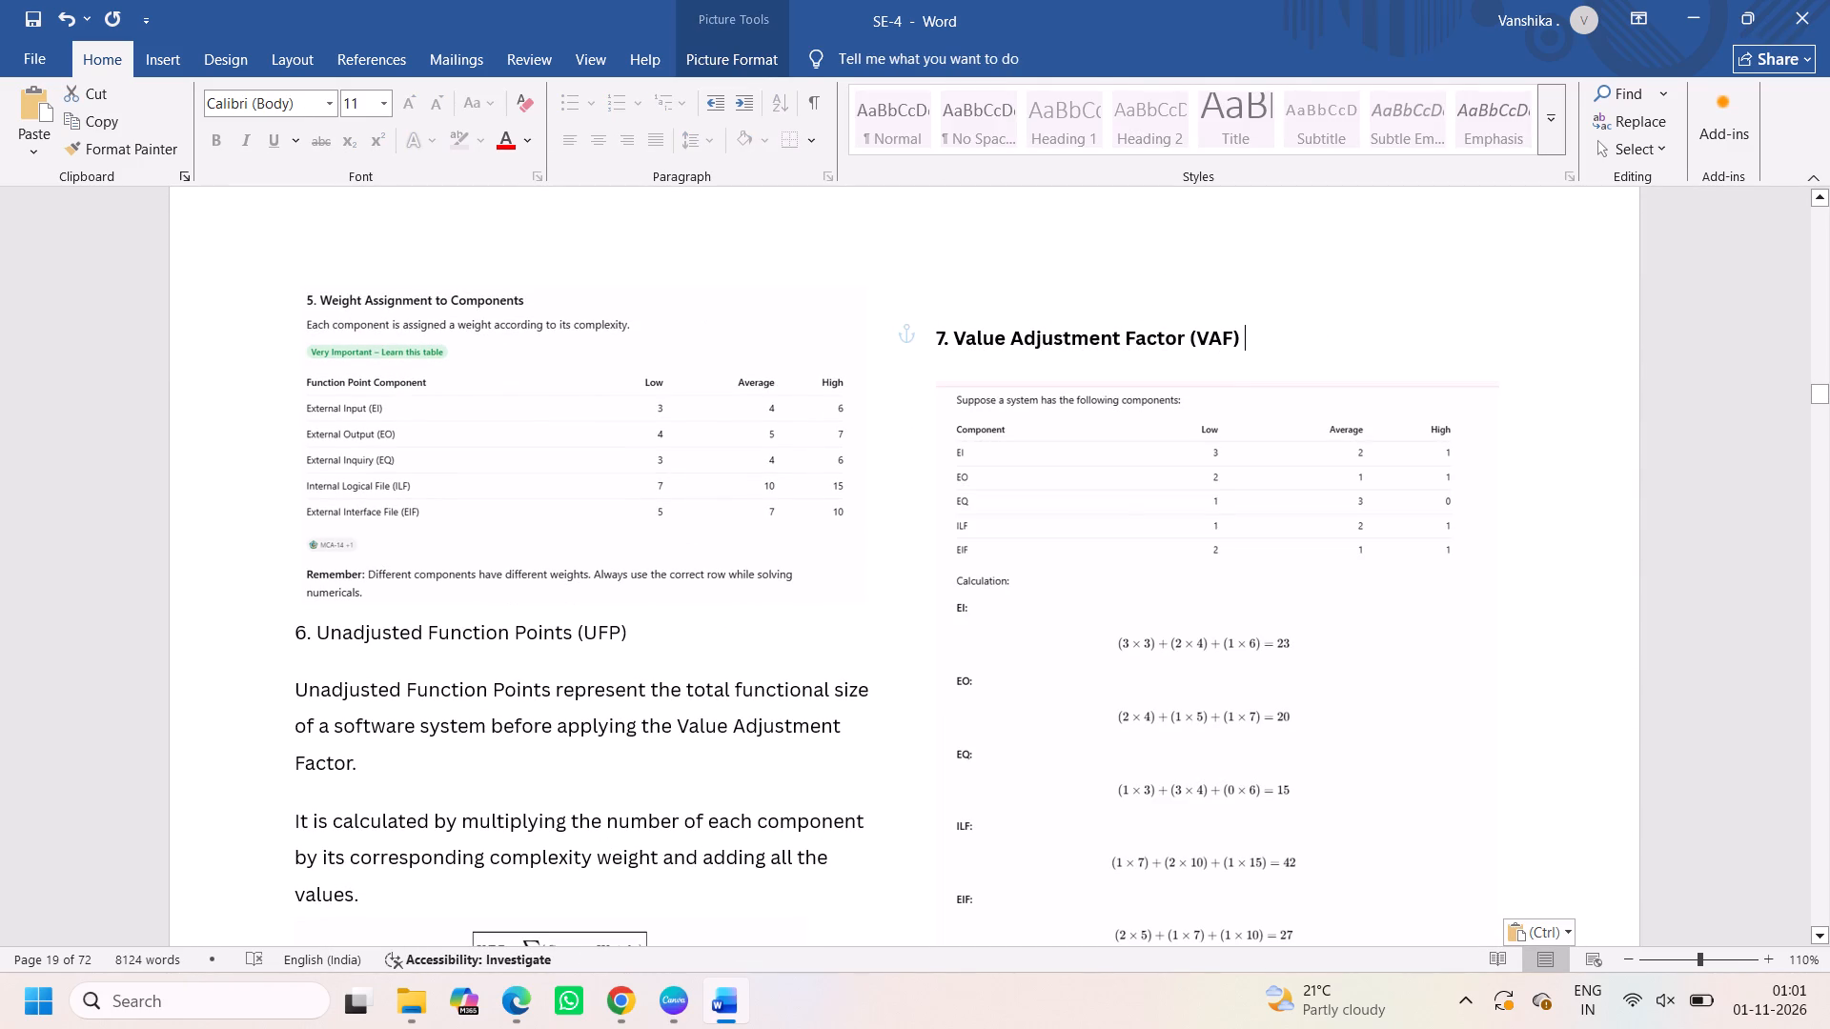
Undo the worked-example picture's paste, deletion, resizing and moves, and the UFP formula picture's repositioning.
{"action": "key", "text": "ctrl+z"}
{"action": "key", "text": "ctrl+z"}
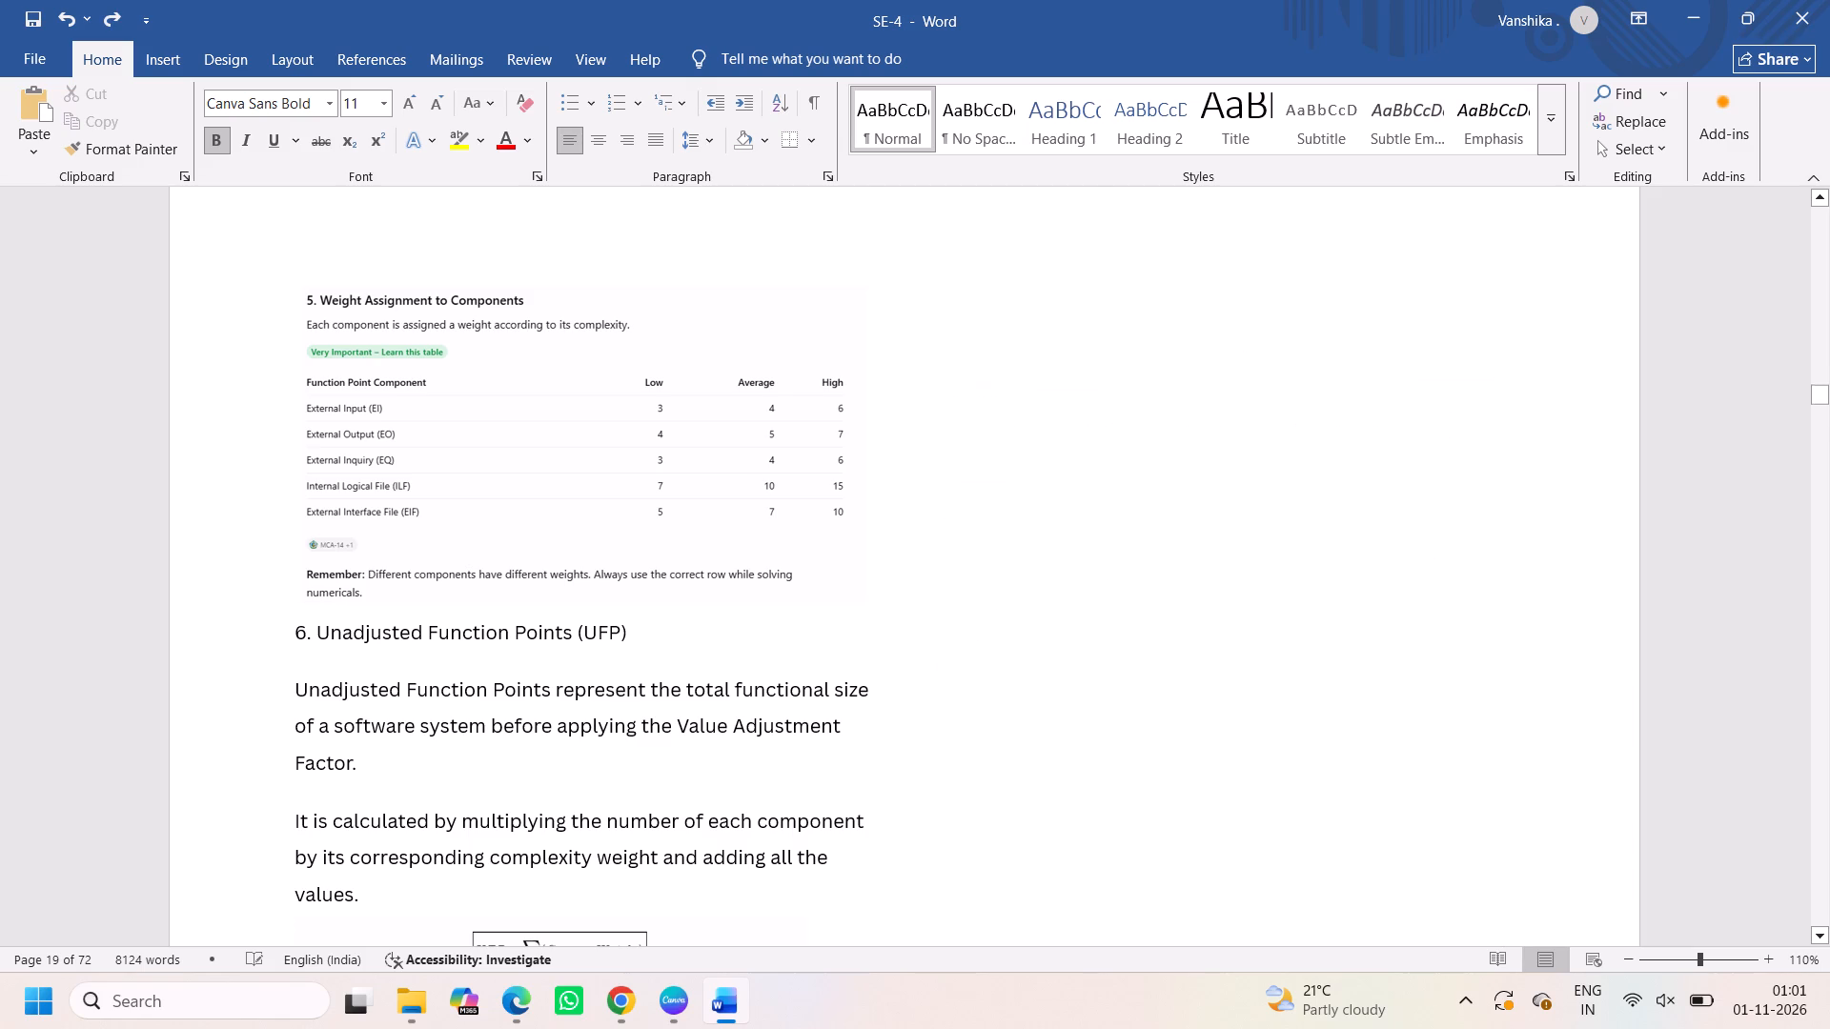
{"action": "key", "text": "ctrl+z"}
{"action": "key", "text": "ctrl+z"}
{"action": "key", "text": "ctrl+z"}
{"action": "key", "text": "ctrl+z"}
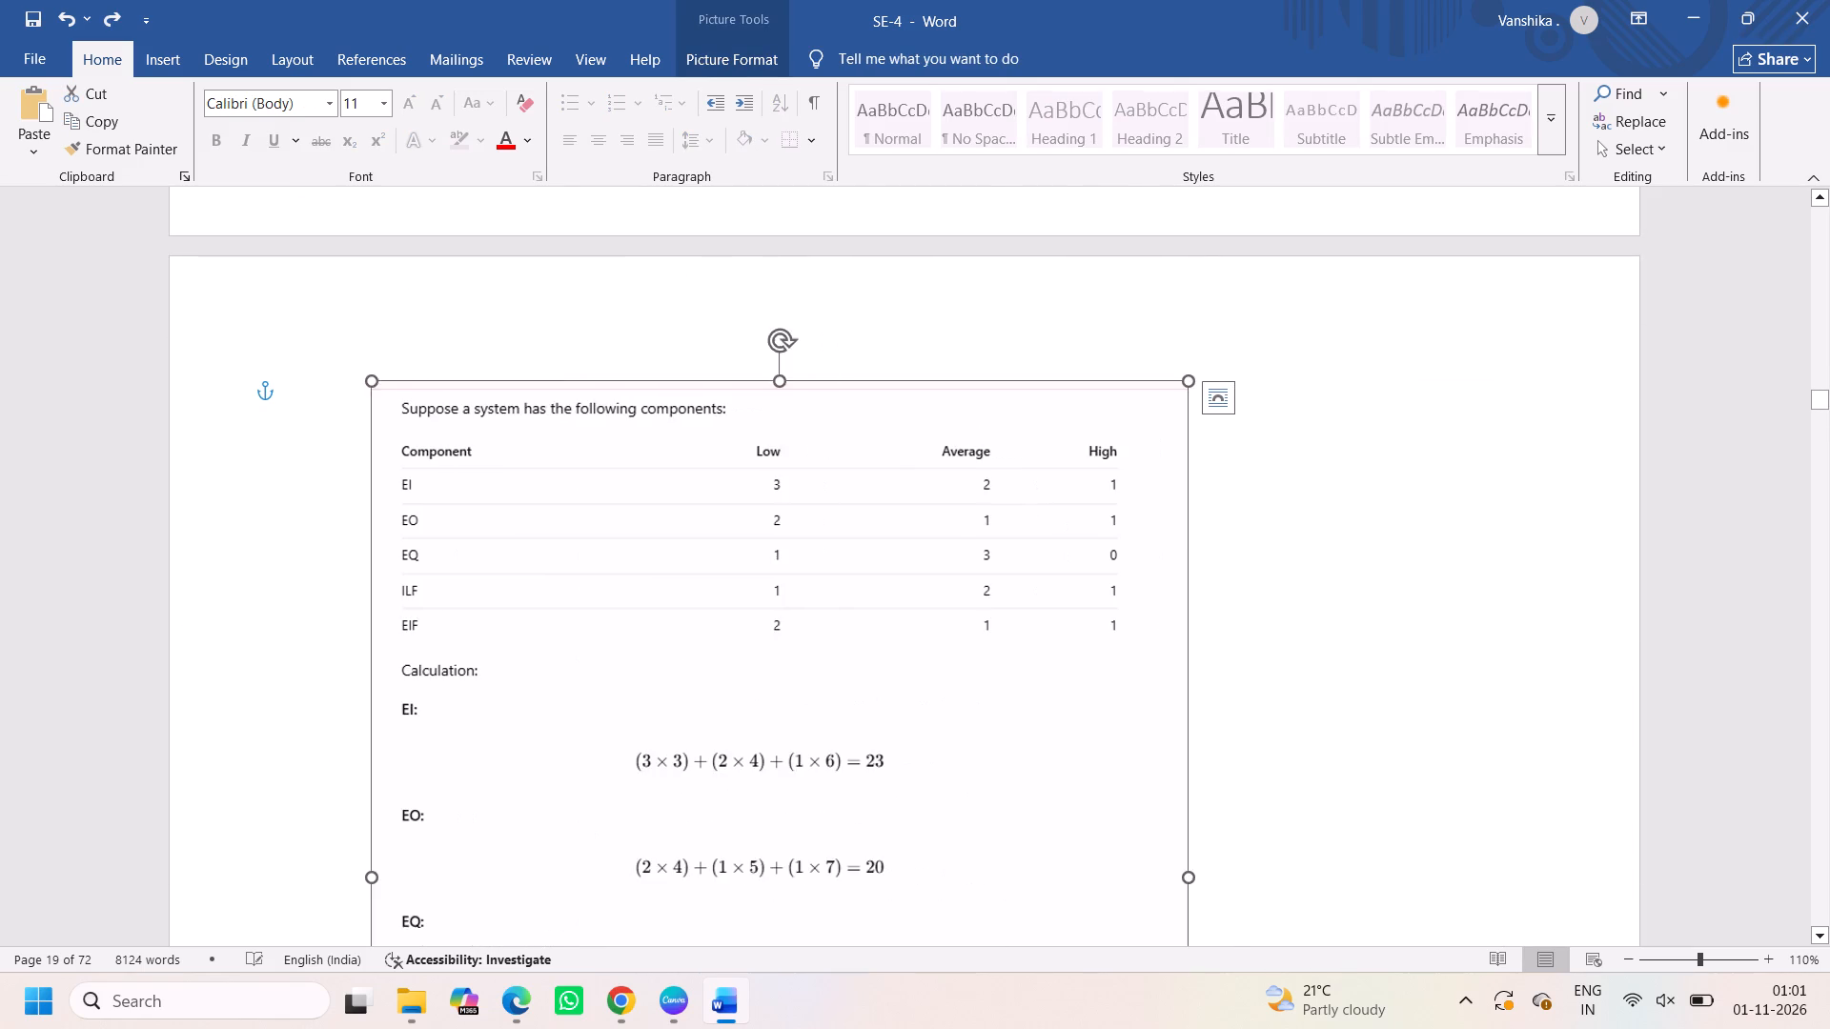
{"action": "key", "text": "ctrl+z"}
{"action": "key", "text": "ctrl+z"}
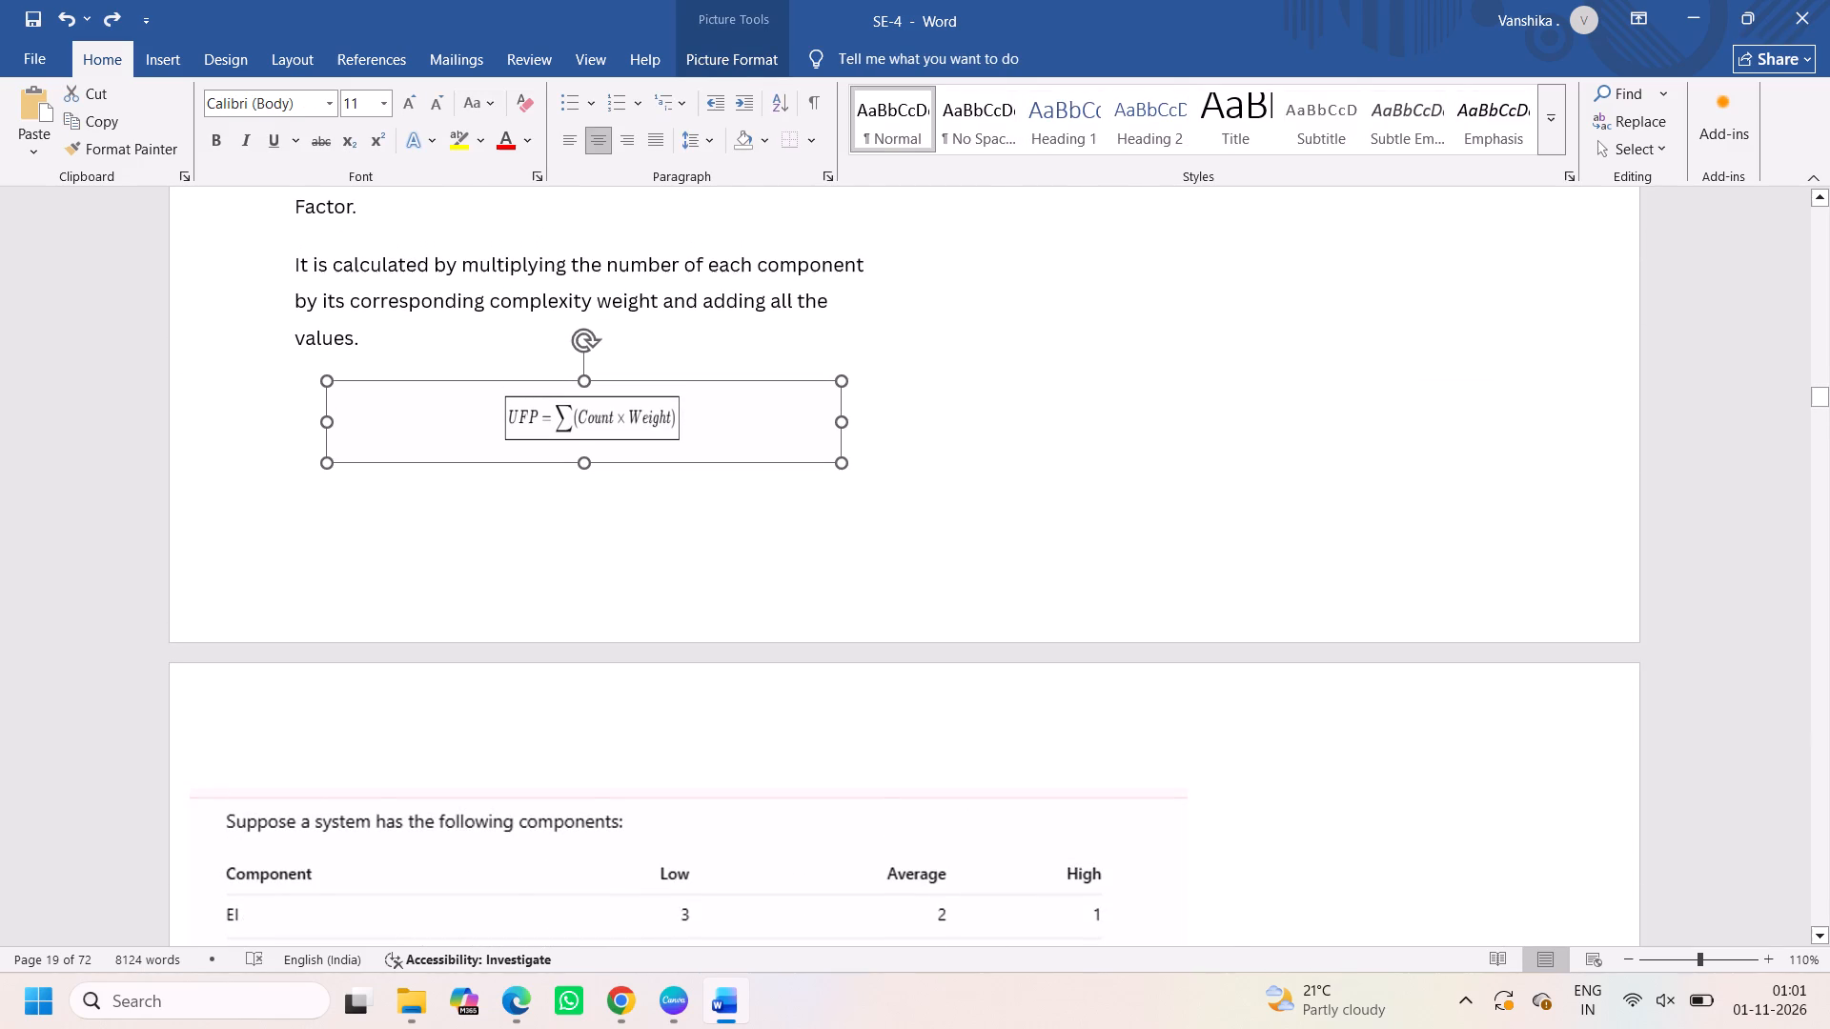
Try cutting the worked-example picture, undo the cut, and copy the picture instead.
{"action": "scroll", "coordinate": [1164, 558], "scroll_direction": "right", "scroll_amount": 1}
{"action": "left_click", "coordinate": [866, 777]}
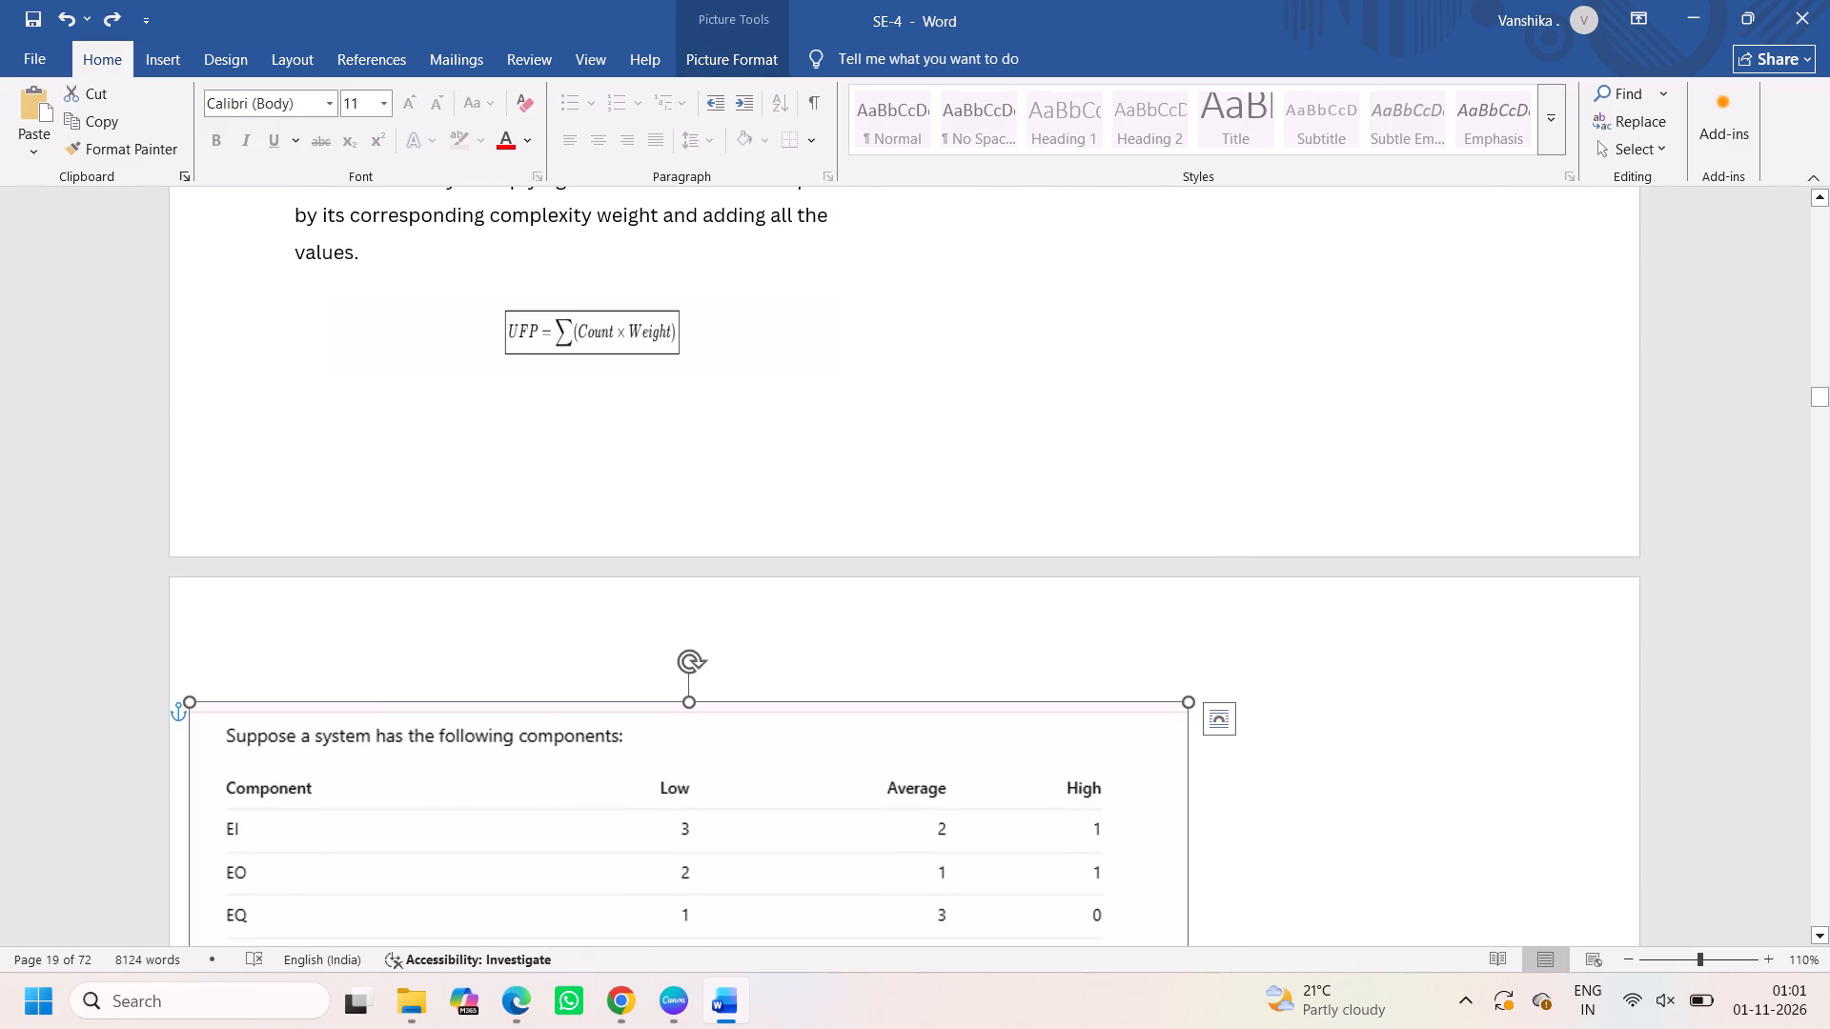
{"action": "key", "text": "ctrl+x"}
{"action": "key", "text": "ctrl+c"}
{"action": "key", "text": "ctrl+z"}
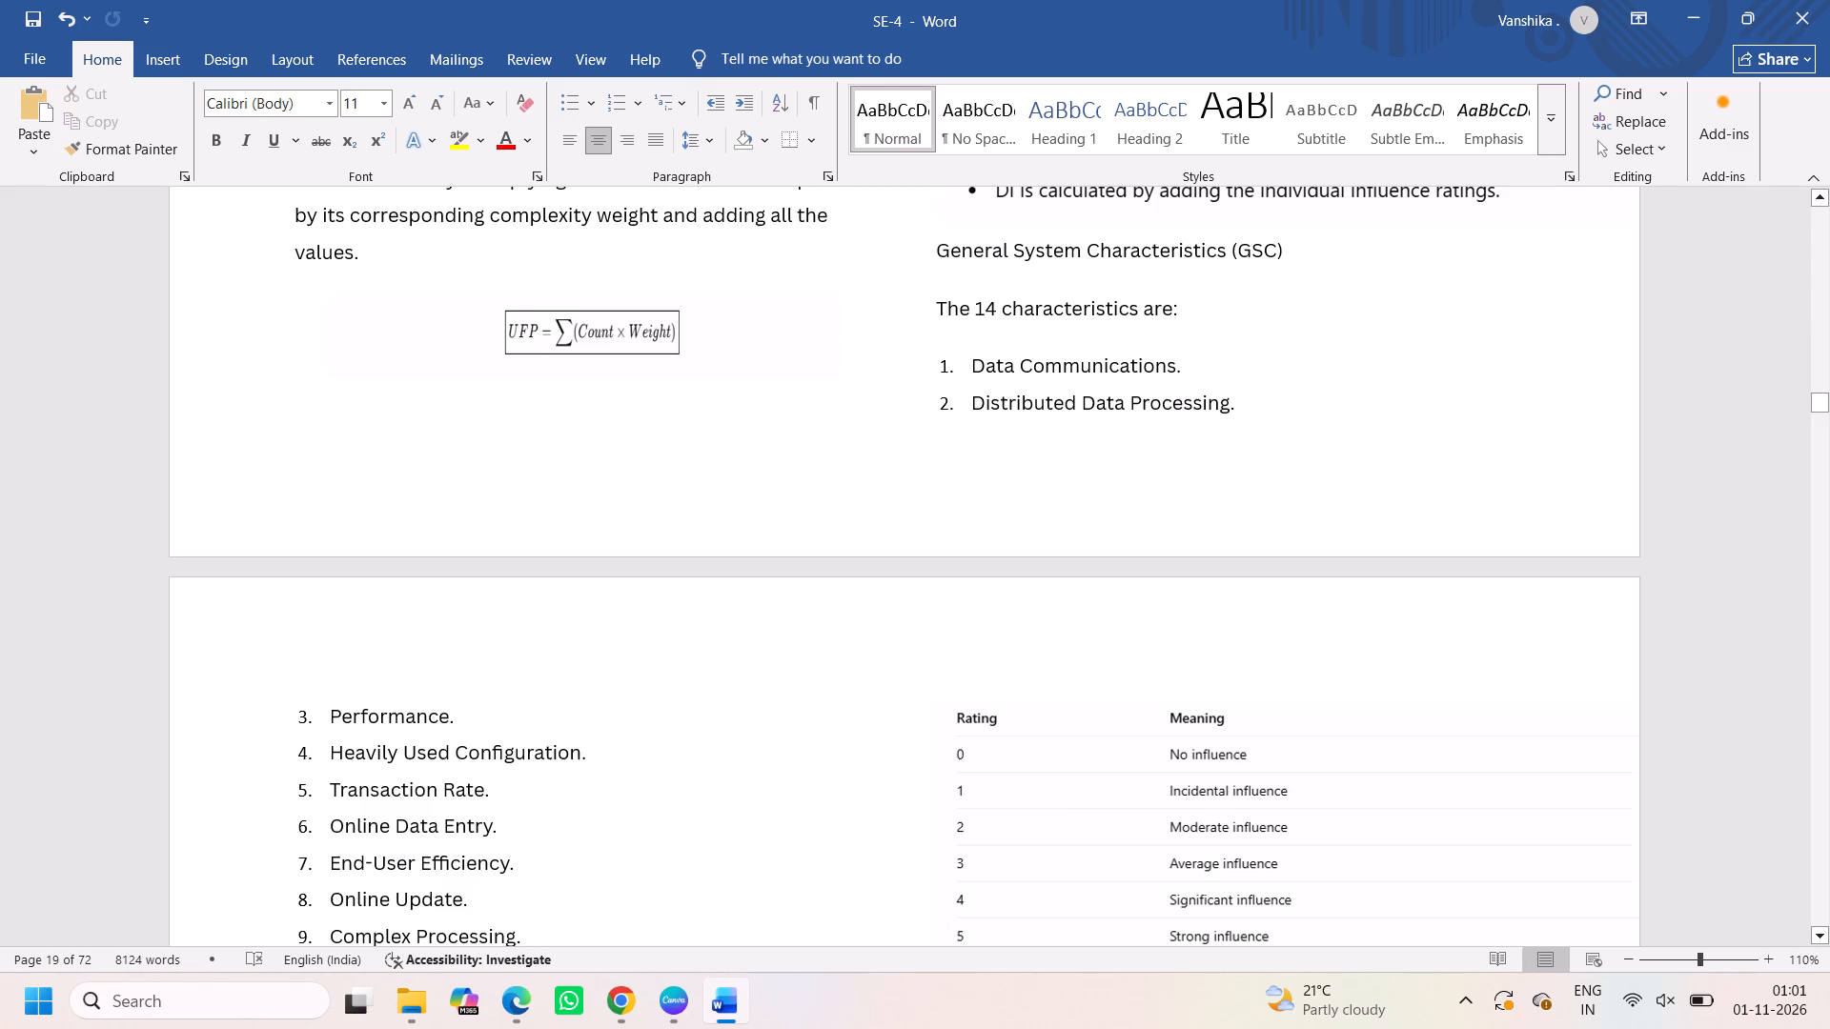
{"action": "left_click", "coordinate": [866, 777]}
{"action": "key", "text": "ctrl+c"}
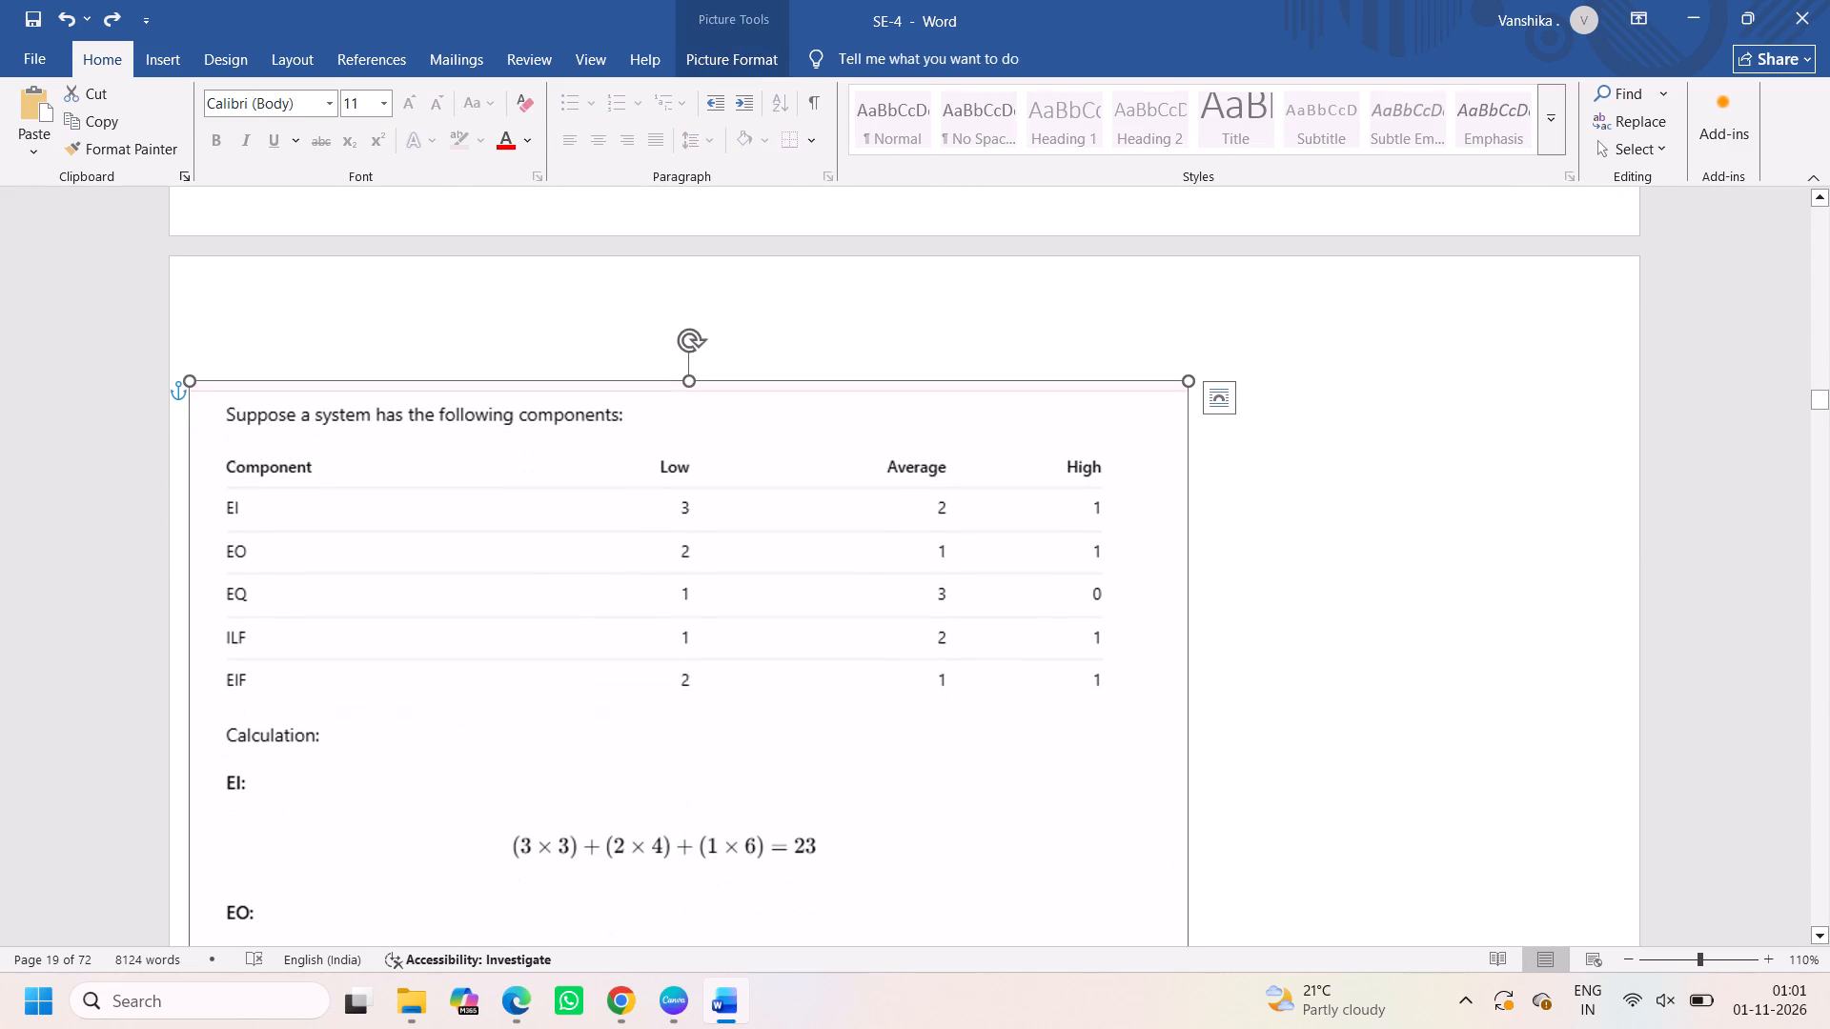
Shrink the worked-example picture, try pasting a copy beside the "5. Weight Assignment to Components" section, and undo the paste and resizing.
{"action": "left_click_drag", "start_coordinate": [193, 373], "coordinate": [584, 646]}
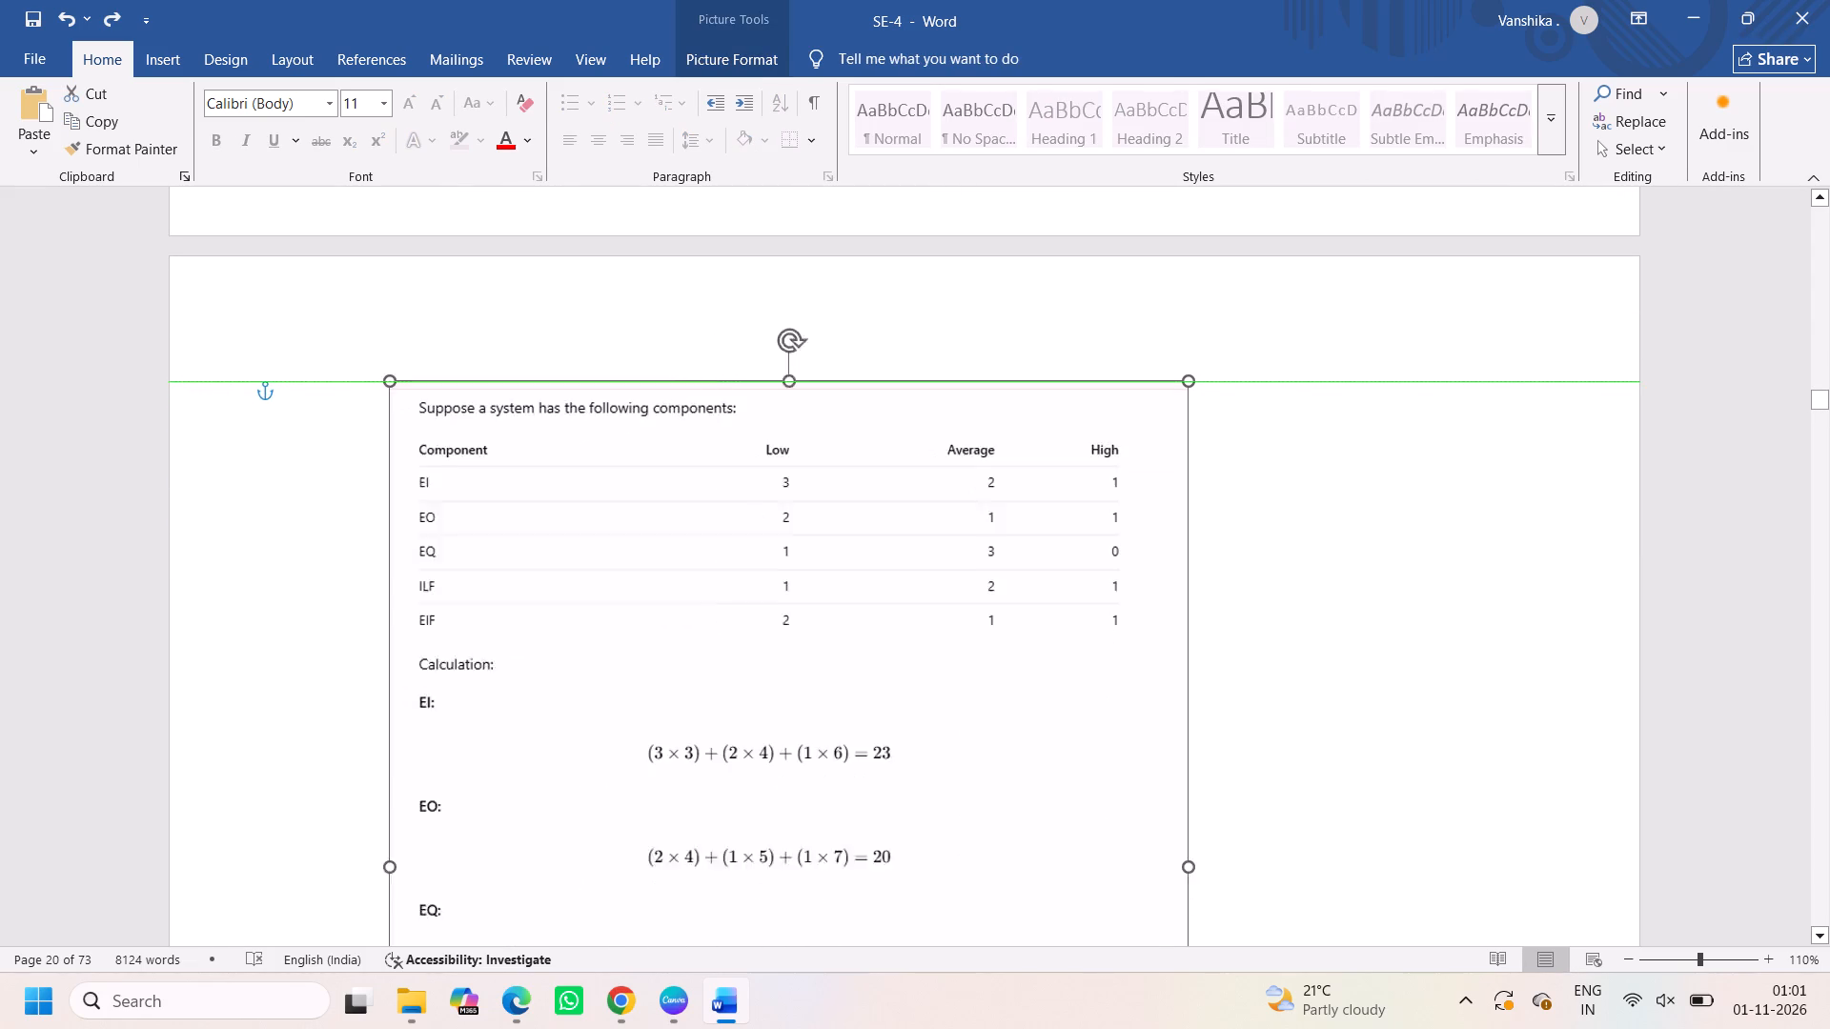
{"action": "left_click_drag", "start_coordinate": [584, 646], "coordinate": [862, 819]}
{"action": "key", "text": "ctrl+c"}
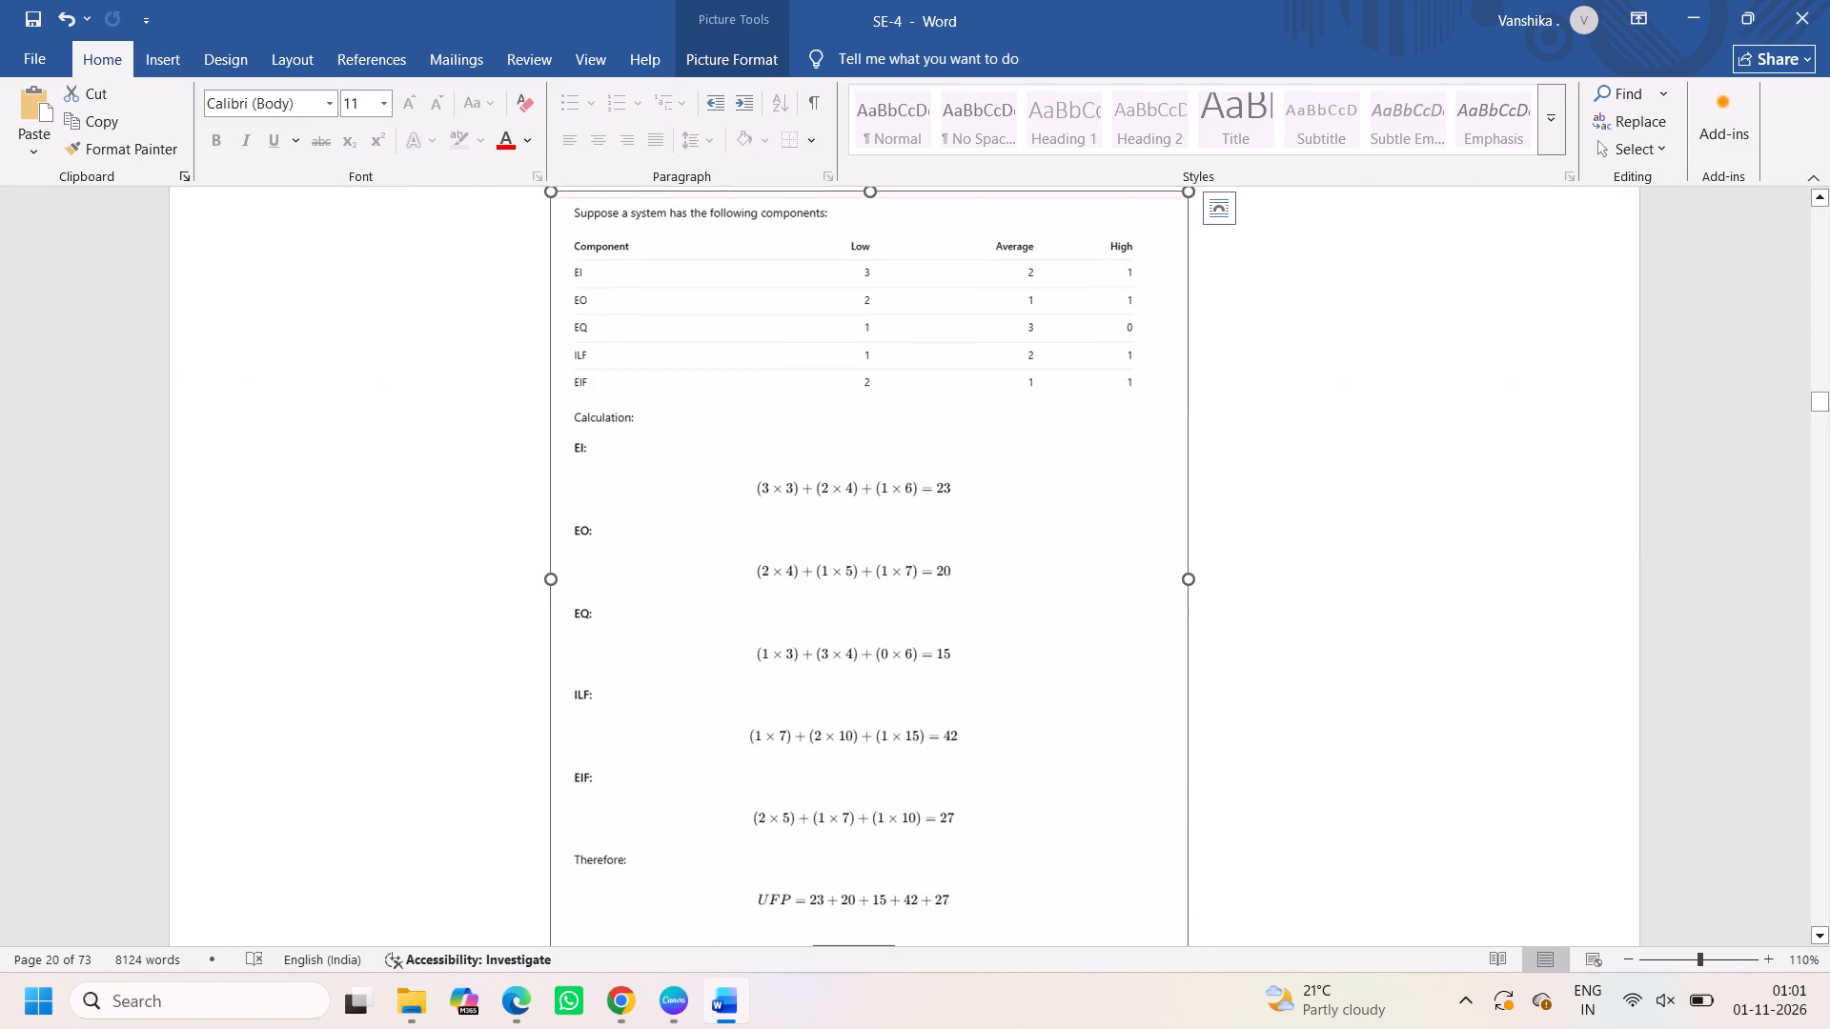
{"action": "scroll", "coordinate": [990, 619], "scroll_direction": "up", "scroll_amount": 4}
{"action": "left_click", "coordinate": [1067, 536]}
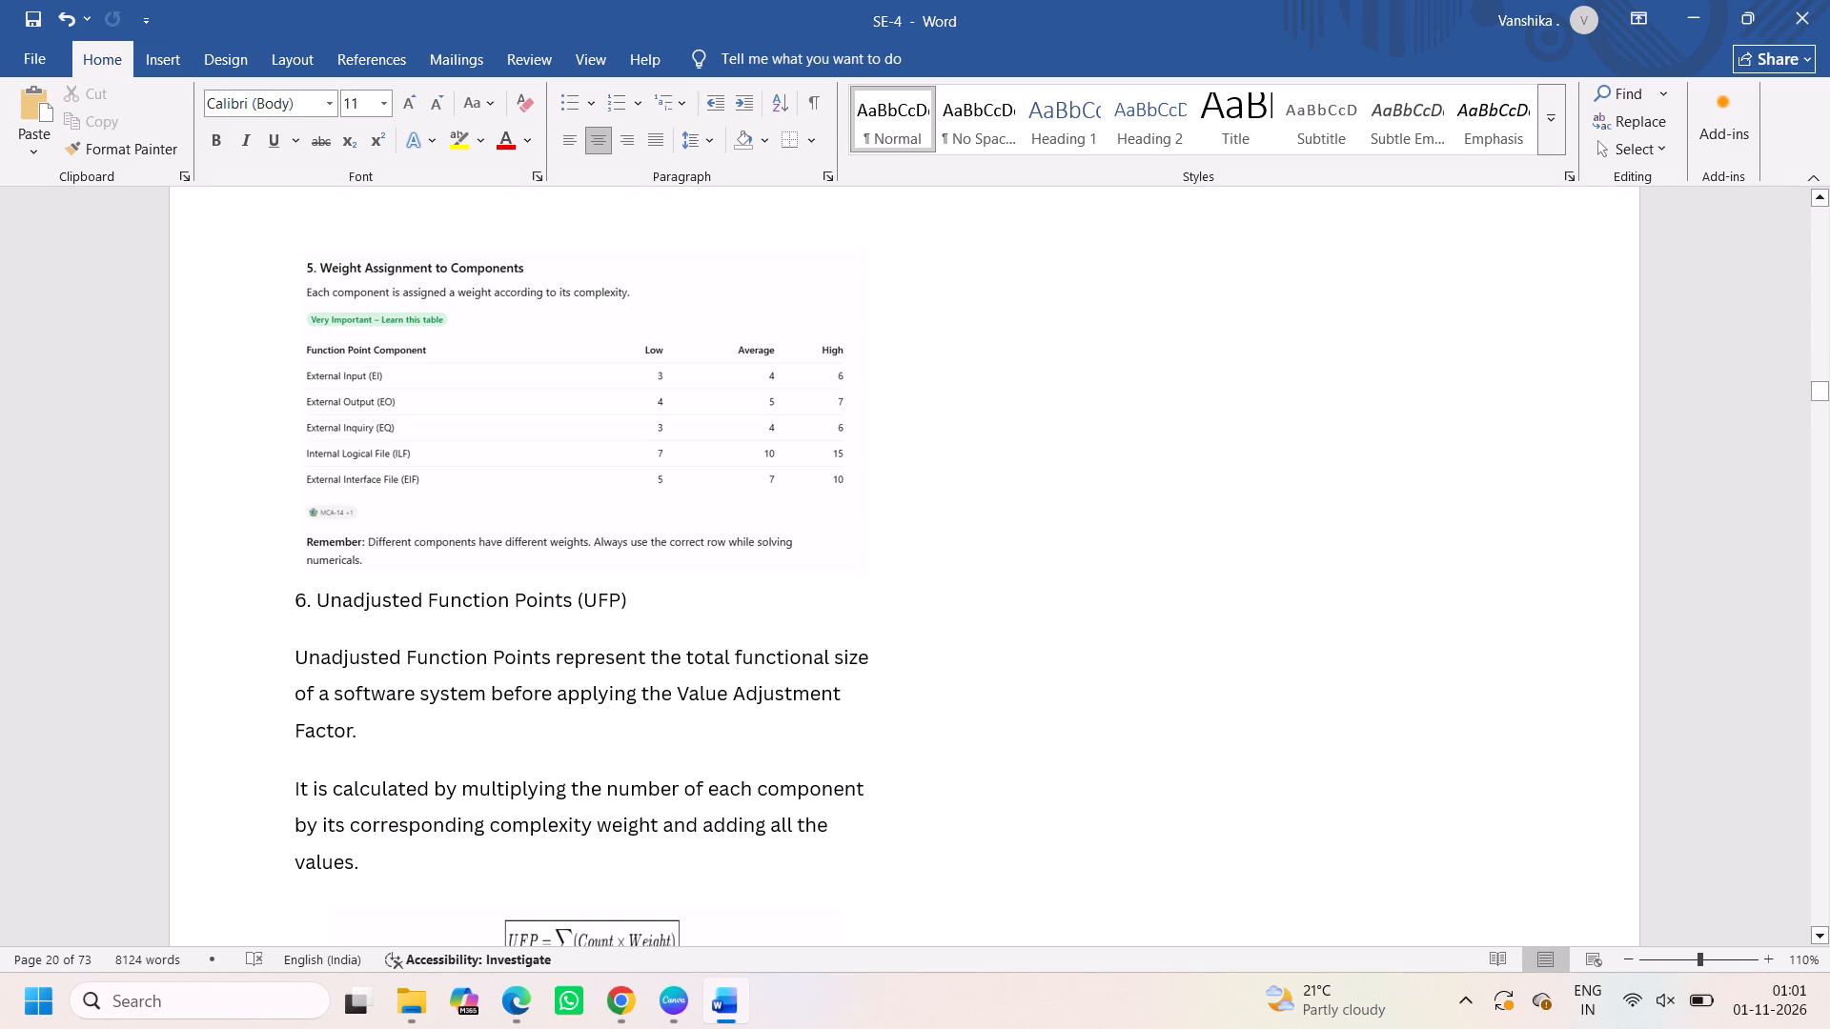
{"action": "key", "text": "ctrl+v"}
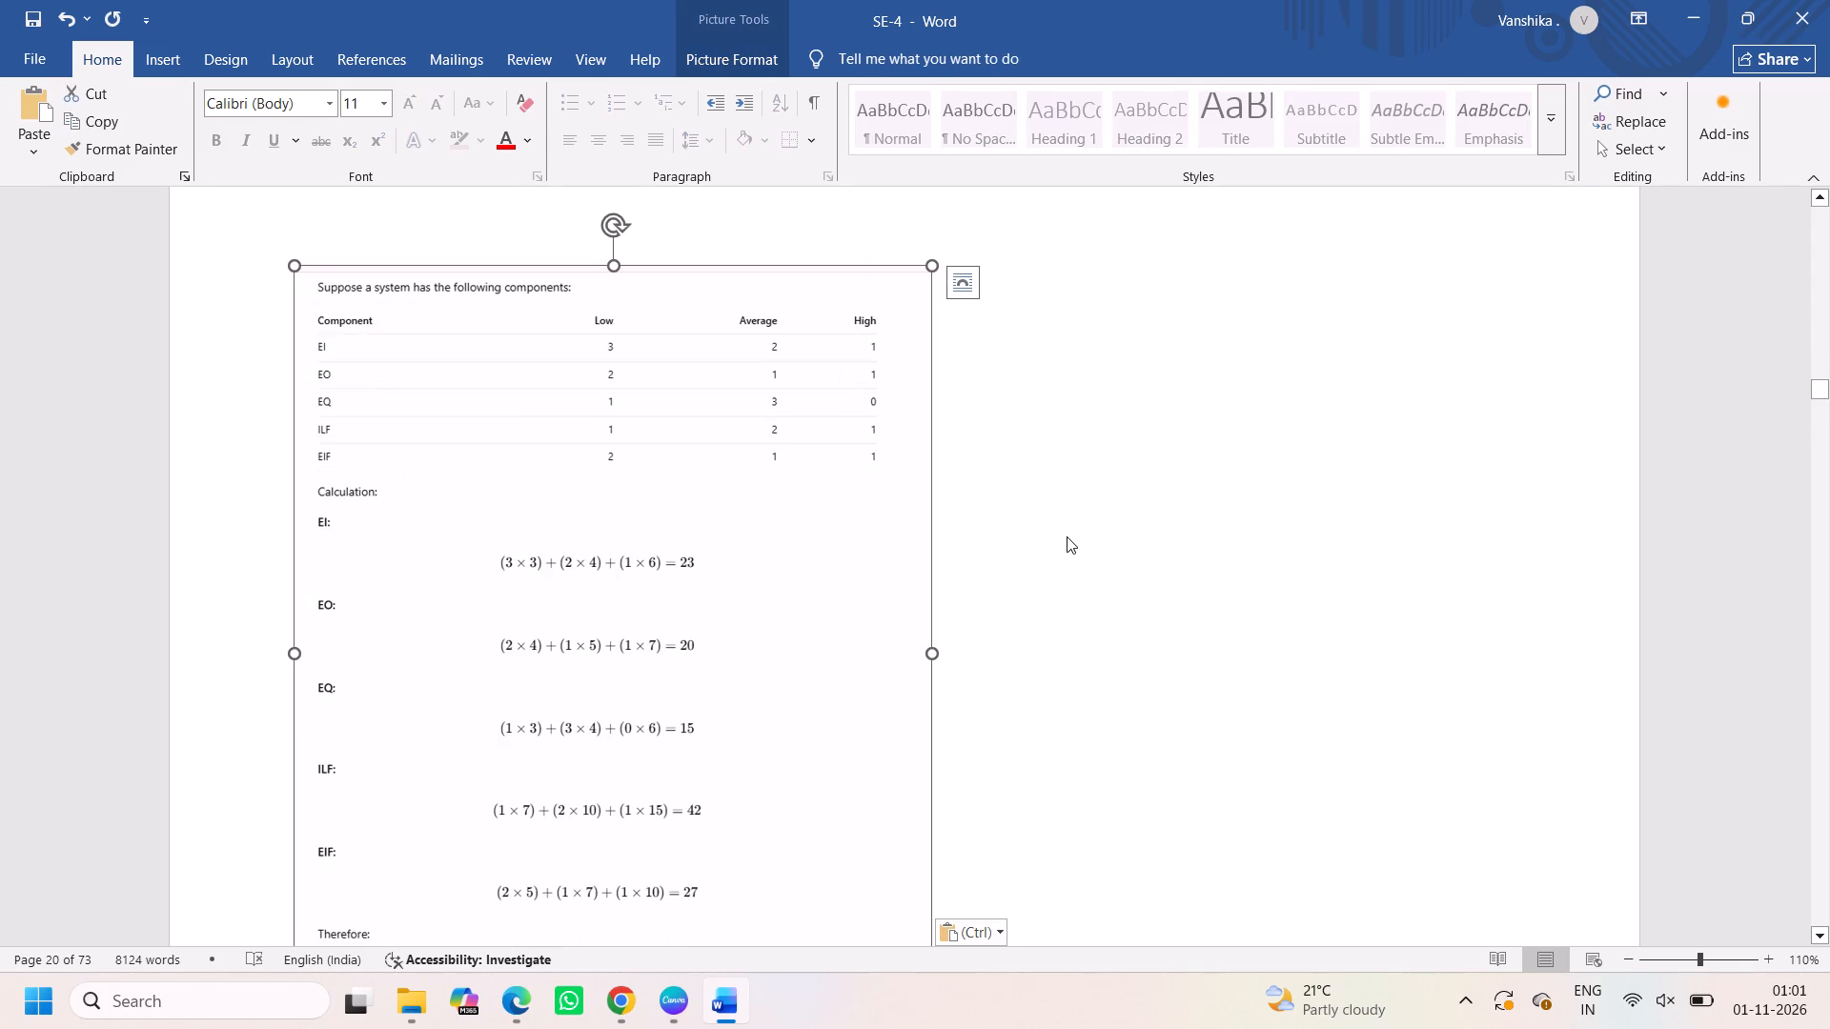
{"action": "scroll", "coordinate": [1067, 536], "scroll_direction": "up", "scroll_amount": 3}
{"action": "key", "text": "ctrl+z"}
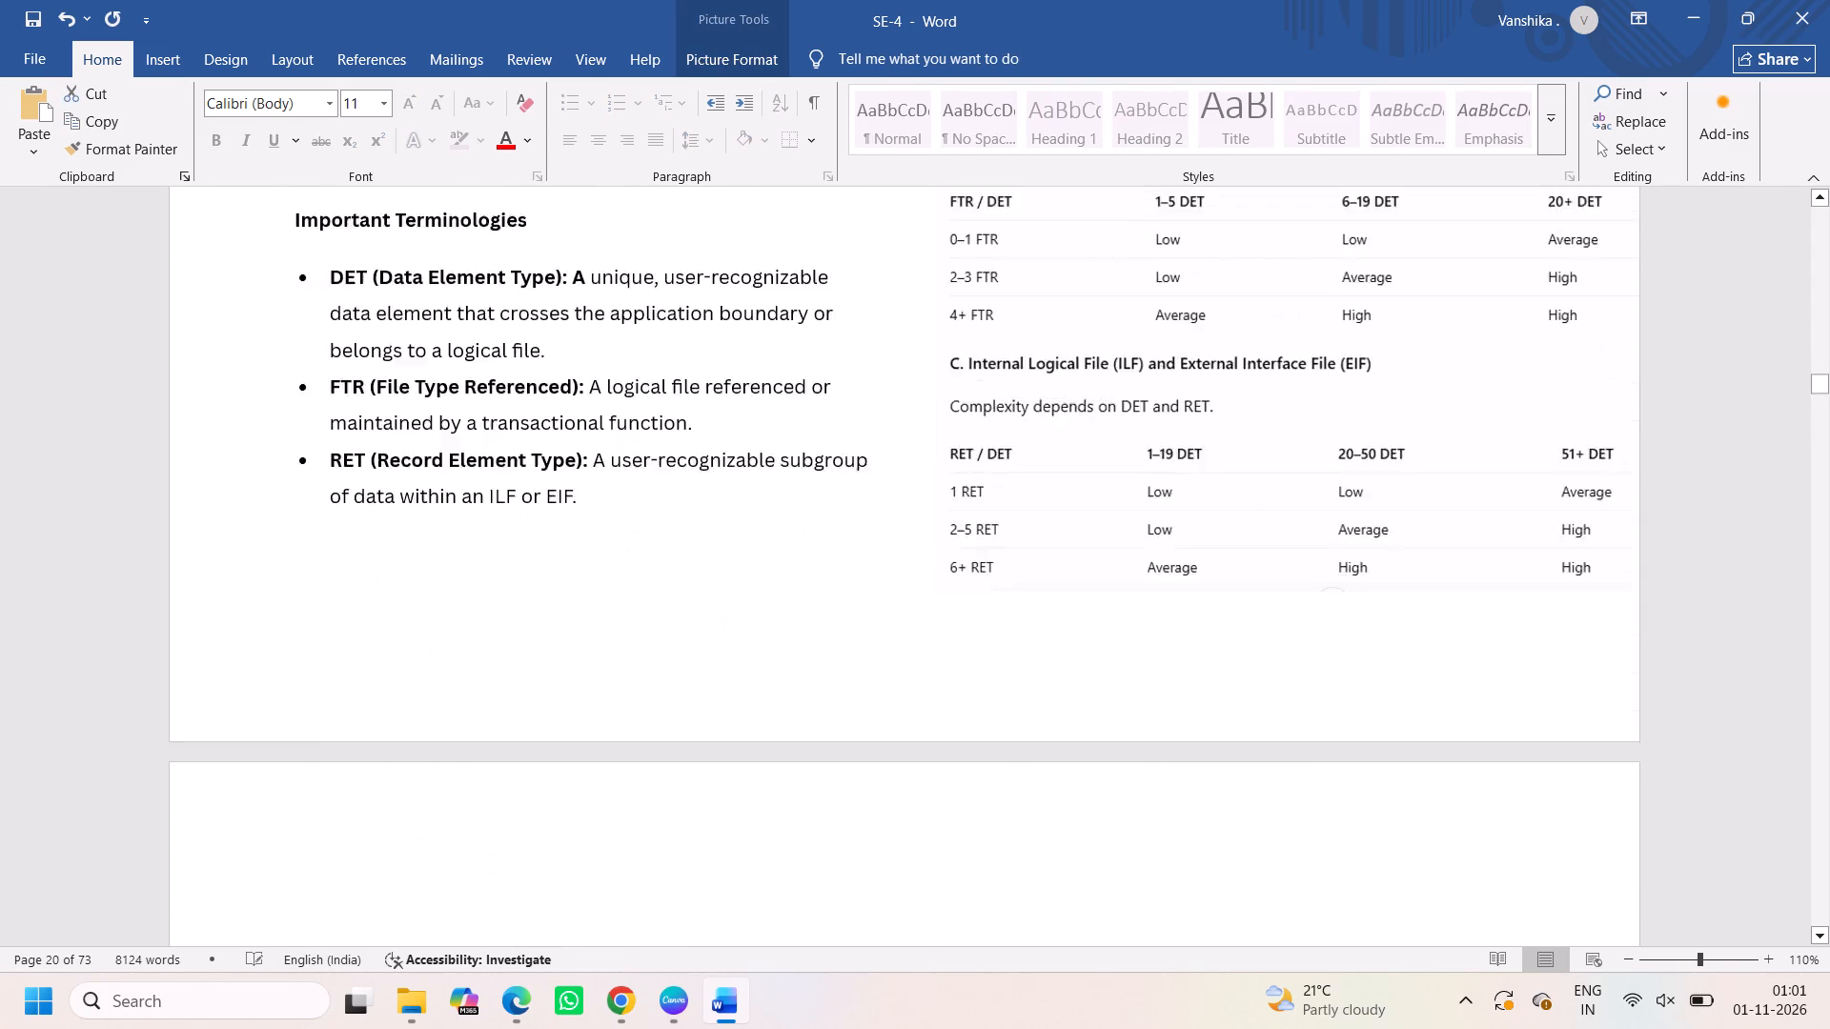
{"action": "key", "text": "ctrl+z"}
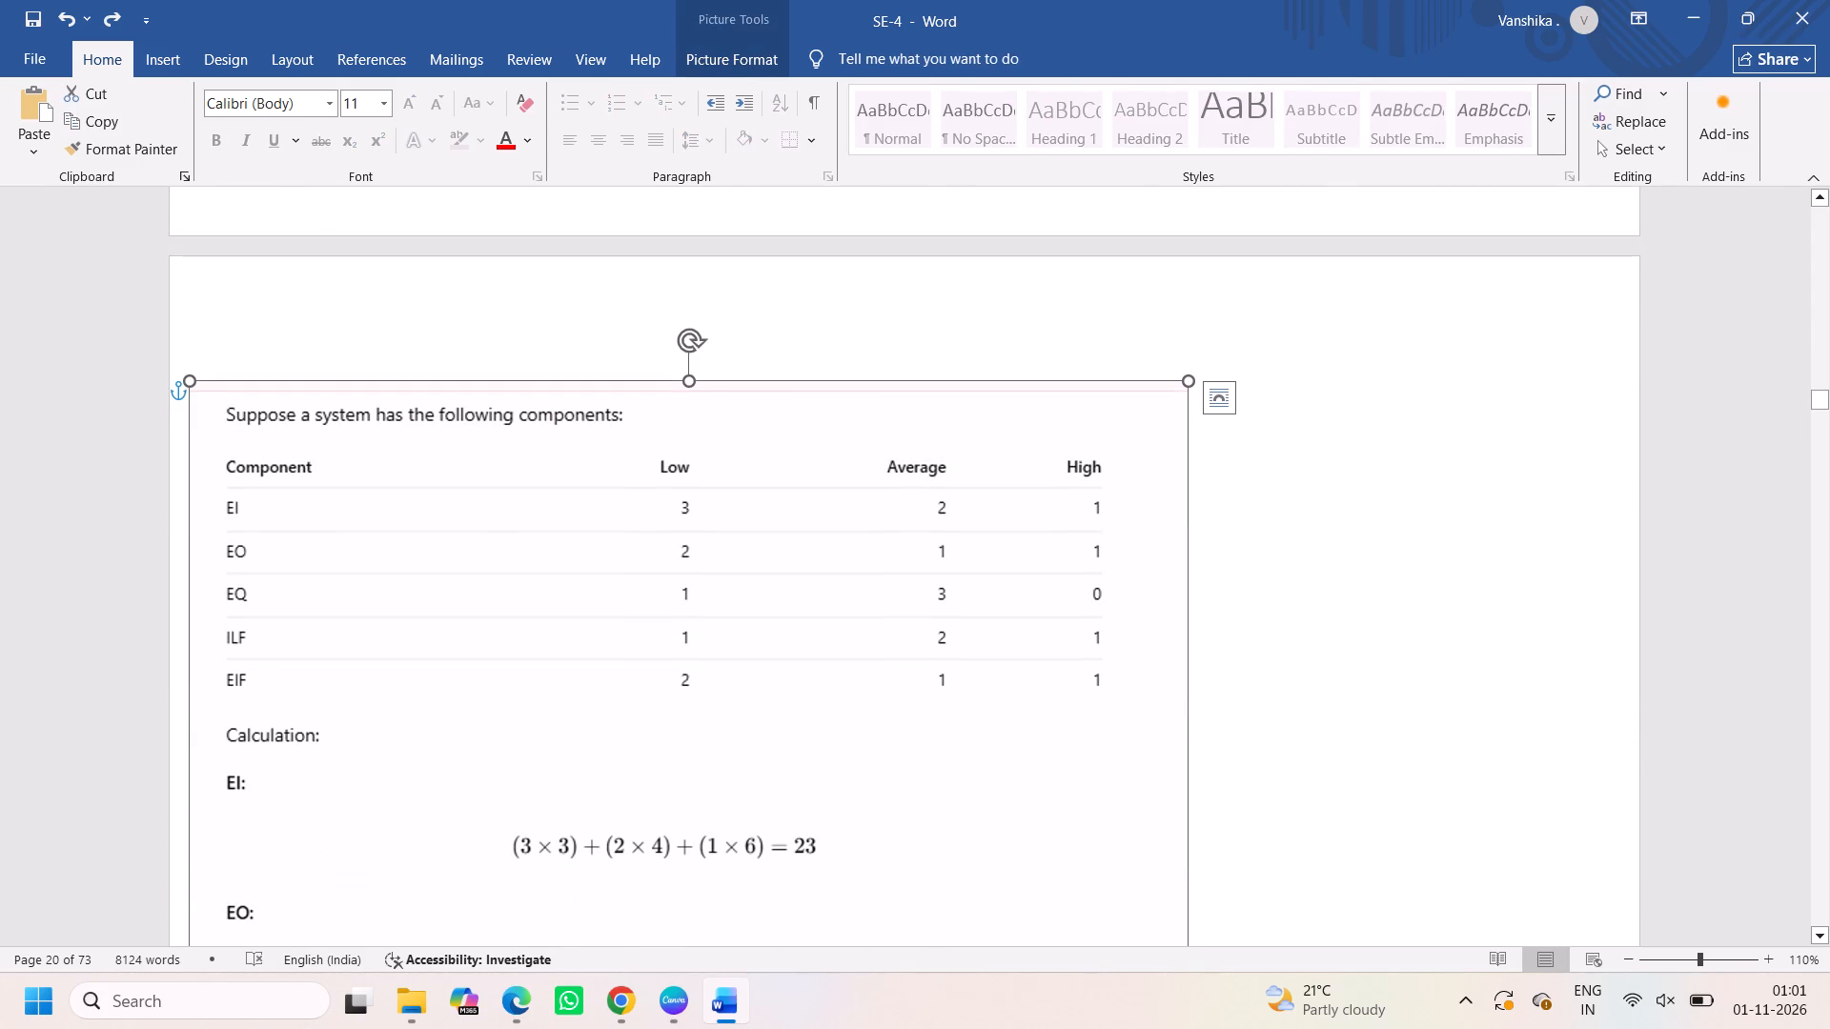
Shrink the worked-example picture proportionally to about one column's width.
{"action": "left_click_drag", "start_coordinate": [193, 374], "coordinate": [808, 824]}
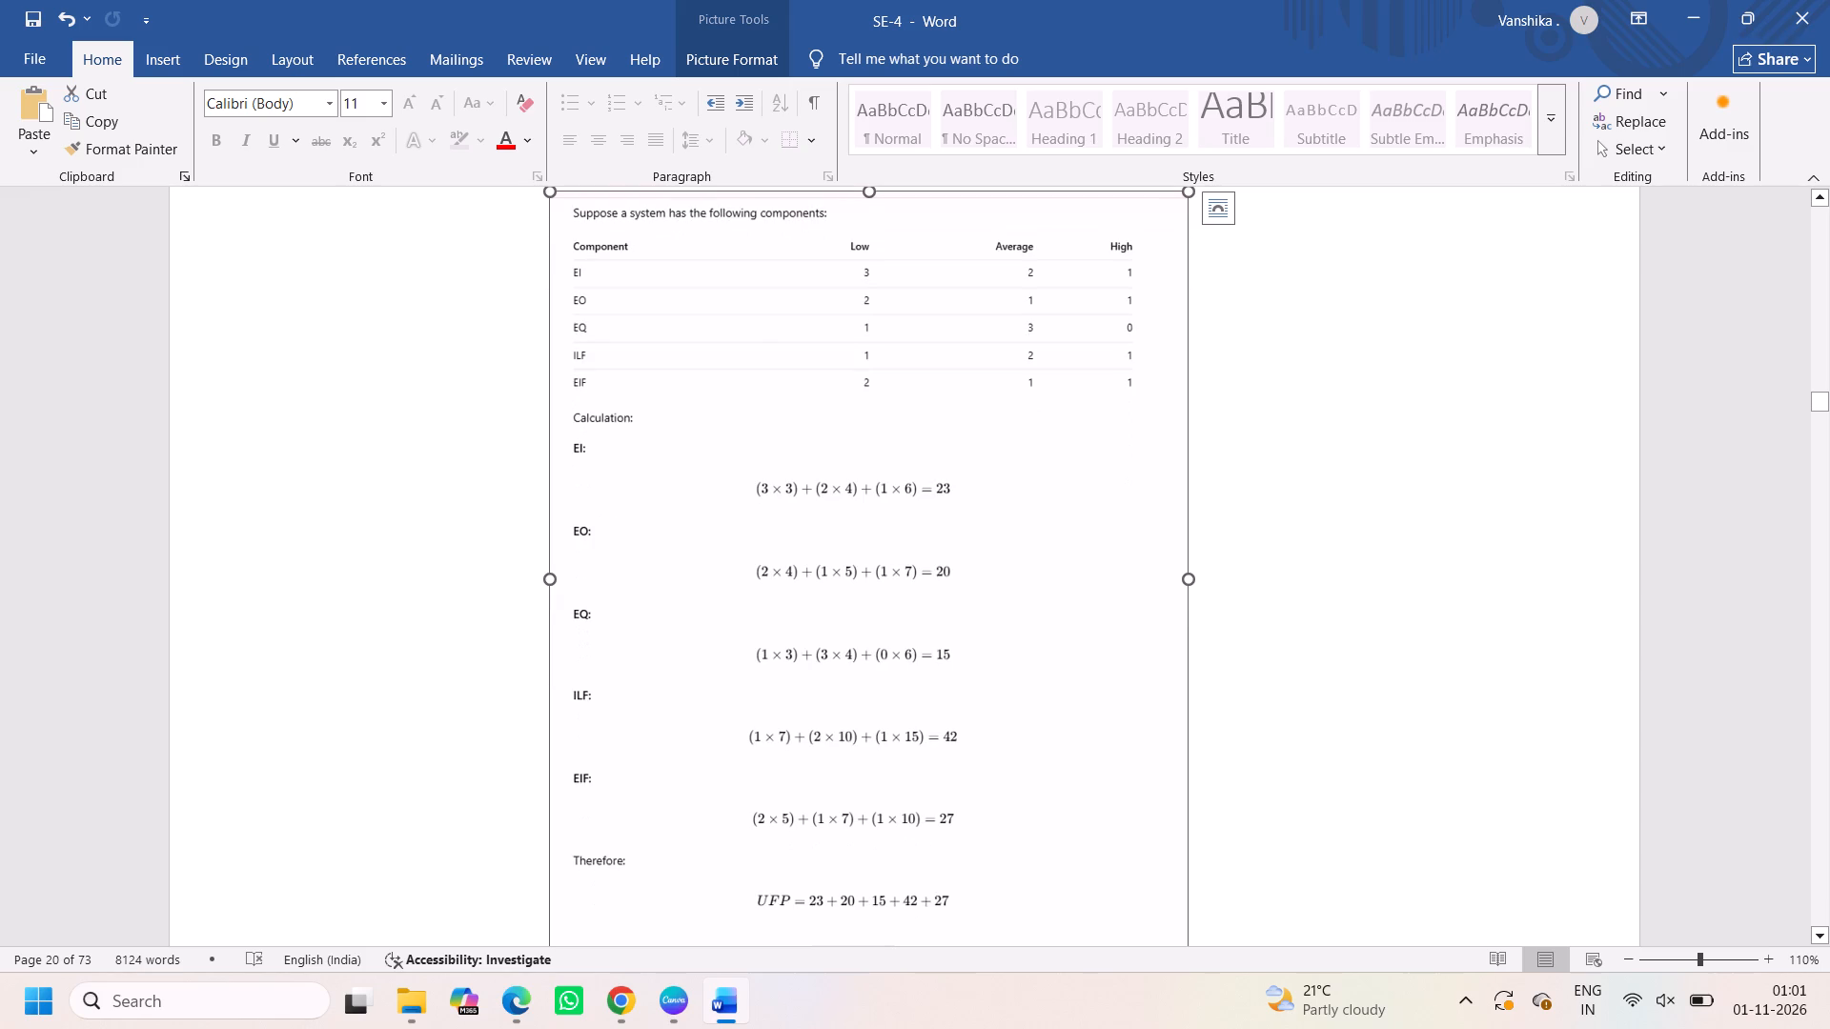
{"action": "scroll", "coordinate": [936, 692], "scroll_direction": "down", "scroll_amount": 1}
{"action": "left_click_drag", "start_coordinate": [1185, 528], "coordinate": [1025, 425]}
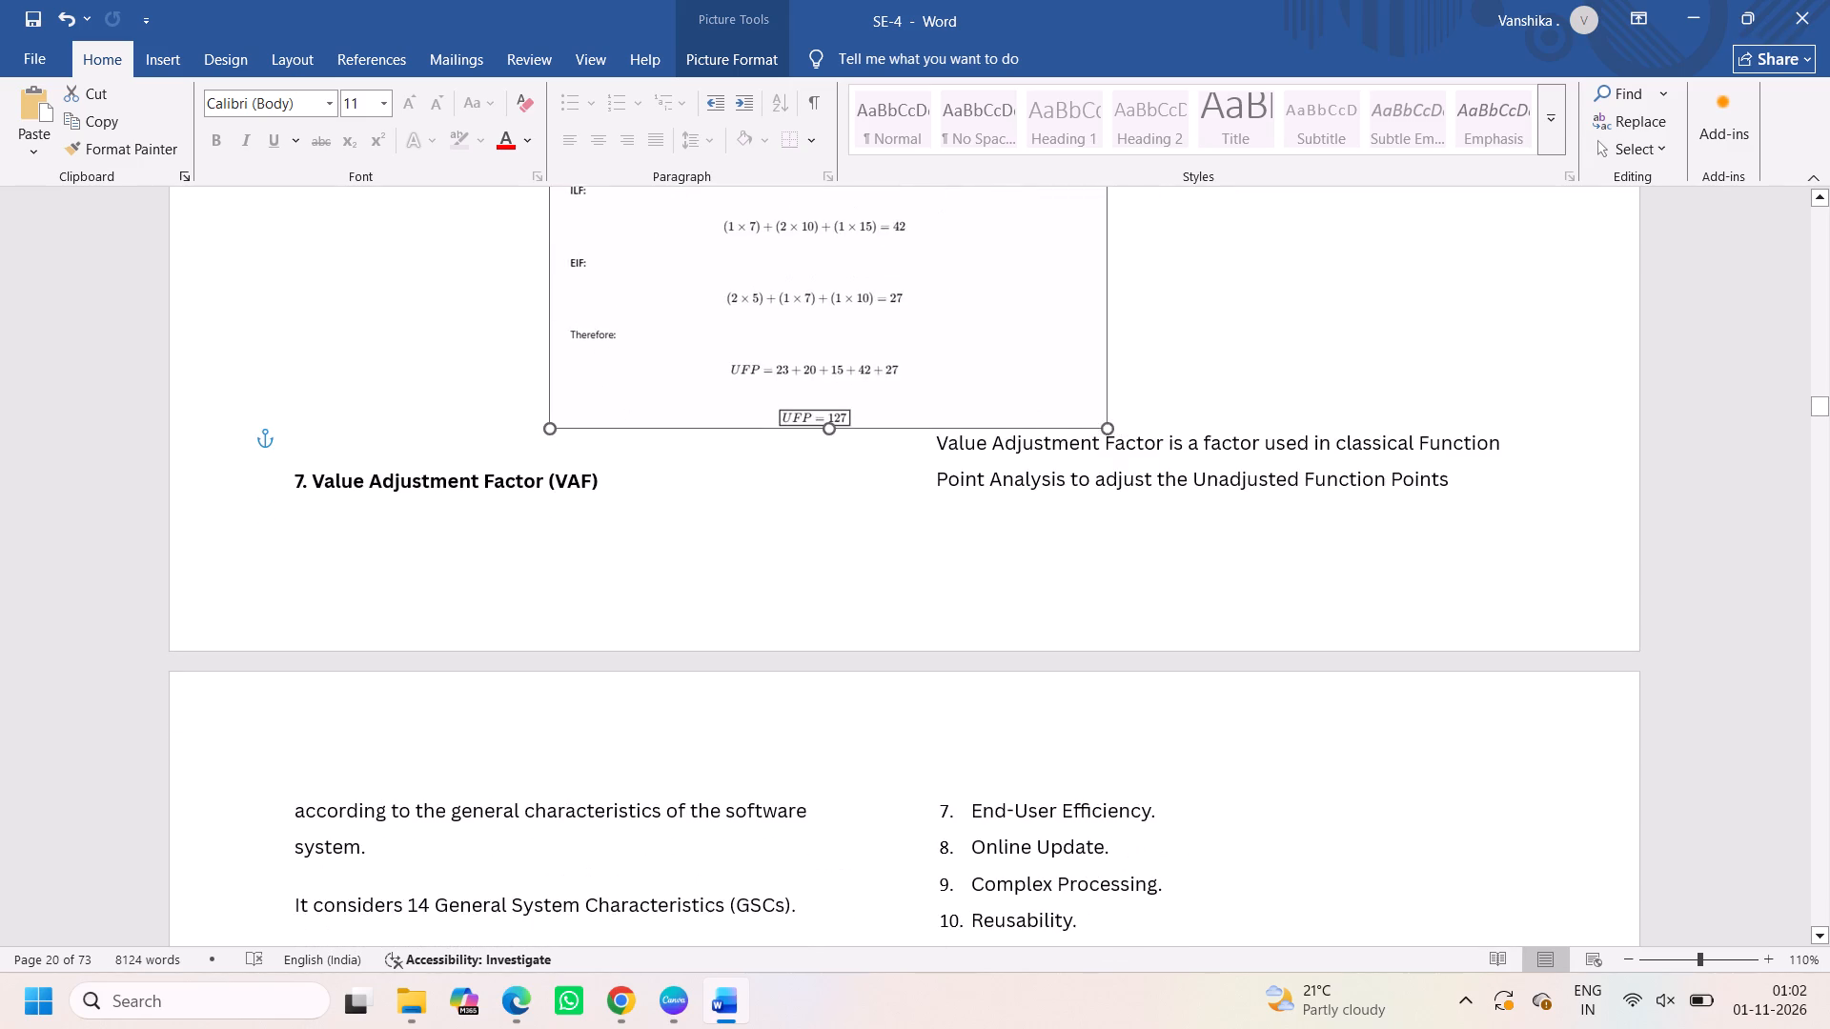
{"action": "left_click_drag", "start_coordinate": [1025, 425], "coordinate": [1014, 418]}
{"action": "left_click", "coordinate": [980, 483]}
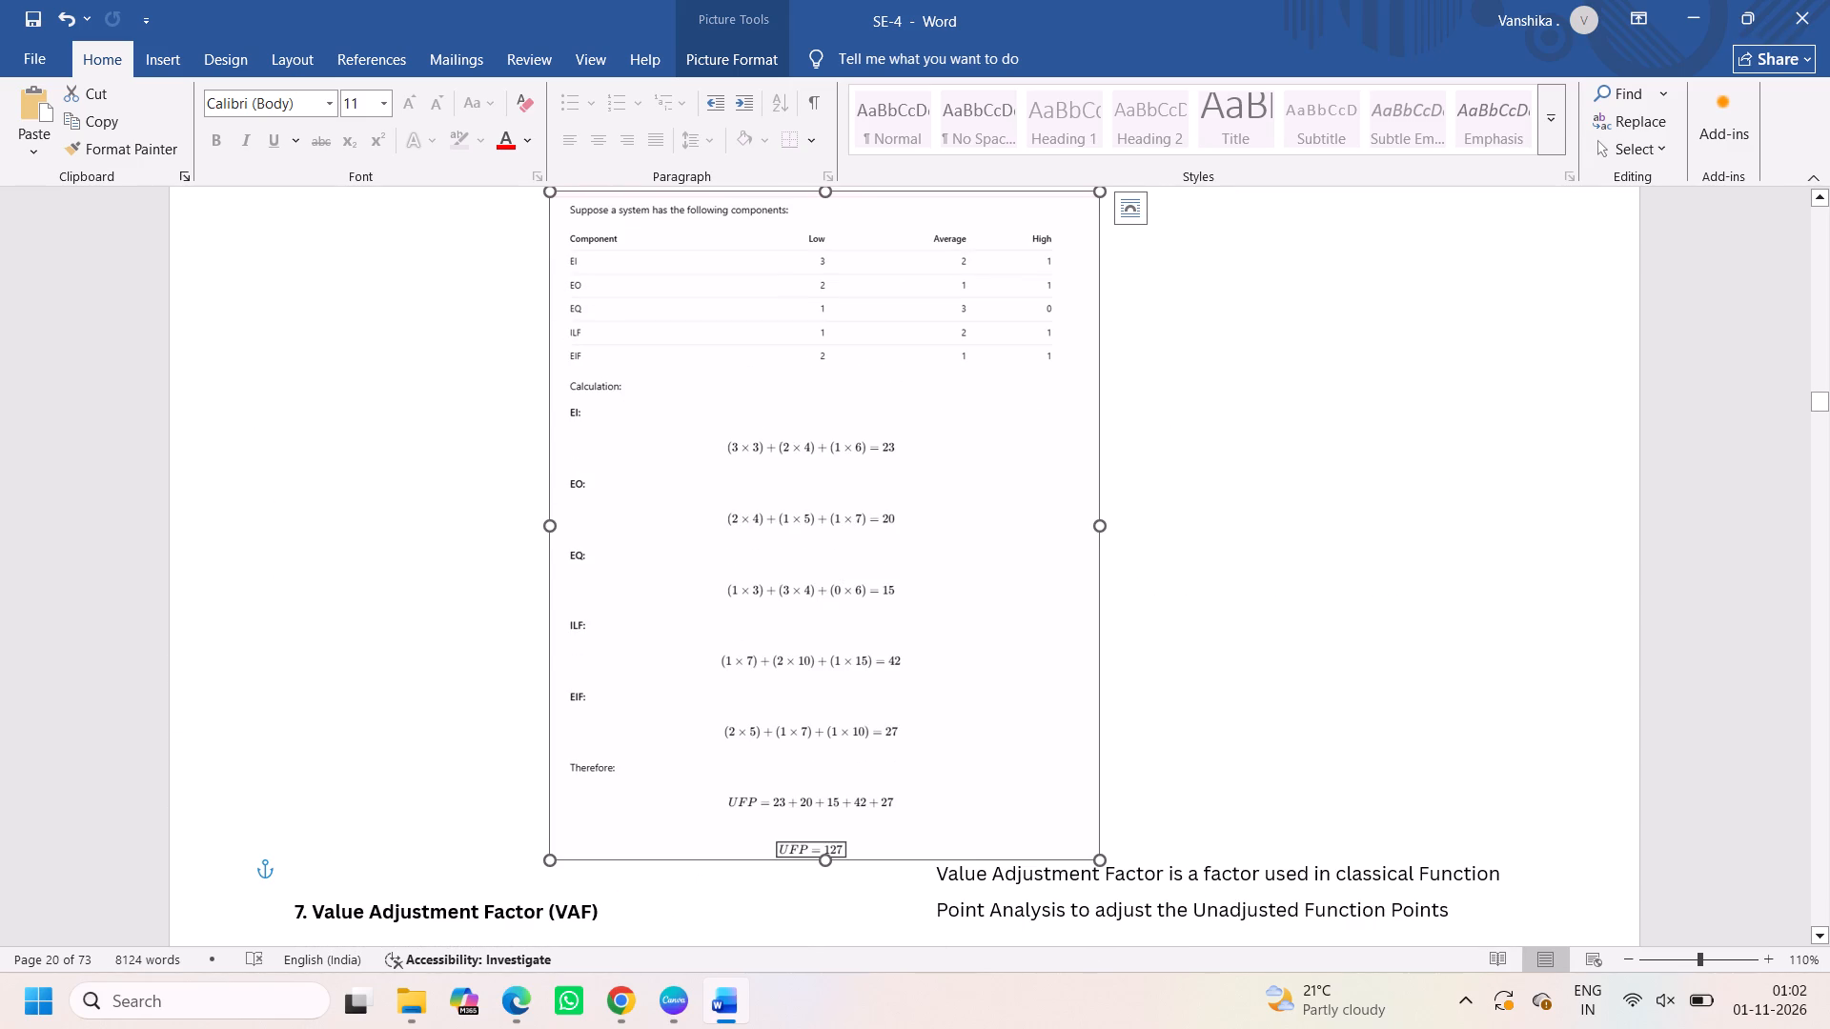
Copy and delete the worked-example picture, and paste it at the "7. Value Adjustment Factor (VAF)" heading in the second column.
{"action": "key", "text": "ctrl+c"}
{"action": "scroll", "coordinate": [980, 483], "scroll_direction": "up", "scroll_amount": 2}
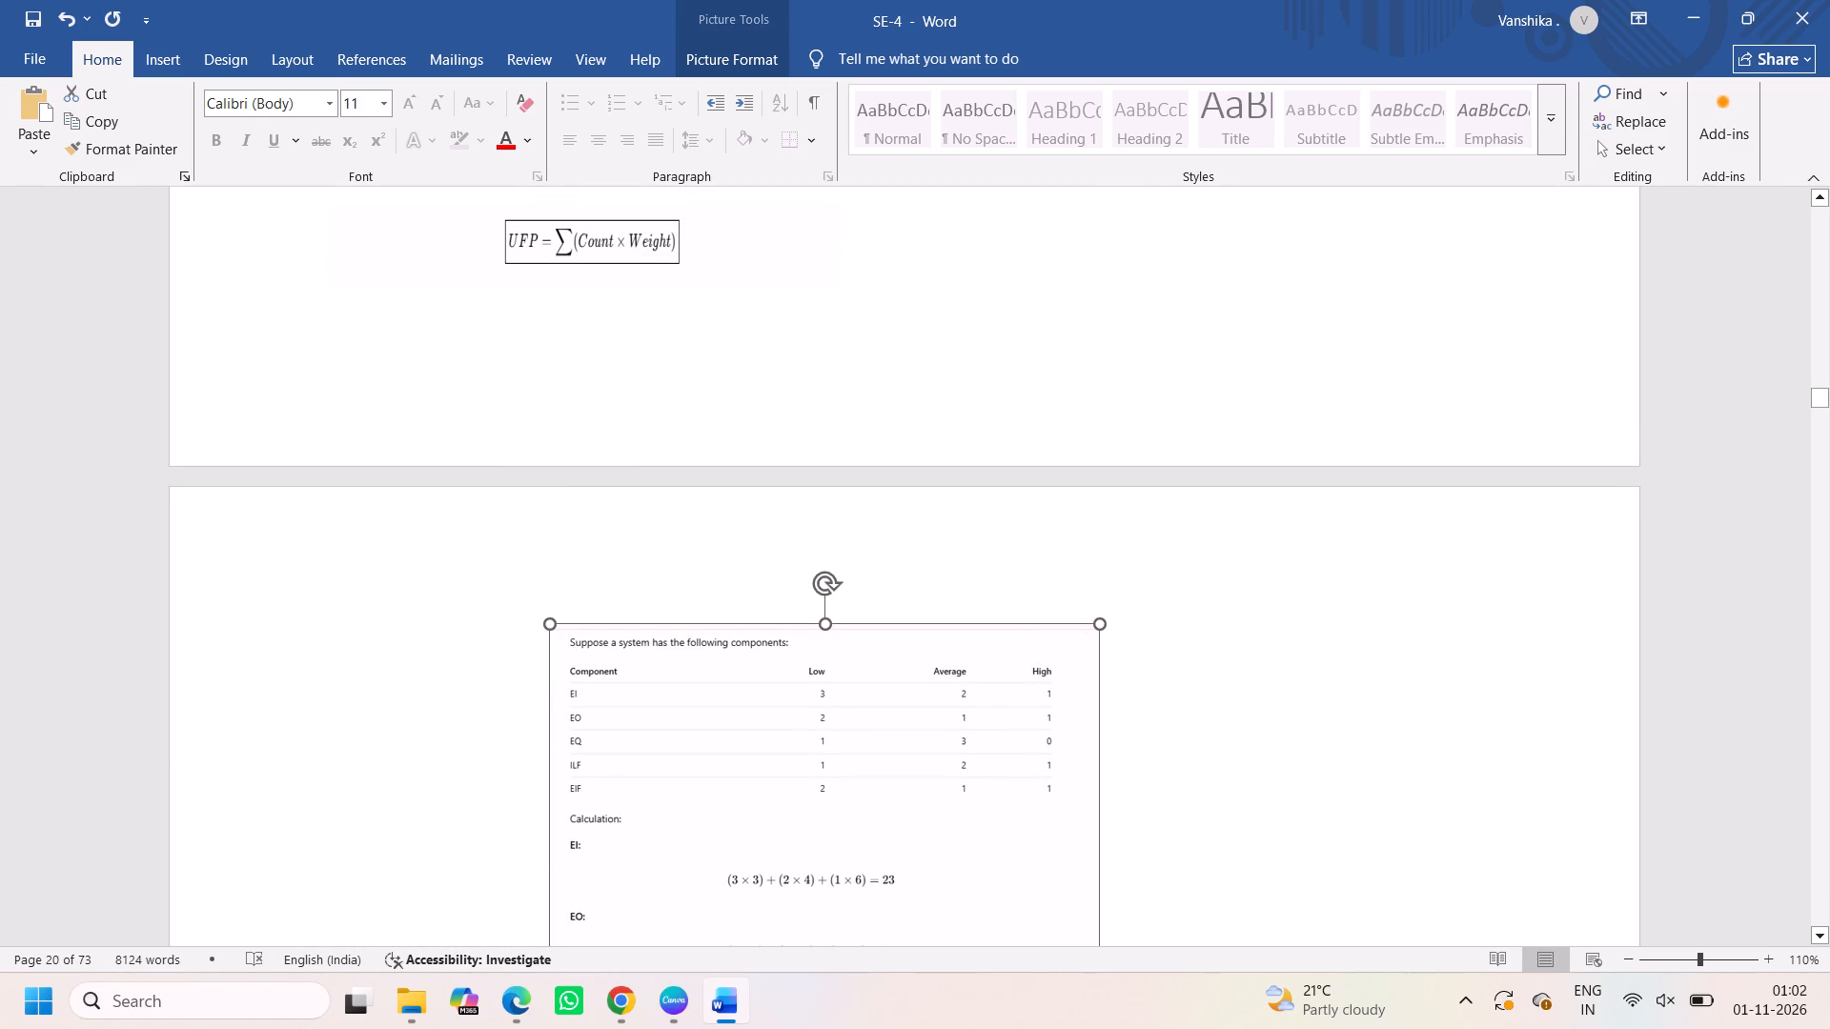
{"action": "scroll", "coordinate": [817, 460], "scroll_direction": "up", "scroll_amount": 1}
{"action": "key", "text": "BackSpace"}
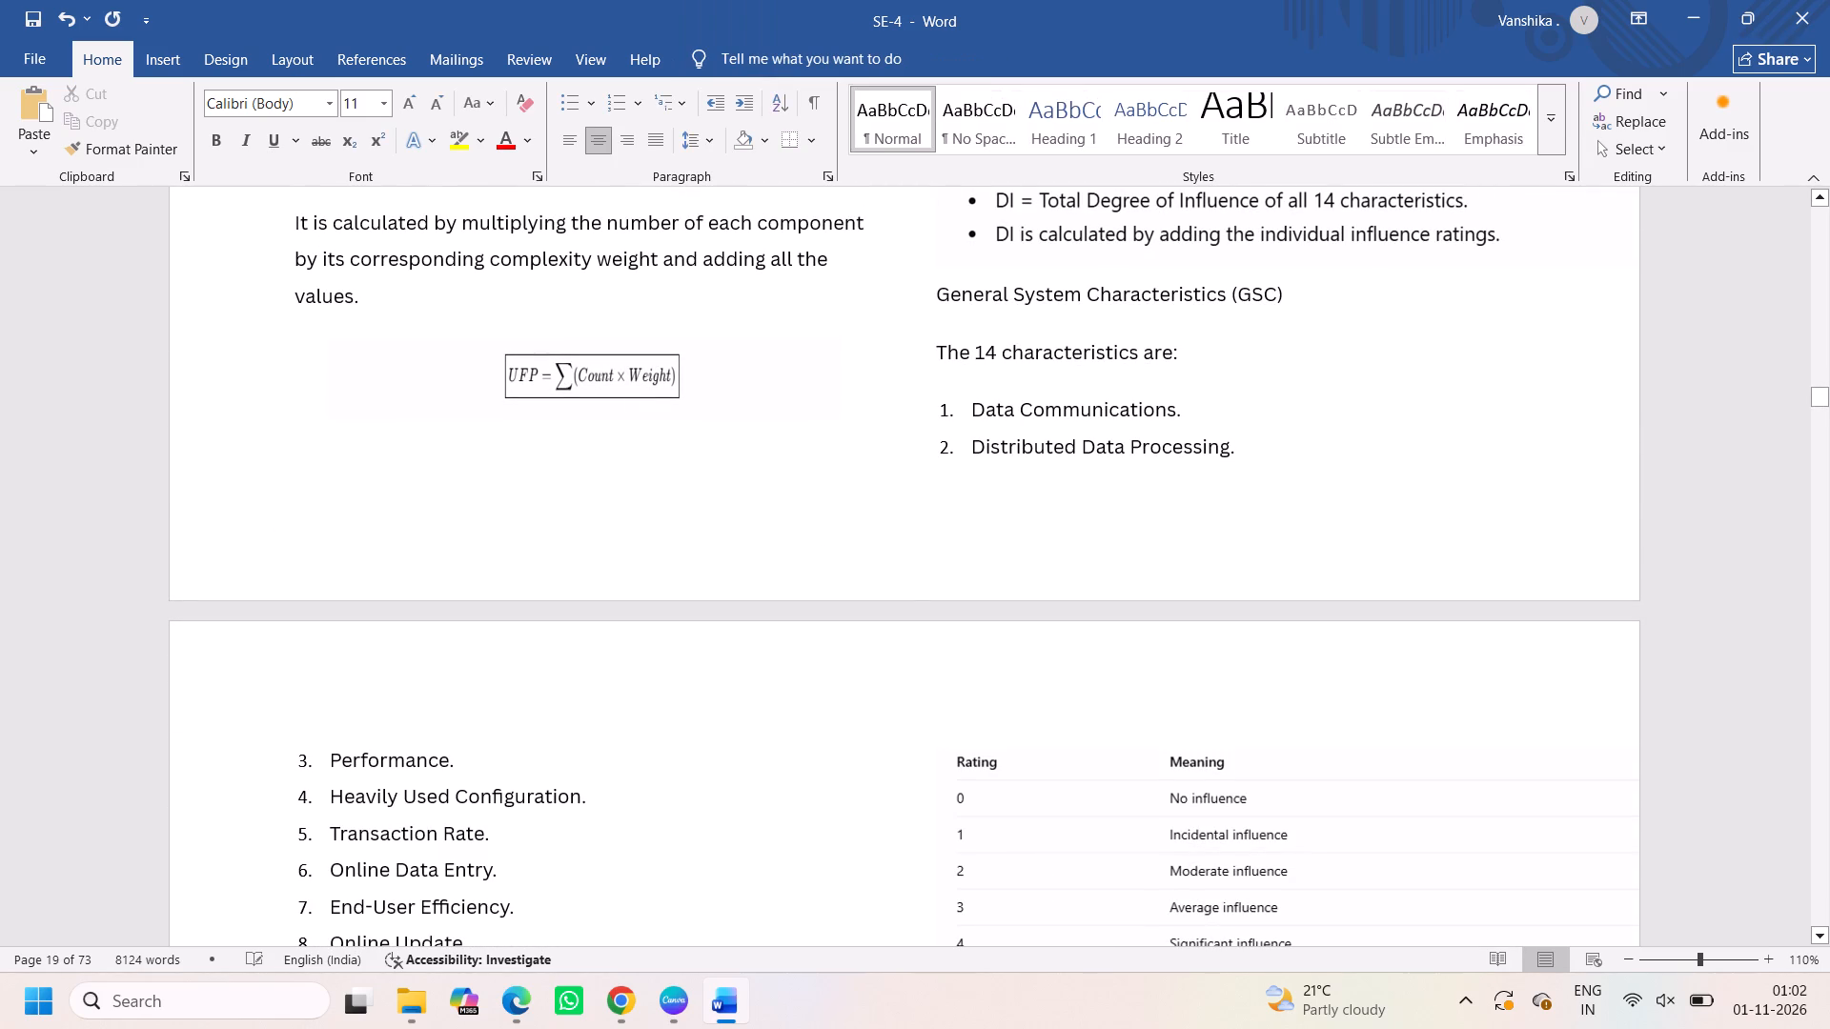
{"action": "scroll", "coordinate": [1024, 466], "scroll_direction": "up", "scroll_amount": 3}
{"action": "left_click", "coordinate": [935, 442]}
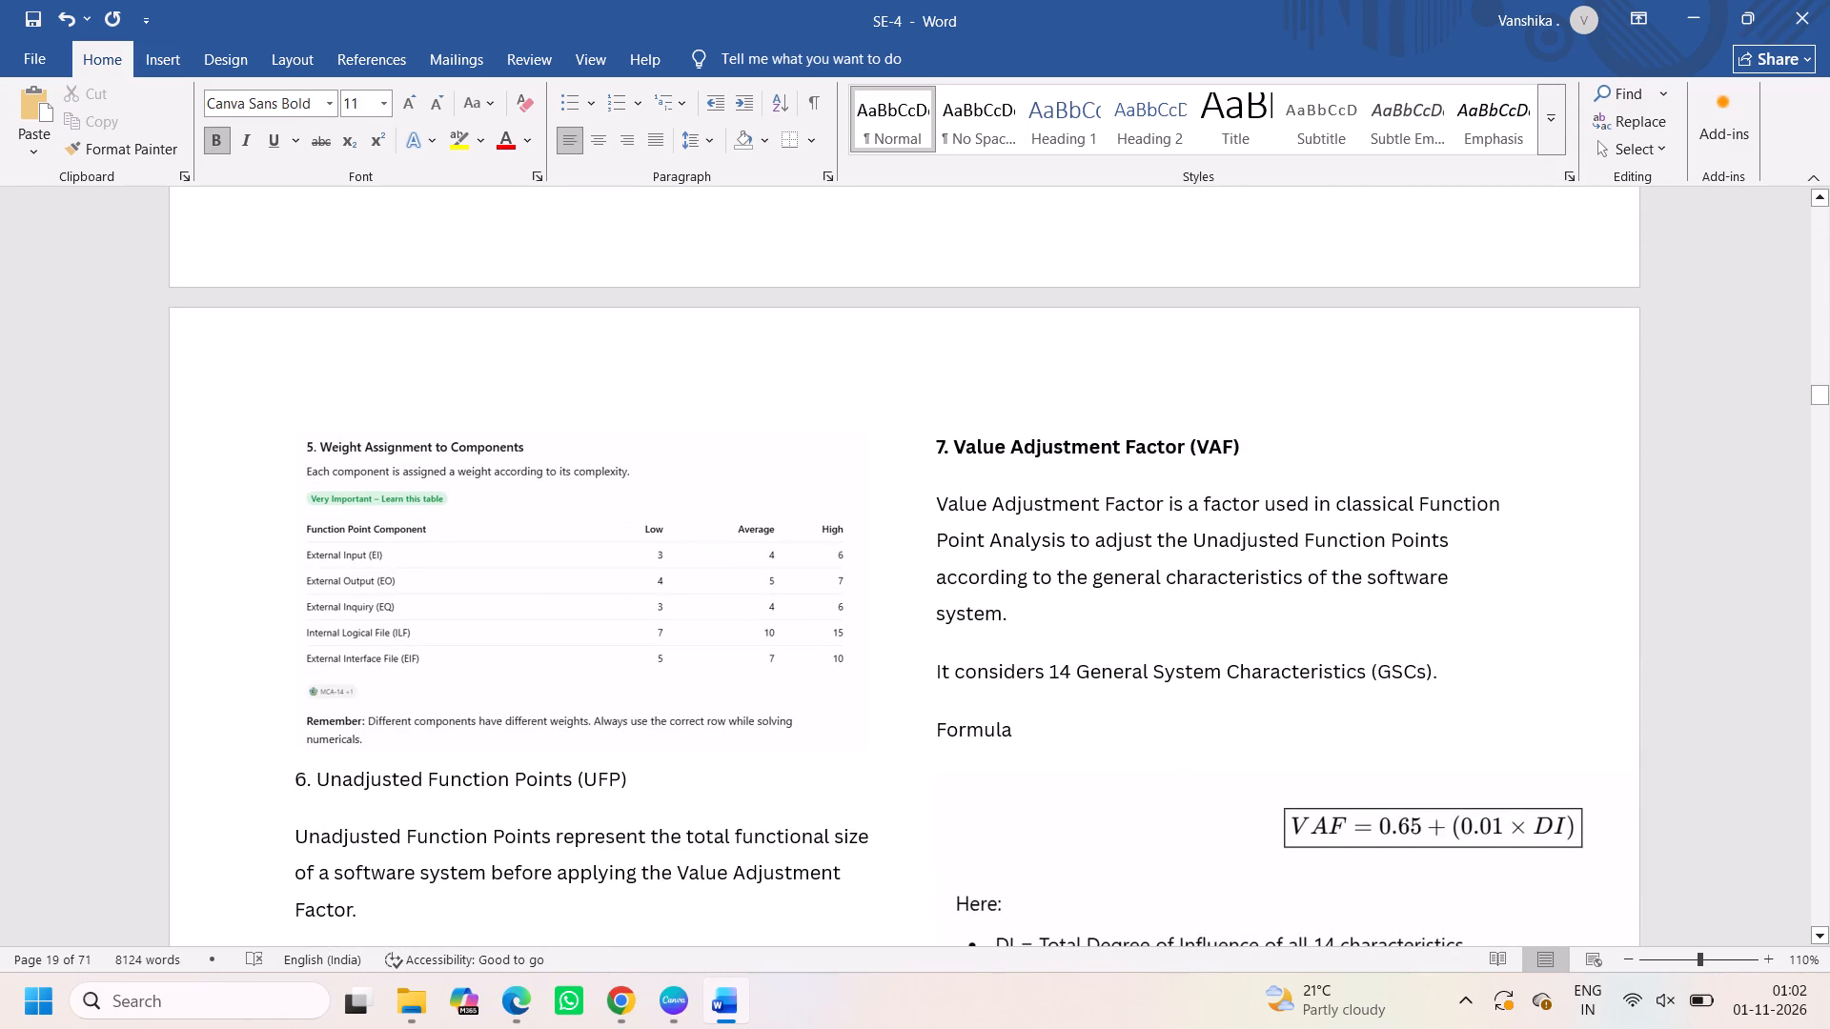
{"action": "key", "text": "ctrl+v"}
Copy the text "Value Adjustment Factor (VAF)" and delete the whole numbered heading line above the worked-example picture.
{"action": "triple_click", "coordinate": [1059, 344]}
{"action": "left_click", "coordinate": [1059, 344]}
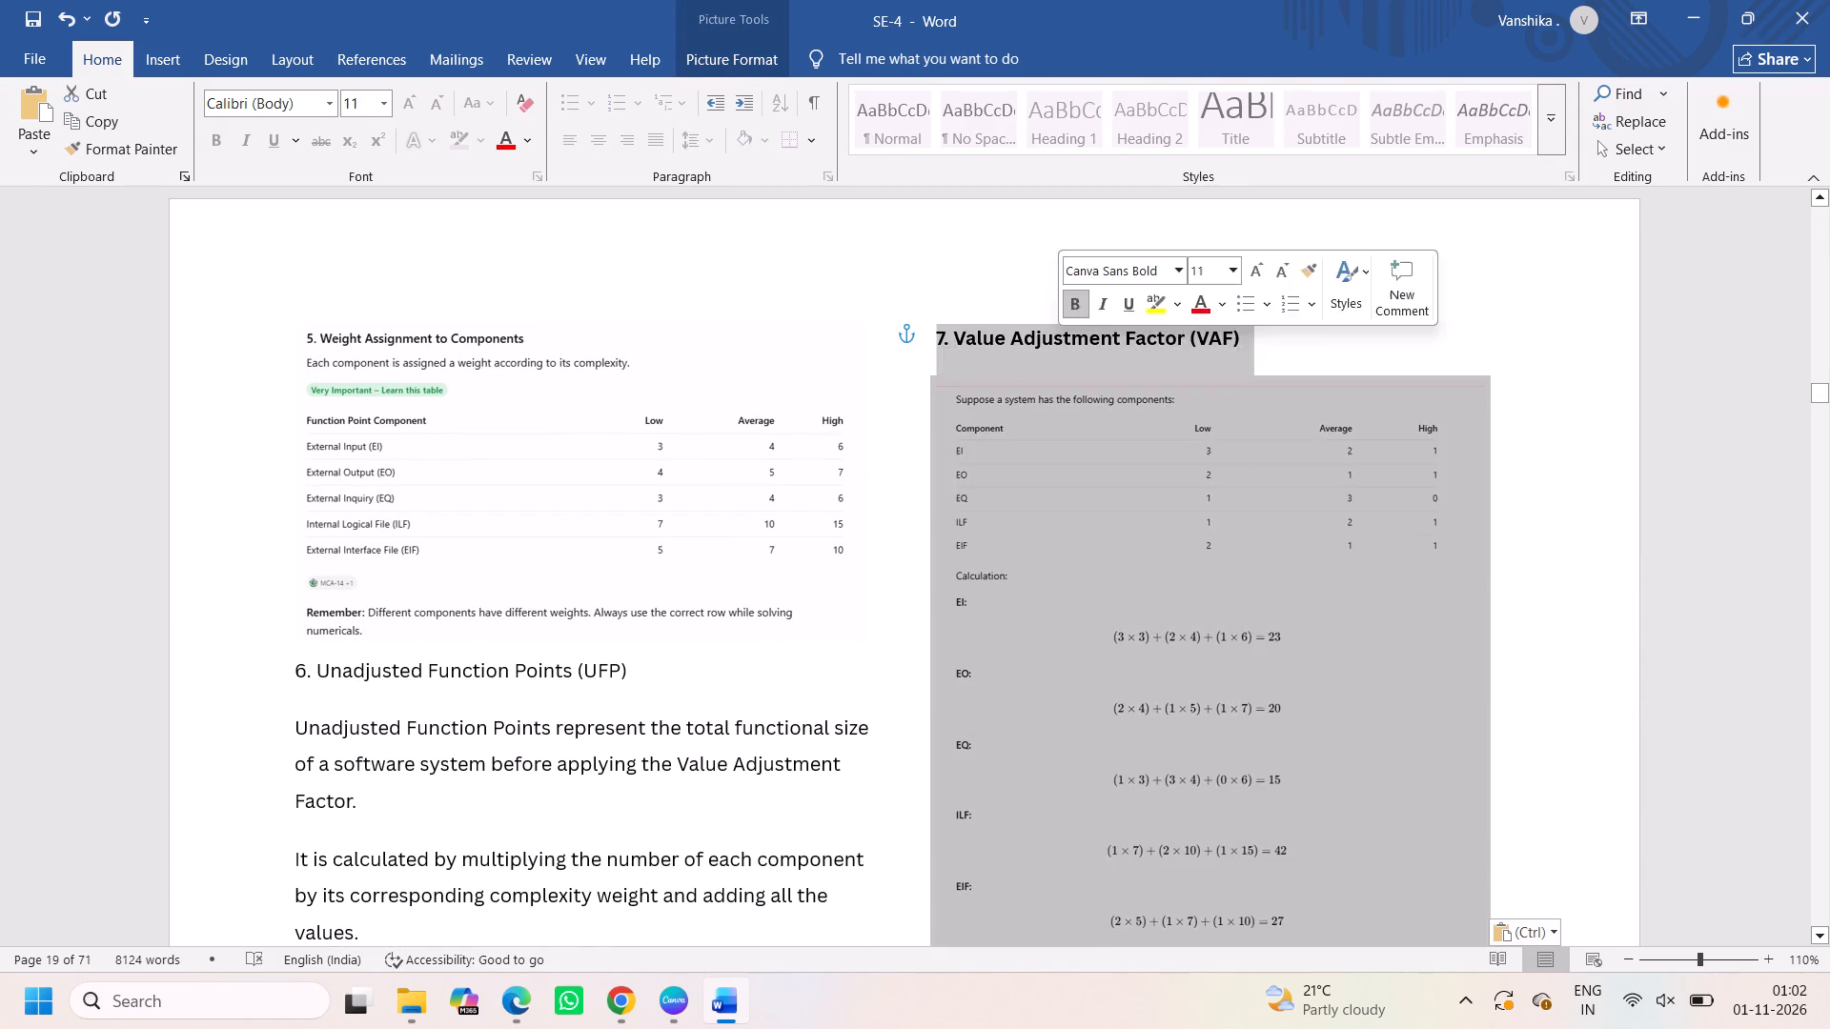
{"action": "left_click_drag", "start_coordinate": [1259, 339], "coordinate": [998, 328]}
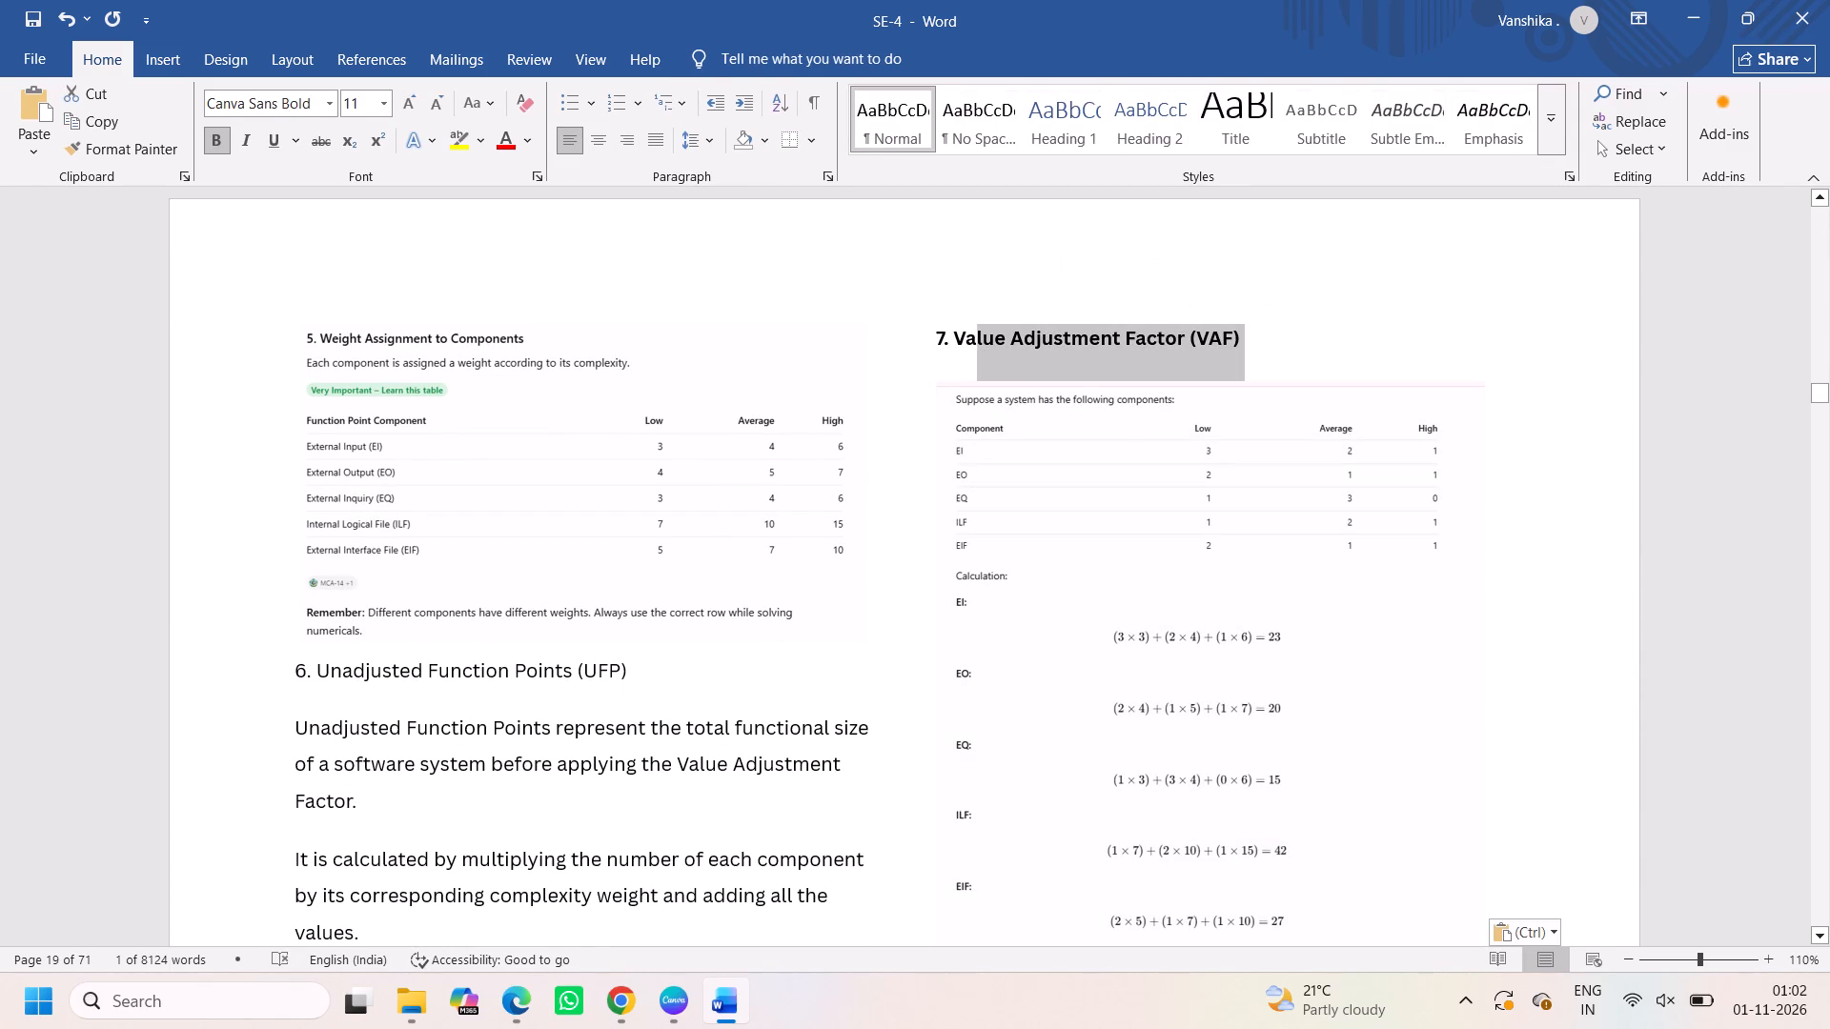
{"action": "left_click_drag", "start_coordinate": [998, 328], "coordinate": [938, 326]}
{"action": "left_click", "coordinate": [938, 326]}
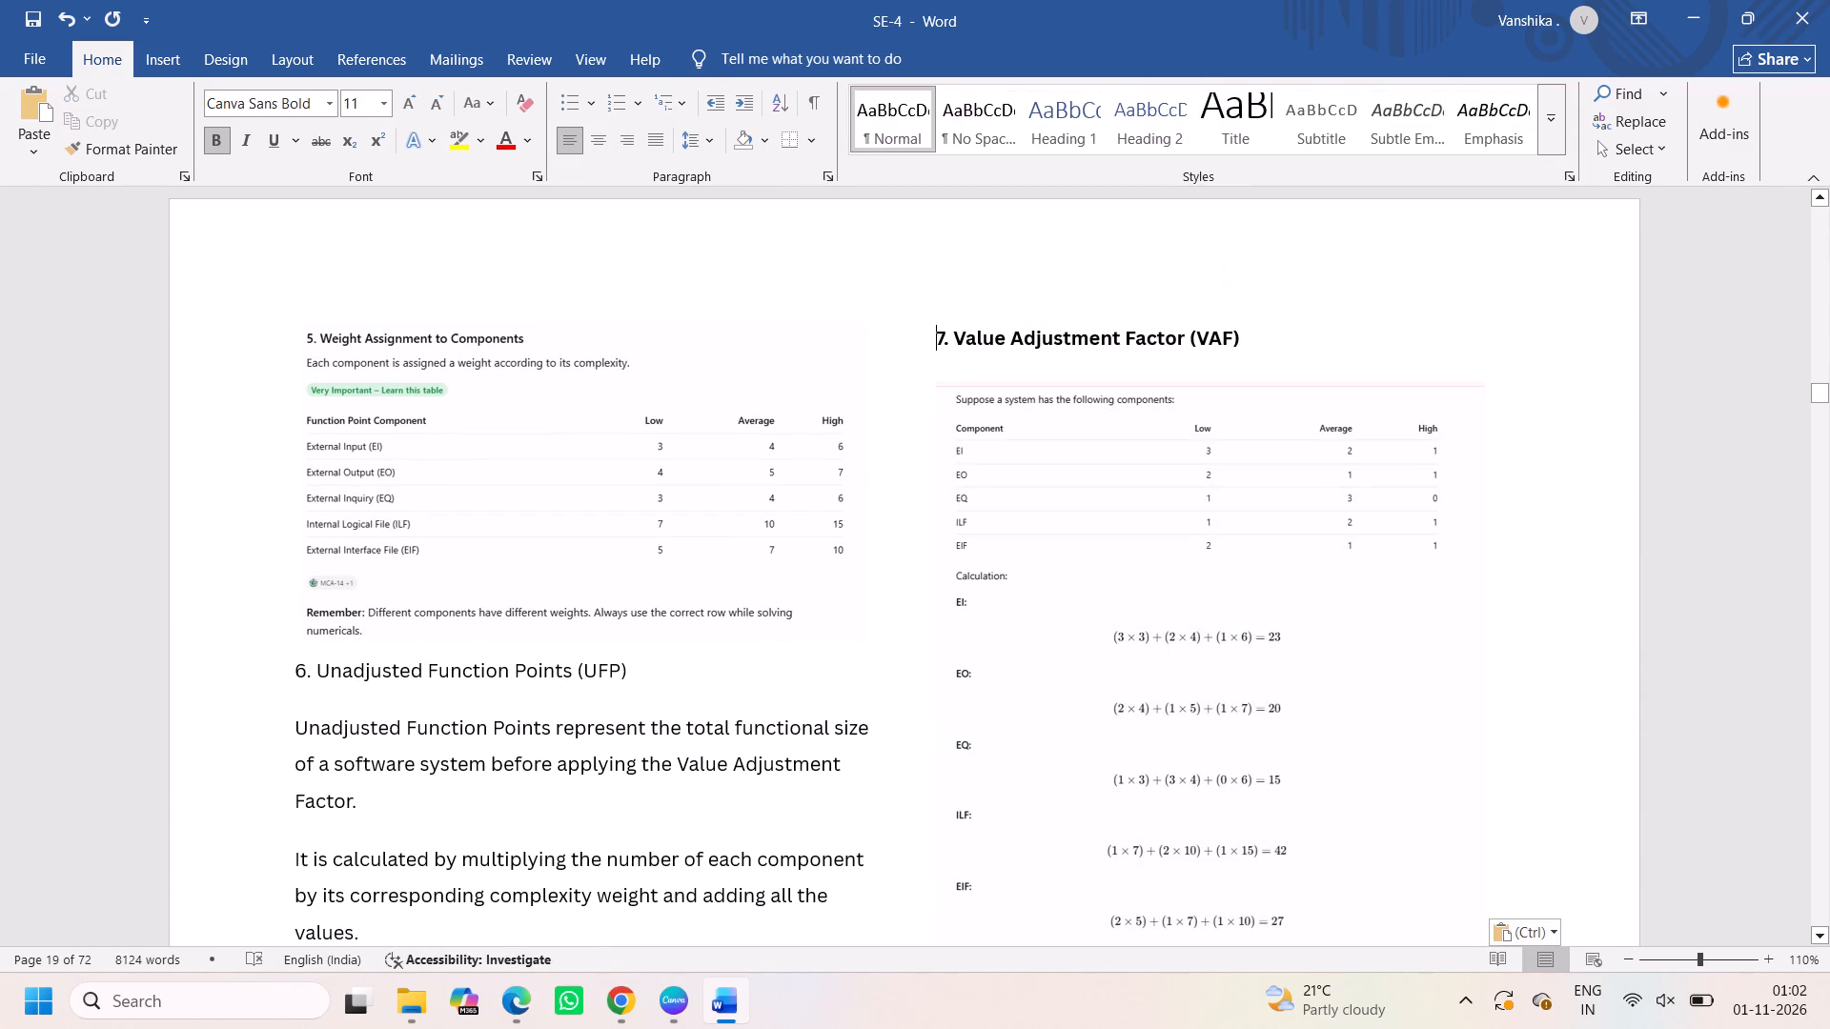
{"action": "left_click_drag", "start_coordinate": [1274, 331], "coordinate": [958, 320]}
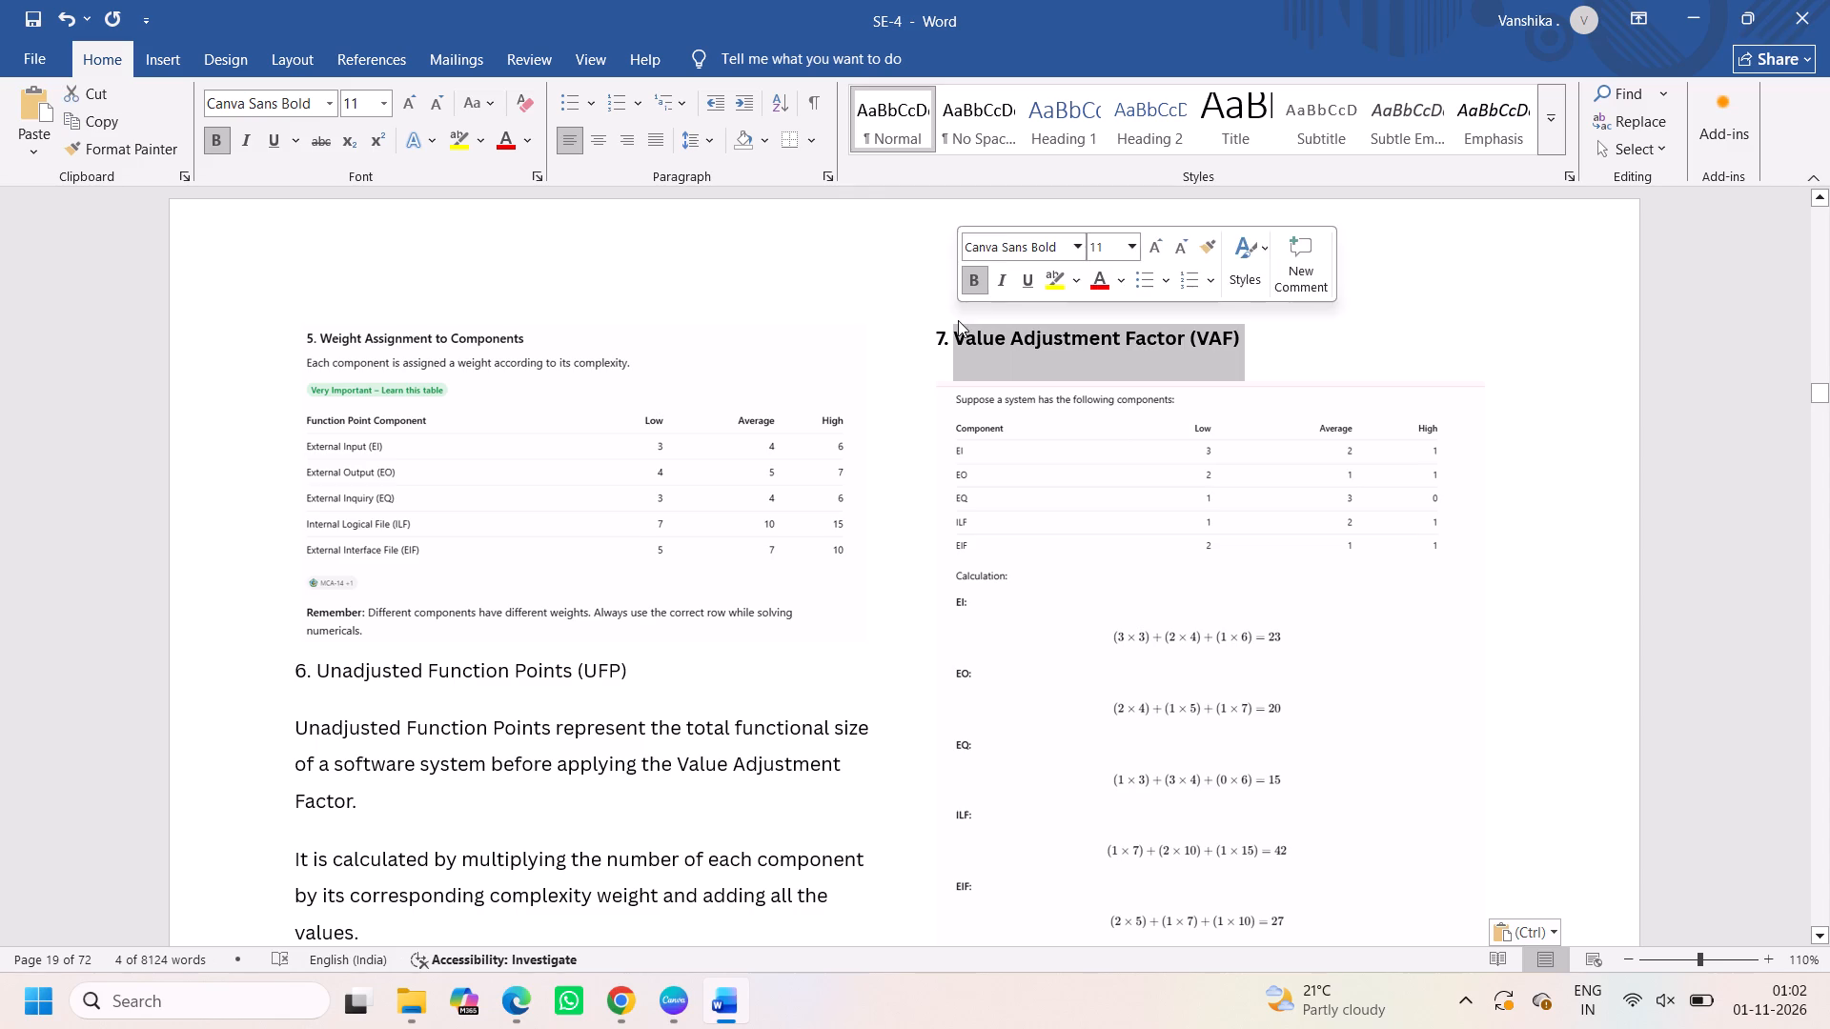
{"action": "key", "text": "ctrl+c"}
{"action": "key", "text": "BackSpace"}
{"action": "key", "text": "BackSpace"}
{"action": "key", "text": "BackSpace"}
{"action": "key", "text": "BackSpace"}
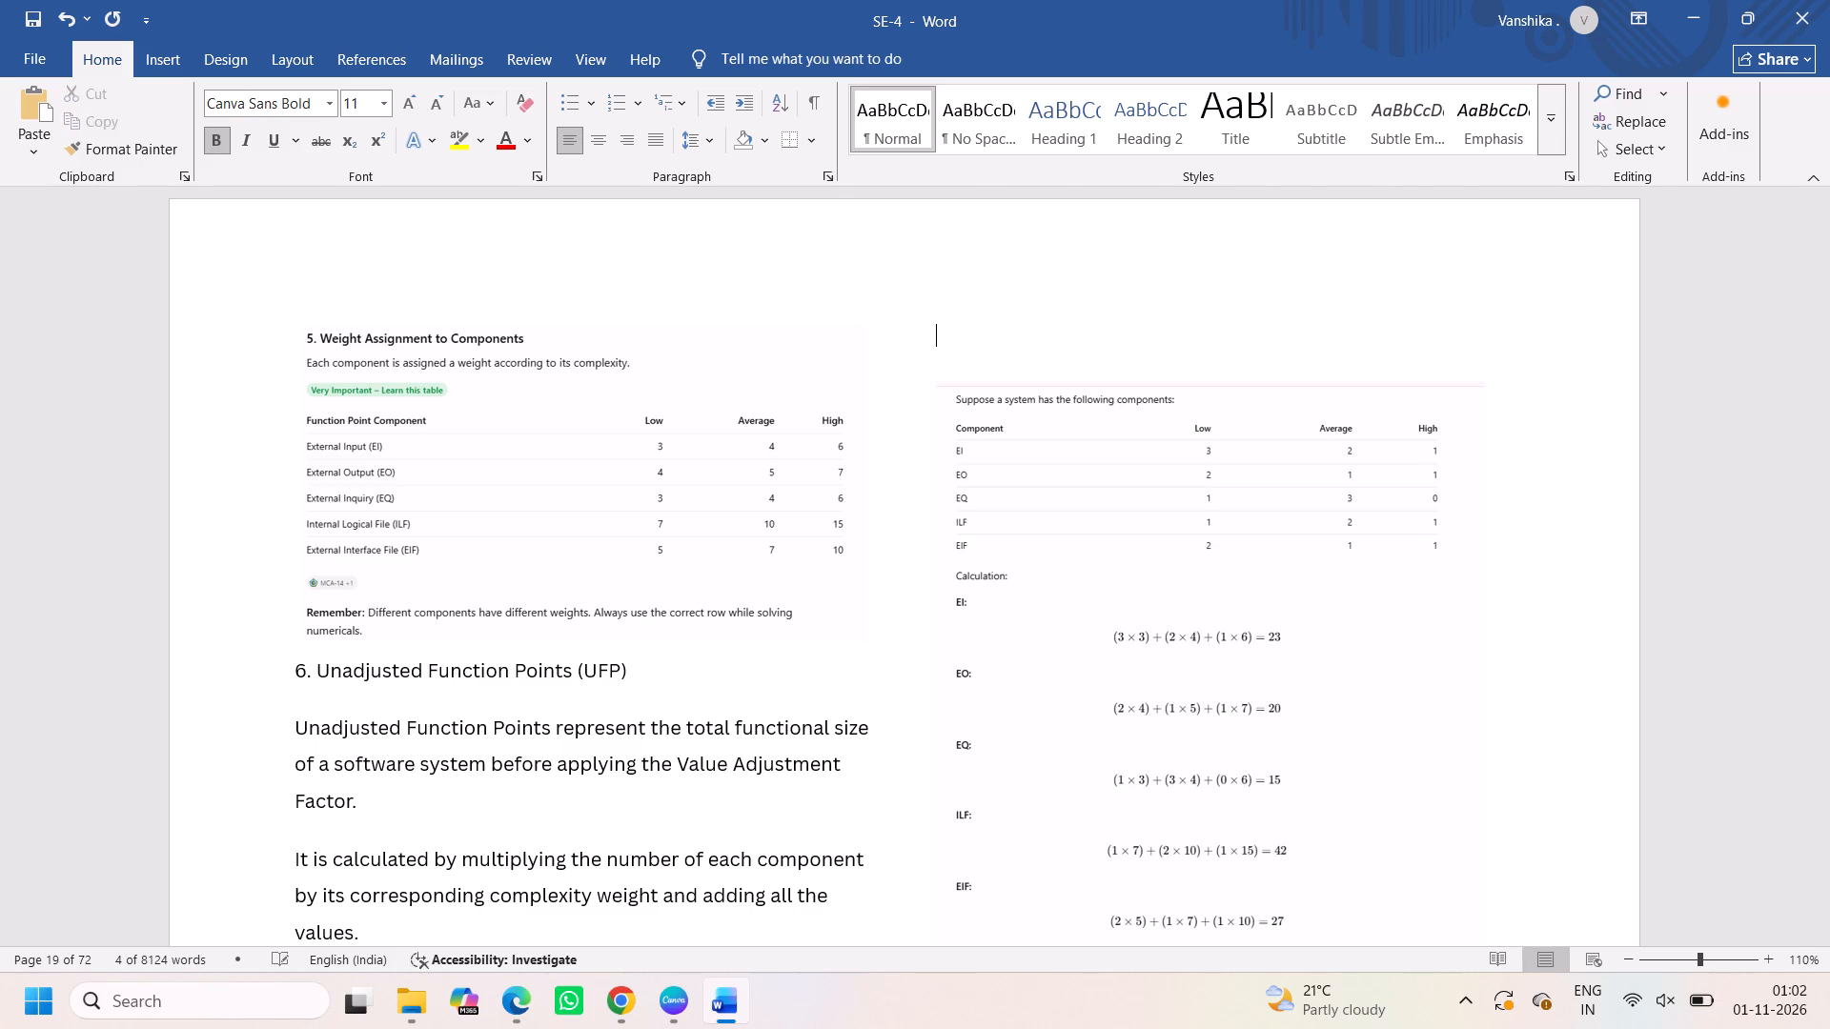
{"action": "key", "text": "BackSpace"}
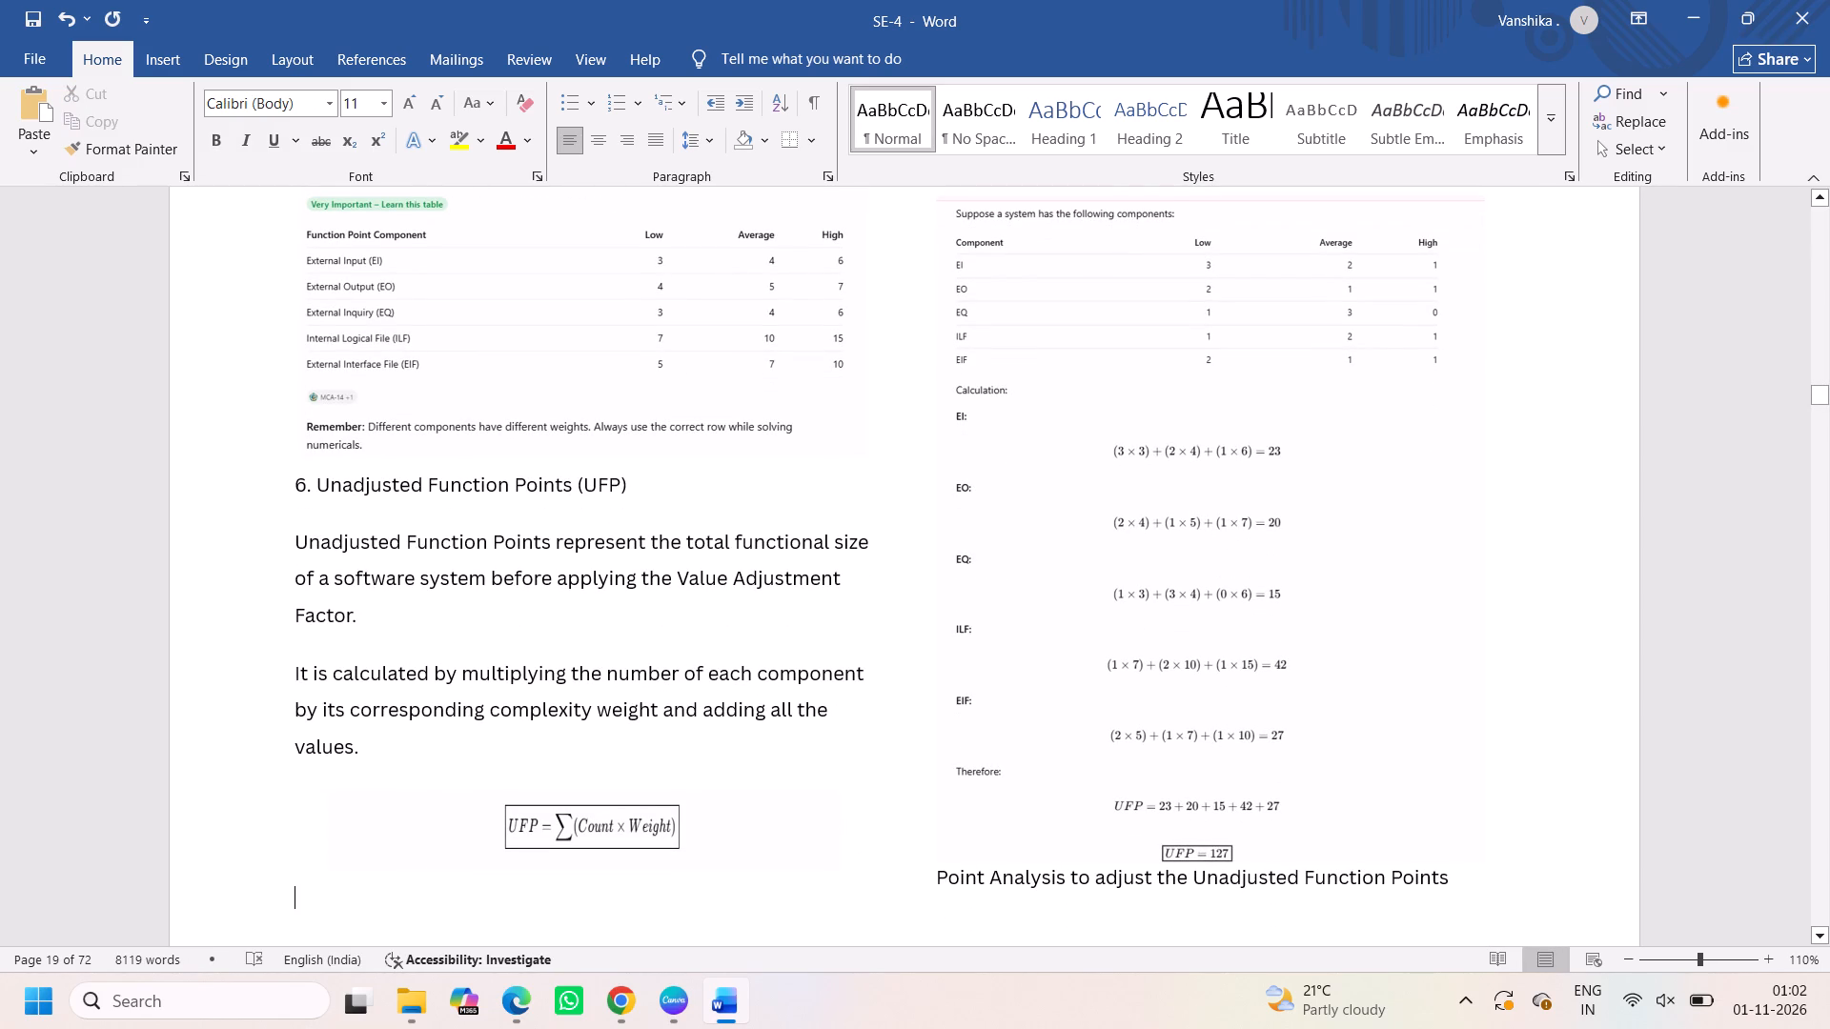
Insert a line break below the worked-example picture and paste "Value Adjustment Factor (VAF)" before "Point Analysis to adjust the Unadjusted Function Points".
{"action": "left_click", "coordinate": [935, 868]}
{"action": "key", "text": "Return"}
{"action": "key", "text": "ctrl+v"}
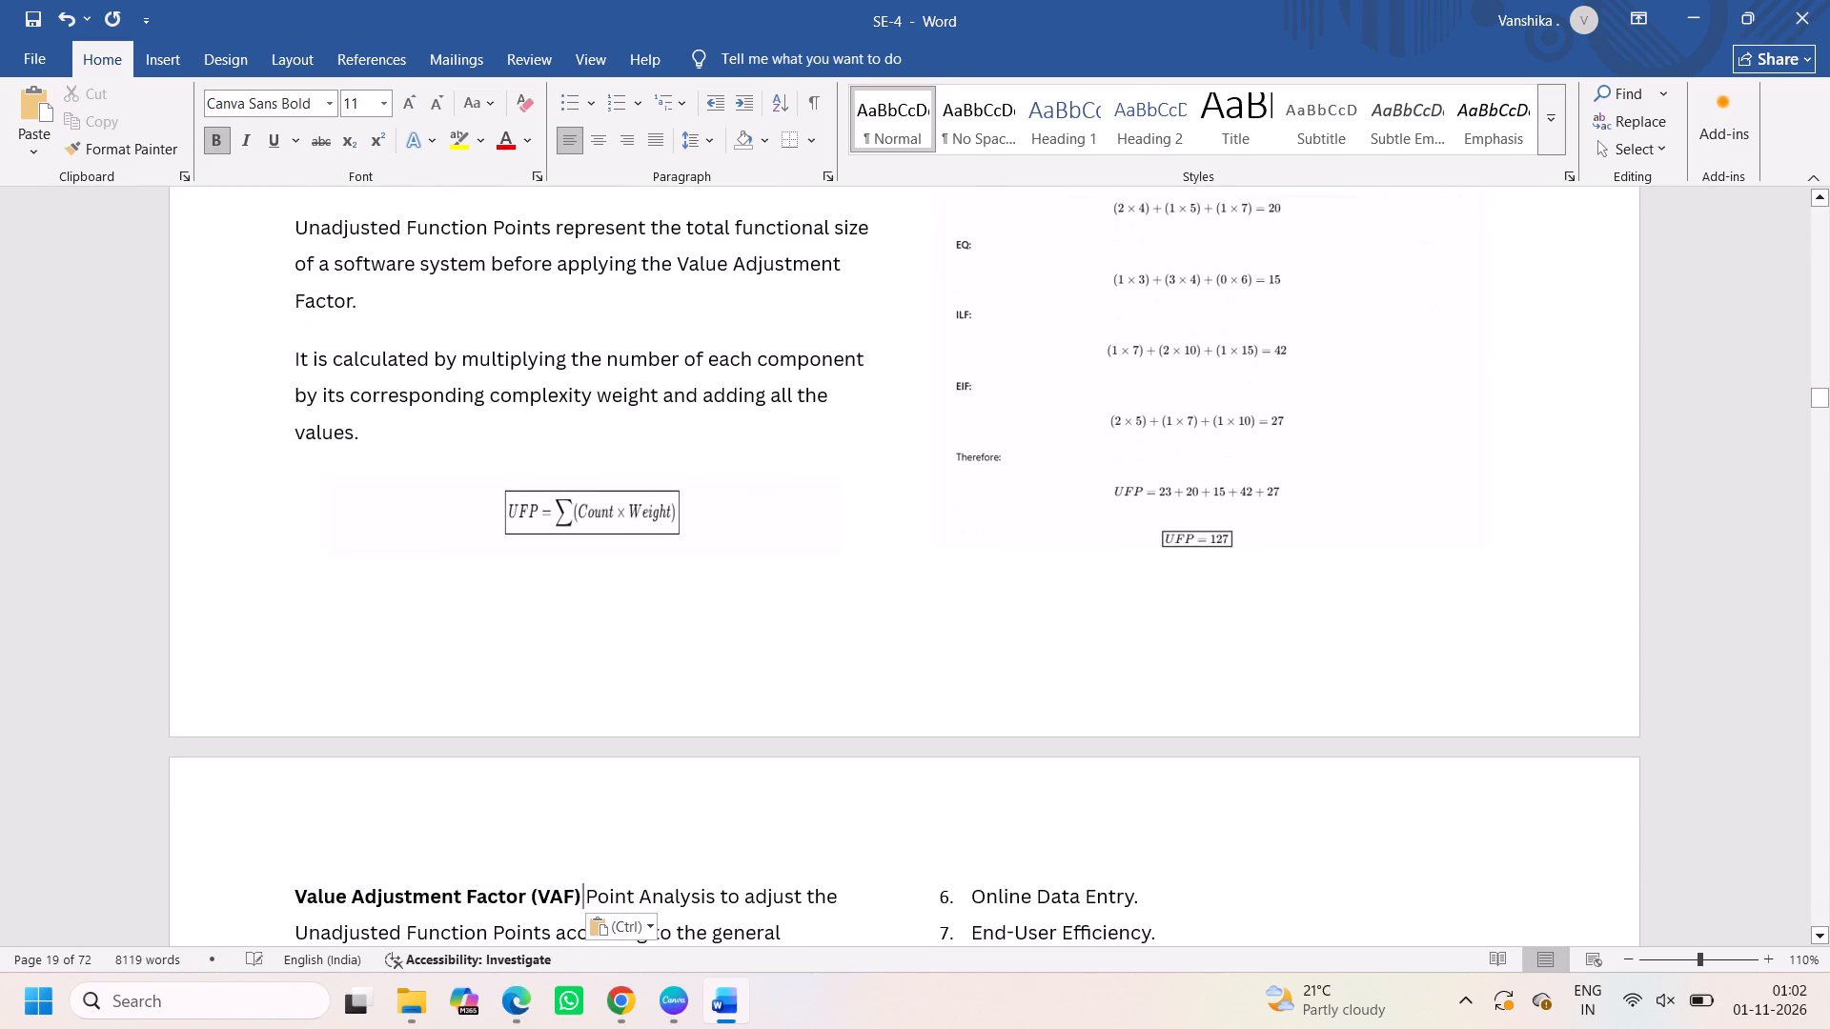
Add a colon and a space after the bold "Value Adjustment Factor (VAF)" text.
{"action": "scroll", "coordinate": [936, 789], "scroll_direction": "down", "scroll_amount": 1}
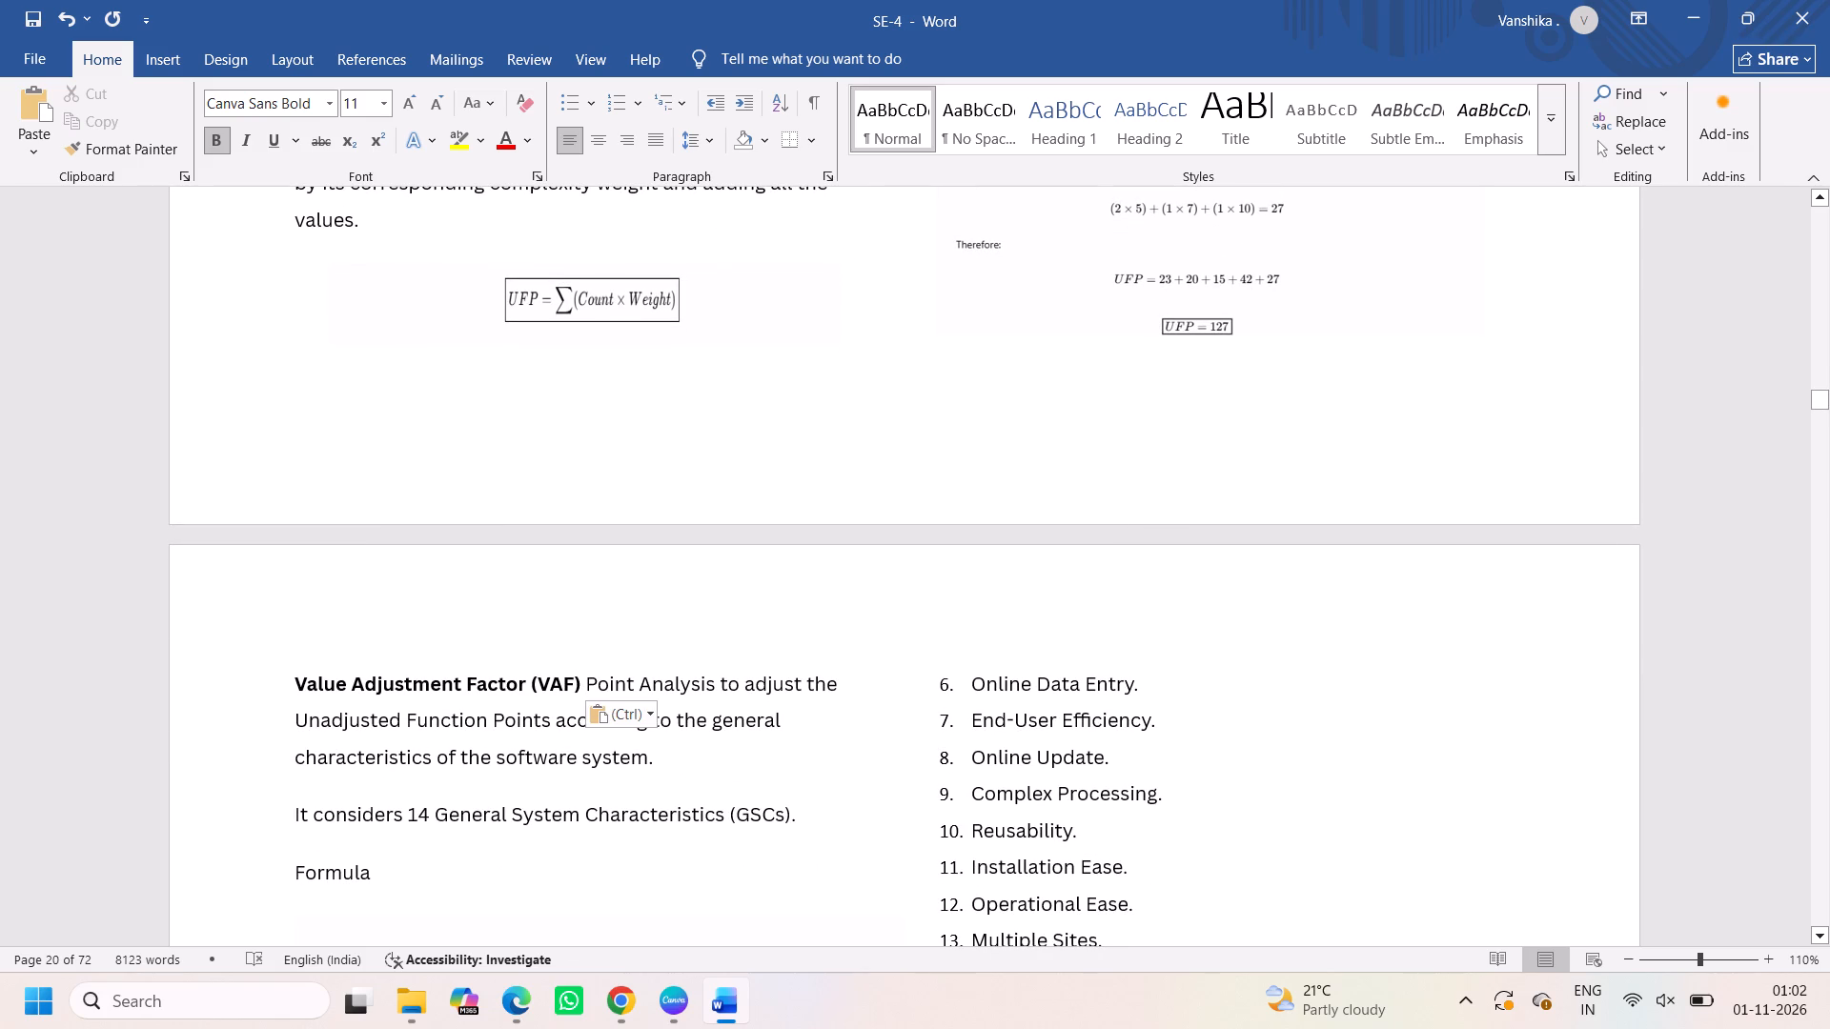
{"action": "scroll", "coordinate": [657, 754], "scroll_direction": "down", "scroll_amount": 1}
{"action": "left_click", "coordinate": [609, 805]}
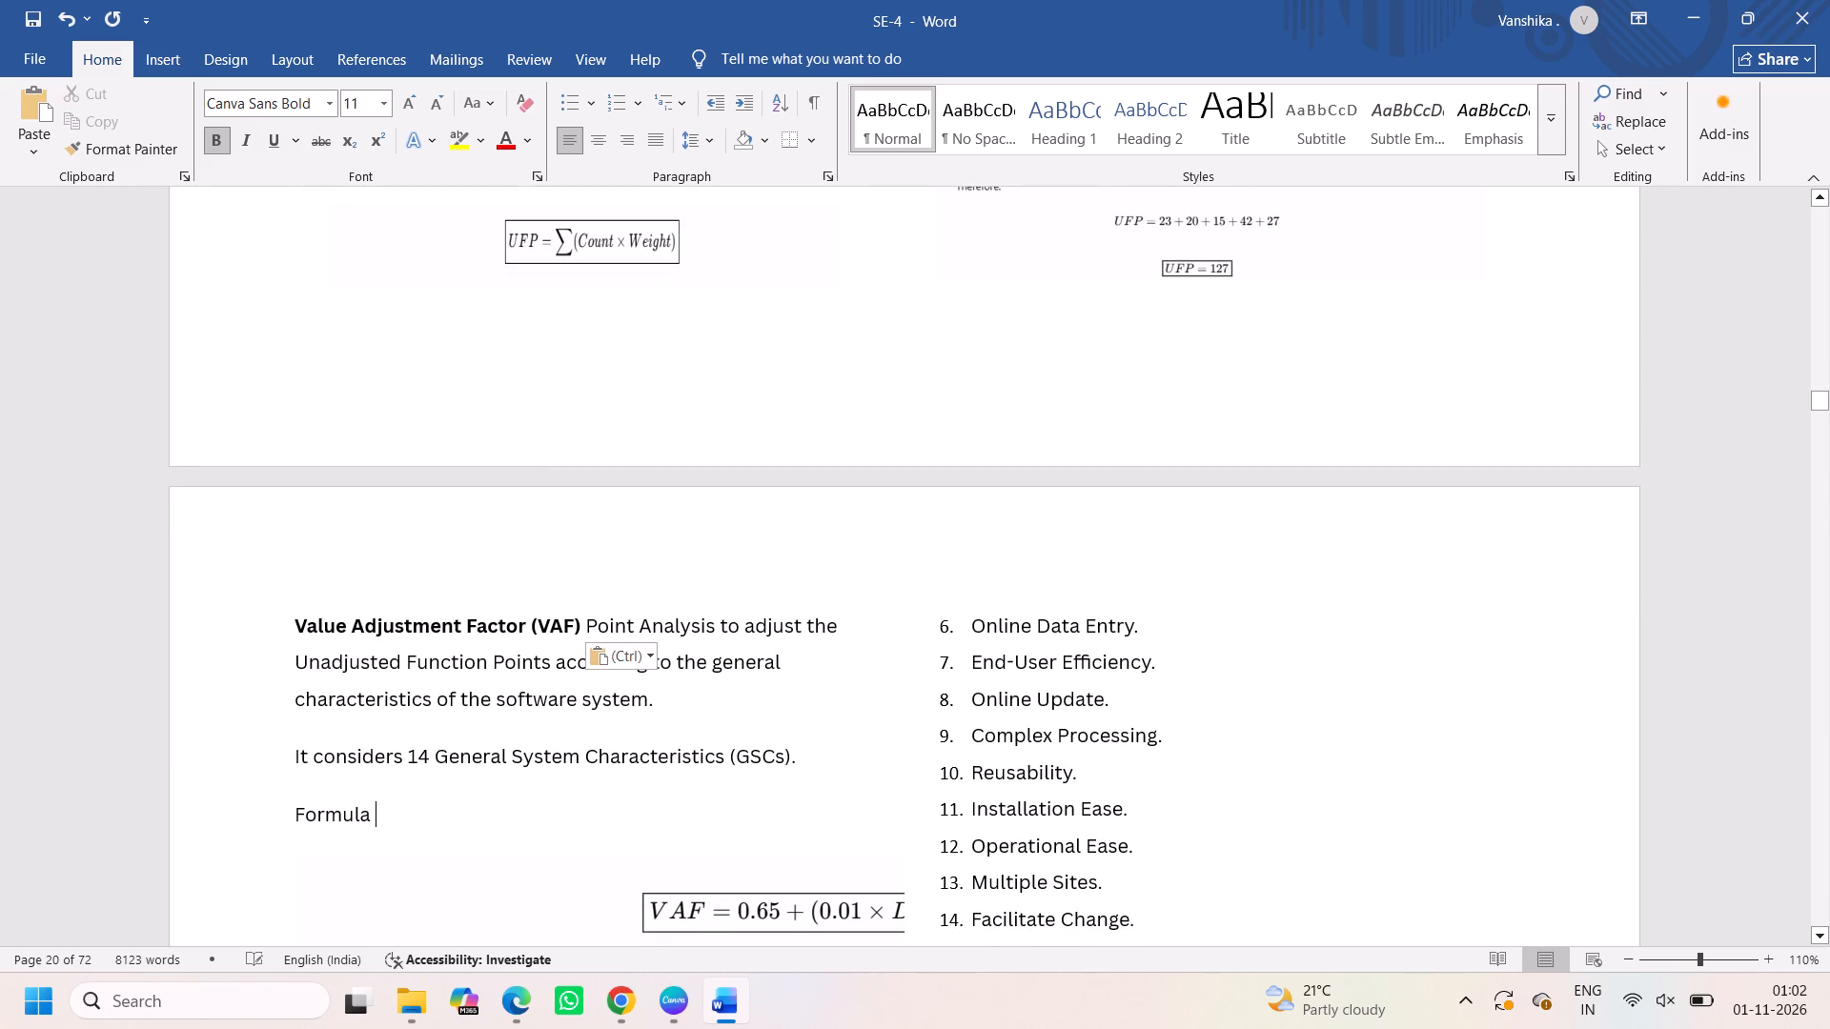
{"action": "left_click", "coordinate": [802, 603]}
{"action": "left_click", "coordinate": [802, 704]}
{"action": "left_click", "coordinate": [580, 618]}
{"action": "type", "text": ":"}
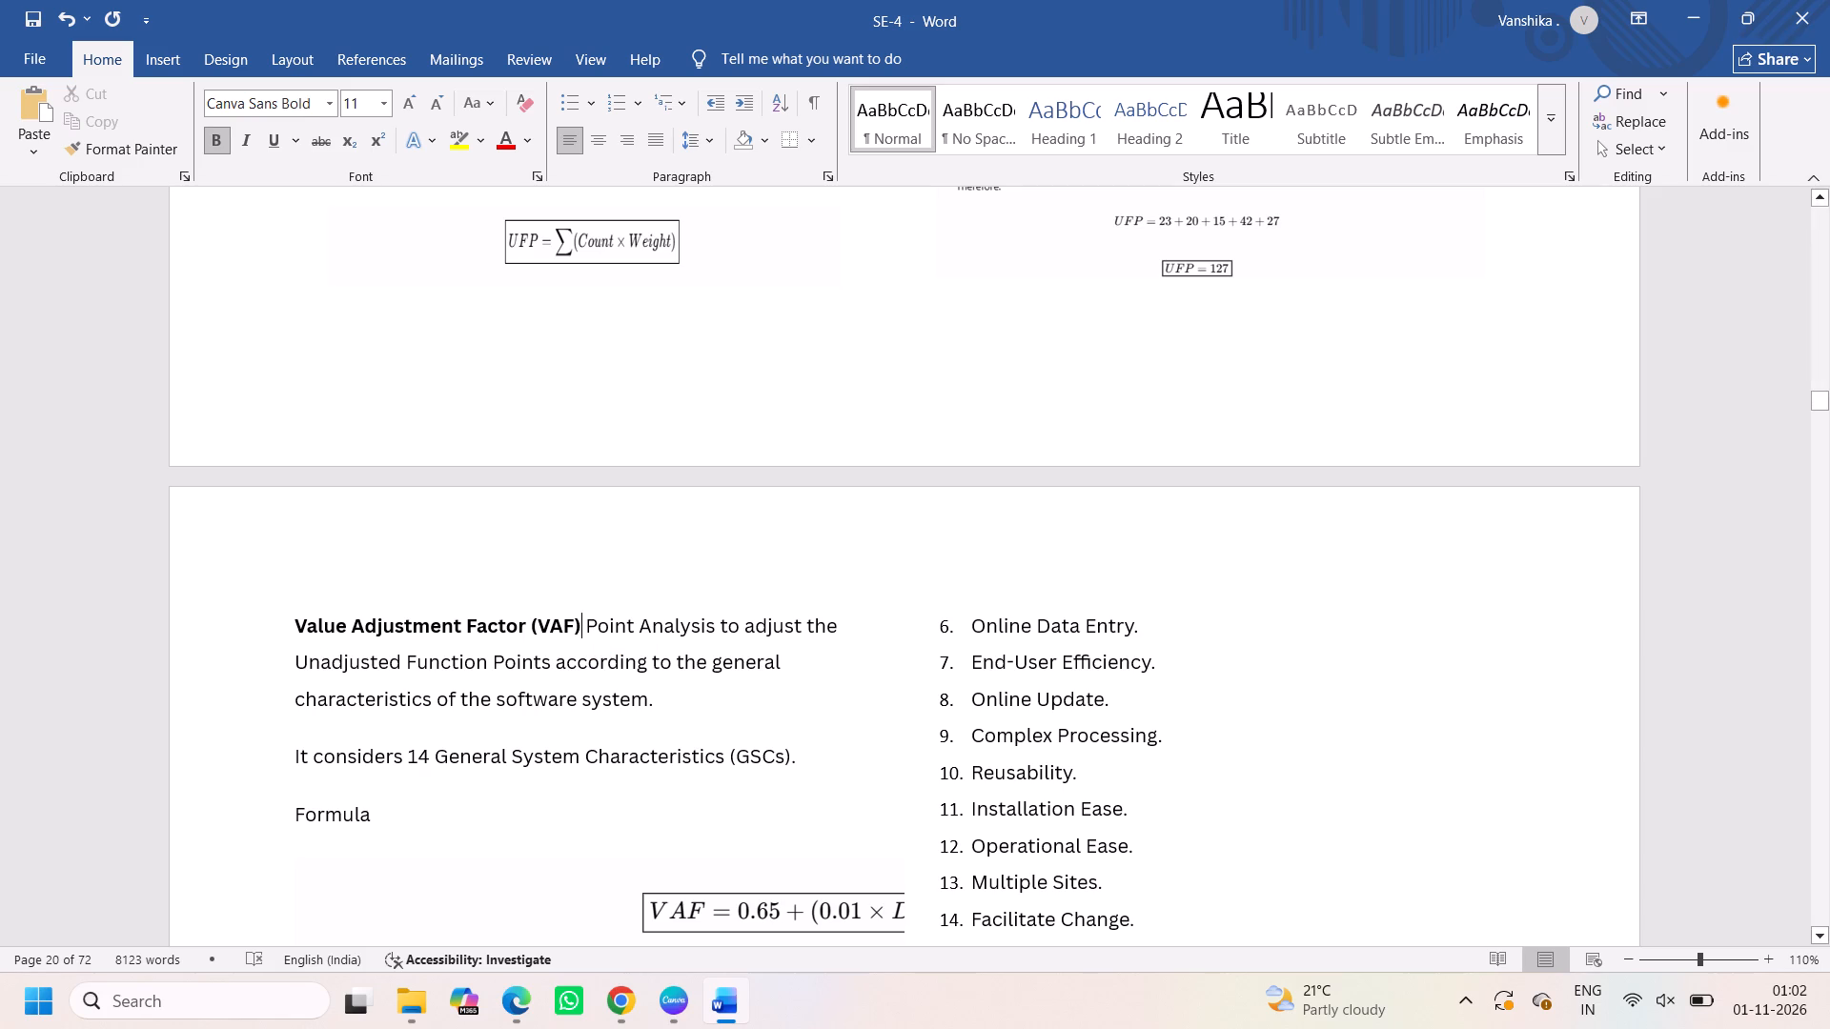
{"action": "key", "text": "space"}
Narrow the VAF formula picture so that its whole formula fits within the first column.
{"action": "scroll", "coordinate": [820, 893], "scroll_direction": "down", "scroll_amount": 1}
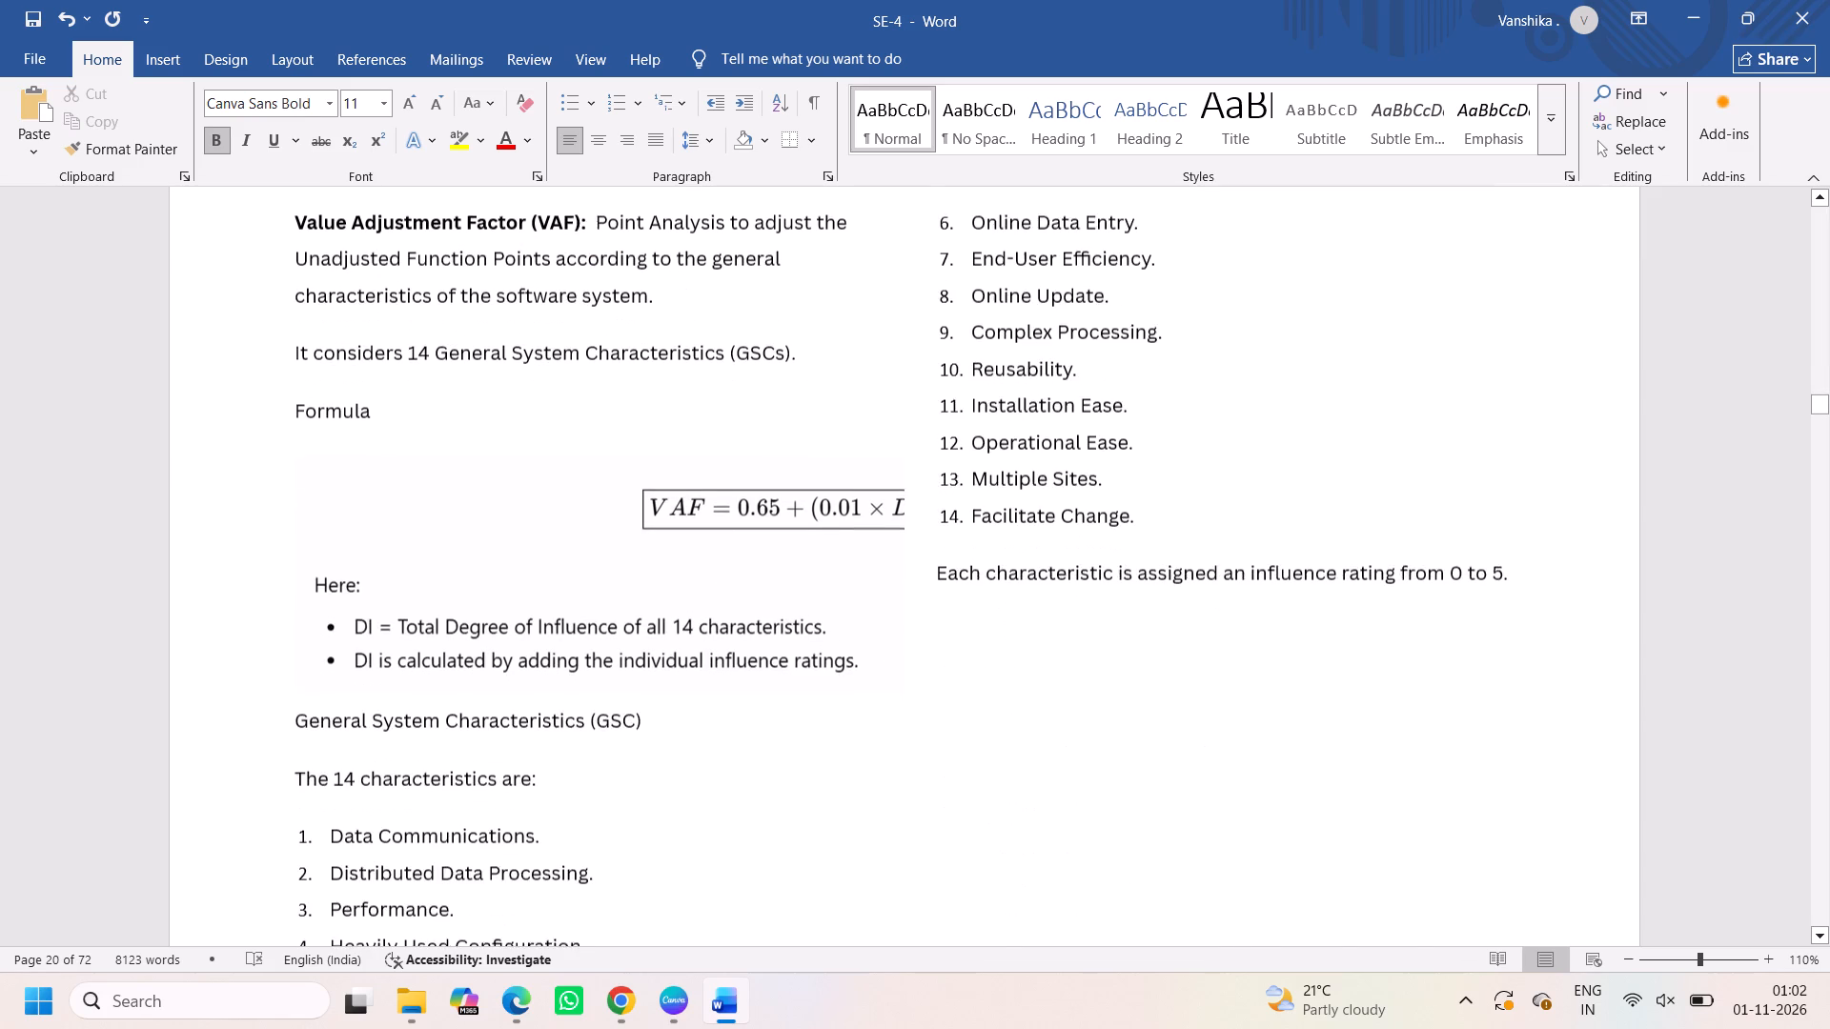
{"action": "left_click", "coordinate": [644, 500]}
{"action": "left_click_drag", "start_coordinate": [295, 544], "coordinate": [404, 557]}
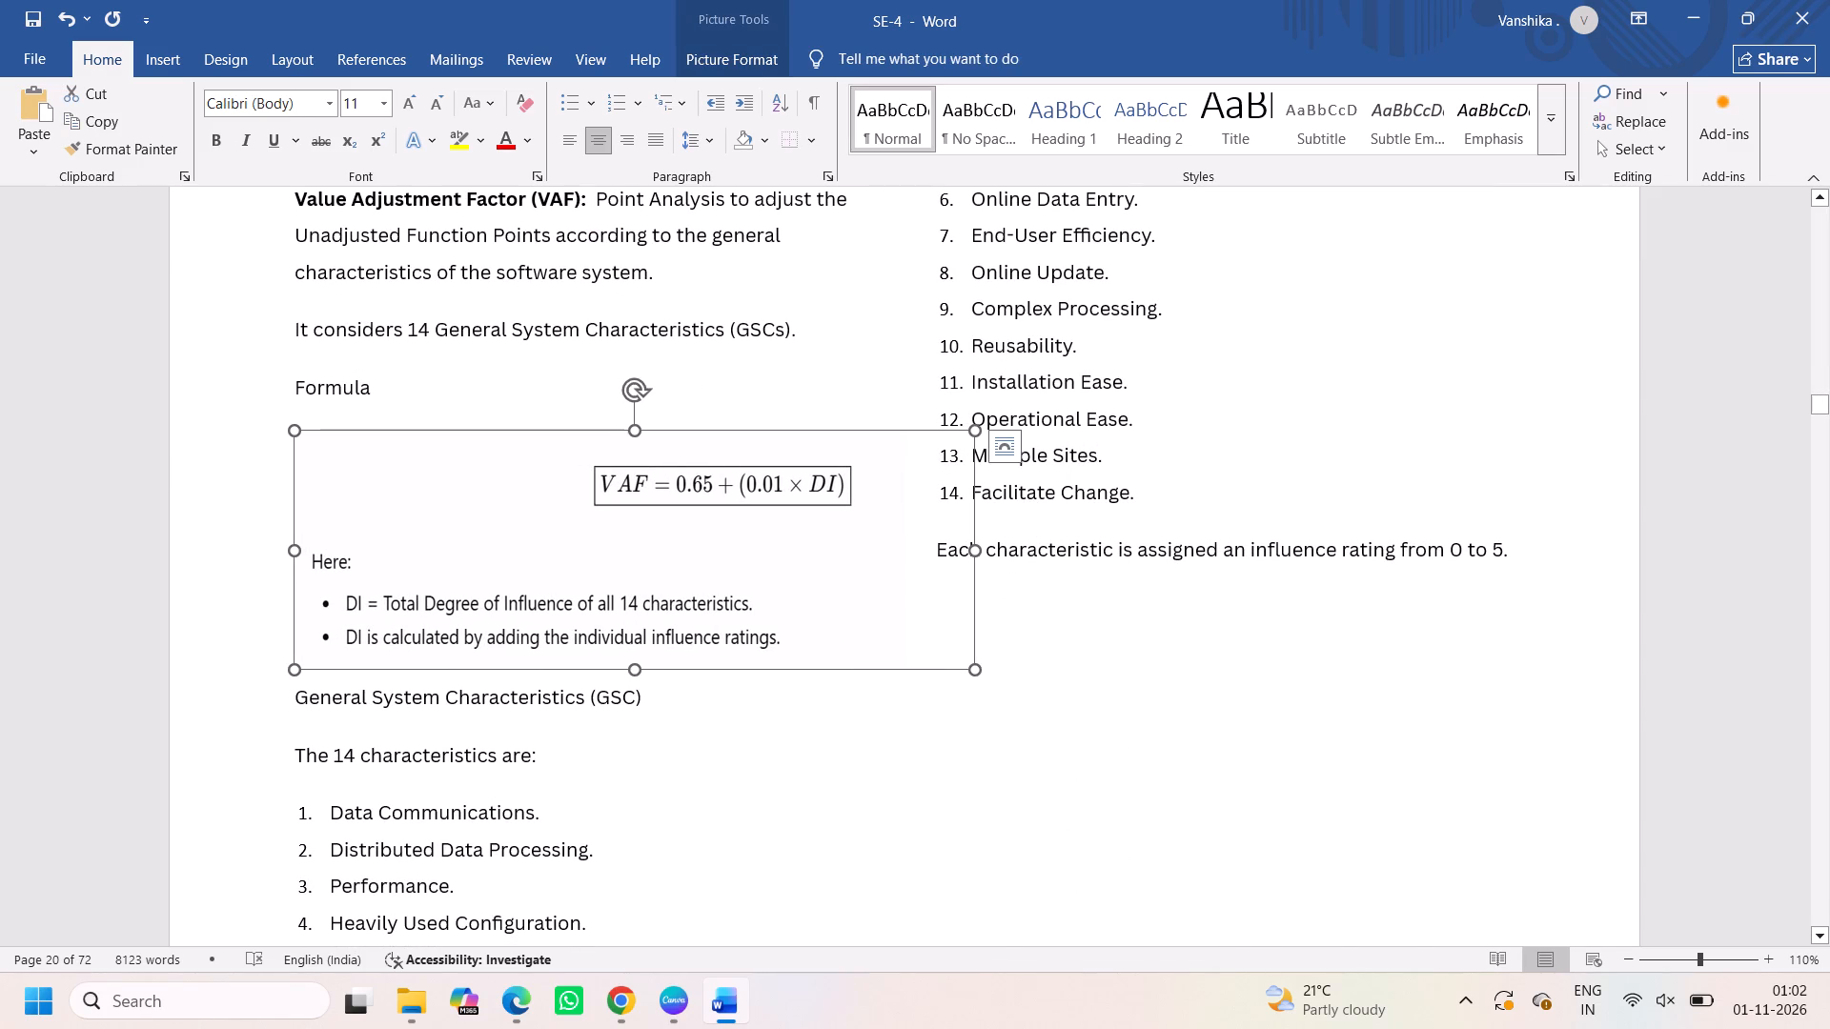
{"action": "left_click", "coordinate": [667, 831]}
Examine how the influence rating and "8. Adjusted Function Points (FP)" pictures sit in the columns after the GSC list.
{"action": "scroll", "coordinate": [667, 831], "scroll_direction": "right", "scroll_amount": 1}
{"action": "scroll", "coordinate": [828, 817], "scroll_direction": "down", "scroll_amount": 1}
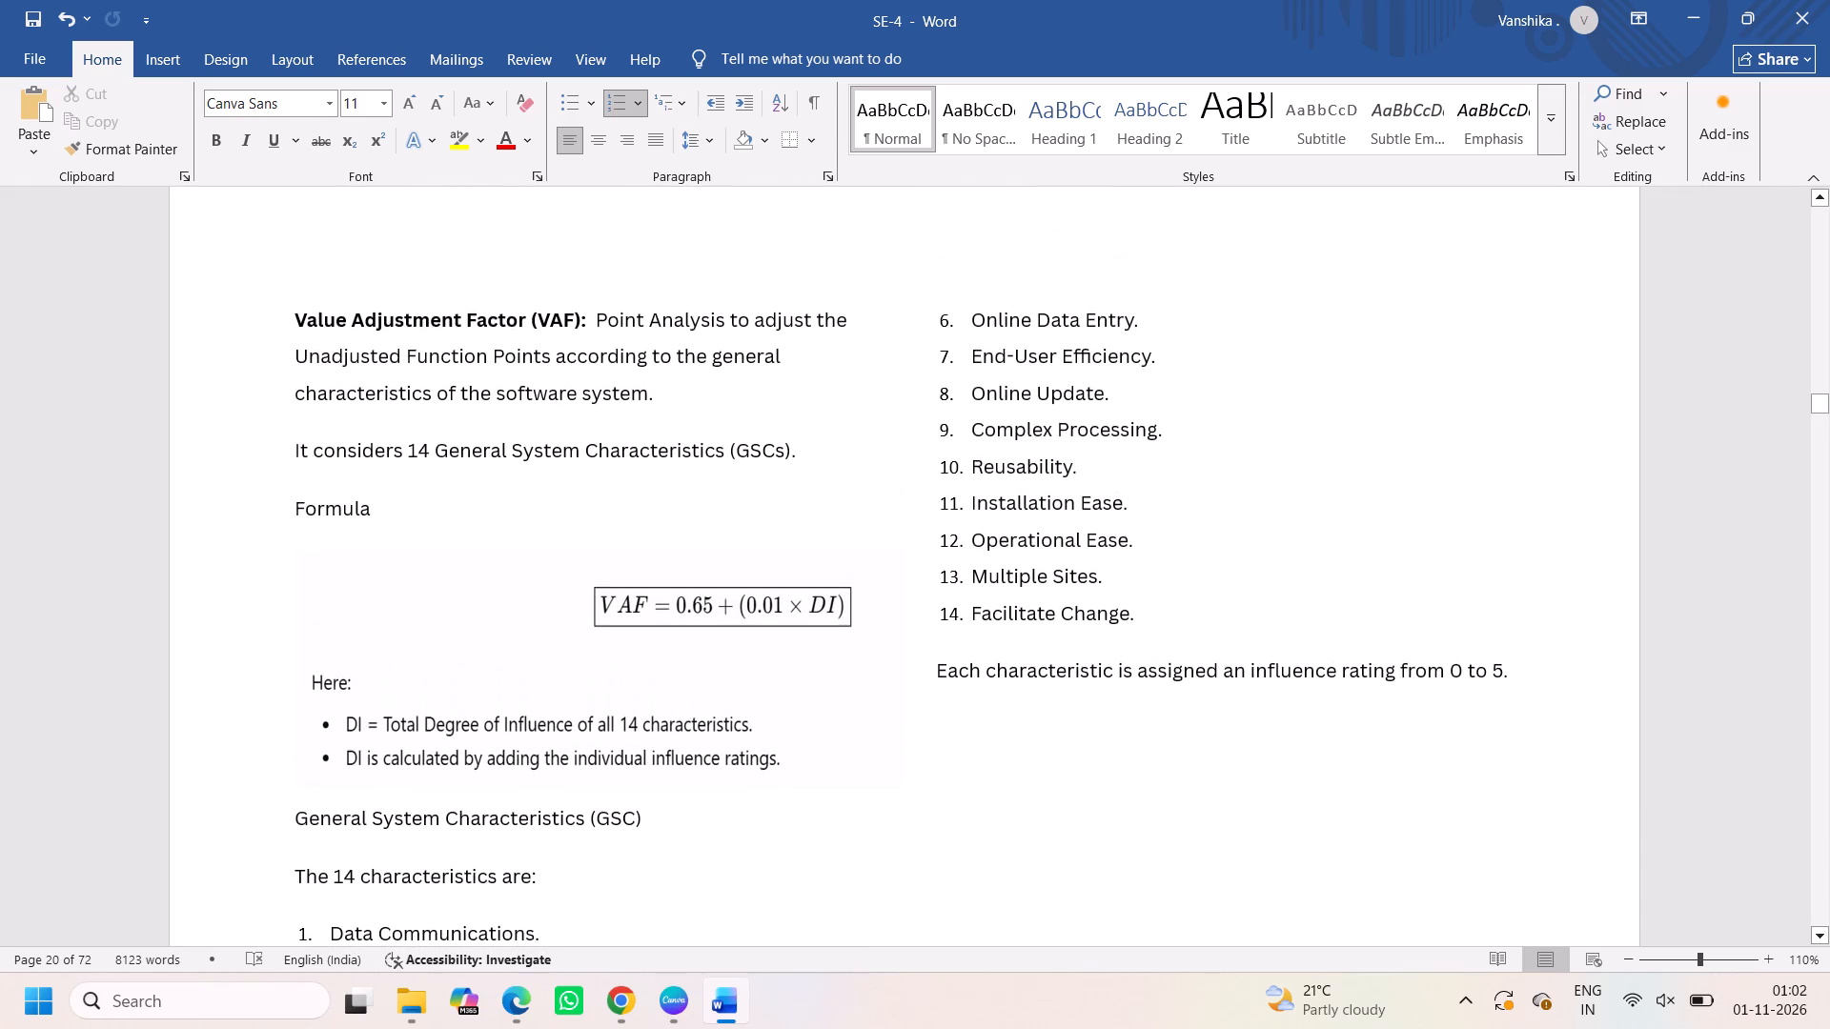
{"action": "scroll", "coordinate": [828, 817], "scroll_direction": "down", "scroll_amount": 2}
{"action": "left_click", "coordinate": [536, 595]}
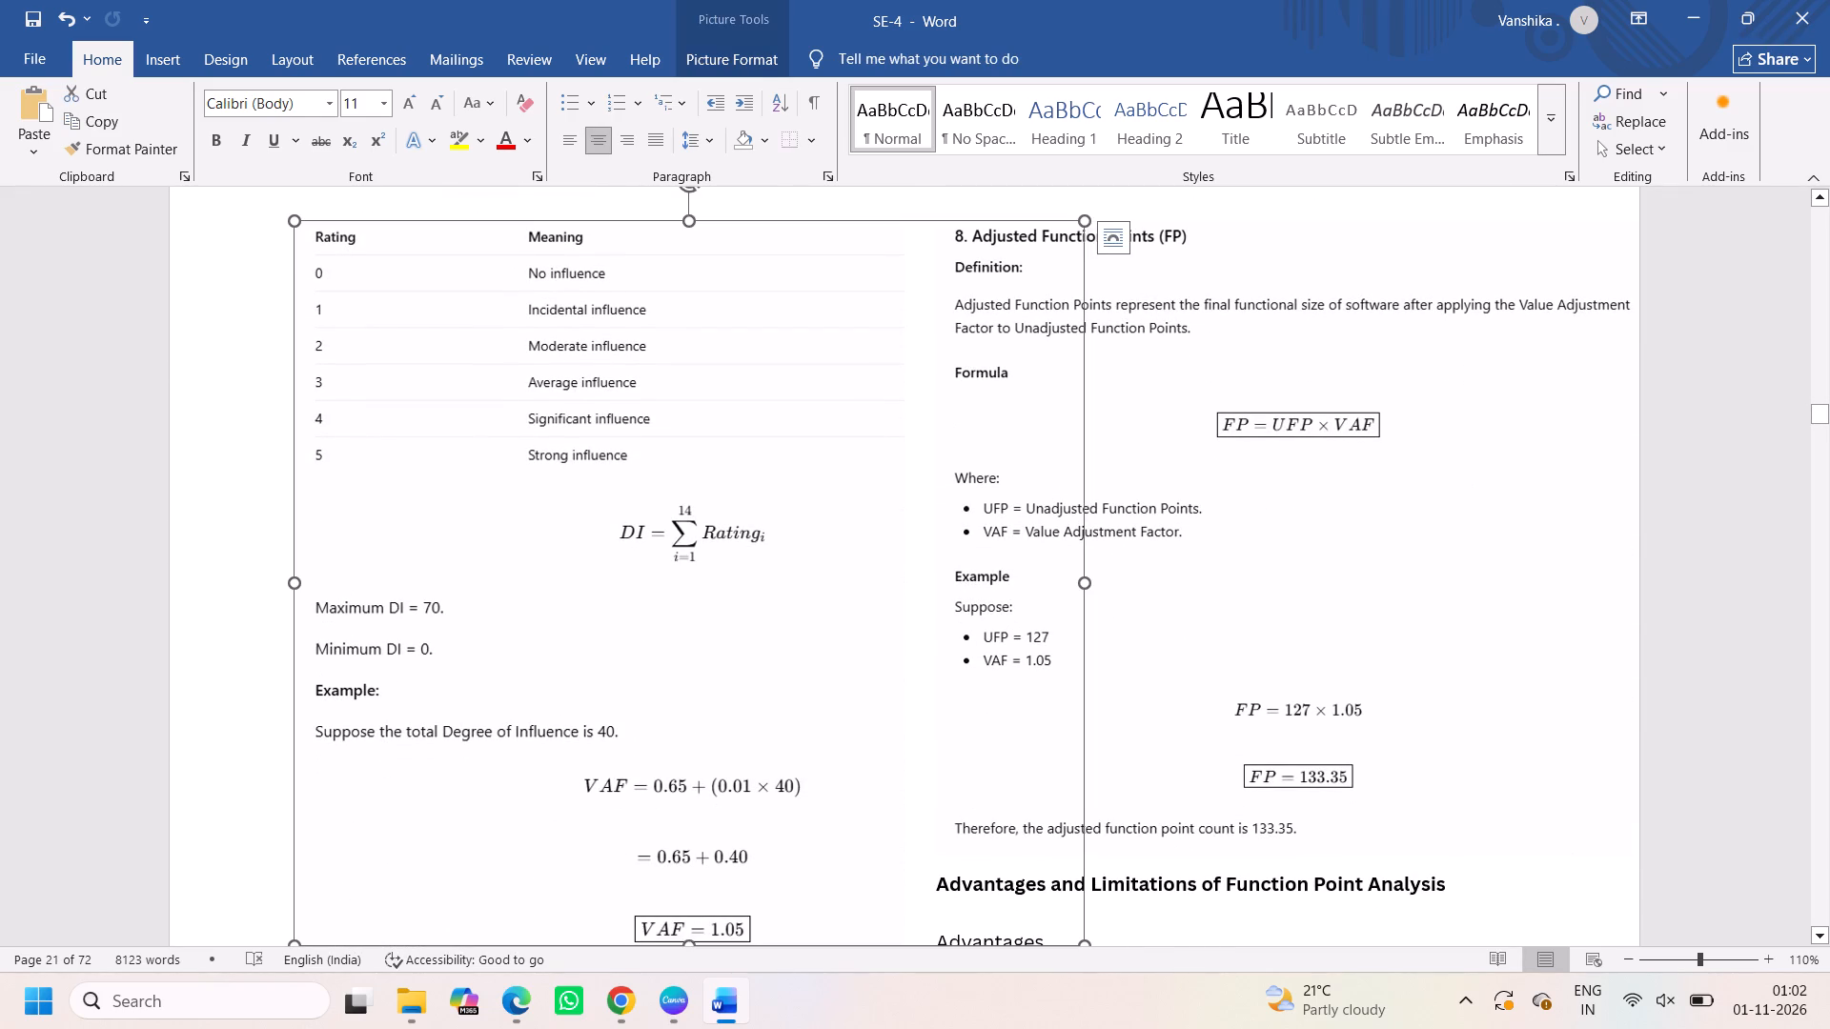
{"action": "scroll", "coordinate": [680, 787], "scroll_direction": "down", "scroll_amount": 1}
{"action": "scroll", "coordinate": [791, 796], "scroll_direction": "up", "scroll_amount": 3}
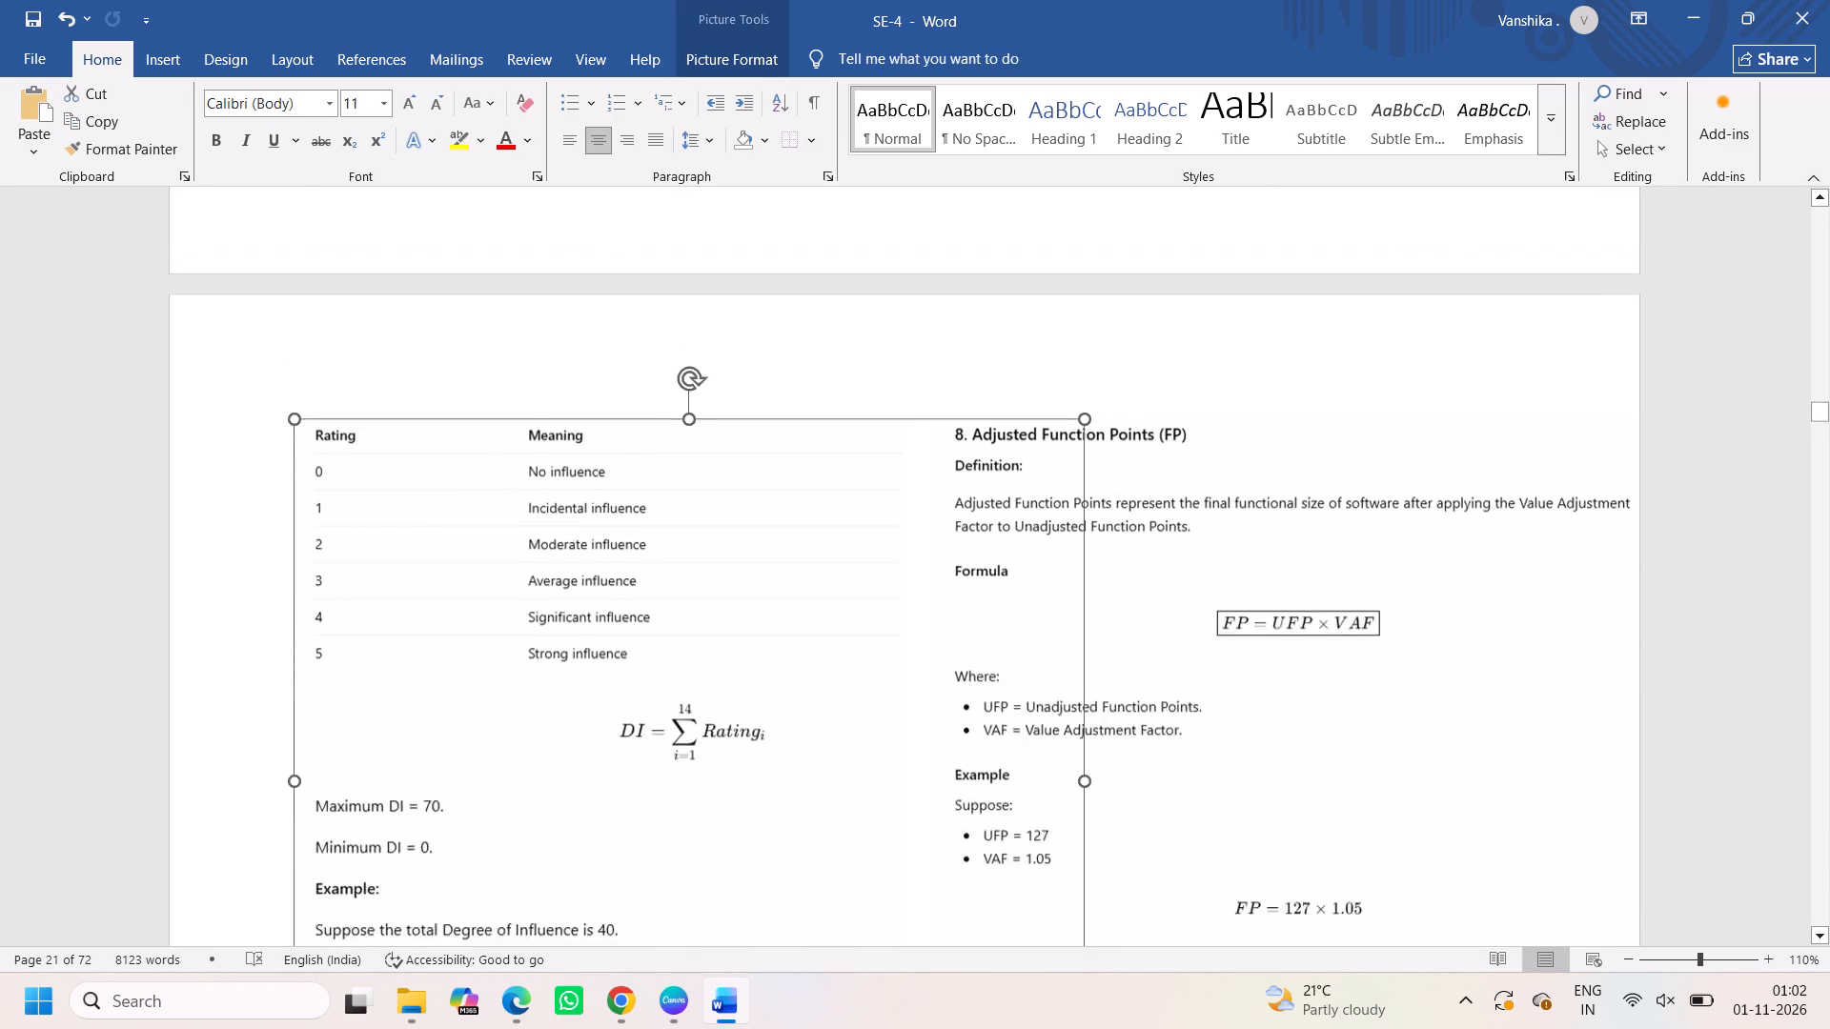
{"action": "scroll", "coordinate": [791, 796], "scroll_direction": "up", "scroll_amount": 2}
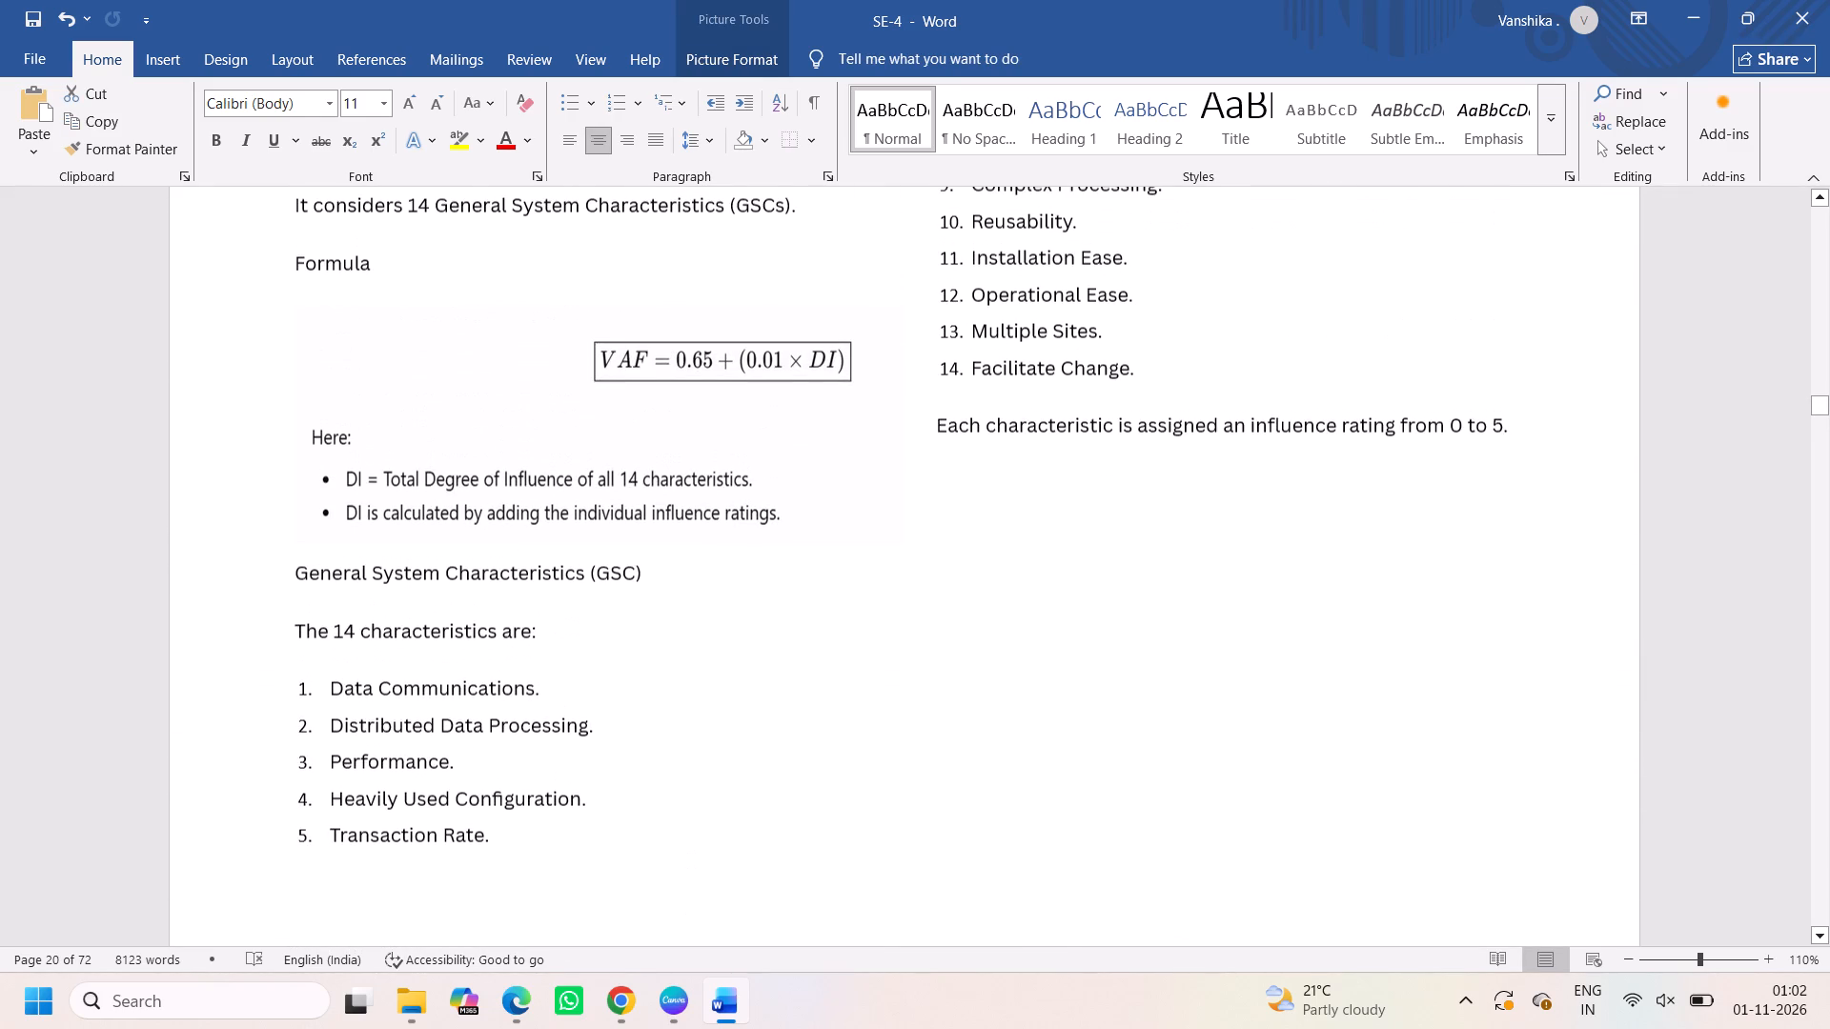
Join "The 14 characteristics are:" onto the "General System Characteristics (GSC)" line.
{"action": "scroll", "coordinate": [548, 711], "scroll_direction": "up", "scroll_amount": 1}
{"action": "left_click", "coordinate": [300, 732]}
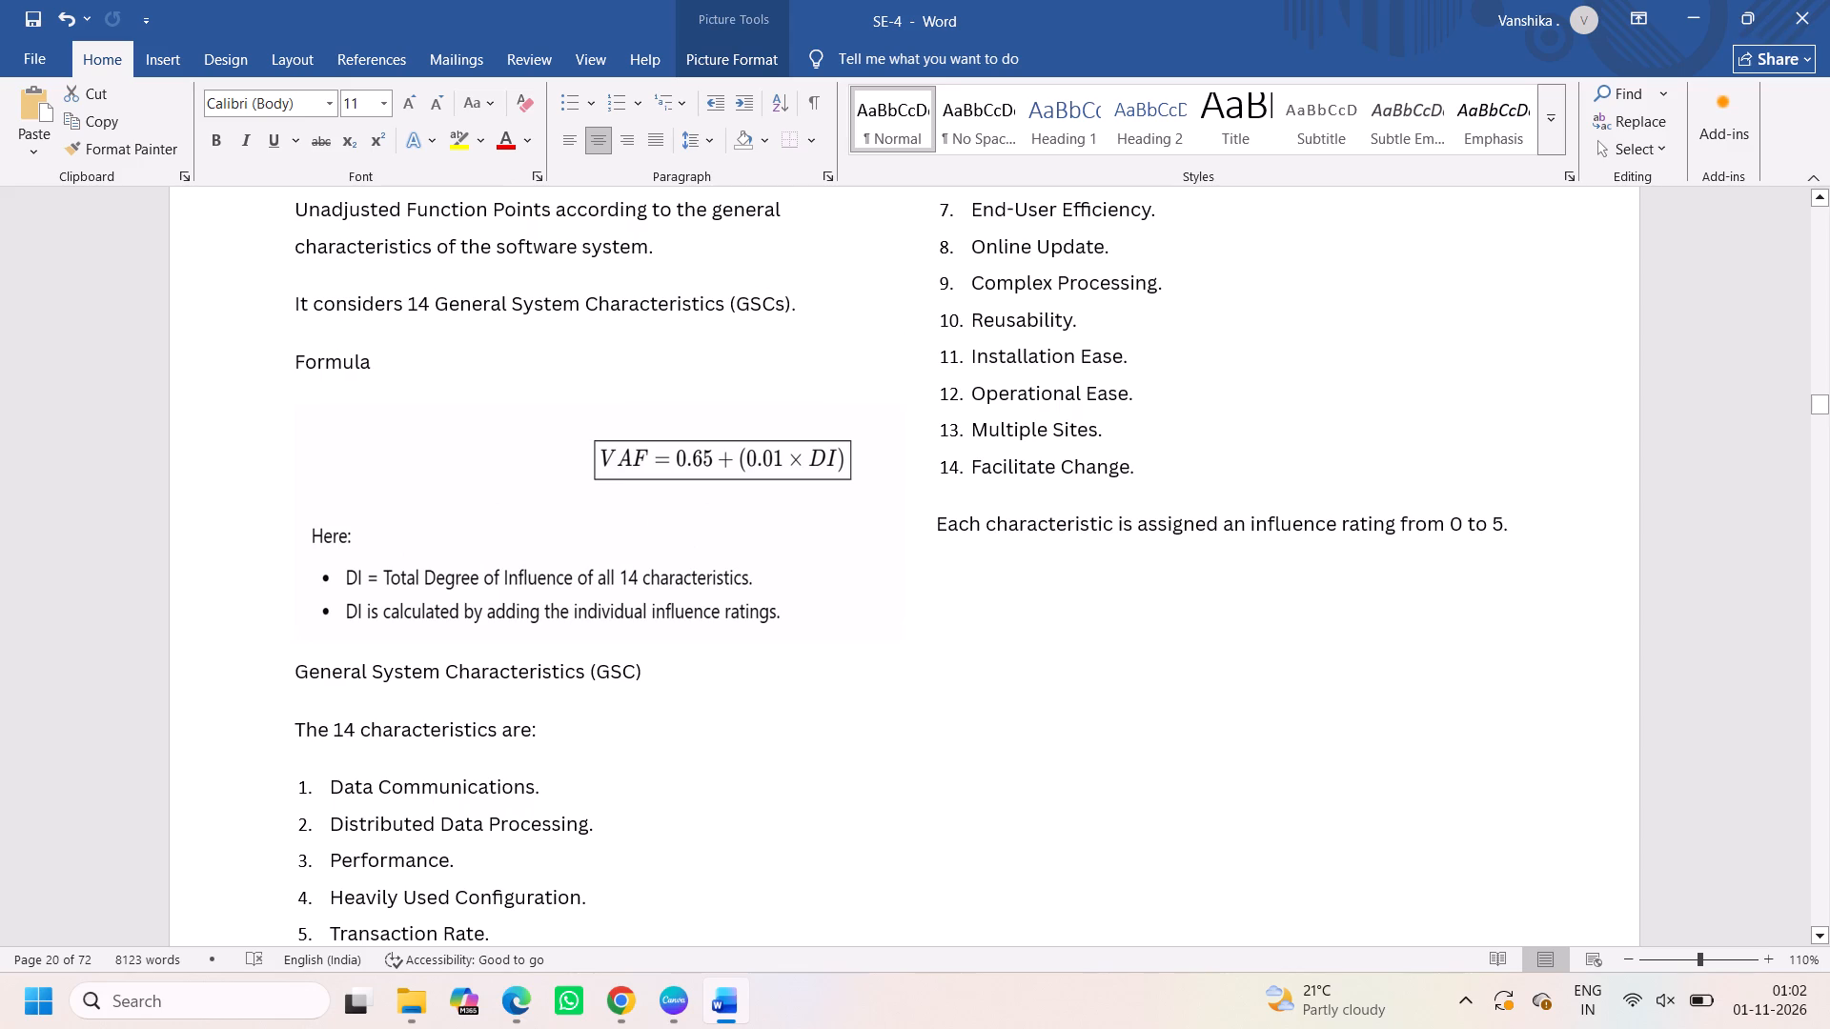
{"action": "left_click", "coordinate": [295, 731]}
{"action": "key", "text": "BackSpace"}
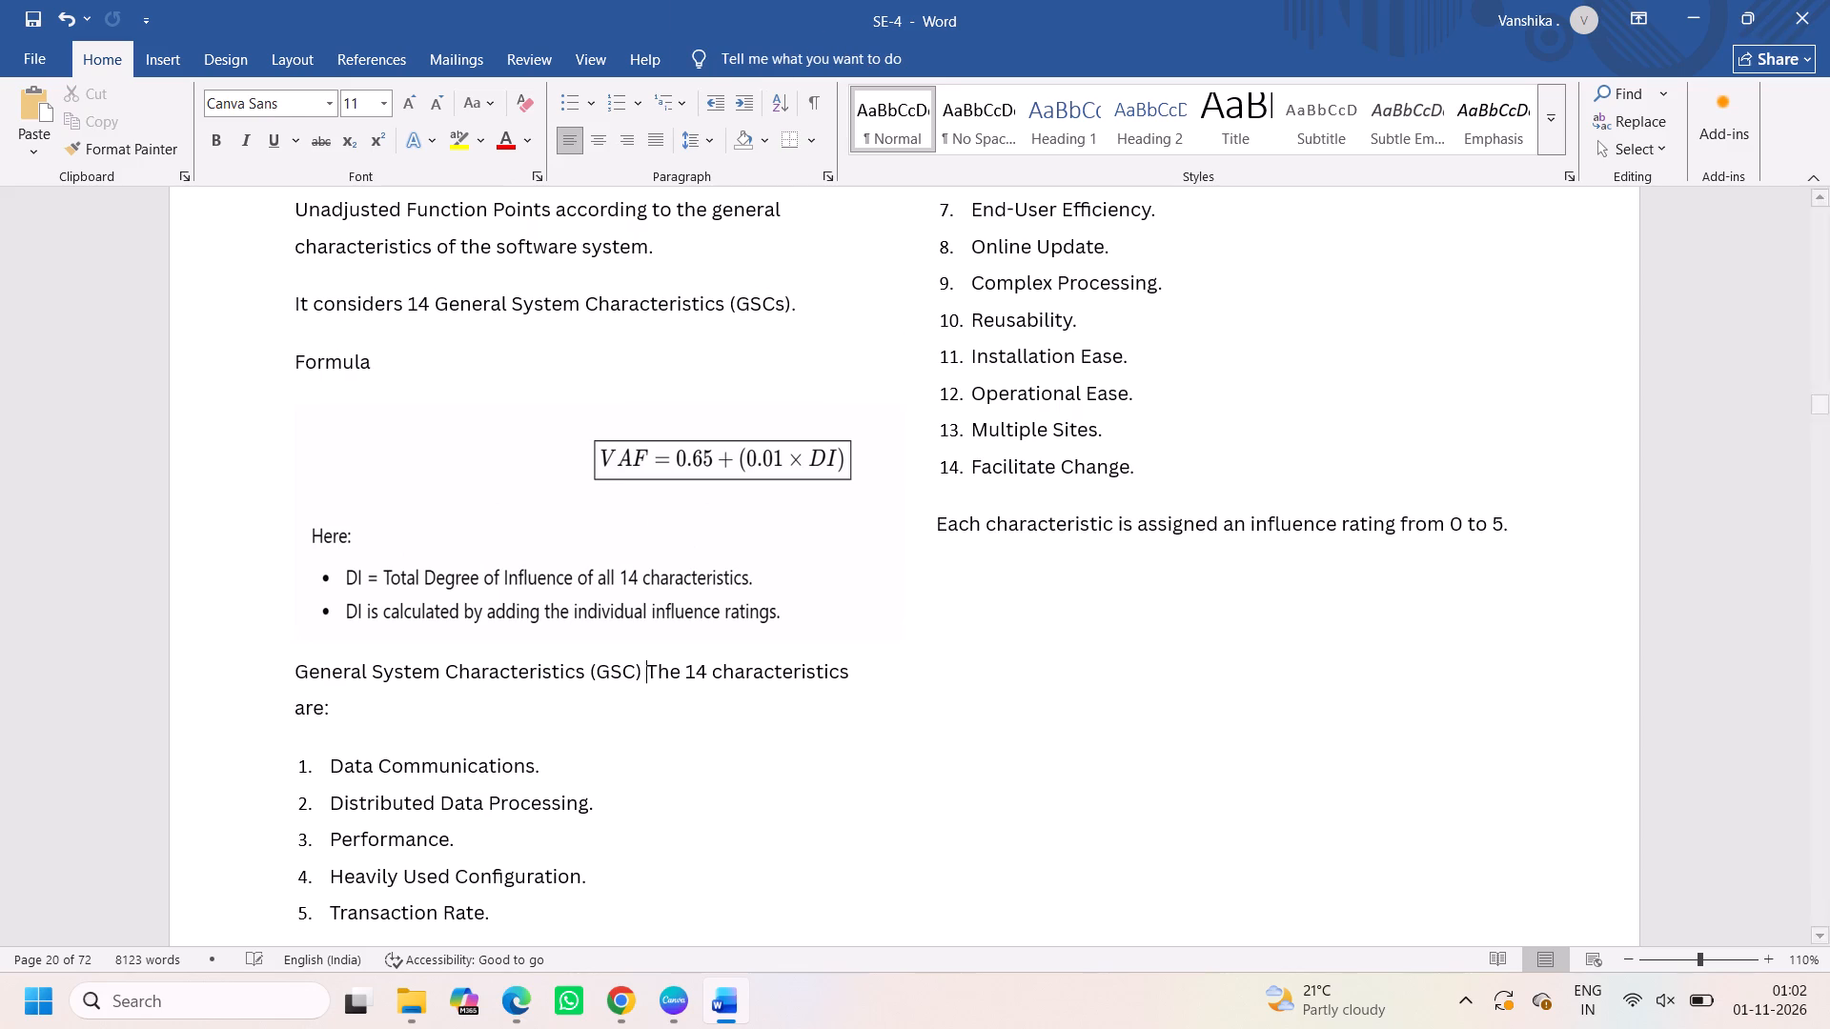
{"action": "scroll", "coordinate": [395, 744], "scroll_direction": "up", "scroll_amount": 1}
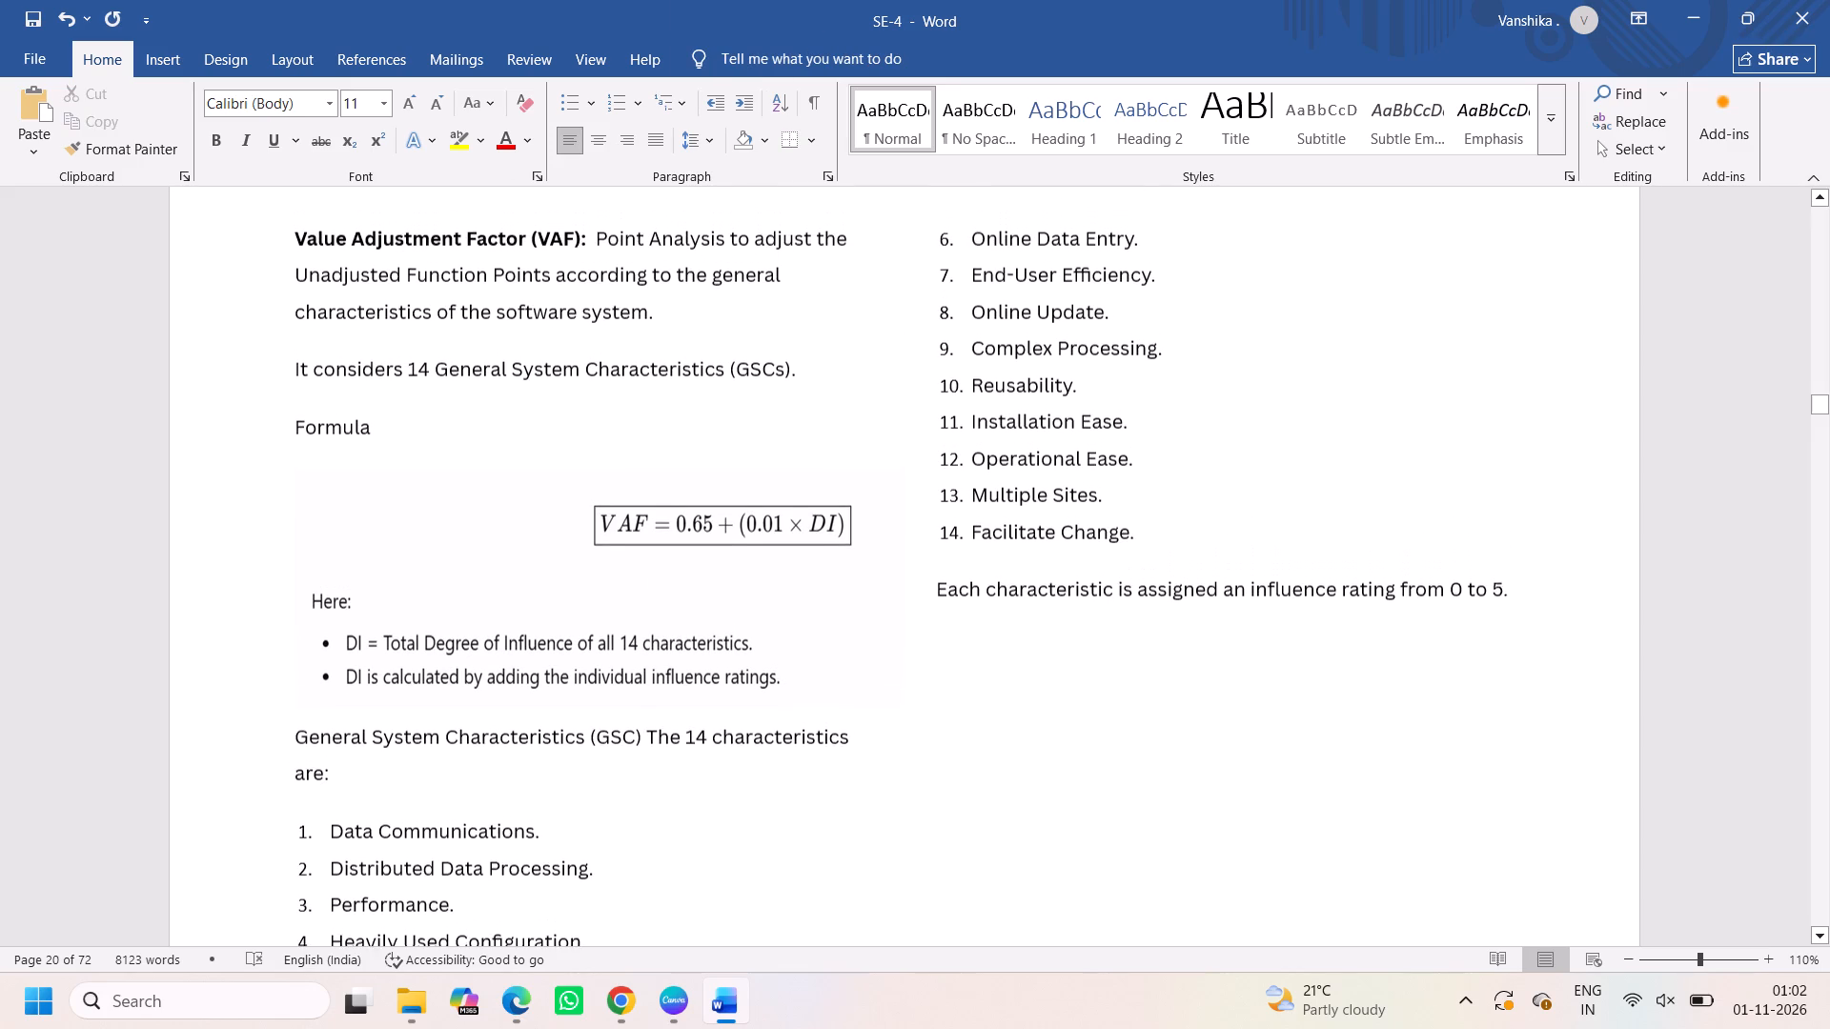
Delete the "General System Characteristics (GSC) The 14 characteristics are:" line above the numbered characteristics list.
{"action": "scroll", "coordinate": [395, 744], "scroll_direction": "up", "scroll_amount": 1}
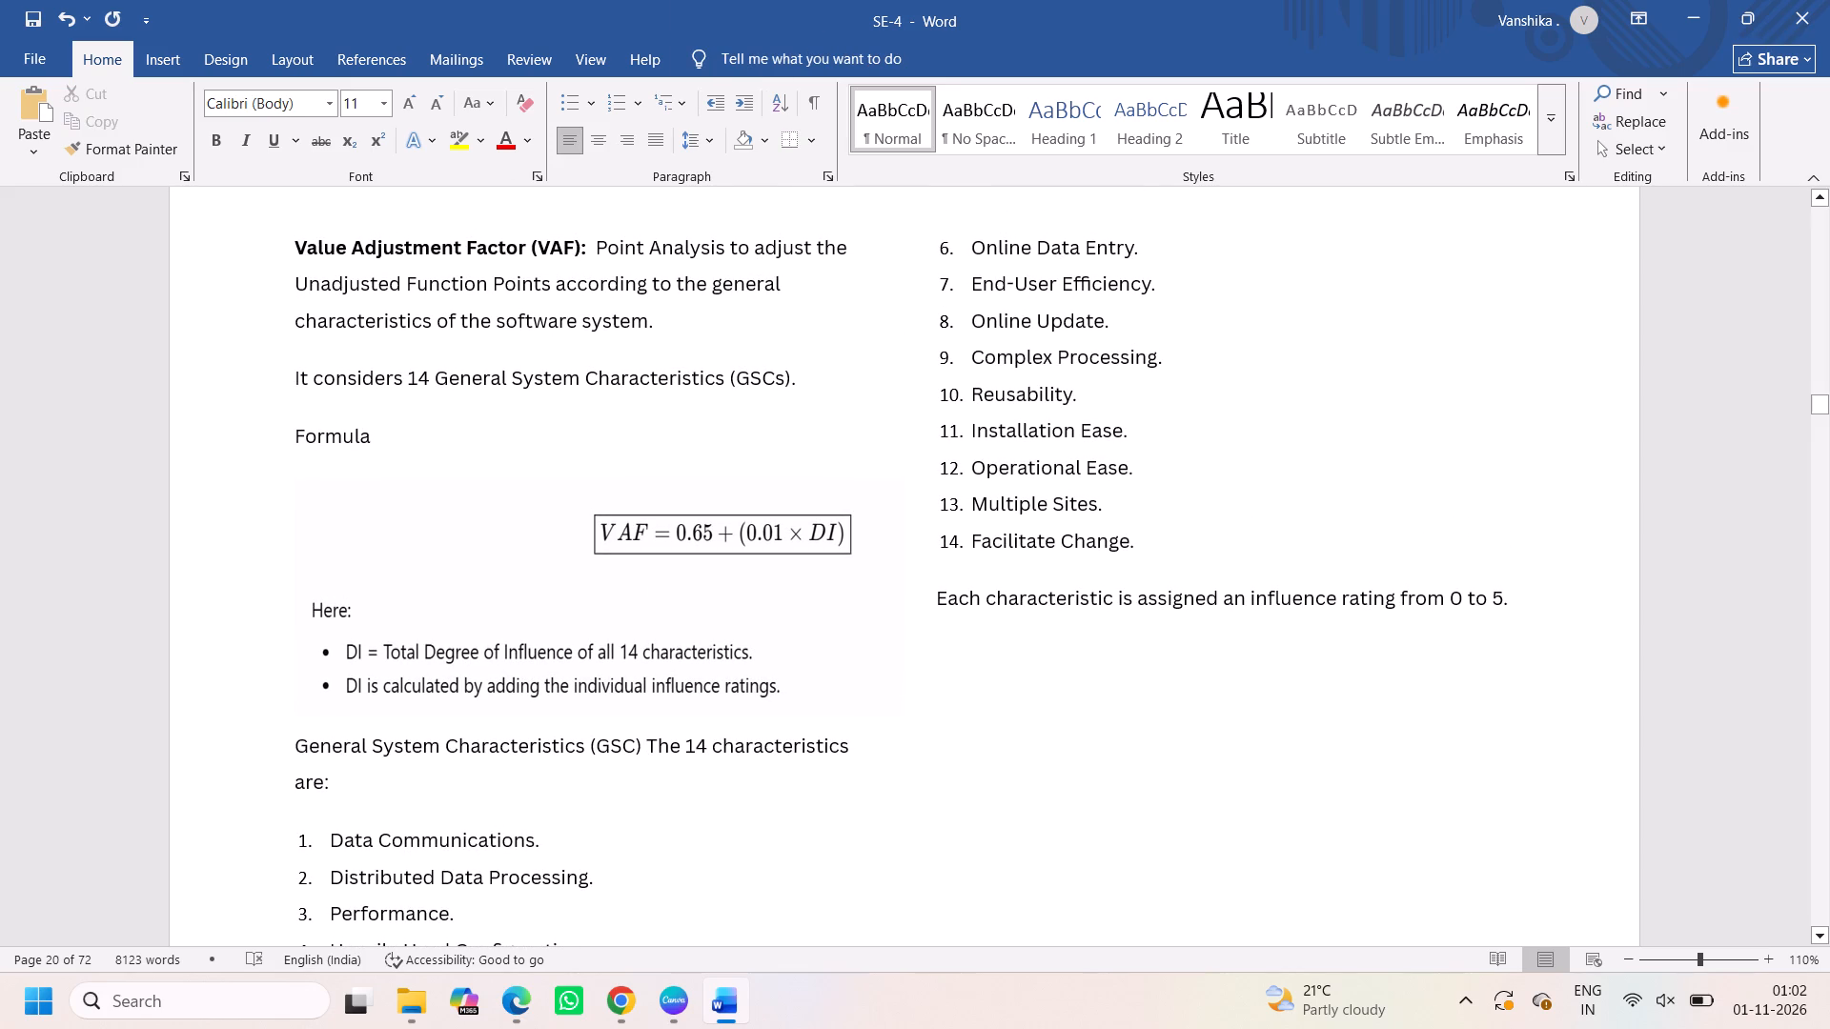
{"action": "left_click_drag", "start_coordinate": [598, 782], "coordinate": [287, 732]}
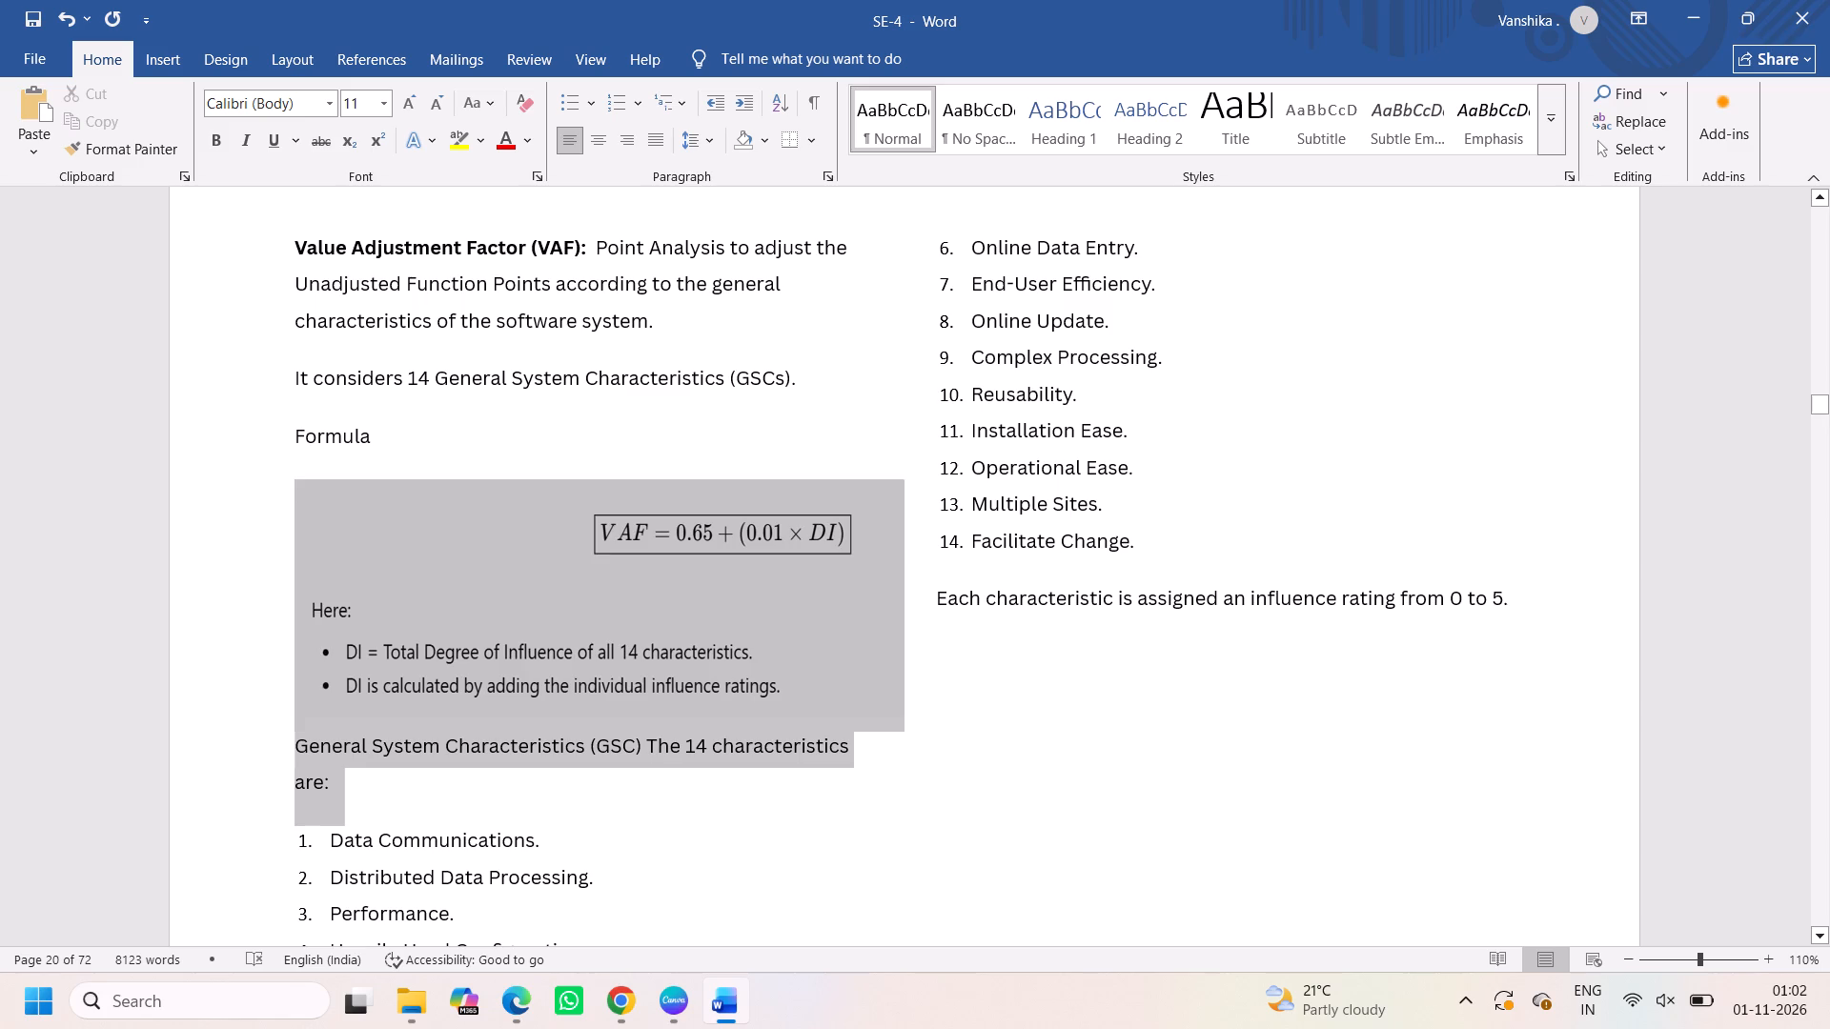
{"action": "left_click_drag", "start_coordinate": [287, 732], "coordinate": [297, 744]}
{"action": "key", "text": "BackSpace"}
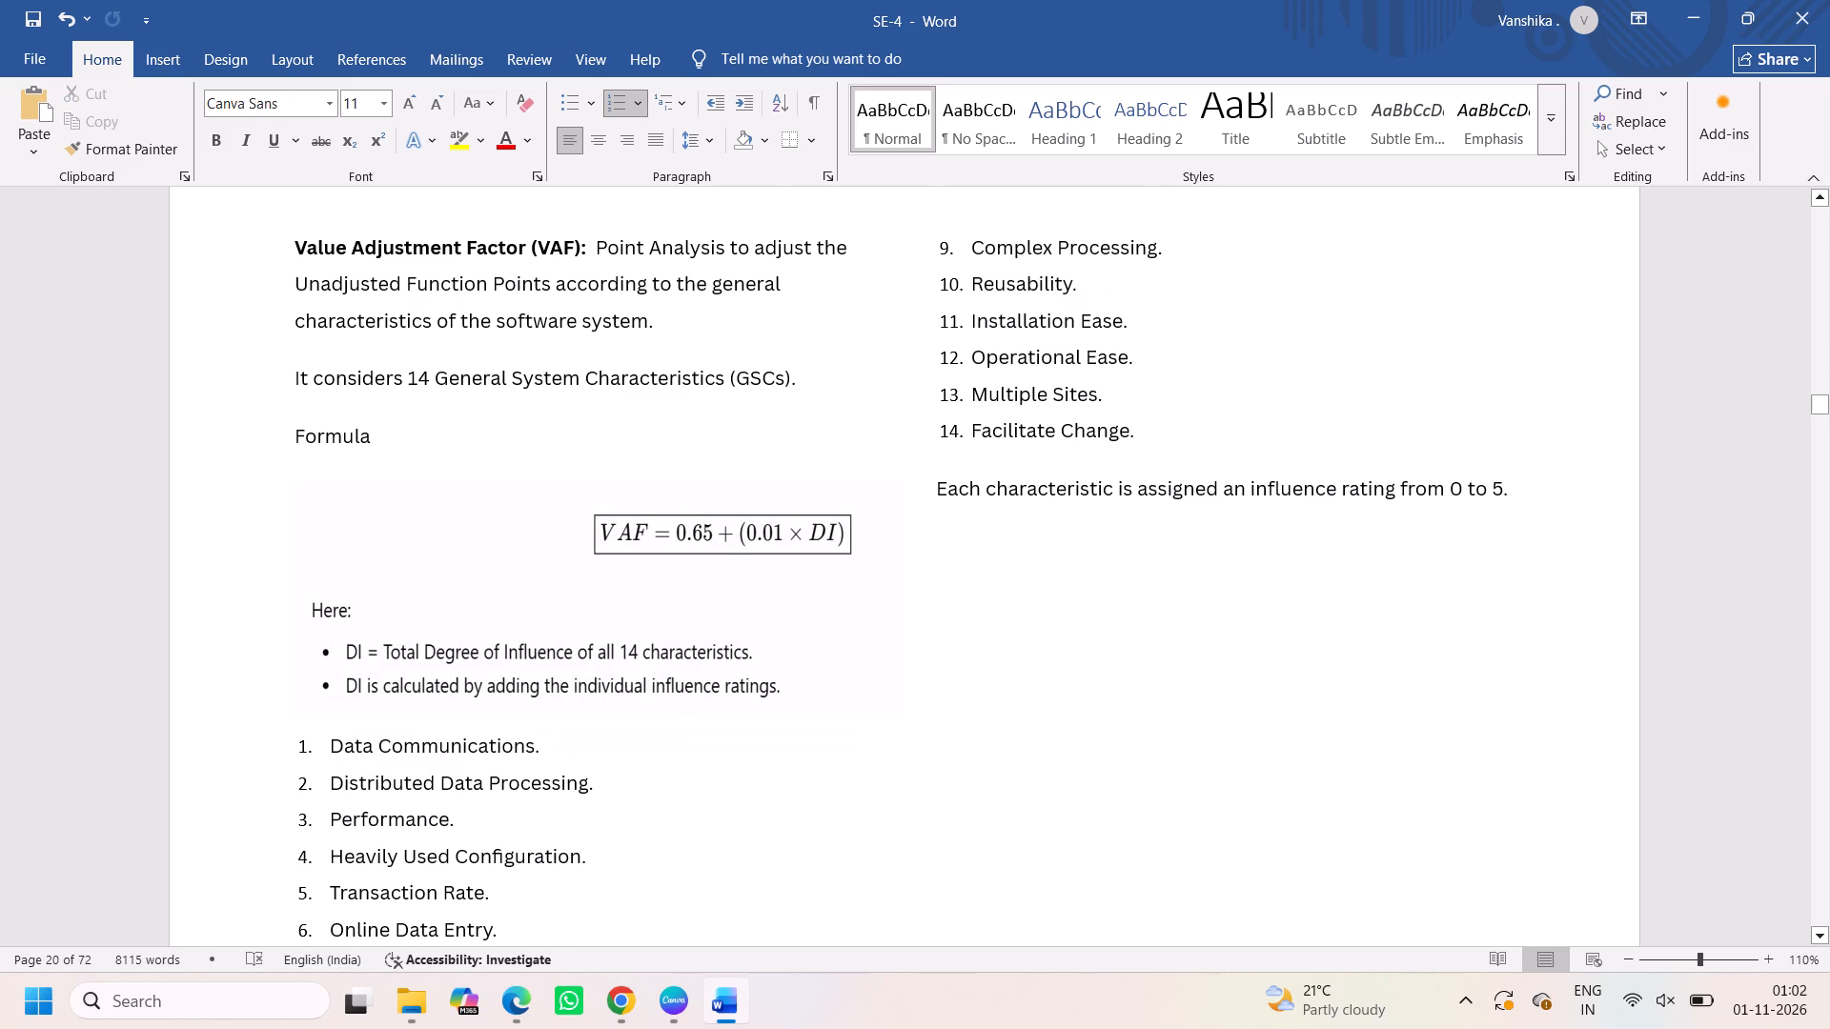
Reduce the height of the influence rating picture so it fits below "Each characteristic is assigned an influence rating from 0 to 5.".
{"action": "scroll", "coordinate": [721, 705], "scroll_direction": "down", "scroll_amount": 2}
{"action": "left_click", "coordinate": [549, 902]}
{"action": "scroll", "coordinate": [549, 902], "scroll_direction": "down", "scroll_amount": 3}
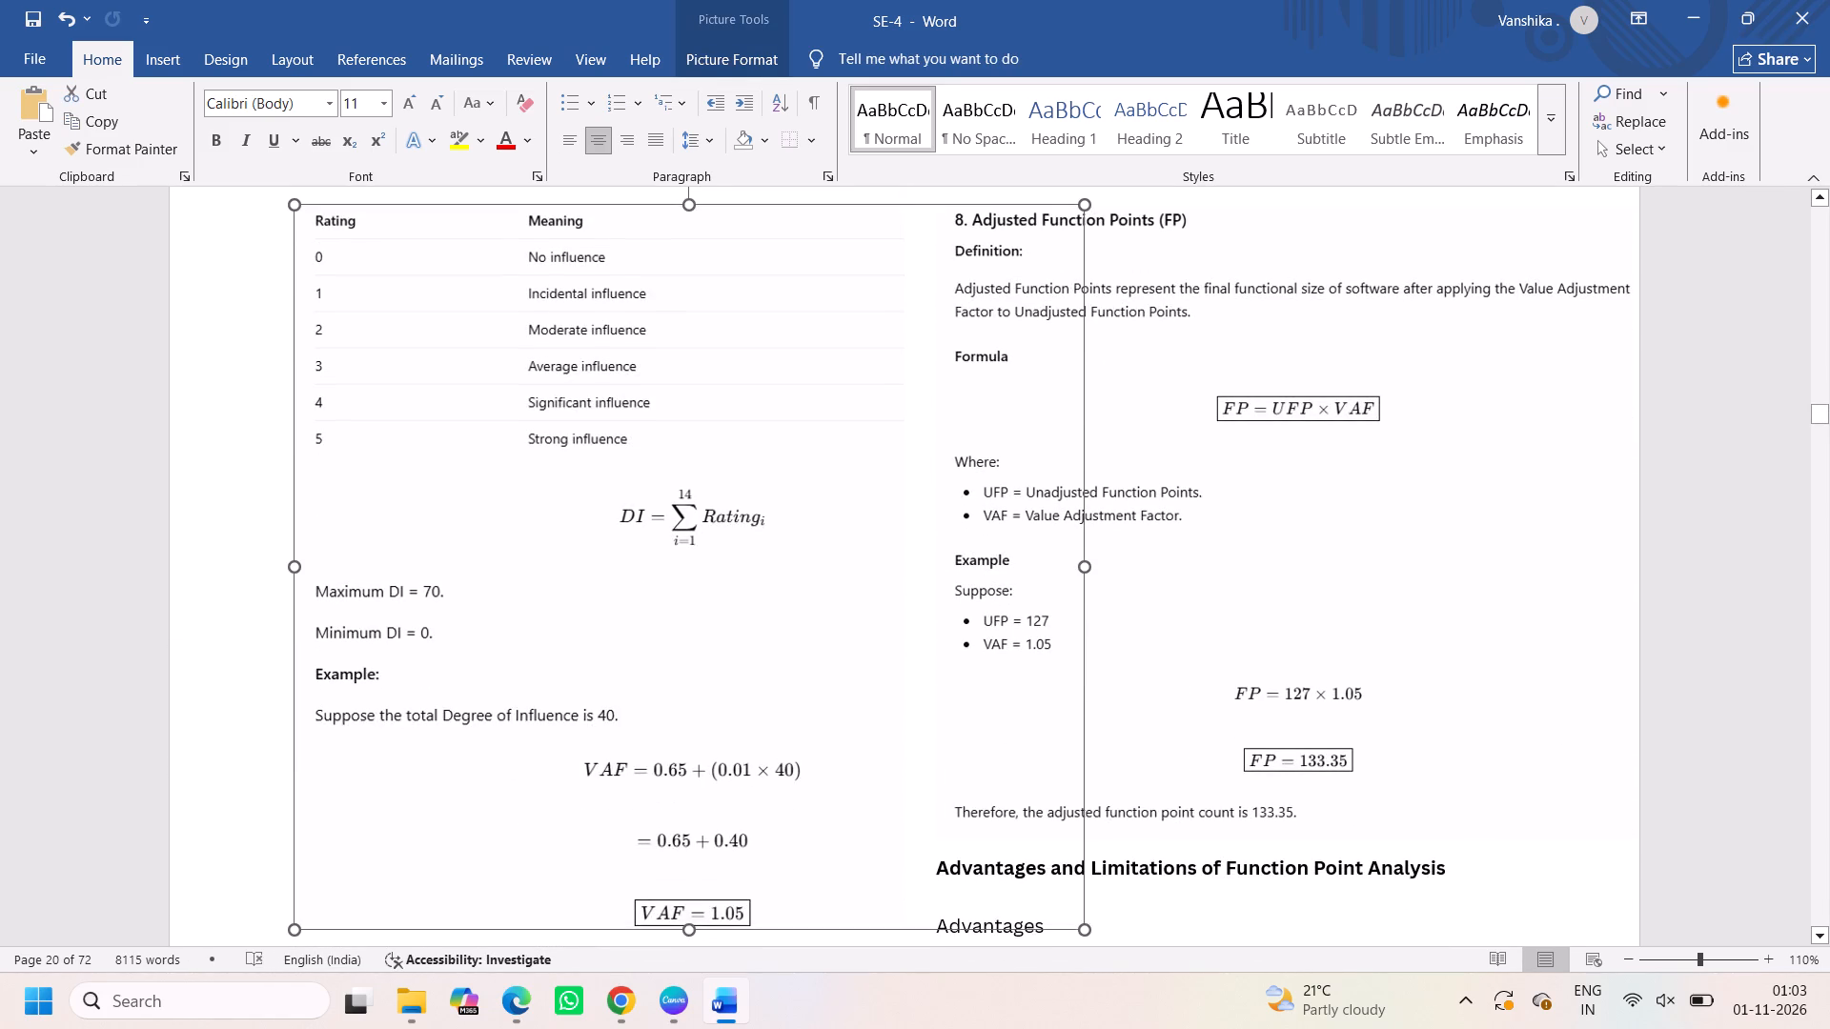
{"action": "scroll", "coordinate": [665, 837], "scroll_direction": "down", "scroll_amount": 1}
{"action": "left_click_drag", "start_coordinate": [695, 772], "coordinate": [698, 621]}
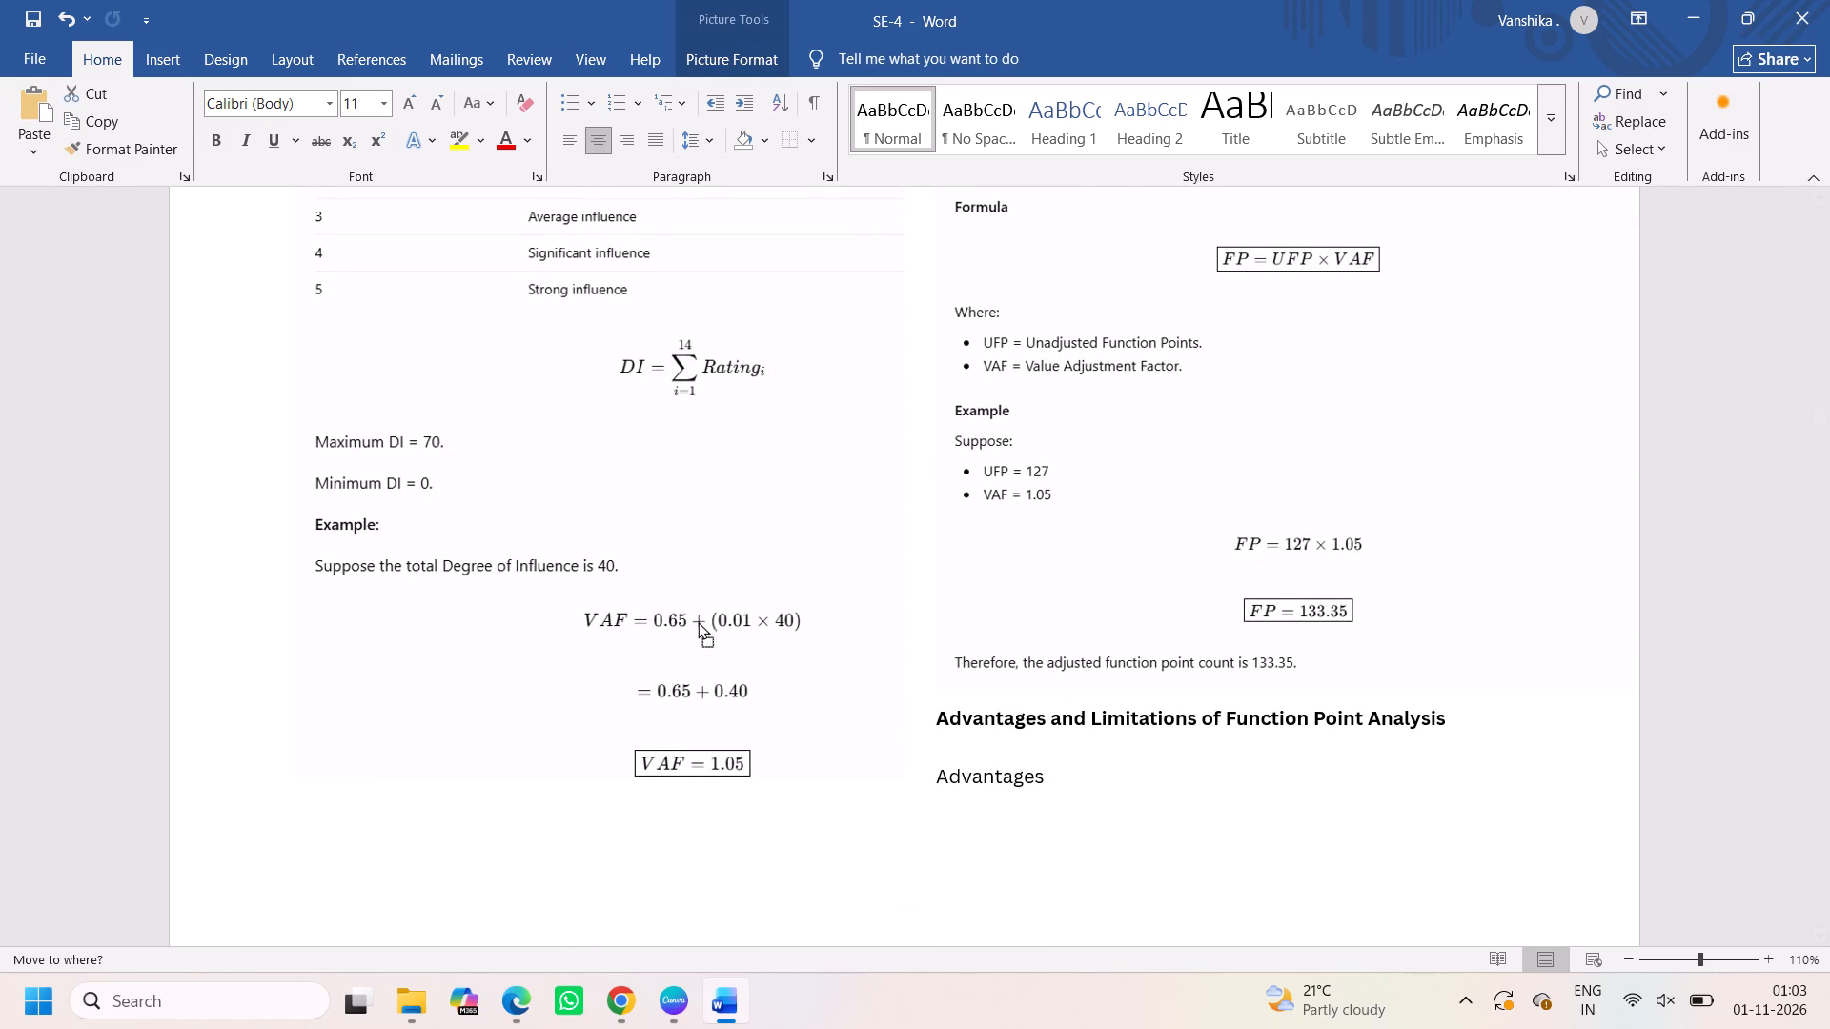
{"action": "left_click_drag", "start_coordinate": [698, 621], "coordinate": [698, 585]}
{"action": "left_click", "coordinate": [686, 599]}
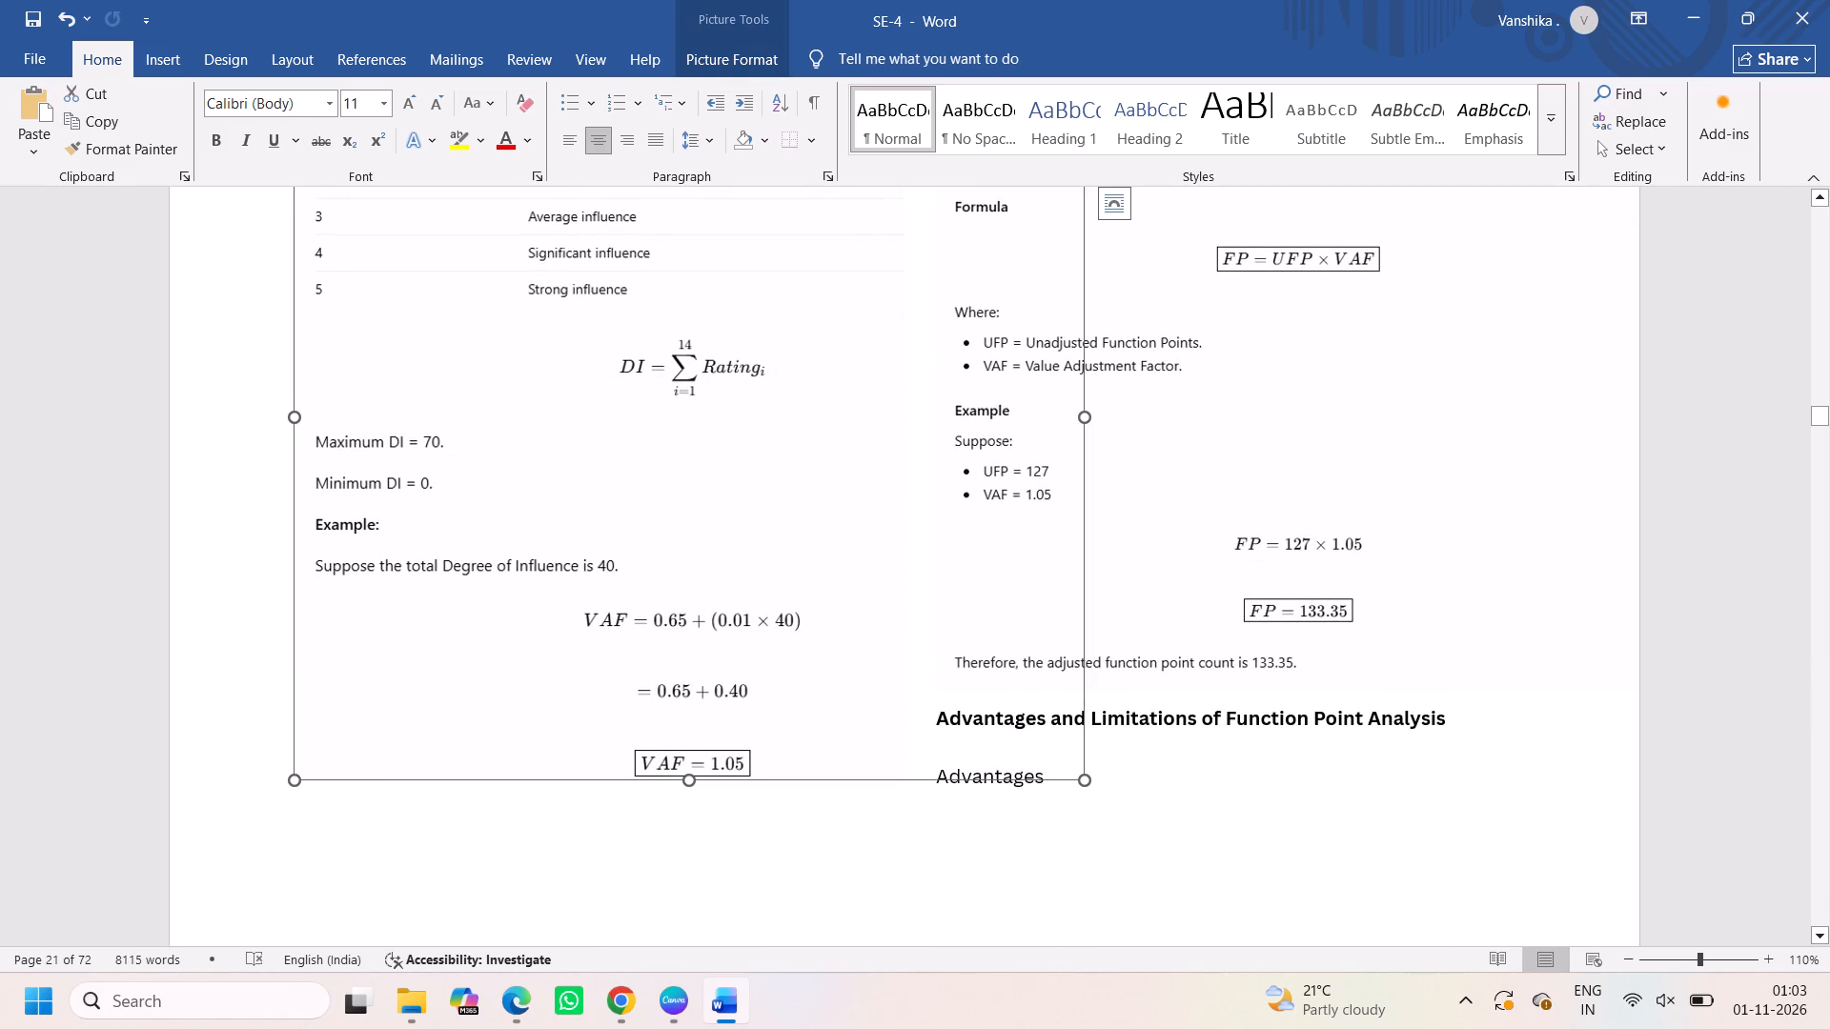
{"action": "left_click_drag", "start_coordinate": [685, 776], "coordinate": [687, 495]}
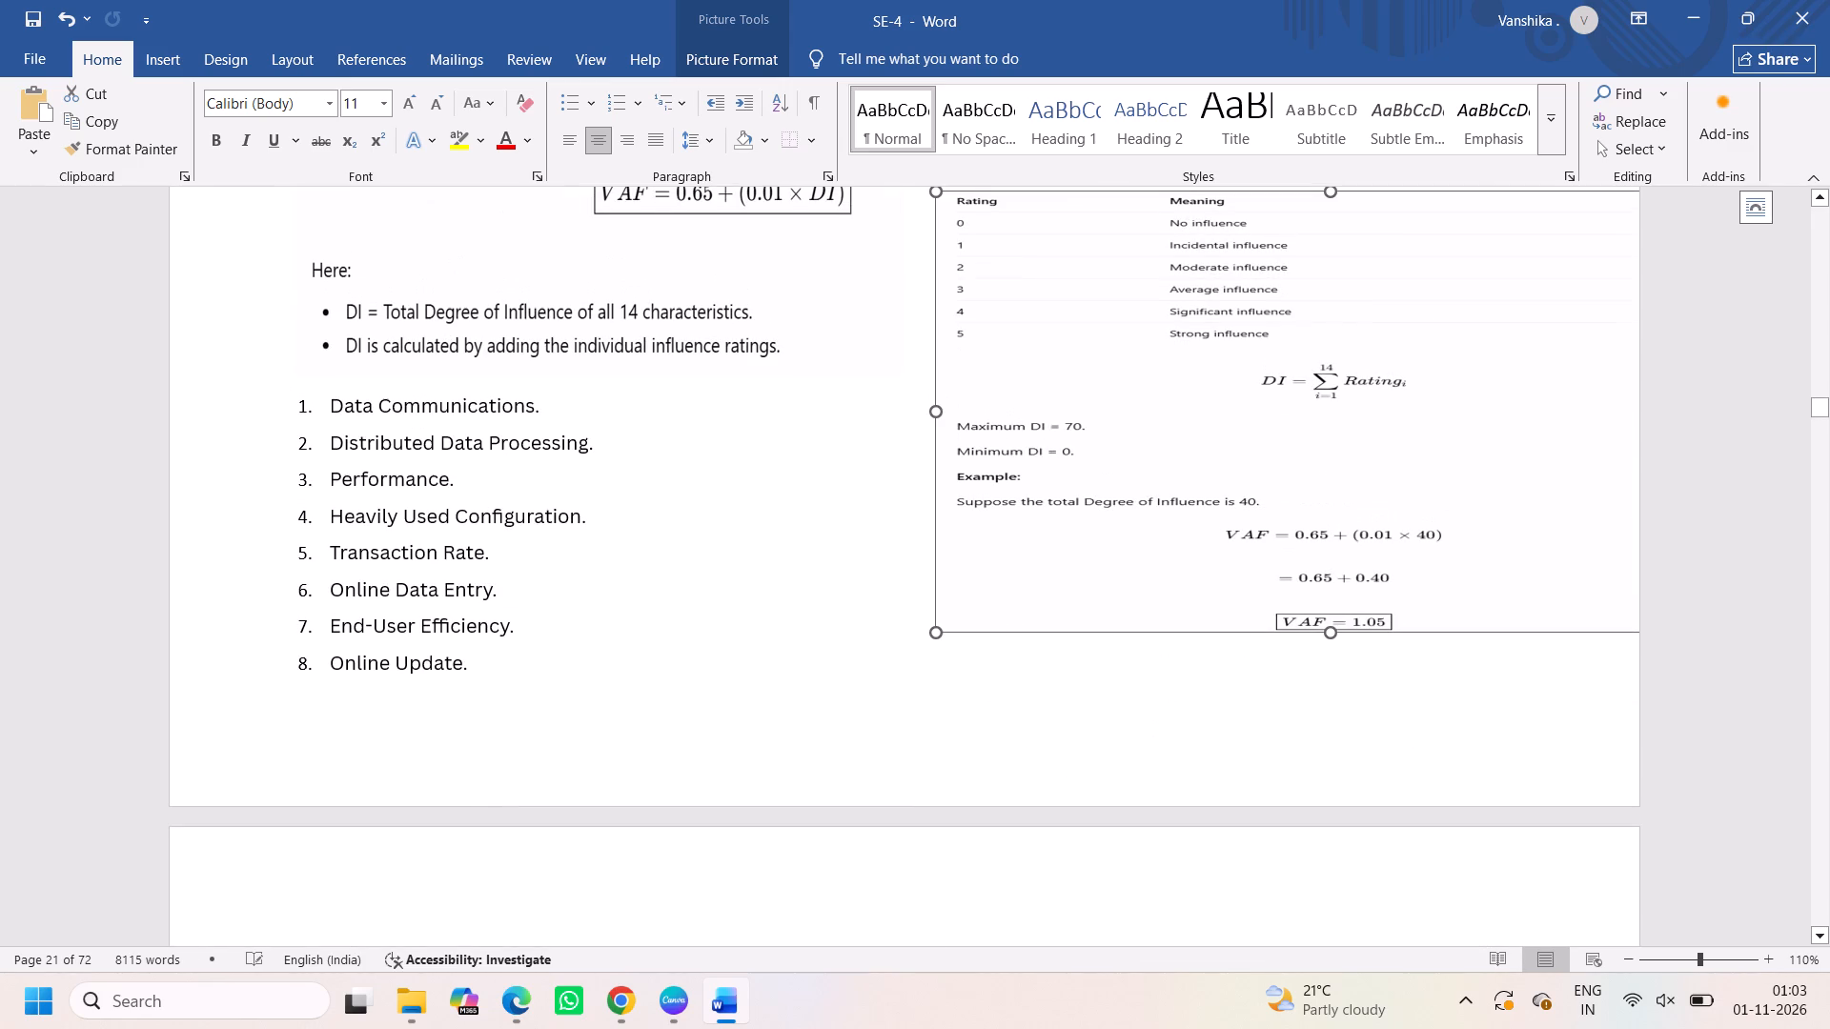
Adjust the influence rating picture's width slightly and make it taller to use the free space in the second column.
{"action": "scroll", "coordinate": [978, 588], "scroll_direction": "up", "scroll_amount": 1}
{"action": "left_click_drag", "start_coordinate": [933, 539], "coordinate": [1000, 538]}
{"action": "left_click_drag", "start_coordinate": [1297, 759], "coordinate": [1306, 781]}
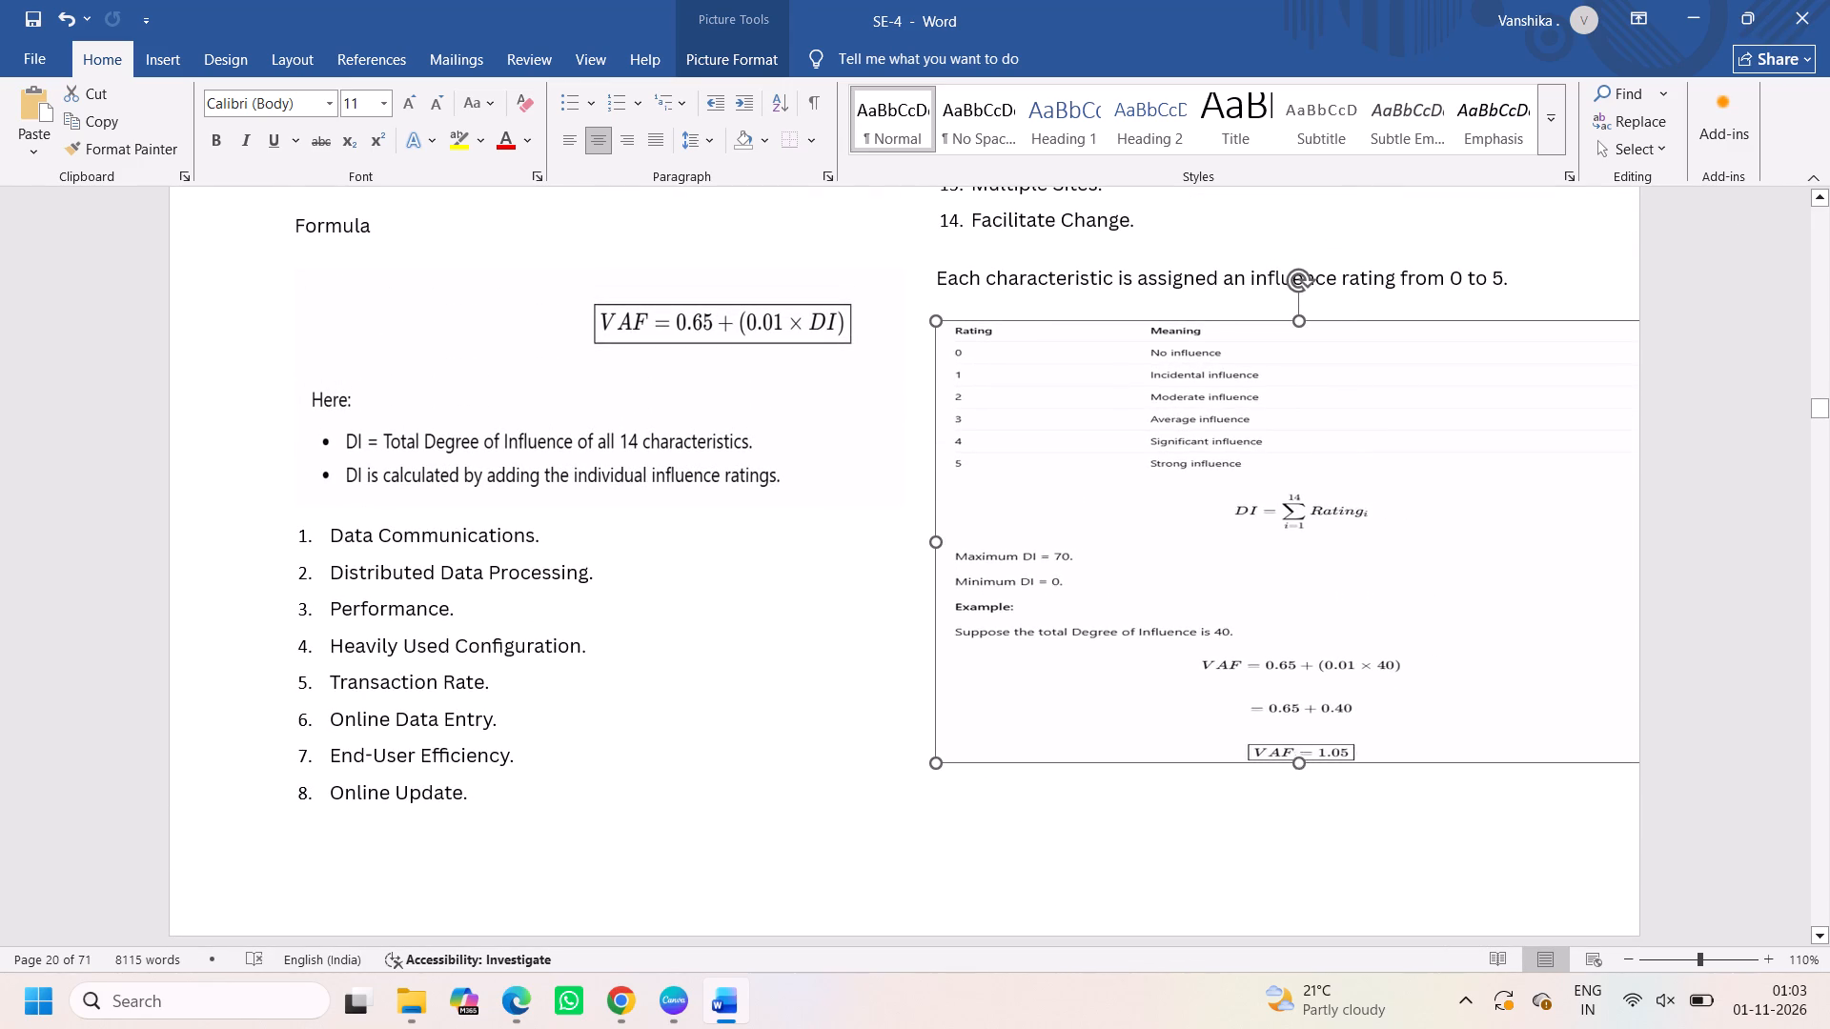
{"action": "left_click_drag", "start_coordinate": [1306, 781], "coordinate": [1319, 807]}
{"action": "left_click_drag", "start_coordinate": [937, 570], "coordinate": [891, 586]}
{"action": "left_click", "coordinate": [1321, 805]}
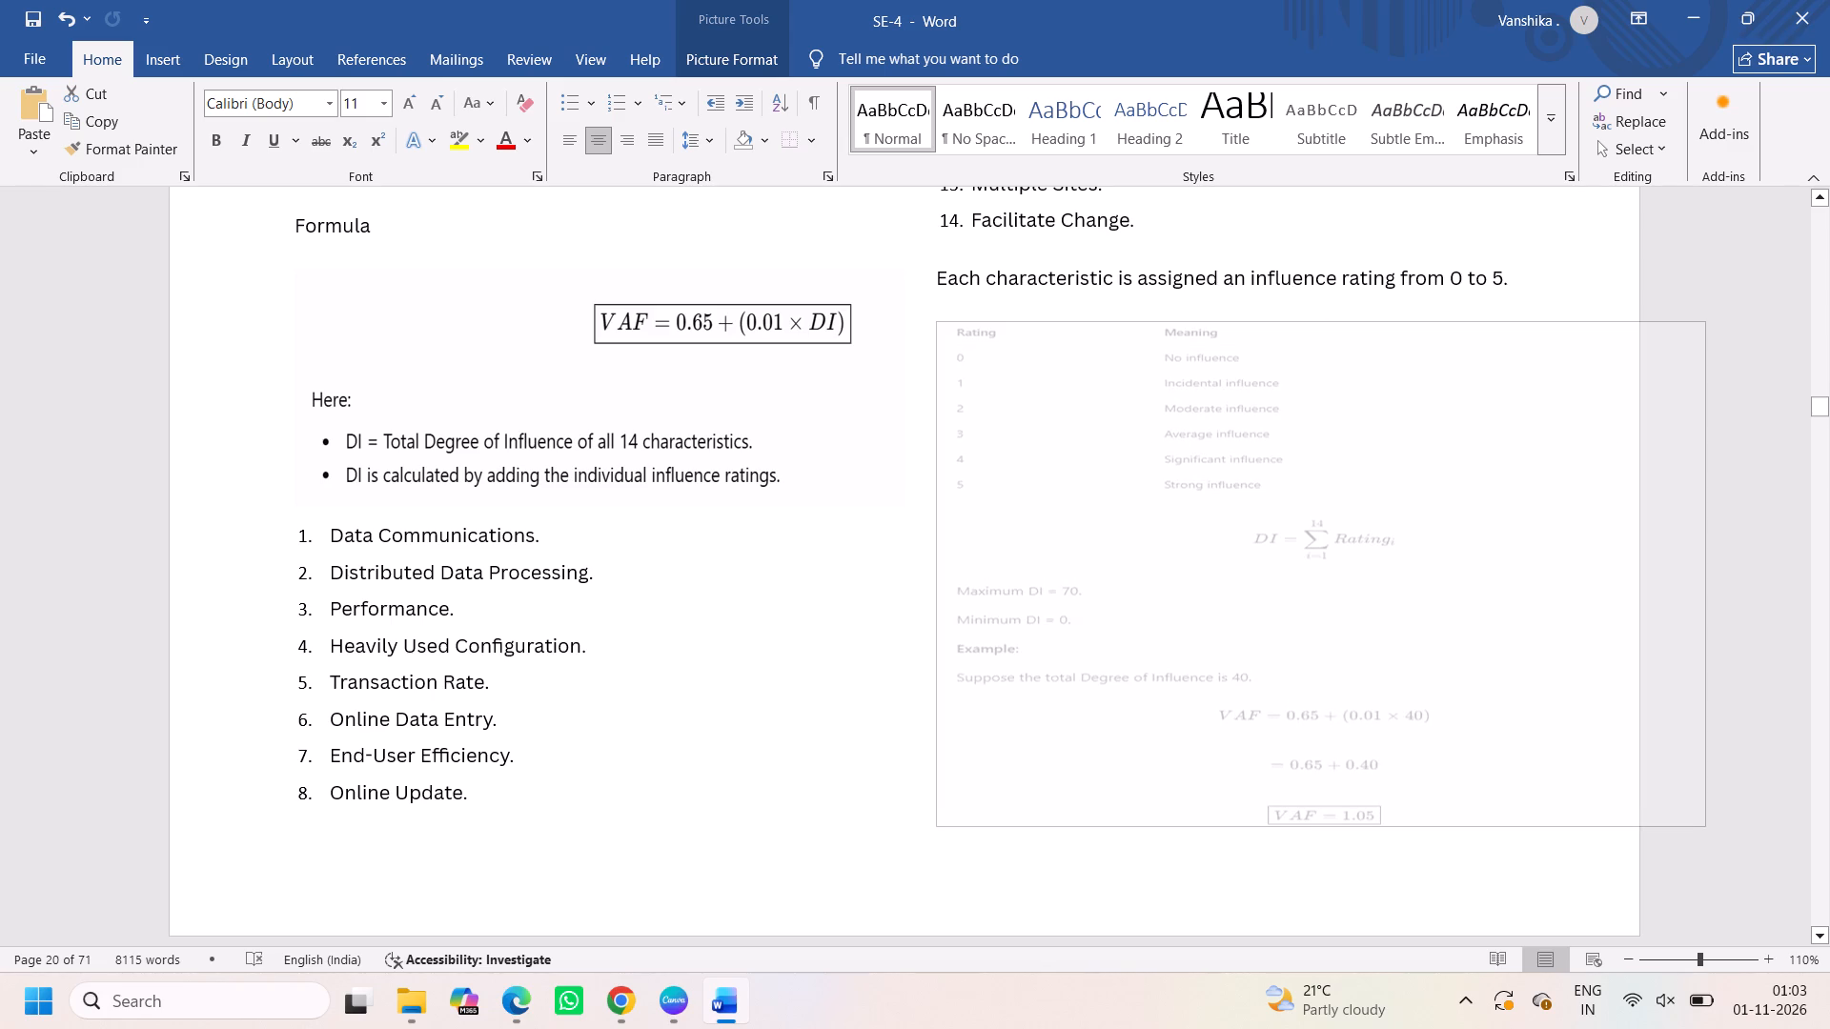
{"action": "scroll", "coordinate": [1210, 600], "scroll_direction": "up", "scroll_amount": 1}
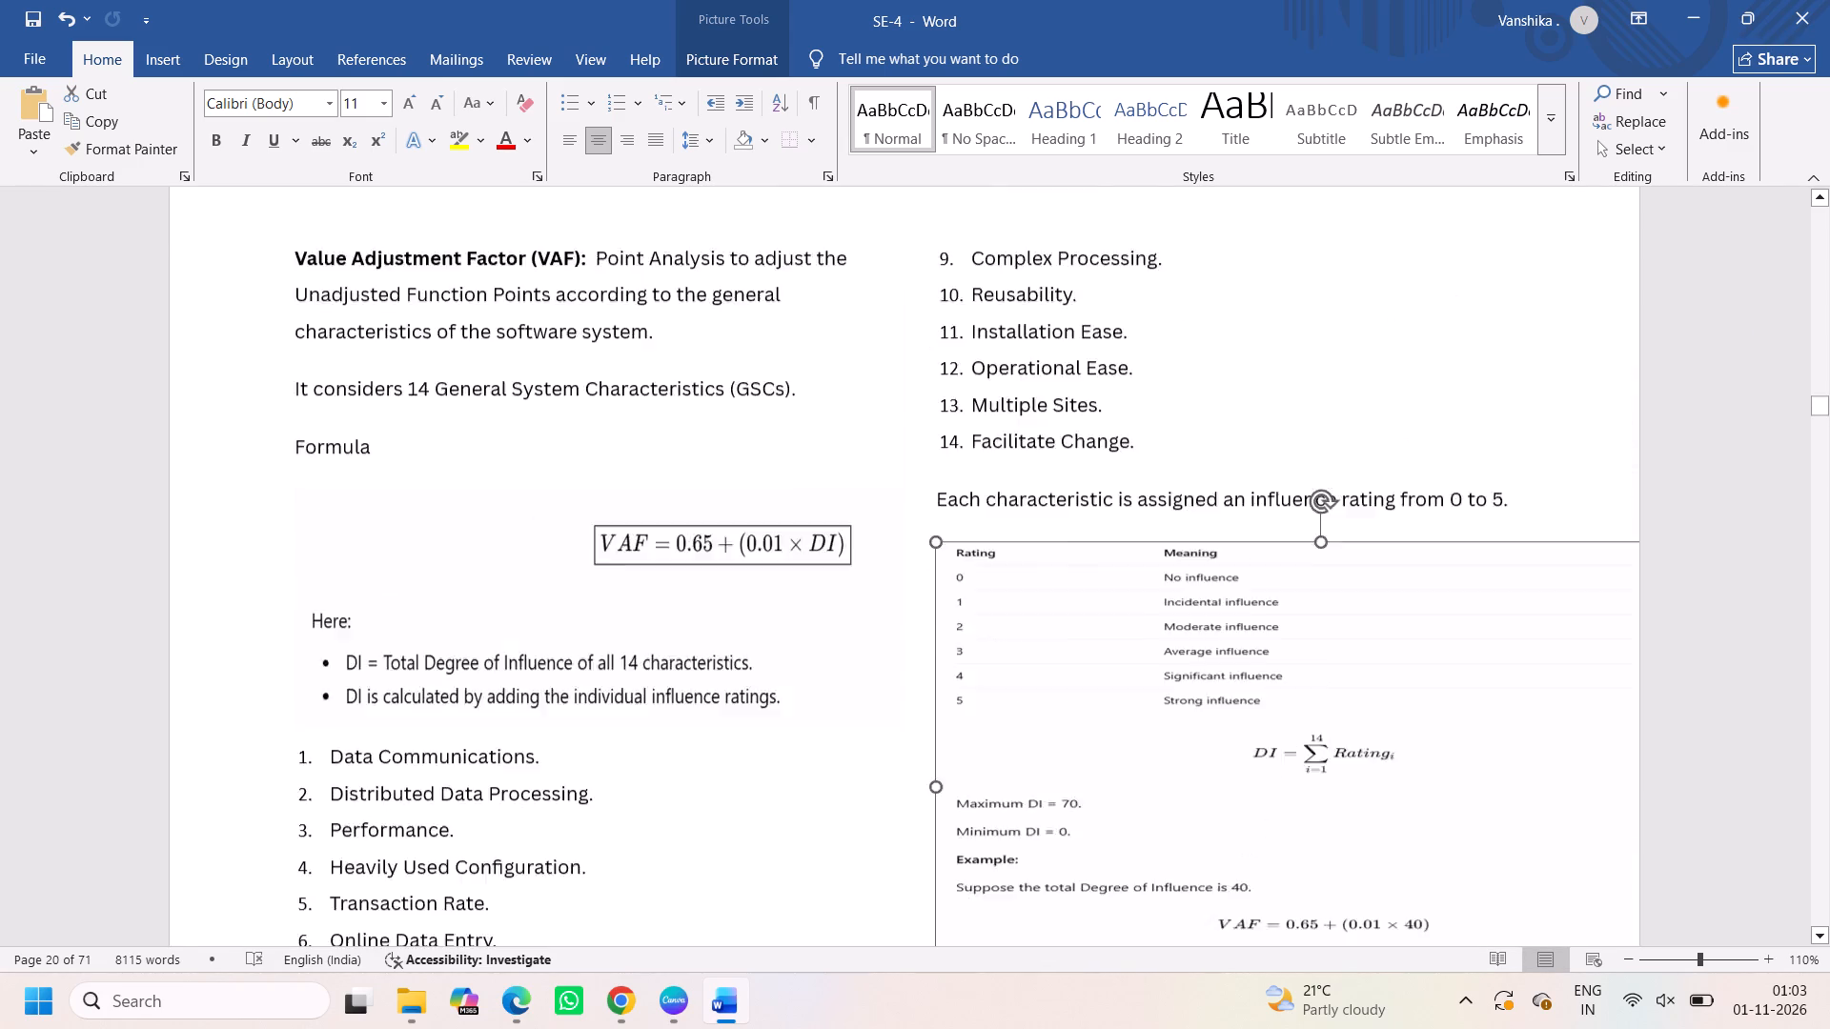
{"action": "scroll", "coordinate": [1210, 600], "scroll_direction": "up", "scroll_amount": 1}
{"action": "left_click", "coordinate": [1121, 631]}
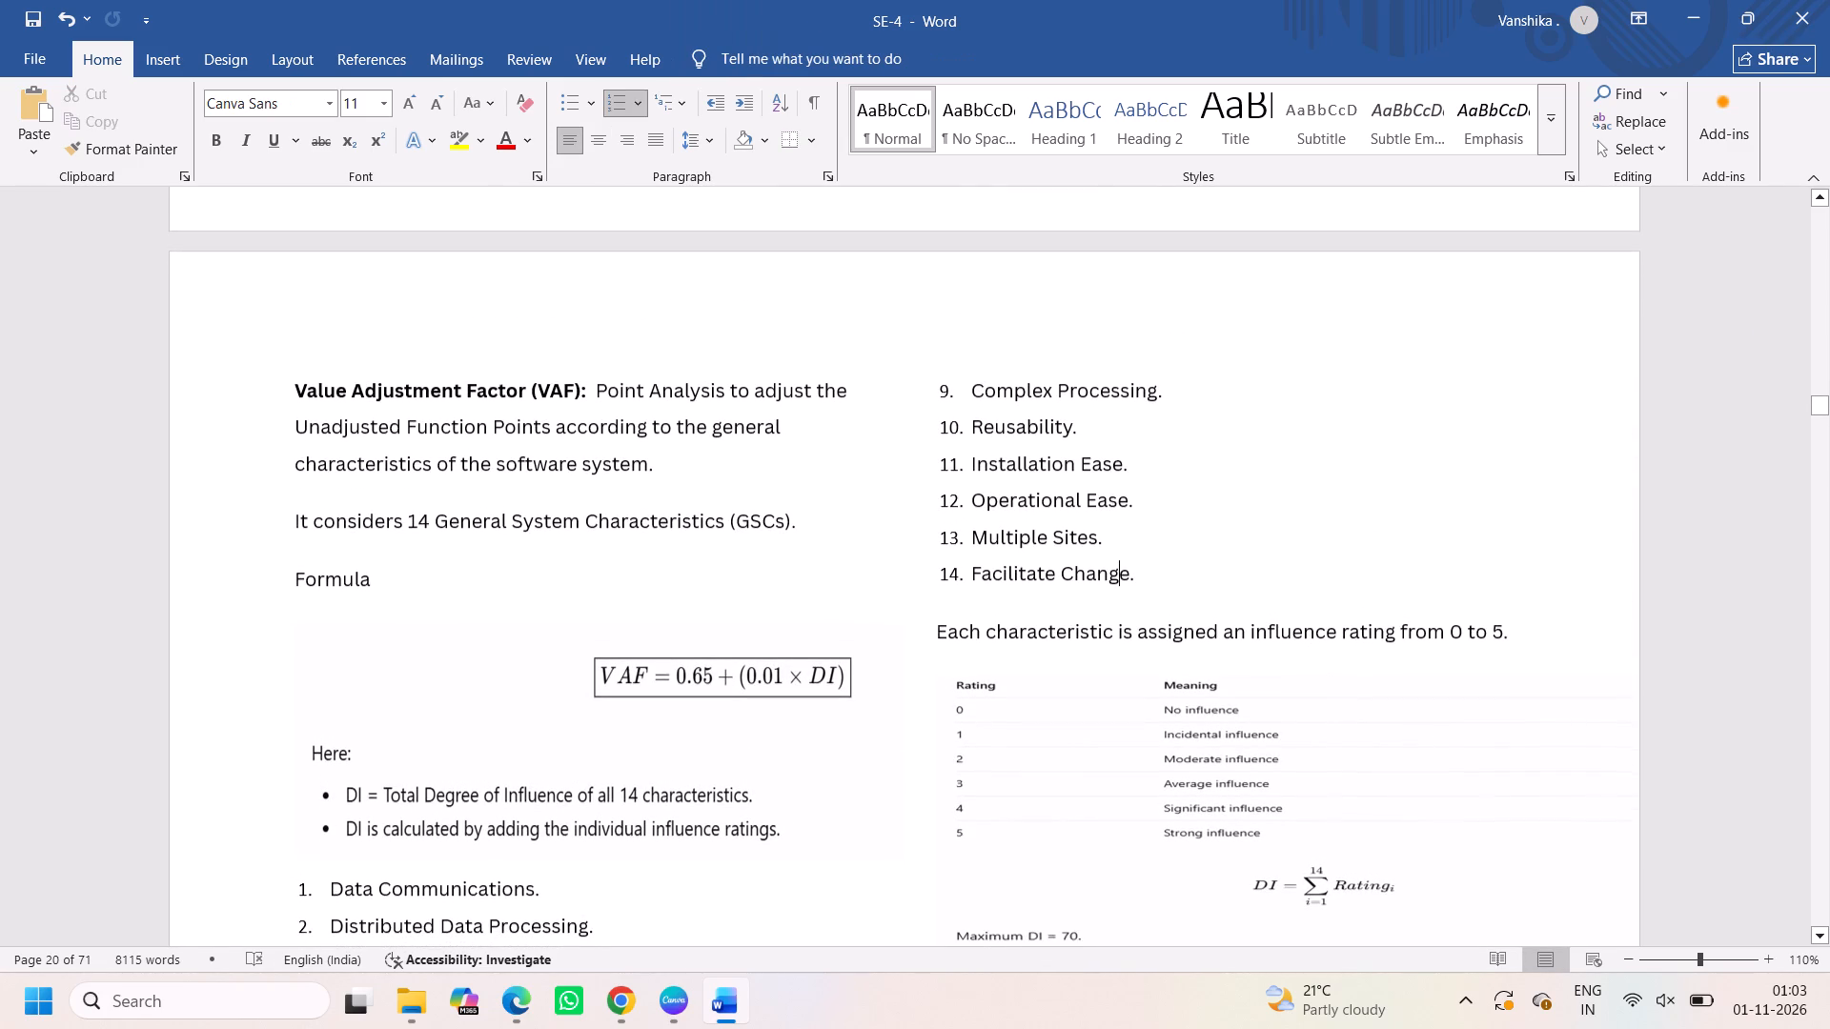
Reduce the height of the VAF formula picture slightly.
{"action": "left_click", "coordinate": [701, 656]}
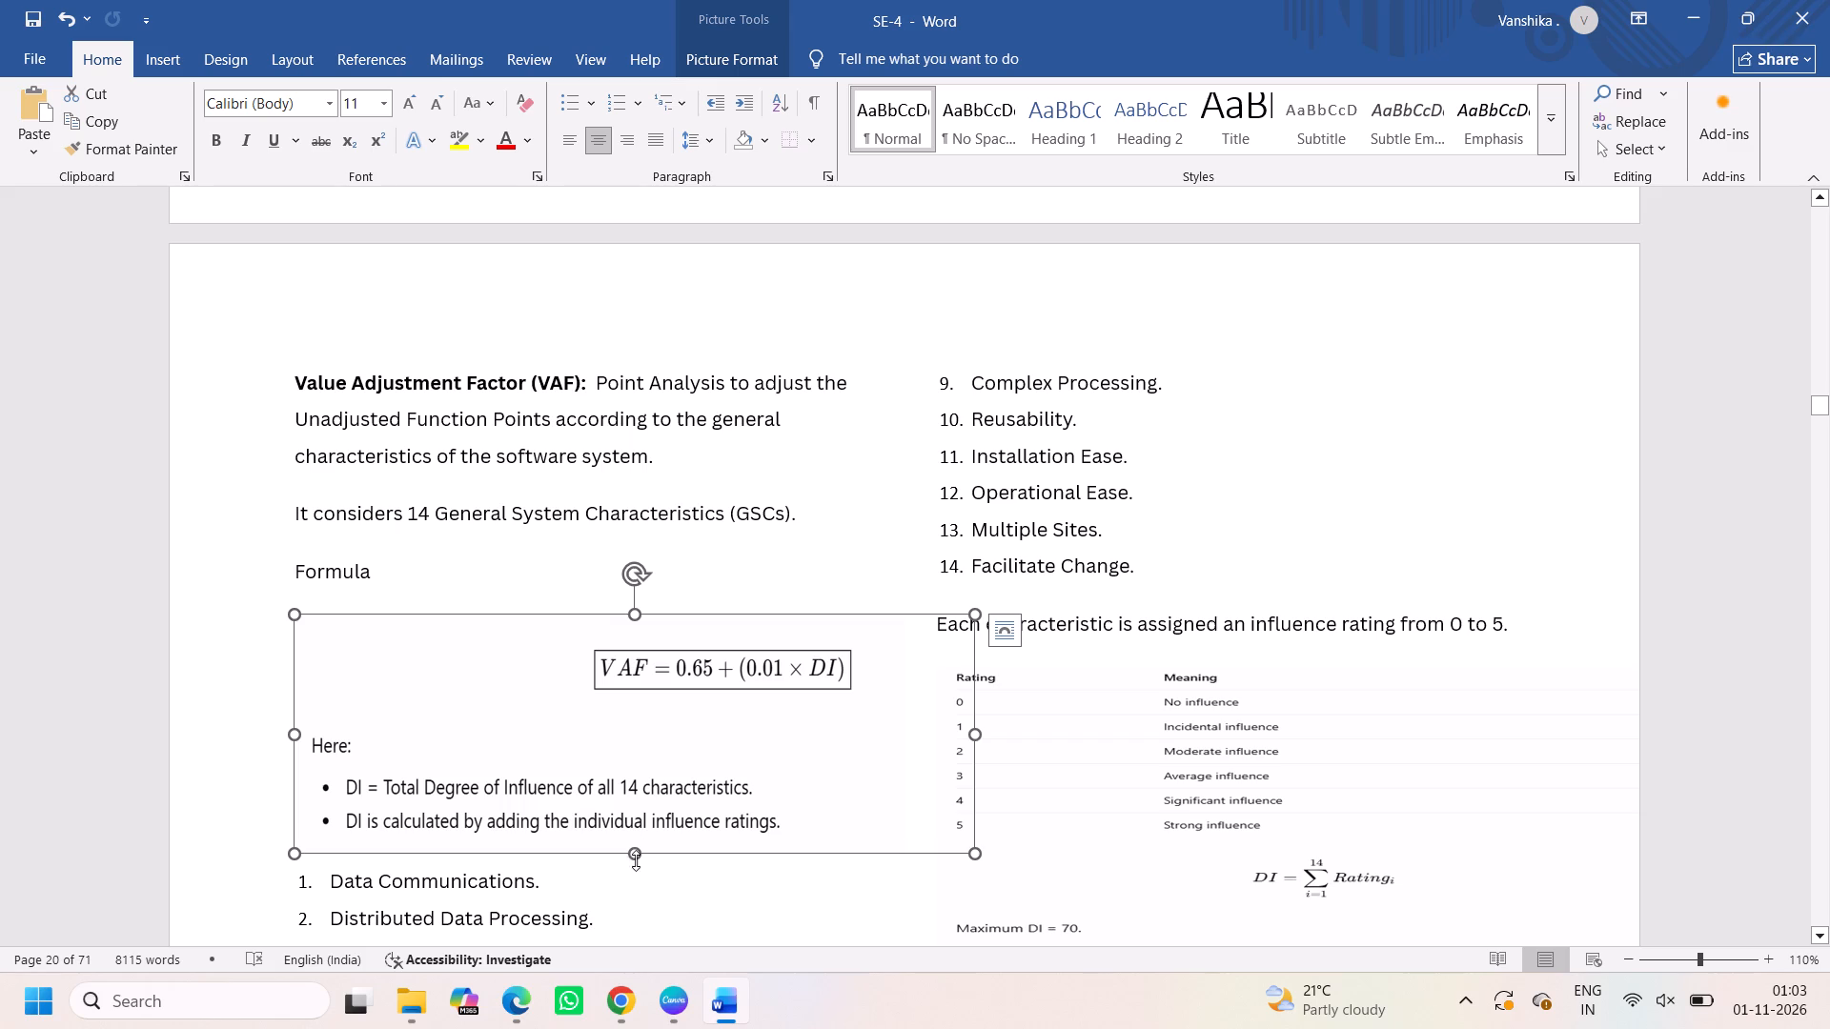
{"action": "left_click_drag", "start_coordinate": [639, 857], "coordinate": [642, 818]}
Make the influence rating picture slightly taller toward the bottom of the second column.
{"action": "scroll", "coordinate": [1039, 666], "scroll_direction": "down", "scroll_amount": 1}
{"action": "left_click", "coordinate": [1110, 677]}
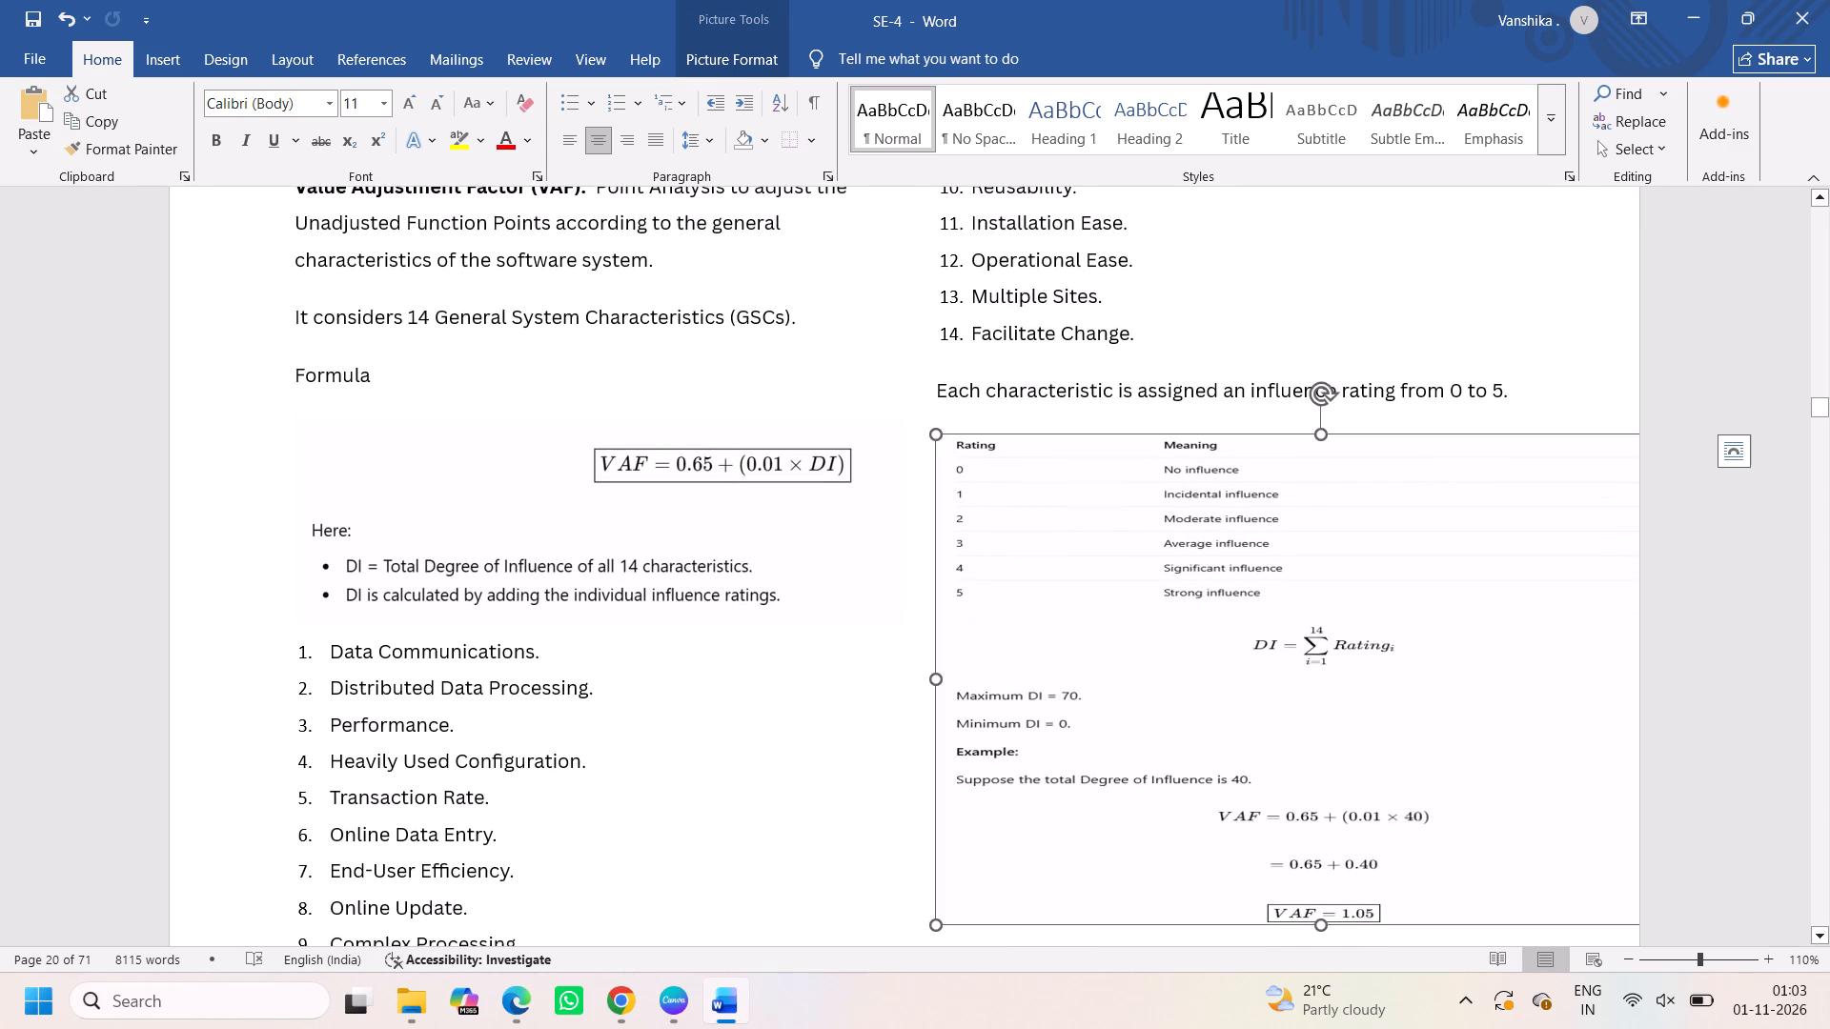
{"action": "left_click_drag", "start_coordinate": [1321, 926], "coordinate": [1324, 942]}
Reduce the height of the "8. Adjusted Function Points (FP)" picture so the Advantages list begins beneath it in the first column.
{"action": "scroll", "coordinate": [1108, 555], "scroll_direction": "down", "scroll_amount": 1}
{"action": "left_click", "coordinate": [800, 546]}
{"action": "scroll", "coordinate": [800, 546], "scroll_direction": "down", "scroll_amount": 2}
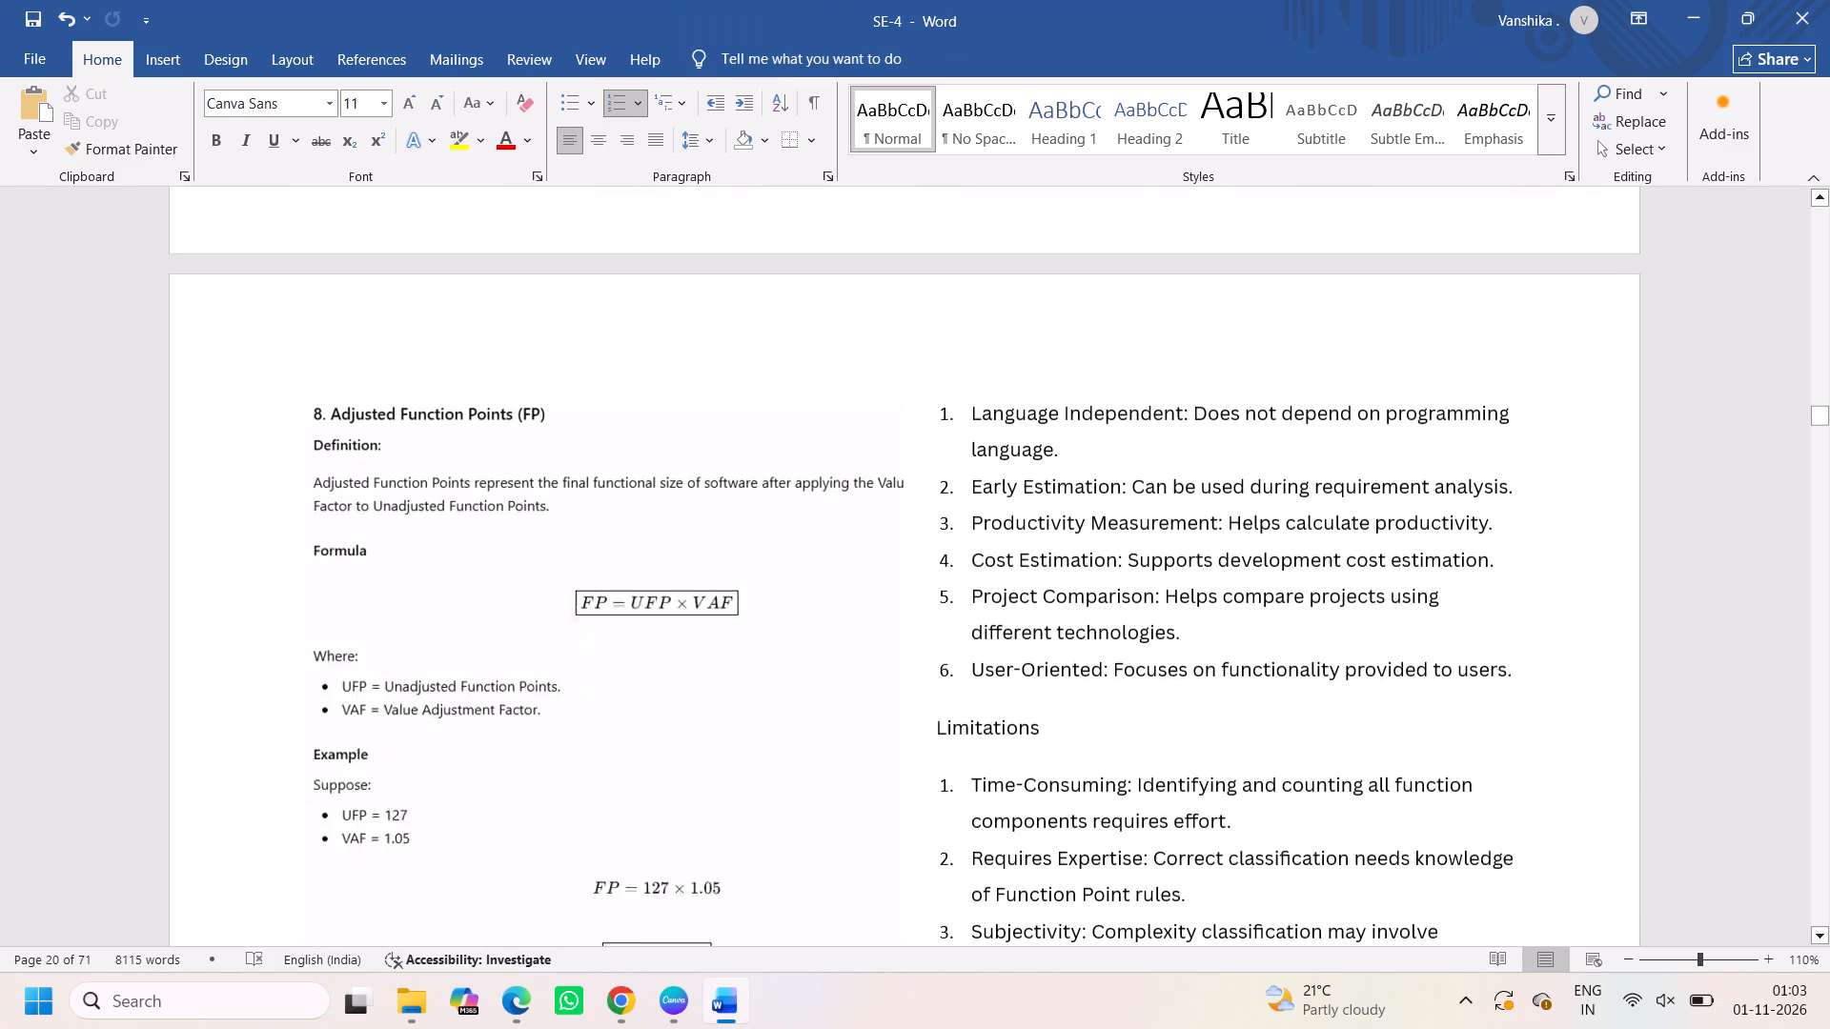
{"action": "left_click", "coordinate": [688, 619]}
{"action": "scroll", "coordinate": [688, 619], "scroll_direction": "down", "scroll_amount": 2}
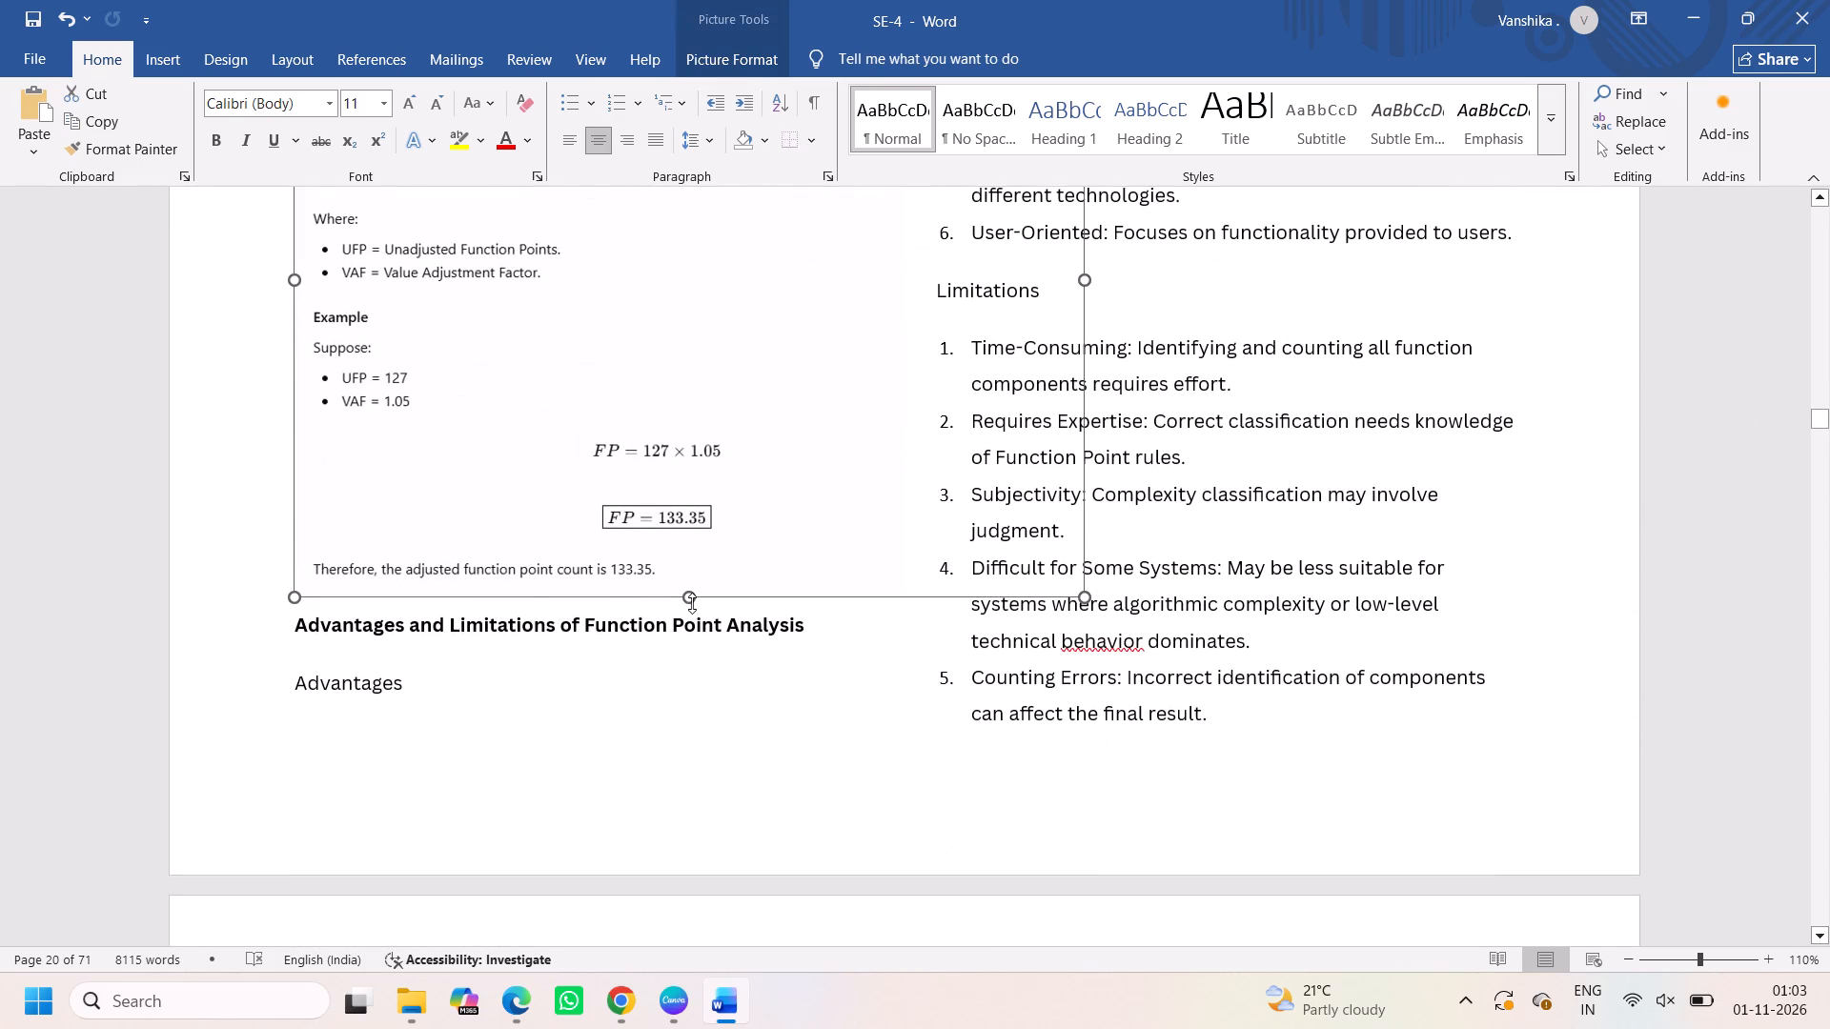
{"action": "left_click_drag", "start_coordinate": [692, 603], "coordinate": [661, 365]}
{"action": "scroll", "coordinate": [742, 567], "scroll_direction": "down", "scroll_amount": 1}
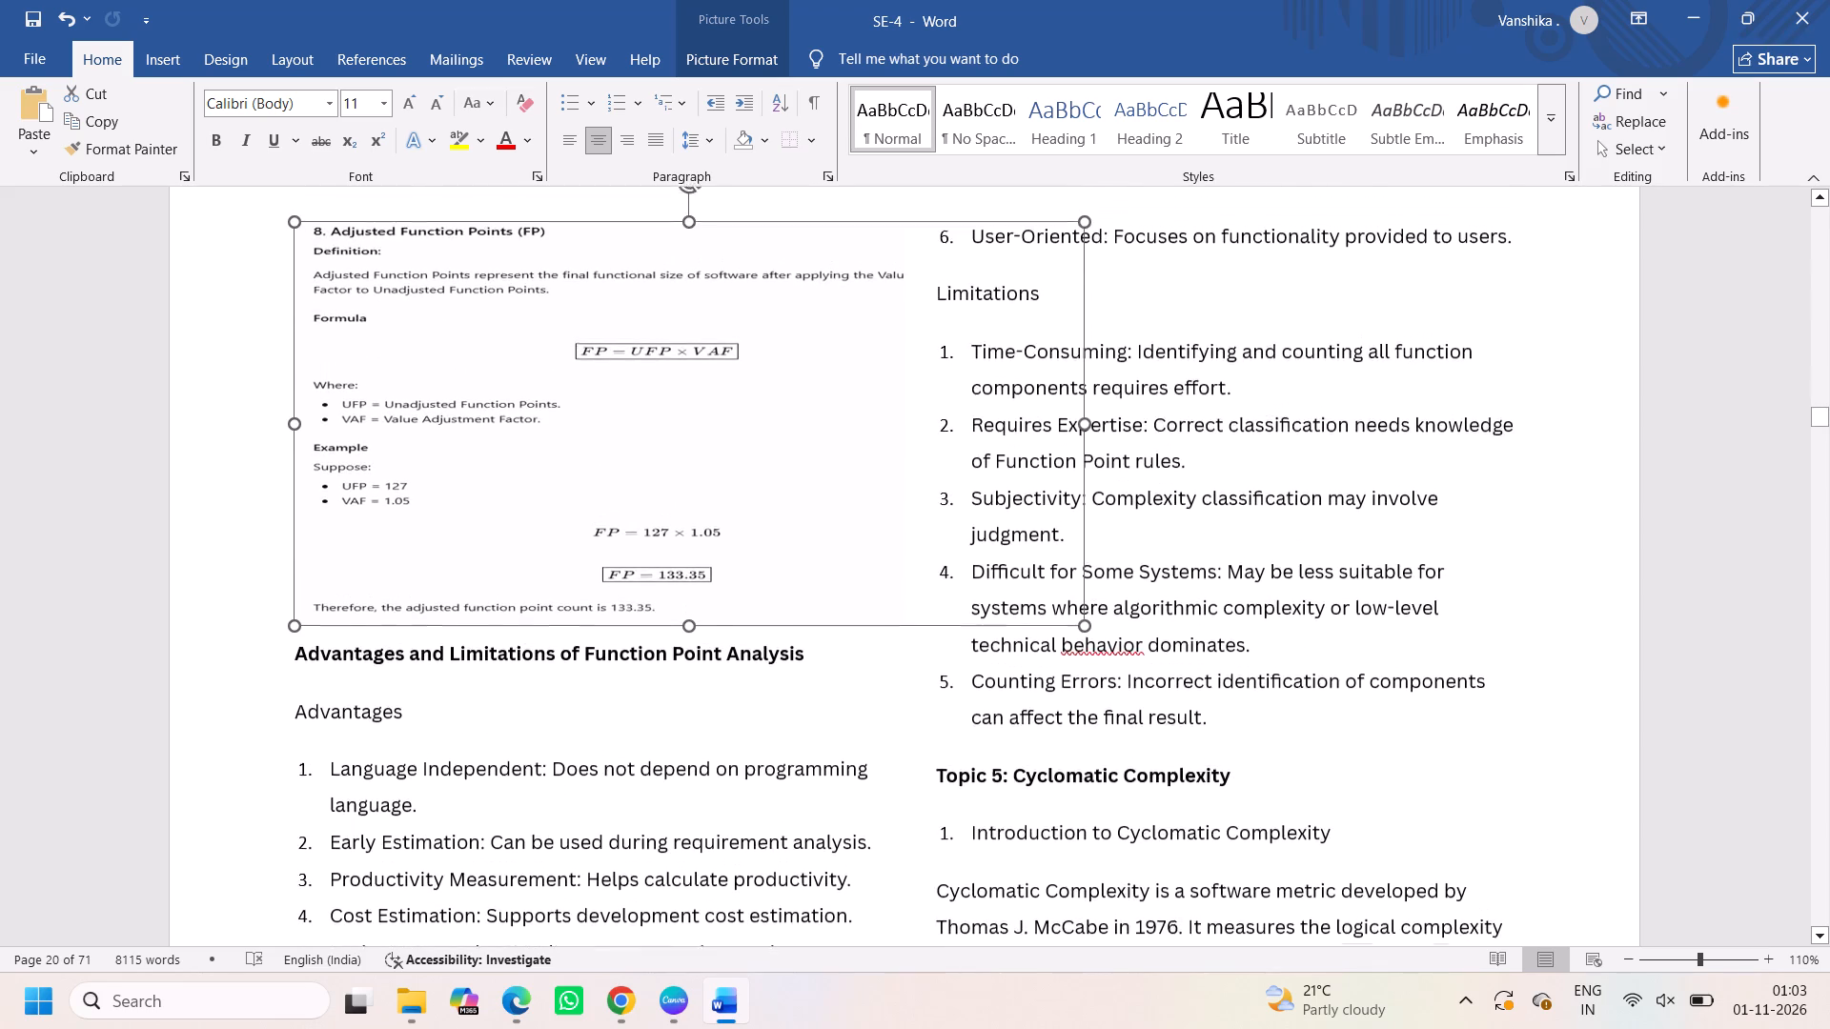
{"action": "scroll", "coordinate": [742, 567], "scroll_direction": "down", "scroll_amount": 1}
{"action": "scroll", "coordinate": [901, 668], "scroll_direction": "down", "scroll_amount": 1}
{"action": "scroll", "coordinate": [901, 668], "scroll_direction": "up", "scroll_amount": 2}
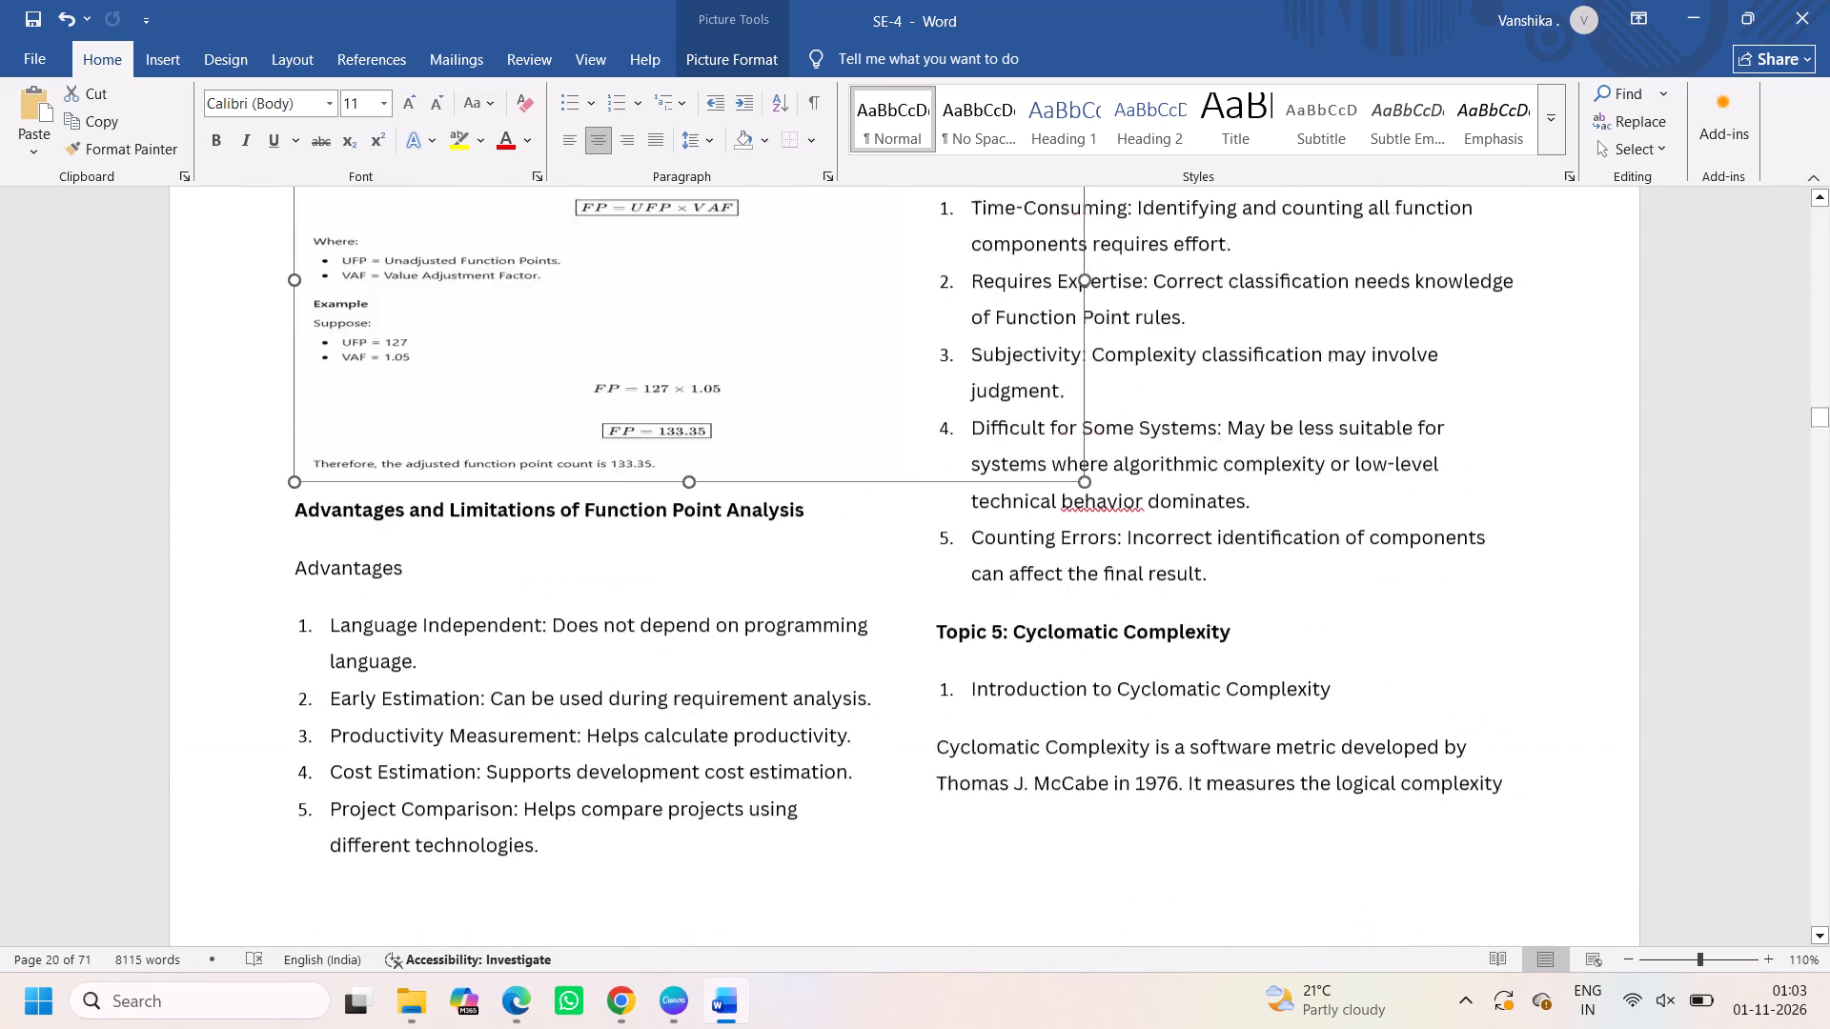
{"action": "scroll", "coordinate": [901, 668], "scroll_direction": "up", "scroll_amount": 1}
{"action": "left_click_drag", "start_coordinate": [688, 620], "coordinate": [707, 667]}
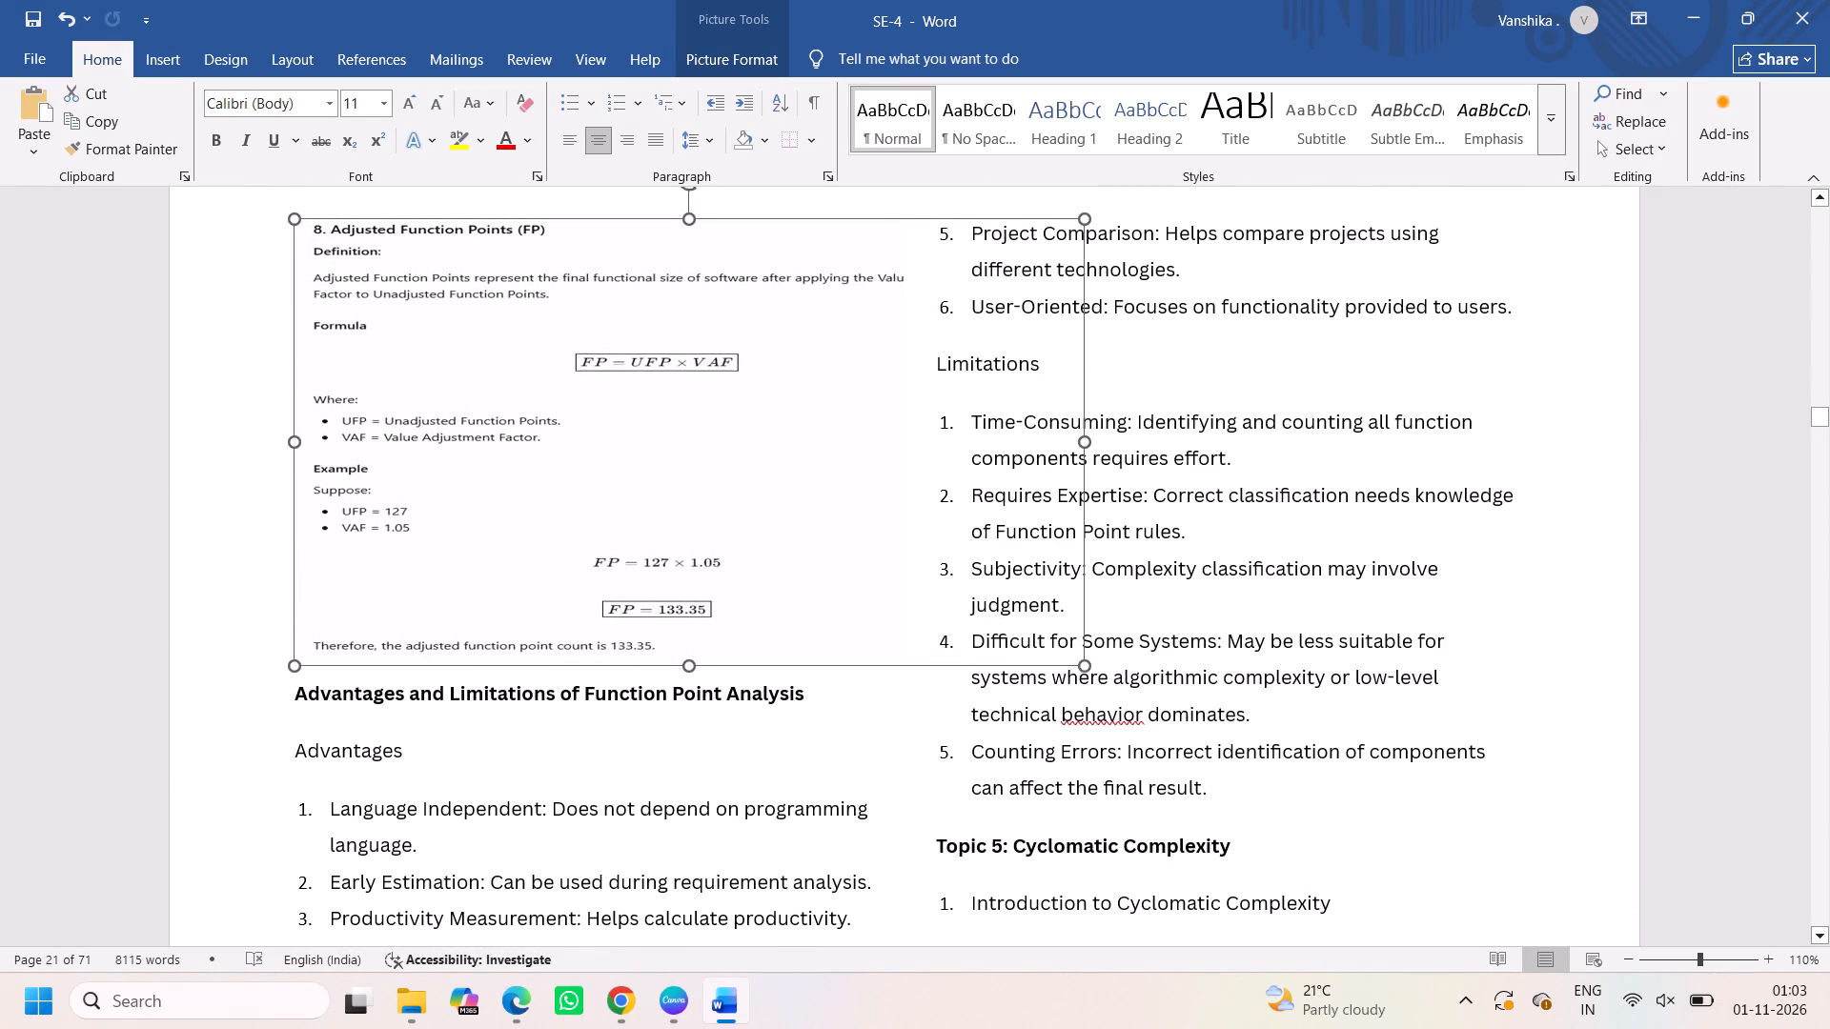
{"action": "left_click_drag", "start_coordinate": [707, 667], "coordinate": [704, 654]}
Narrow the "8. Adjusted Function Points (FP)" picture to the first column's width and make it slightly taller.
{"action": "left_click_drag", "start_coordinate": [1084, 437], "coordinate": [905, 428]}
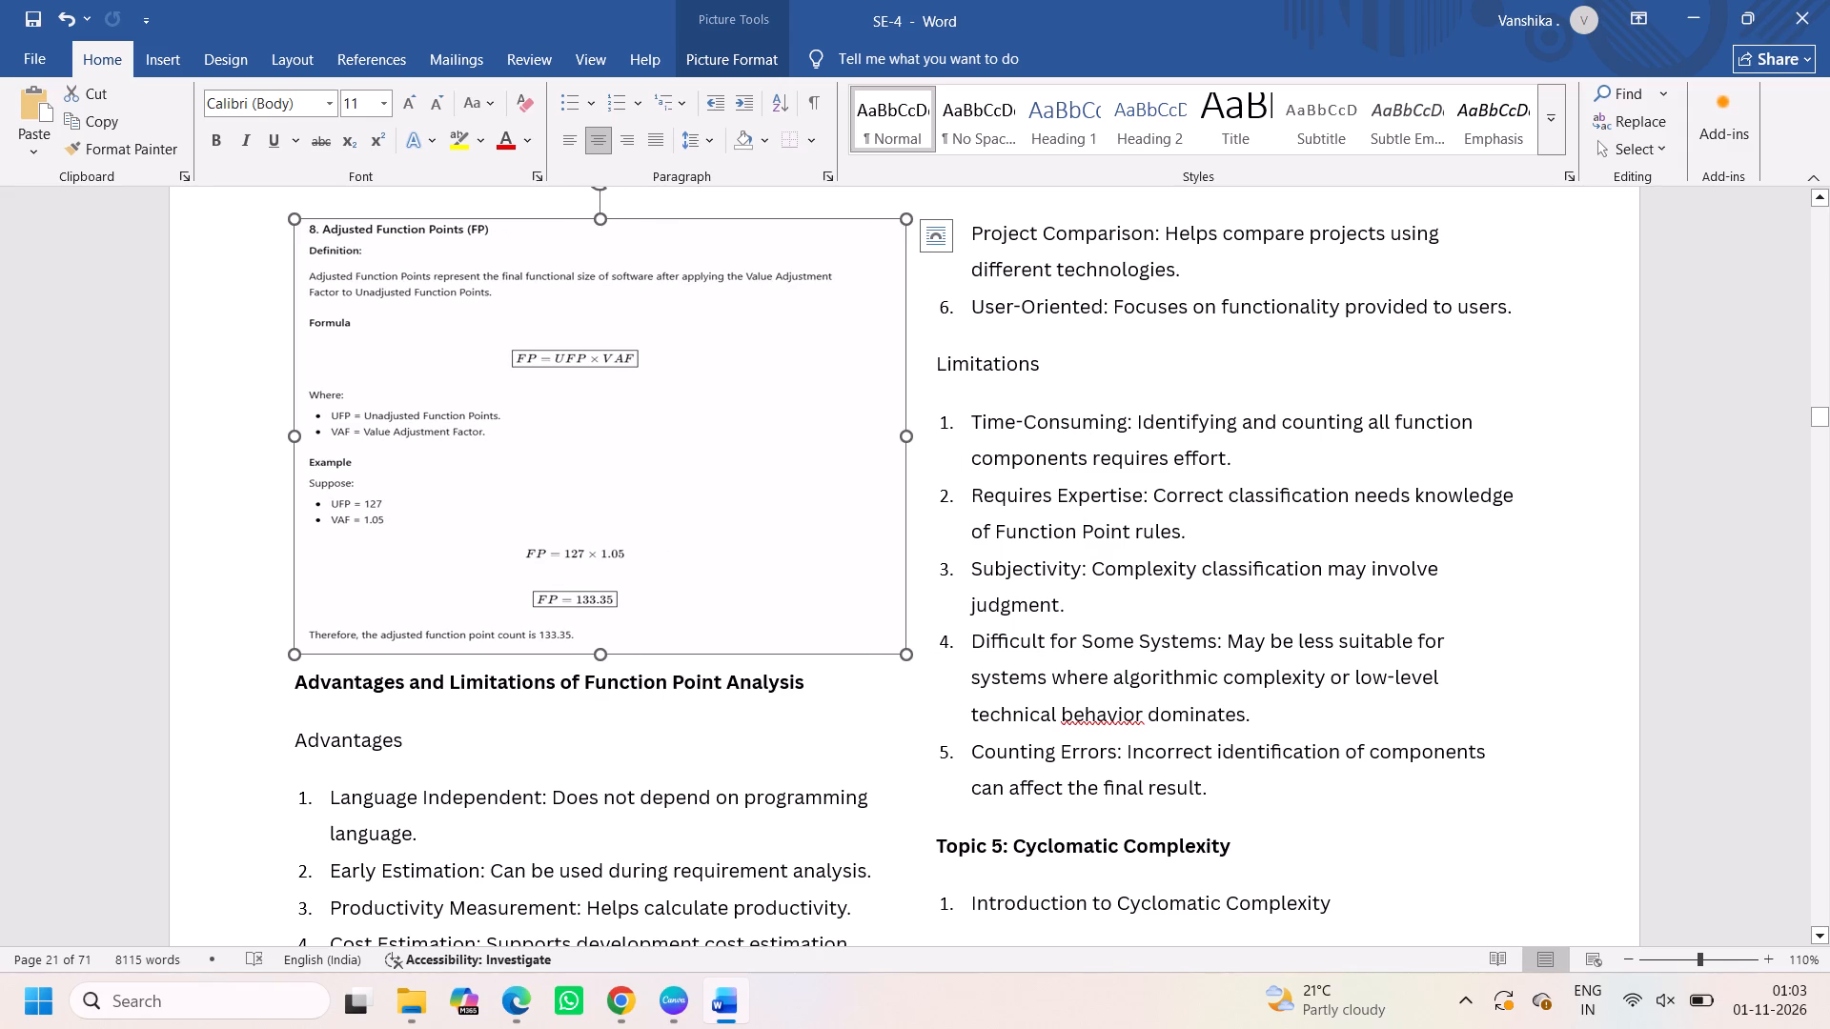
{"action": "left_click_drag", "start_coordinate": [607, 655], "coordinate": [615, 694]}
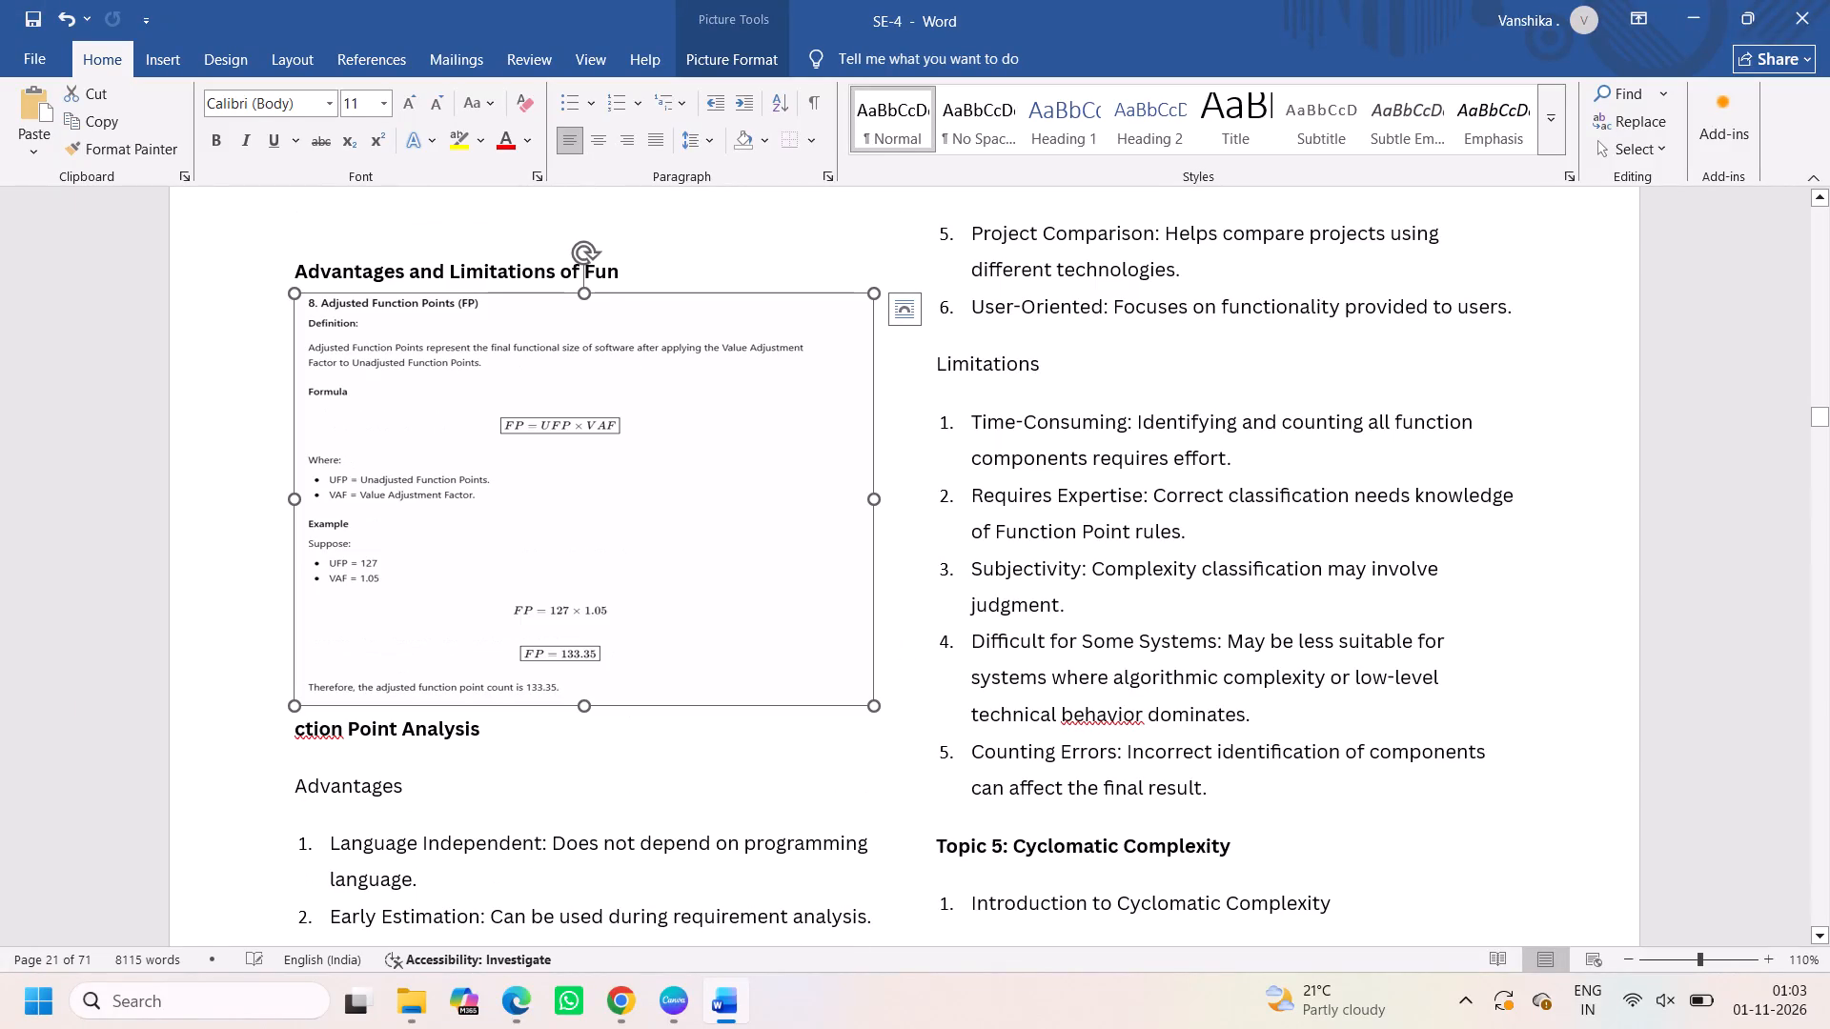
{"action": "key", "text": "ctrl+z"}
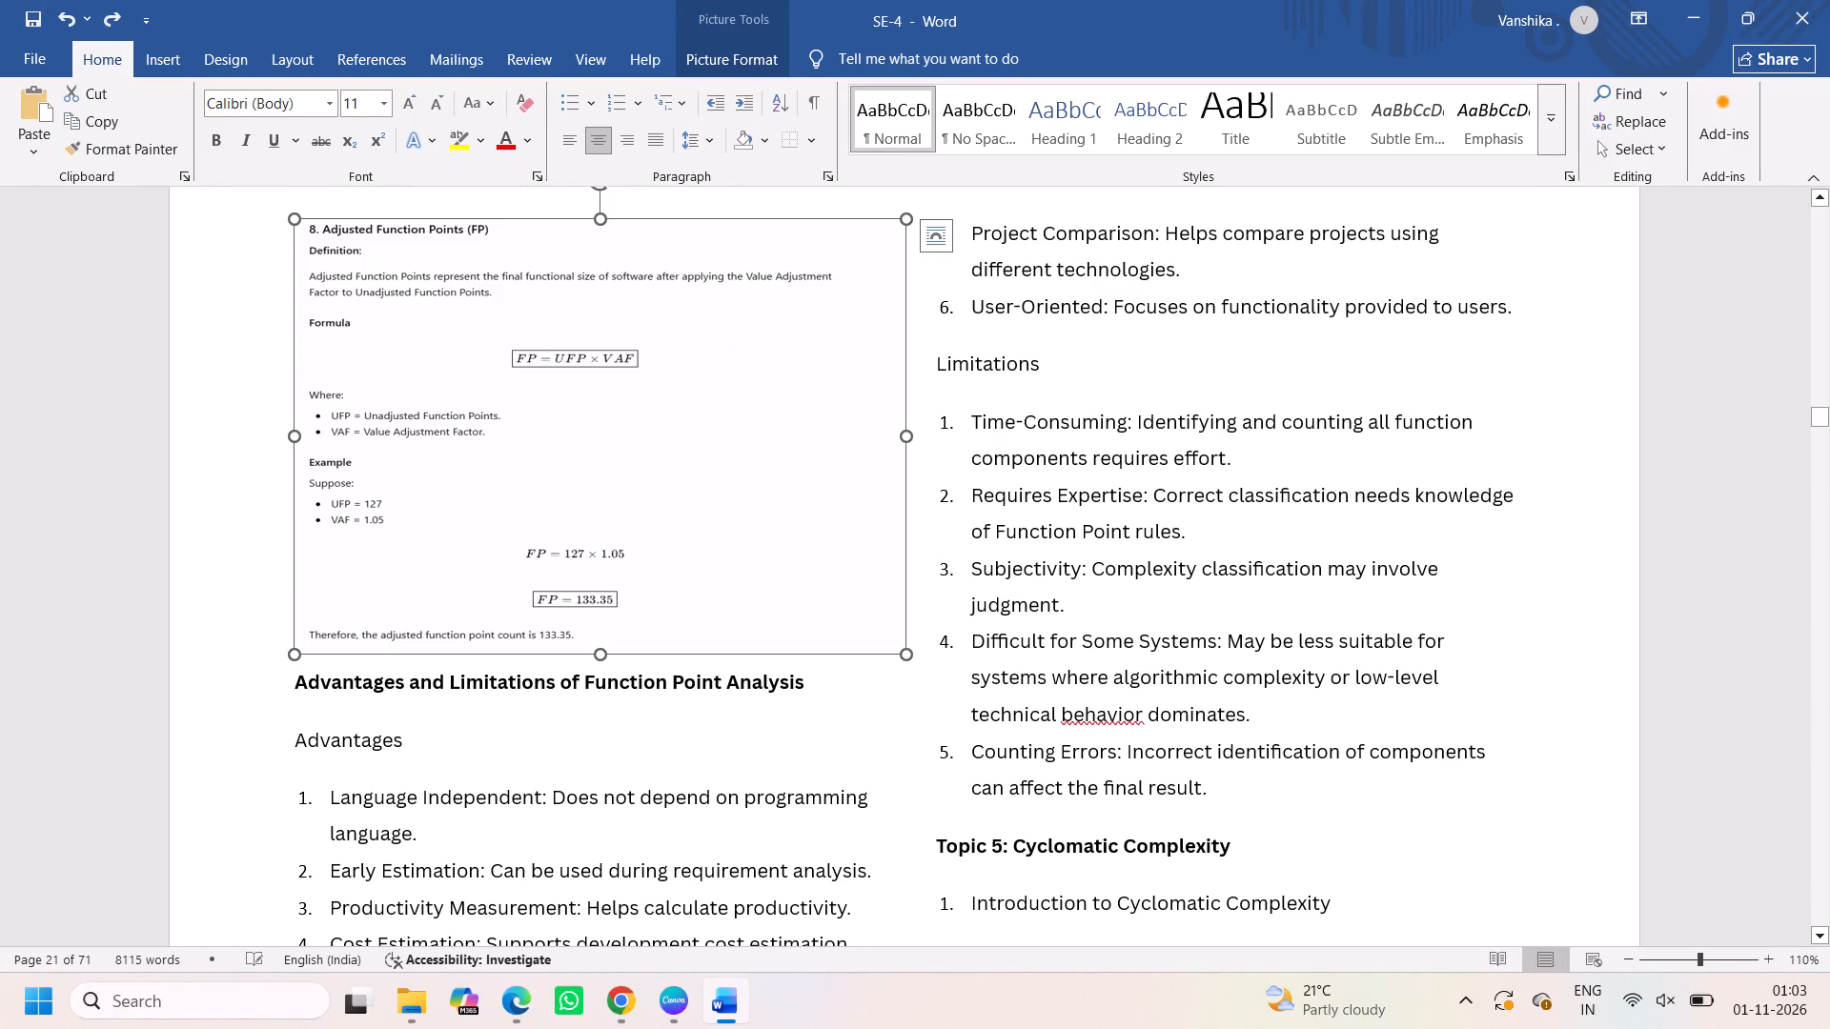
{"action": "left_click_drag", "start_coordinate": [604, 654], "coordinate": [610, 684]}
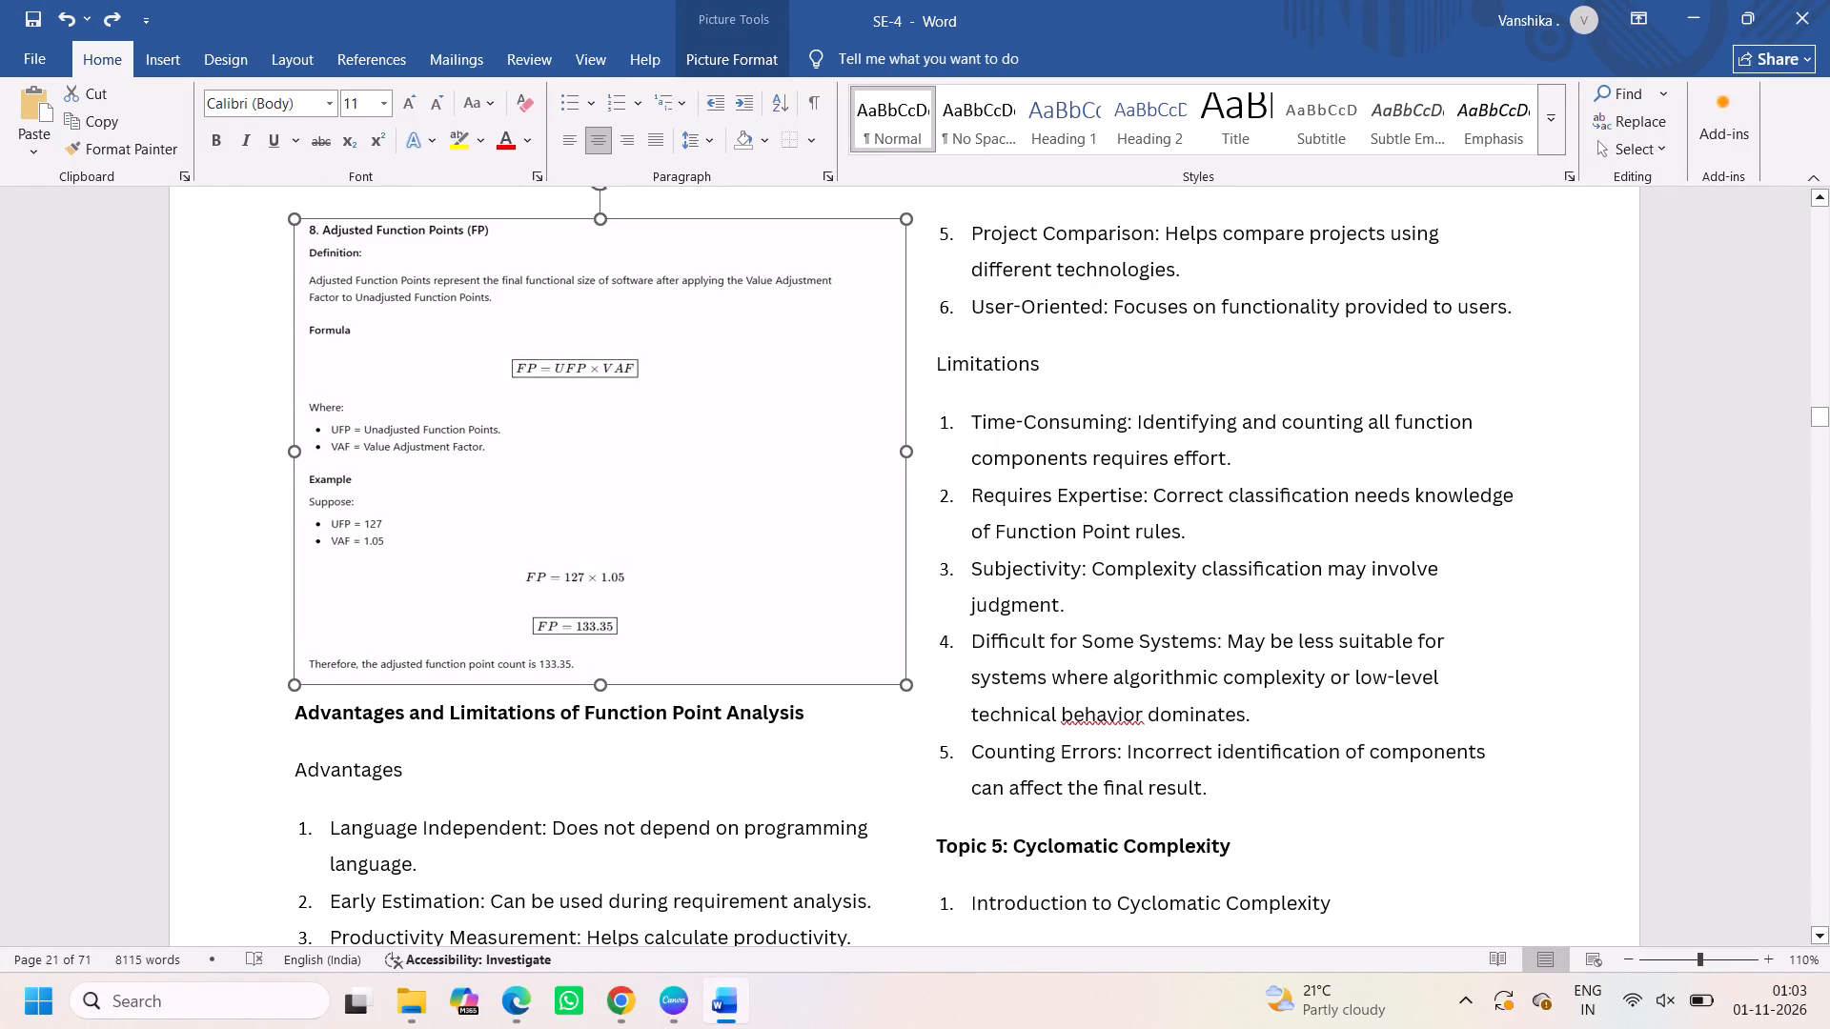
{"action": "left_click_drag", "start_coordinate": [610, 684], "coordinate": [613, 698]}
Insert three blank lines before the "Topic 5: Cyclomatic Complexity" heading so that it starts on a new page.
{"action": "left_click", "coordinate": [931, 837]}
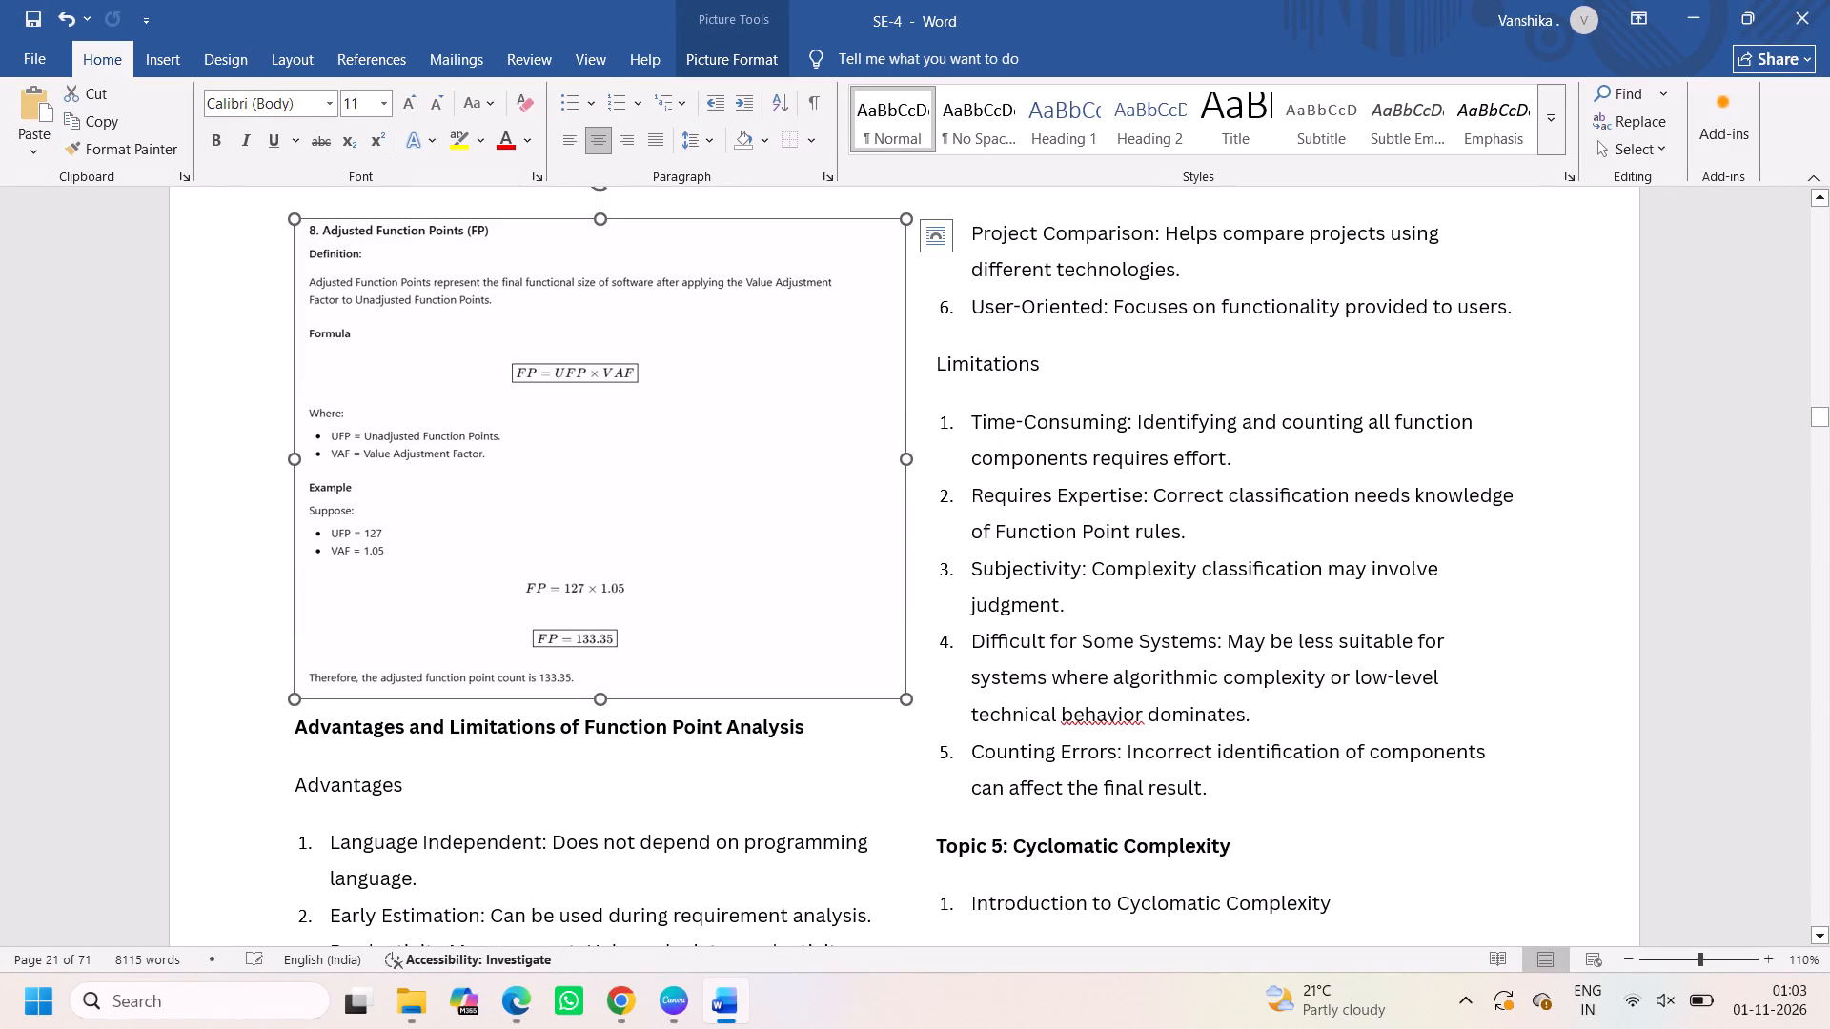
{"action": "key", "text": "Return"}
{"action": "key", "text": "Return"}
{"action": "key", "text": "Return"}
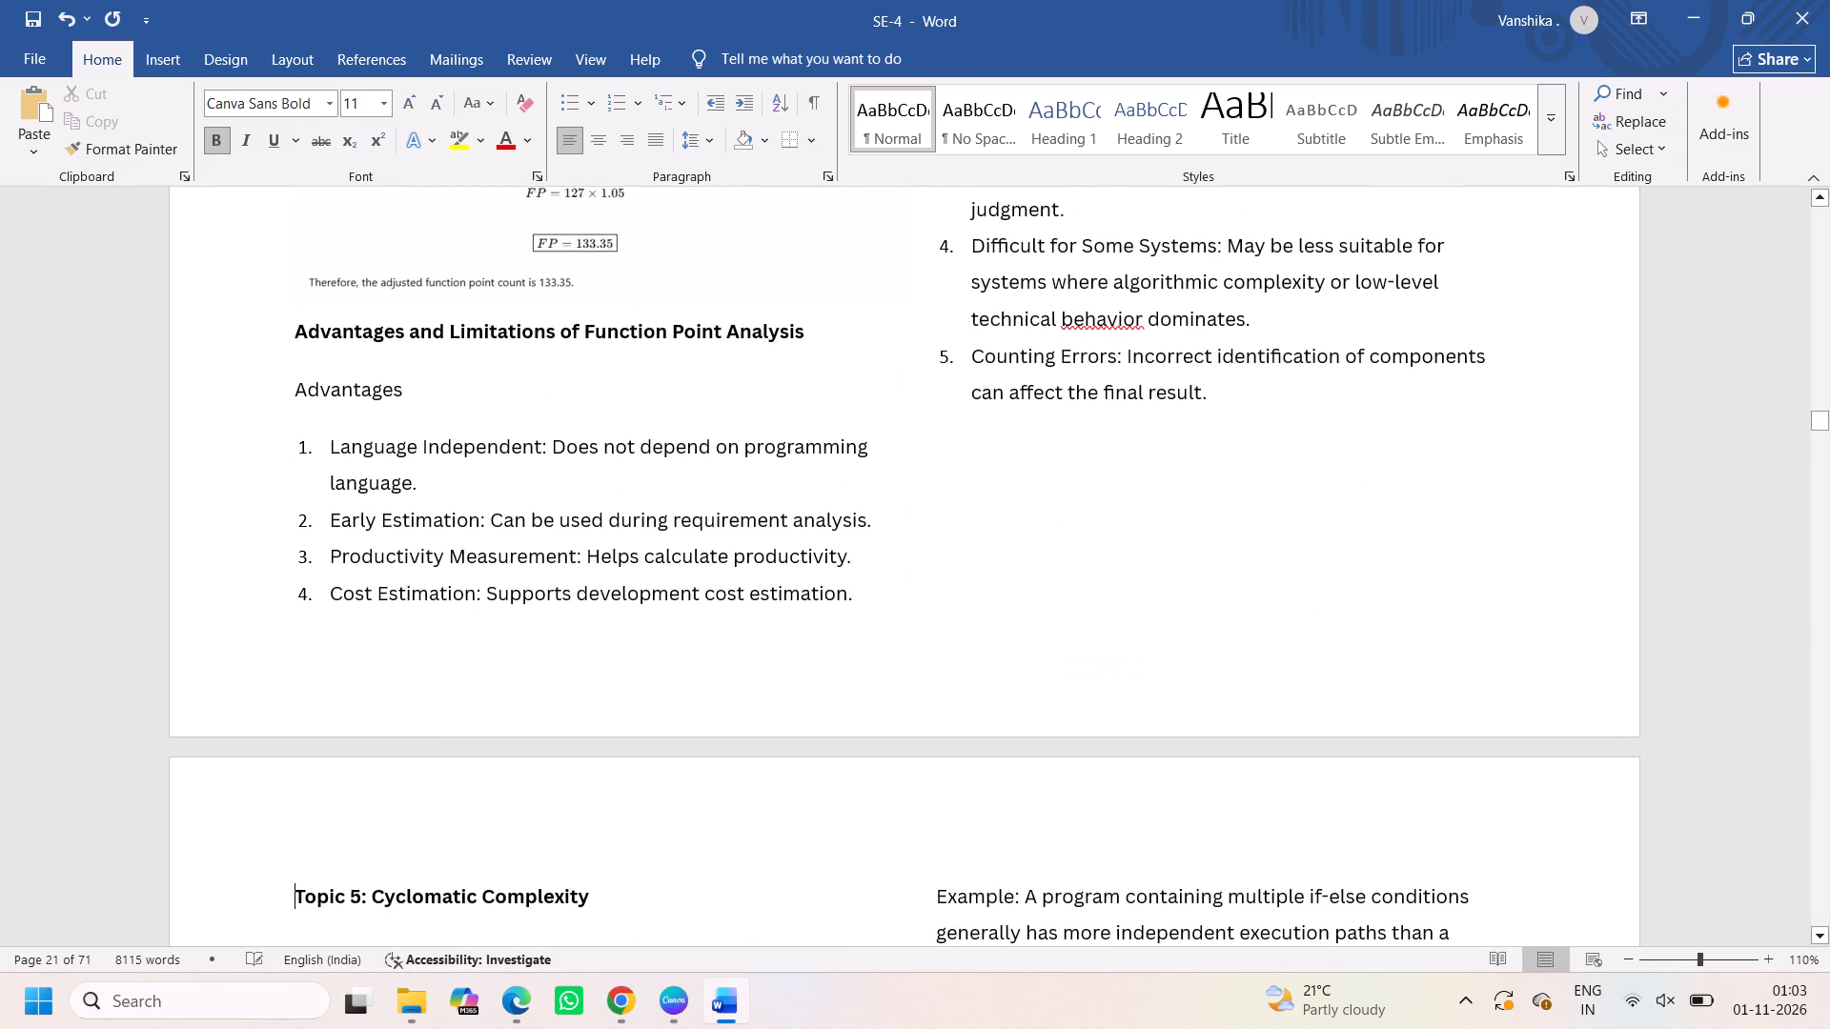
Delete the numbered "Introduction to Cyclomatic Complexity" line below the Topic 5 heading.
{"action": "scroll", "coordinate": [931, 837], "scroll_direction": "down", "scroll_amount": 1}
{"action": "triple_click", "coordinate": [668, 610]}
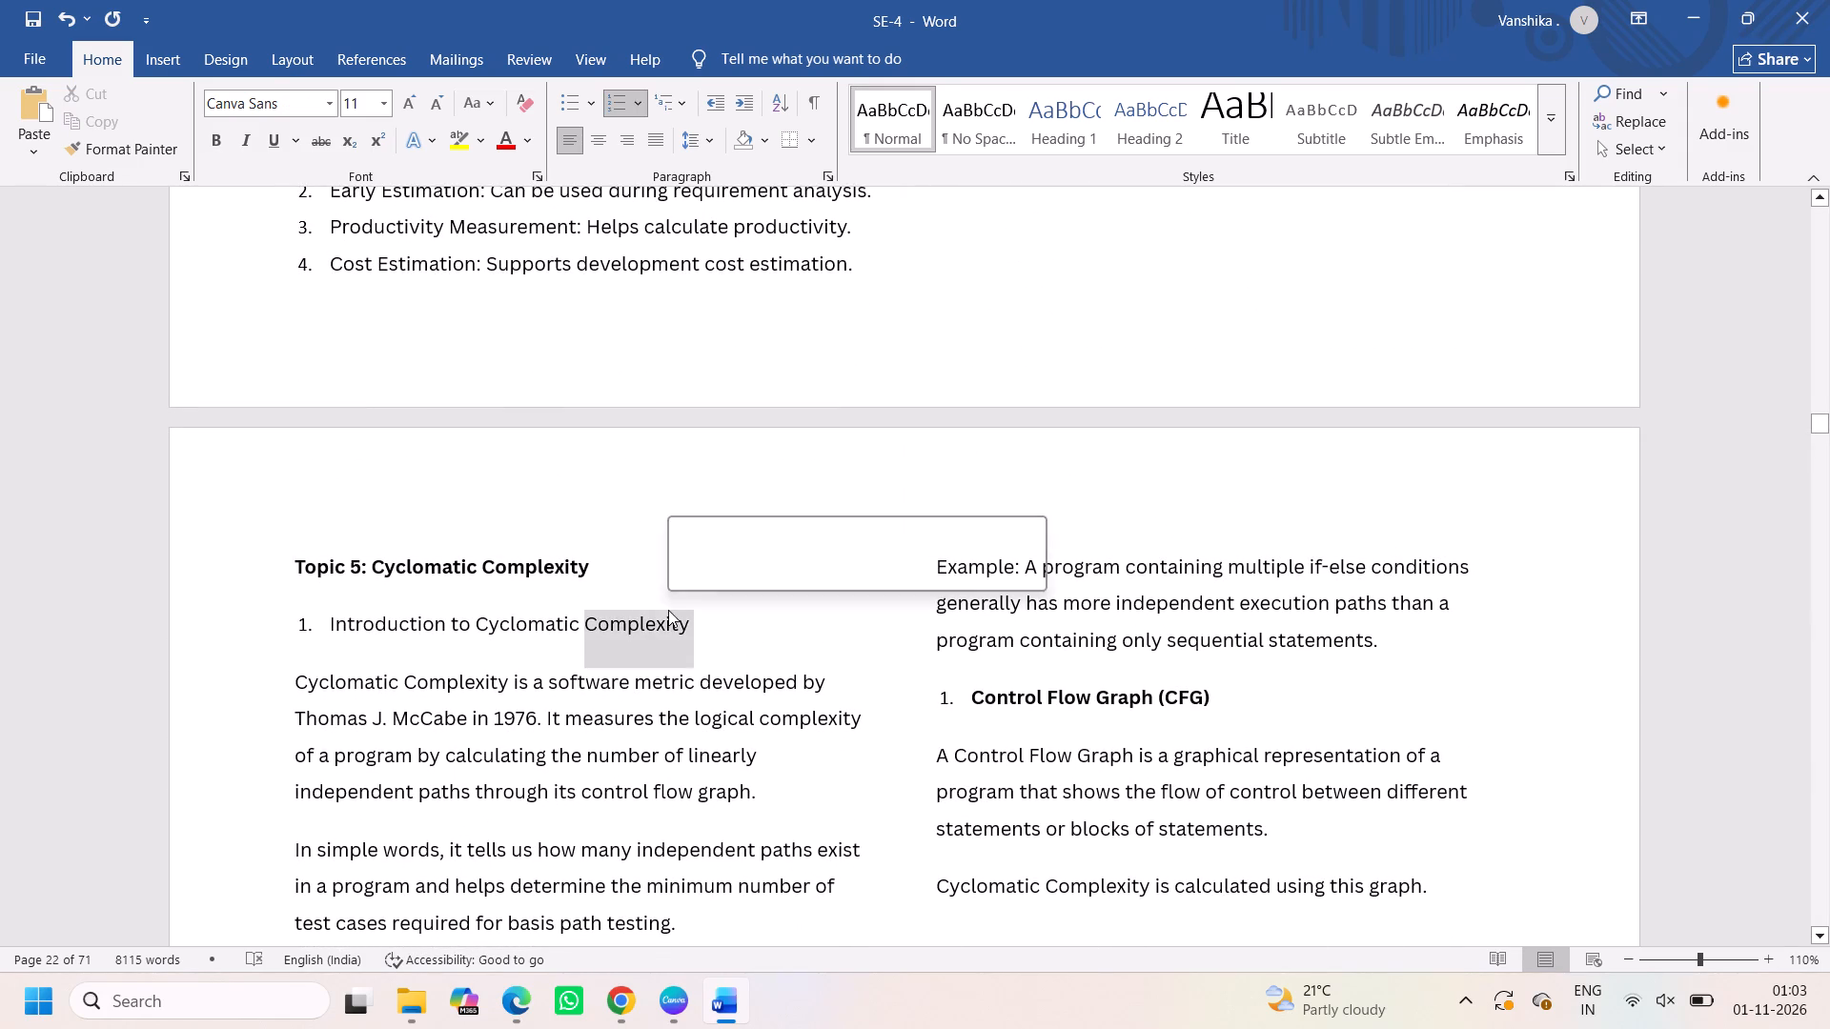
{"action": "left_click", "coordinate": [668, 610]}
{"action": "key", "text": "BackSpace"}
{"action": "key", "text": "BackSpace"}
{"action": "key", "text": "BackSpace"}
{"action": "key", "text": "BackSpace"}
{"action": "key", "text": "BackSpace"}
{"action": "key", "text": "BackSpace"}
{"action": "key", "text": "BackSpace"}
{"action": "key", "text": "BackSpace"}
{"action": "key", "text": "BackSpace"}
{"action": "key", "text": "BackSpace"}
{"action": "key", "text": "BackSpace"}
{"action": "key", "text": "BackSpace"}
{"action": "key", "text": "BackSpace"}
{"action": "key", "text": "BackSpace"}
{"action": "key", "text": "BackSpace"}
{"action": "key", "text": "BackSpace"}
{"action": "key", "text": "BackSpace"}
{"action": "key", "text": "BackSpace"}
{"action": "key", "text": "BackSpace"}
{"action": "key", "text": "BackSpace"}
{"action": "key", "text": "BackSpace"}
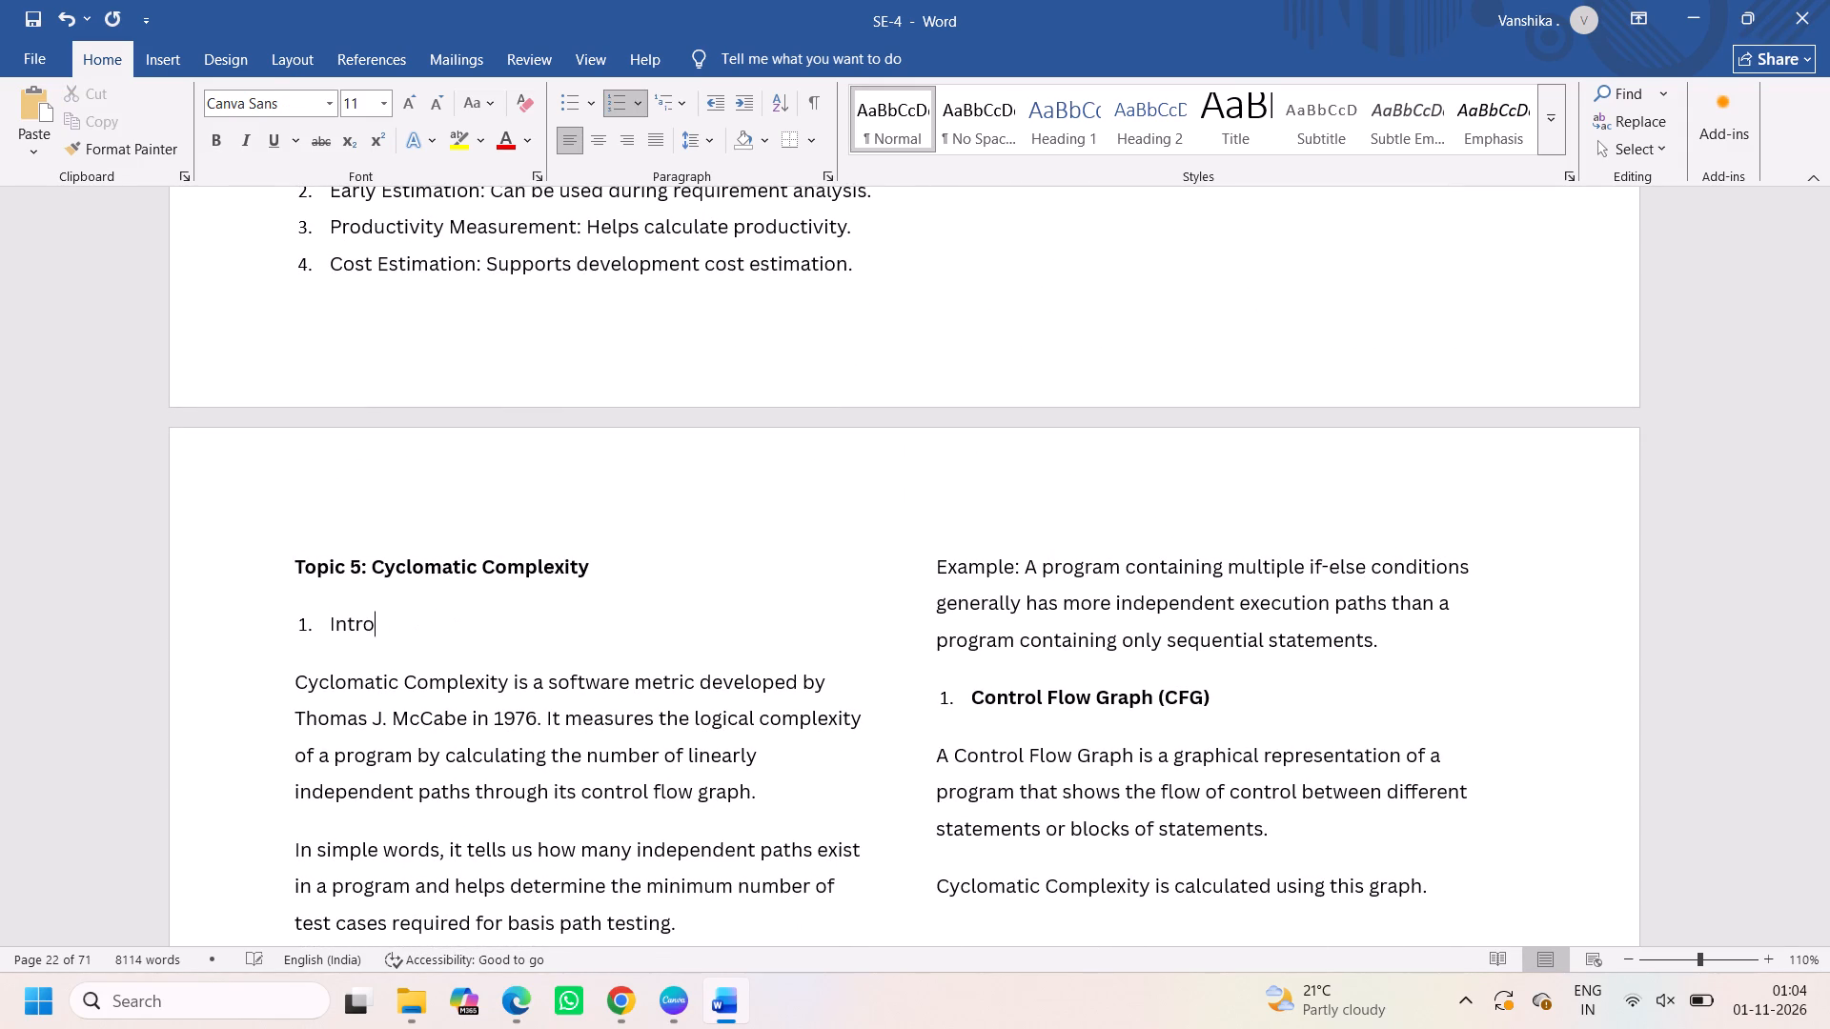
{"action": "key", "text": "BackSpace"}
{"action": "key", "text": "BackSpace"}
{"action": "key", "text": "BackSpace"}
{"action": "key", "text": "BackSpace"}
{"action": "key", "text": "BackSpace"}
{"action": "key", "text": "BackSpace"}
{"action": "key", "text": "BackSpace"}
{"action": "key", "text": "BackSpace"}
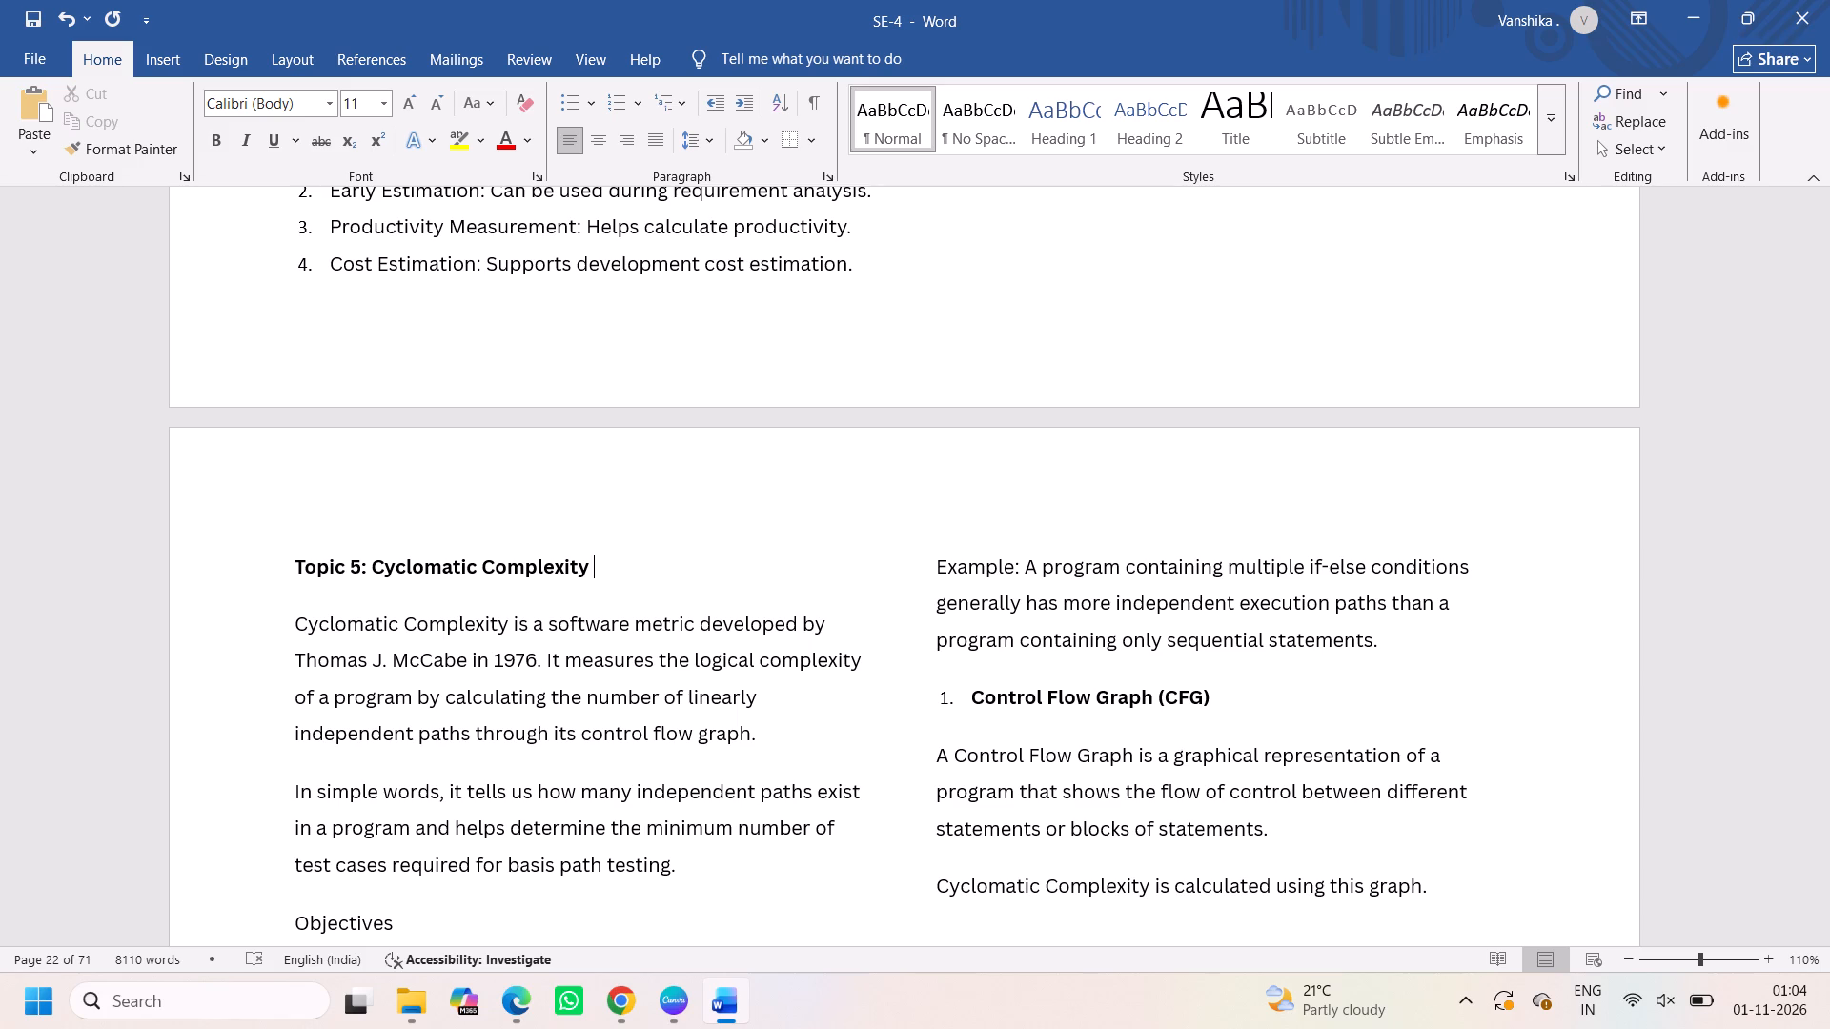
Resize the height of the "Basic Components of CFG" picture to fit the second column below "Cyclomatic Complexity is calculated using this graph.".
{"action": "scroll", "coordinate": [594, 777], "scroll_direction": "down", "scroll_amount": 1}
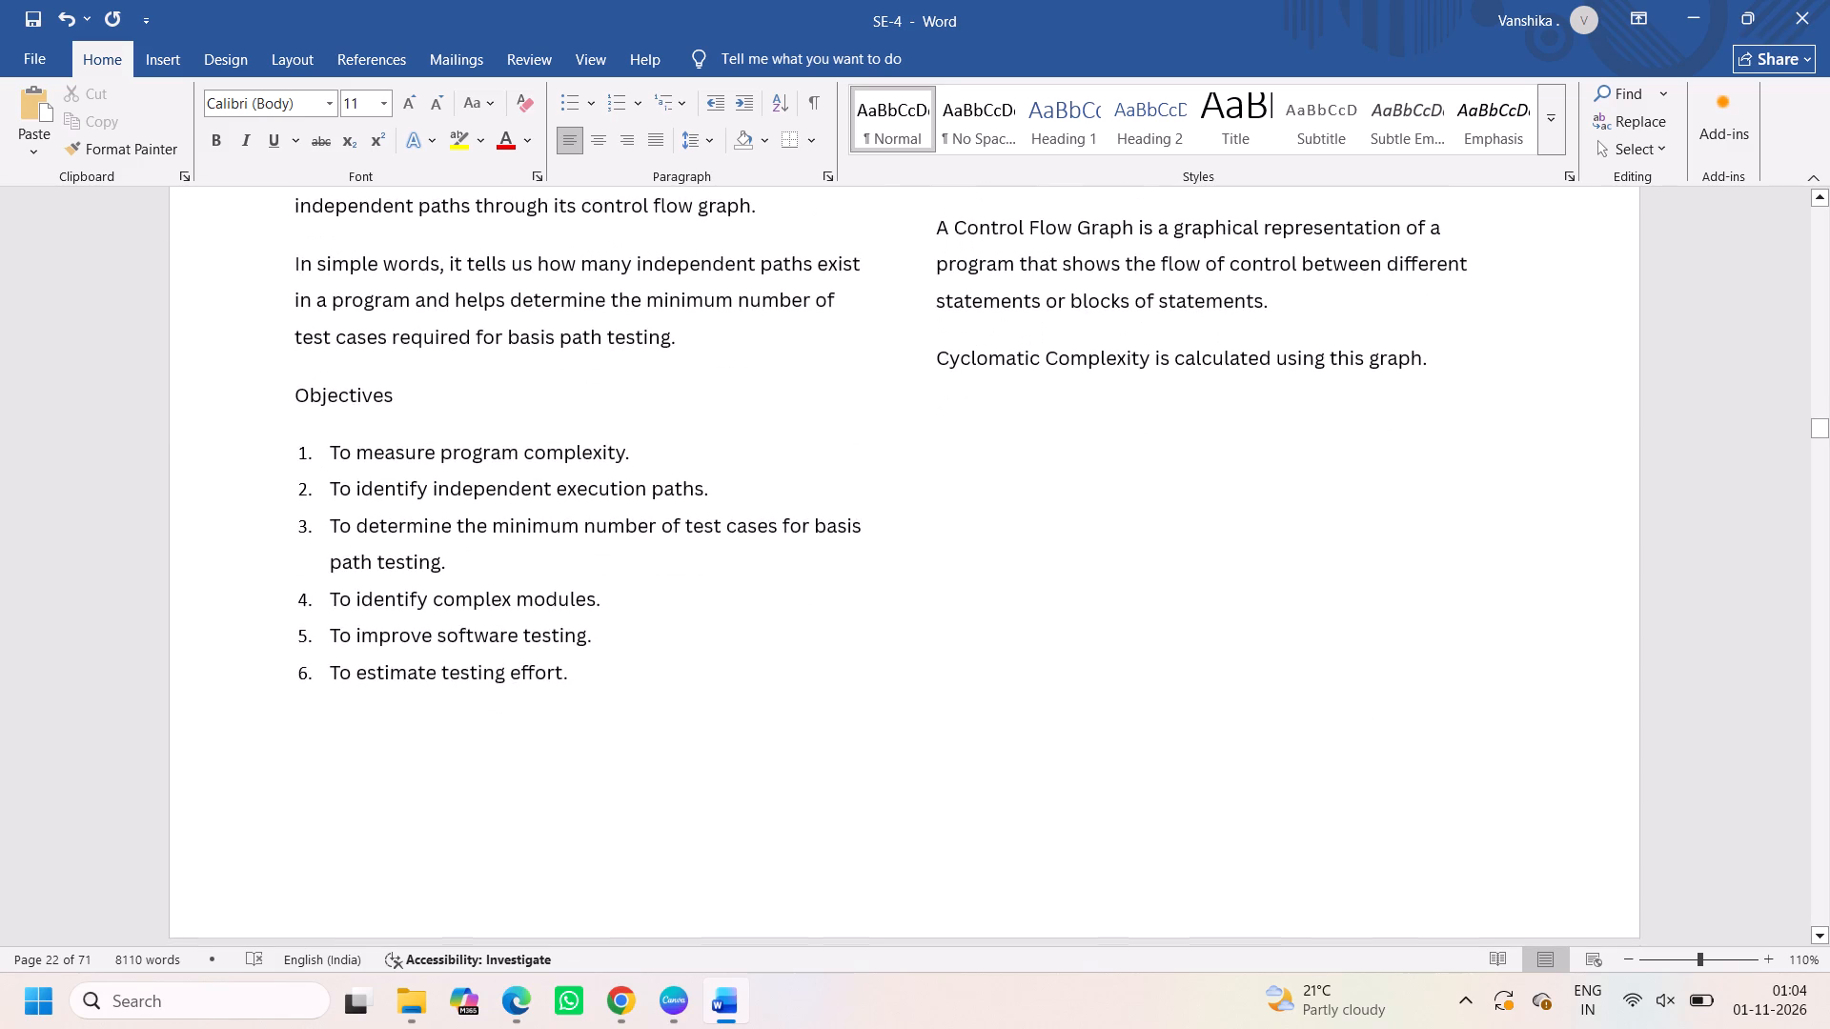
{"action": "scroll", "coordinate": [594, 777], "scroll_direction": "up", "scroll_amount": 2}
{"action": "scroll", "coordinate": [904, 779], "scroll_direction": "down", "scroll_amount": 1}
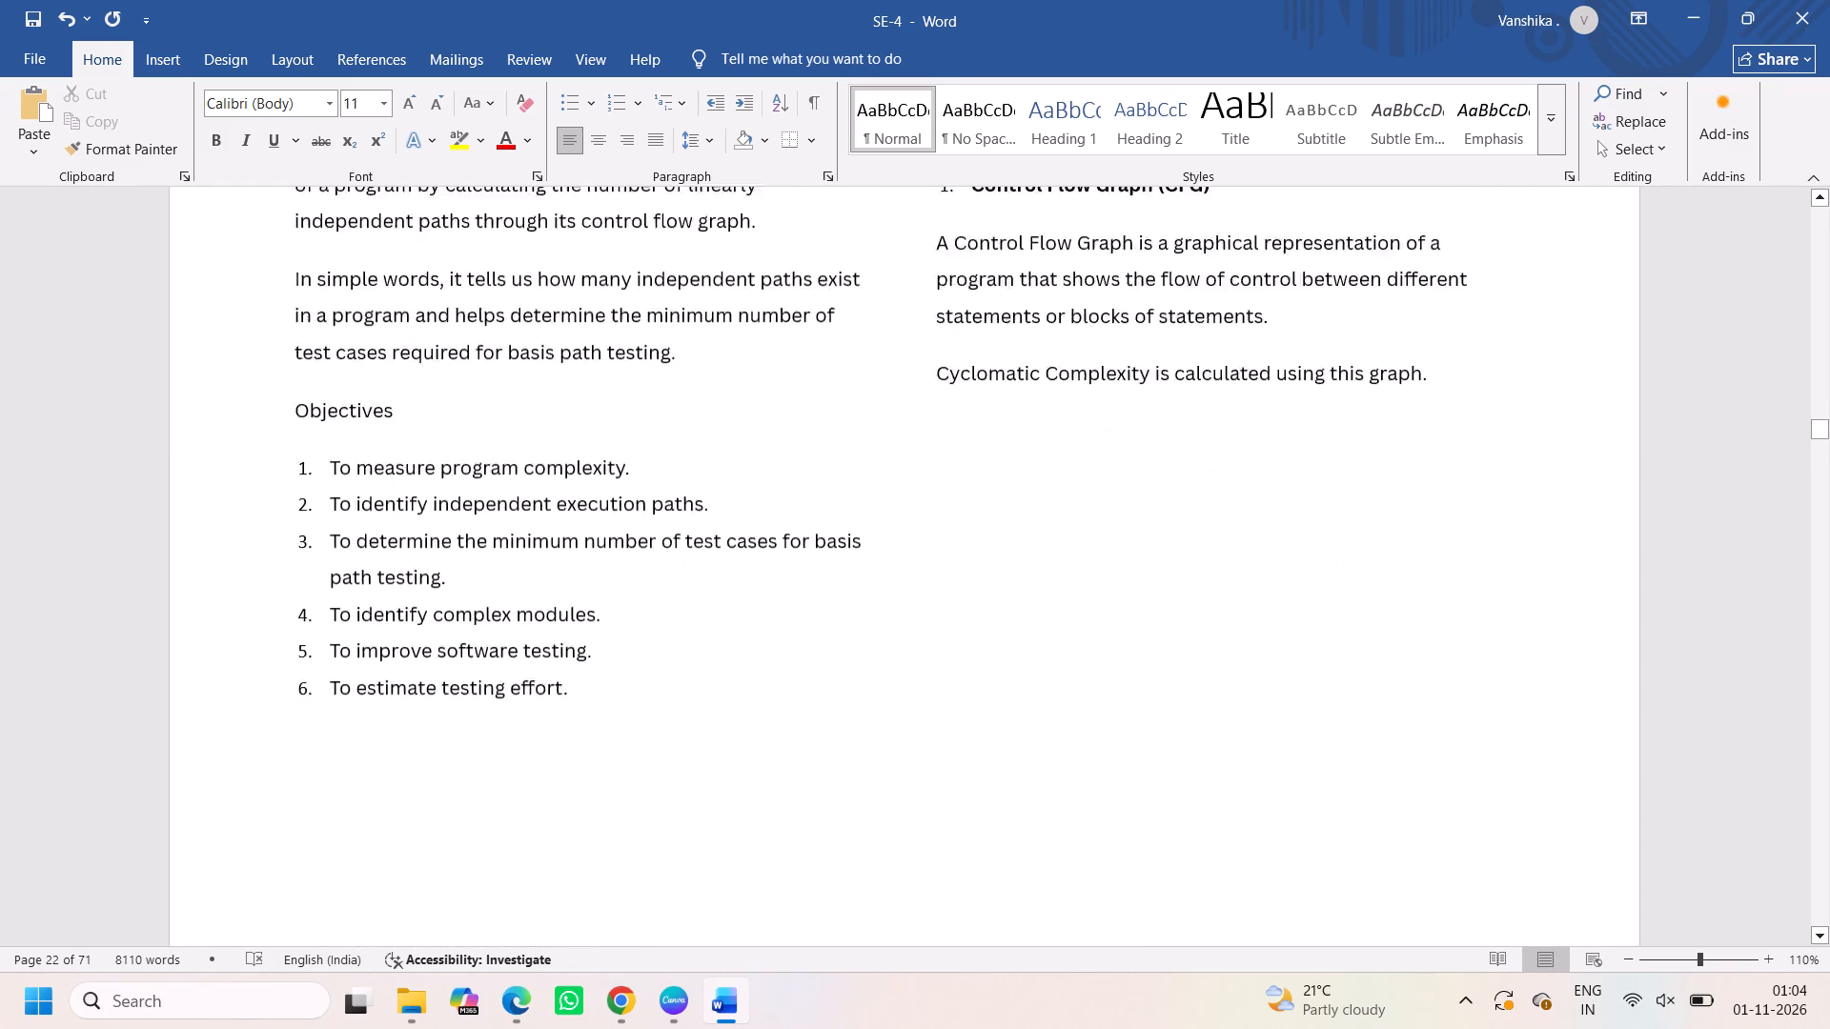
{"action": "scroll", "coordinate": [904, 779], "scroll_direction": "down", "scroll_amount": 1}
{"action": "scroll", "coordinate": [681, 829], "scroll_direction": "down", "scroll_amount": 1}
{"action": "scroll", "coordinate": [550, 454], "scroll_direction": "up", "scroll_amount": 1}
{"action": "left_click", "coordinate": [557, 534]}
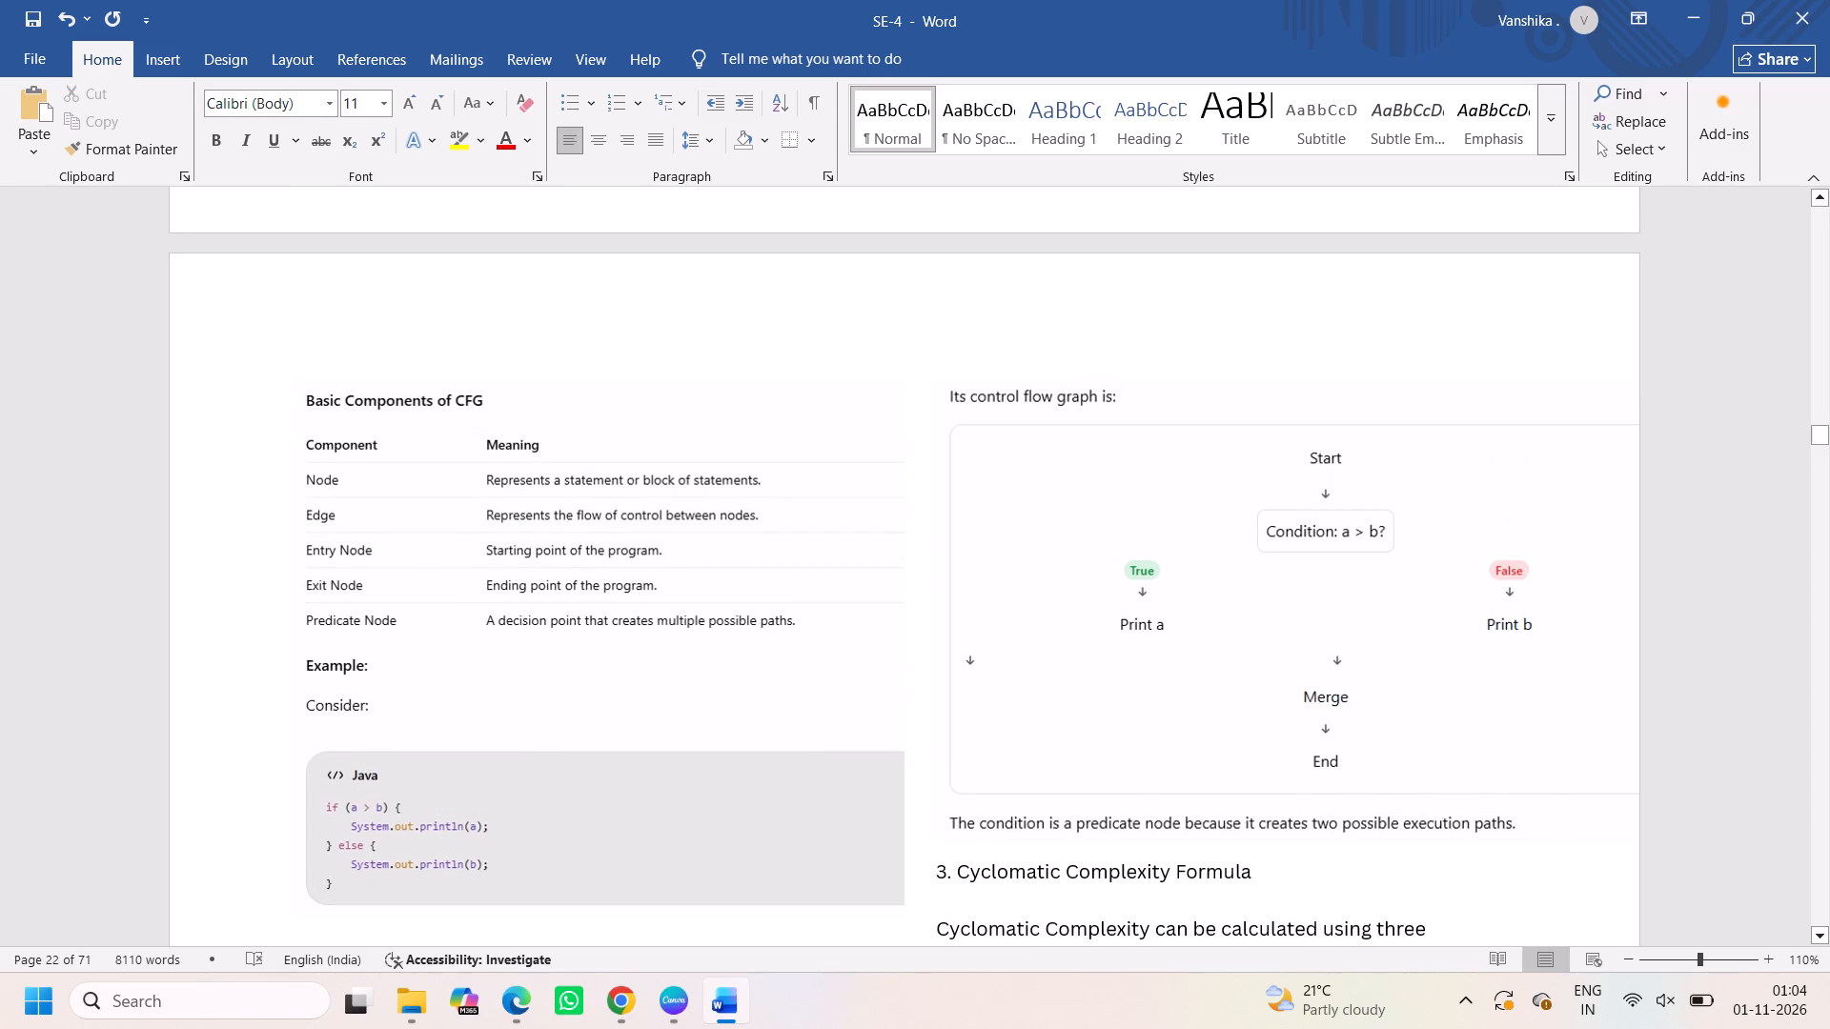
{"action": "left_click_drag", "start_coordinate": [687, 916], "coordinate": [691, 769]}
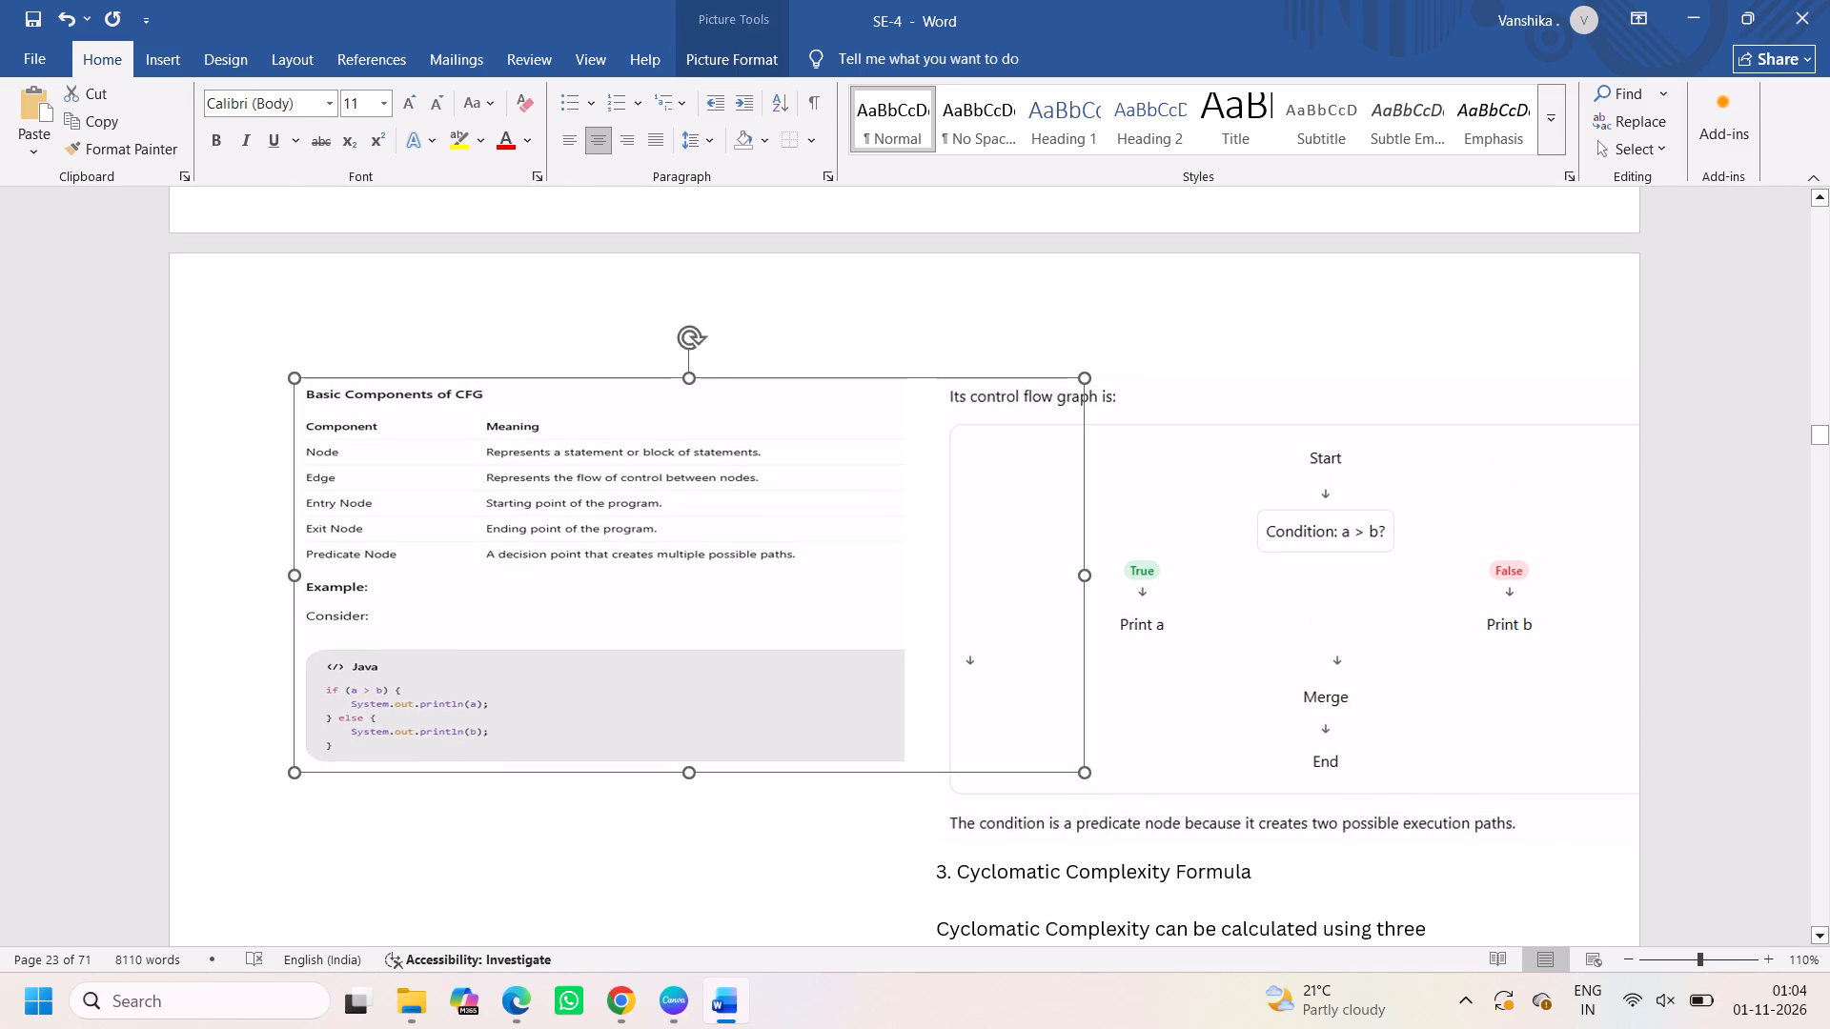
{"action": "left_click_drag", "start_coordinate": [691, 769], "coordinate": [669, 704]}
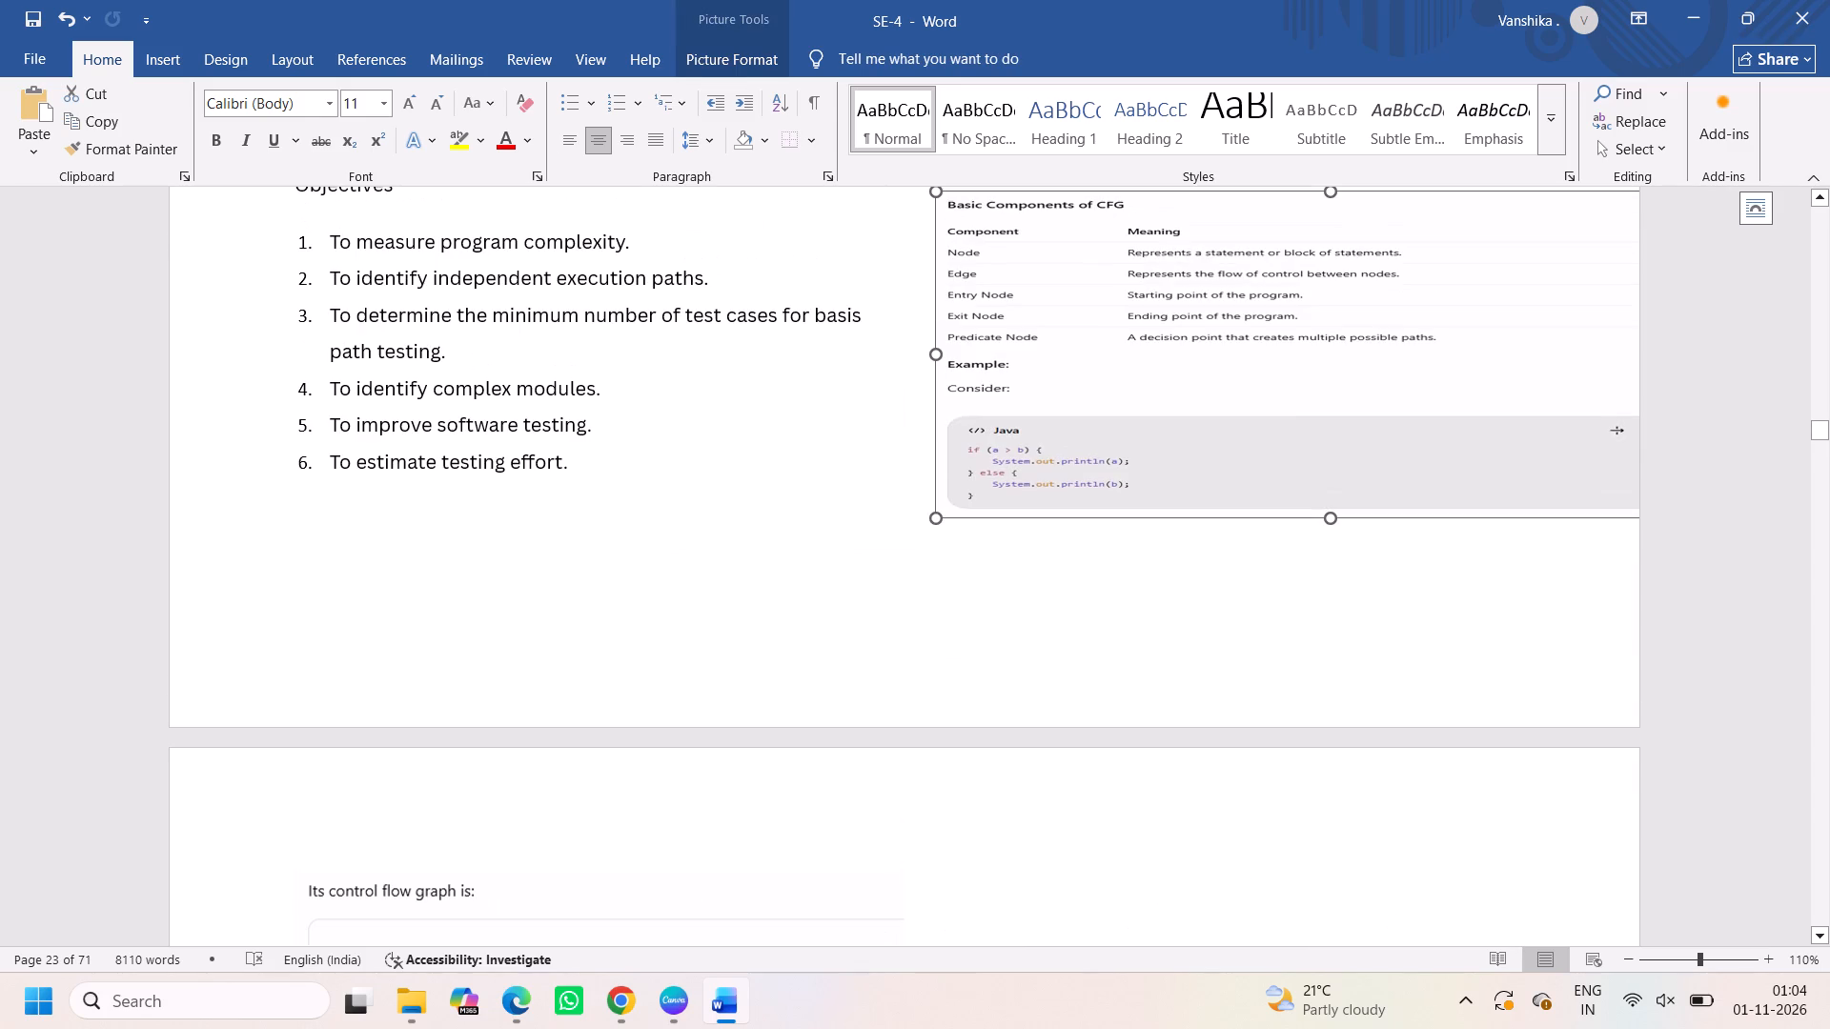
{"action": "scroll", "coordinate": [926, 636], "scroll_direction": "up", "scroll_amount": 1}
{"action": "left_click_drag", "start_coordinate": [1333, 715], "coordinate": [1346, 747]}
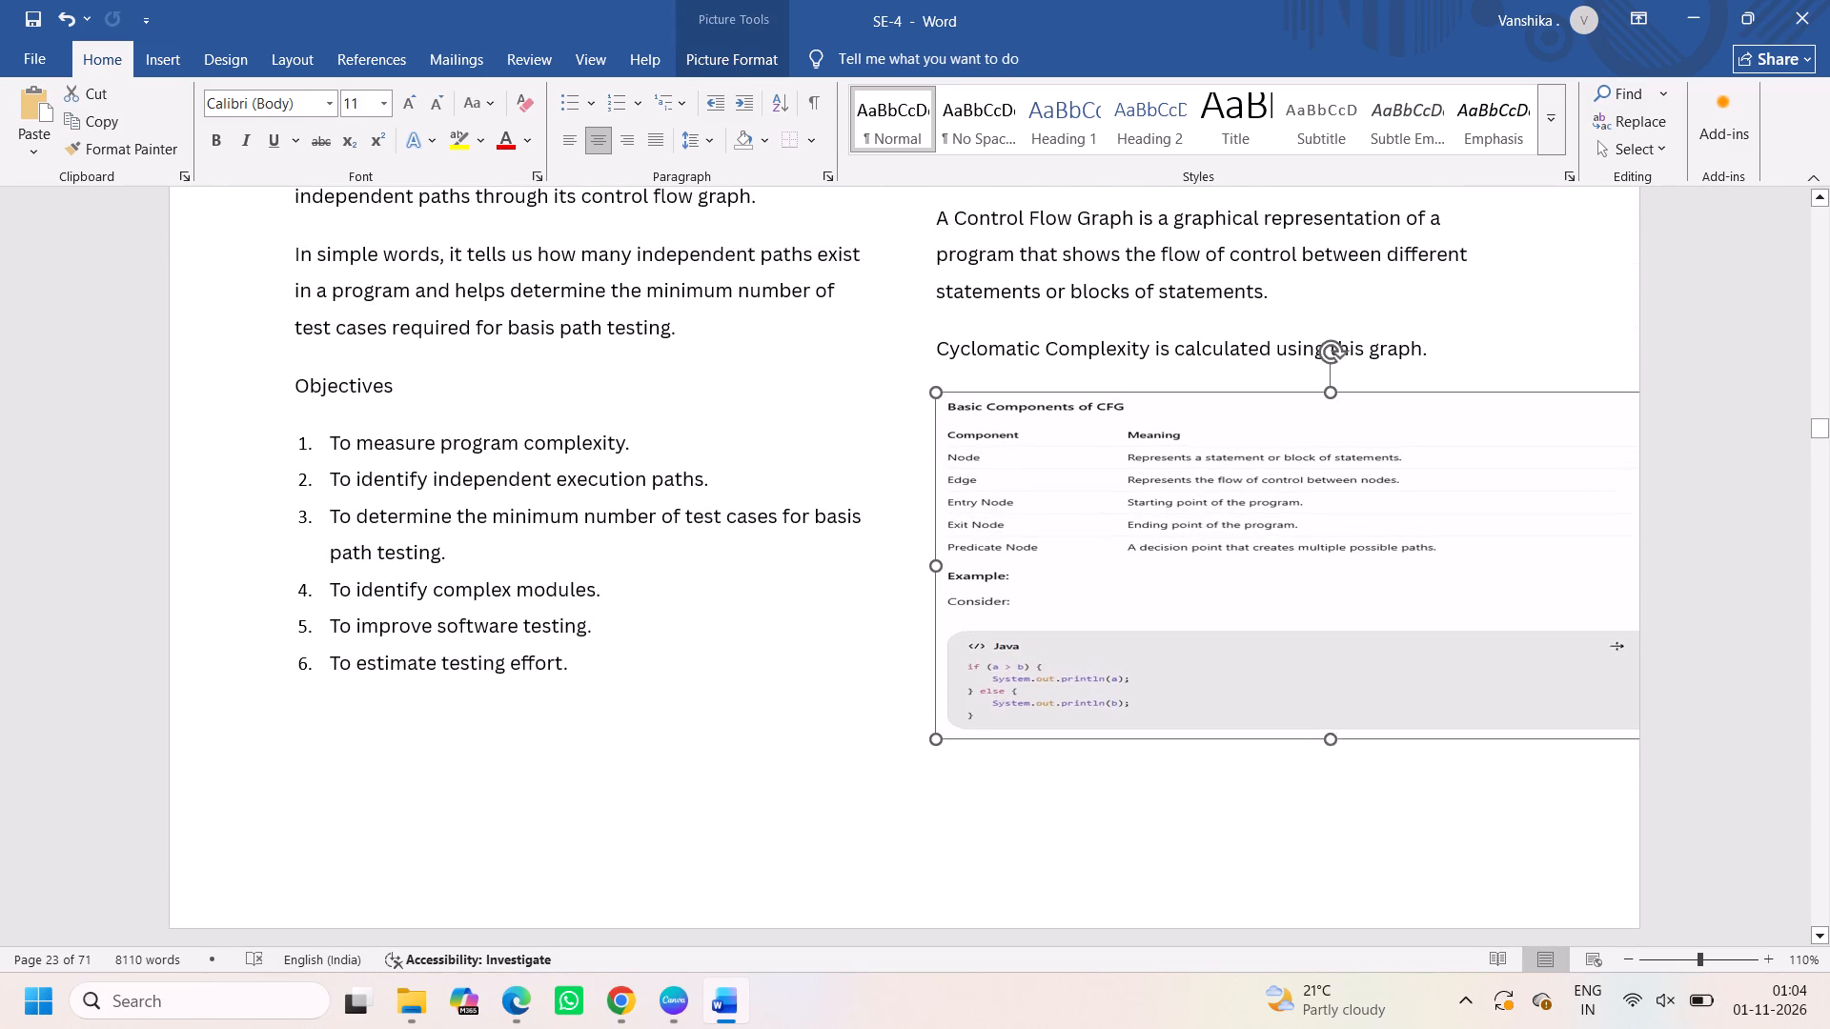
{"action": "left_click_drag", "start_coordinate": [1346, 747], "coordinate": [1360, 796]}
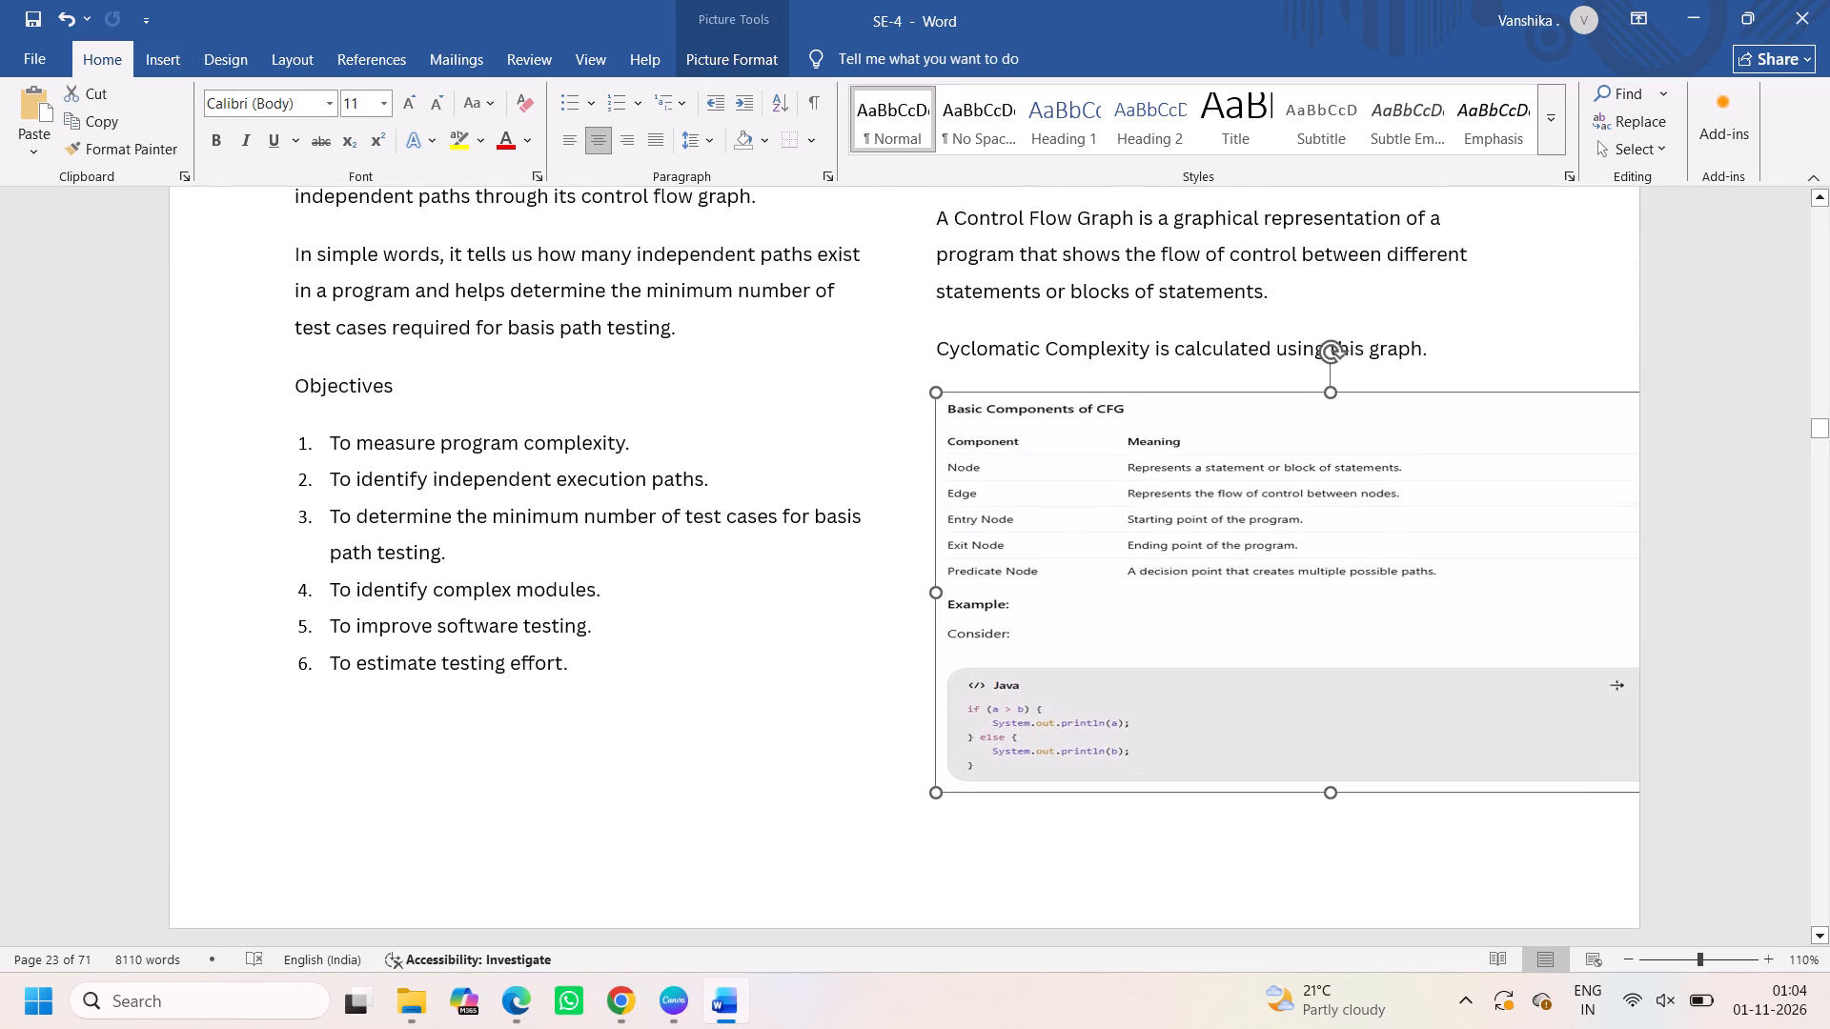
{"action": "left_click_drag", "start_coordinate": [1360, 796], "coordinate": [1362, 795]}
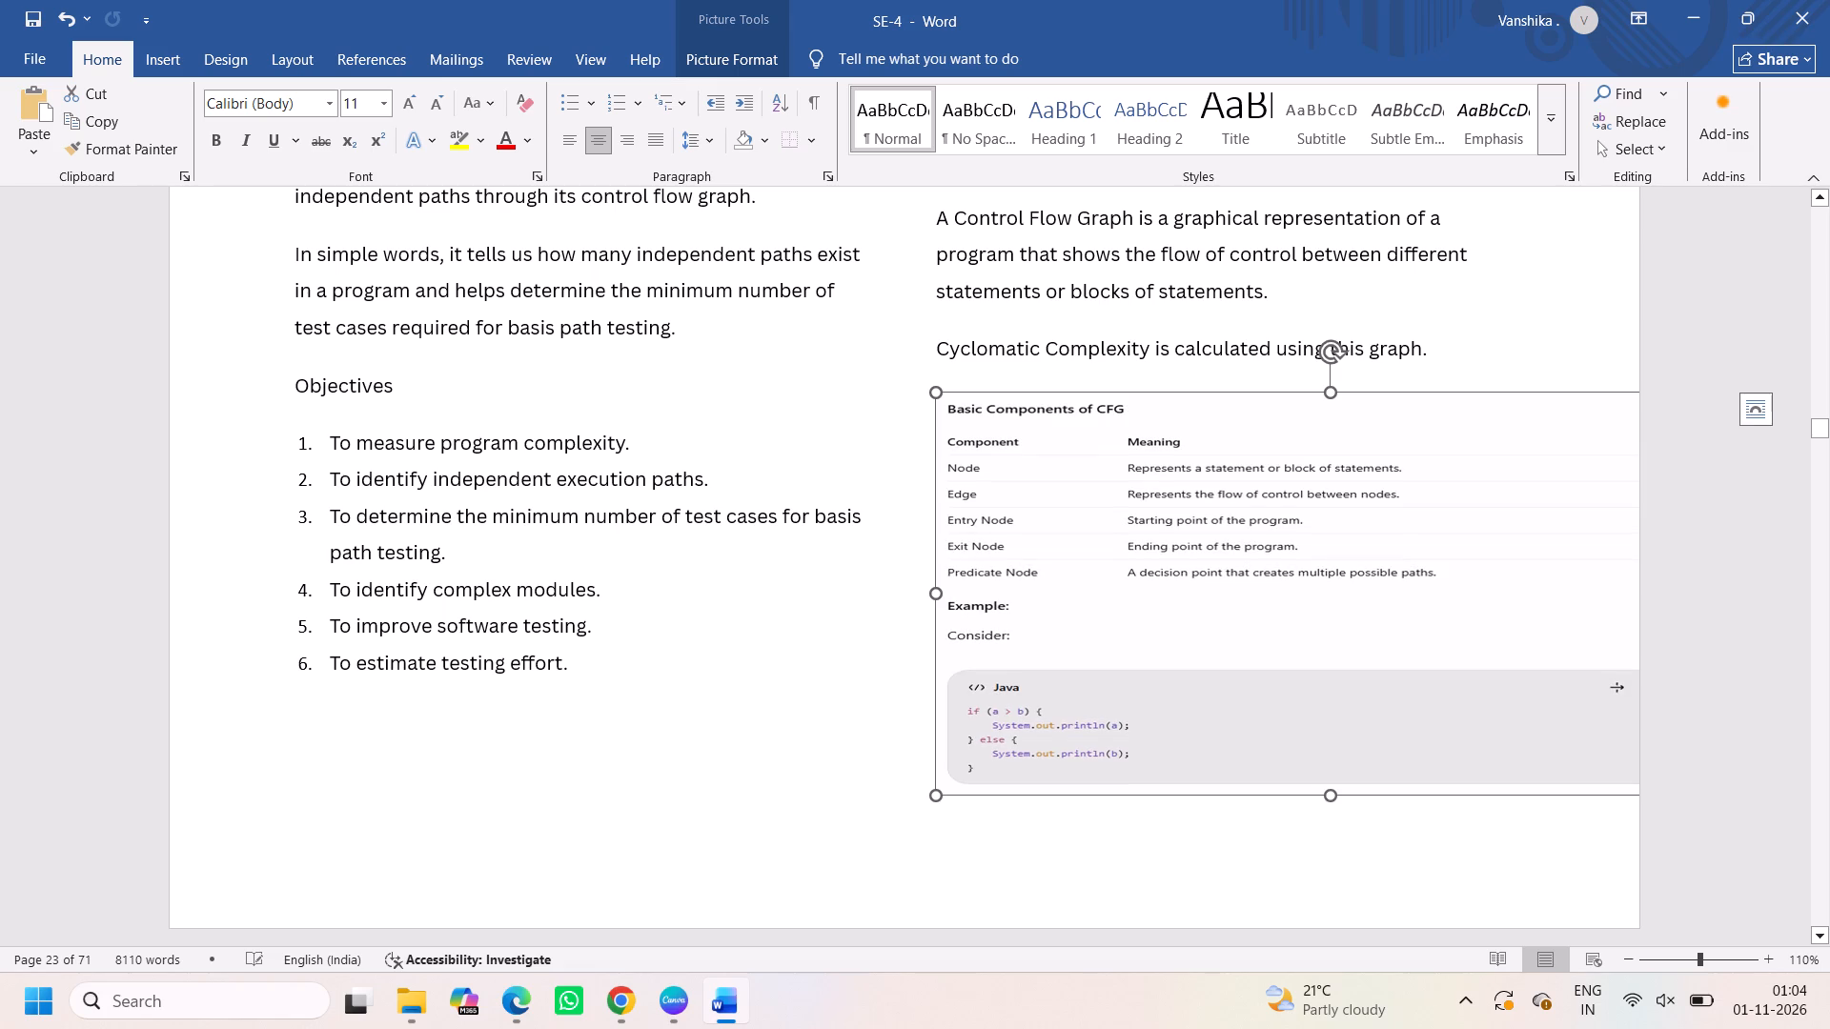
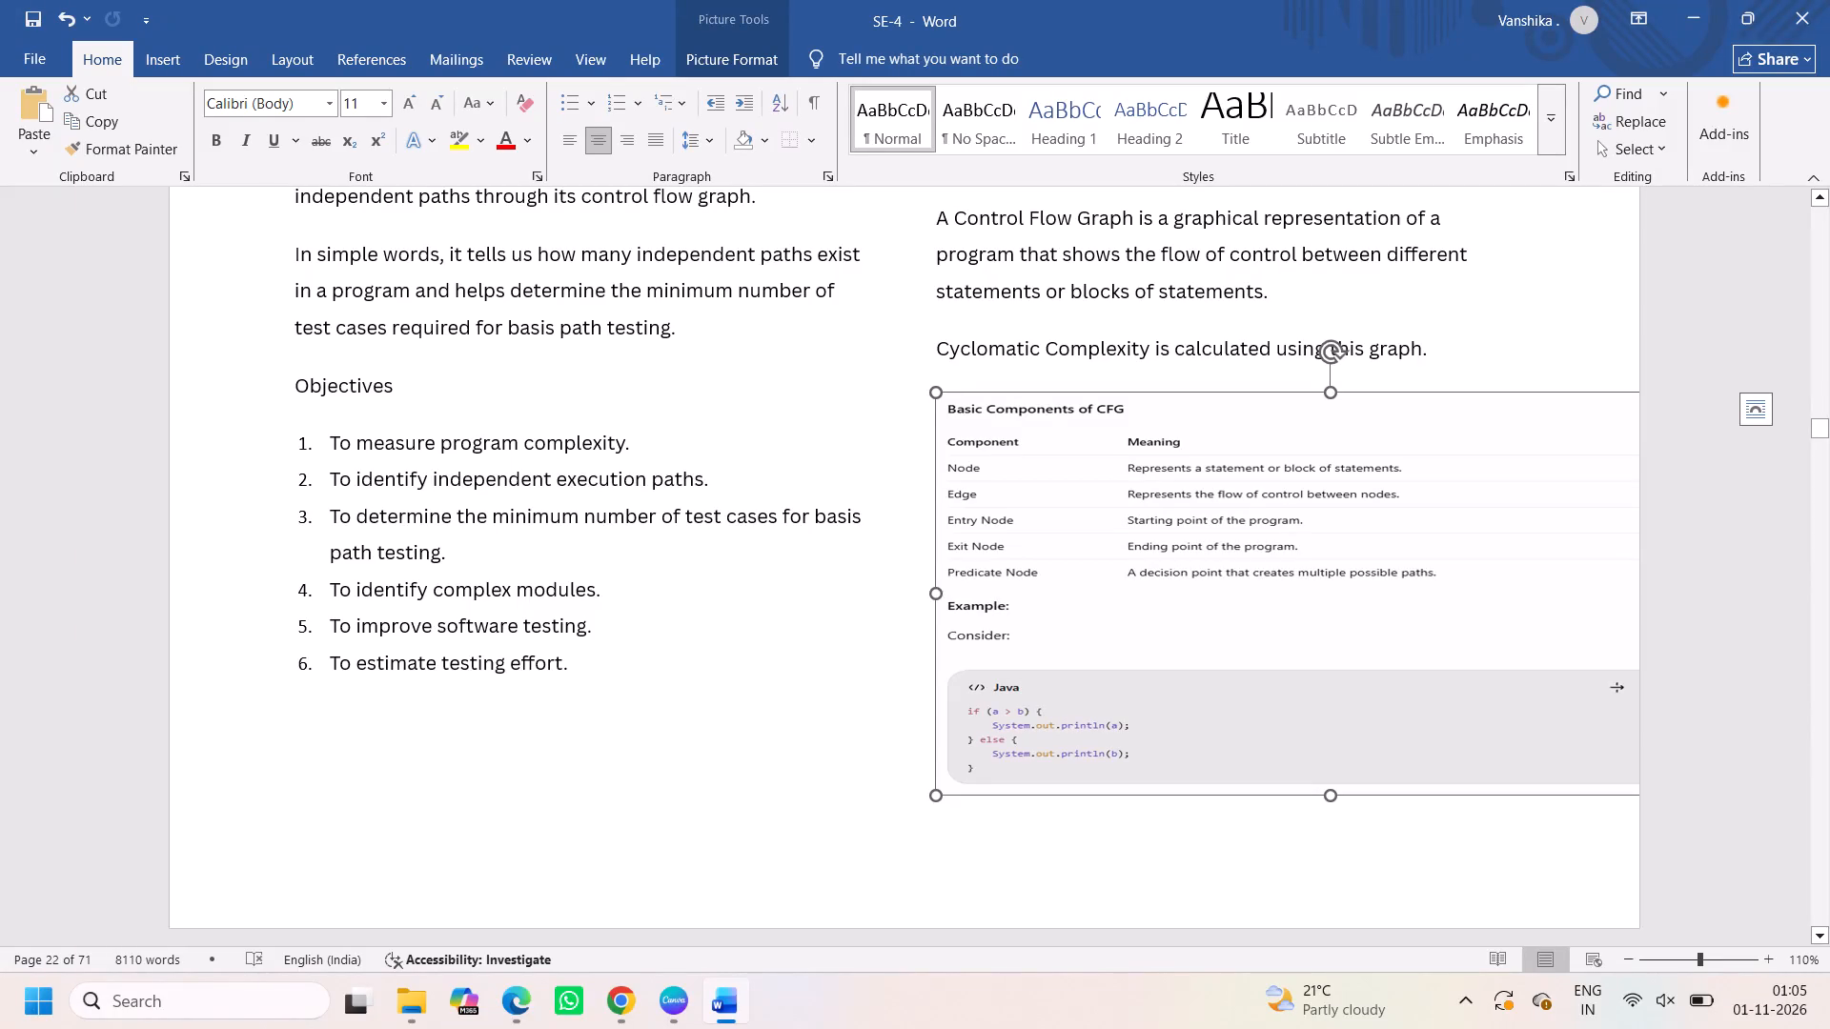
Widen the "Basic Components of CFG" picture below "Cyclomatic Complexity is calculated using this graph.".
{"action": "left_click_drag", "start_coordinate": [936, 593], "coordinate": [1077, 595]}
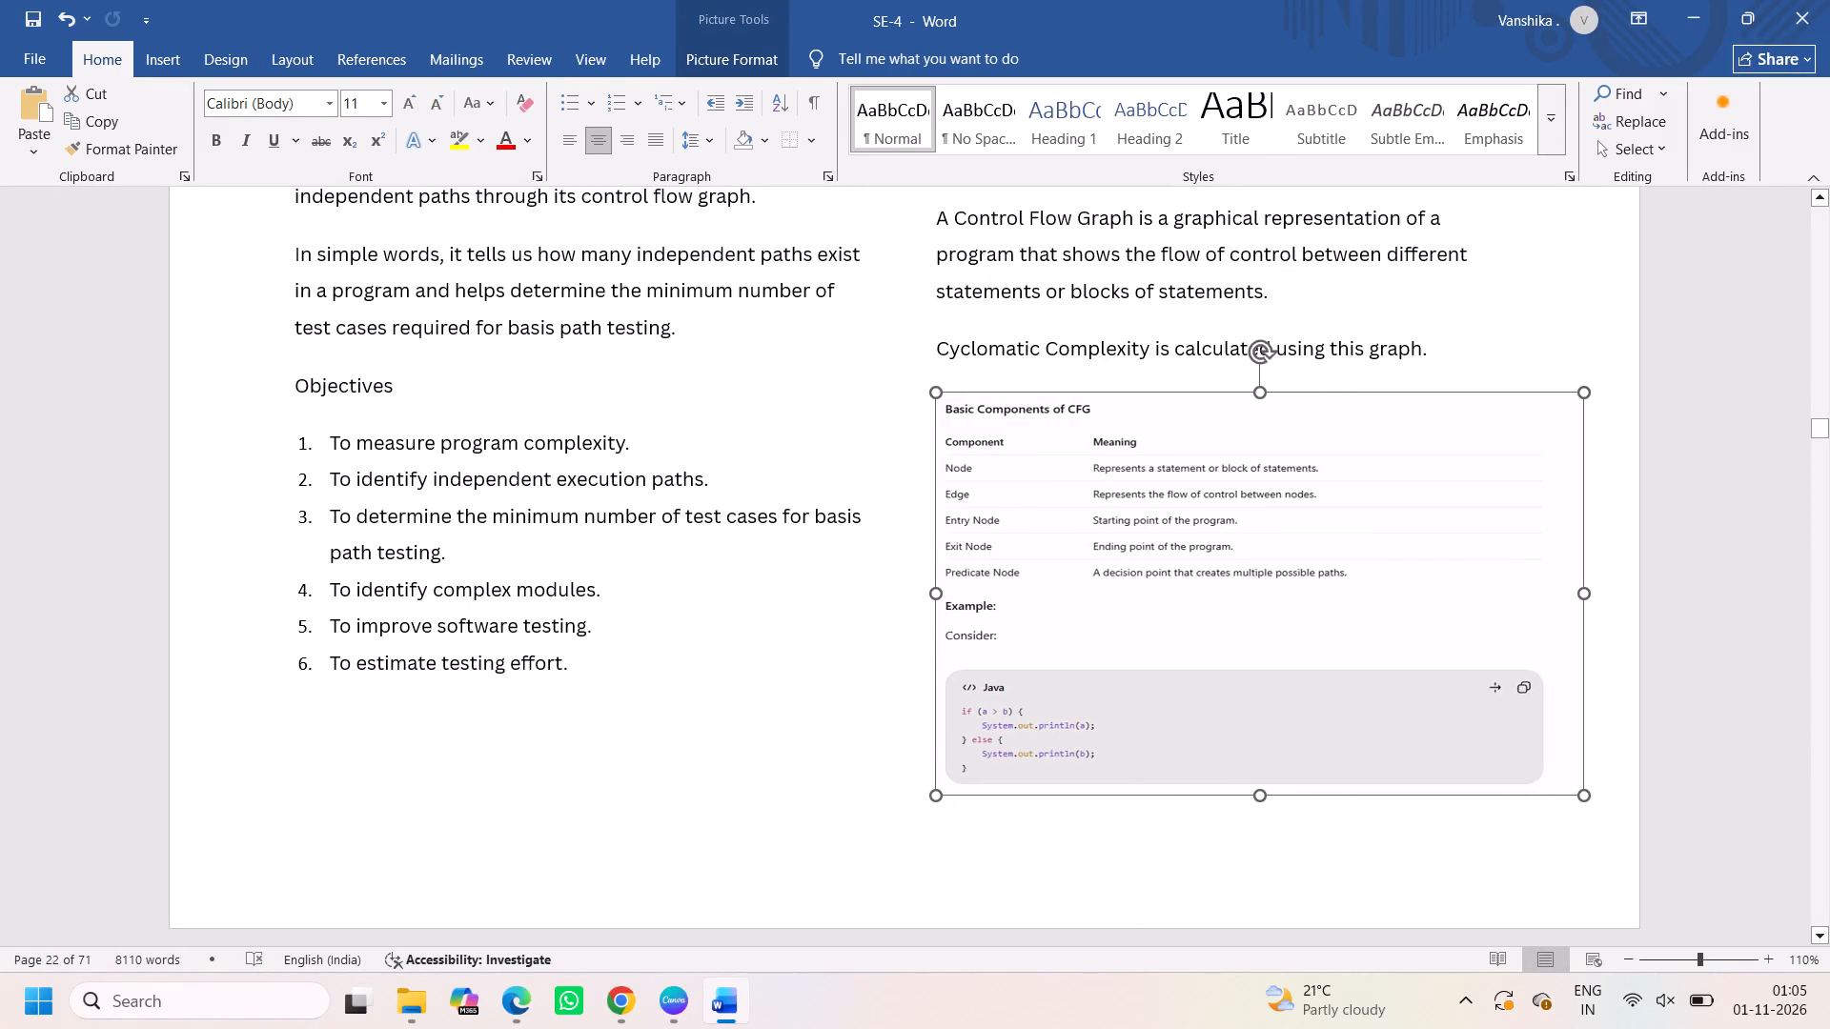
{"action": "left_click_drag", "start_coordinate": [1077, 595], "coordinate": [776, 613]}
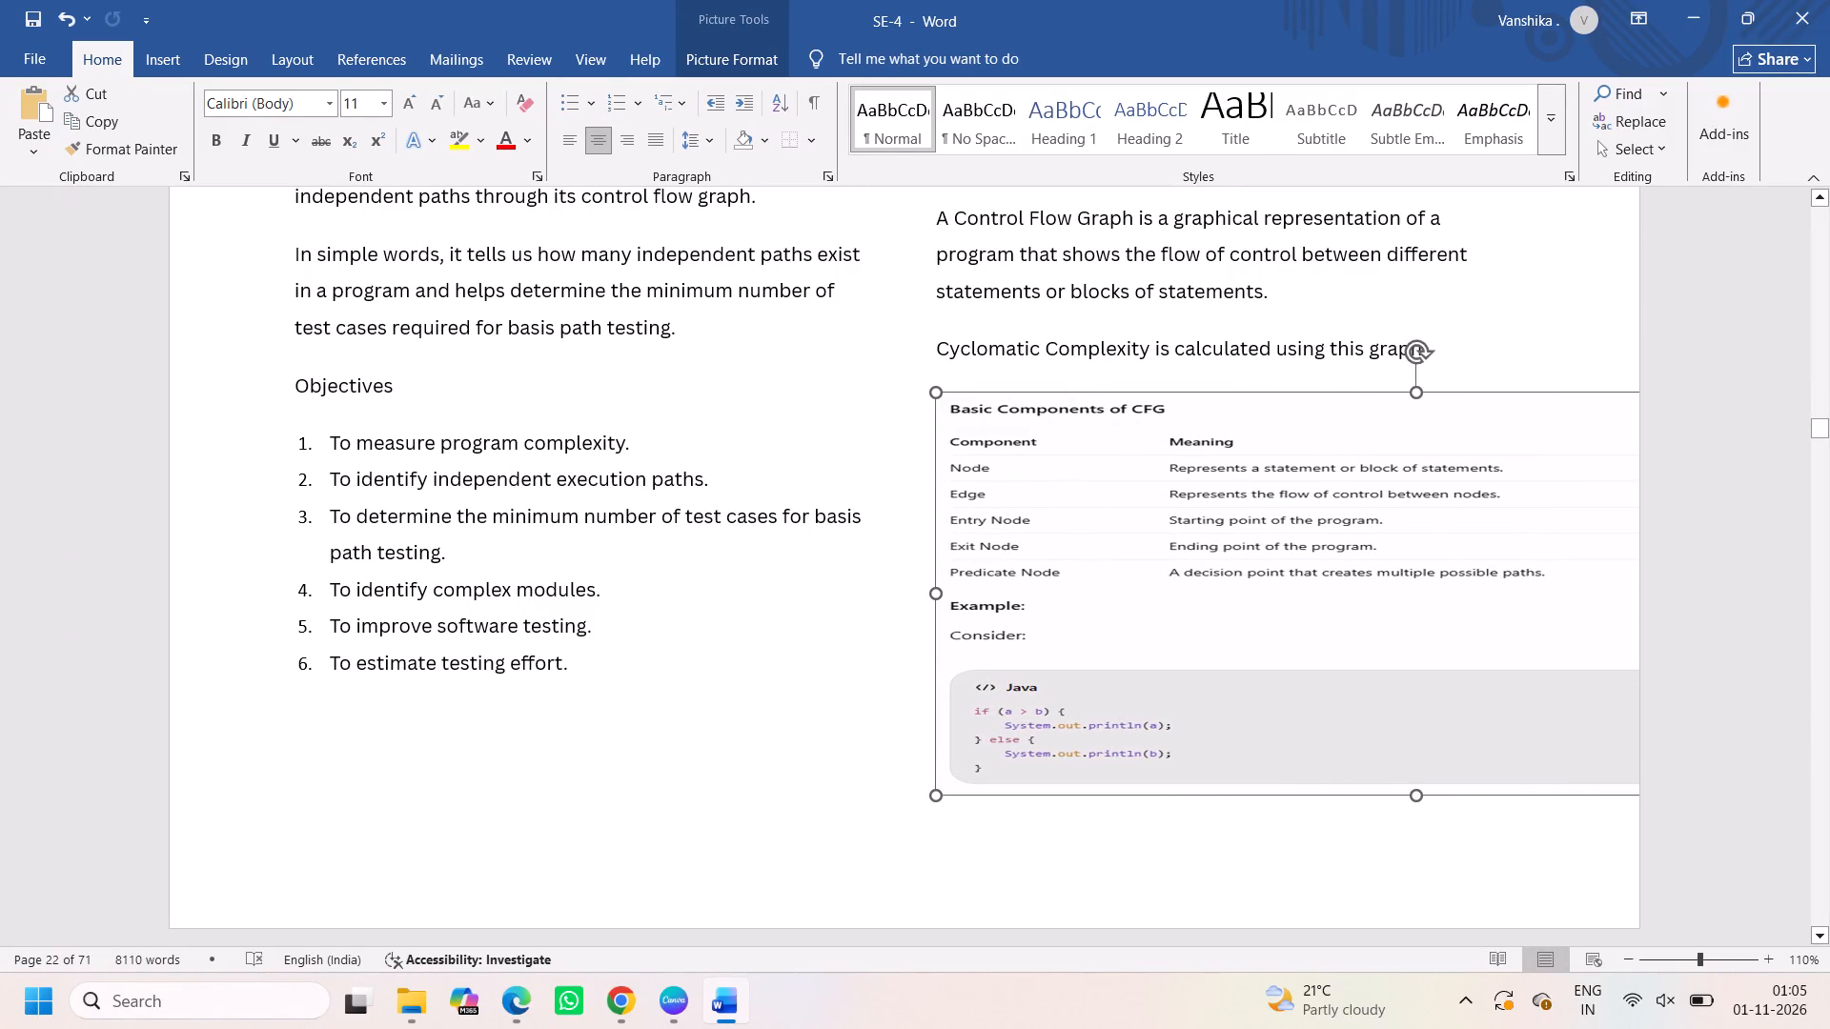
{"action": "left_click_drag", "start_coordinate": [776, 613], "coordinate": [773, 614]}
{"action": "left_click", "coordinate": [879, 734]}
{"action": "left_click", "coordinate": [1113, 888]}
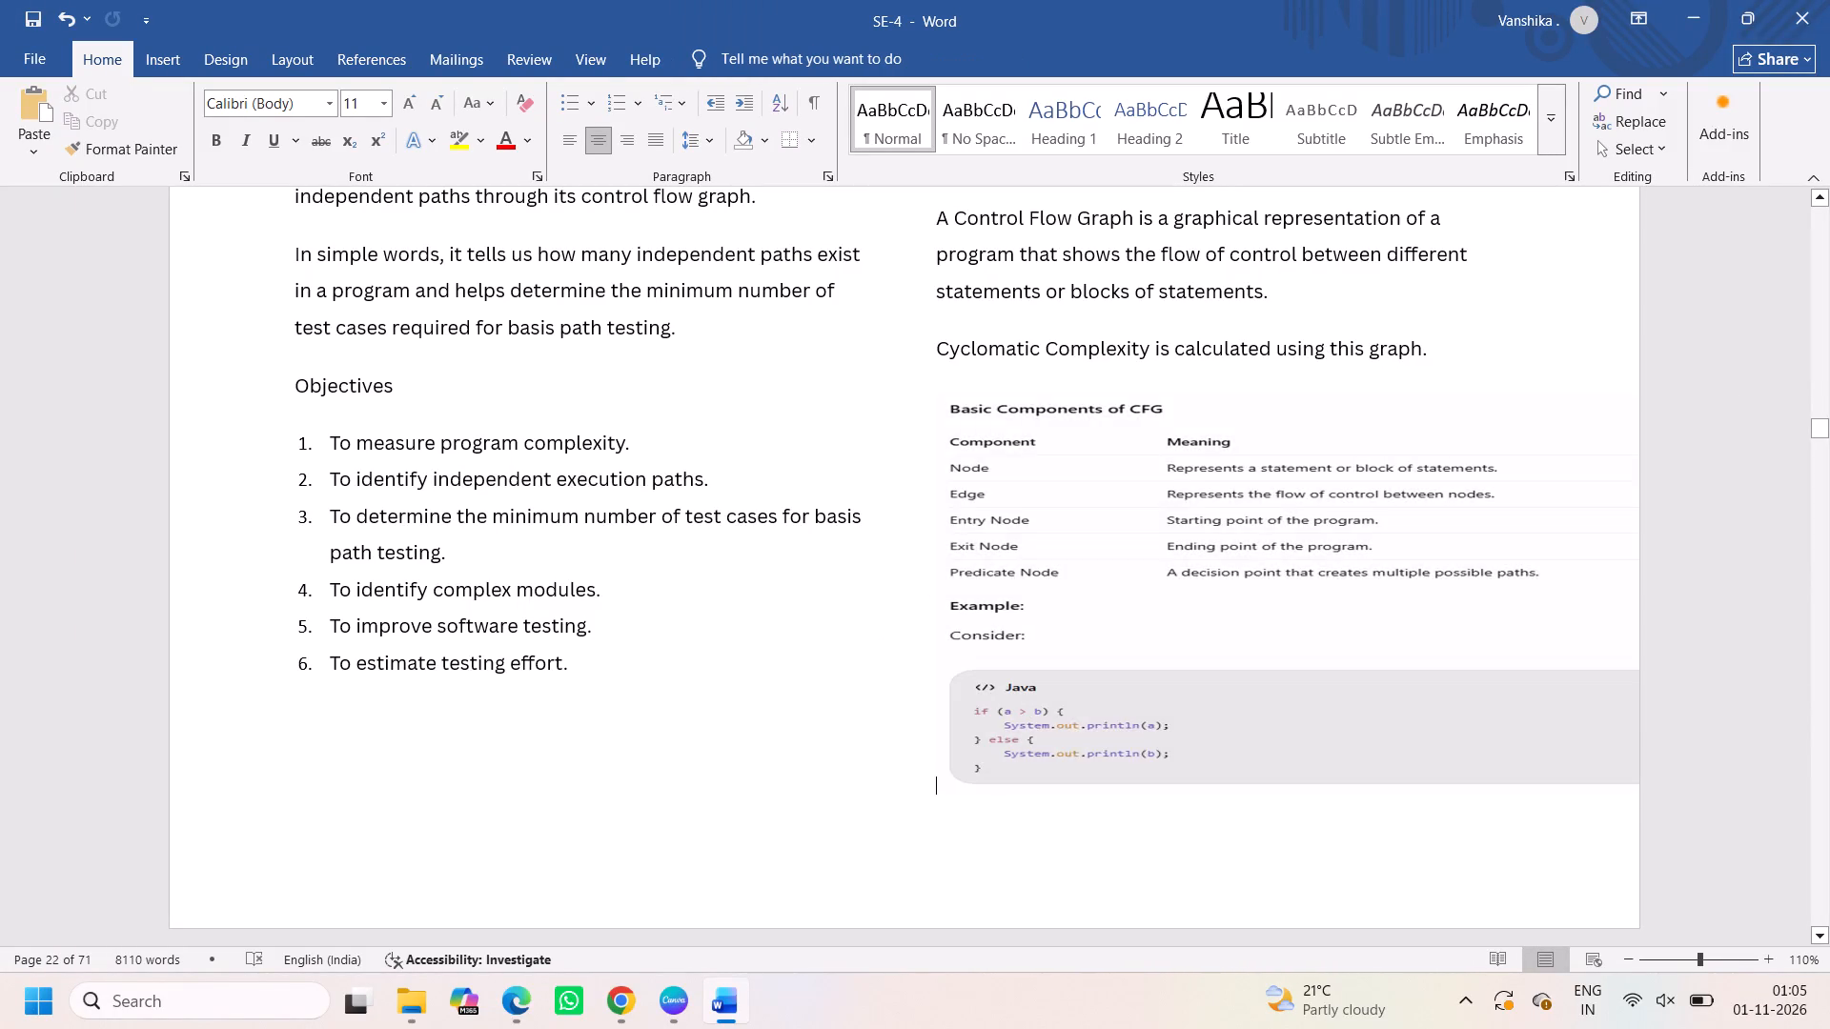
Narrow the "Its control flow graph is:" picture to about the first column's width and reduce its height.
{"action": "scroll", "coordinate": [1113, 888], "scroll_direction": "down", "scroll_amount": 4}
{"action": "left_click", "coordinate": [770, 728]}
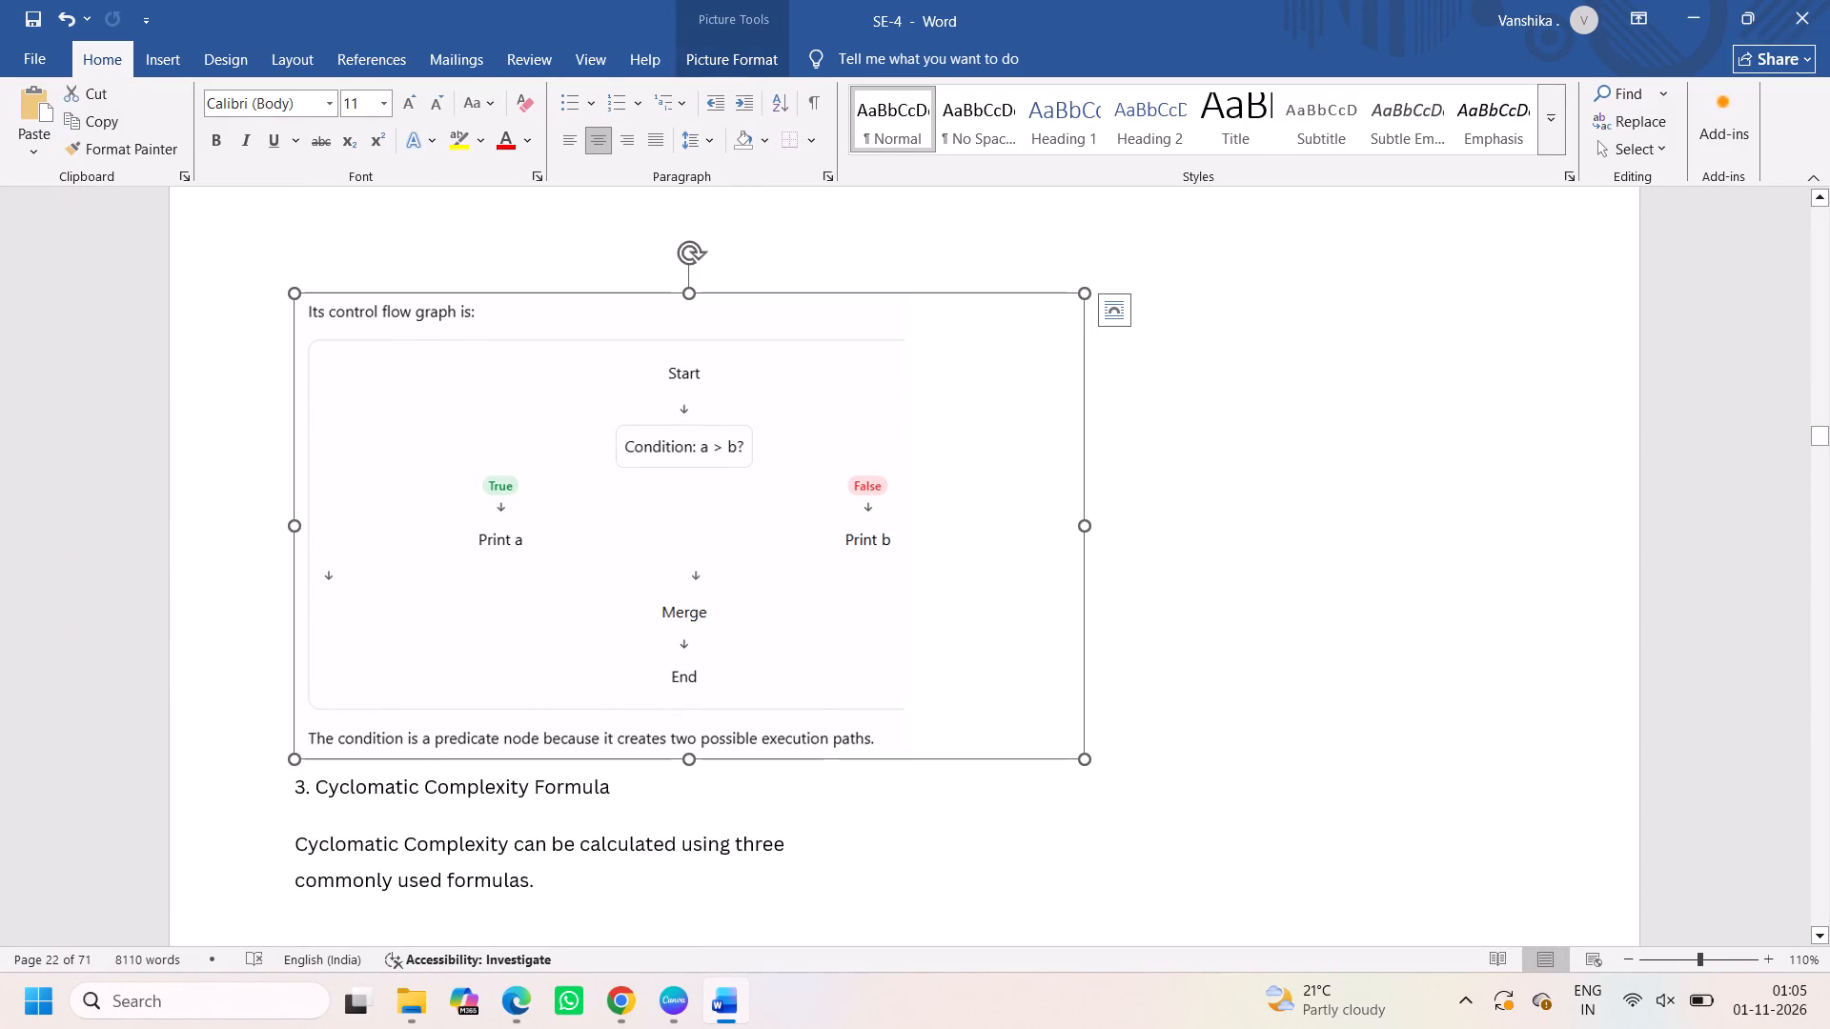
{"action": "left_click_drag", "start_coordinate": [293, 520], "coordinate": [424, 522]}
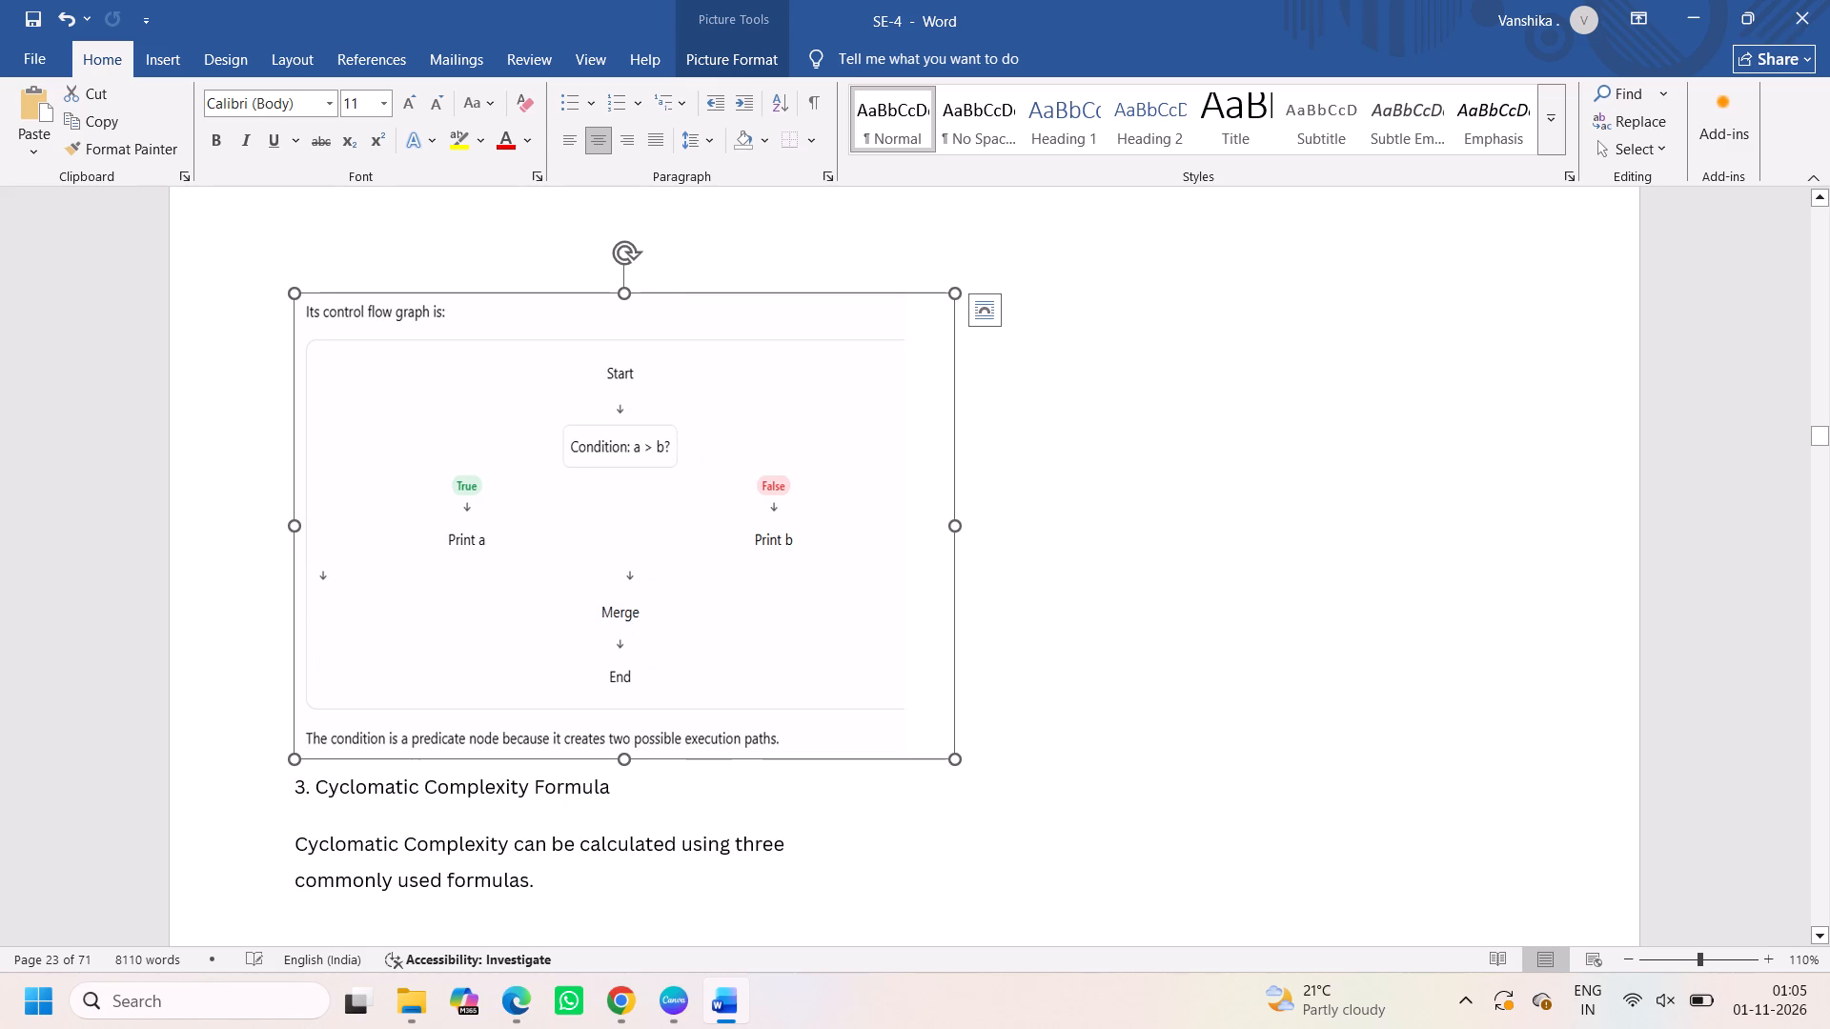
{"action": "left_click_drag", "start_coordinate": [625, 759], "coordinate": [681, 652]}
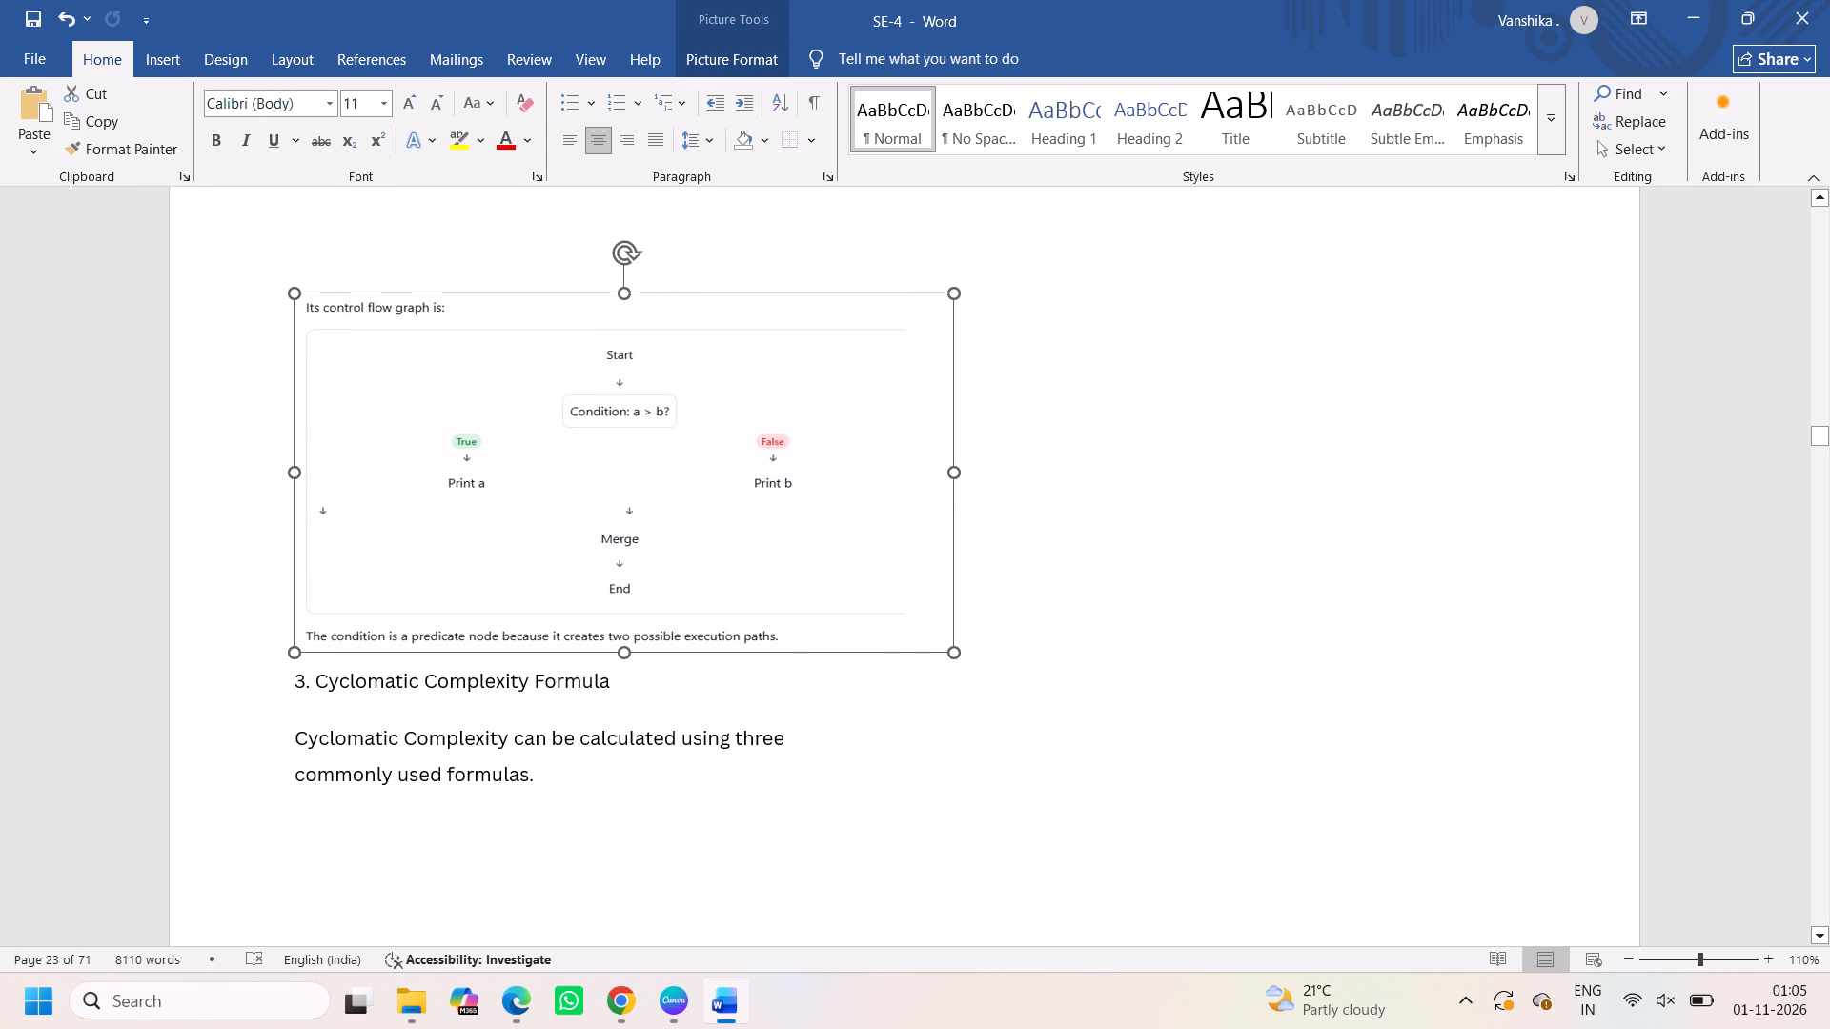
{"action": "left_click_drag", "start_coordinate": [681, 652], "coordinate": [681, 640]}
Shrink the "Formula 1: Using Edges and Nodes" picture to about 10.63 cm high by 9.74 cm wide and reposition it on its page.
{"action": "scroll", "coordinate": [768, 791], "scroll_direction": "down", "scroll_amount": 2}
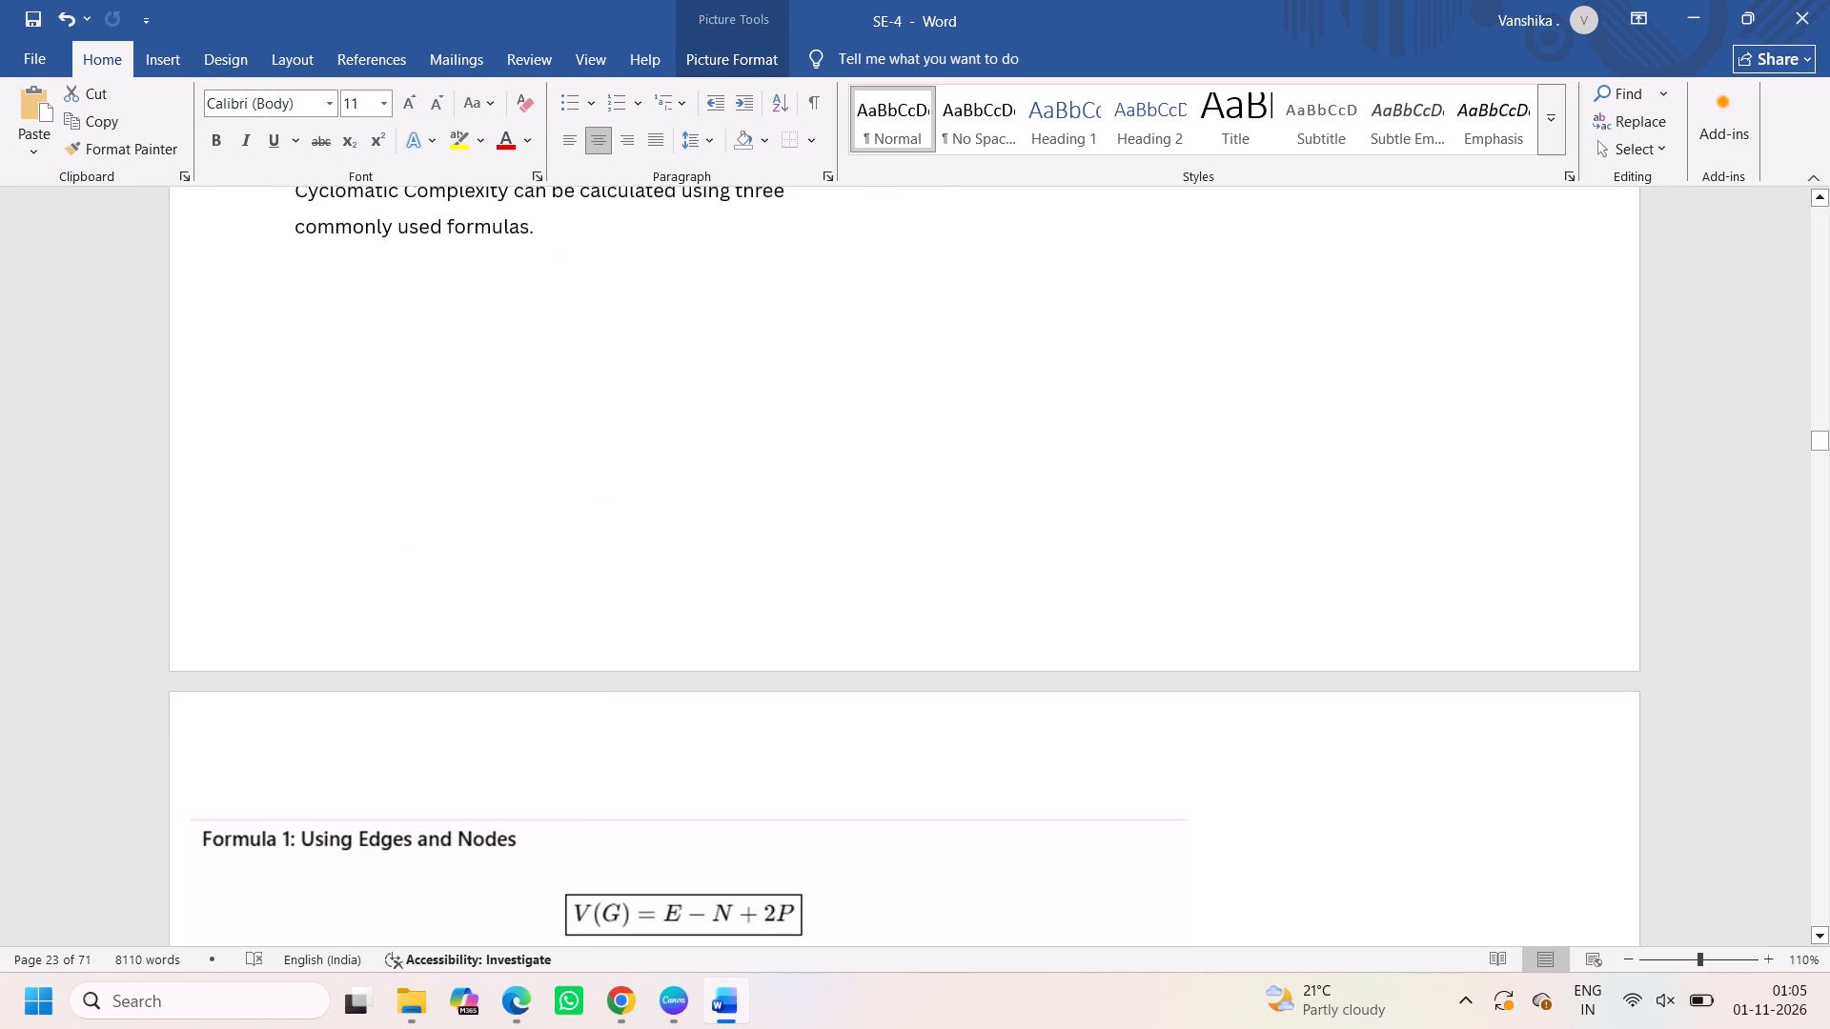
{"action": "scroll", "coordinate": [763, 773], "scroll_direction": "down", "scroll_amount": 4}
{"action": "left_click", "coordinate": [694, 688]}
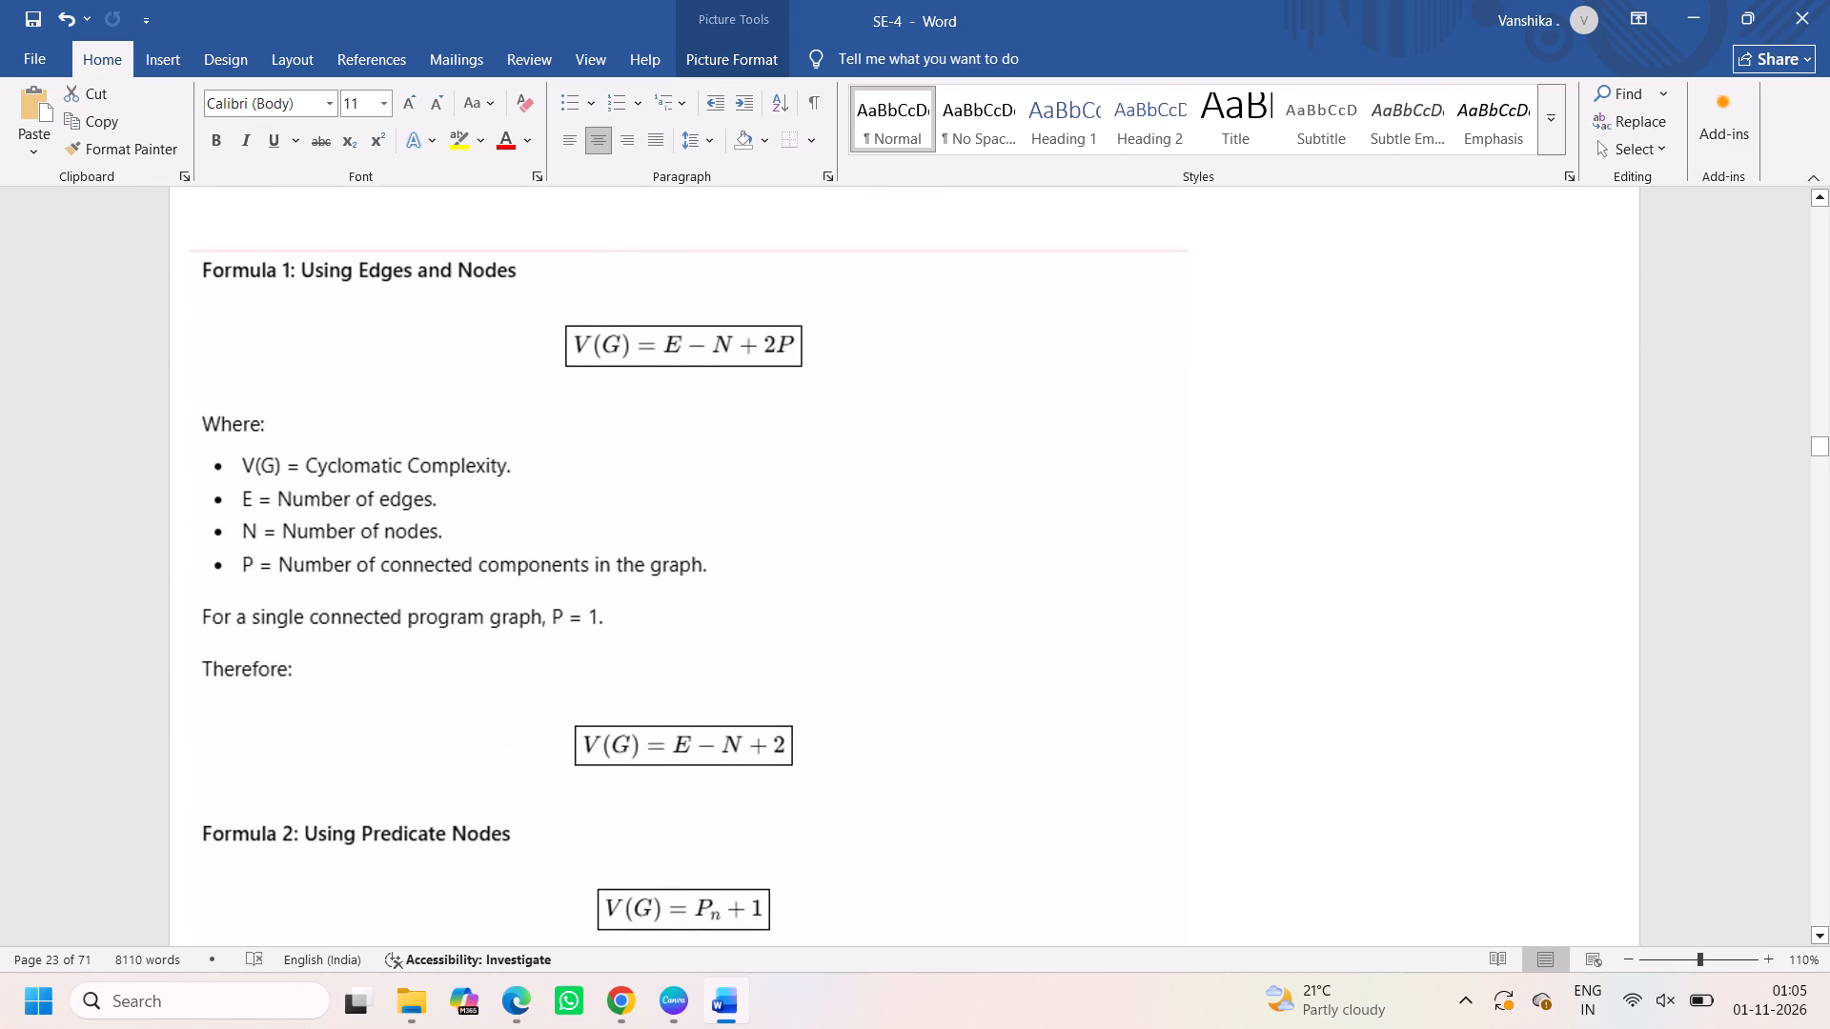
{"action": "scroll", "coordinate": [694, 688], "scroll_direction": "down", "scroll_amount": 2}
{"action": "scroll", "coordinate": [860, 444], "scroll_direction": "up", "scroll_amount": 2}
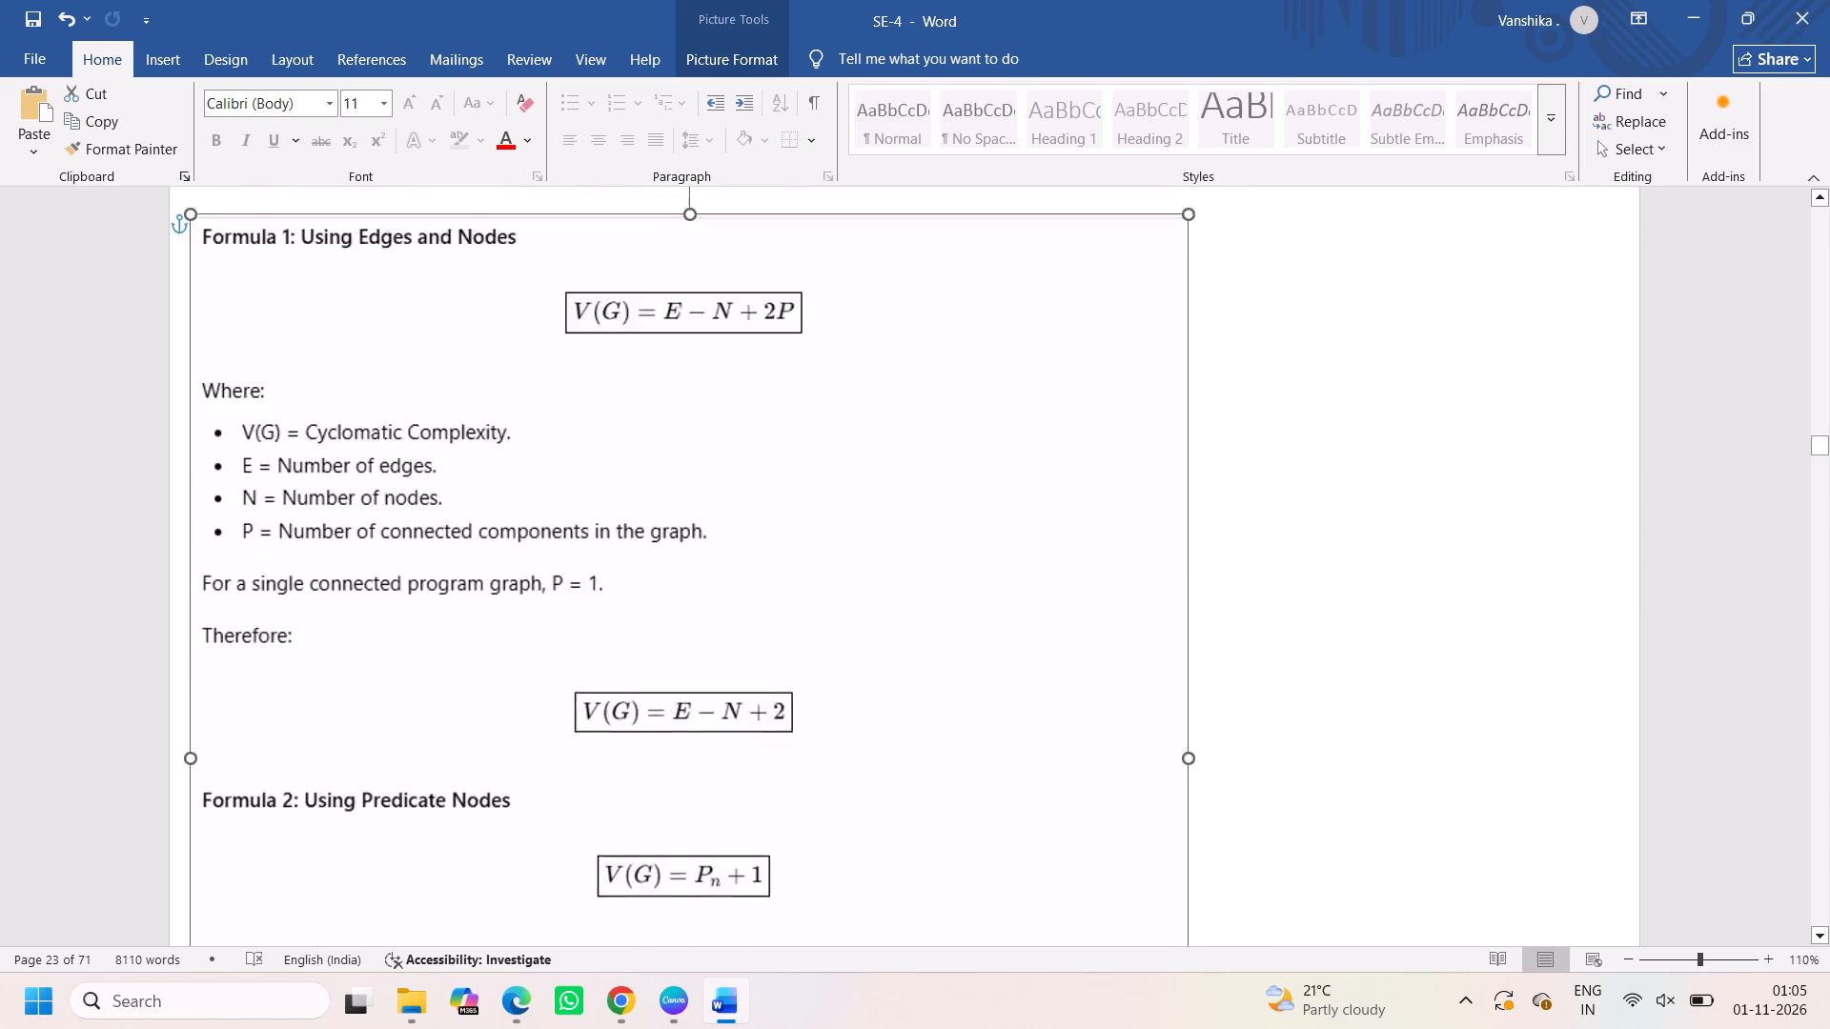
{"action": "scroll", "coordinate": [860, 444], "scroll_direction": "up", "scroll_amount": 1}
{"action": "left_click_drag", "start_coordinate": [186, 706], "coordinate": [586, 876]}
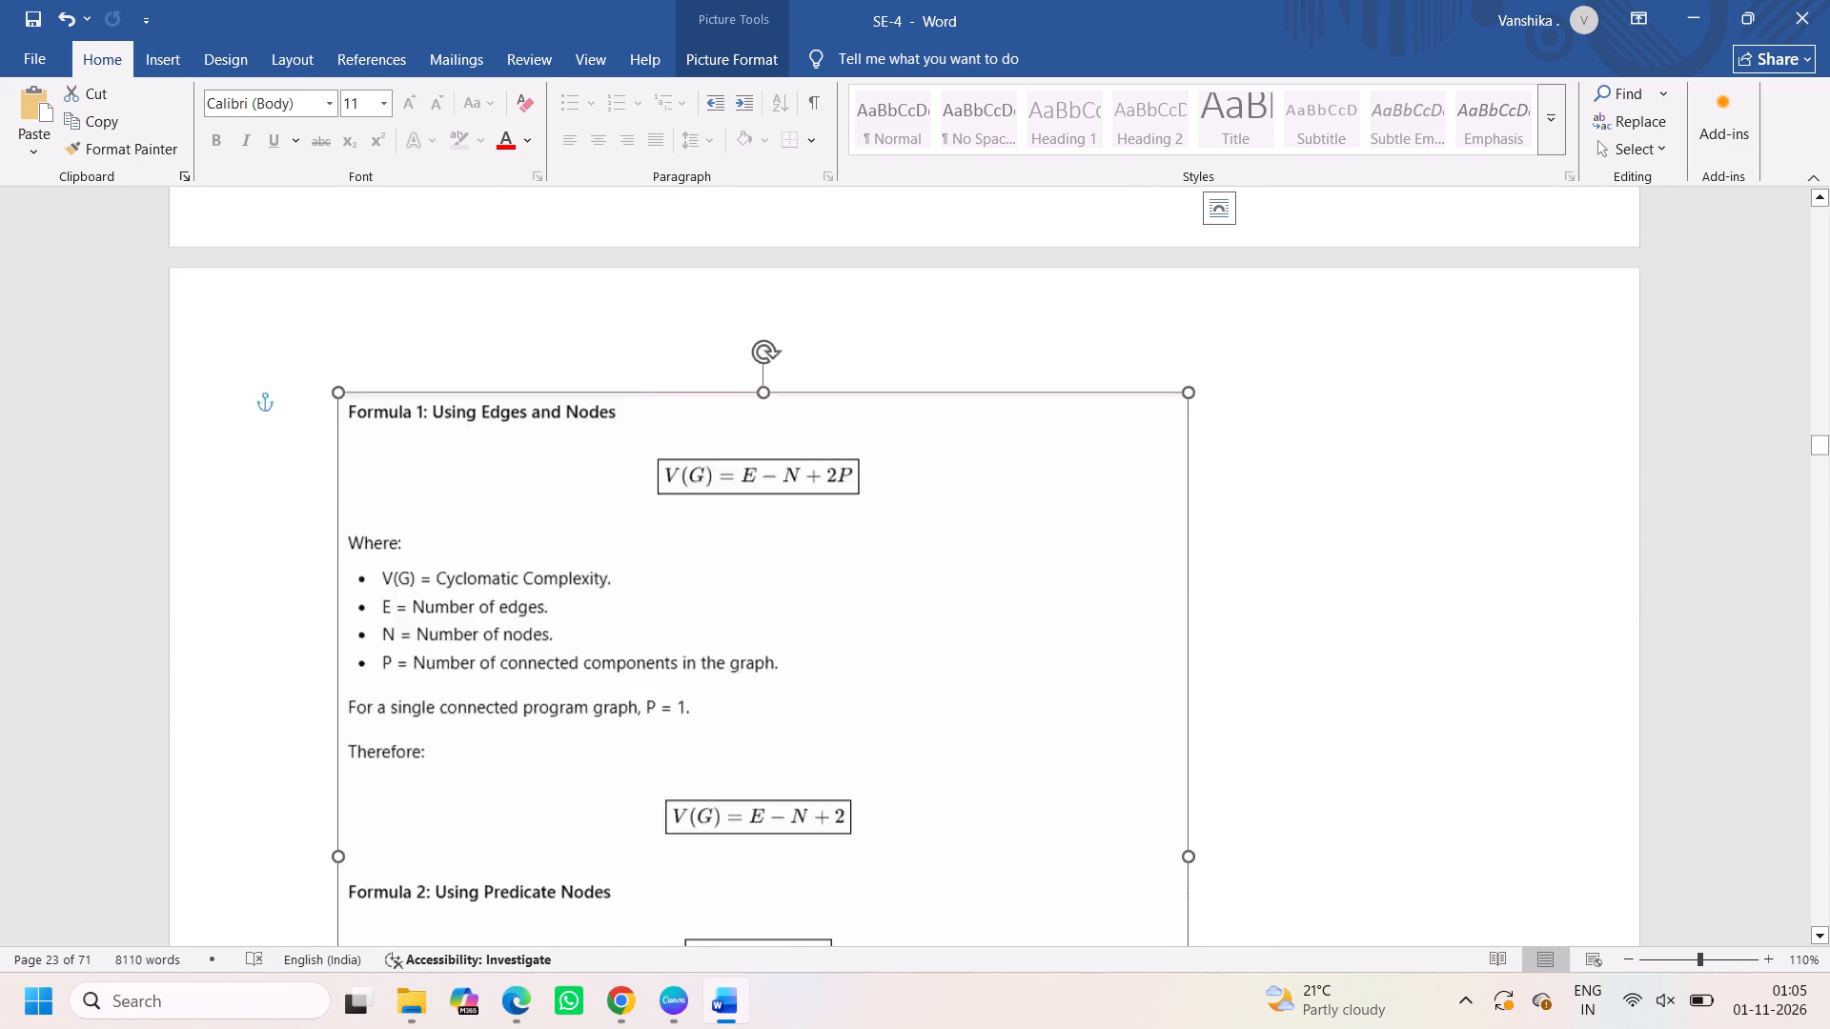
{"action": "scroll", "coordinate": [618, 650], "scroll_direction": "up", "scroll_amount": 1}
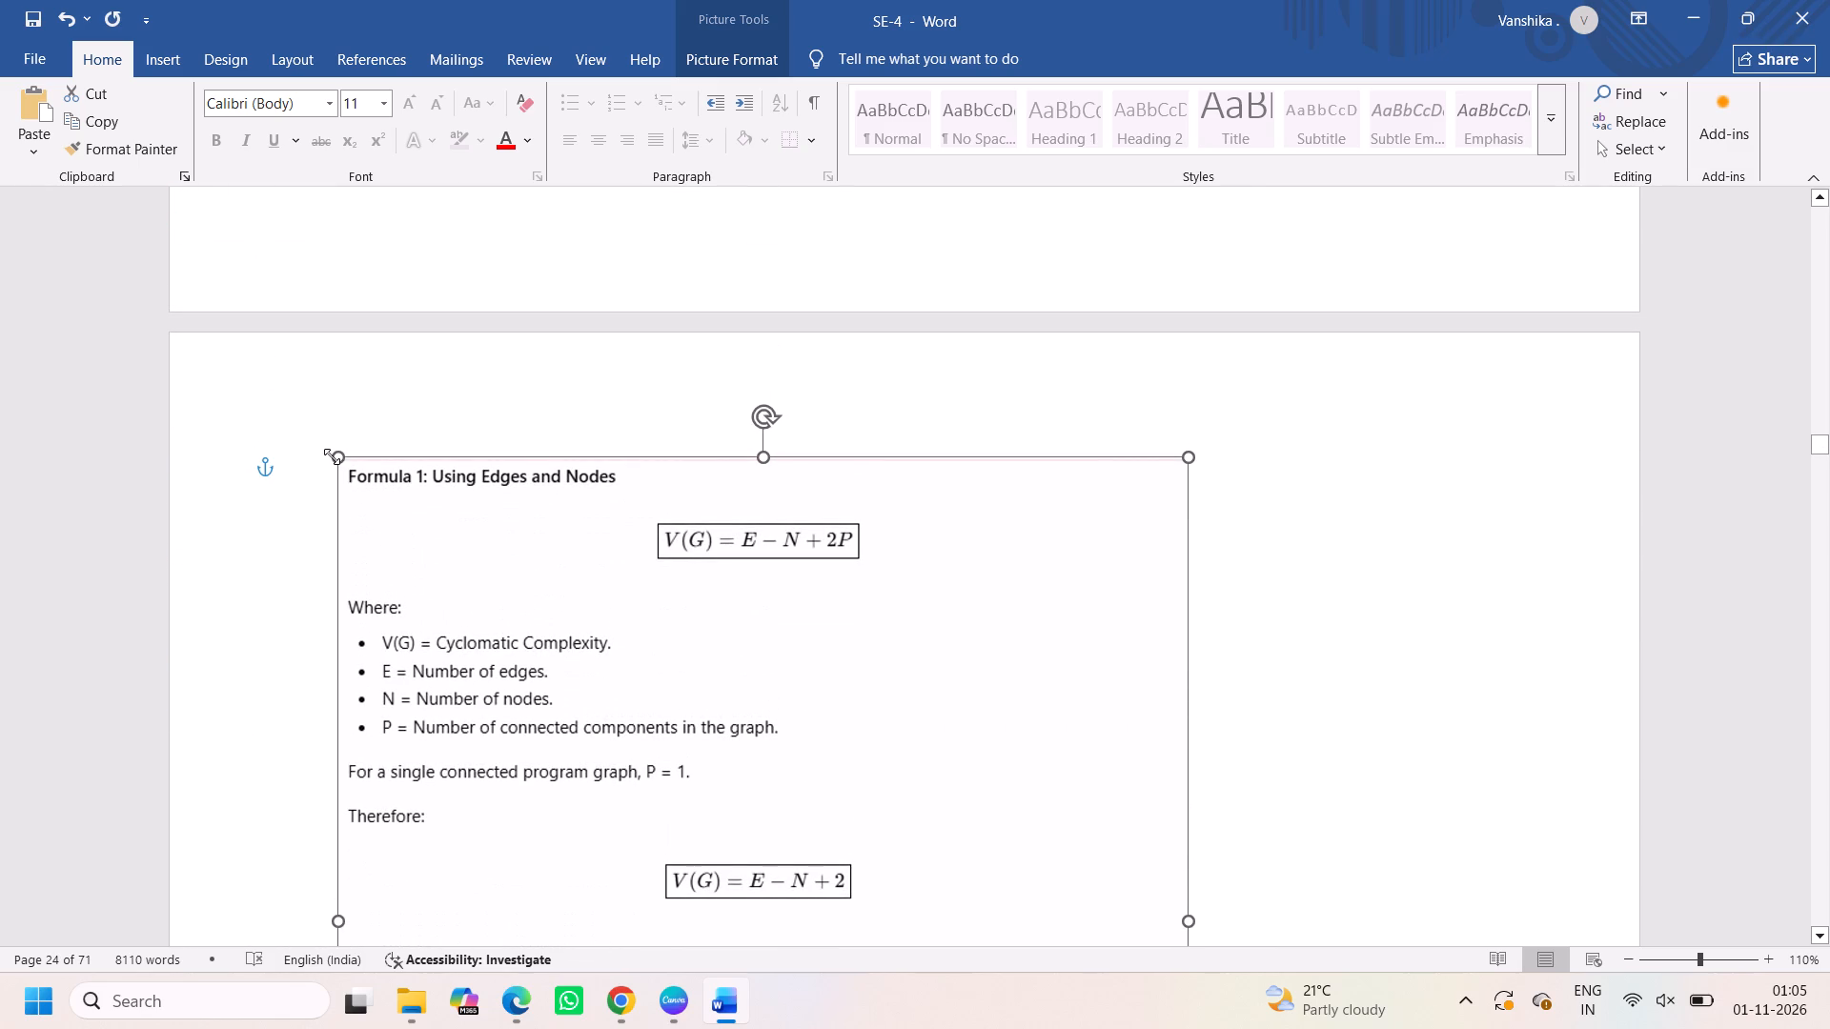
{"action": "left_click_drag", "start_coordinate": [332, 456], "coordinate": [741, 641]}
{"action": "double_click", "coordinate": [786, 687]}
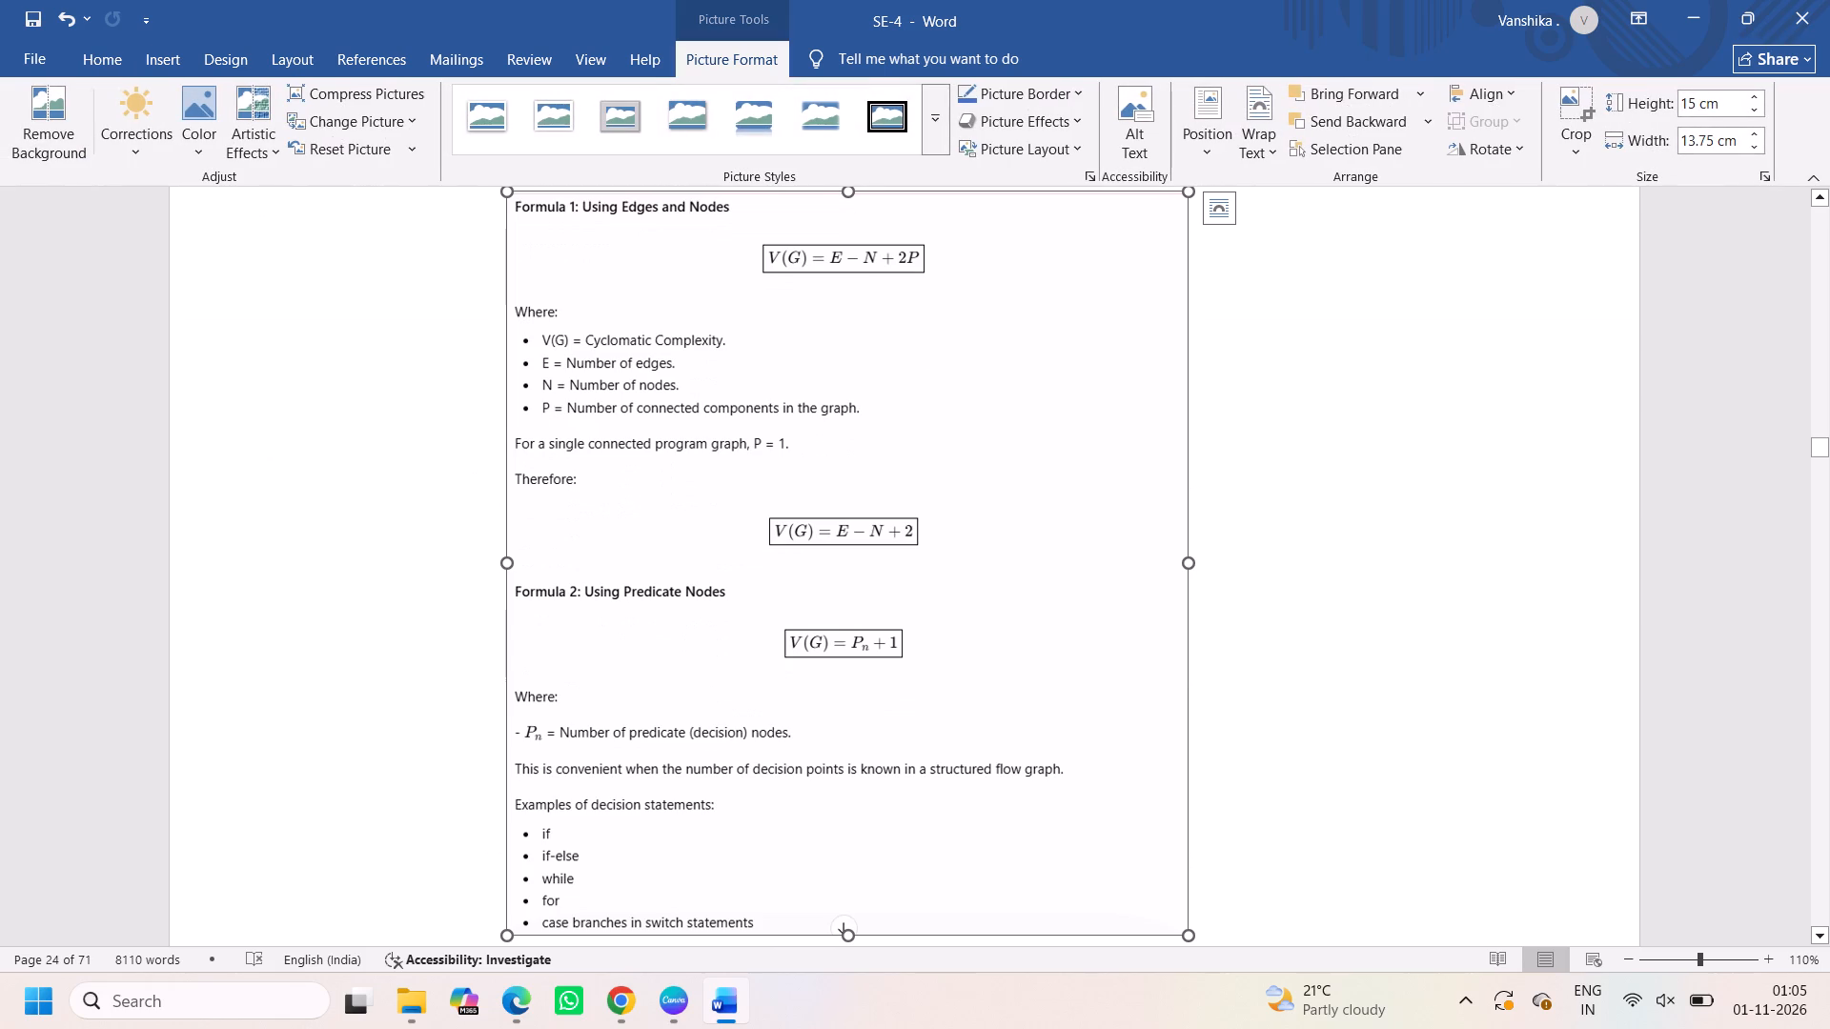
{"action": "left_click_drag", "start_coordinate": [507, 189], "coordinate": [671, 317]}
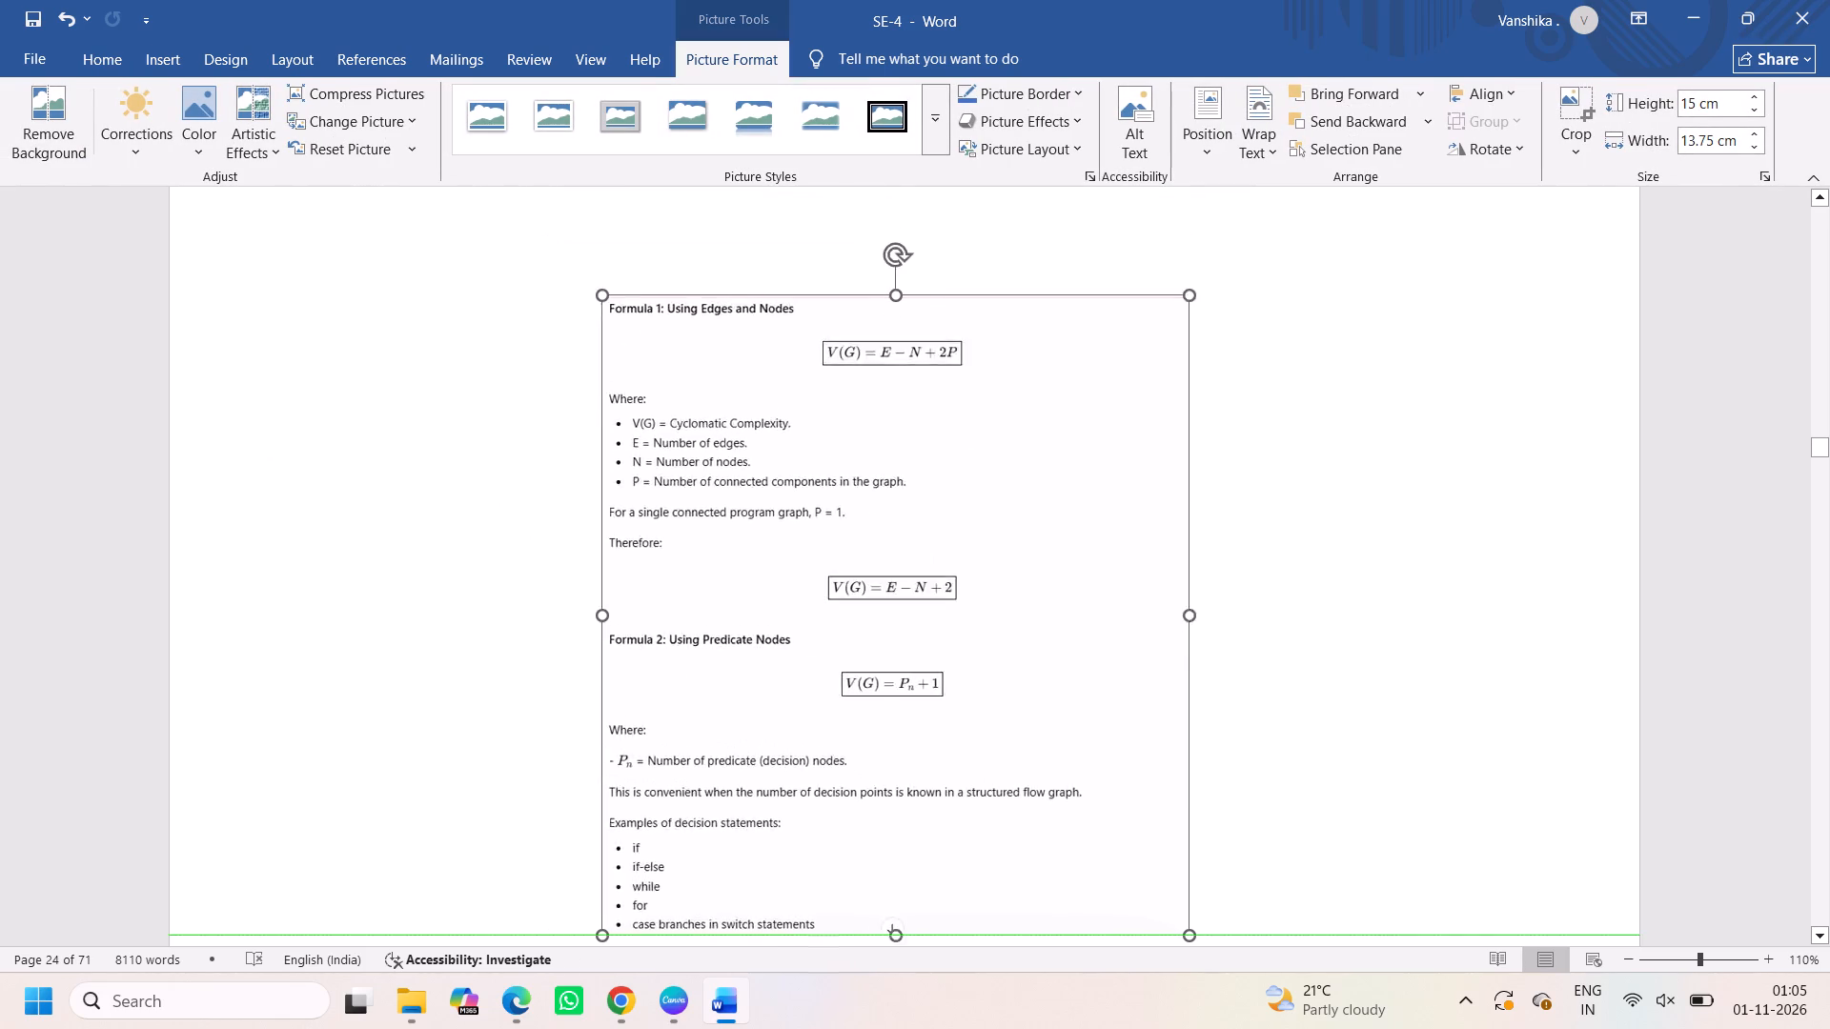
{"action": "left_click_drag", "start_coordinate": [671, 317], "coordinate": [812, 414]}
{"action": "left_click_drag", "start_coordinate": [913, 594], "coordinate": [697, 414]}
{"action": "left_click_drag", "start_coordinate": [752, 484], "coordinate": [941, 189]}
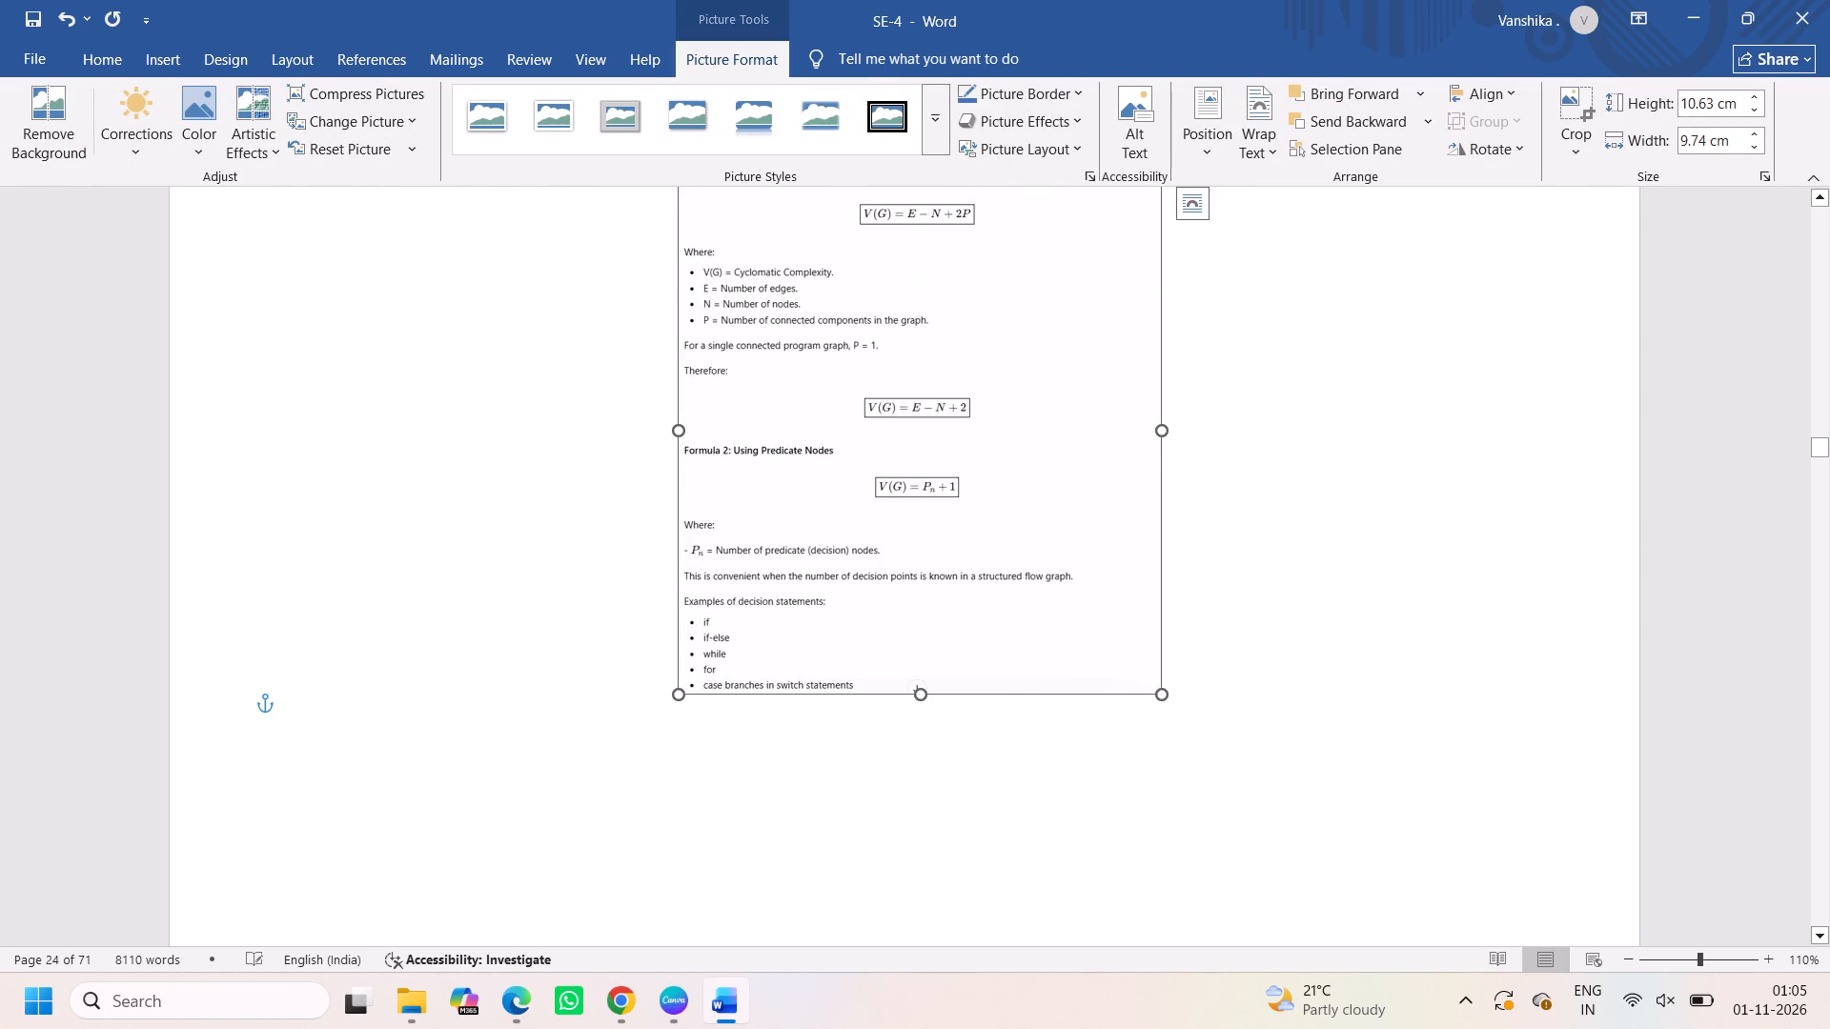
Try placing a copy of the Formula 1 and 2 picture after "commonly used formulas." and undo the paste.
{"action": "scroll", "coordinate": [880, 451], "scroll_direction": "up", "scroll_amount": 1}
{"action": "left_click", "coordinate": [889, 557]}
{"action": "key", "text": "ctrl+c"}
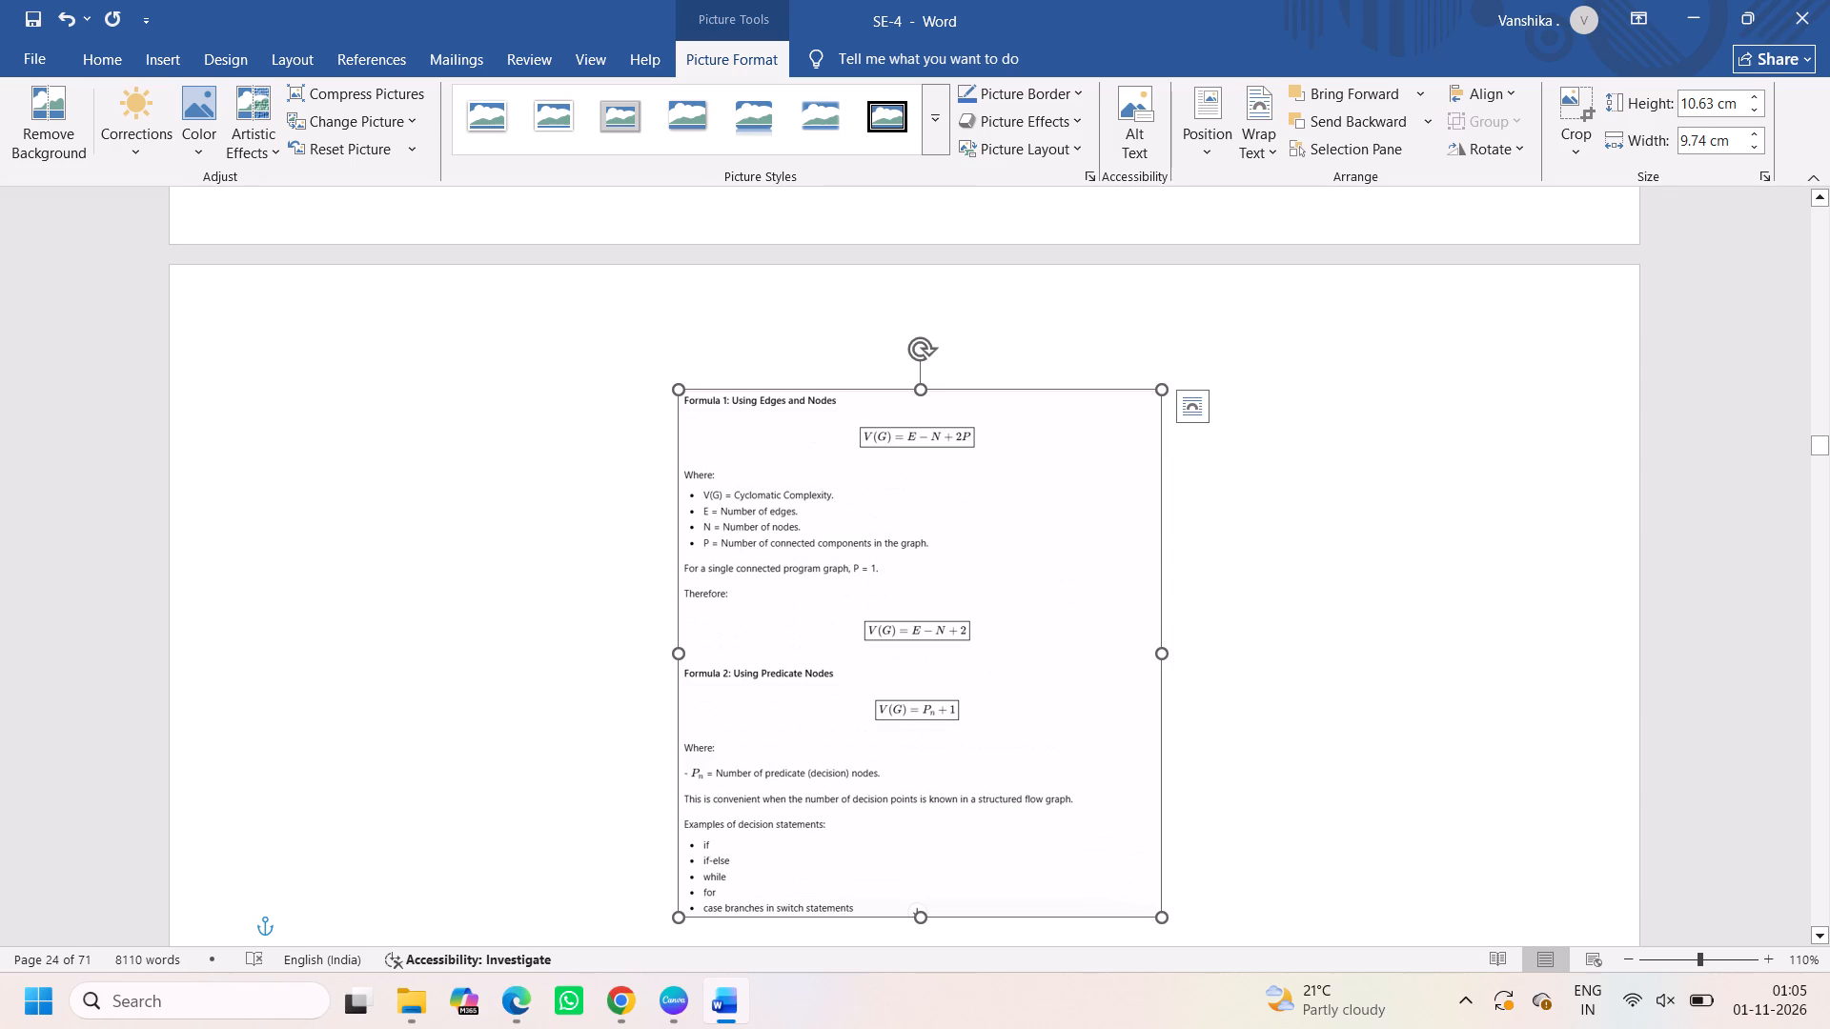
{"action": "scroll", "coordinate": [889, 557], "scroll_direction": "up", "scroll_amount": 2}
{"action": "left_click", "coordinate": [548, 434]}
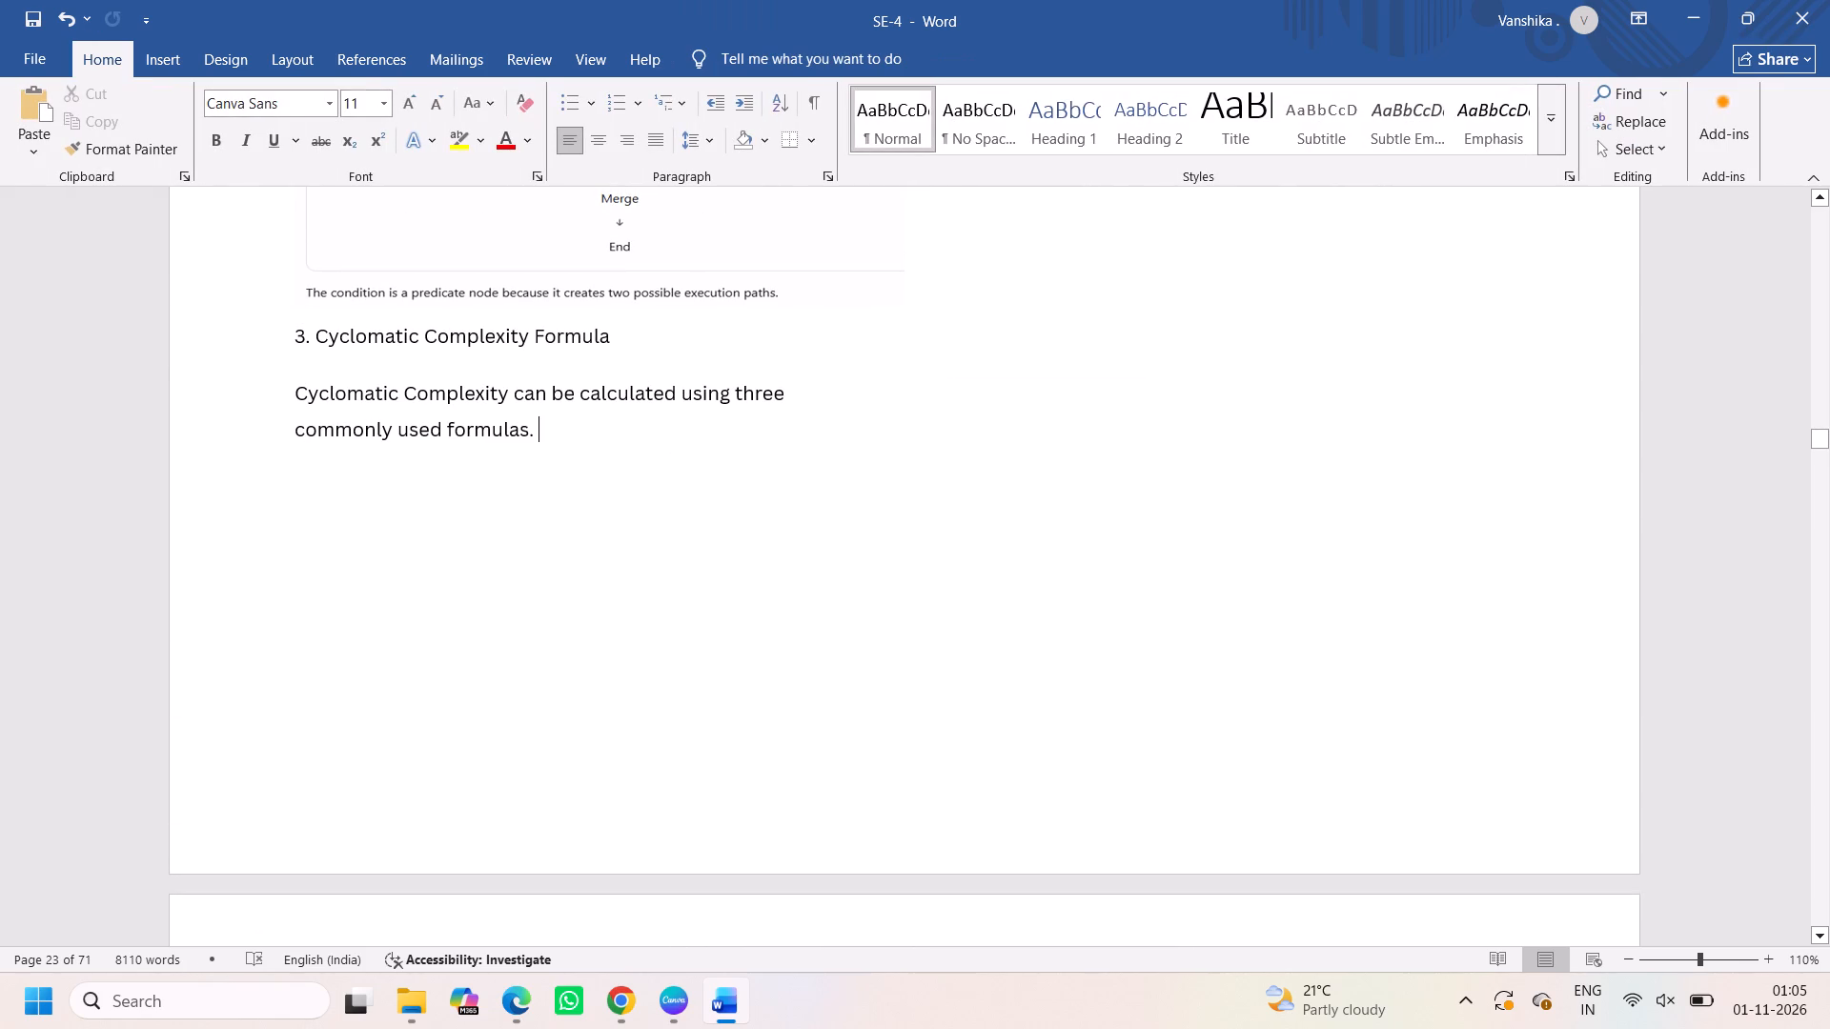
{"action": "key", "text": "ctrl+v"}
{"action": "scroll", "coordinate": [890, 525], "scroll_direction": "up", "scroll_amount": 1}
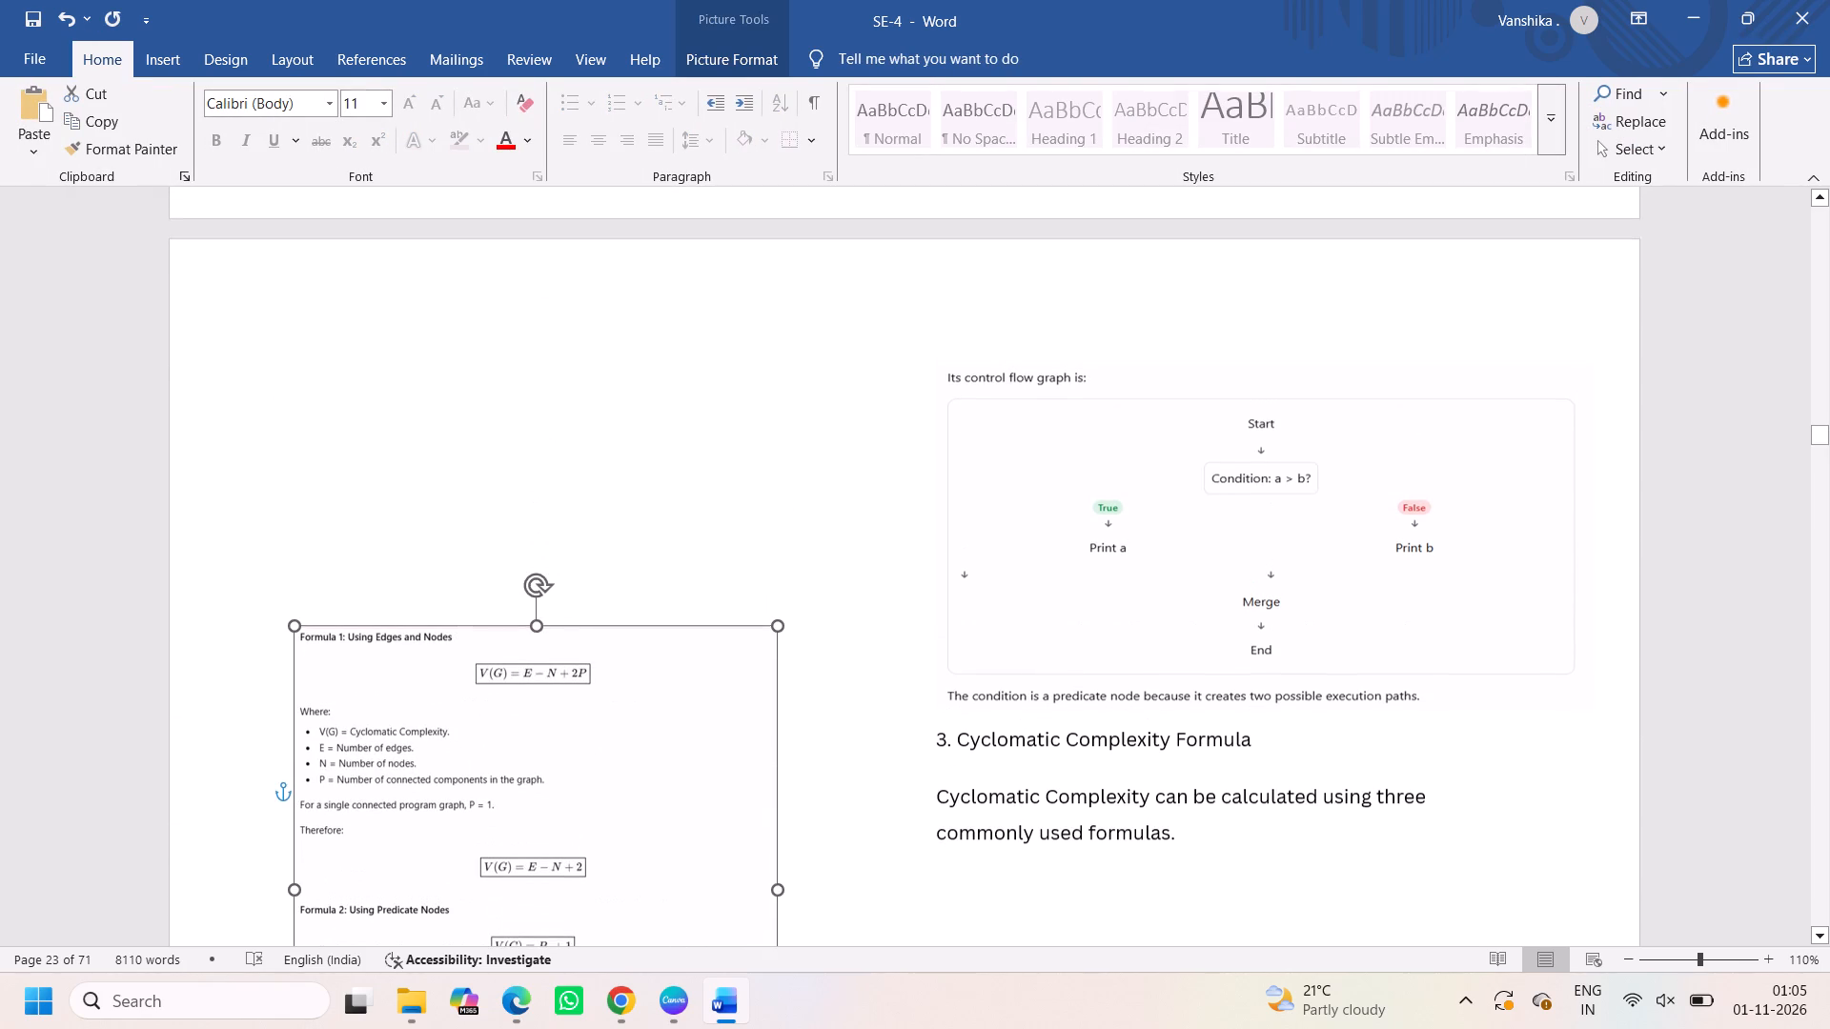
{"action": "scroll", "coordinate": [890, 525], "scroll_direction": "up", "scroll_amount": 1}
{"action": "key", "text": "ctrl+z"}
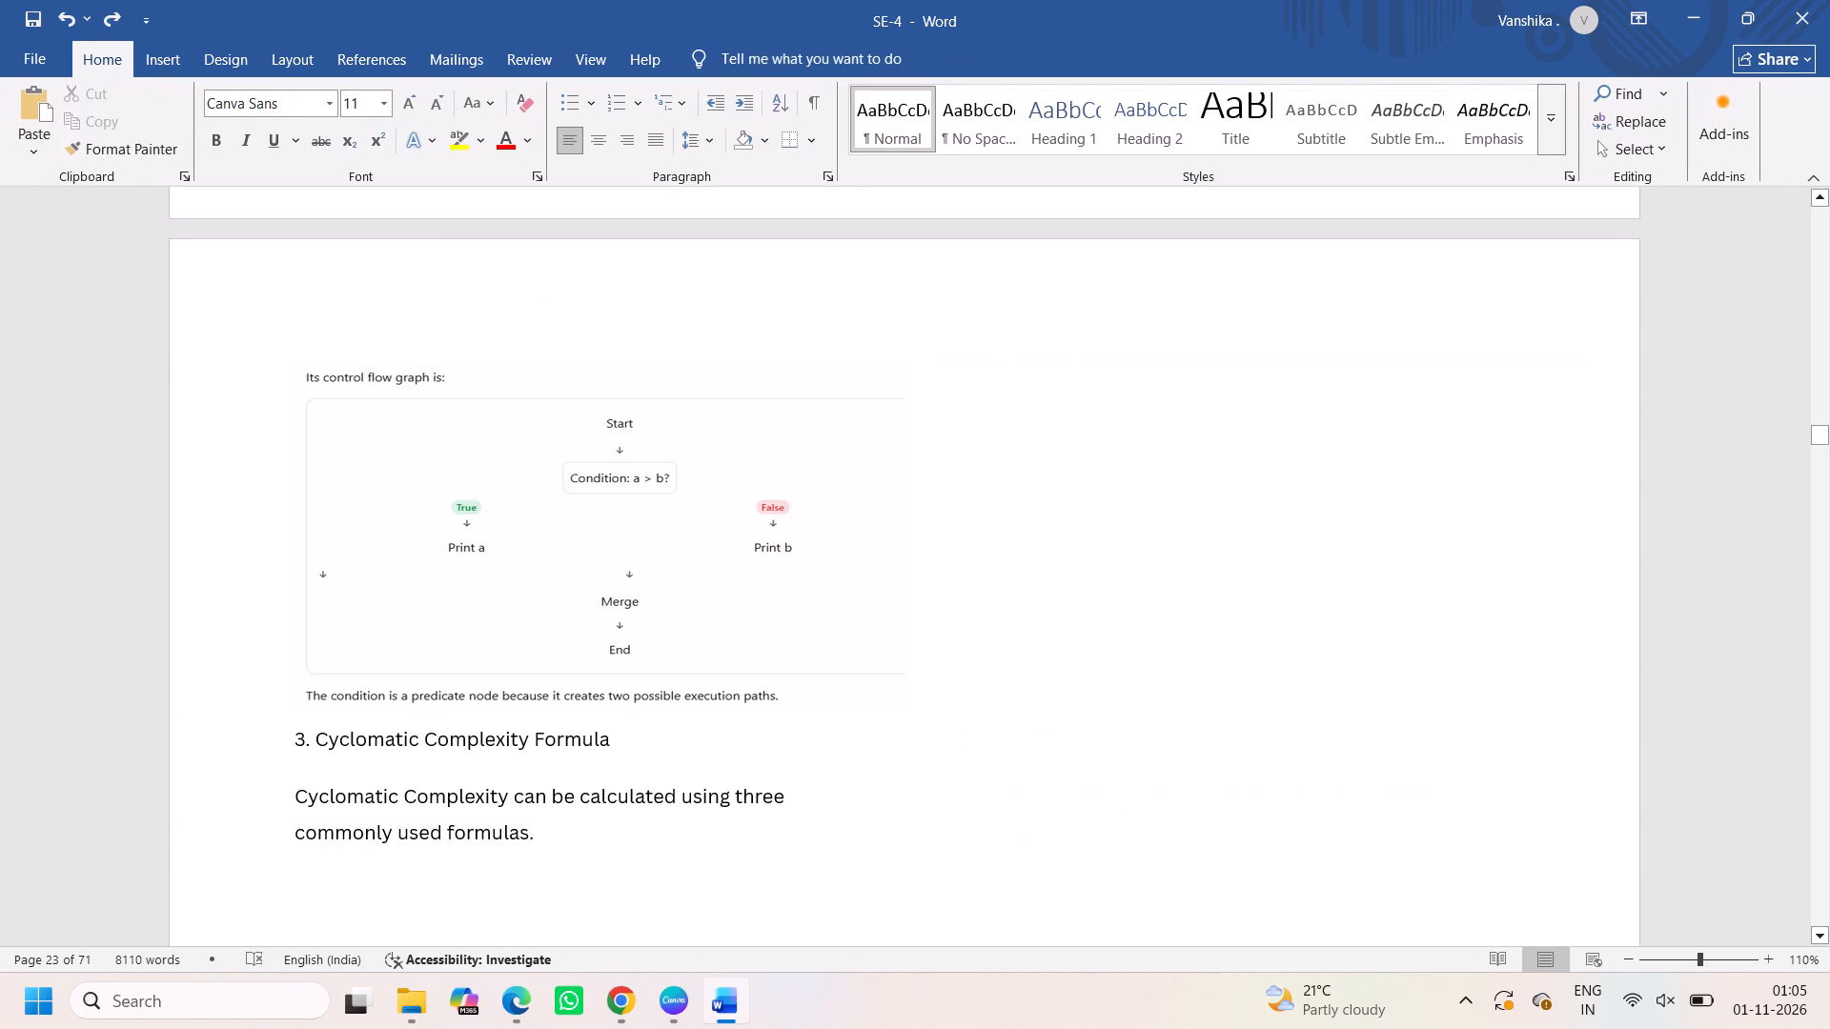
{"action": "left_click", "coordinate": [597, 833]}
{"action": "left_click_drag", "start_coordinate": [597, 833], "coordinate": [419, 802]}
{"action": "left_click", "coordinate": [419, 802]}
Copy the Formula 1 and 2 picture and delete it from its separate page.
{"action": "scroll", "coordinate": [620, 843], "scroll_direction": "down", "scroll_amount": 1}
{"action": "scroll", "coordinate": [742, 825], "scroll_direction": "down", "scroll_amount": 2}
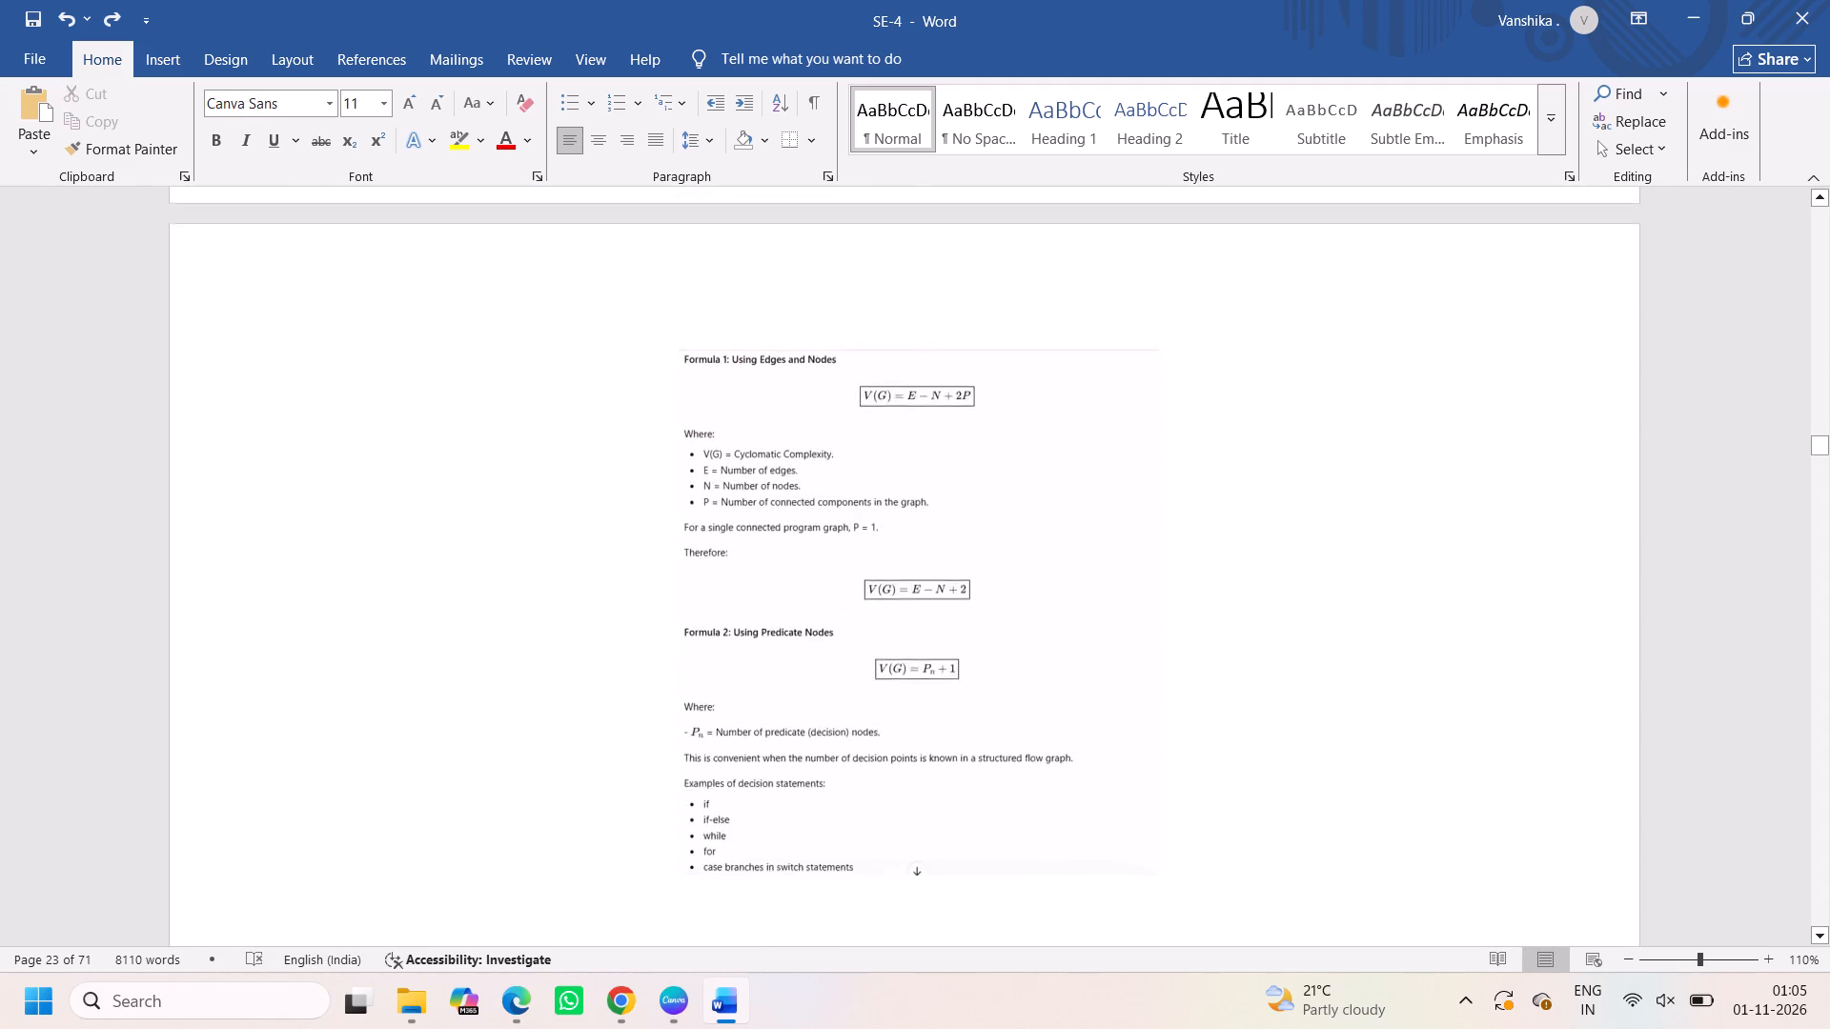
{"action": "scroll", "coordinate": [742, 825], "scroll_direction": "down", "scroll_amount": 1}
{"action": "left_click", "coordinate": [783, 458]}
{"action": "key", "text": "ctrl+c"}
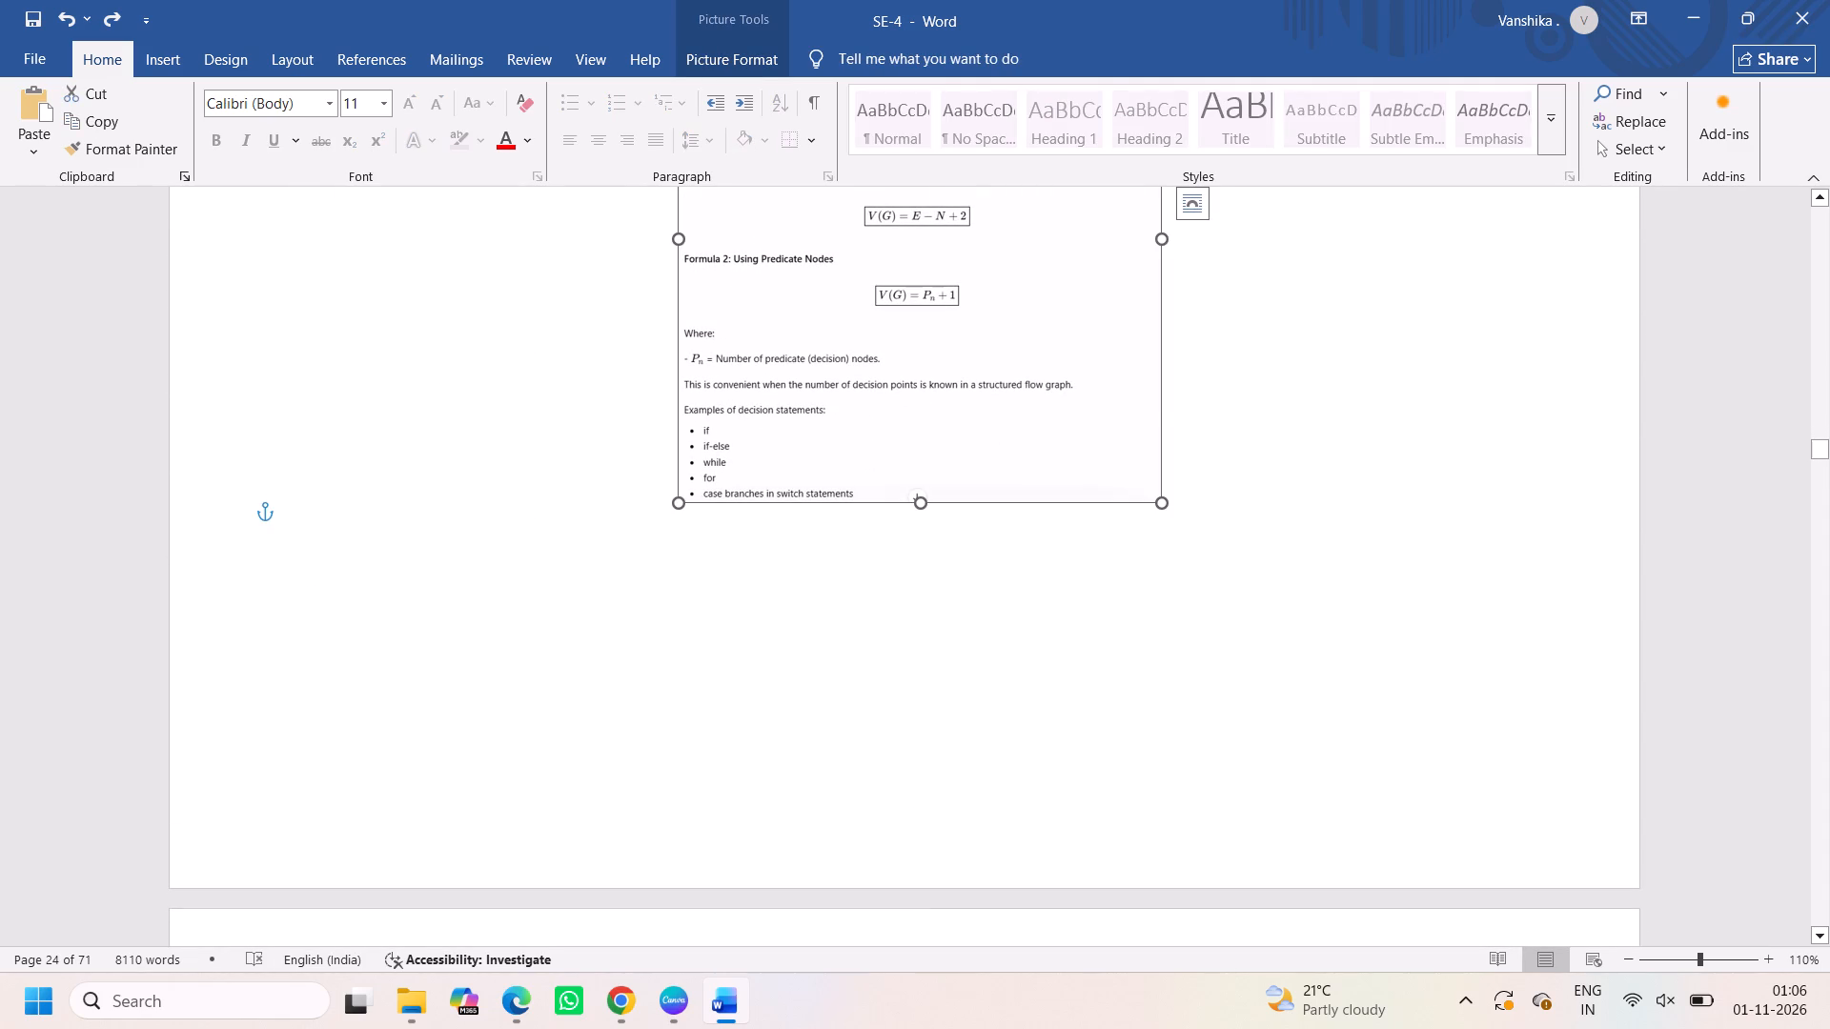
{"action": "key", "text": "BackSpace"}
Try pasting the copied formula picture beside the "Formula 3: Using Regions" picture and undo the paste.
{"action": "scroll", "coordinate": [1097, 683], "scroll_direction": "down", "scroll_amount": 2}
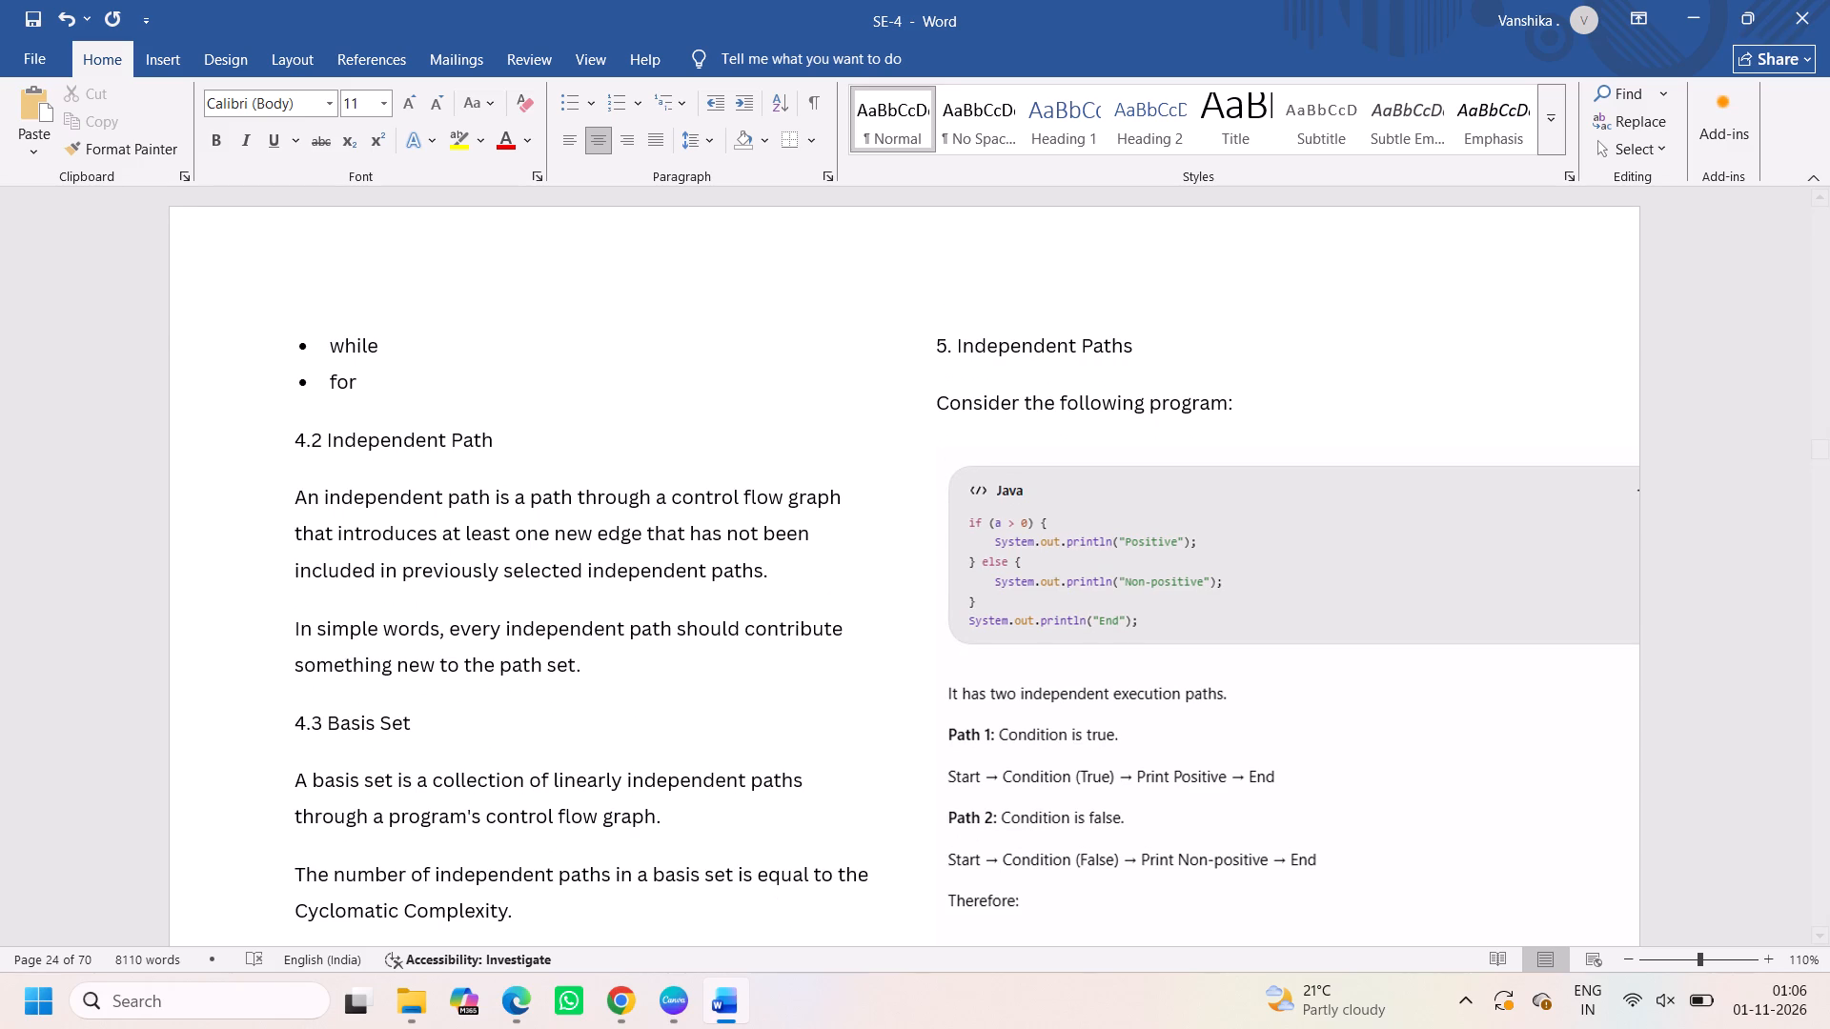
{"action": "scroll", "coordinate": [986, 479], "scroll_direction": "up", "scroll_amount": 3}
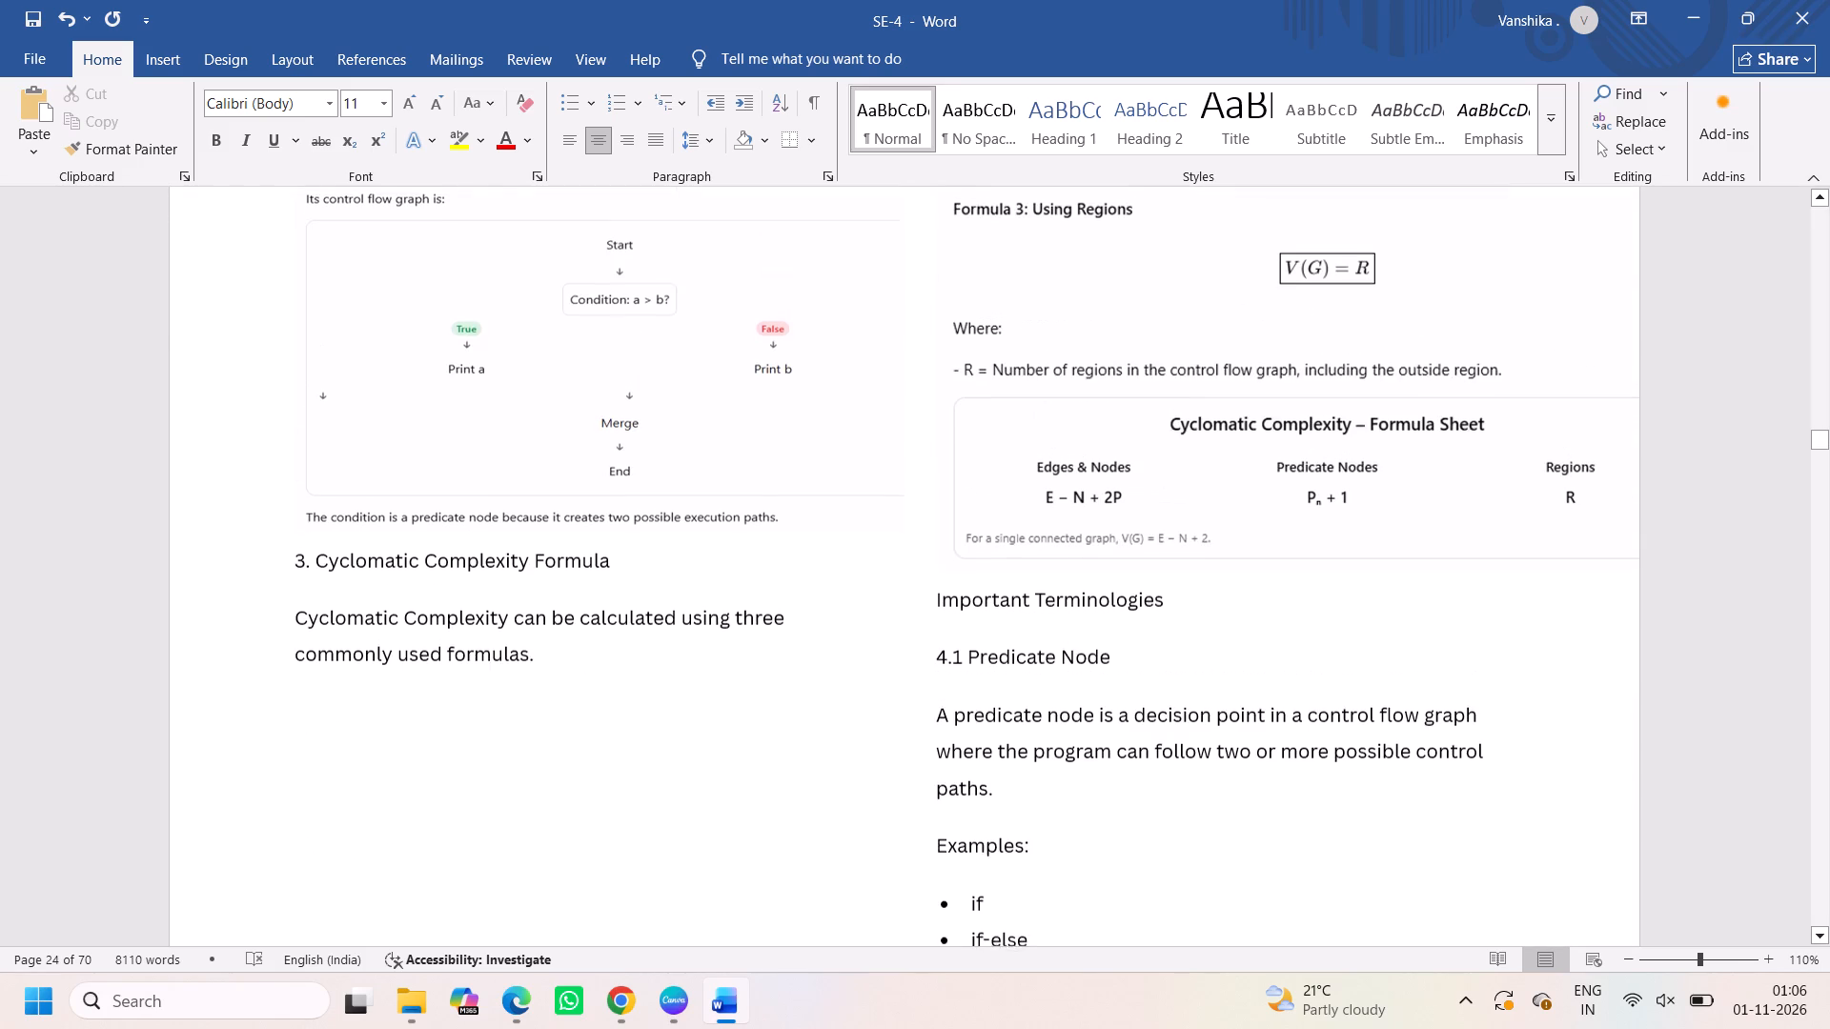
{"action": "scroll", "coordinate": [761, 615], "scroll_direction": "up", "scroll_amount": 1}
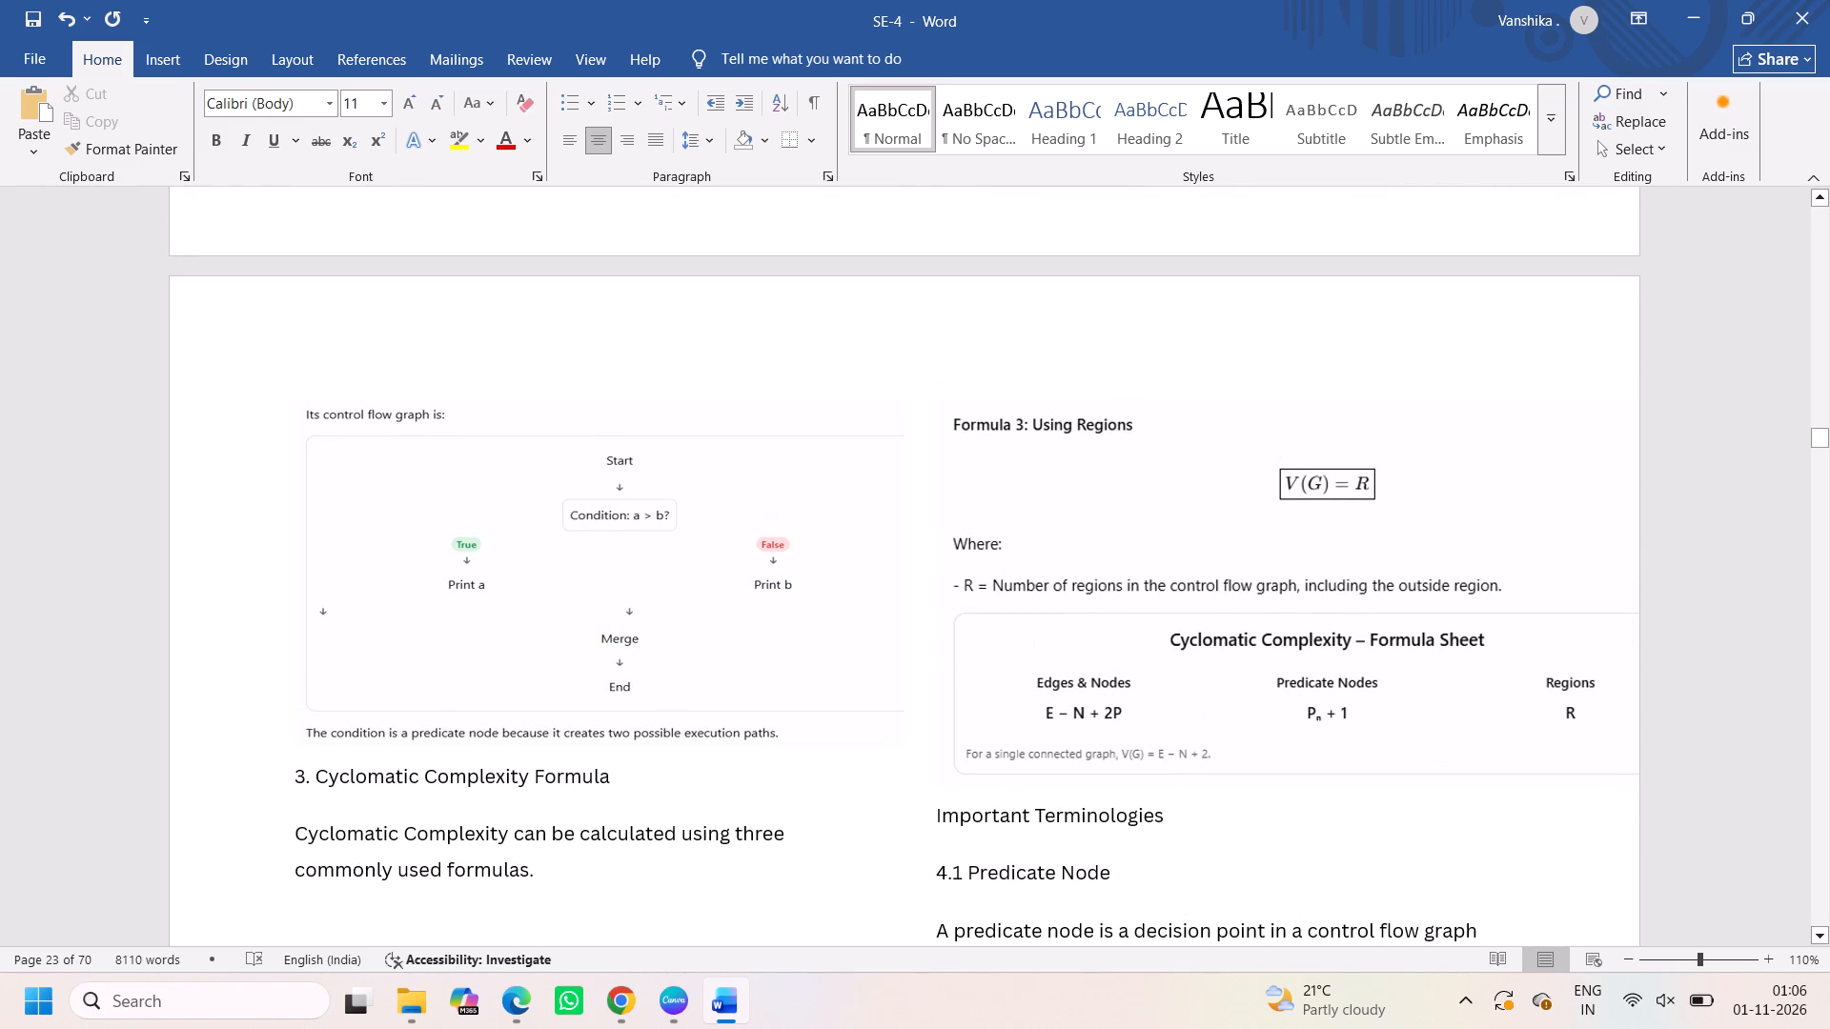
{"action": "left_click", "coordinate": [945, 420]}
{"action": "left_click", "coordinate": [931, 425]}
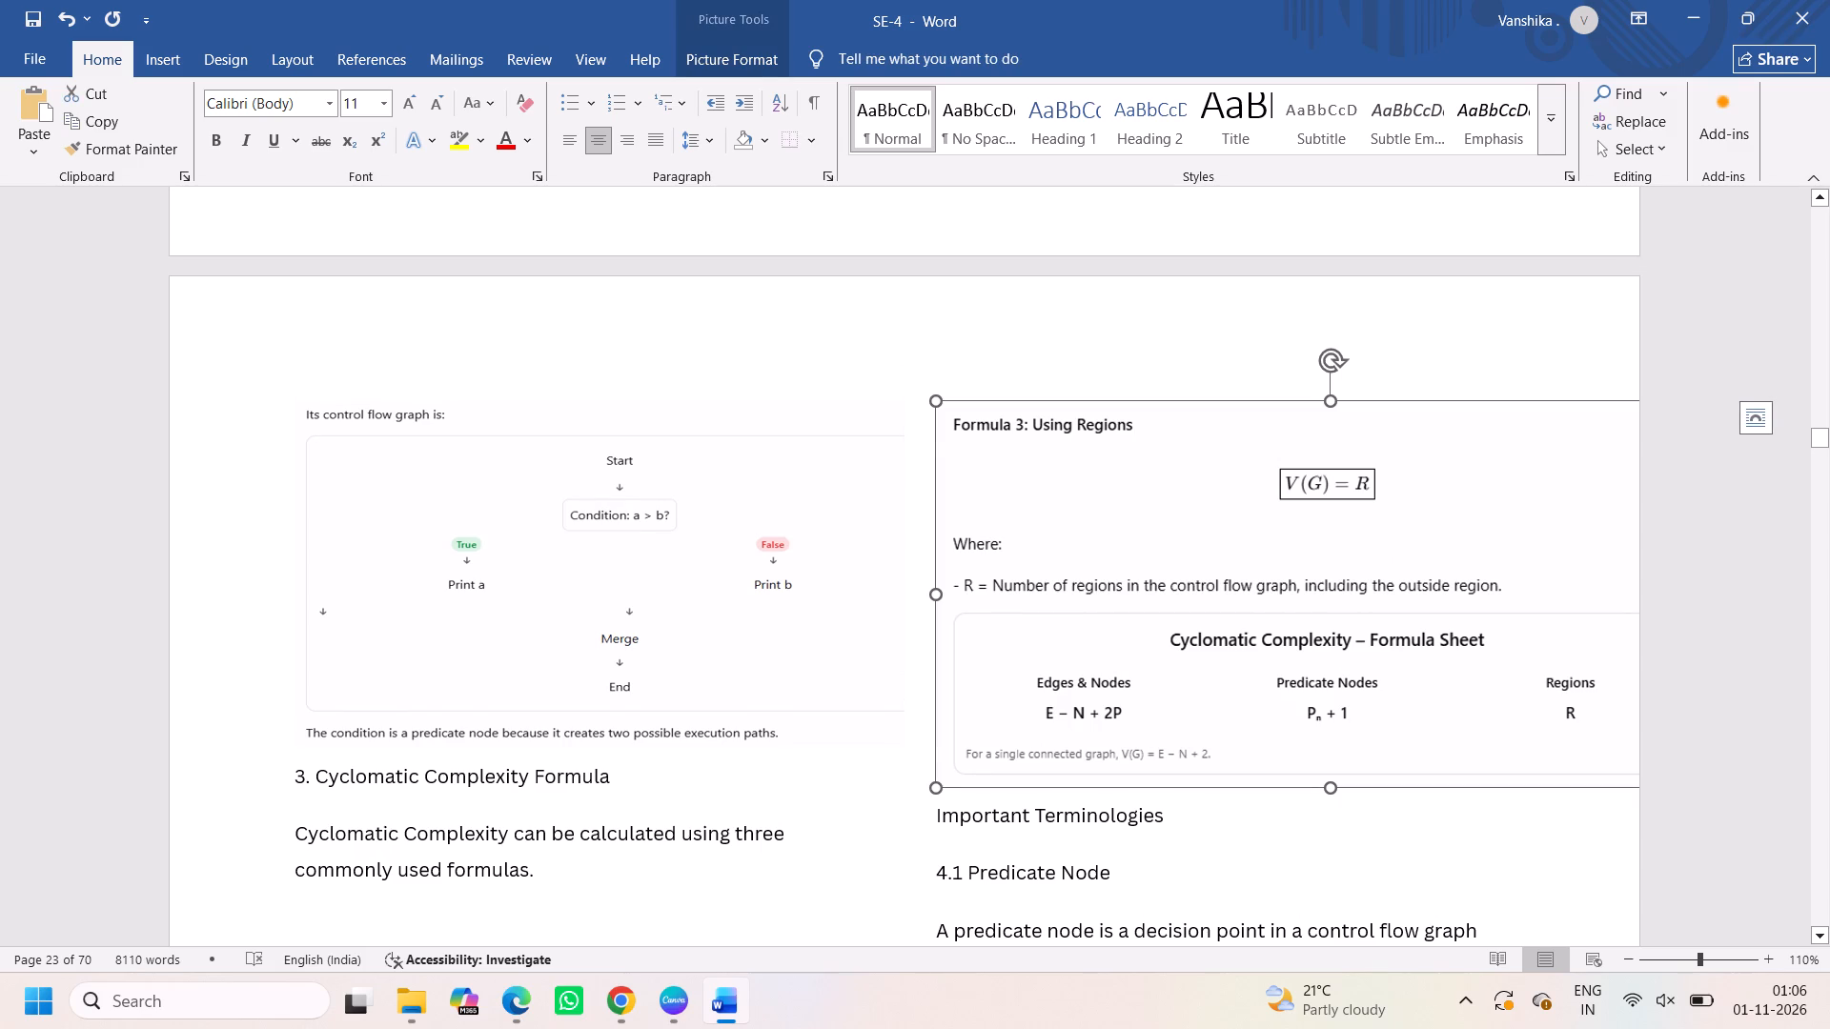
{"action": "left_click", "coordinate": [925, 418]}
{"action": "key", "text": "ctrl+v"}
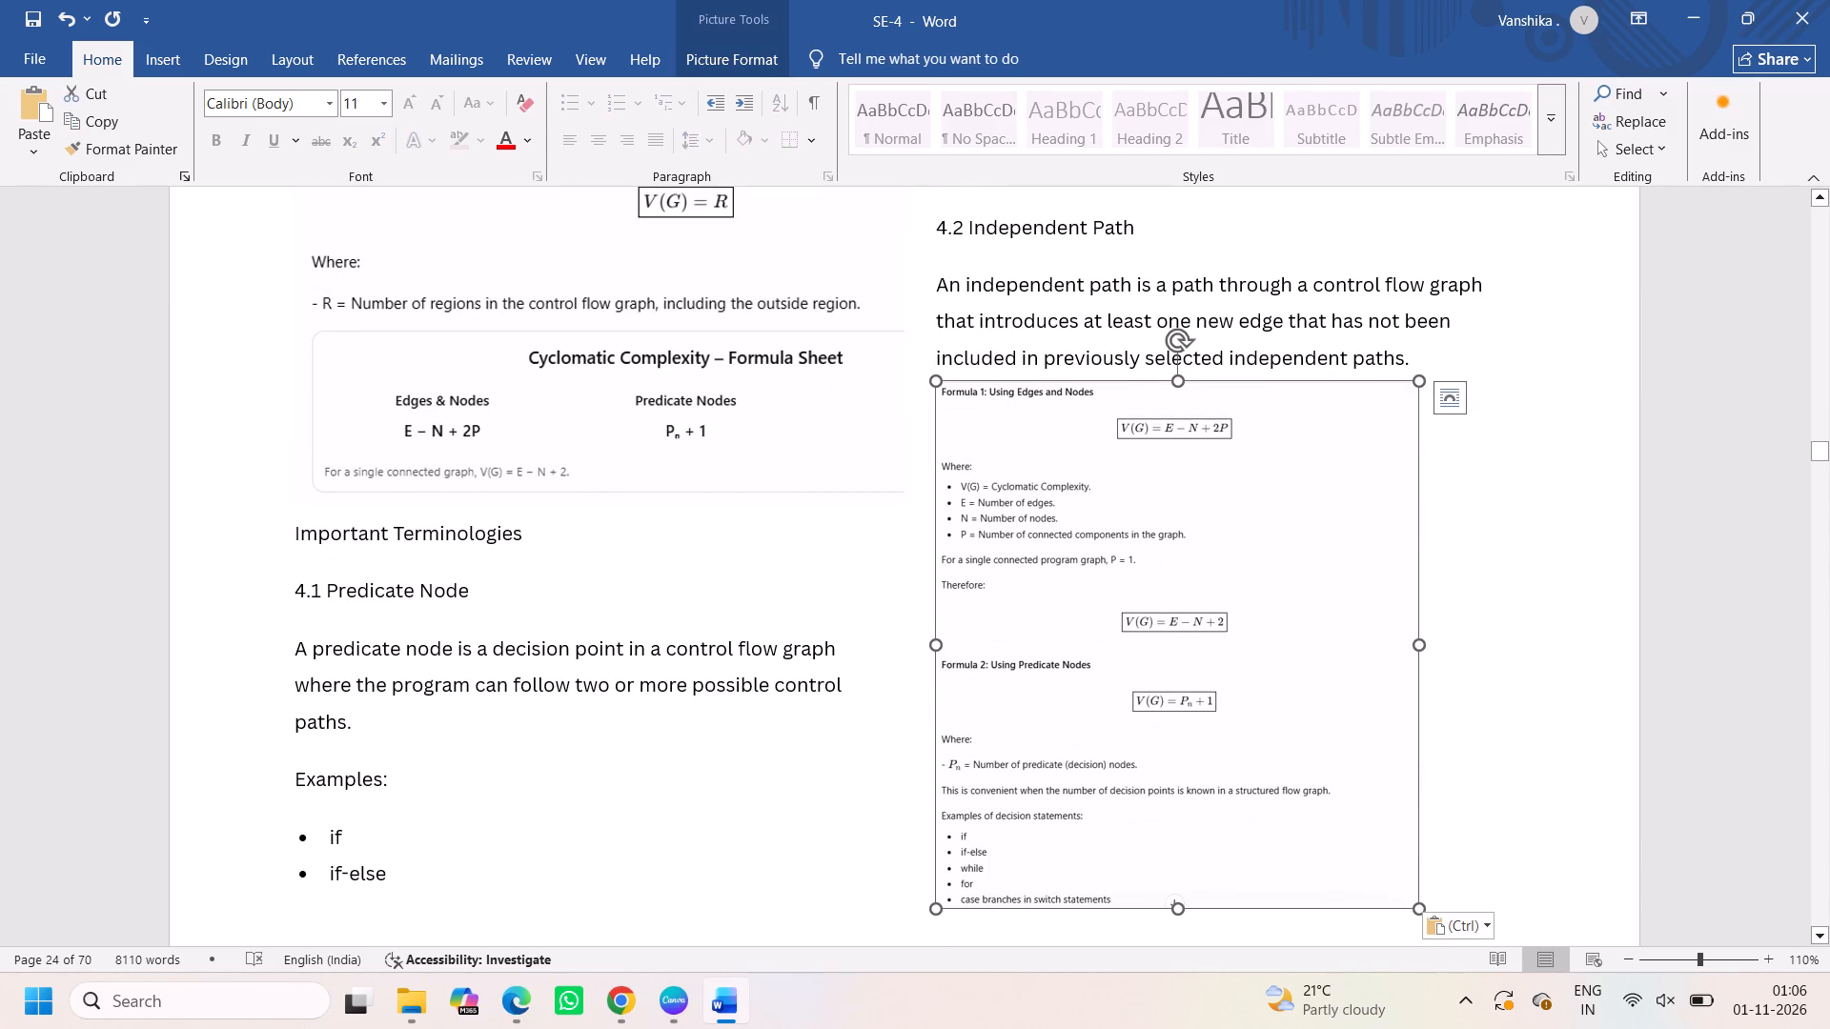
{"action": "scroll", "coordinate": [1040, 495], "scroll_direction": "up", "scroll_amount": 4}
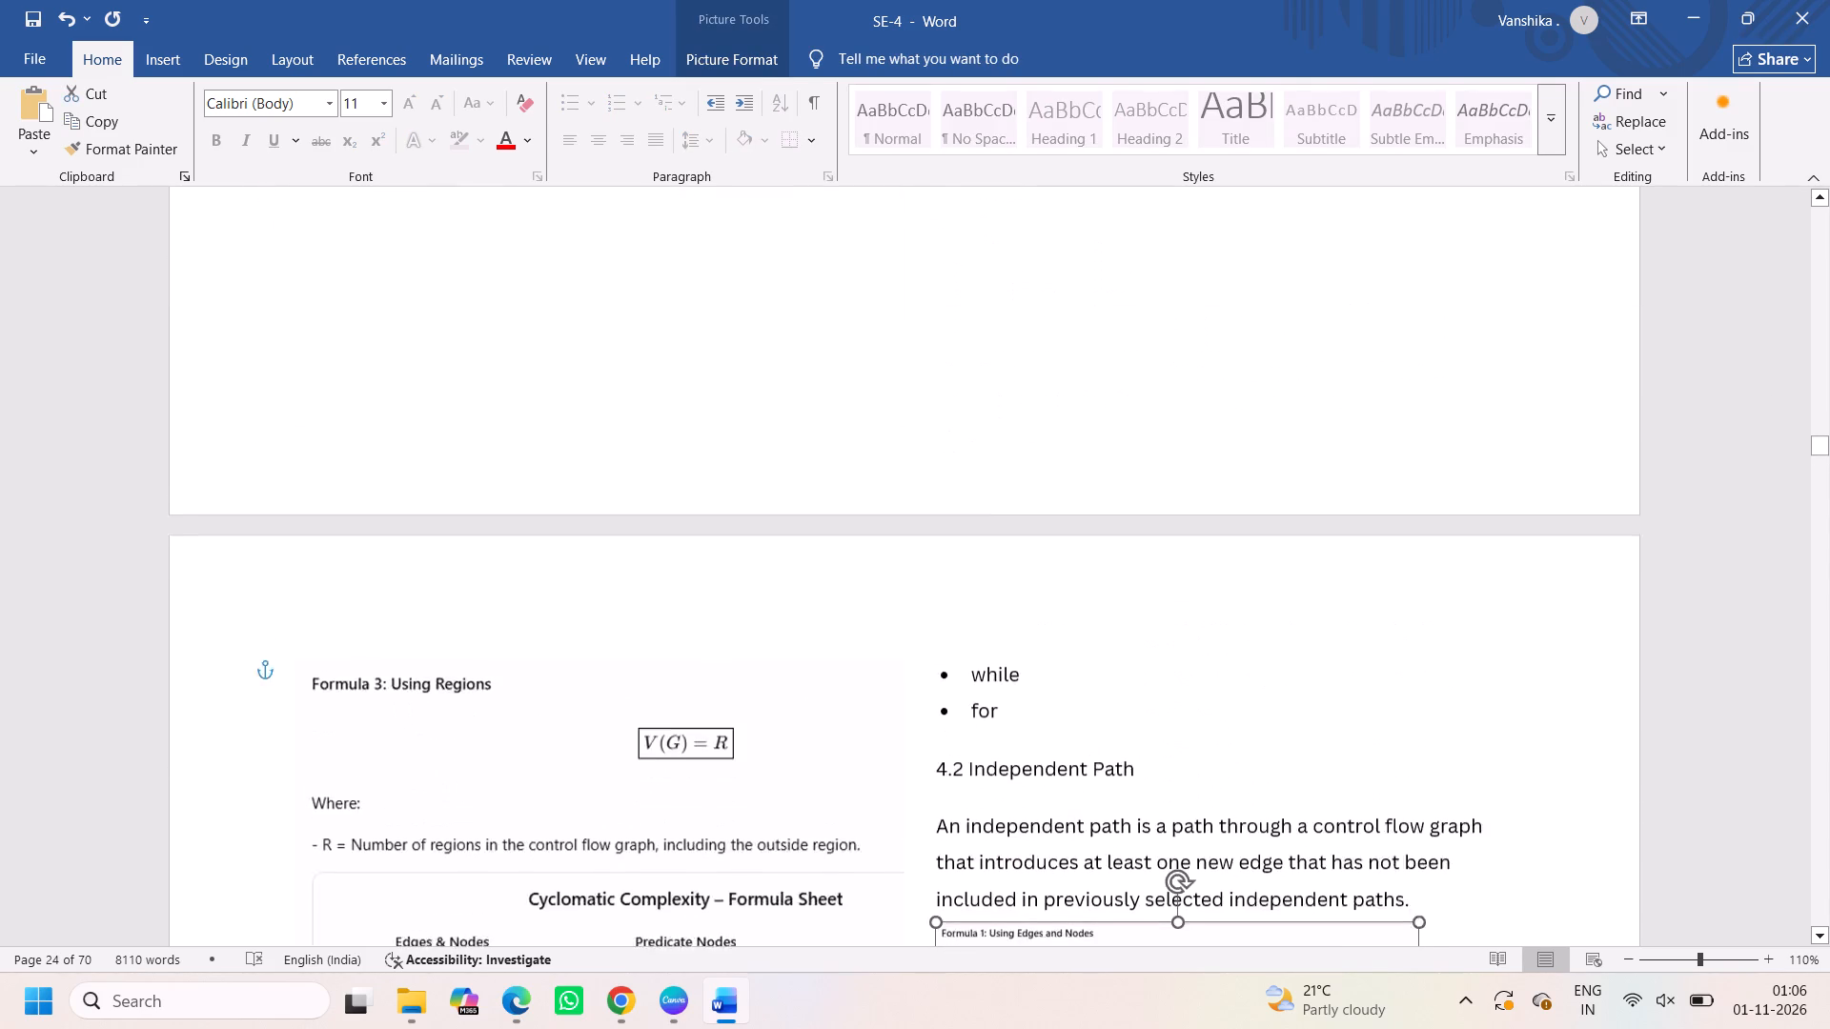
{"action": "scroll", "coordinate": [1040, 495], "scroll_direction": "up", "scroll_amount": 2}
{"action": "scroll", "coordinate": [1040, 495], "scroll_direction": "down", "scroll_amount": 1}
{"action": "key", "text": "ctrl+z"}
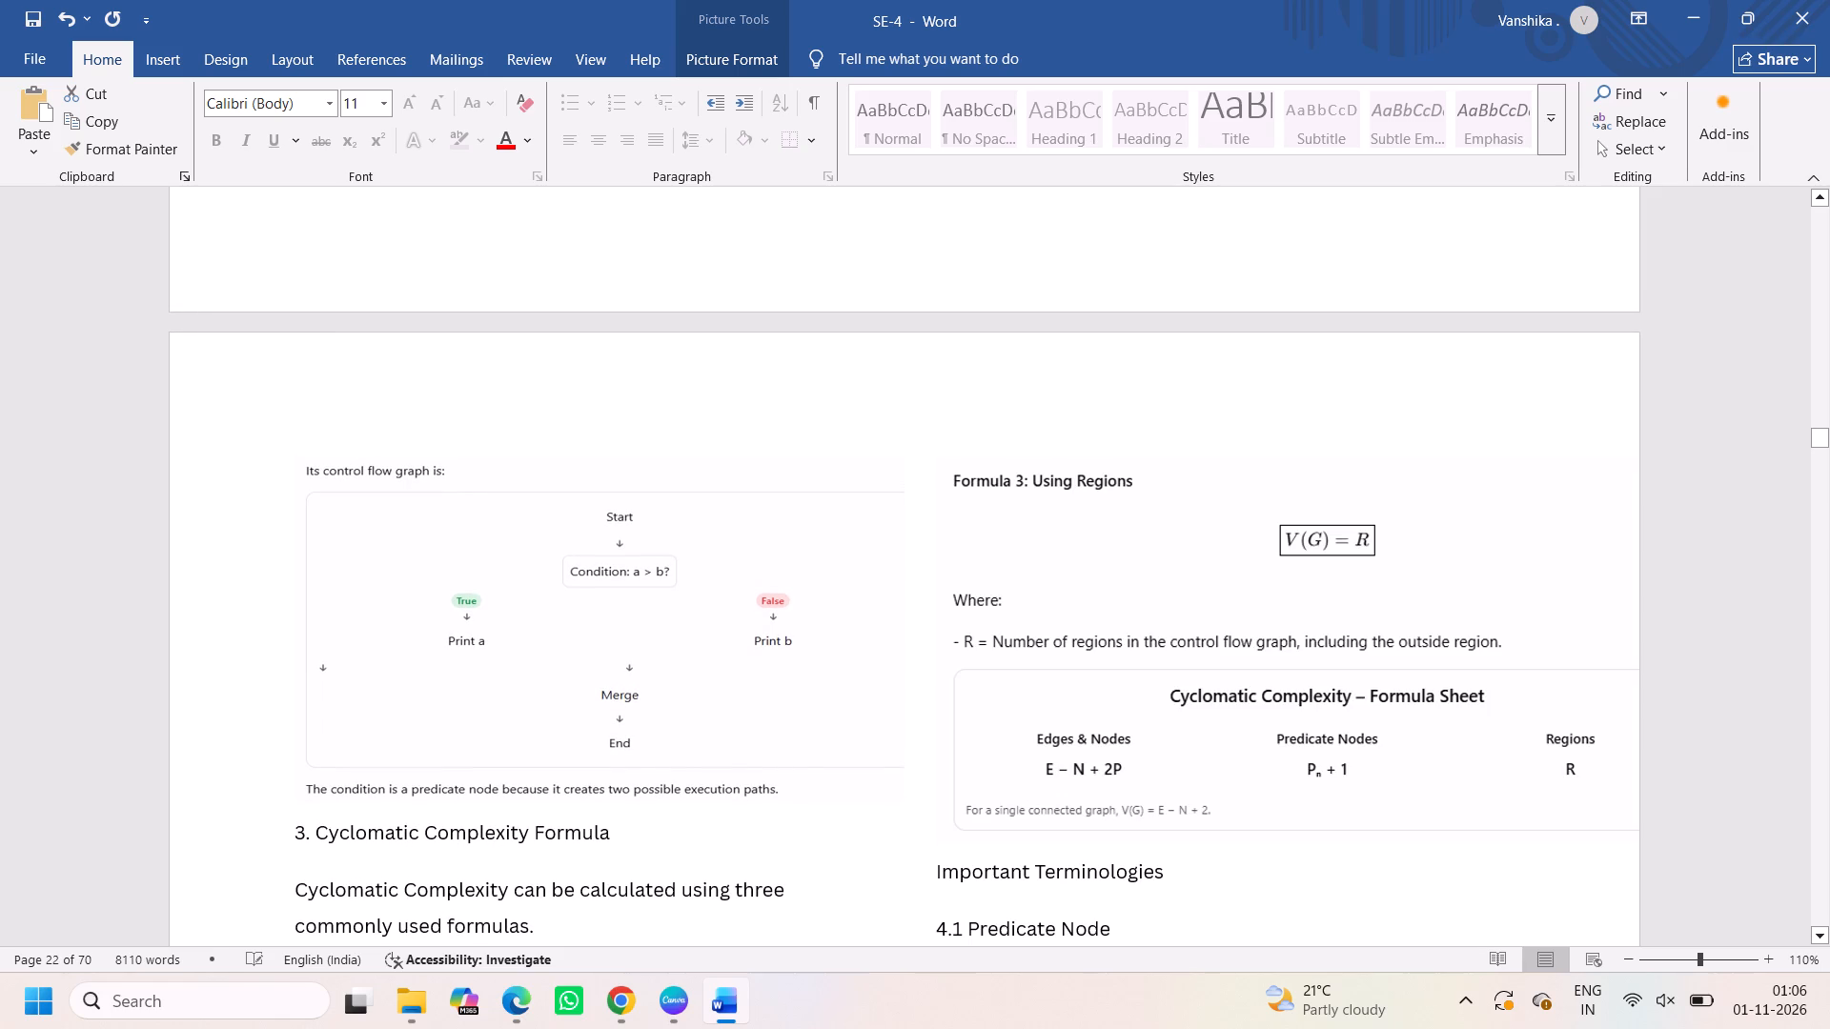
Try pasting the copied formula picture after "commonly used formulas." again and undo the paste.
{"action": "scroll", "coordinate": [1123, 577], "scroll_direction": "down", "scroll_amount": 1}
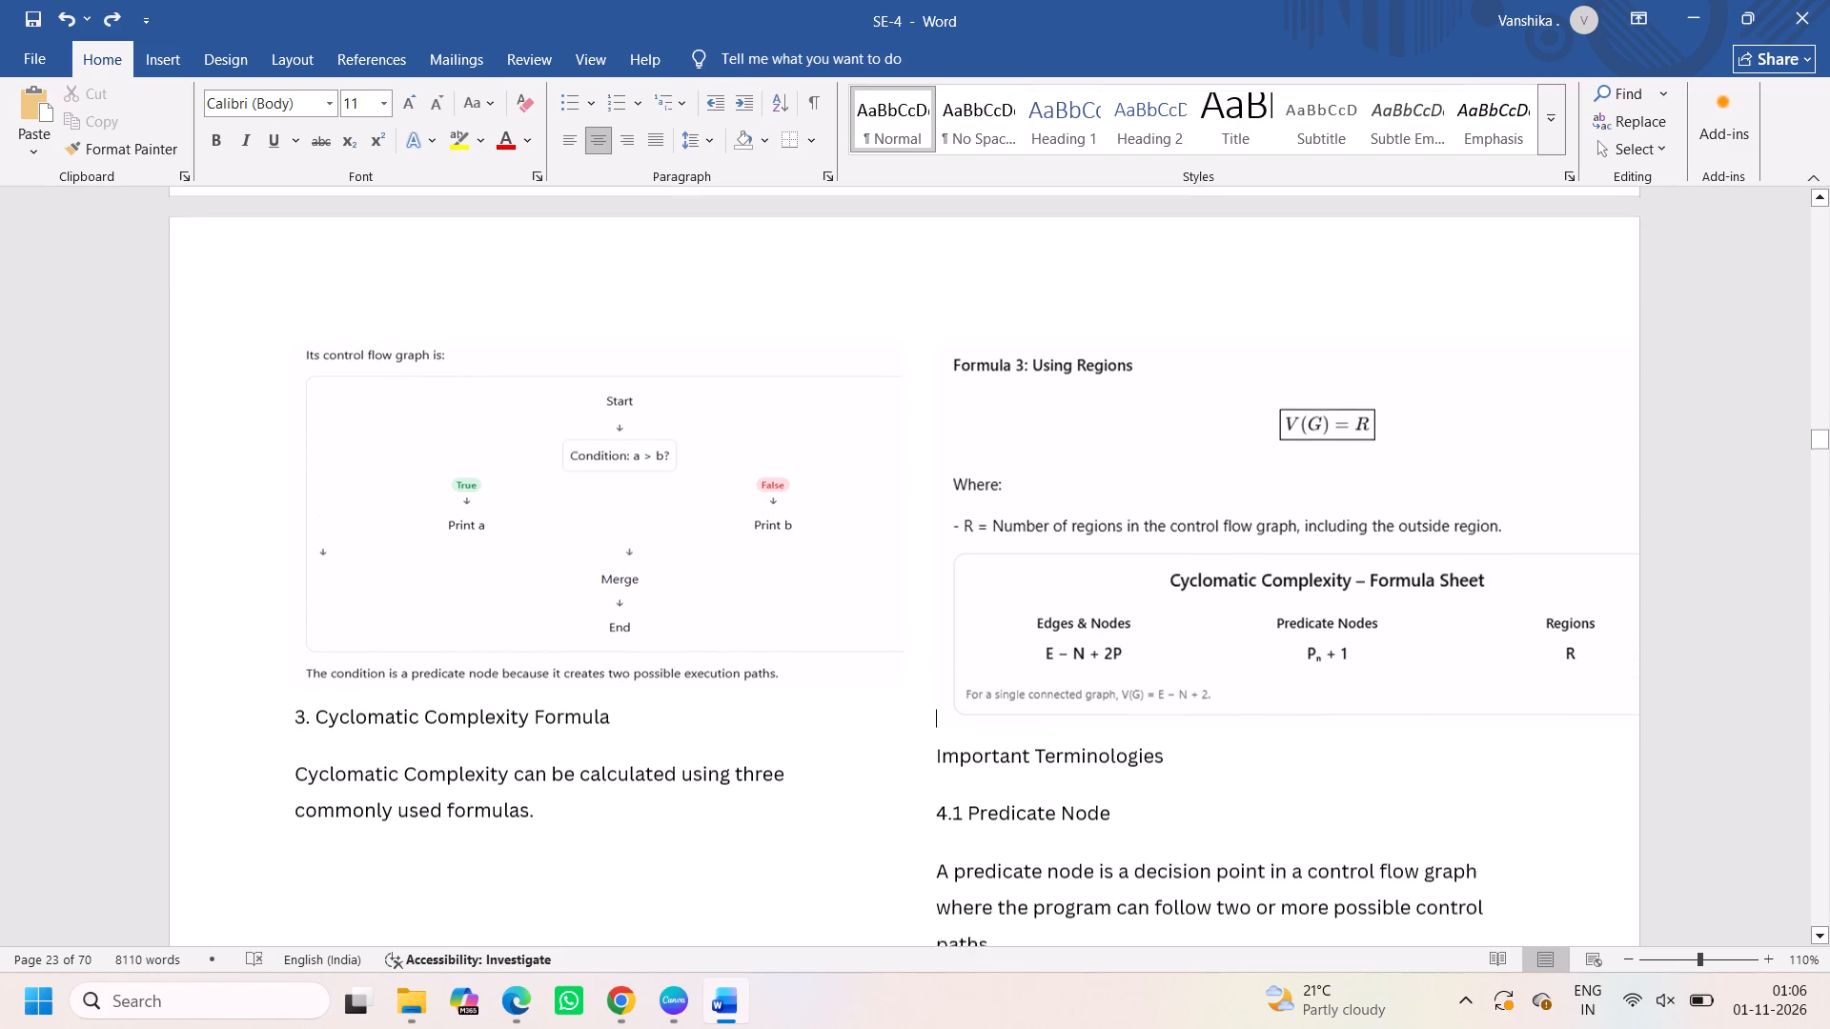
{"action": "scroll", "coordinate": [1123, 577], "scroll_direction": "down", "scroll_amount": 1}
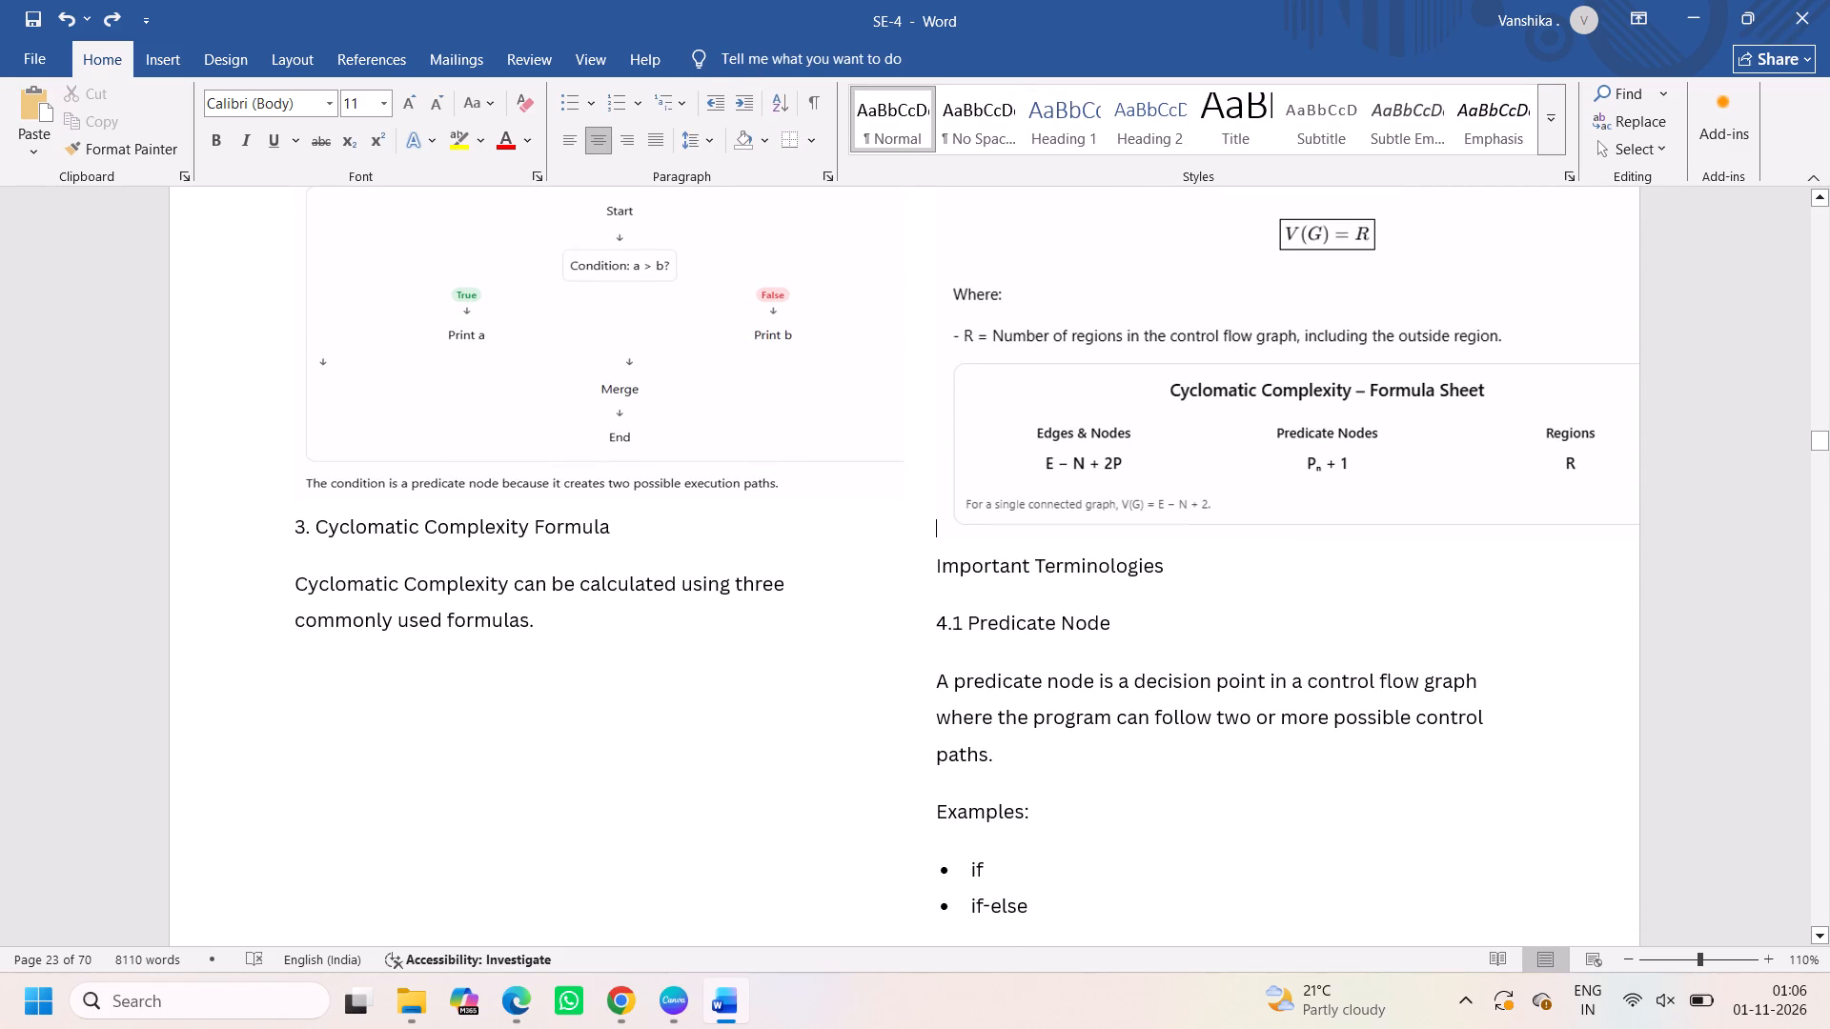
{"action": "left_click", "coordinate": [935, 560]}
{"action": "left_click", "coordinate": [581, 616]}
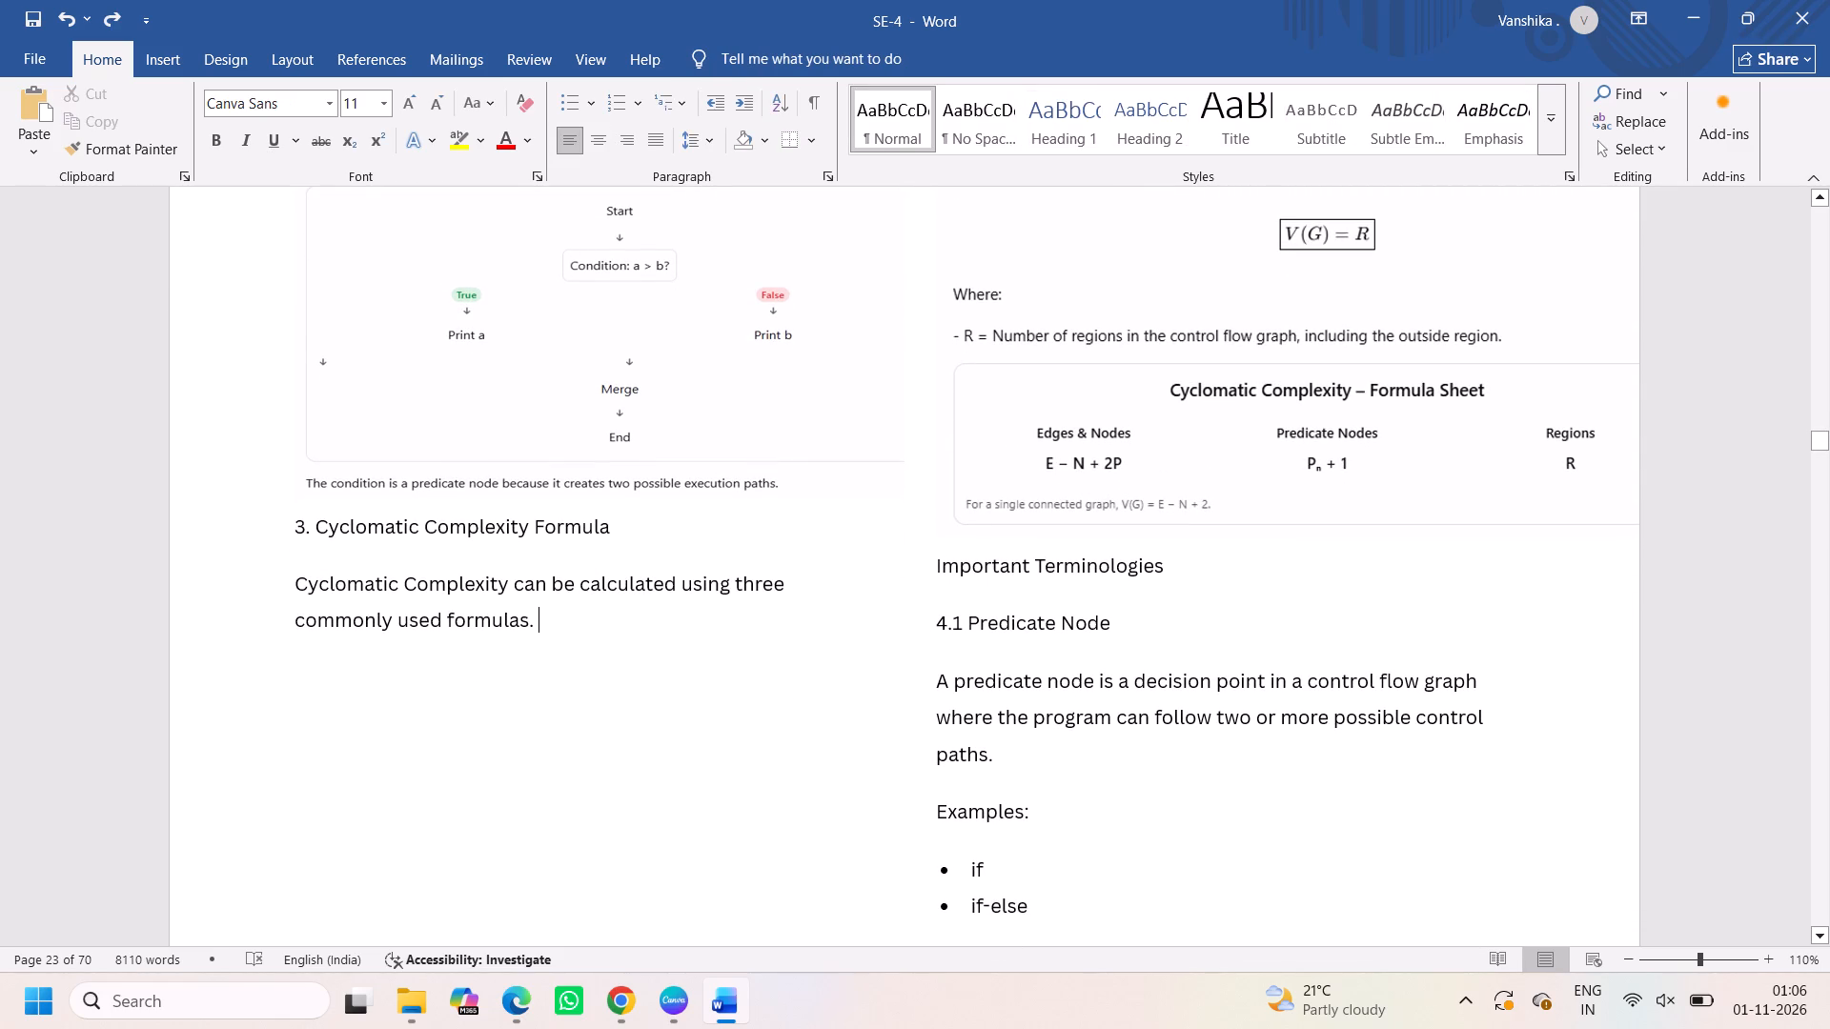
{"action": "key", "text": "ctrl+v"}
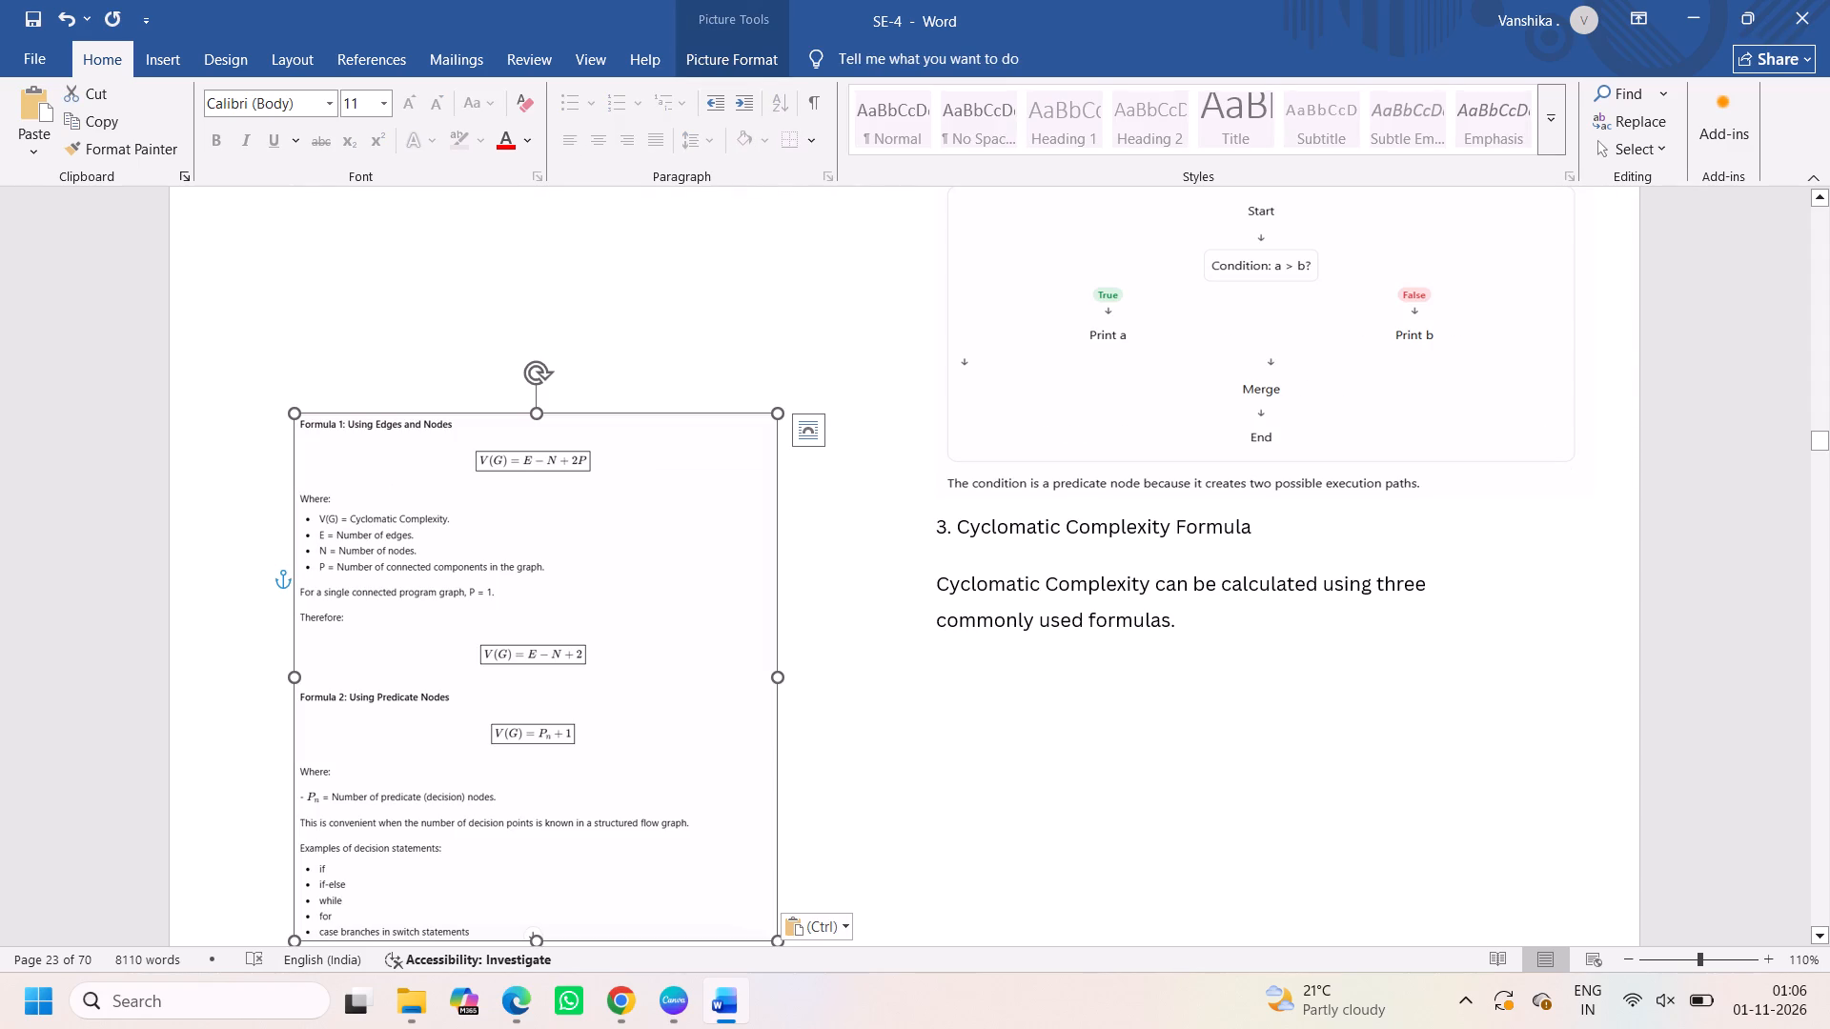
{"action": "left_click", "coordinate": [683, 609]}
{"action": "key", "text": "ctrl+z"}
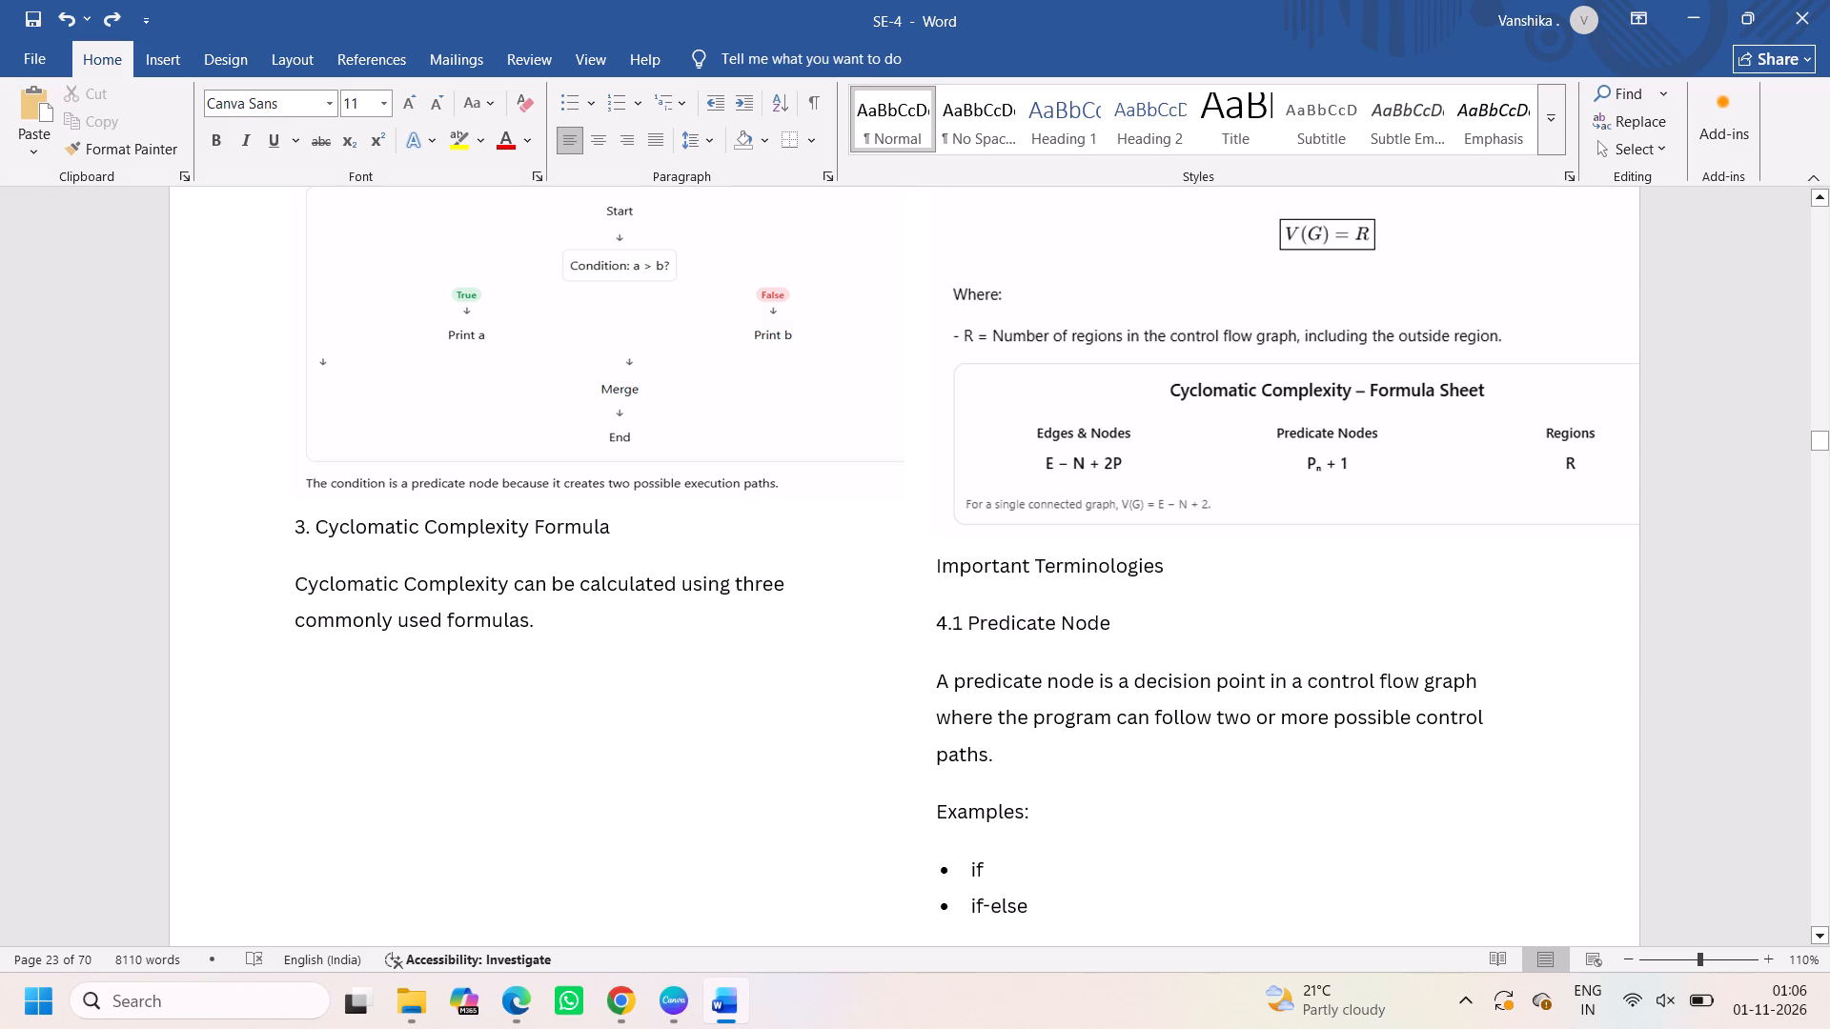
Replace the sentence below the "3. Cyclomatic Complexity Formula" heading with the copied Formula 1 and 2 picture.
{"action": "left_click_drag", "start_coordinate": [561, 618], "coordinate": [313, 575]}
{"action": "key", "text": "BackSpace"}
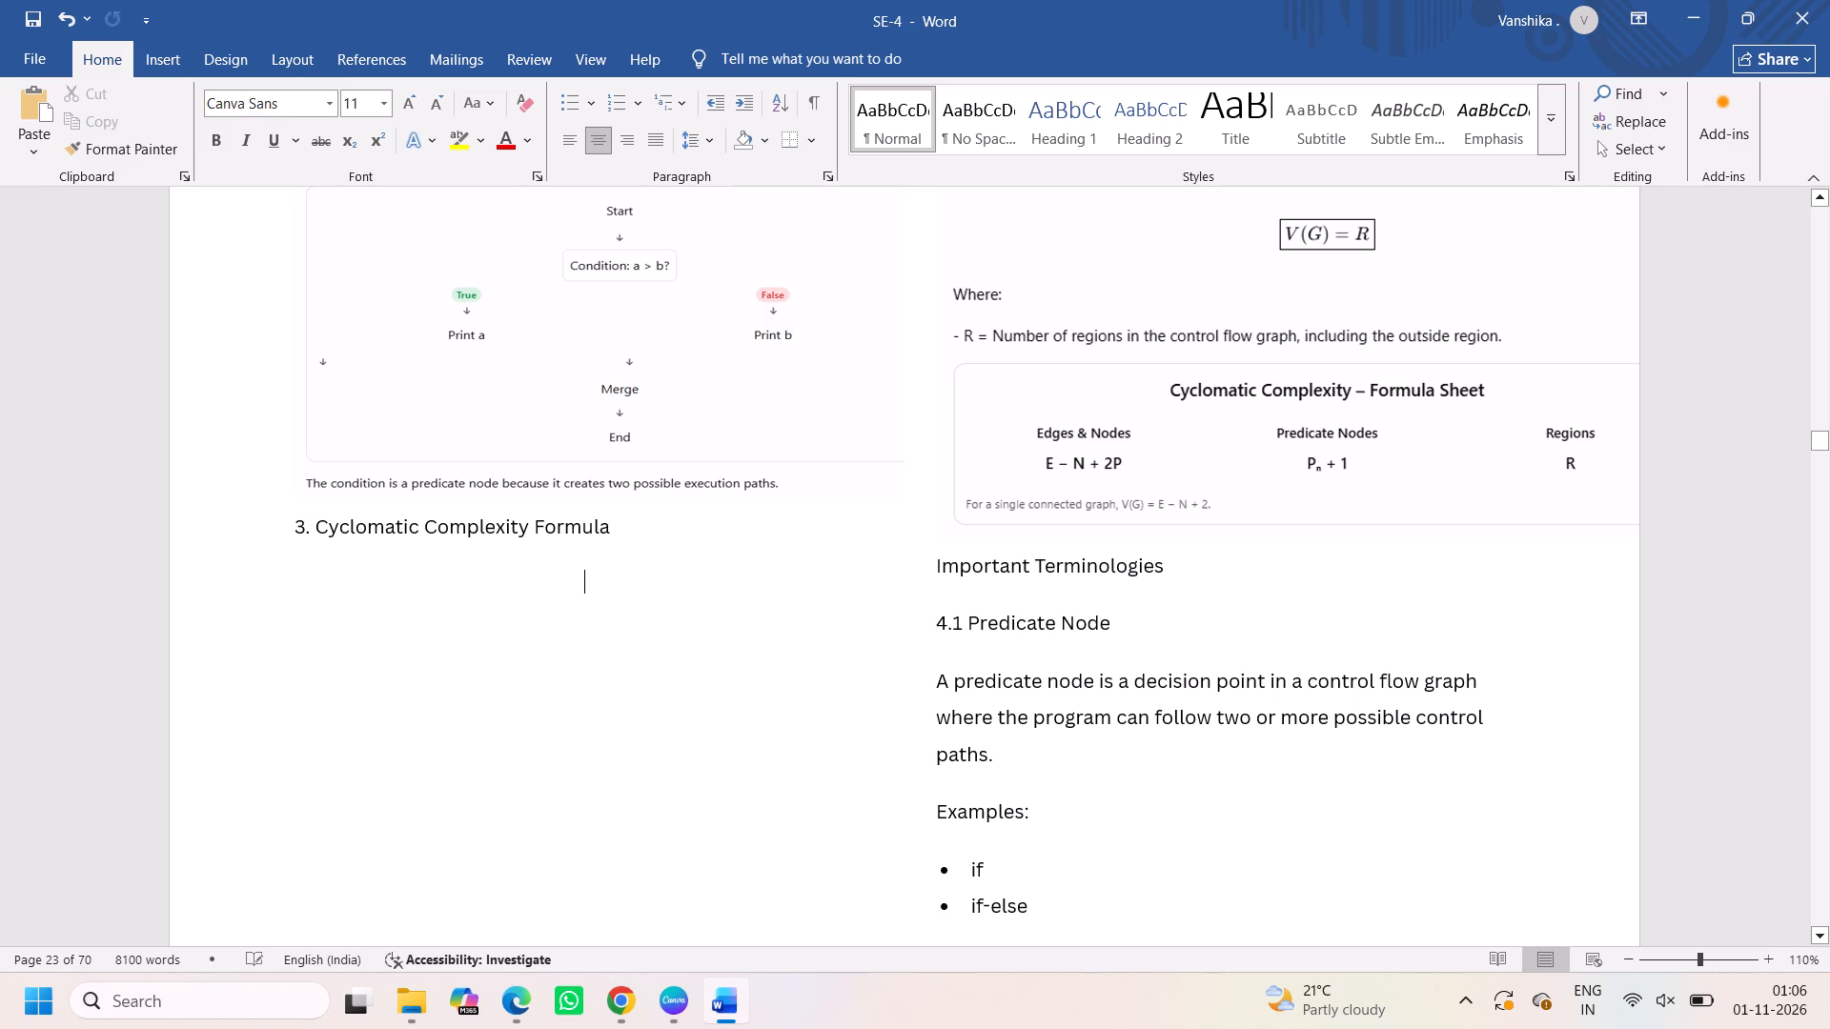
{"action": "key", "text": "BackSpace"}
{"action": "key", "text": "BackSpace"}
{"action": "key", "text": "ctrl+v"}
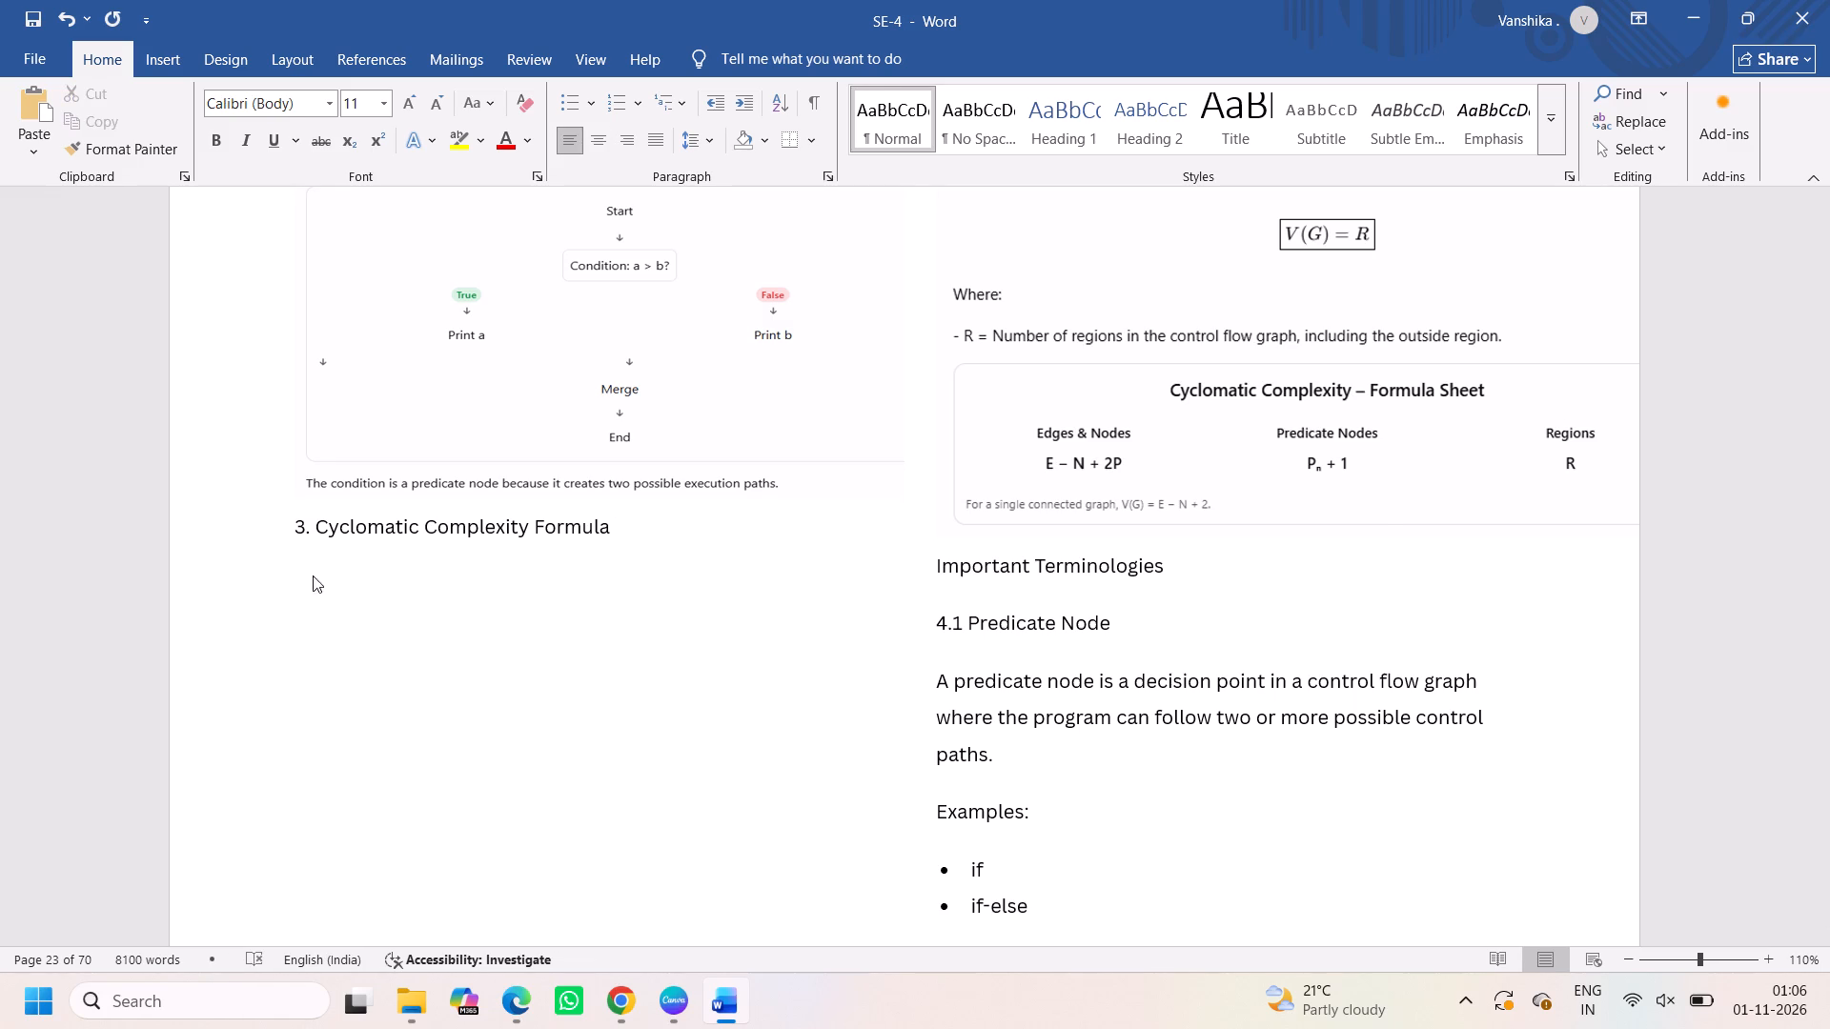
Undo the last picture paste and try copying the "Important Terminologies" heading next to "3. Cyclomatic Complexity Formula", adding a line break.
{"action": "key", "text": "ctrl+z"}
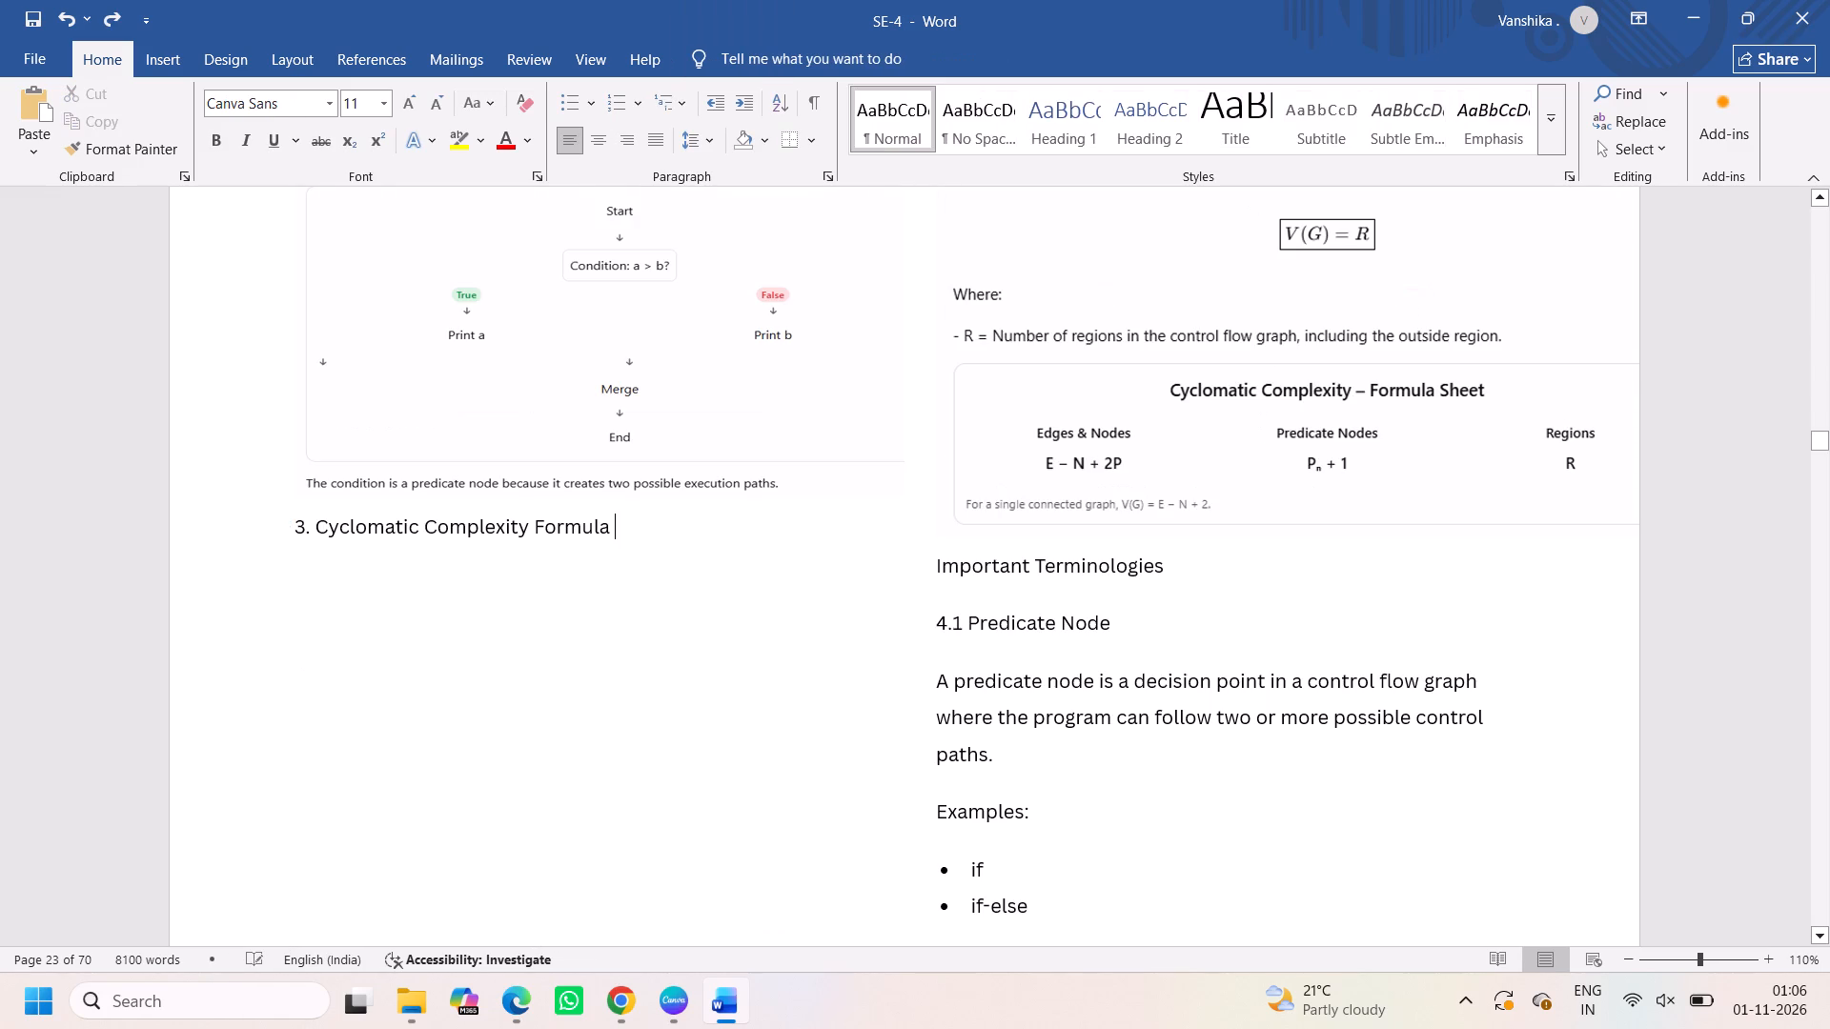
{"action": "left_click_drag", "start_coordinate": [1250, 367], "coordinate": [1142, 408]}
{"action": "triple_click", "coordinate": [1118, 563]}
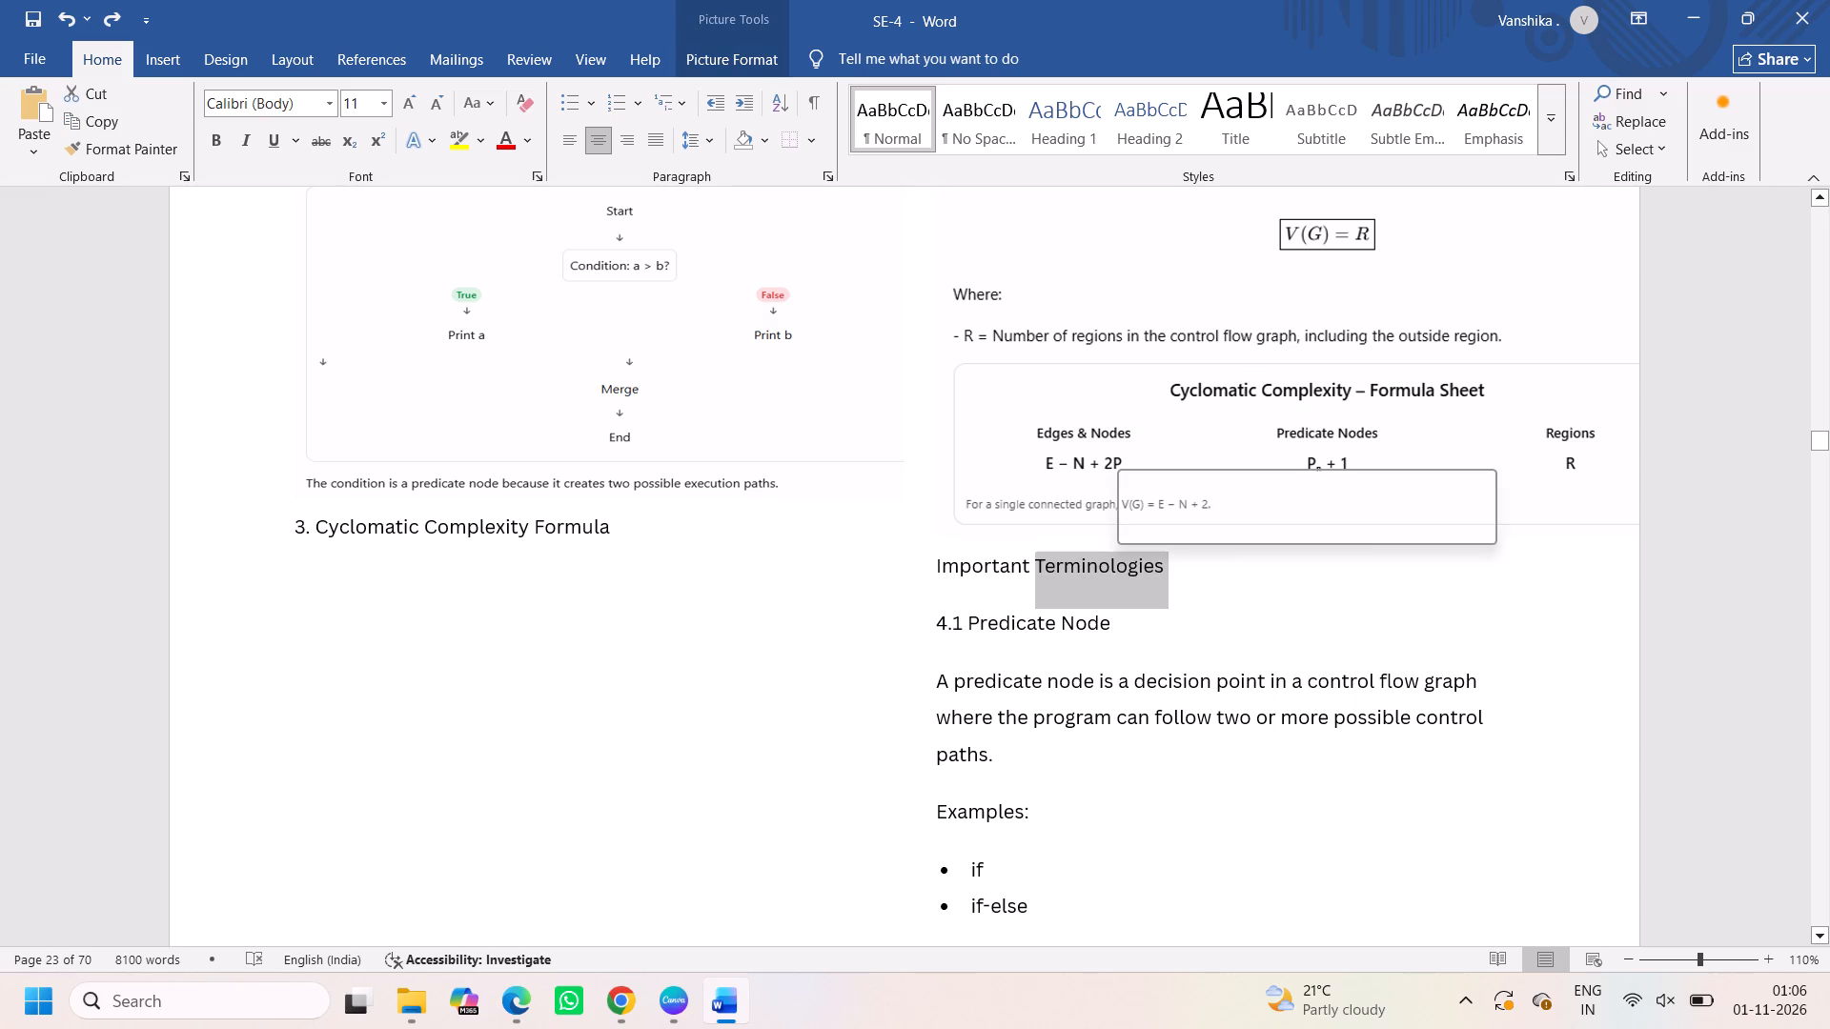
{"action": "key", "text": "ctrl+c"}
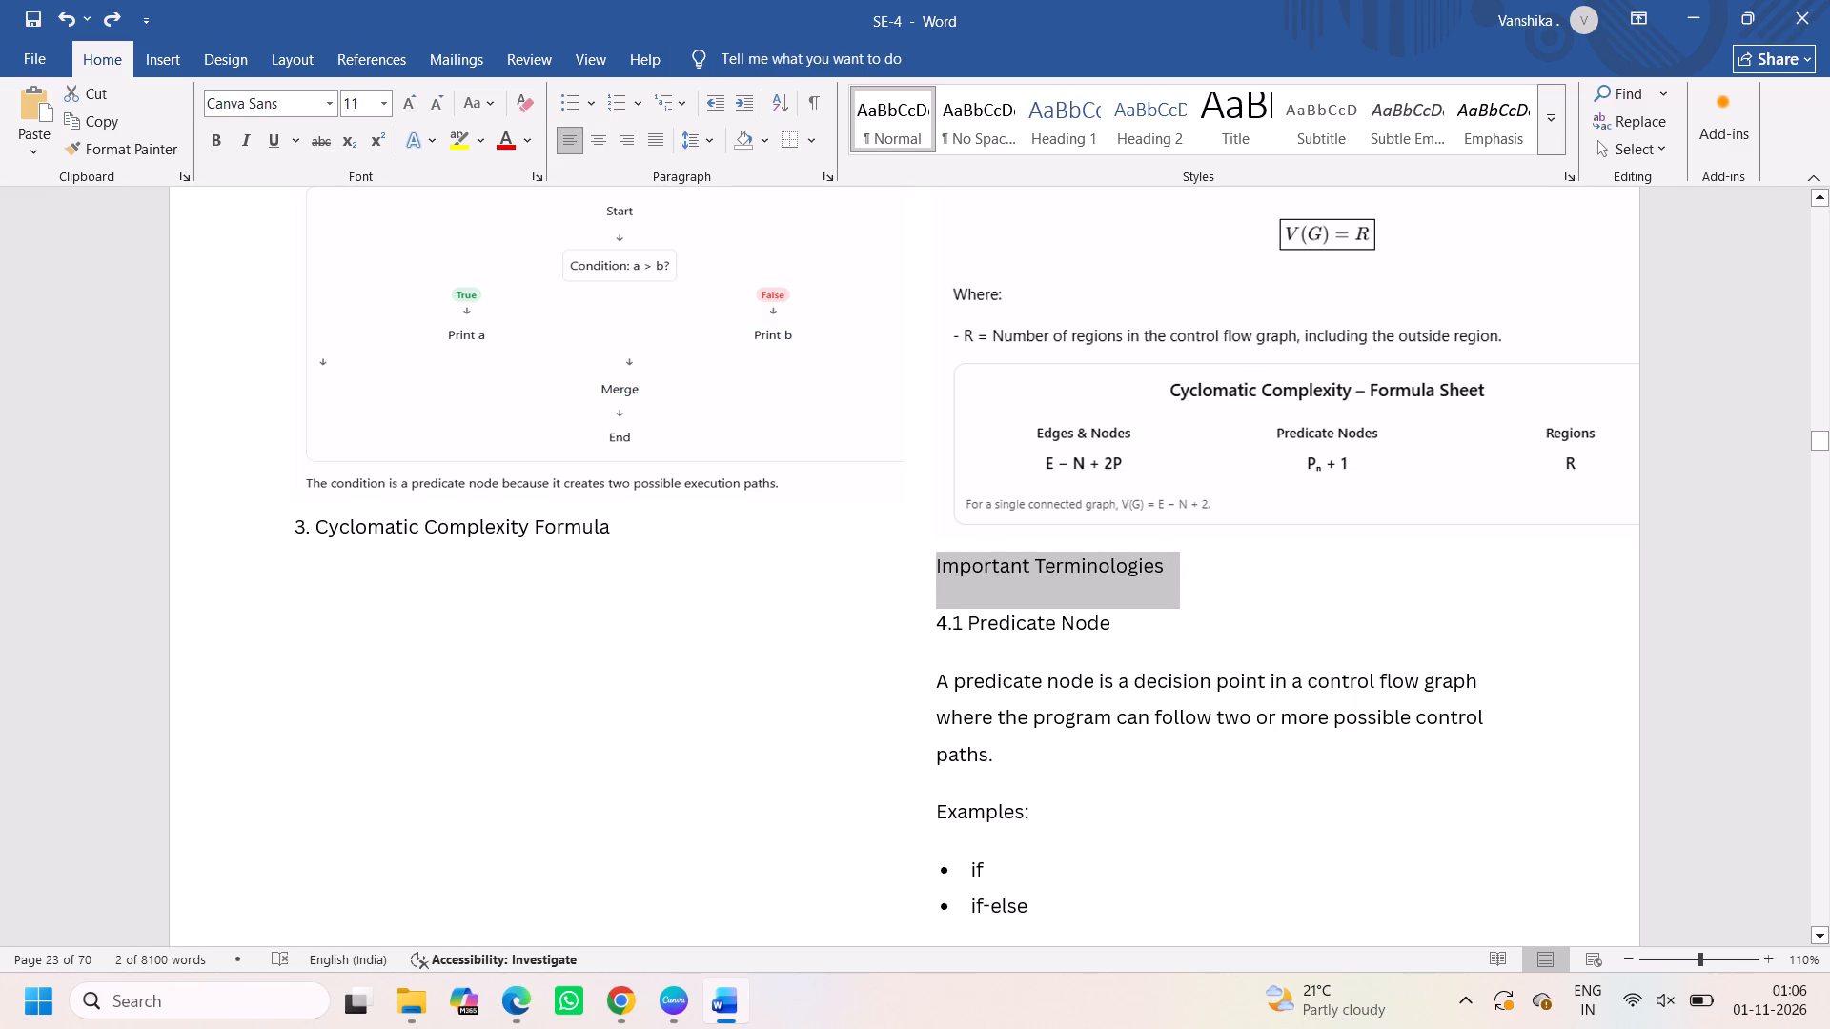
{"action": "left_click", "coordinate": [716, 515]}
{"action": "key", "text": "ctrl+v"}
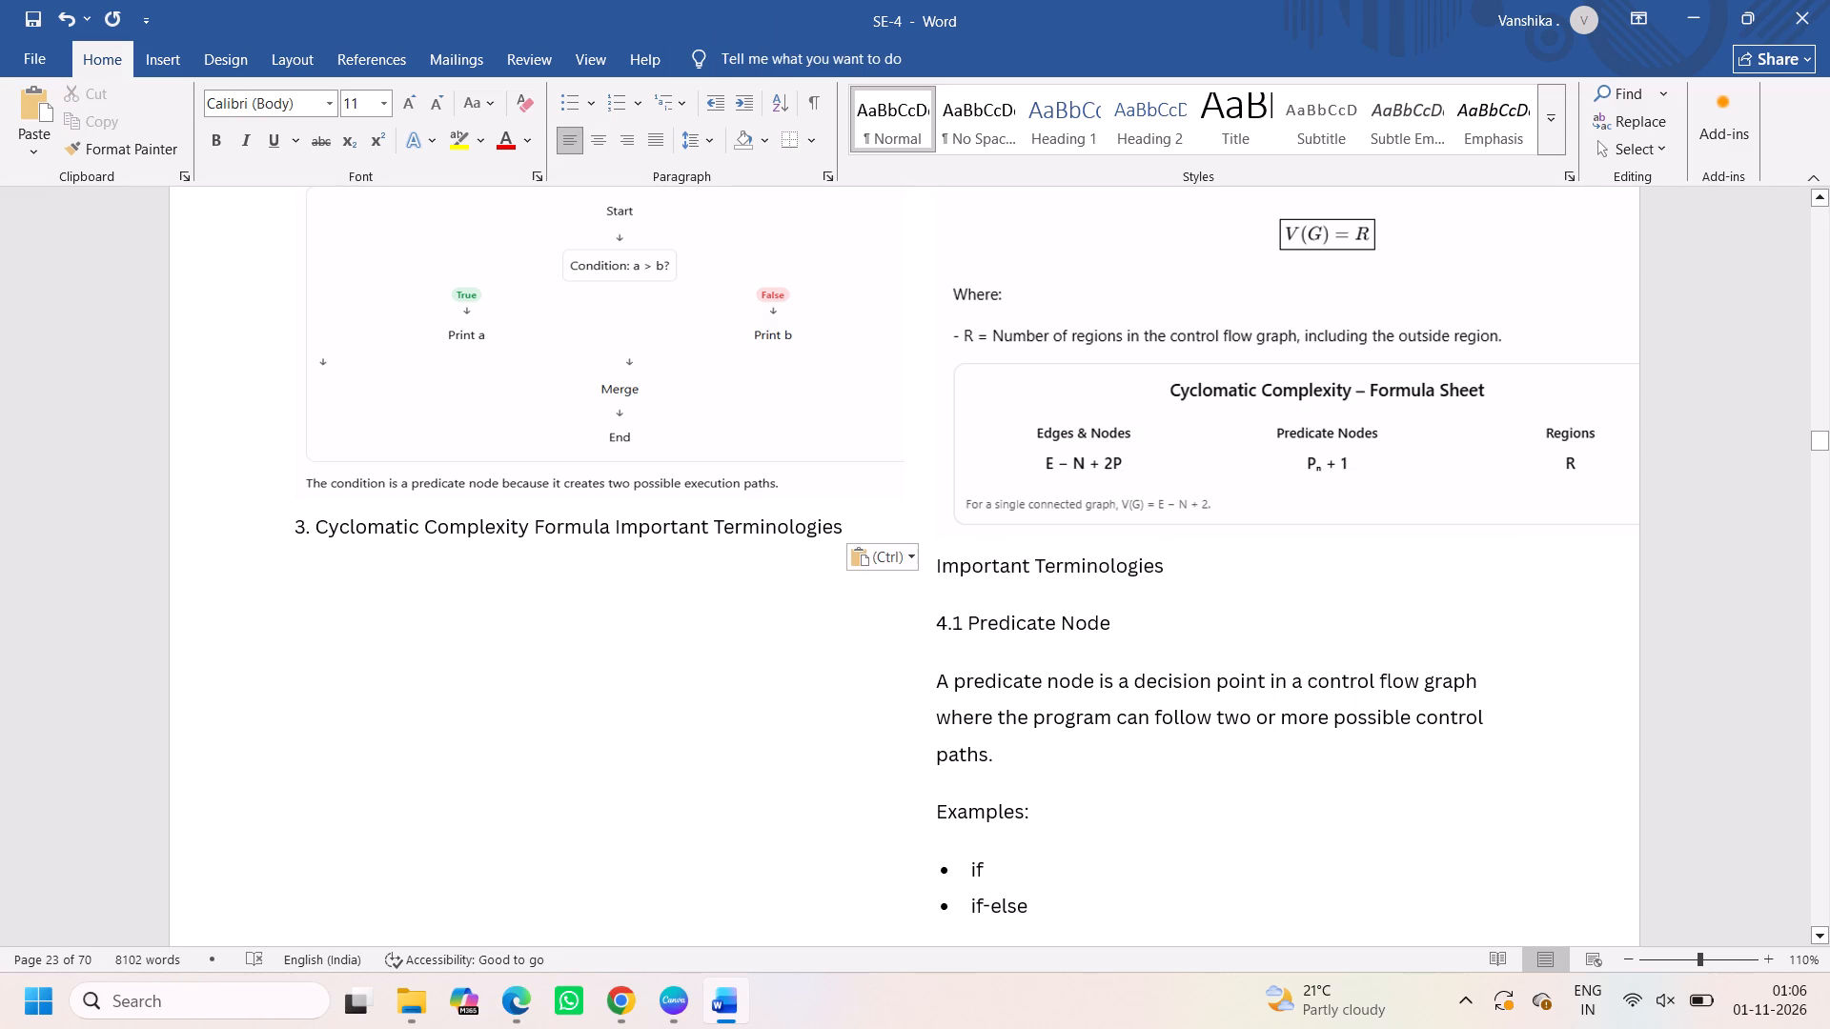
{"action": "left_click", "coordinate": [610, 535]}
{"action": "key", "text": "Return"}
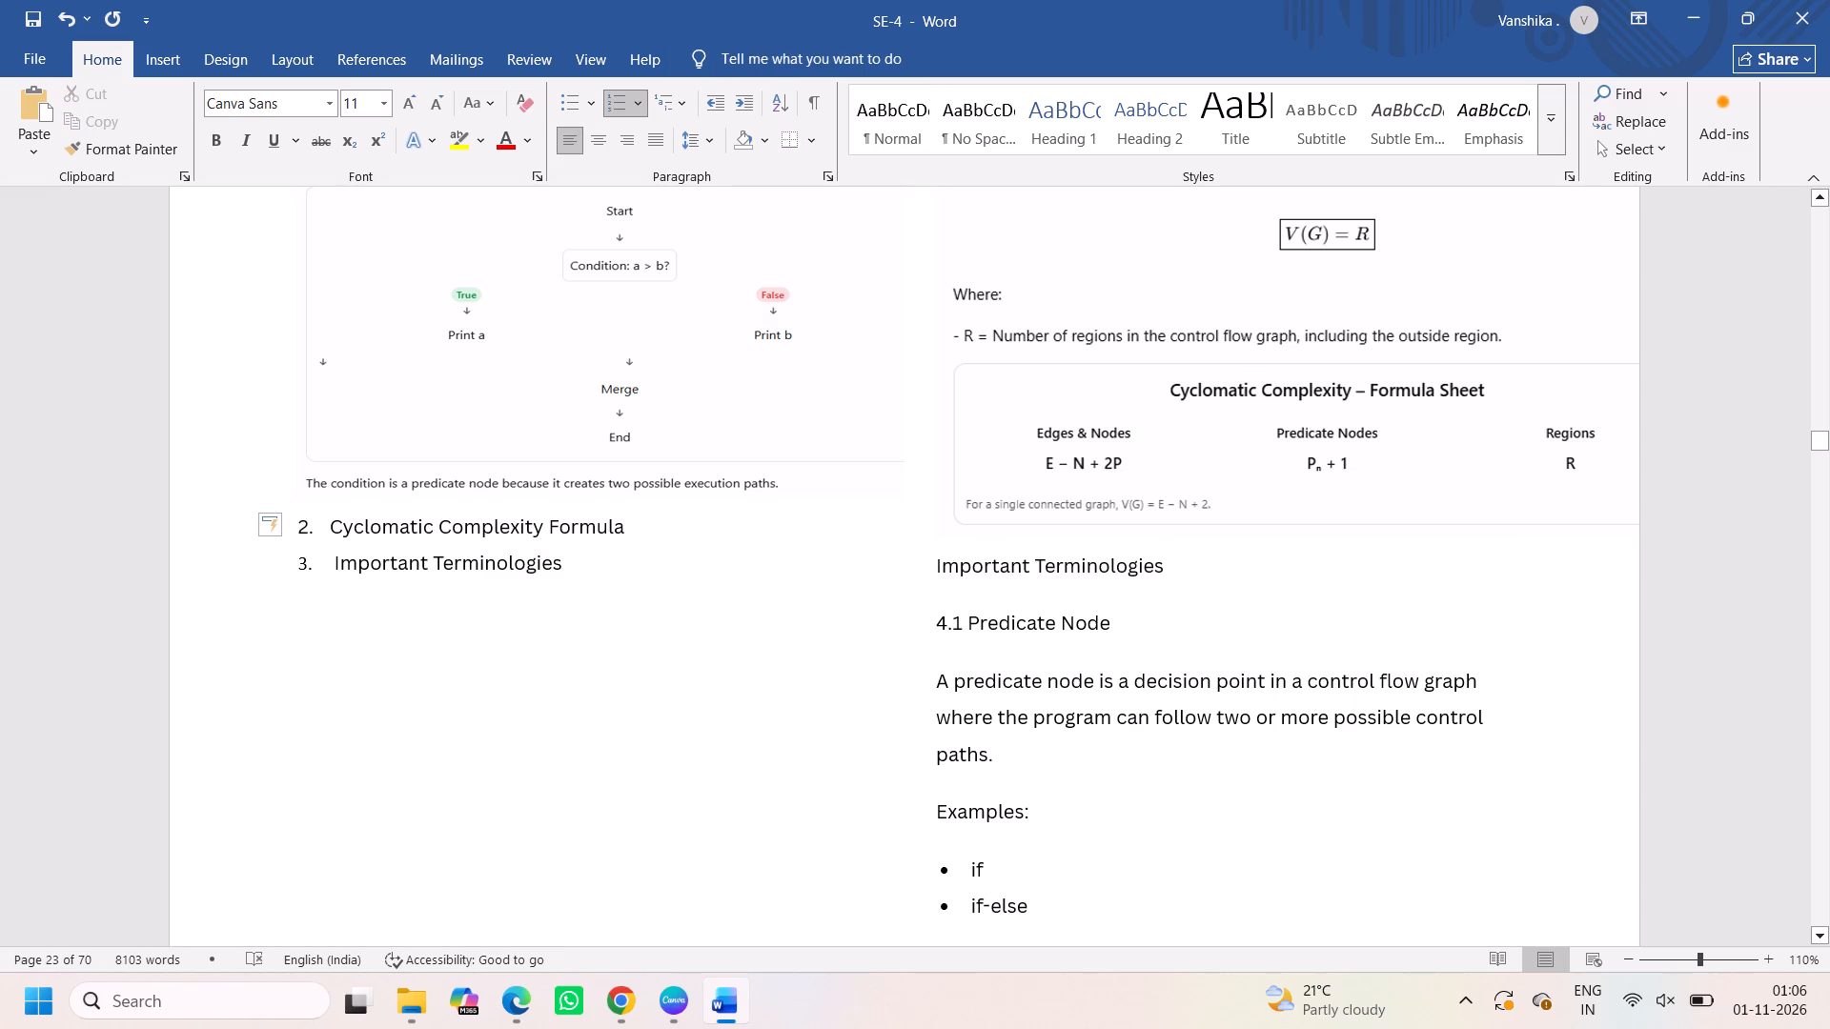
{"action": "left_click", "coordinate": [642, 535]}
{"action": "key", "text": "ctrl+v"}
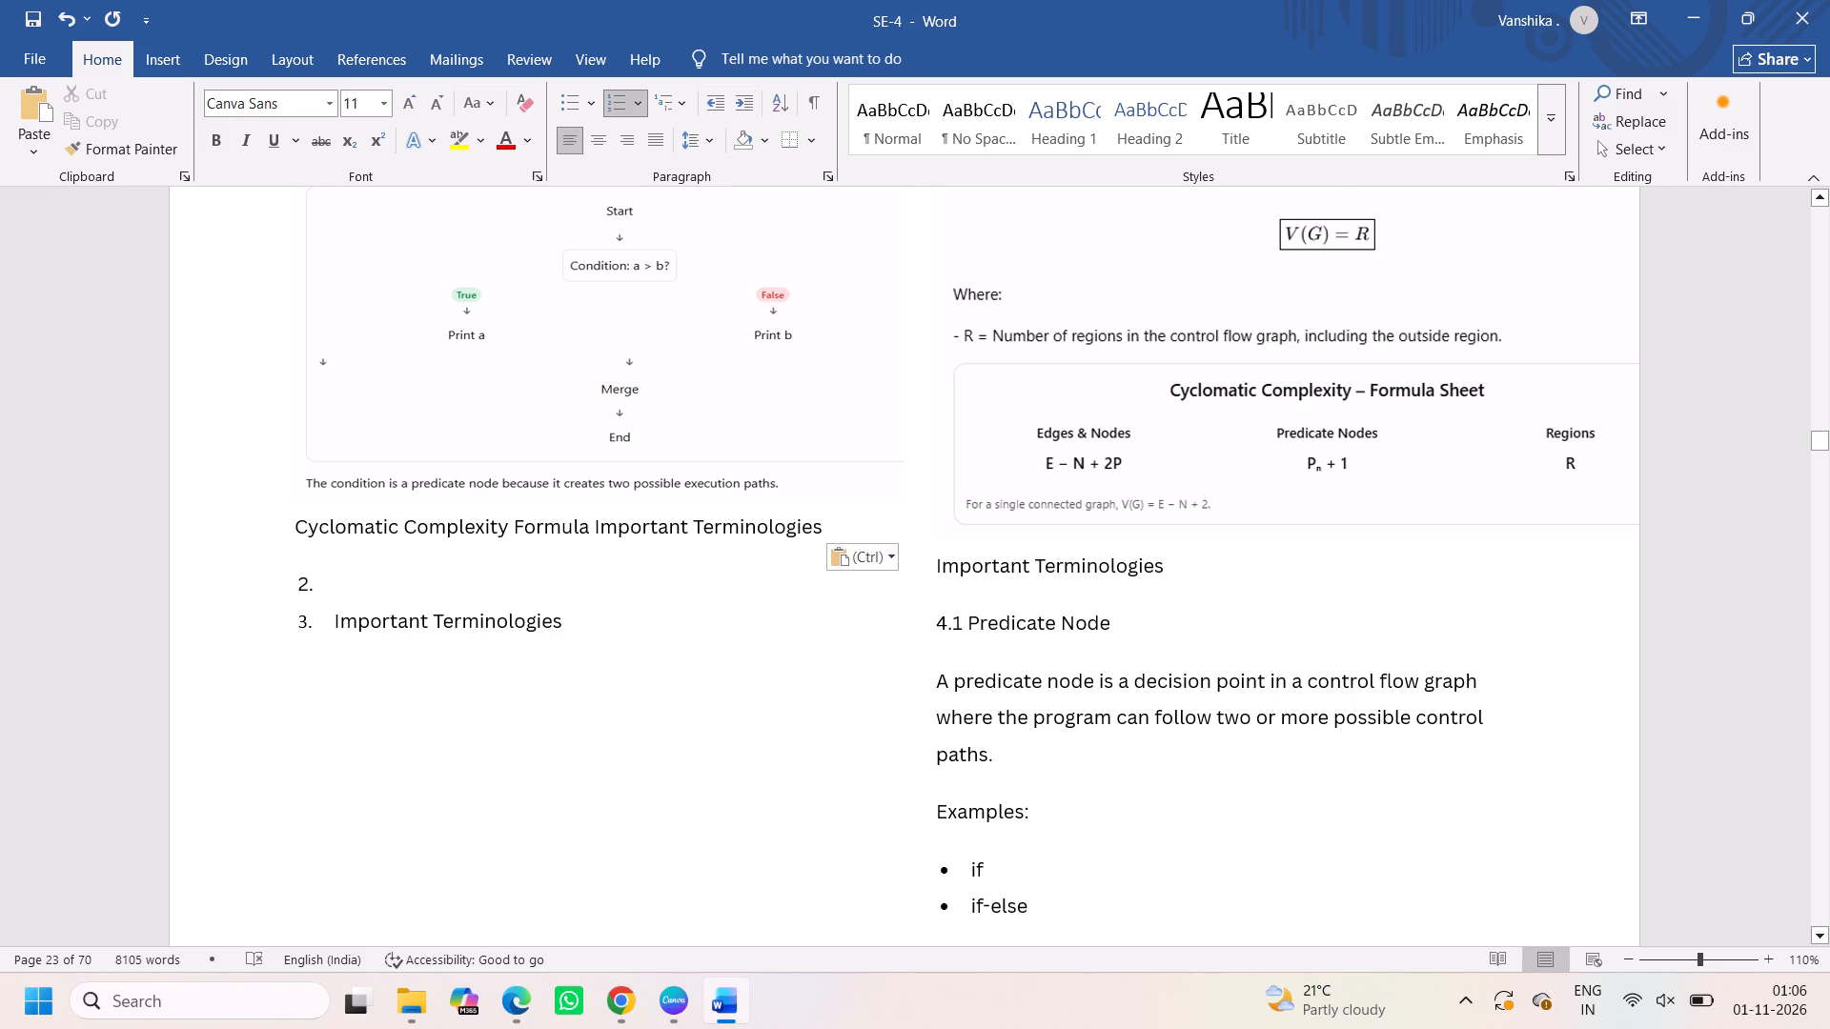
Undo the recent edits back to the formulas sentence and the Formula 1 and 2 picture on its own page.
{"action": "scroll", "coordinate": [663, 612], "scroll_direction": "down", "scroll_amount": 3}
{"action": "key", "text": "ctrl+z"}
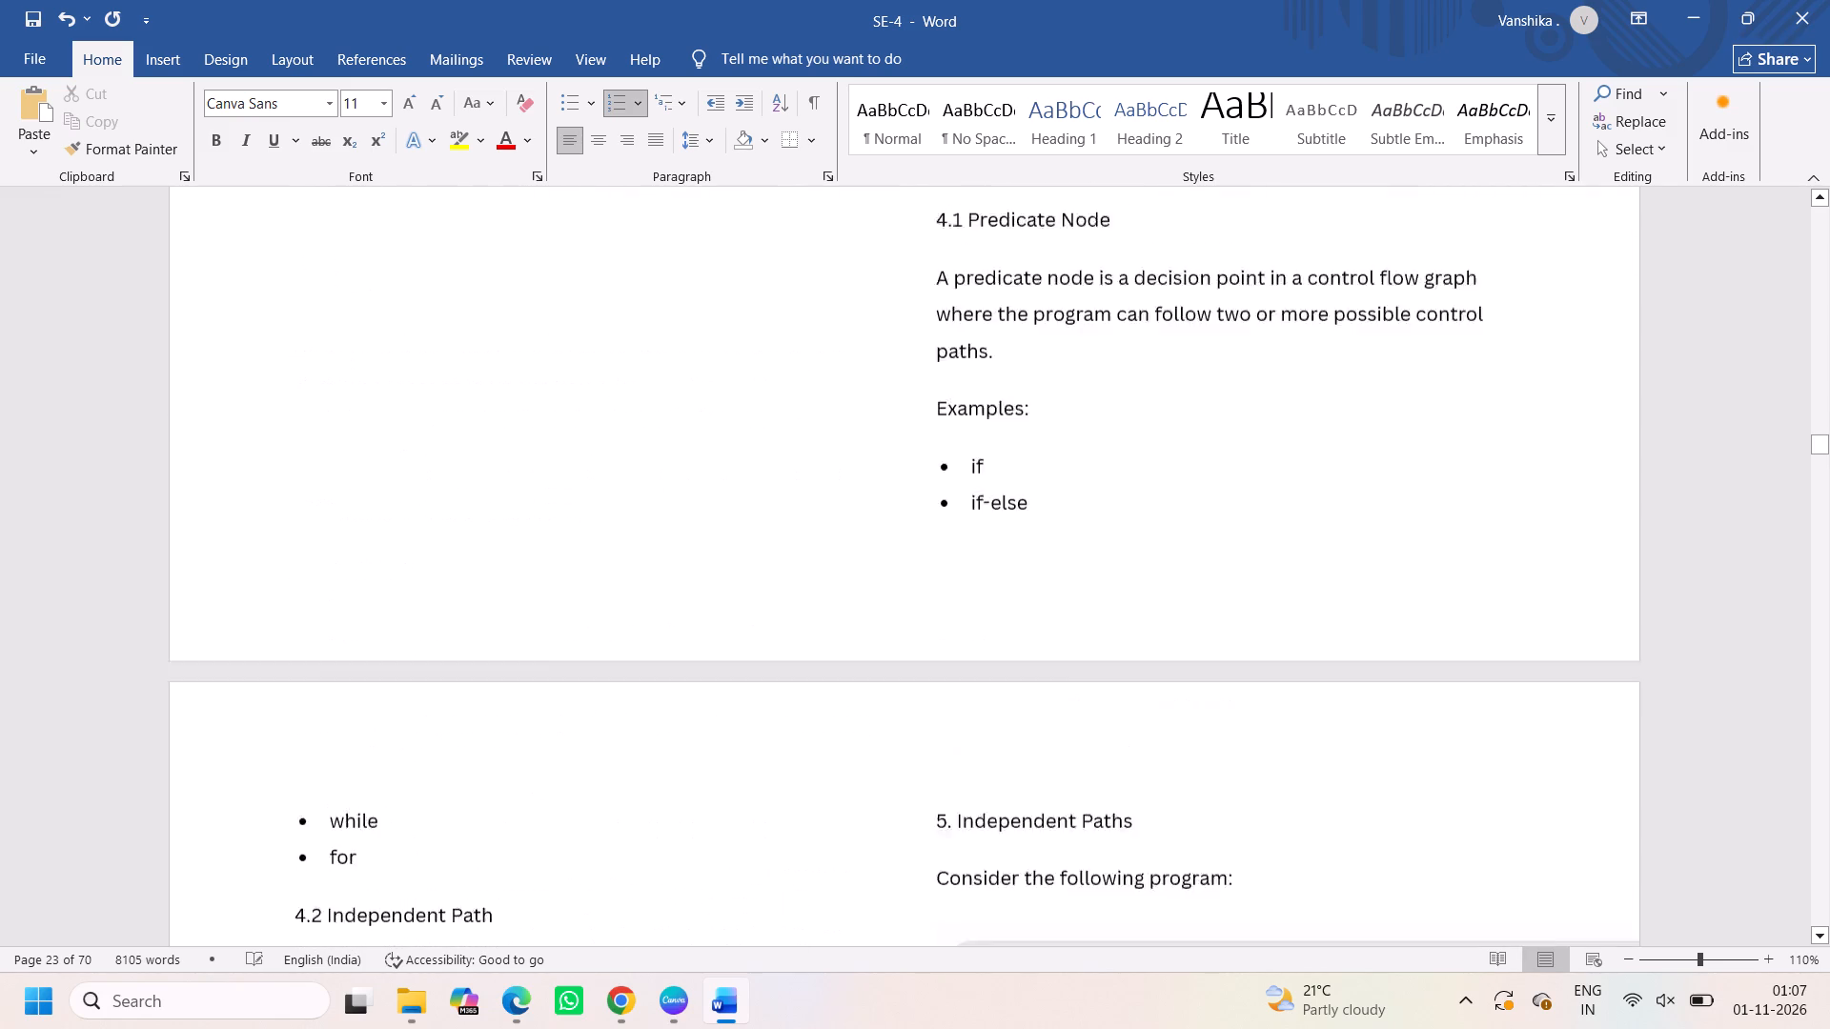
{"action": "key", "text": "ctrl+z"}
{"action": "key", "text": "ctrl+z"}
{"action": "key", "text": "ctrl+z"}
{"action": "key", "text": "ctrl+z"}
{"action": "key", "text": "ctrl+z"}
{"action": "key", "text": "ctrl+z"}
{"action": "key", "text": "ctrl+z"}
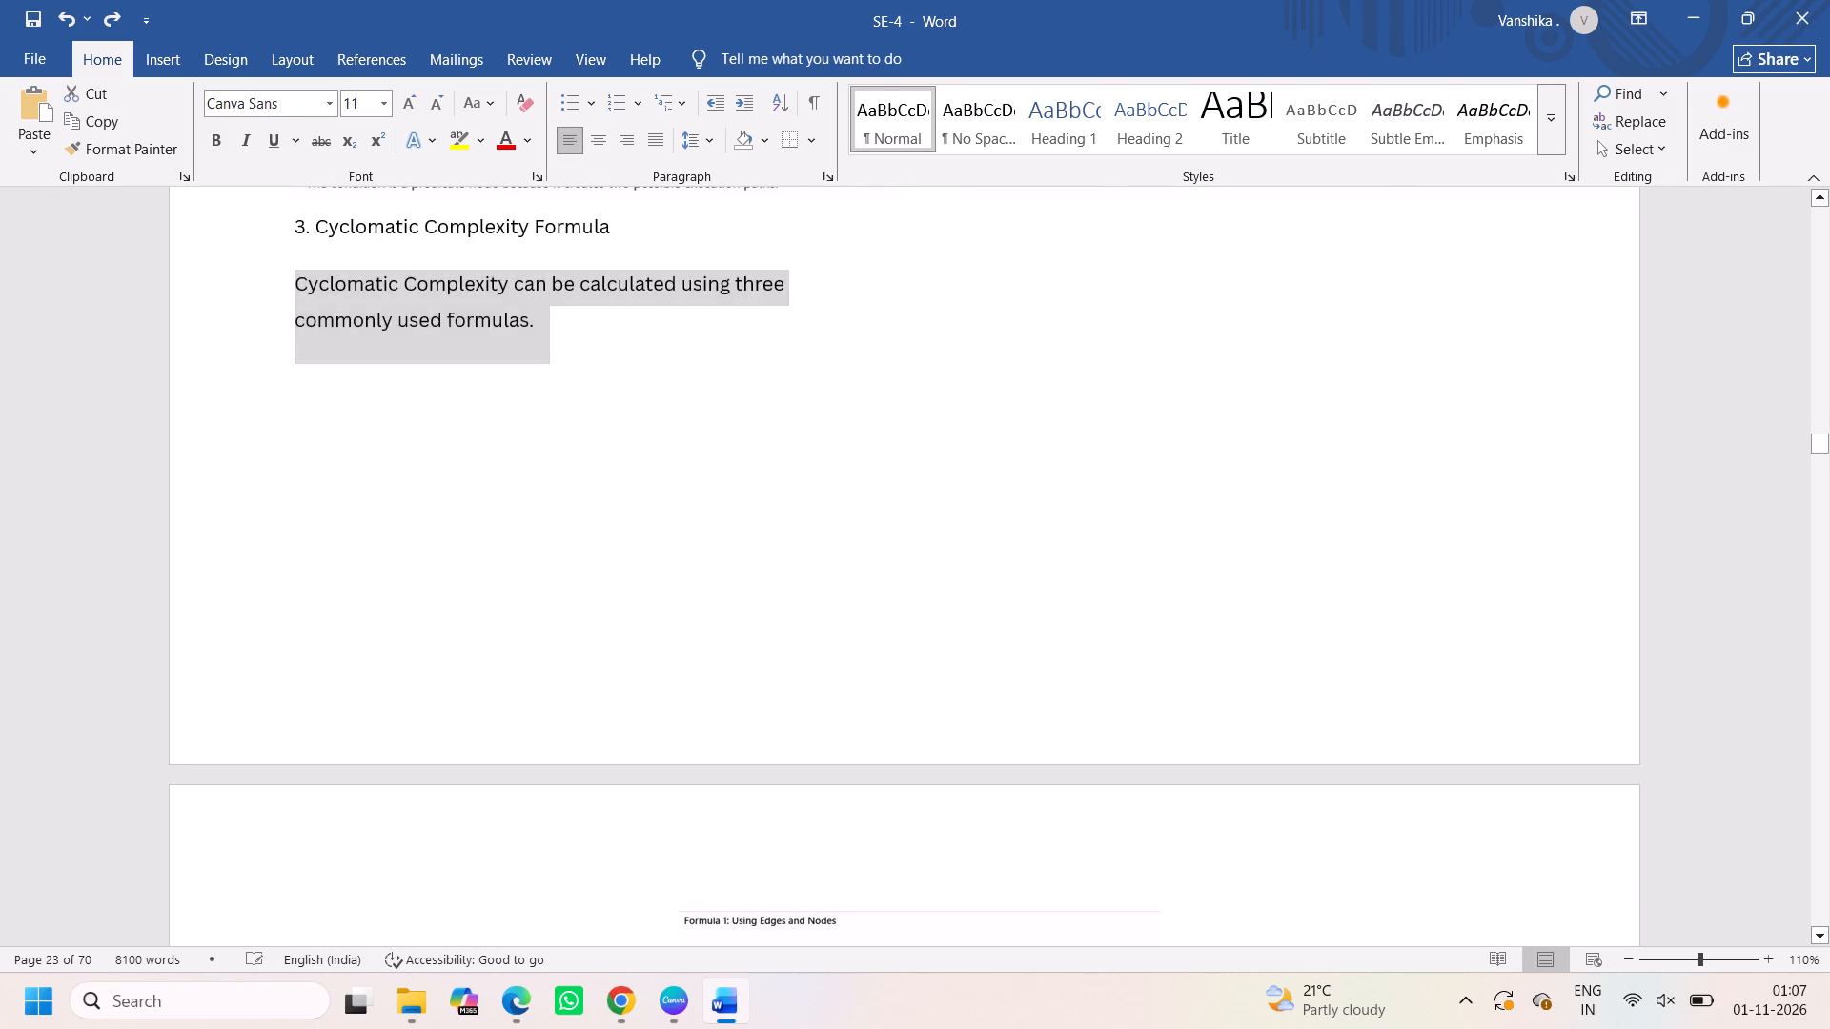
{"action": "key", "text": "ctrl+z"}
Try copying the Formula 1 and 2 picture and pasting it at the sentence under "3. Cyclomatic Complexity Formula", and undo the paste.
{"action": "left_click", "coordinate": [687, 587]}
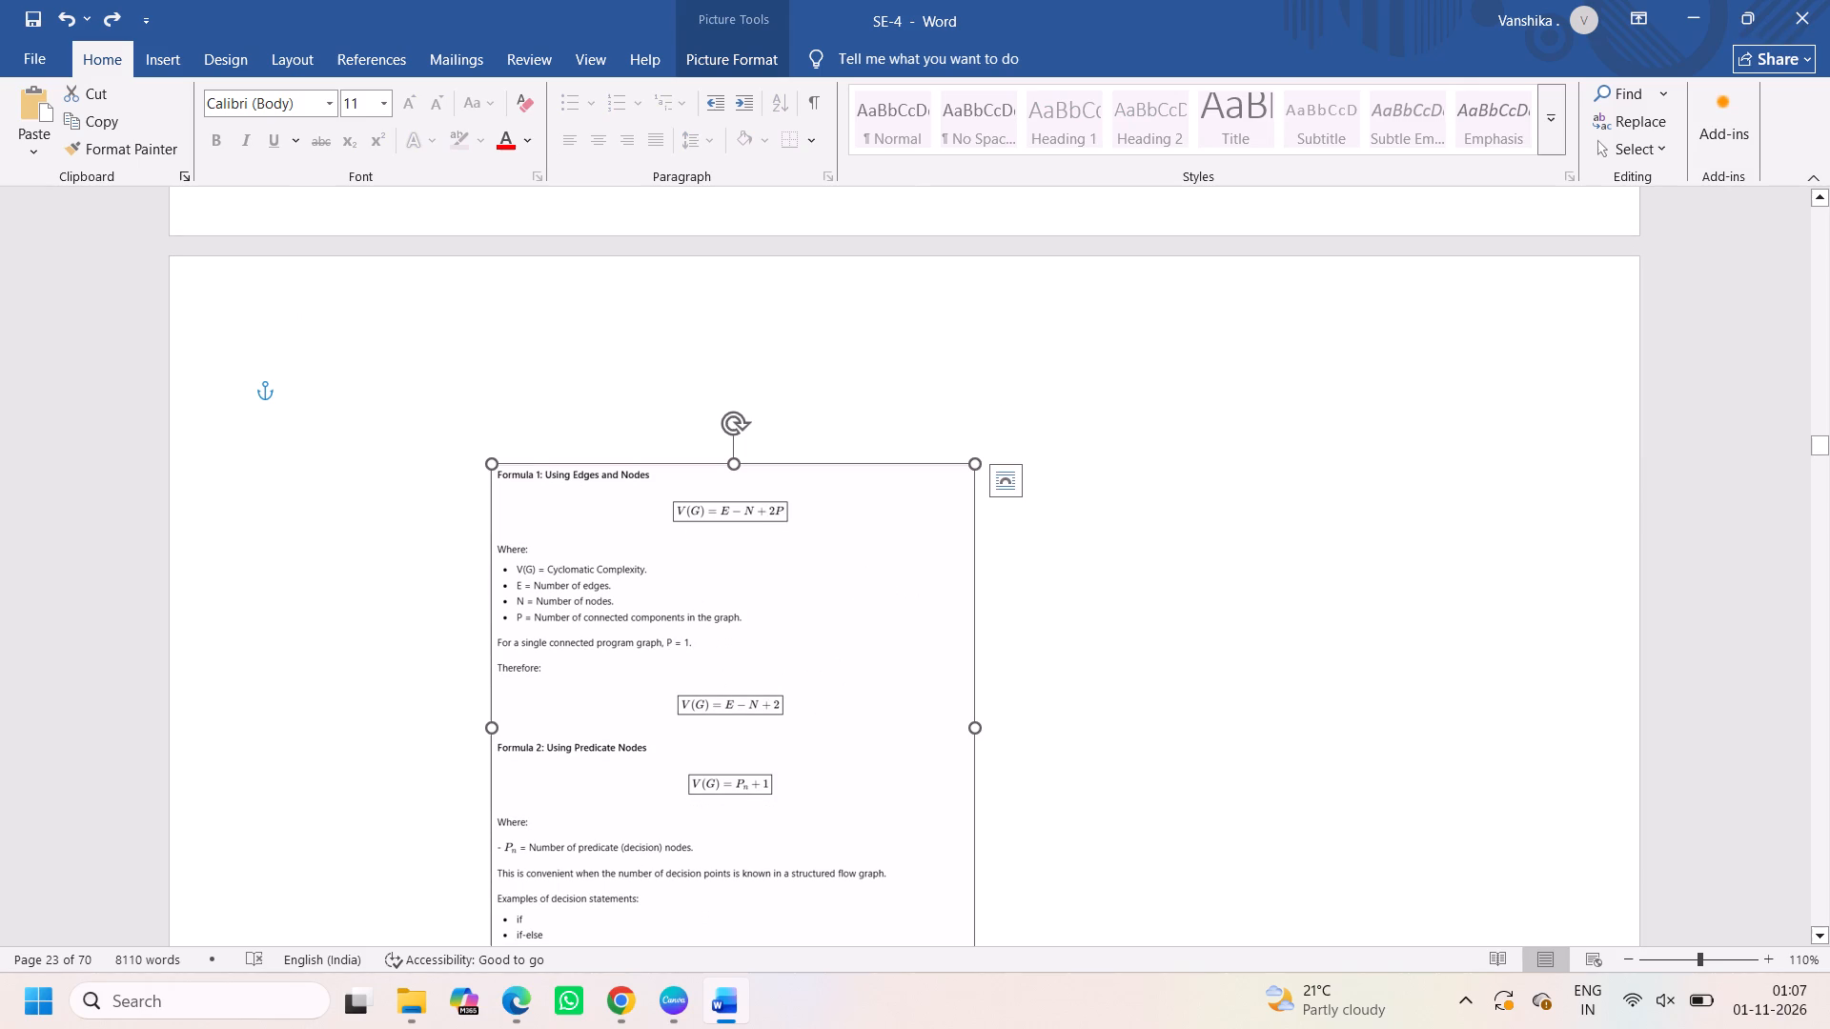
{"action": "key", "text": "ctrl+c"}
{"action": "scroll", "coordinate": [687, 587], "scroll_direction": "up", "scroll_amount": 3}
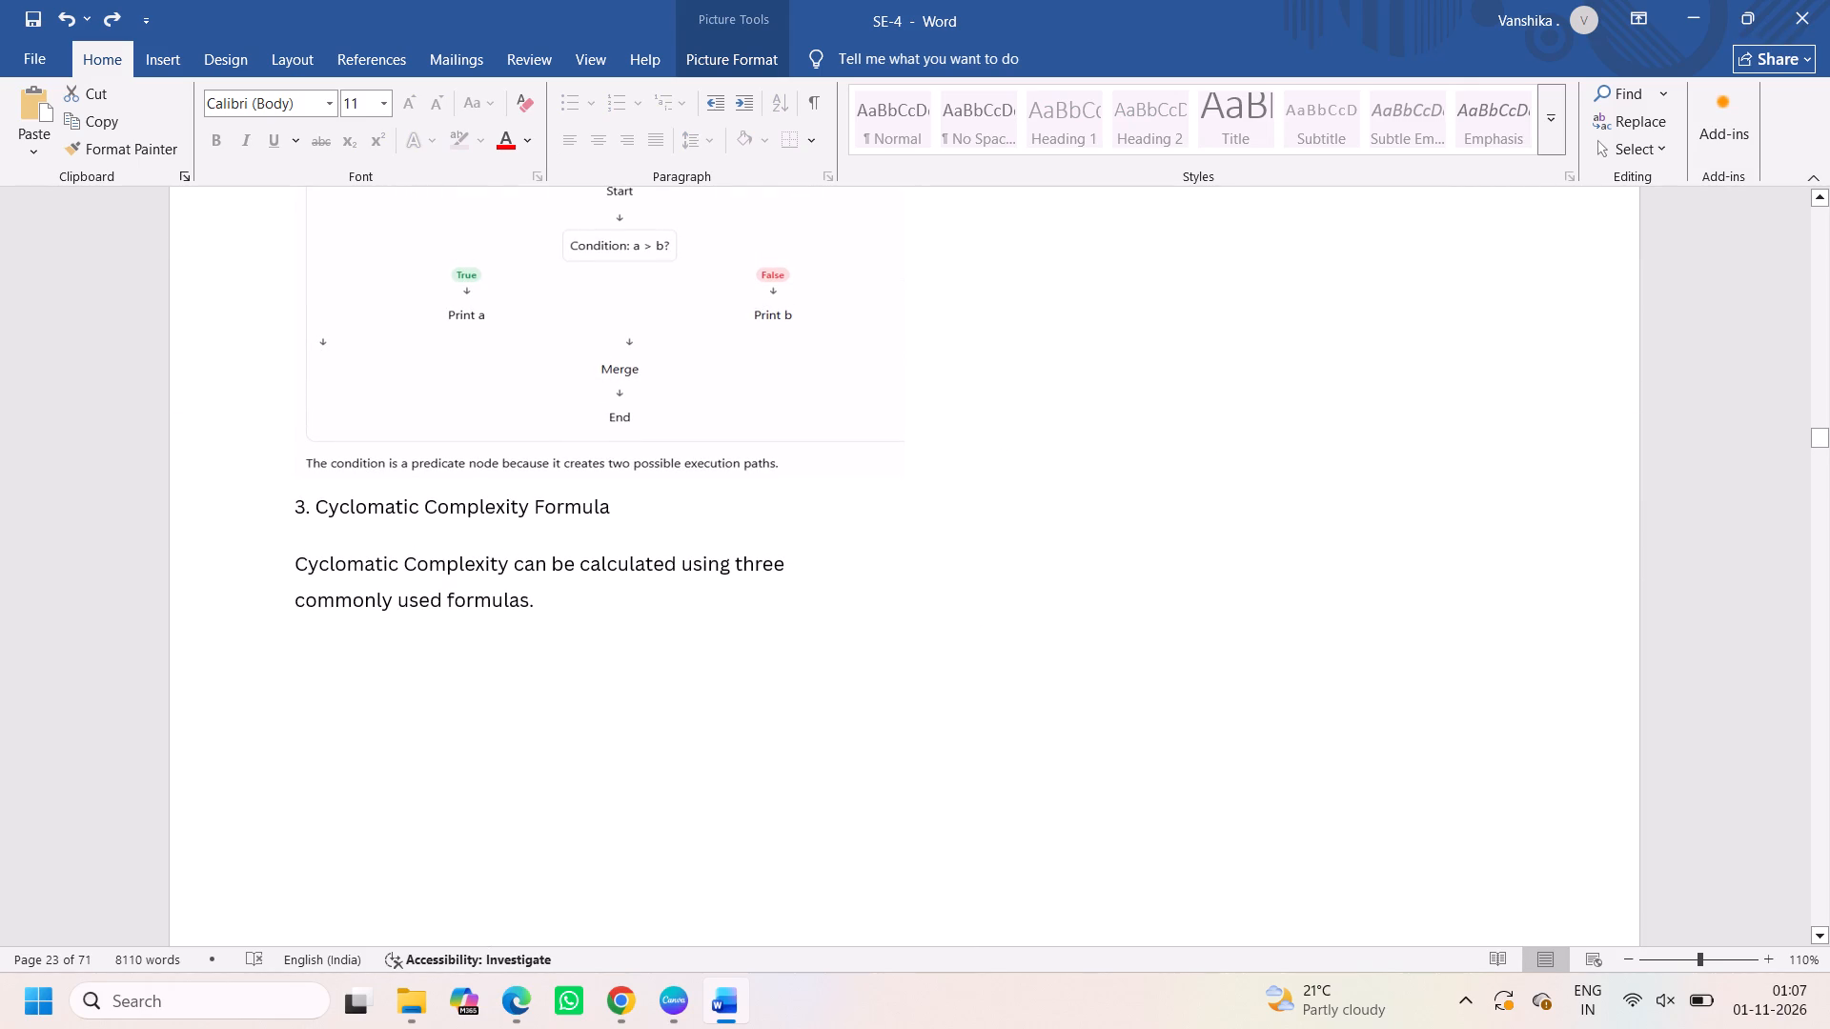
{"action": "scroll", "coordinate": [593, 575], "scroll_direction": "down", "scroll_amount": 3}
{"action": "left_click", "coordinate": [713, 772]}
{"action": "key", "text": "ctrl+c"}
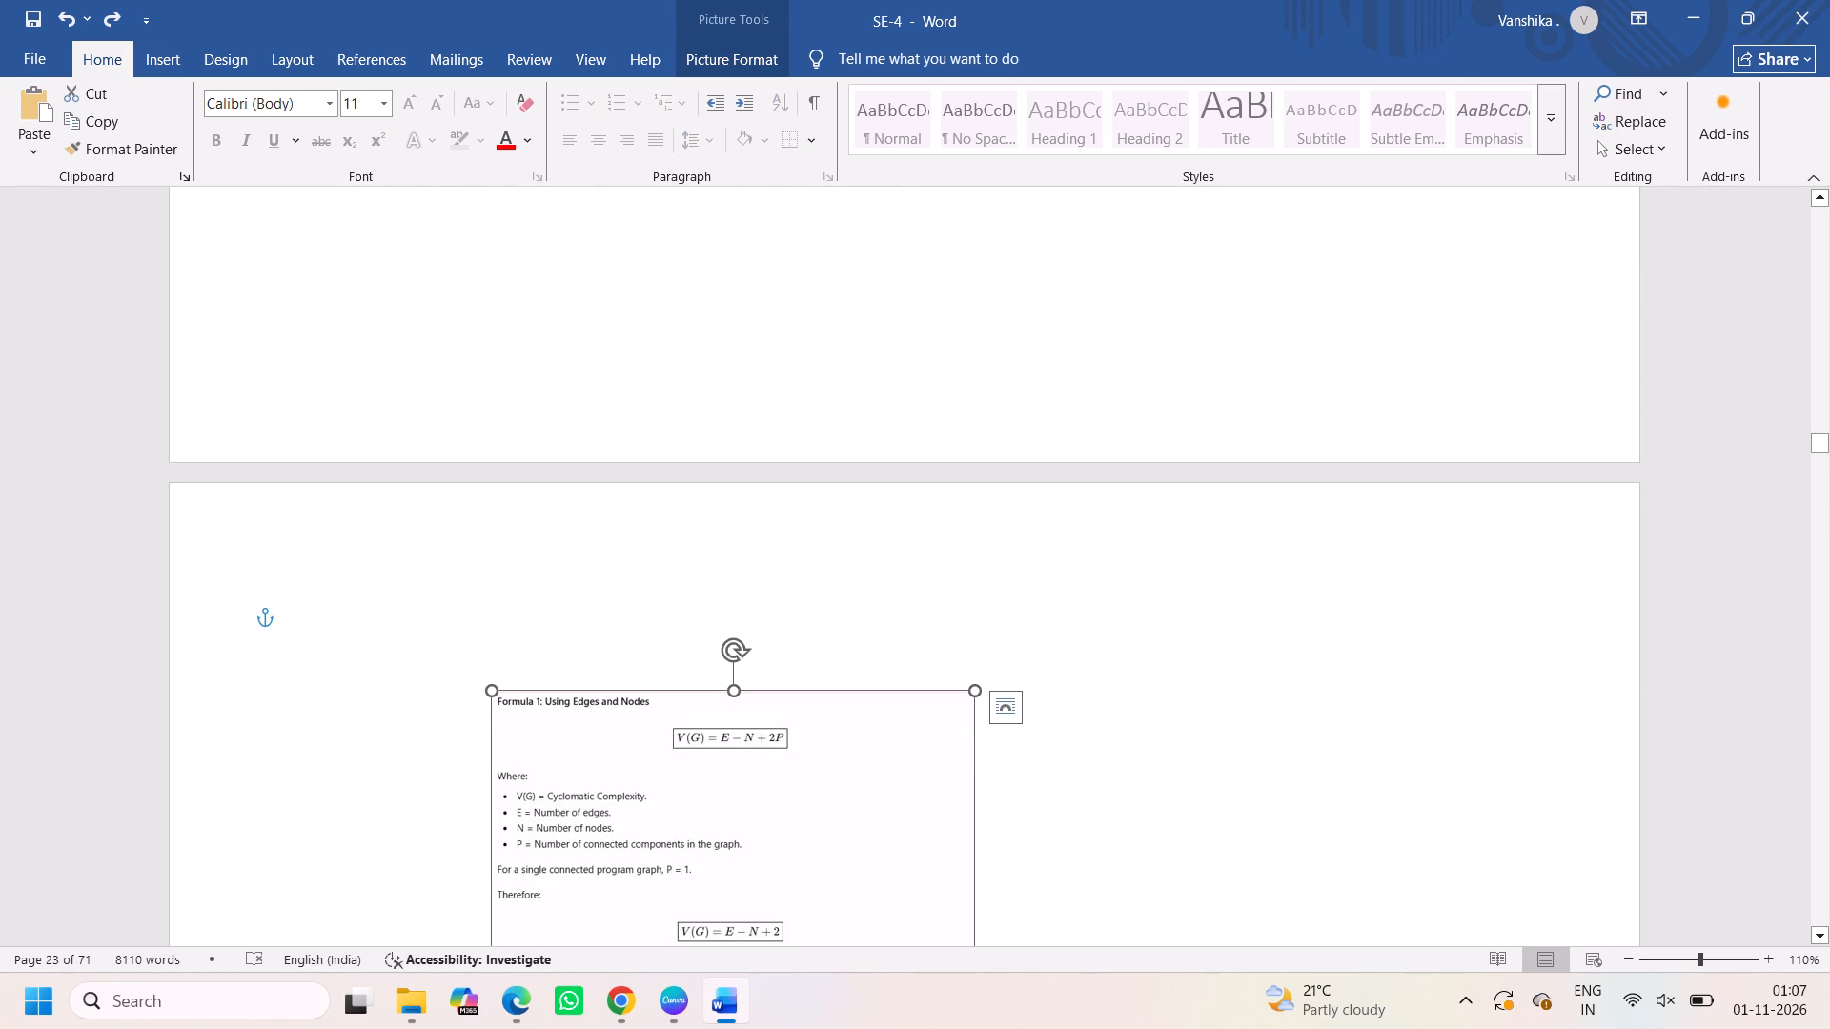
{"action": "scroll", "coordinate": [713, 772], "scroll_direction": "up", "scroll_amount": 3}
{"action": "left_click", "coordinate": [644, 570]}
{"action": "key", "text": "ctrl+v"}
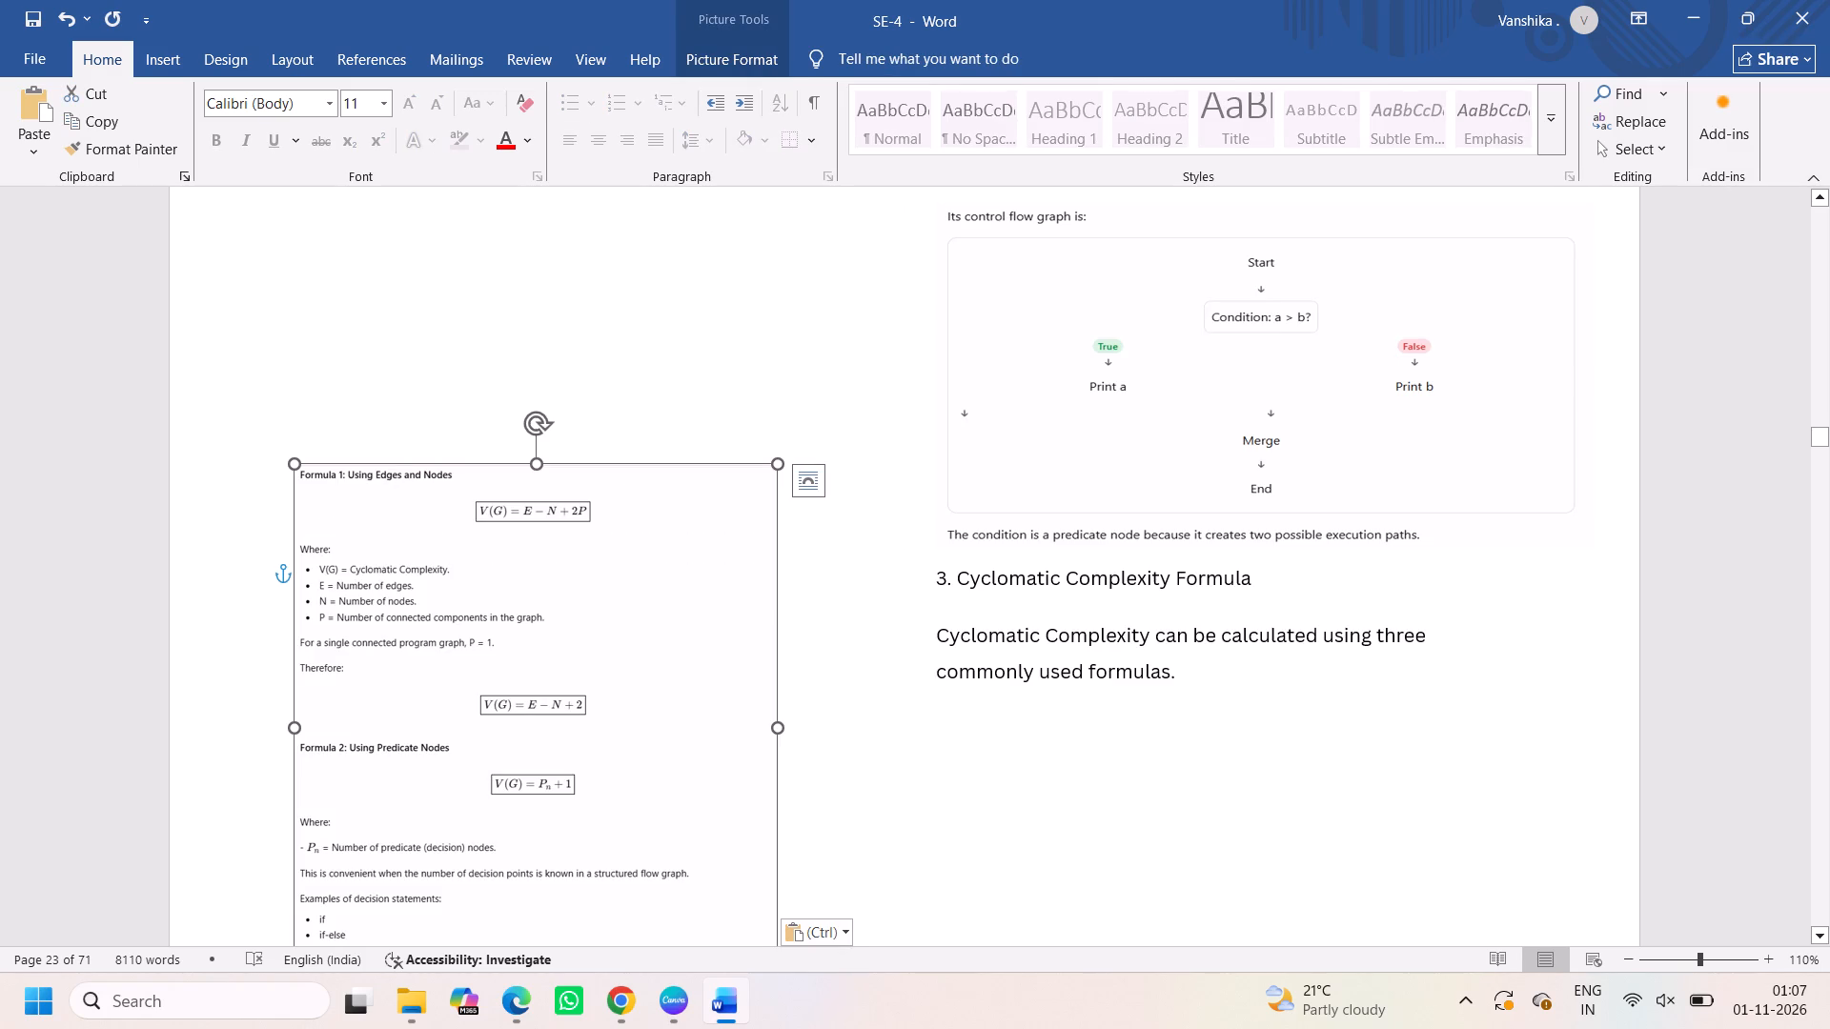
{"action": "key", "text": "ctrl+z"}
Delete the sentence "Cyclomatic Complexity can be calculated using three commonly used formulas." below the "3. Cyclomatic Complexity Formula" heading.
{"action": "left_click_drag", "start_coordinate": [565, 677], "coordinate": [322, 623]}
{"action": "key", "text": "BackSpace"}
{"action": "key", "text": "BackSpace"}
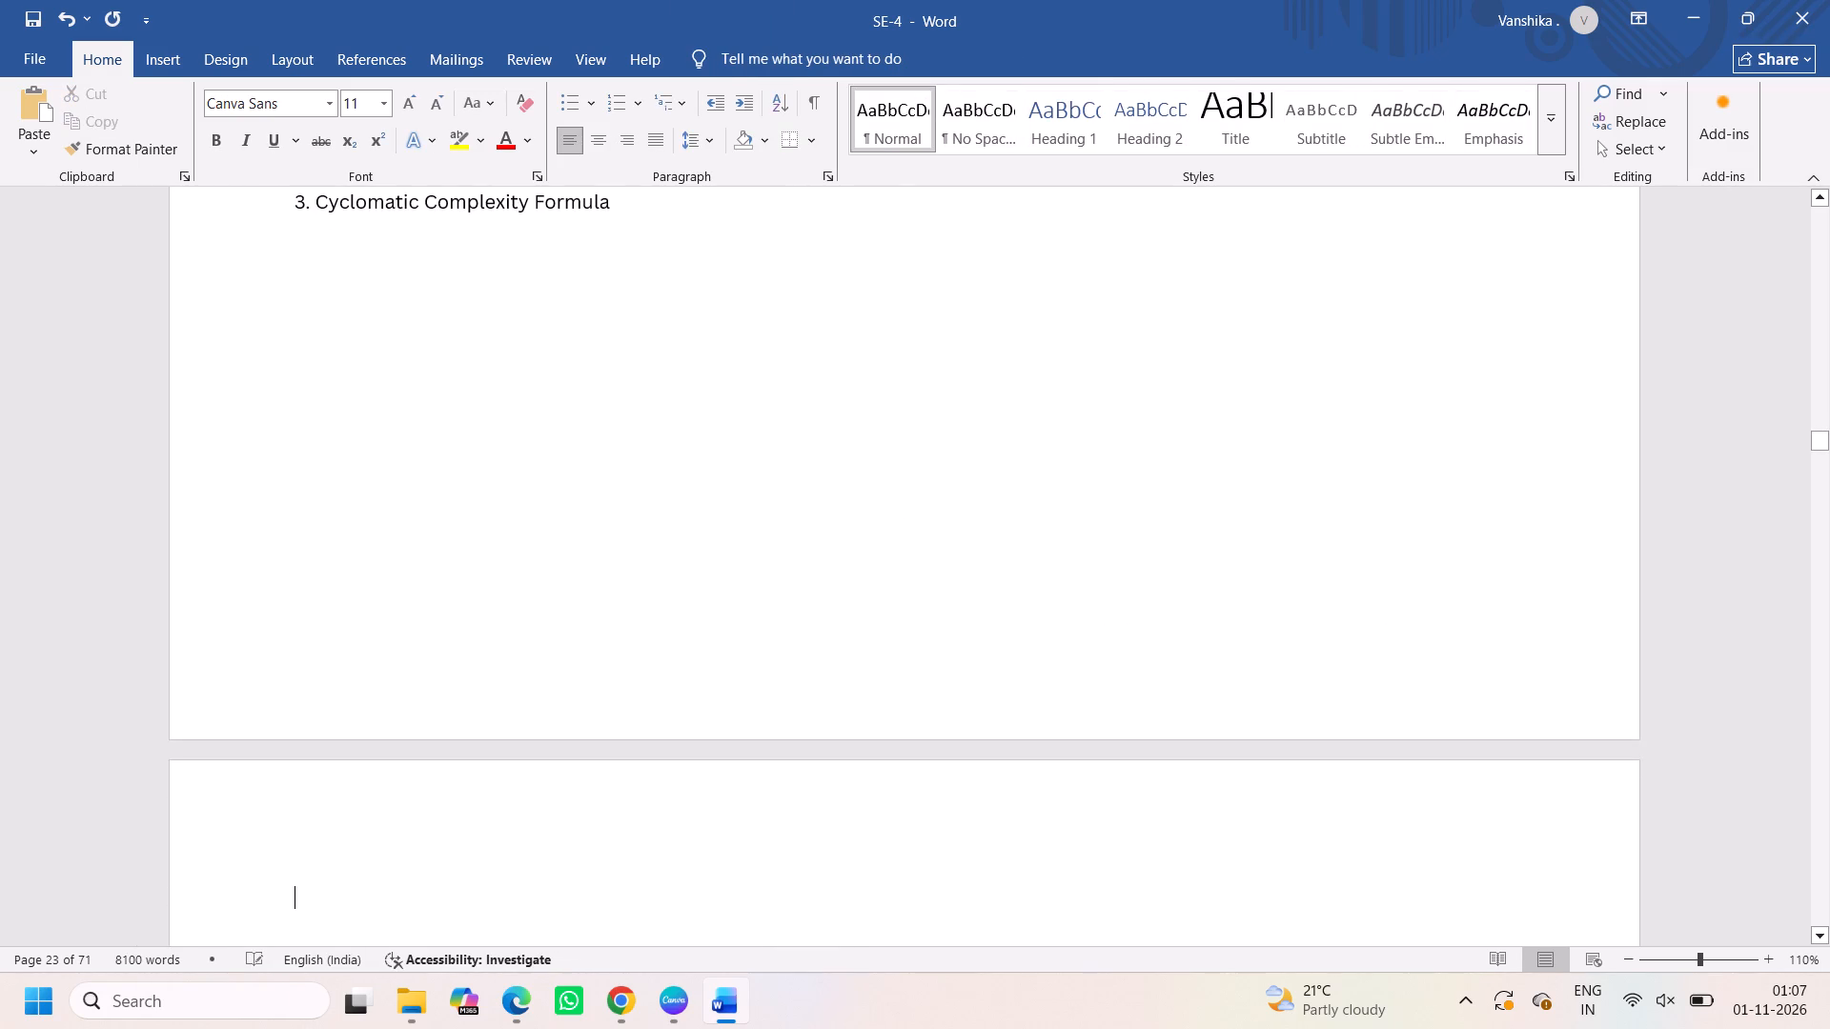
{"action": "key", "text": "BackSpace"}
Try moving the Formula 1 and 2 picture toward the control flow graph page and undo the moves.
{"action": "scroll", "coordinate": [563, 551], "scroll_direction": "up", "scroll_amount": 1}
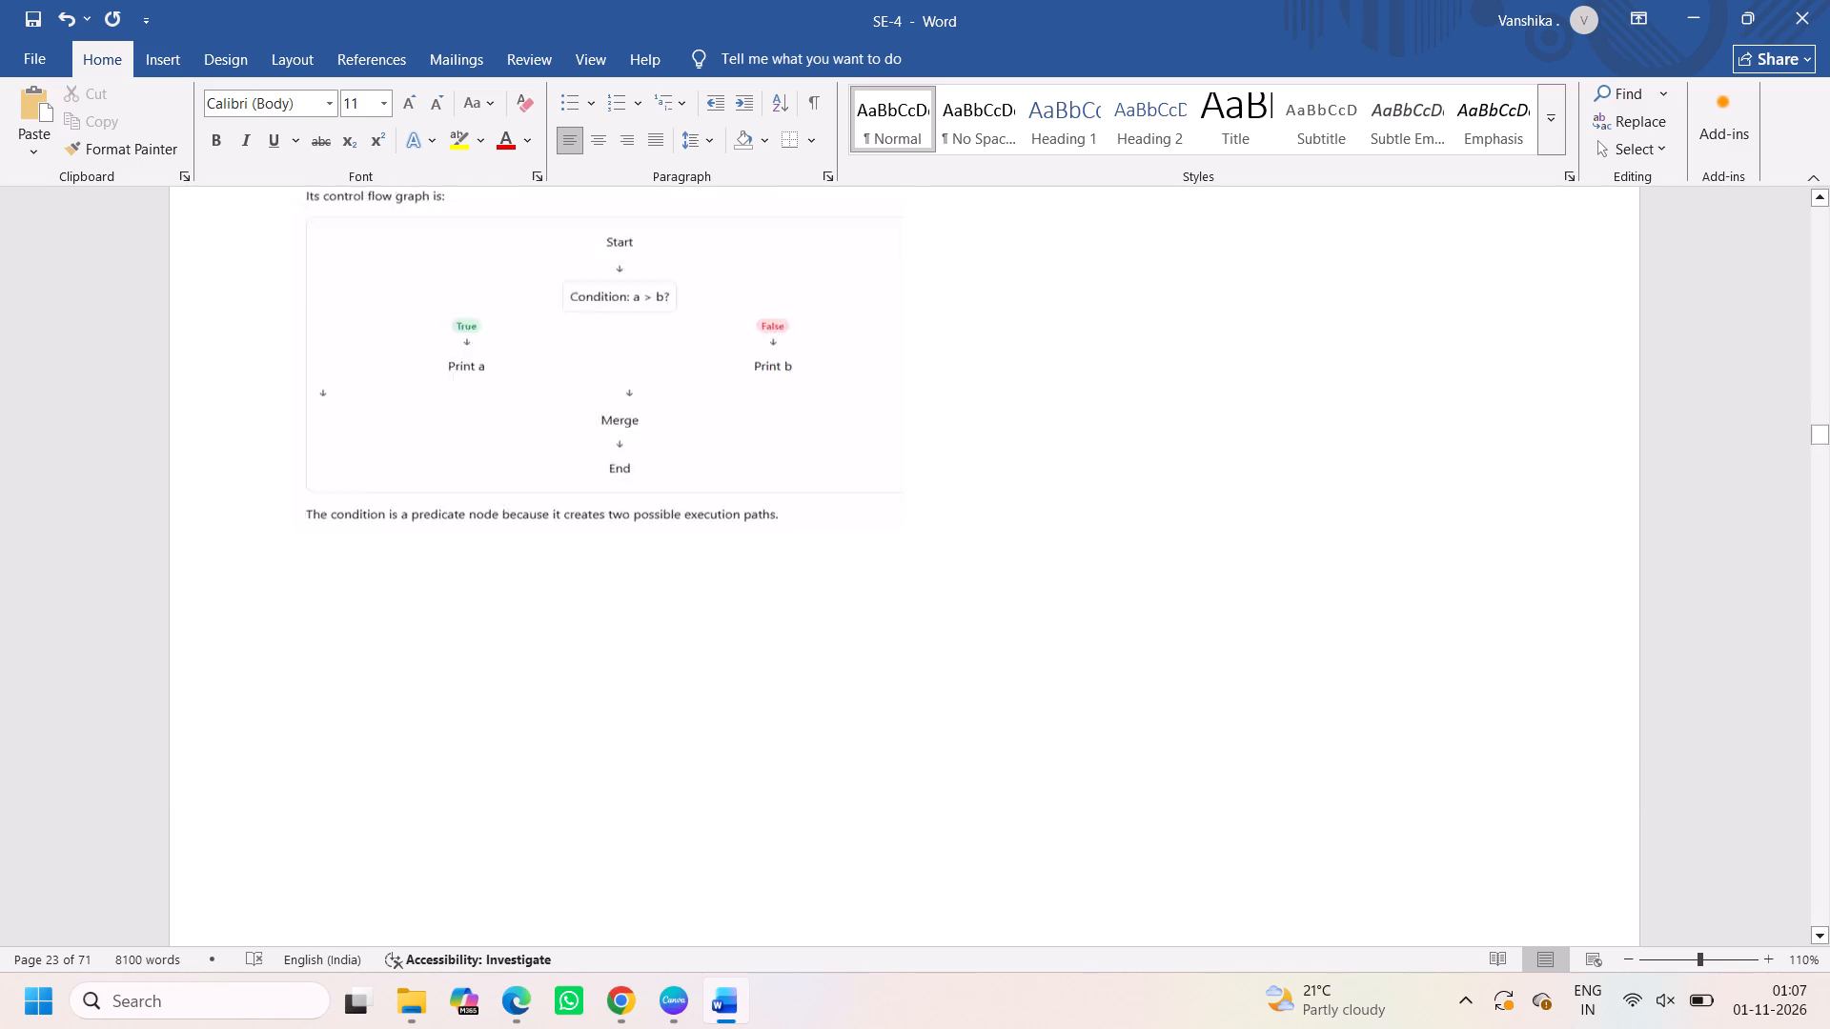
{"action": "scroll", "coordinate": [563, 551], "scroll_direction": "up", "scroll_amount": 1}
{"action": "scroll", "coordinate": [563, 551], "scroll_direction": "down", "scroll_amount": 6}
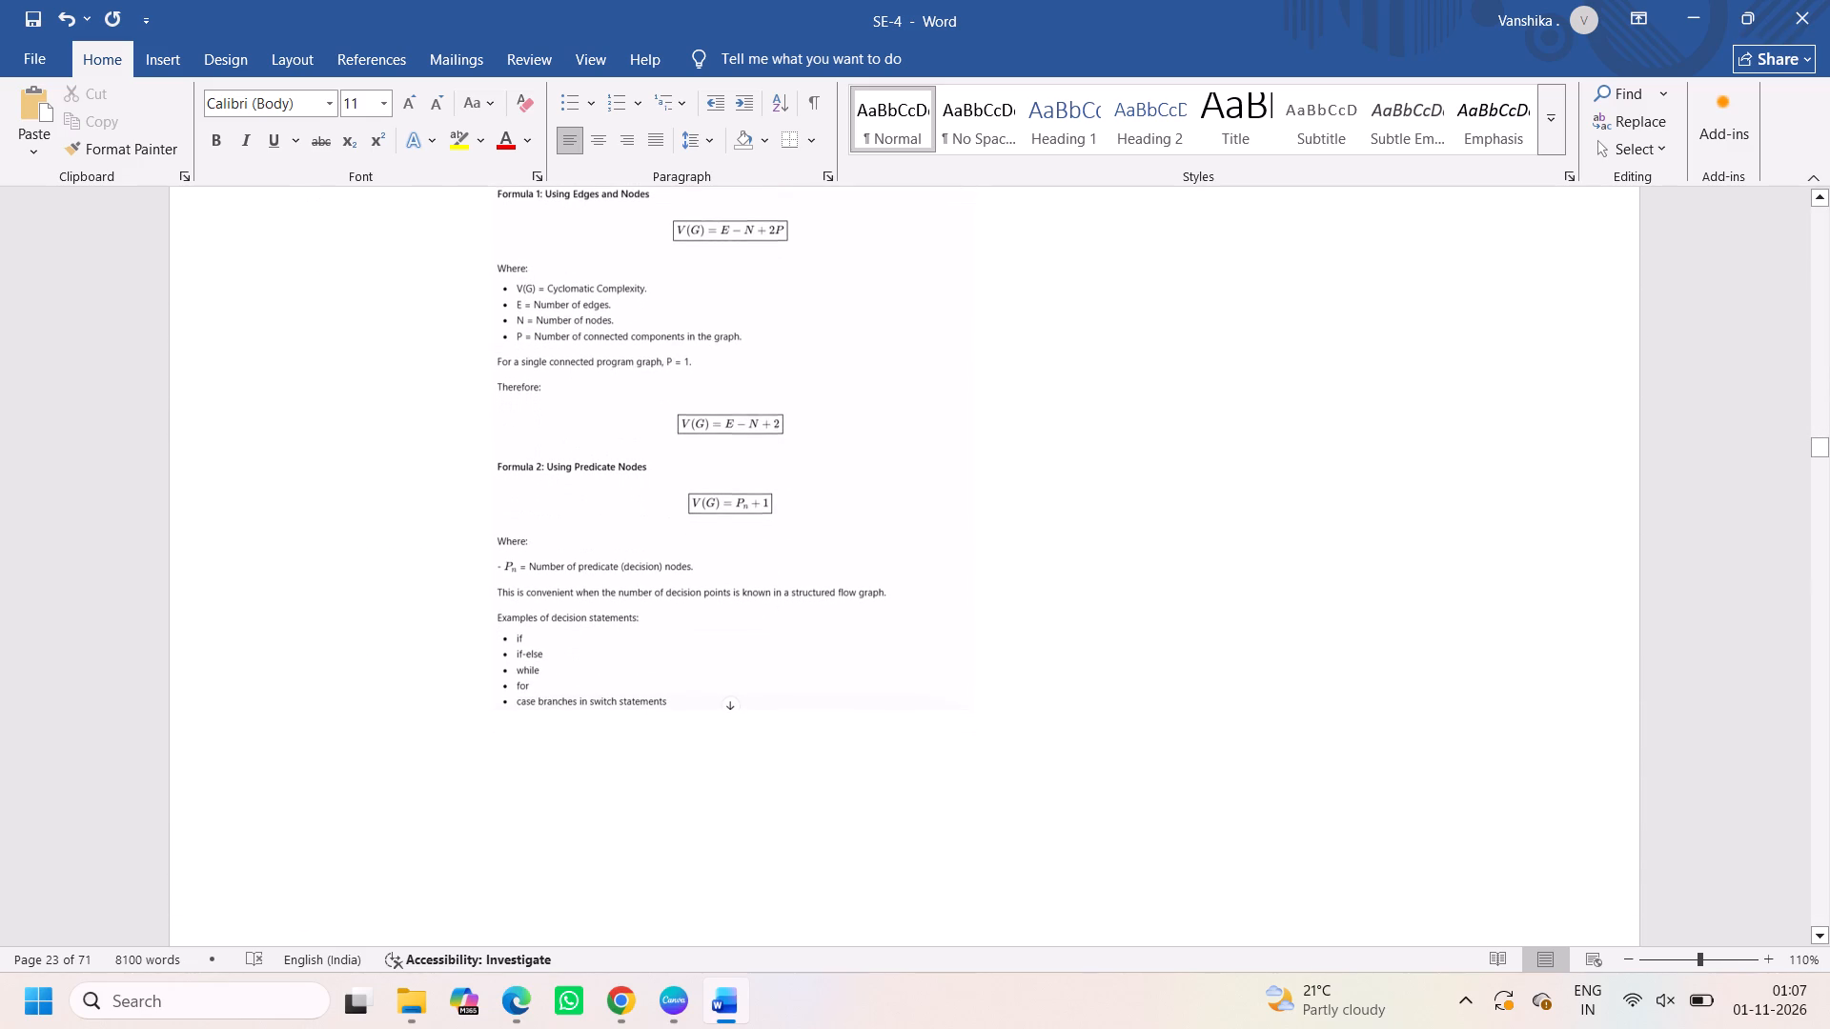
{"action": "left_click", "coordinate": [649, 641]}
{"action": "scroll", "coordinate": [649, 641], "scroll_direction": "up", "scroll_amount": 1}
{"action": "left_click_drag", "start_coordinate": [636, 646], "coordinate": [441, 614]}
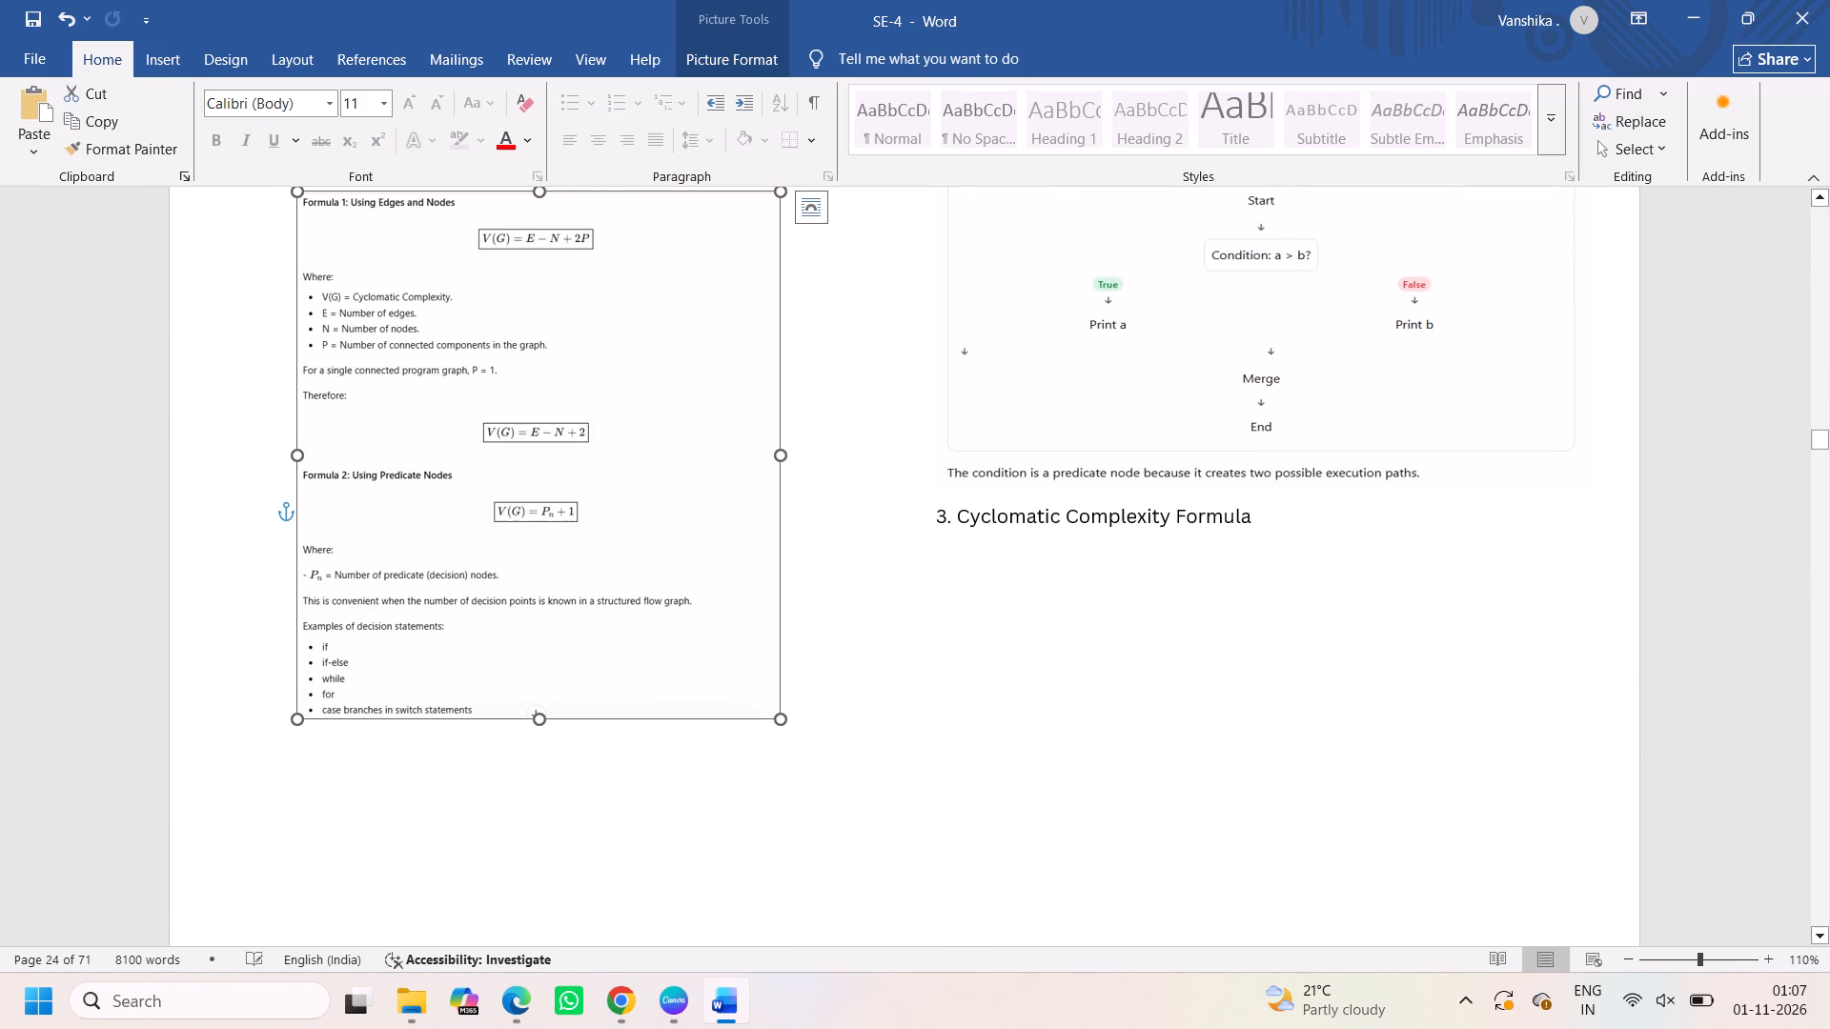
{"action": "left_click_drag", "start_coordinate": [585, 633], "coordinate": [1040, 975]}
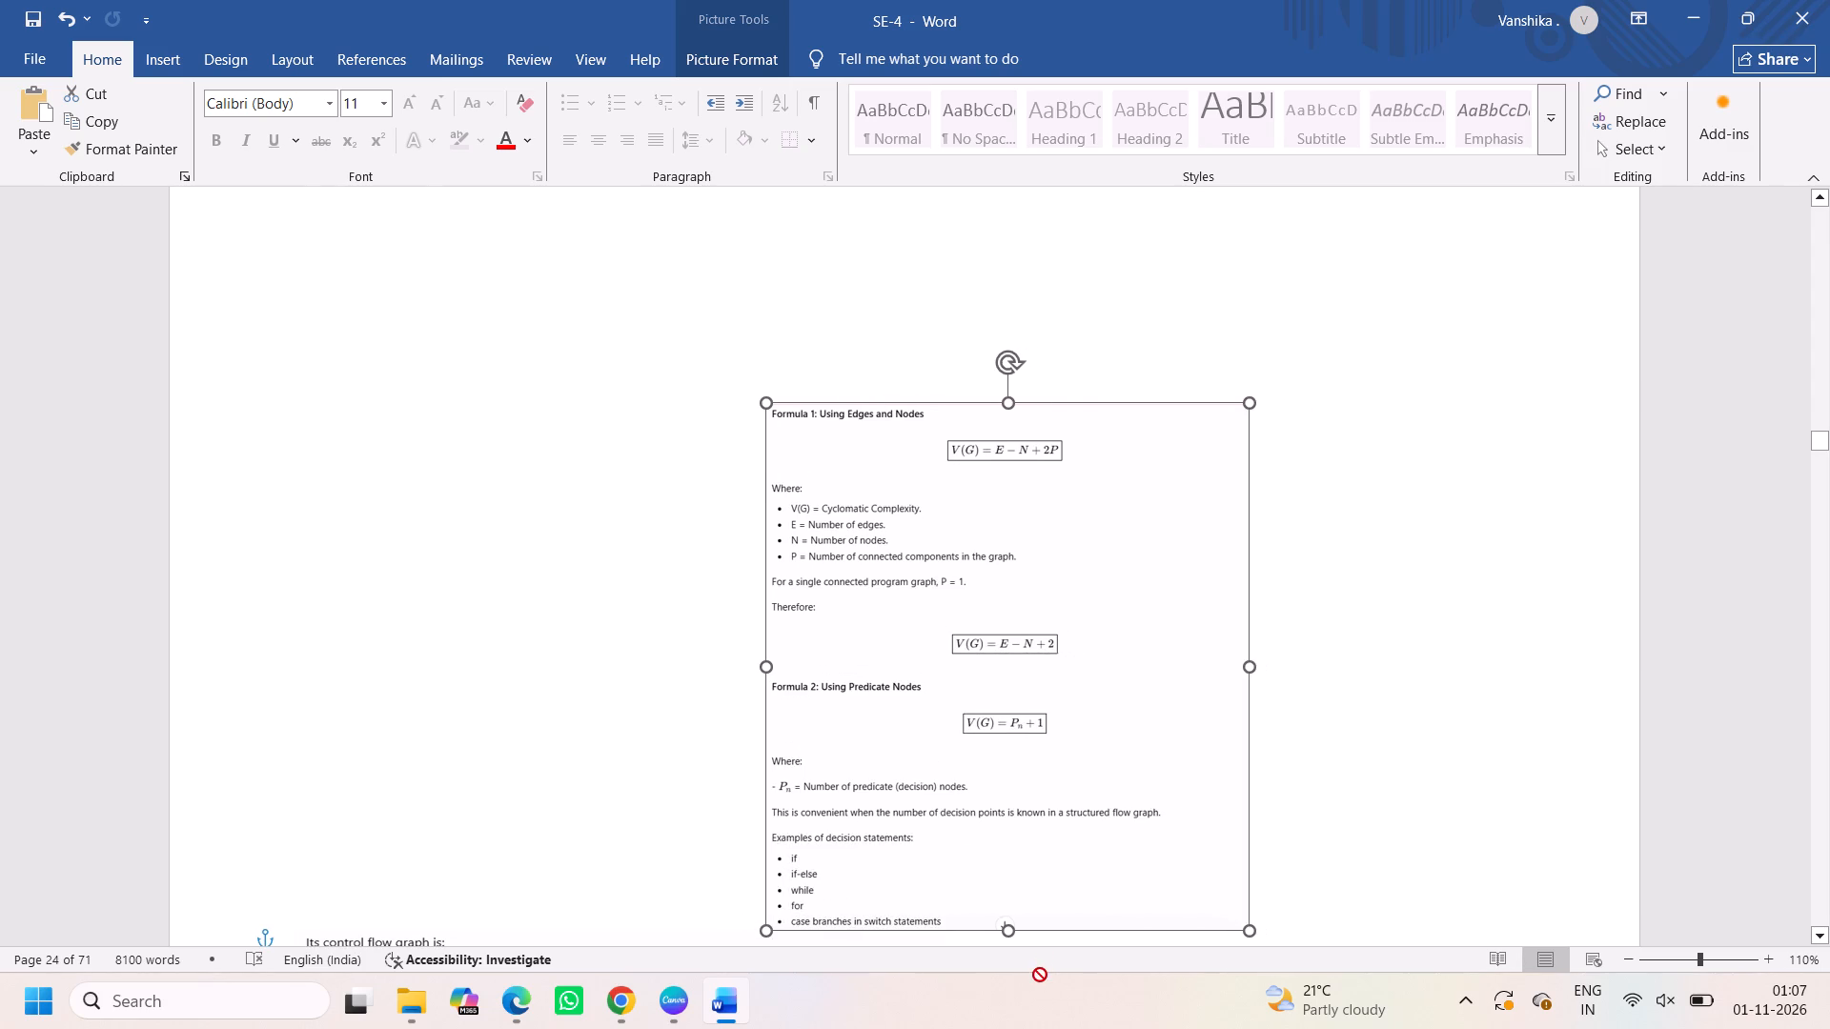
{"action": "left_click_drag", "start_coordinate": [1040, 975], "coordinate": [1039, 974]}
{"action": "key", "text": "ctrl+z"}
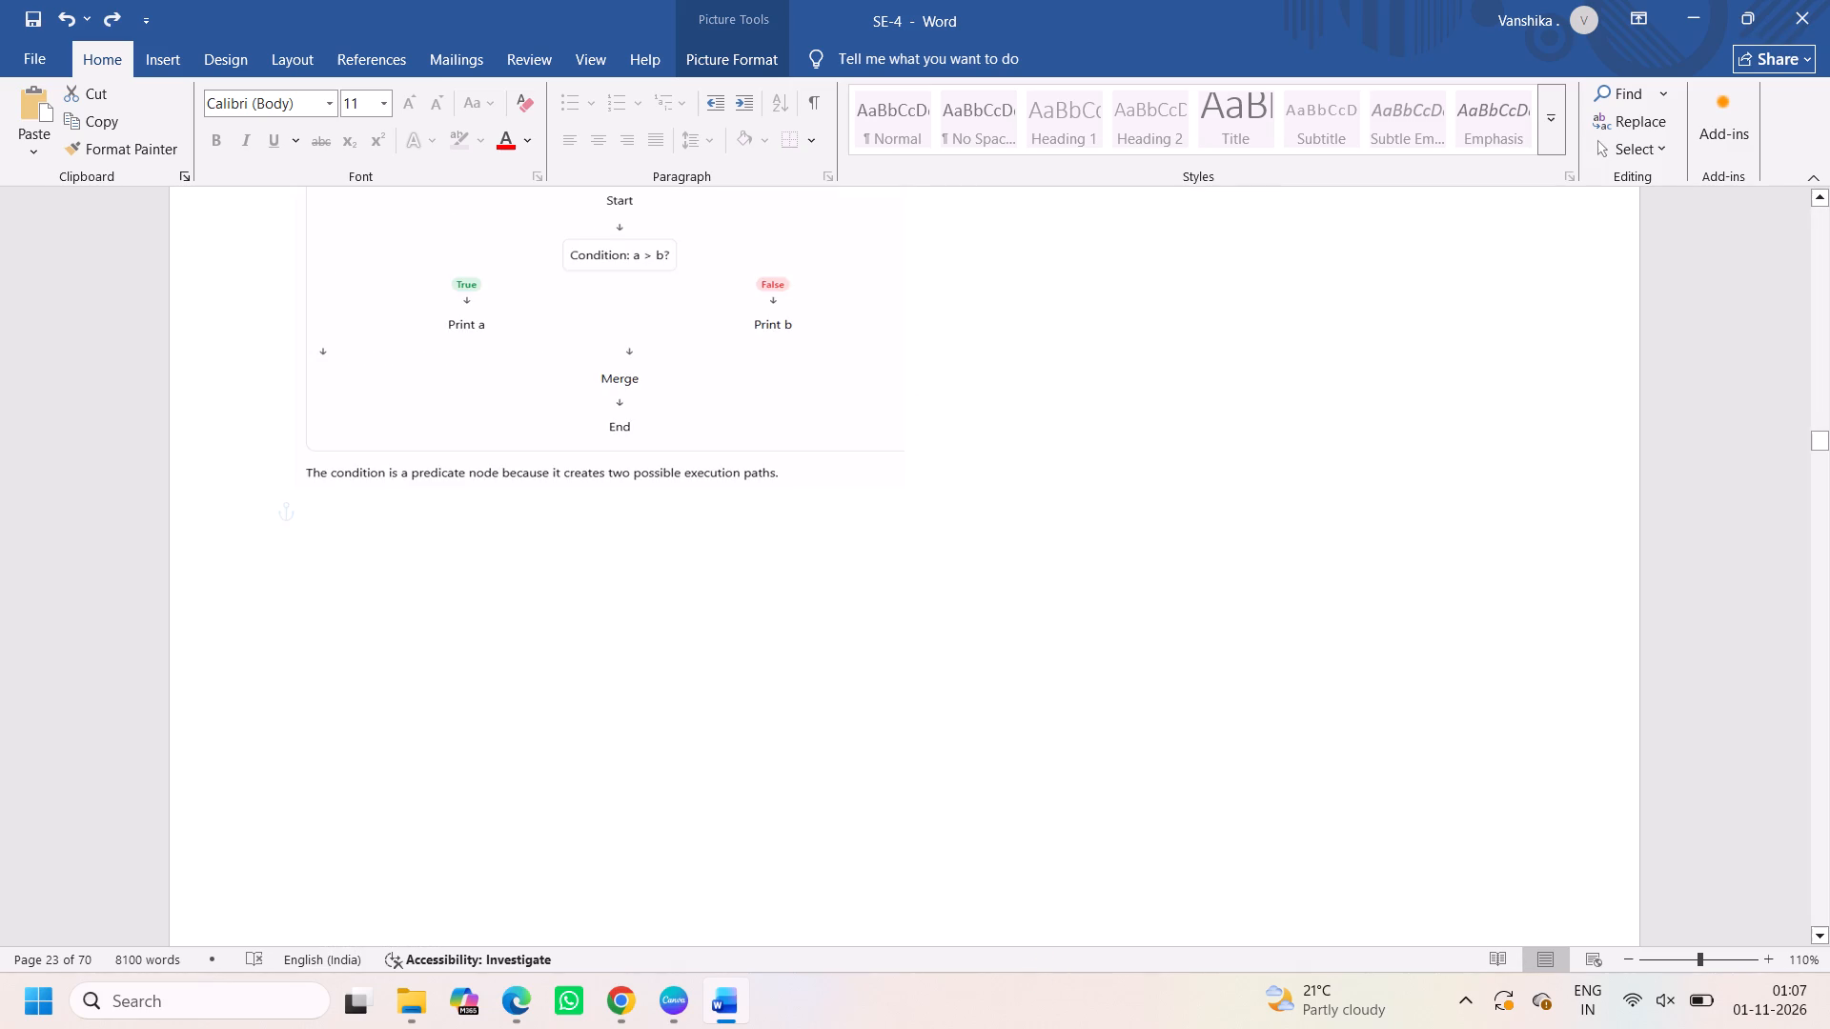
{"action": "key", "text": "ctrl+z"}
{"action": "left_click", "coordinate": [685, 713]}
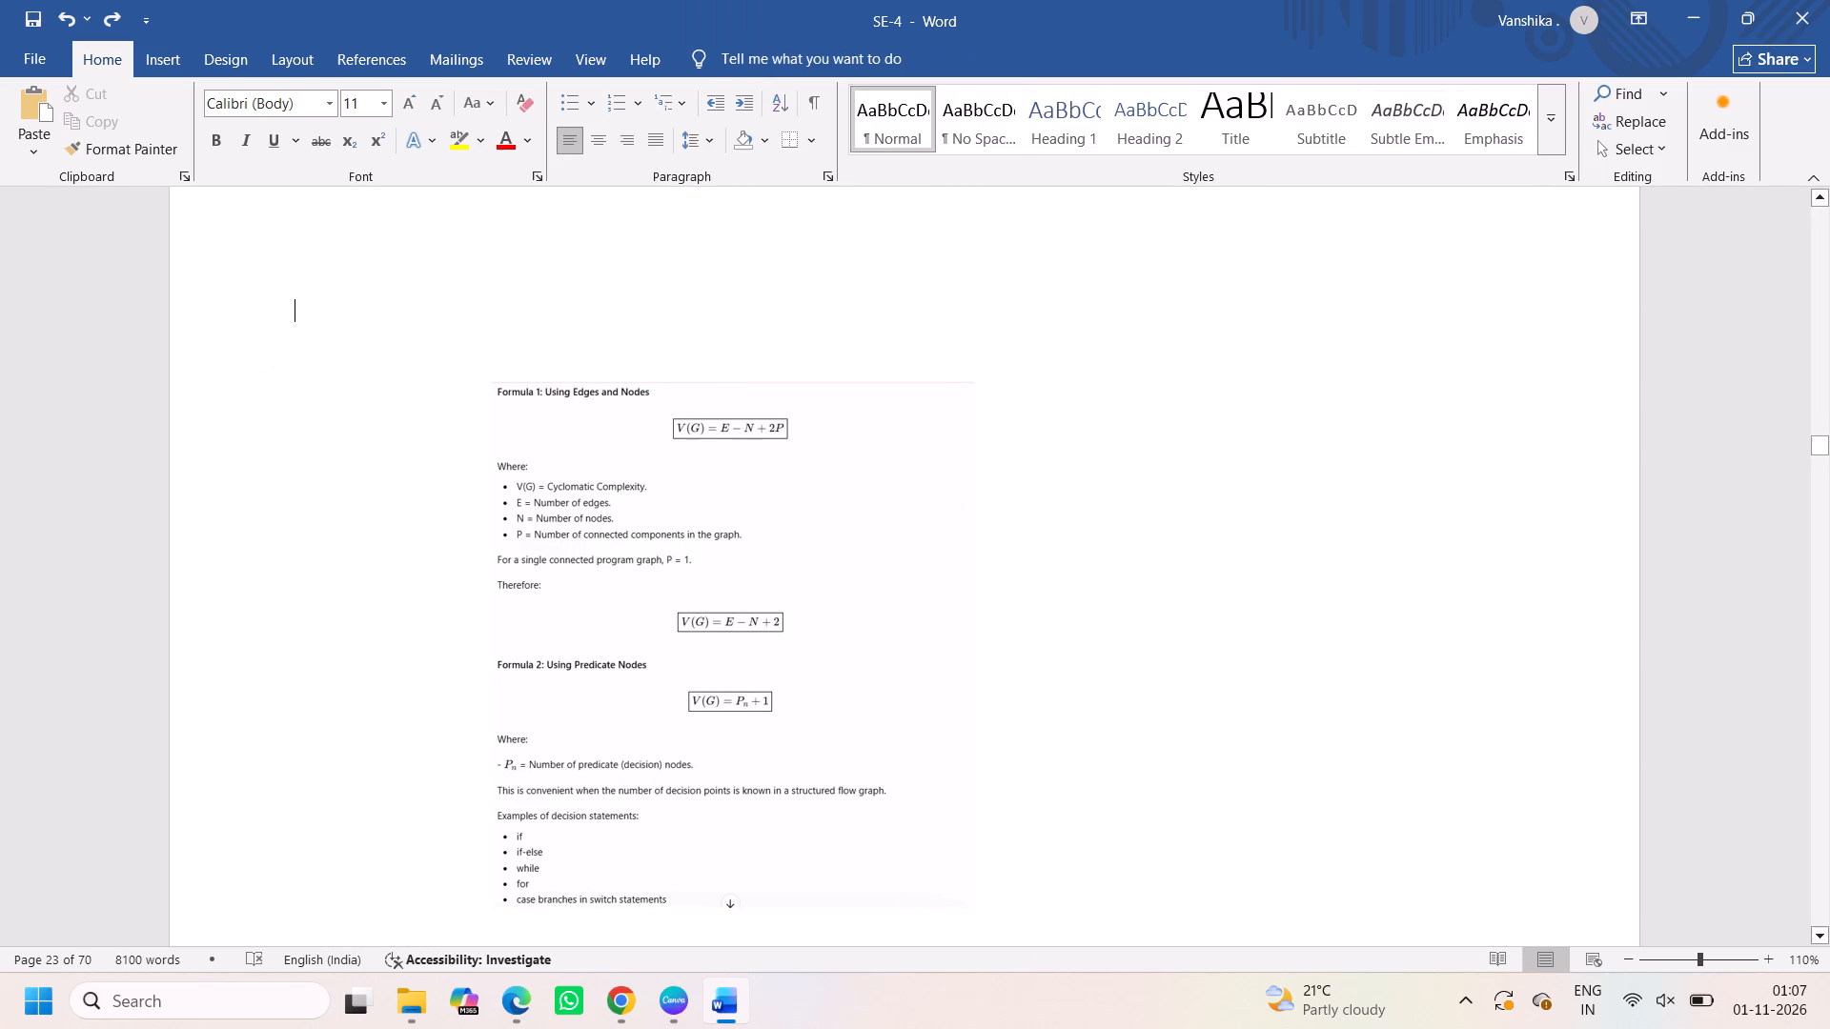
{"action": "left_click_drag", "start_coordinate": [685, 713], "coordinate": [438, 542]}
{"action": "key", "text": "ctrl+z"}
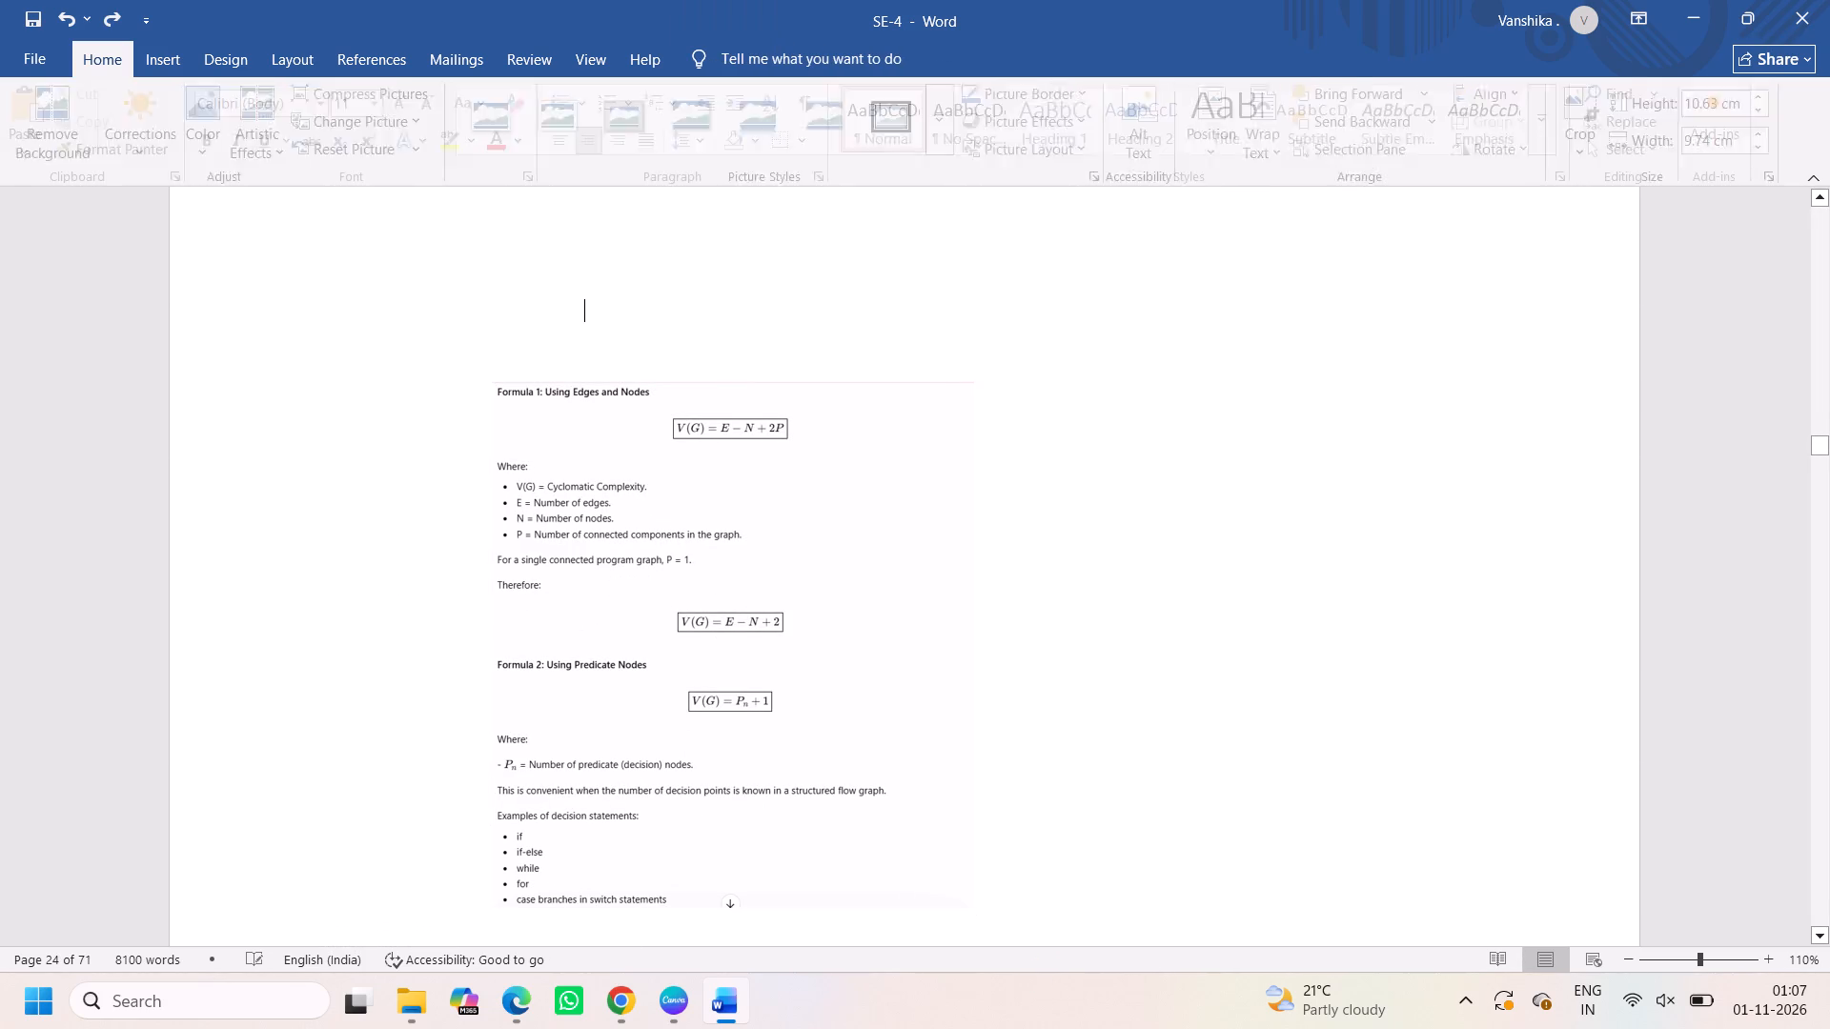
Reposition the Formula 1 and 2 picture near the horizontal middle of its page, above the "3. Cyclomatic Complexity Formula" heading.
{"action": "scroll", "coordinate": [869, 608], "scroll_direction": "up", "scroll_amount": 3}
{"action": "scroll", "coordinate": [868, 617], "scroll_direction": "down", "scroll_amount": 1}
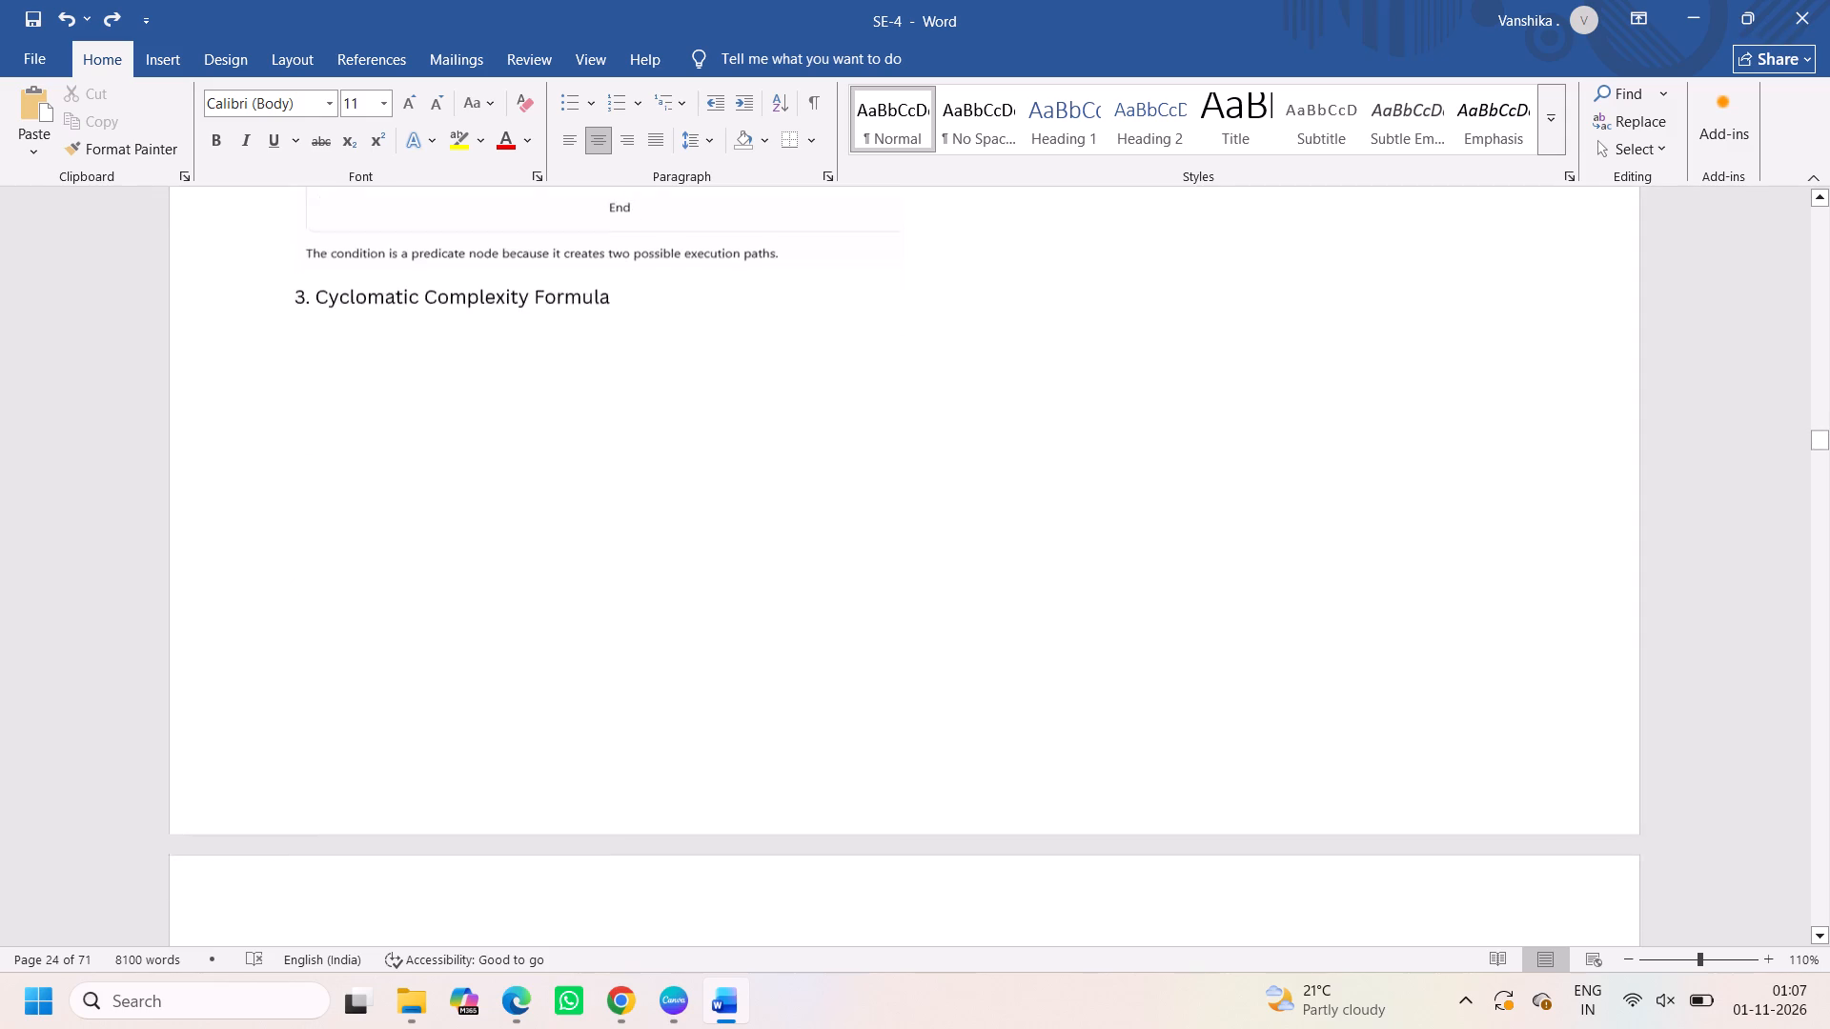
{"action": "scroll", "coordinate": [868, 617], "scroll_direction": "down", "scroll_amount": 2}
{"action": "left_click_drag", "start_coordinate": [758, 817], "coordinate": [603, 445]}
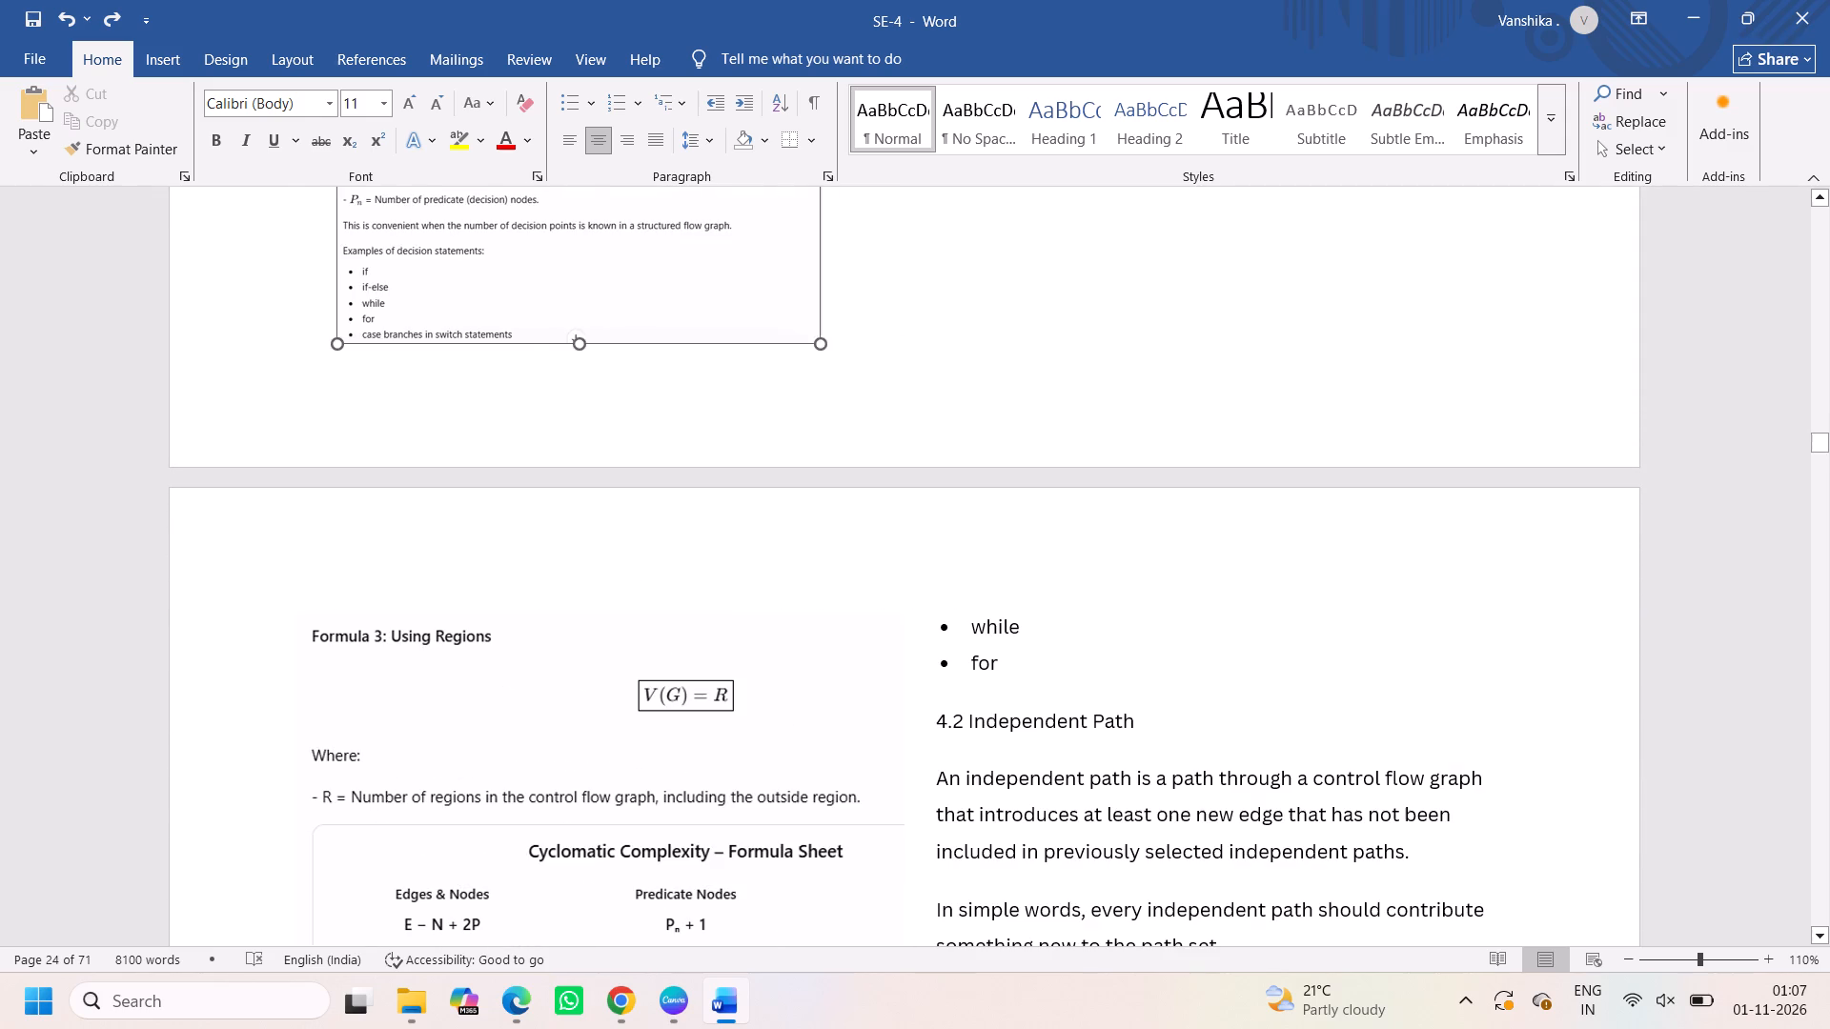
{"action": "left_click_drag", "start_coordinate": [603, 445], "coordinate": [565, 456]}
{"action": "left_click_drag", "start_coordinate": [627, 571], "coordinate": [946, 912]}
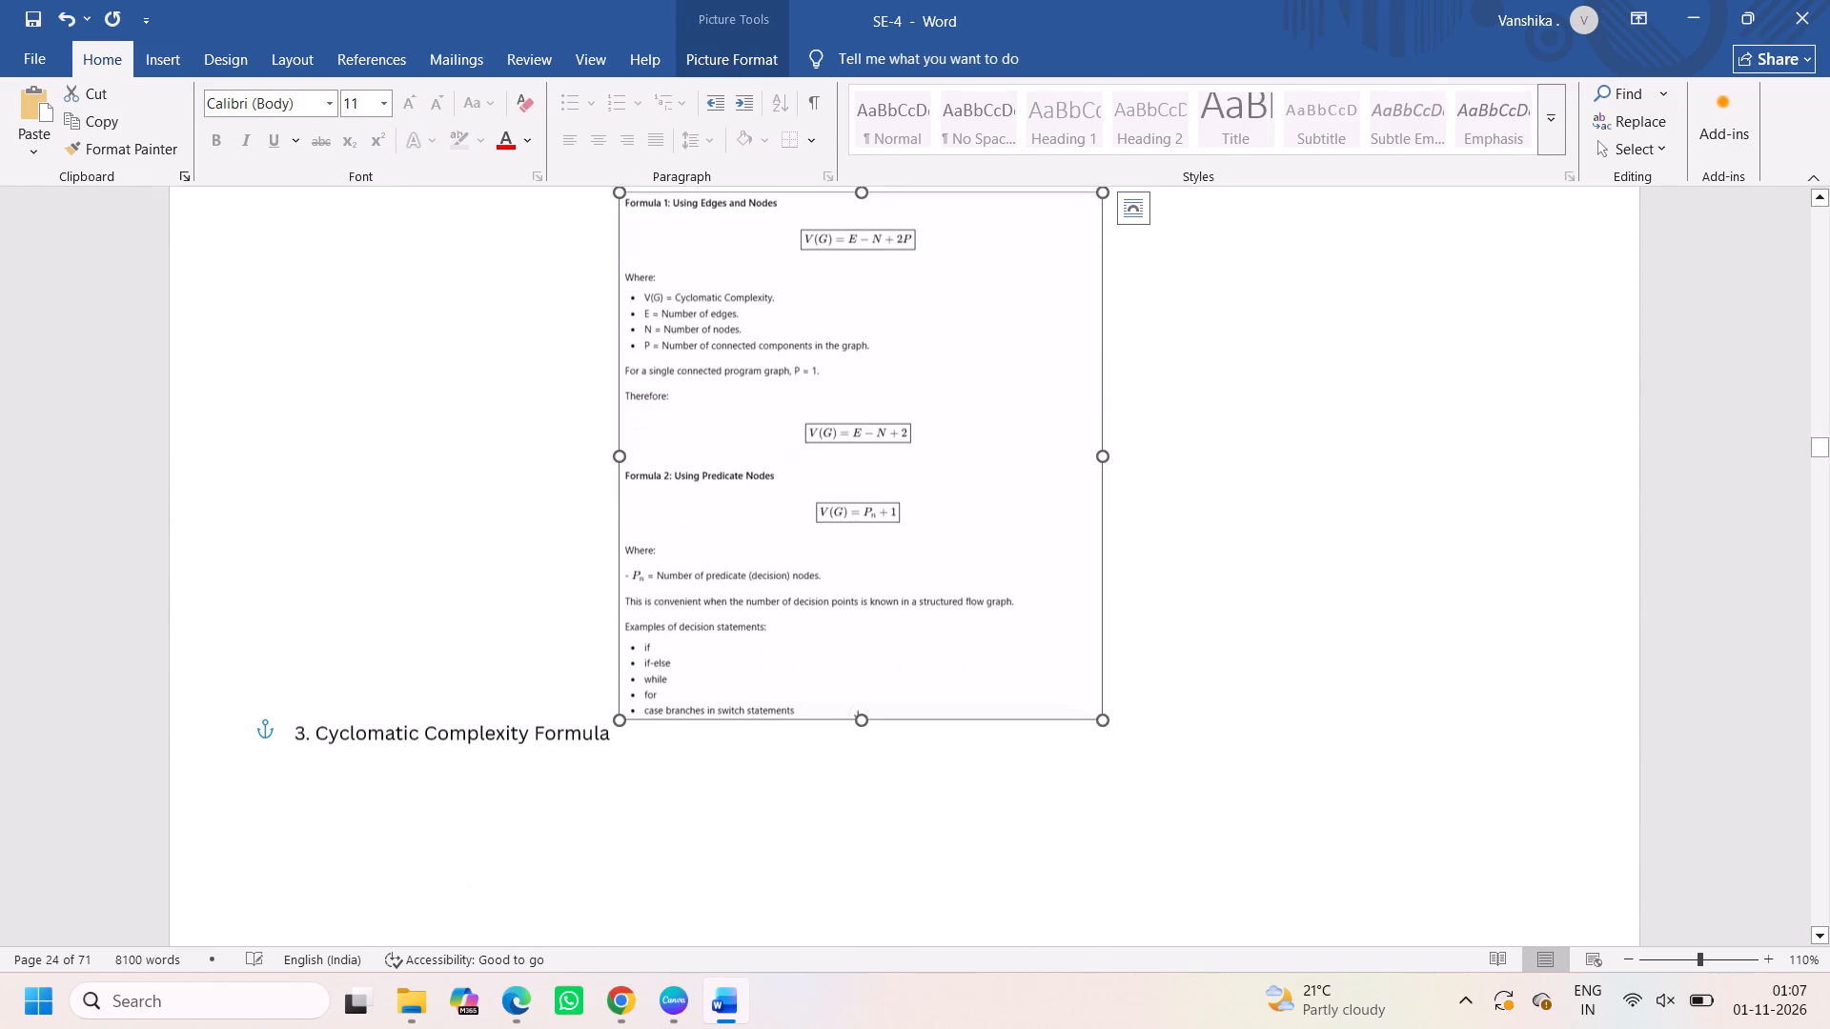
Copy the heading text "Cyclomatic Complexity Formula" and paste it beneath the control flow graph picture on the preceding page.
{"action": "scroll", "coordinate": [788, 582], "scroll_direction": "up", "scroll_amount": 1}
{"action": "scroll", "coordinate": [829, 659], "scroll_direction": "up", "scroll_amount": 2}
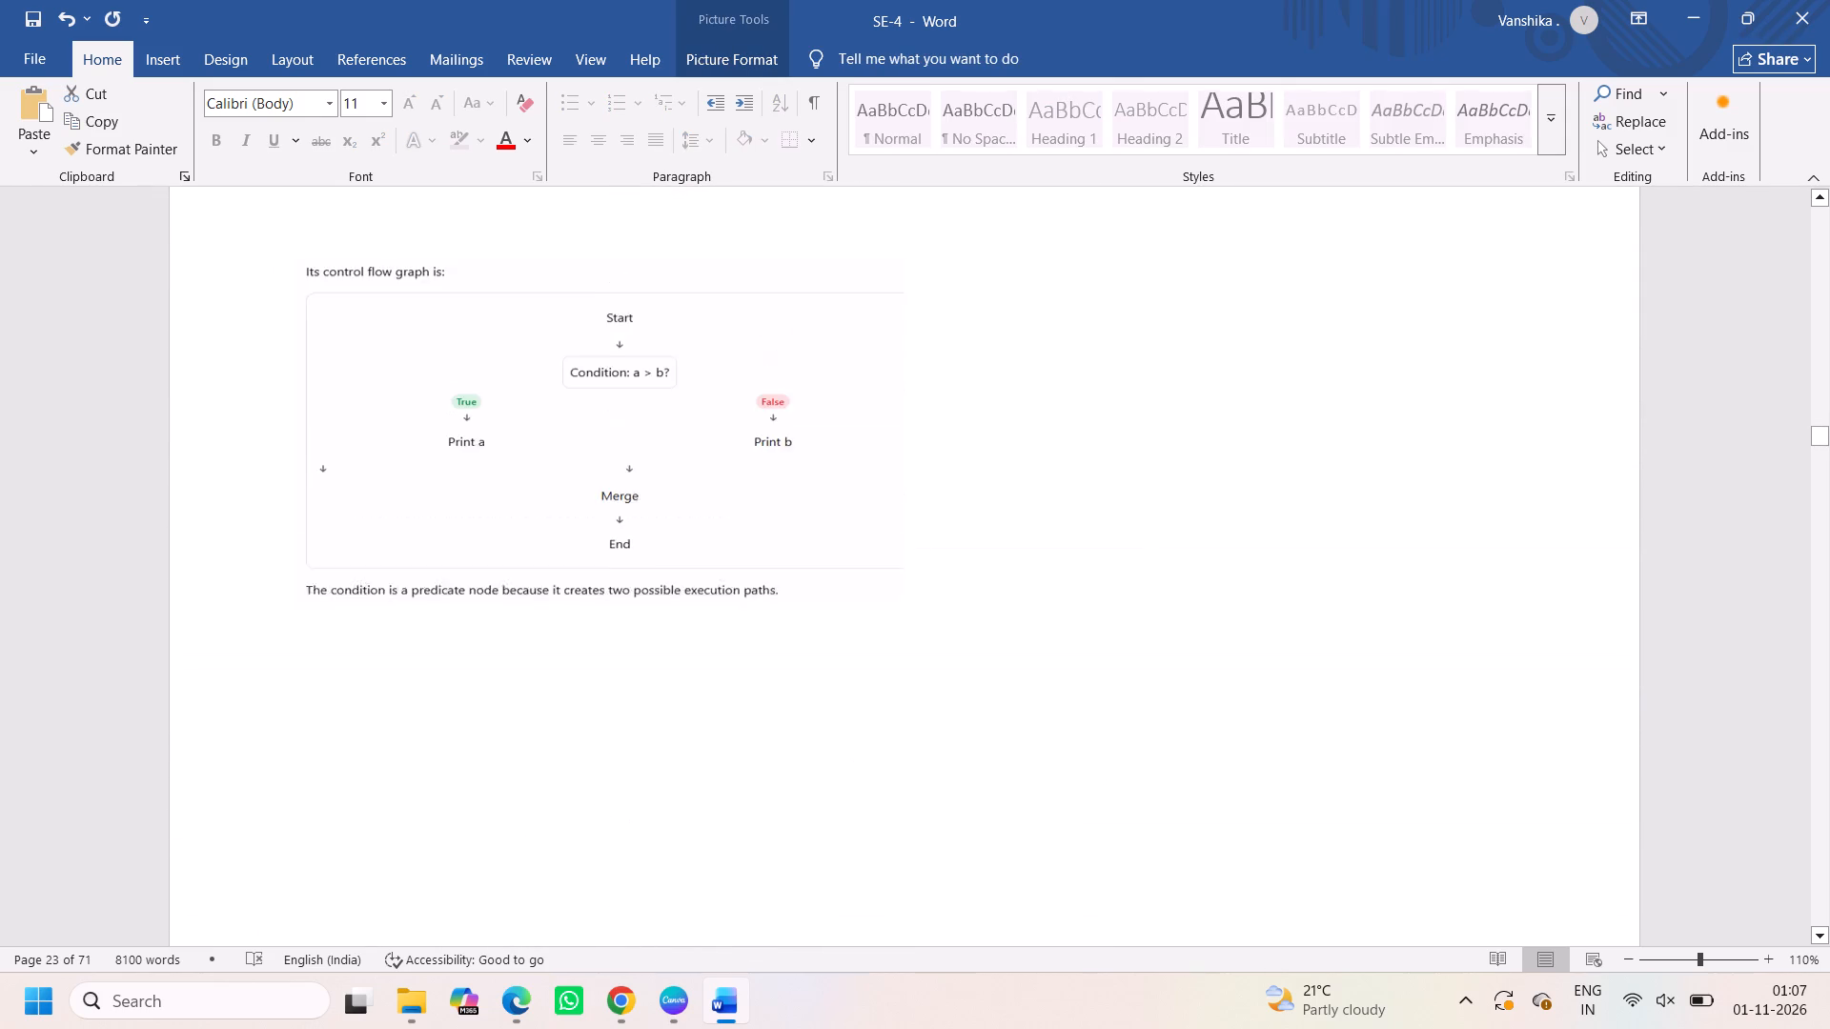
{"action": "scroll", "coordinate": [829, 659], "scroll_direction": "up", "scroll_amount": 1}
{"action": "scroll", "coordinate": [829, 659], "scroll_direction": "down", "scroll_amount": 4}
{"action": "triple_click", "coordinate": [549, 758]}
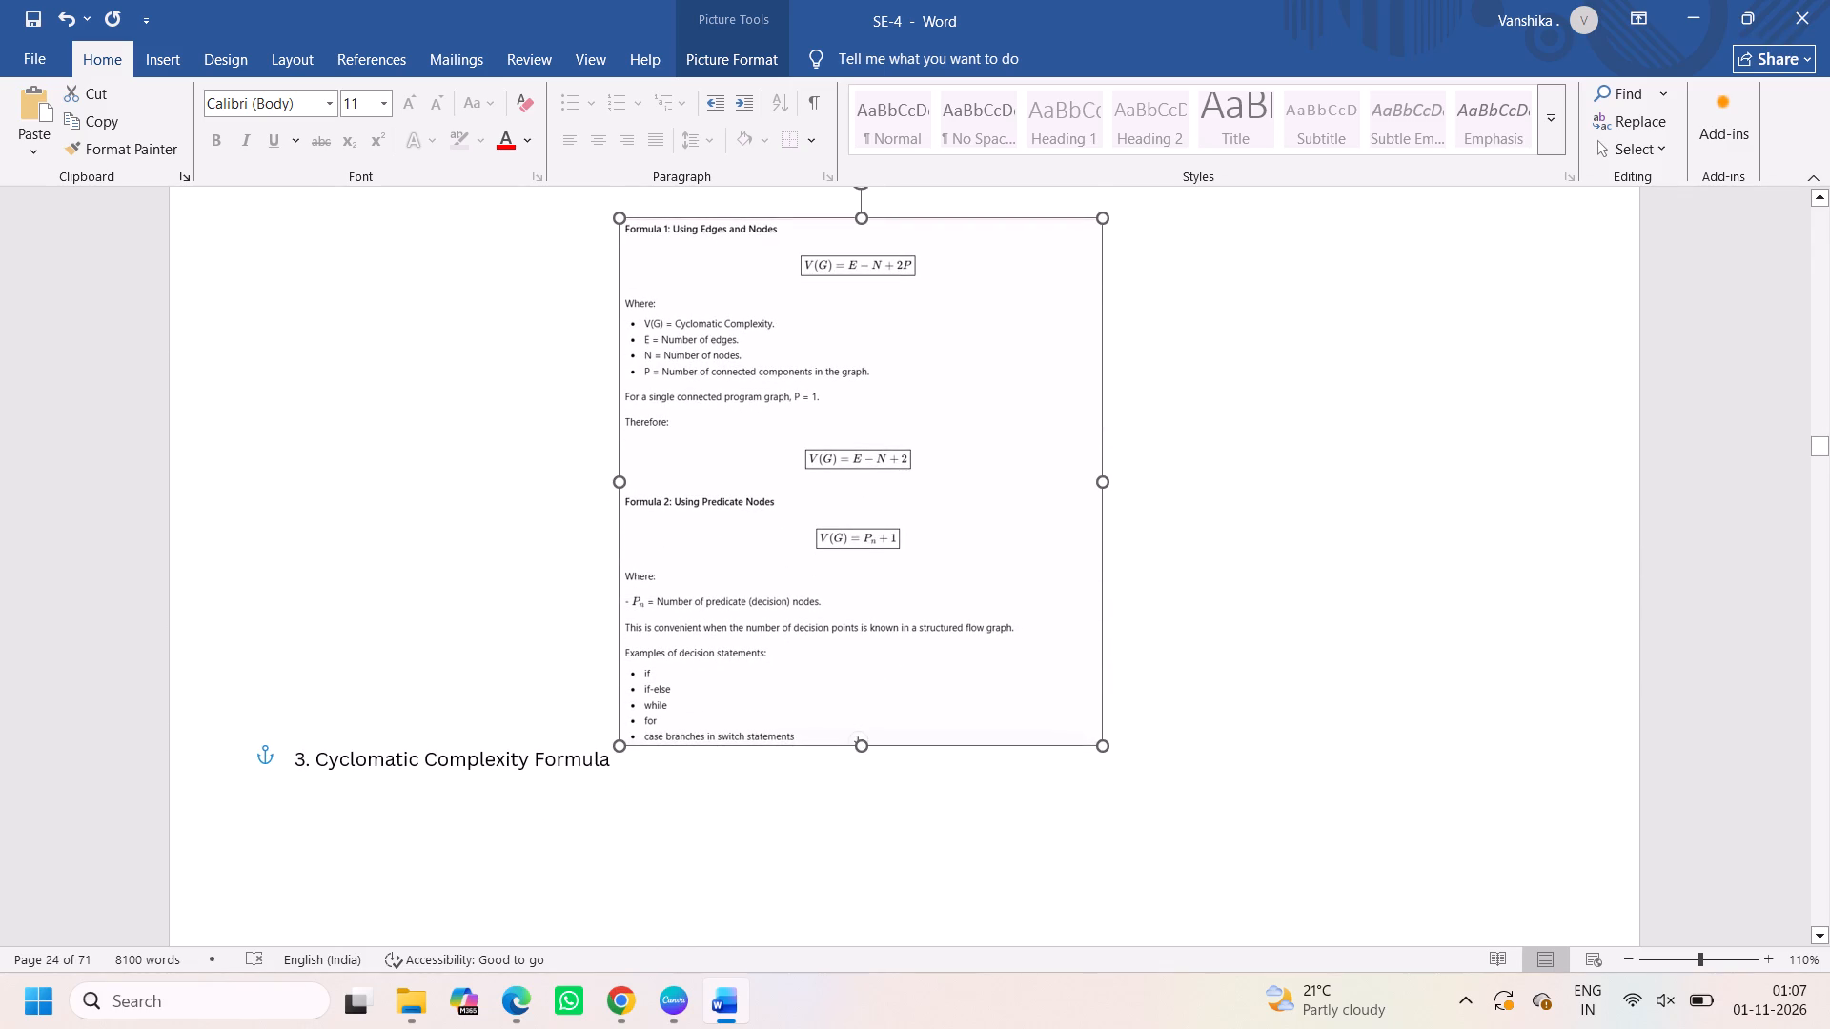
{"action": "left_click", "coordinate": [549, 758]}
{"action": "double_click", "coordinate": [549, 758]}
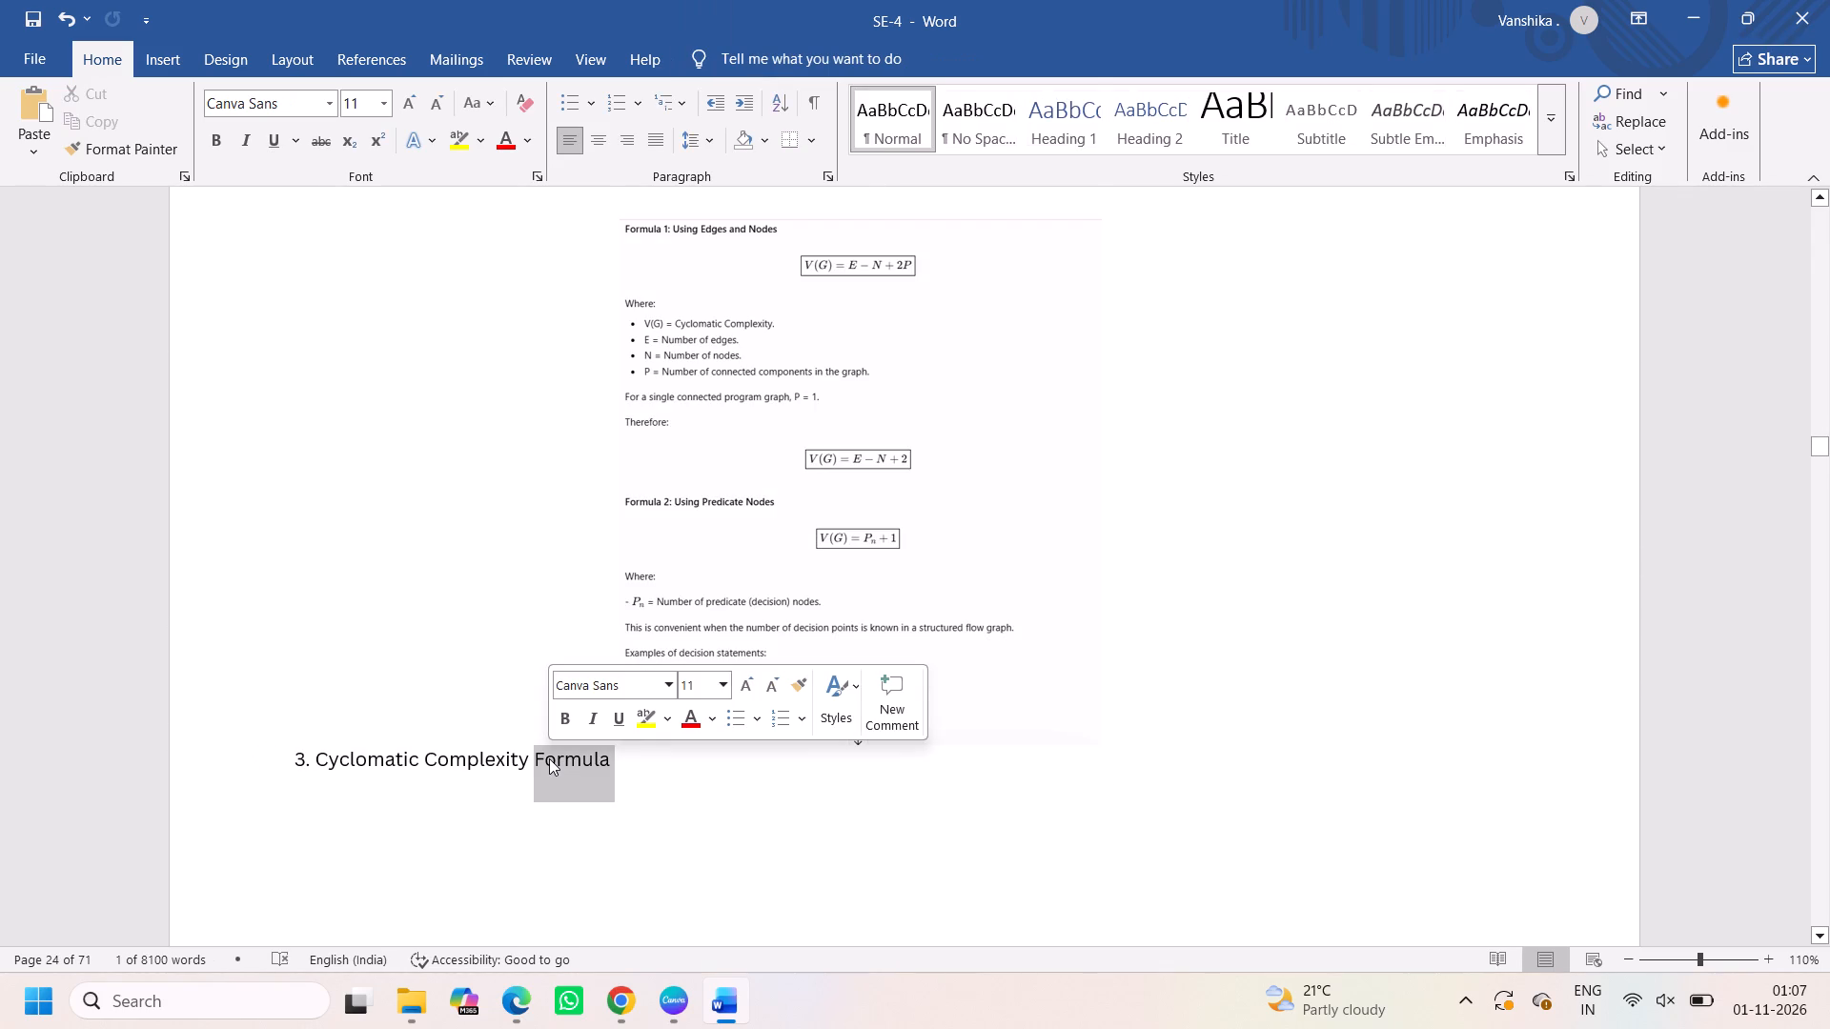
{"action": "left_click_drag", "start_coordinate": [627, 752], "coordinate": [357, 739]}
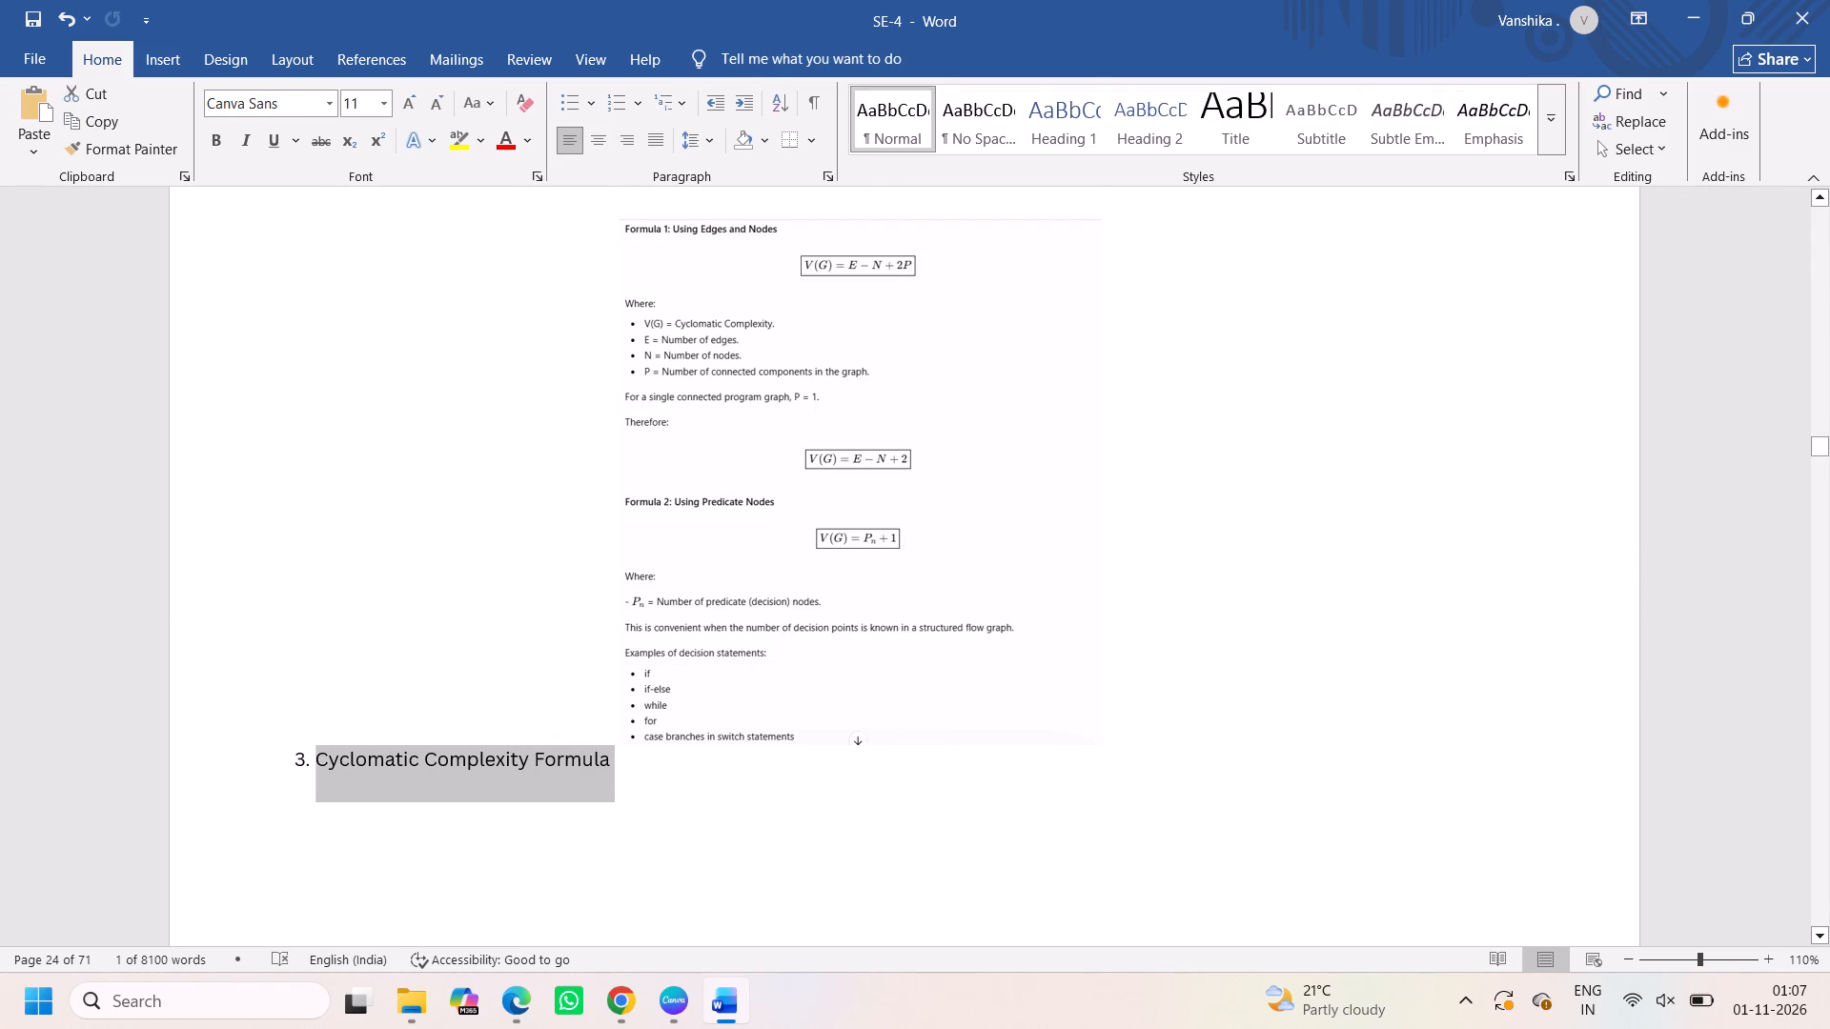
{"action": "left_click_drag", "start_coordinate": [357, 739], "coordinate": [344, 744]}
{"action": "key", "text": "ctrl+c"}
{"action": "scroll", "coordinate": [344, 744], "scroll_direction": "up", "scroll_amount": 4}
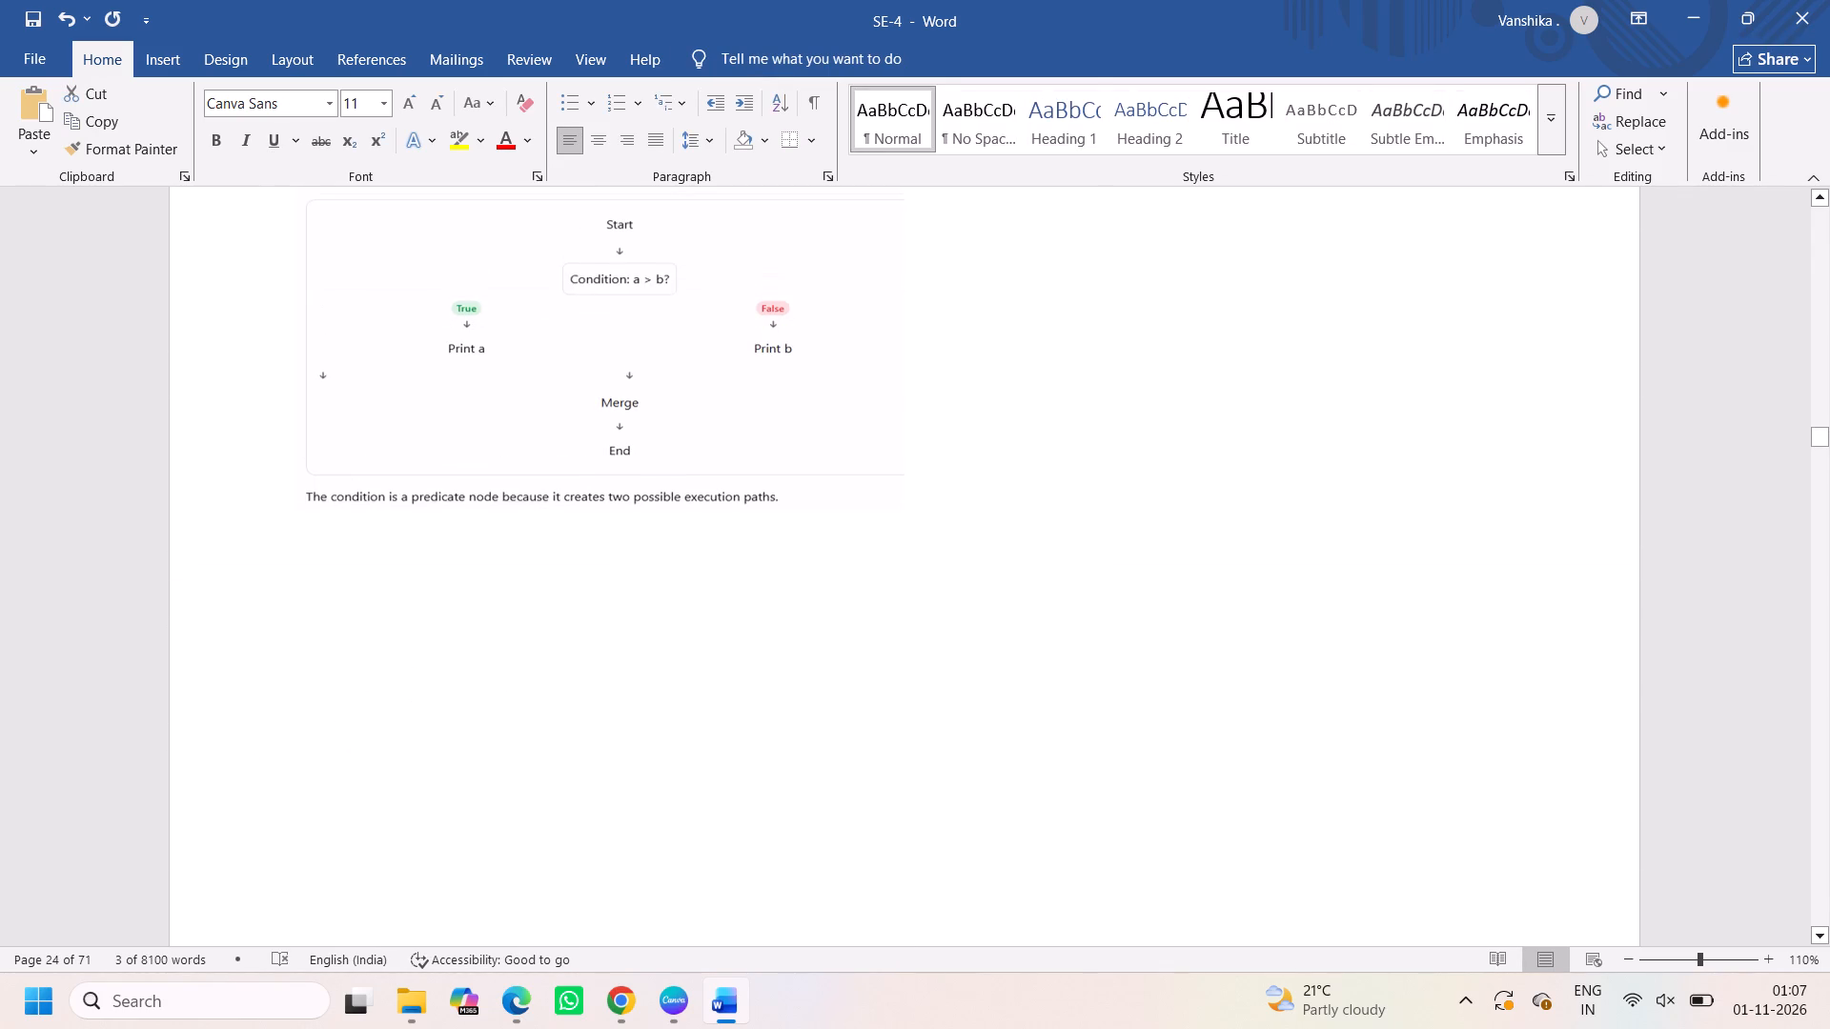
{"action": "left_click", "coordinate": [972, 249]}
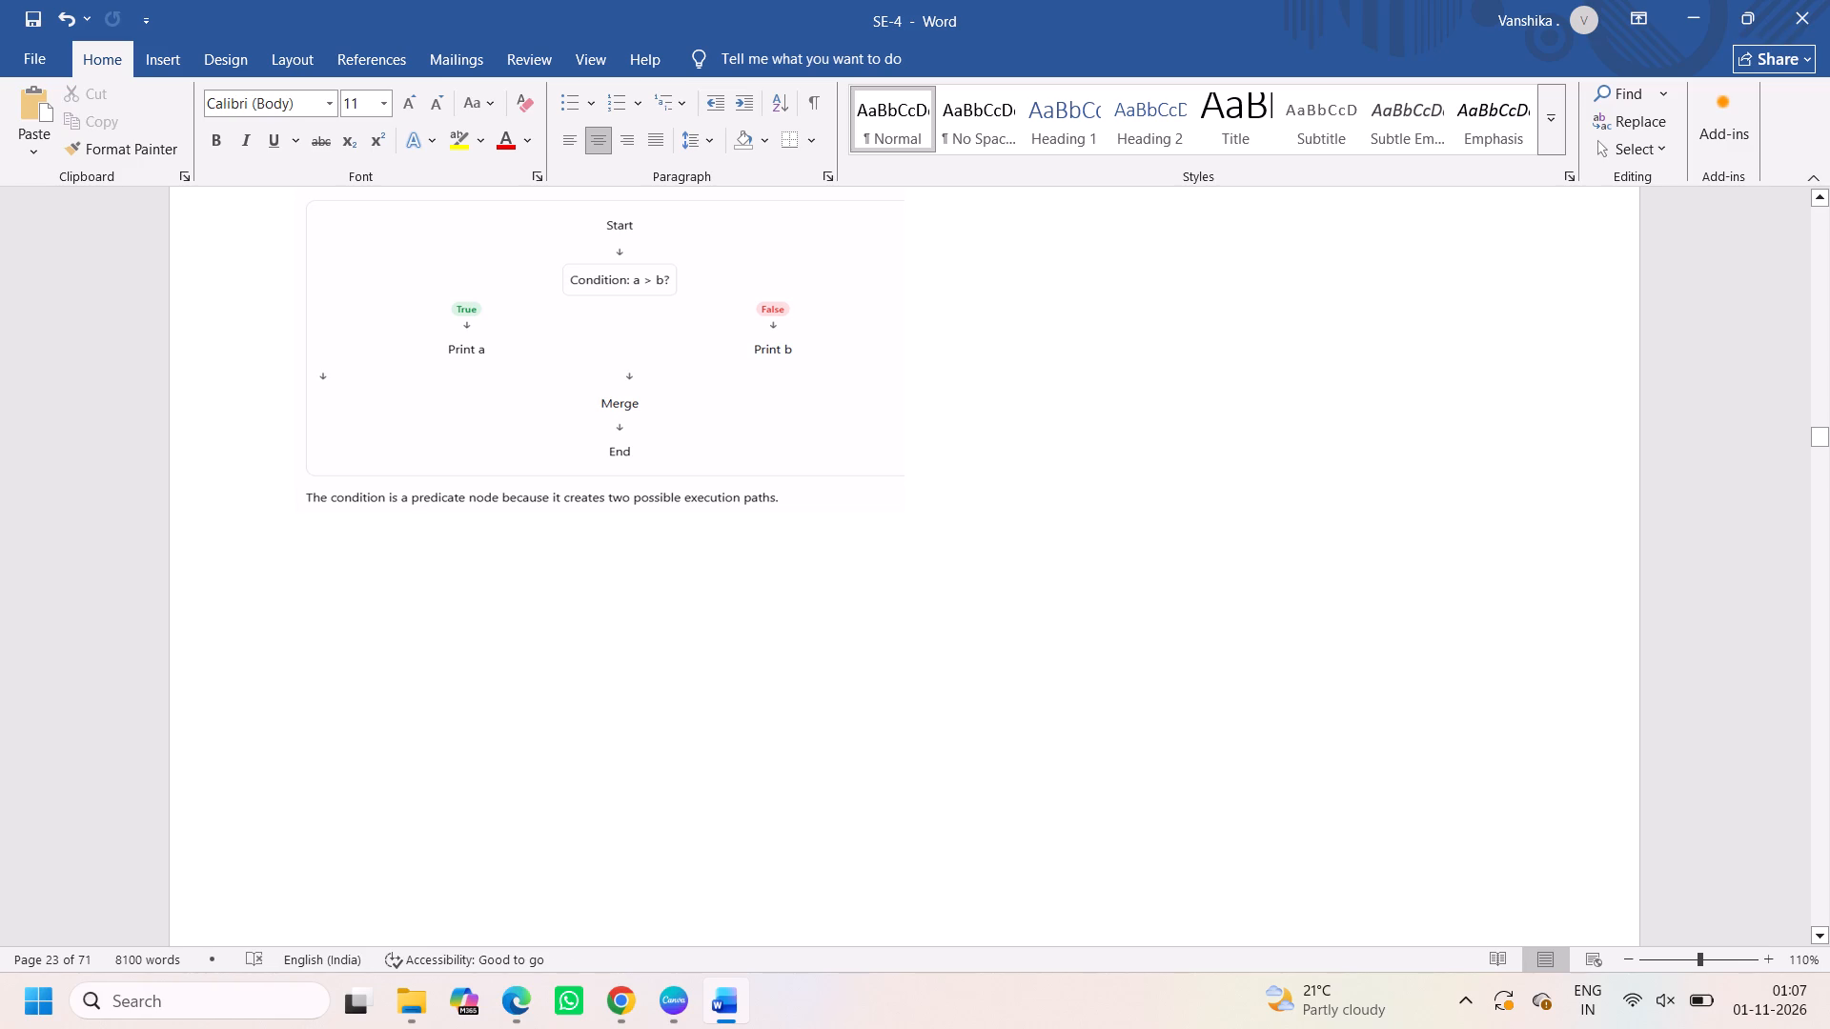
{"action": "scroll", "coordinate": [972, 249], "scroll_direction": "up", "scroll_amount": 1}
{"action": "left_click", "coordinate": [1005, 330]}
{"action": "key", "text": "ctrl+v"}
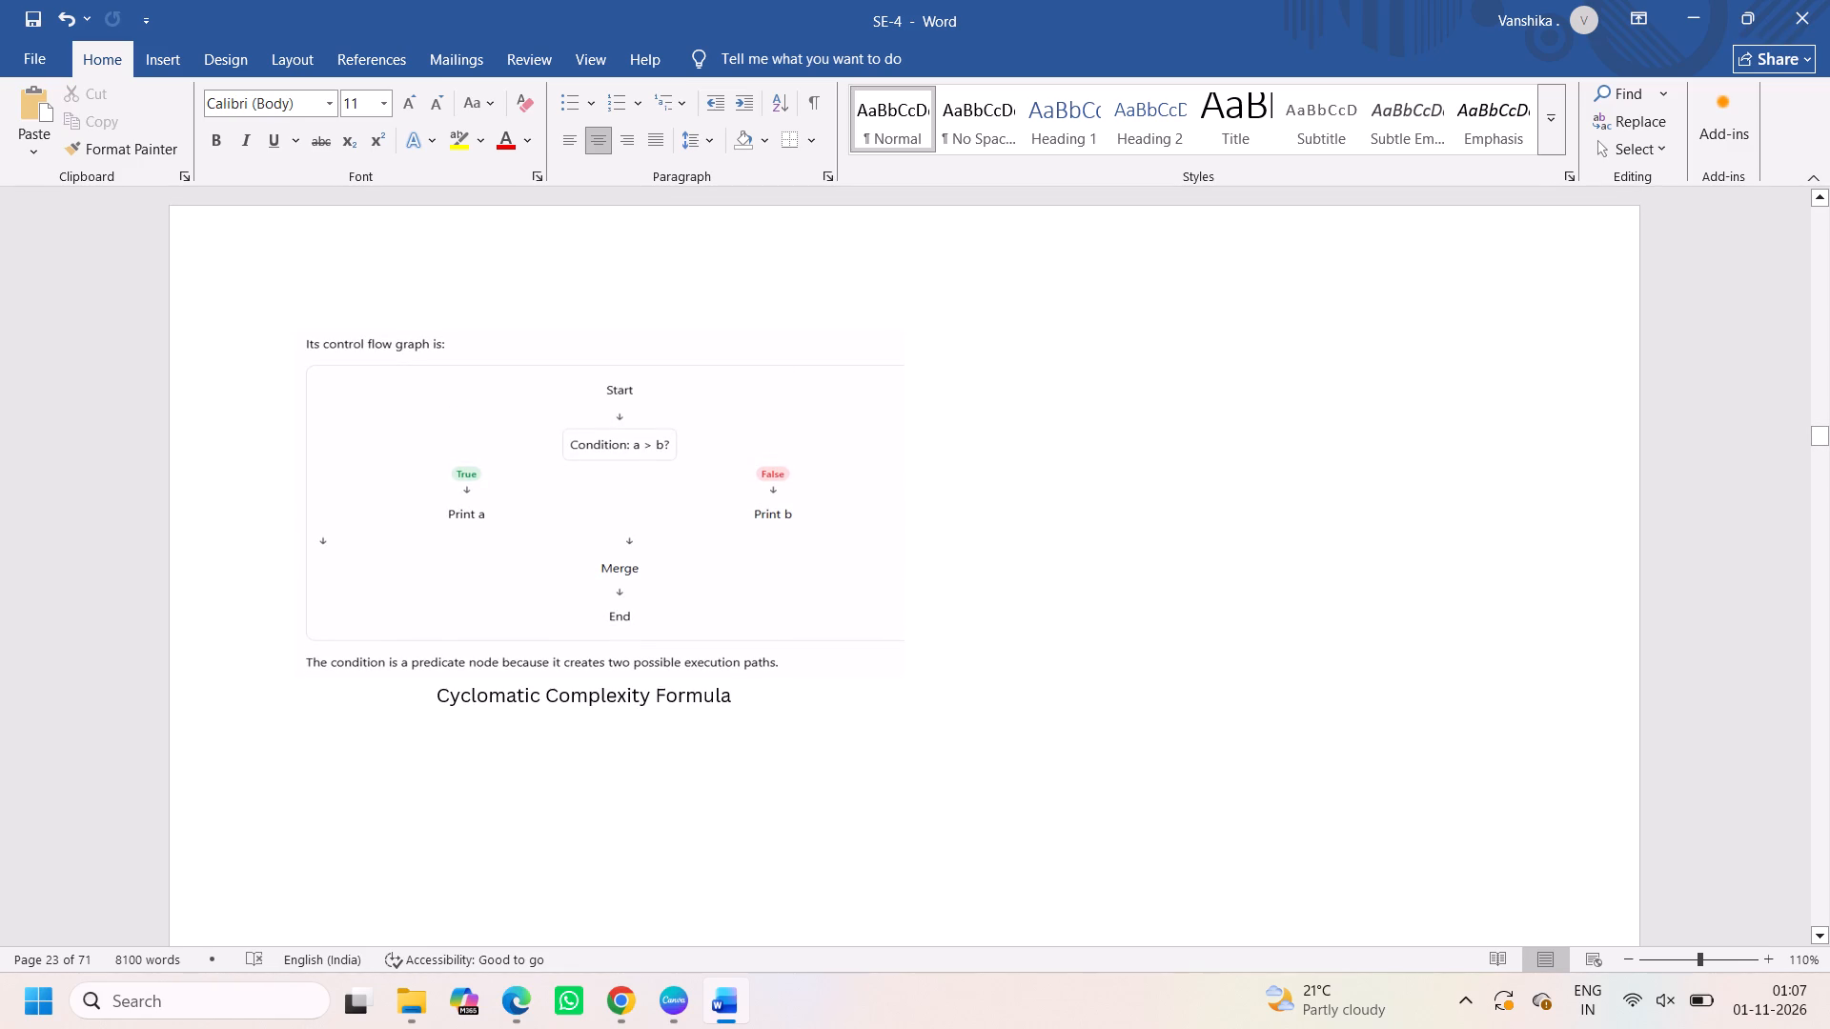
Insert blank lines before the pasted "Cyclomatic Complexity Formula" heading to push it to the top of the second column.
{"action": "left_click", "coordinate": [428, 691]}
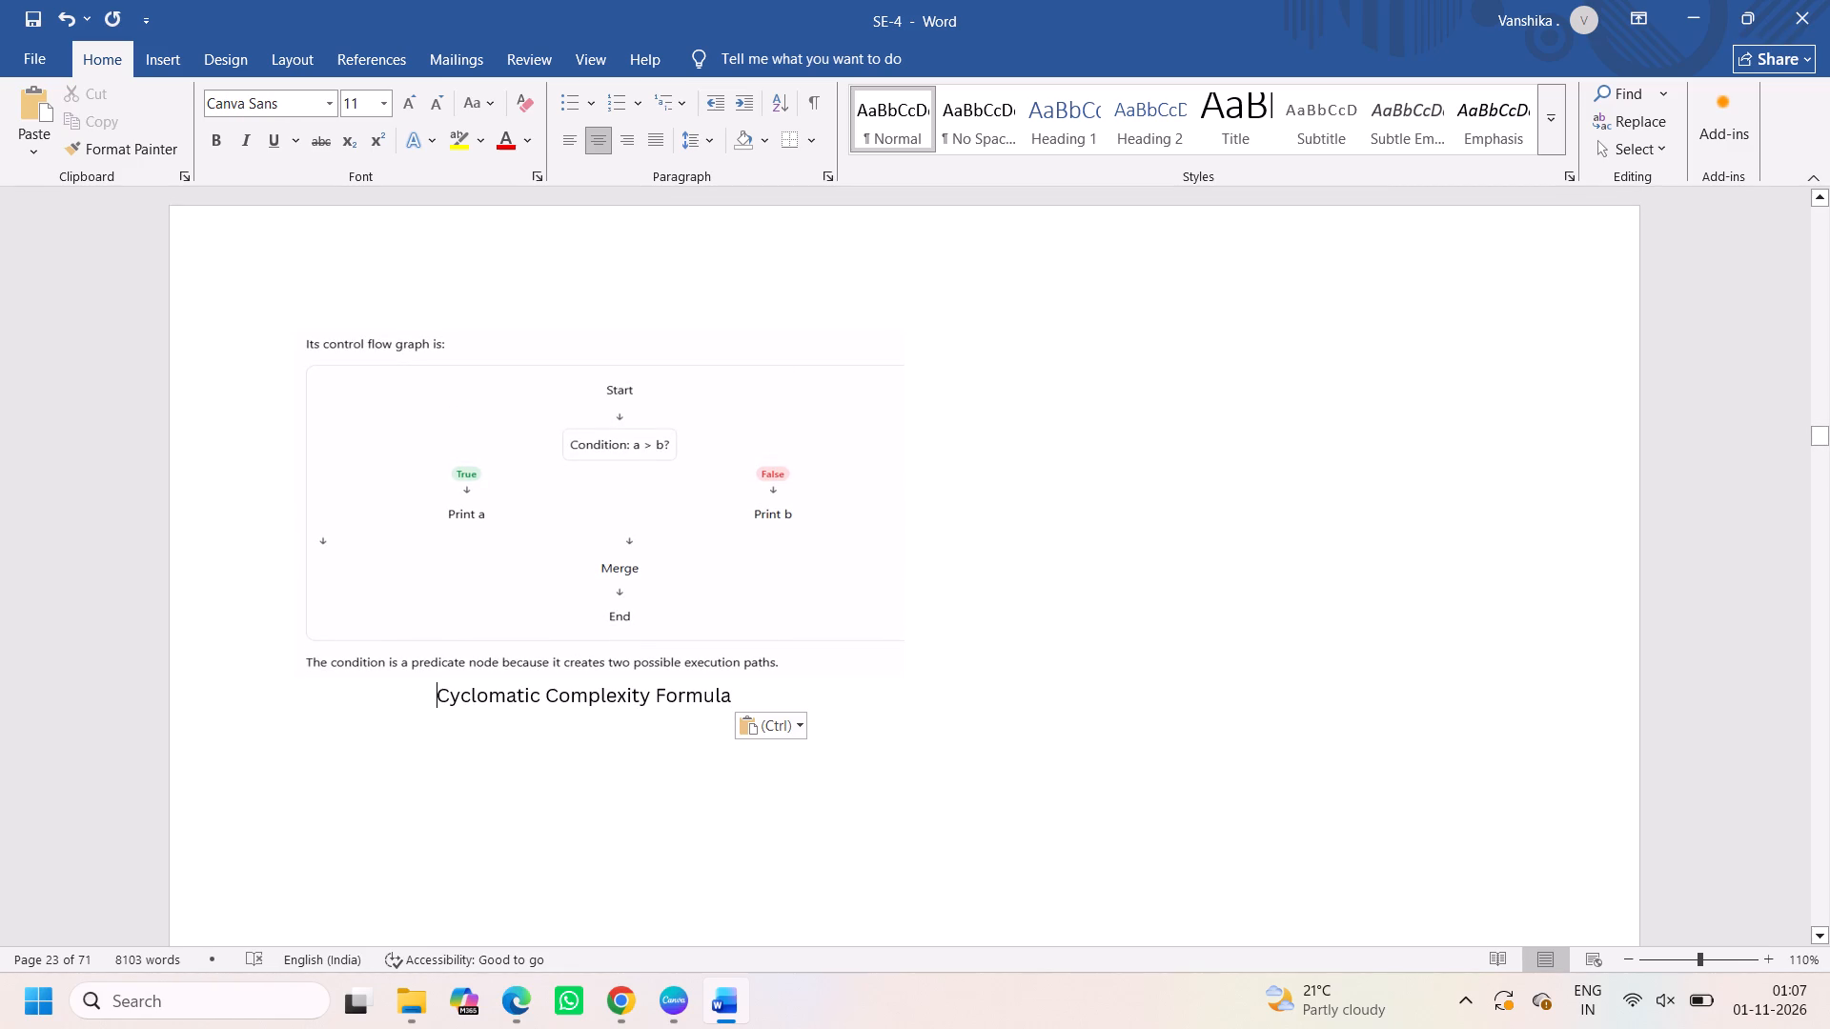
{"action": "key", "text": "Return"}
{"action": "key", "text": "Return"}
{"action": "key", "text": "Return"}
{"action": "key", "text": "Return"}
{"action": "key", "text": "Return"}
{"action": "key", "text": "Return"}
{"action": "key", "text": "Return"}
{"action": "key", "text": "Return"}
{"action": "key", "text": "Return"}
{"action": "key", "text": "Return"}
{"action": "key", "text": "Return"}
{"action": "key", "text": "Return"}
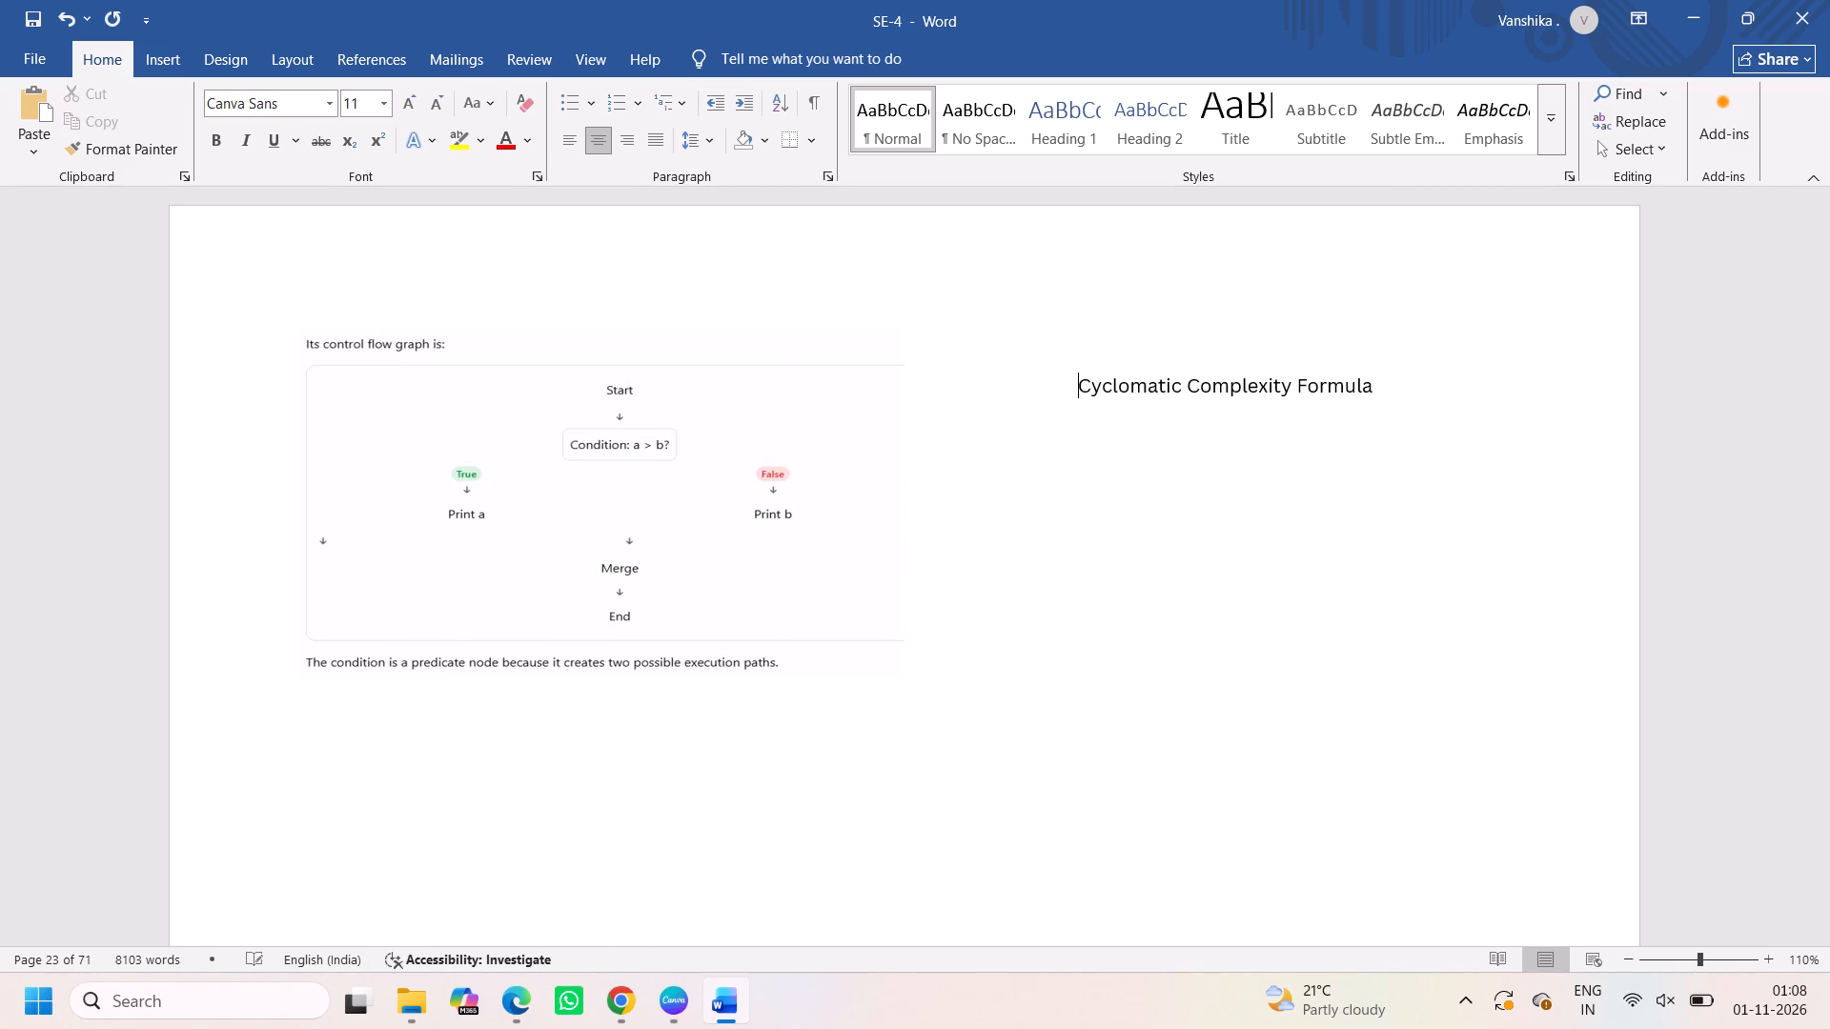
{"action": "key", "text": "Return"}
{"action": "key", "text": "BackSpace"}
{"action": "key", "text": "BackSpace"}
{"action": "key", "text": "BackSpace"}
{"action": "key", "text": "Return"}
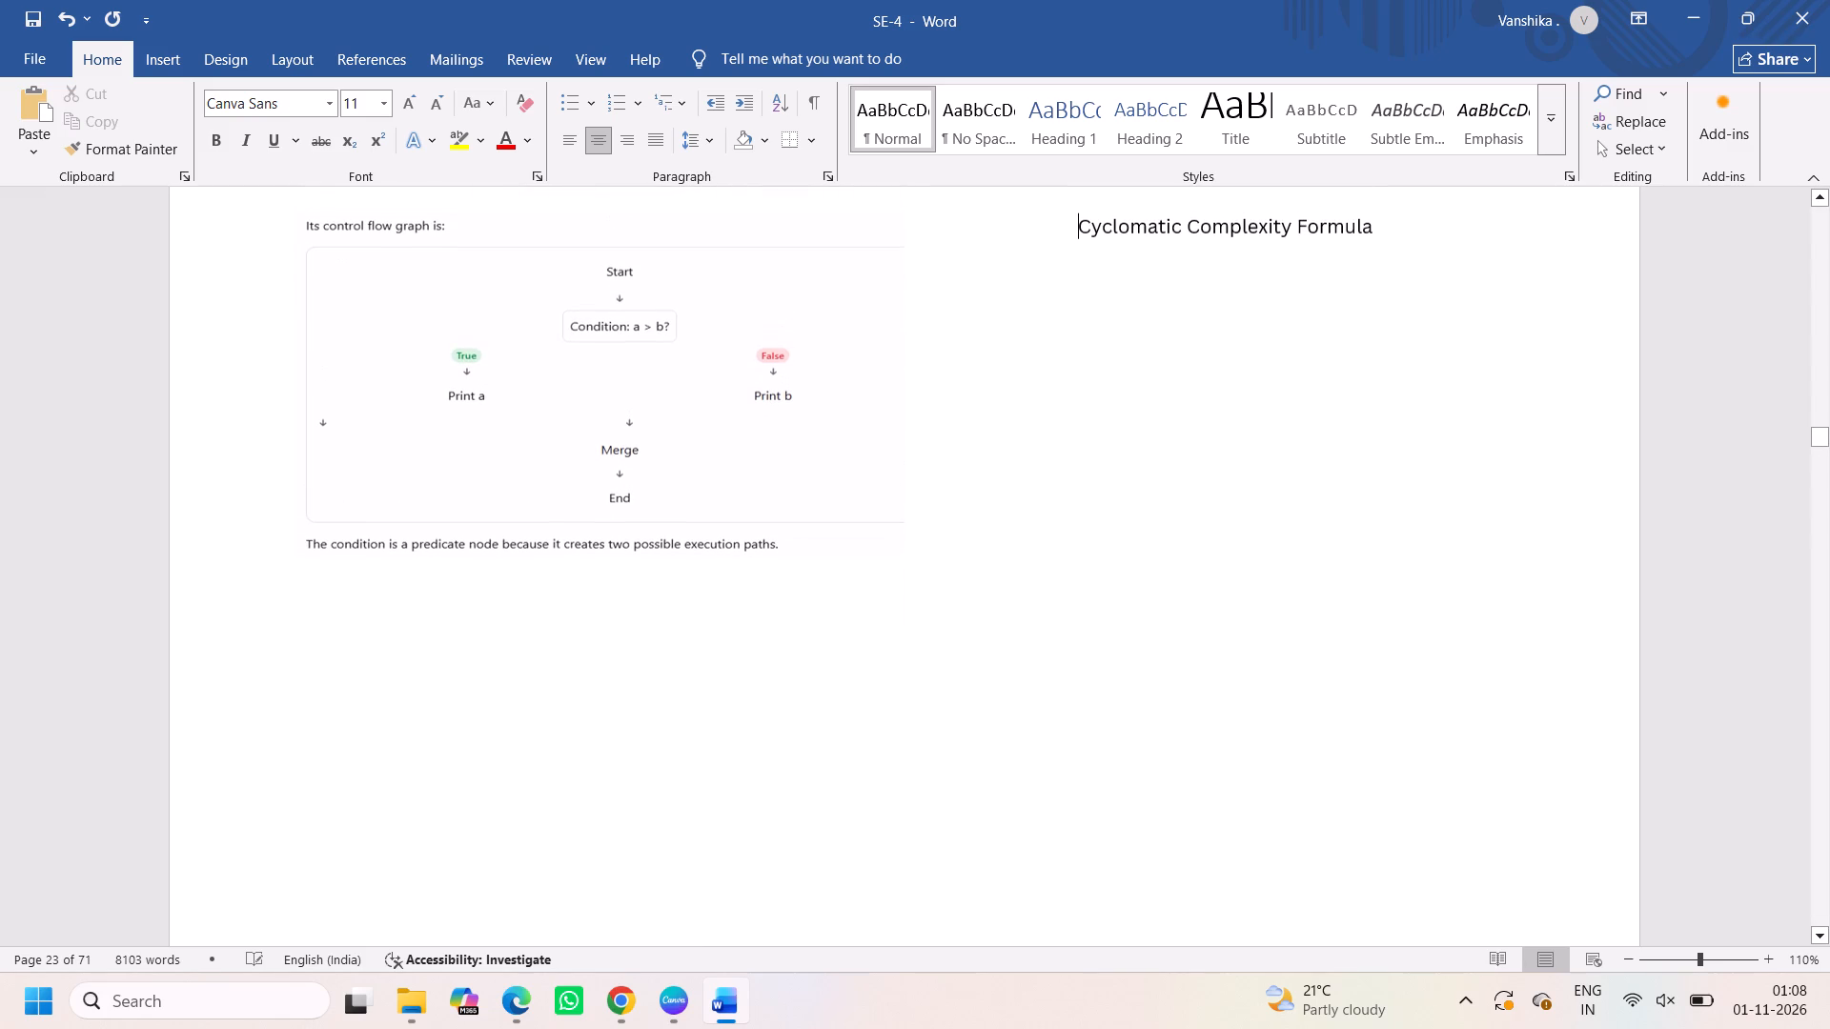
Delete the old "Cyclomatic Complexity Formula" heading text after the number 3, below the Formula 1 and 2 picture.
{"action": "scroll", "coordinate": [559, 683], "scroll_direction": "down", "scroll_amount": 1}
{"action": "scroll", "coordinate": [422, 882], "scroll_direction": "down", "scroll_amount": 1}
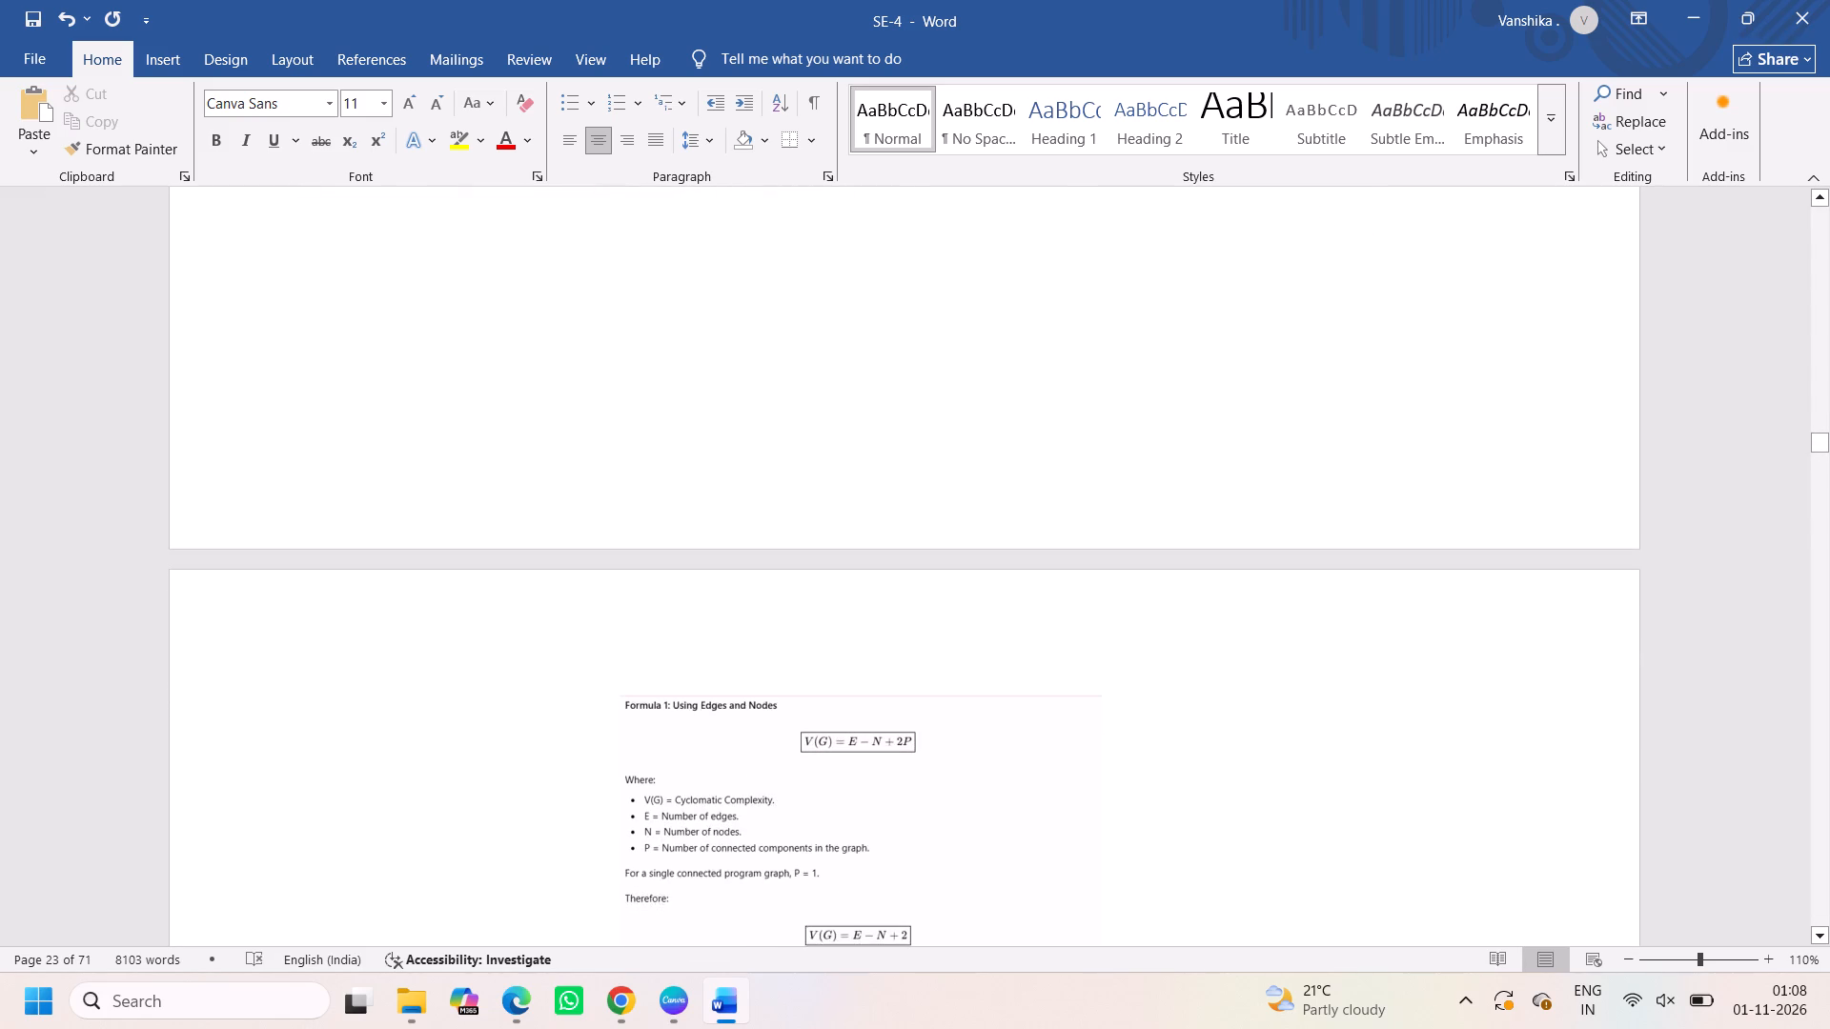
{"action": "left_click", "coordinate": [517, 760]}
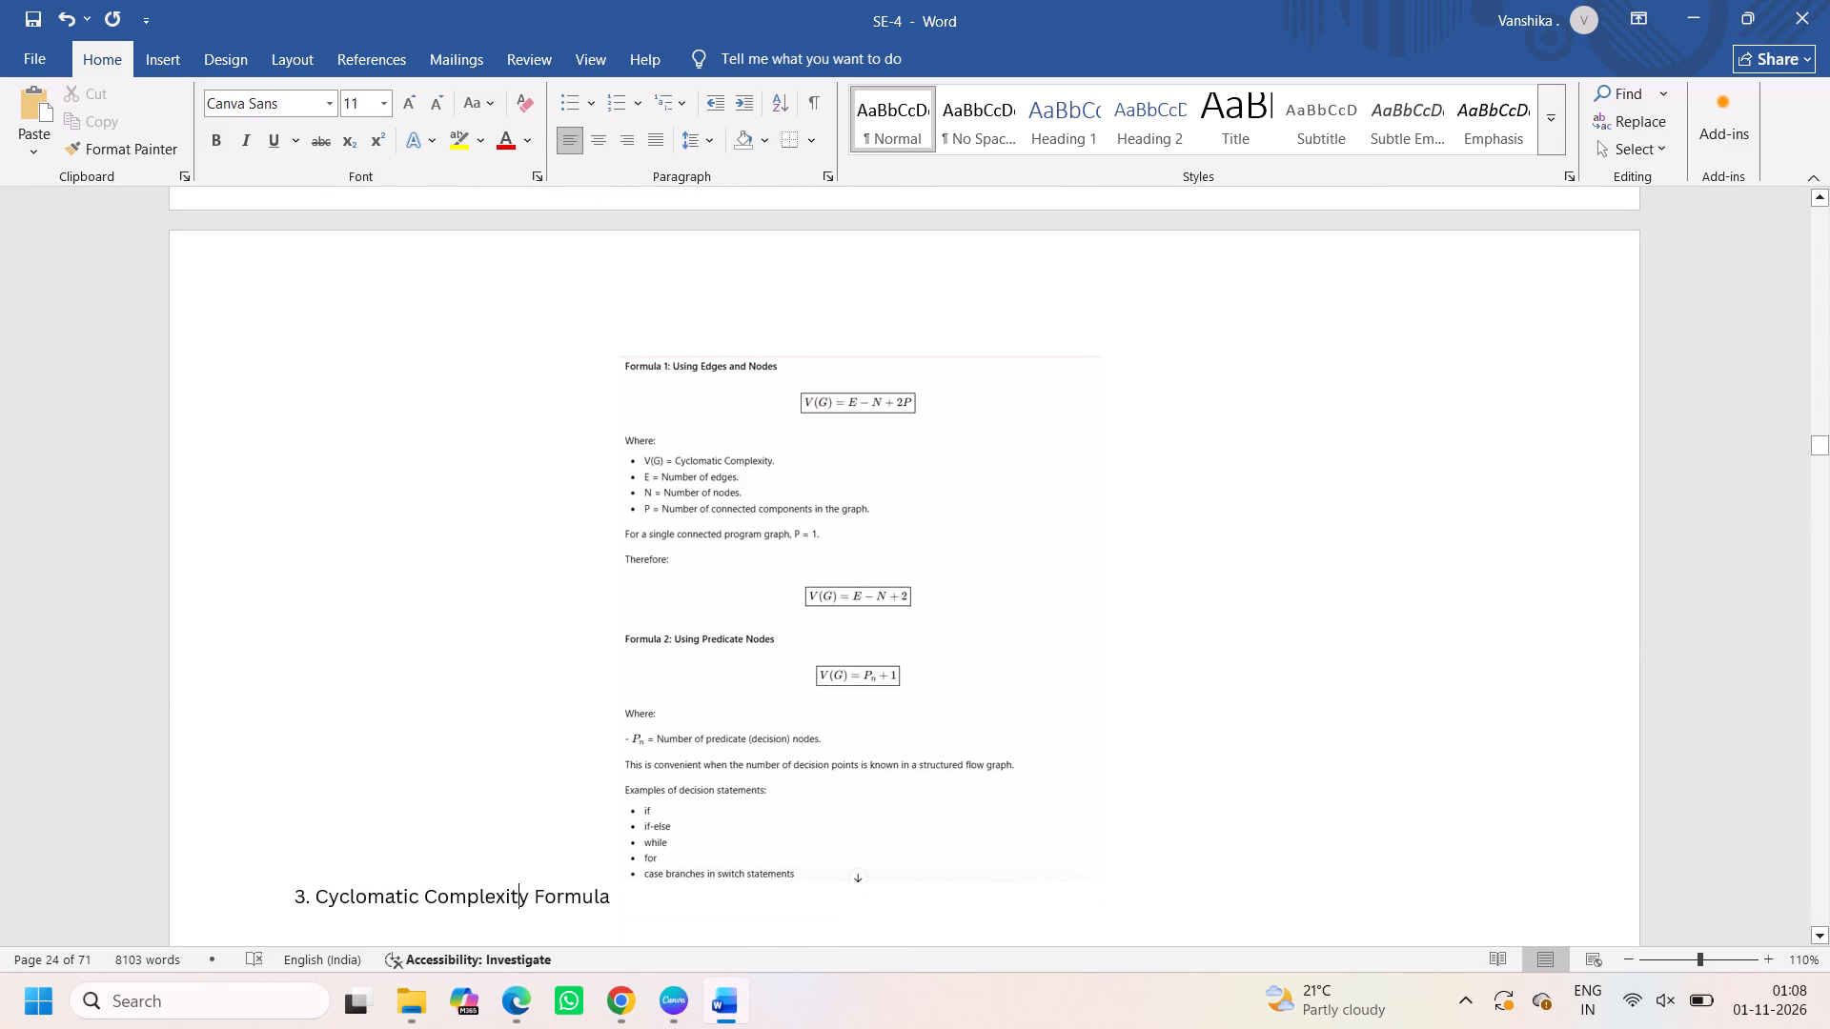
{"action": "left_click", "coordinate": [587, 393]}
{"action": "key", "text": "BackSpace"}
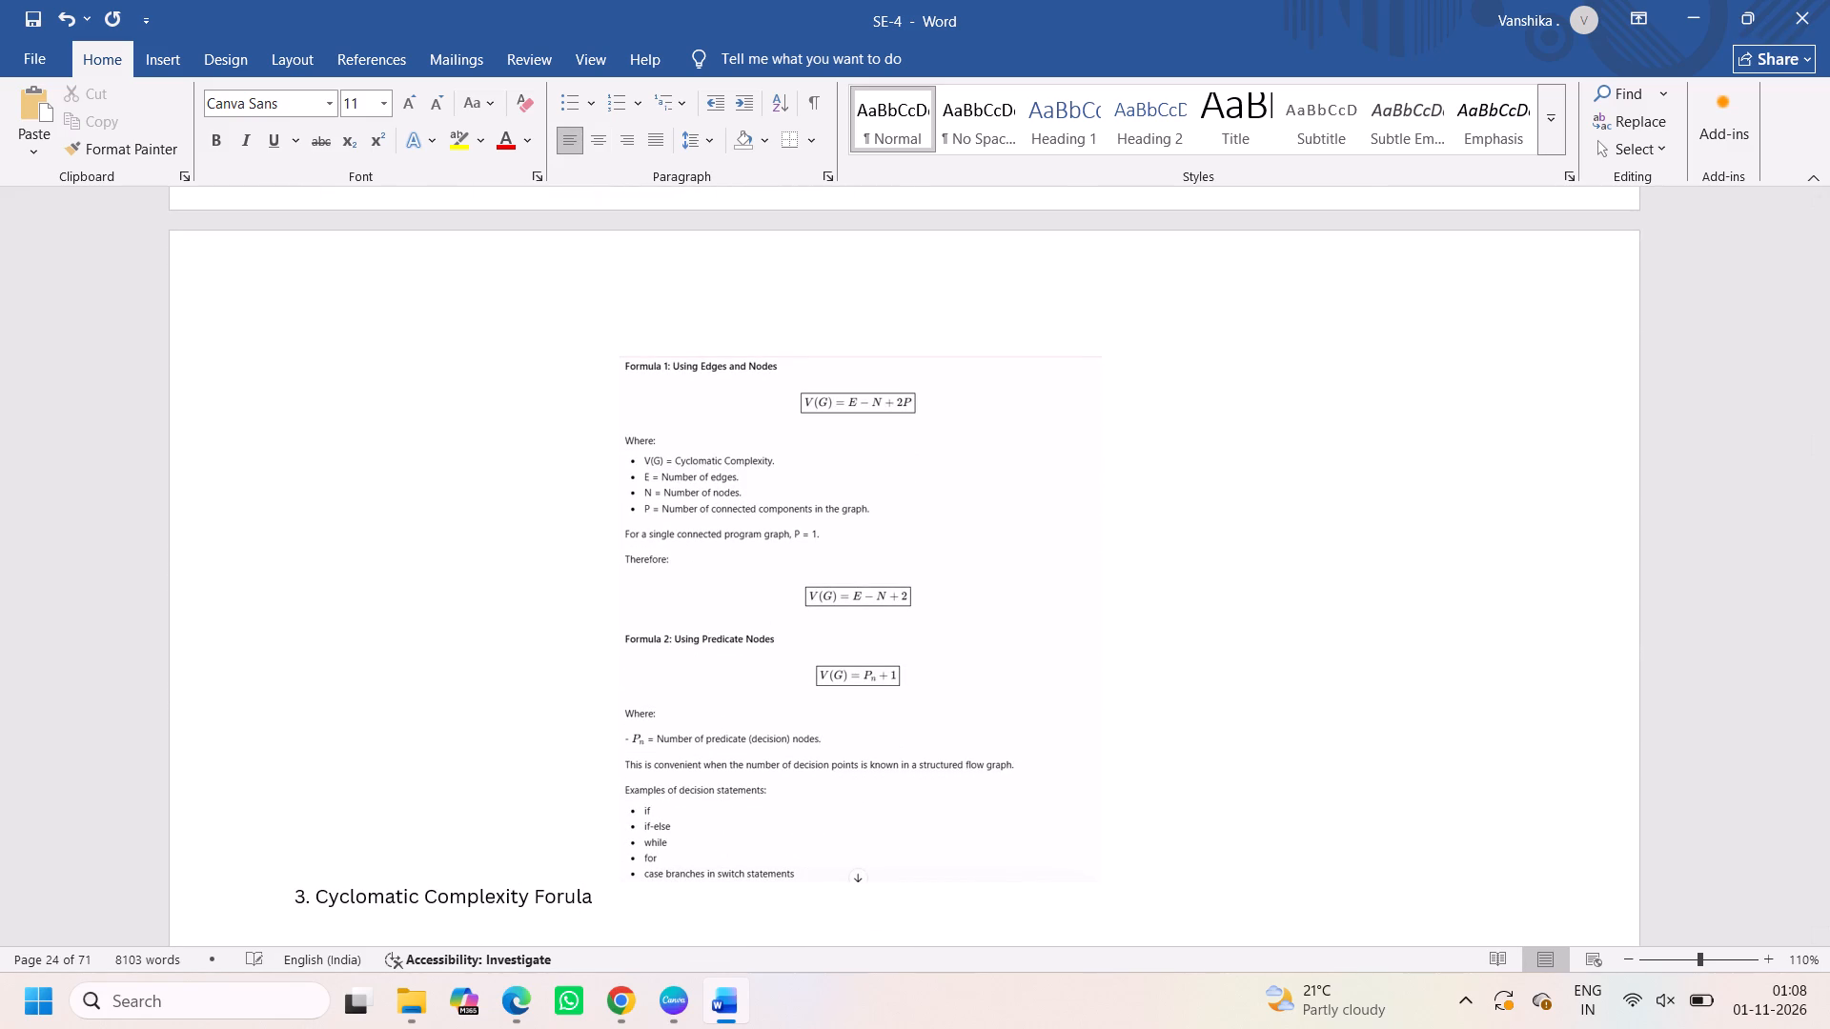
{"action": "triple_click", "coordinate": [614, 888]}
{"action": "left_click", "coordinate": [614, 888]}
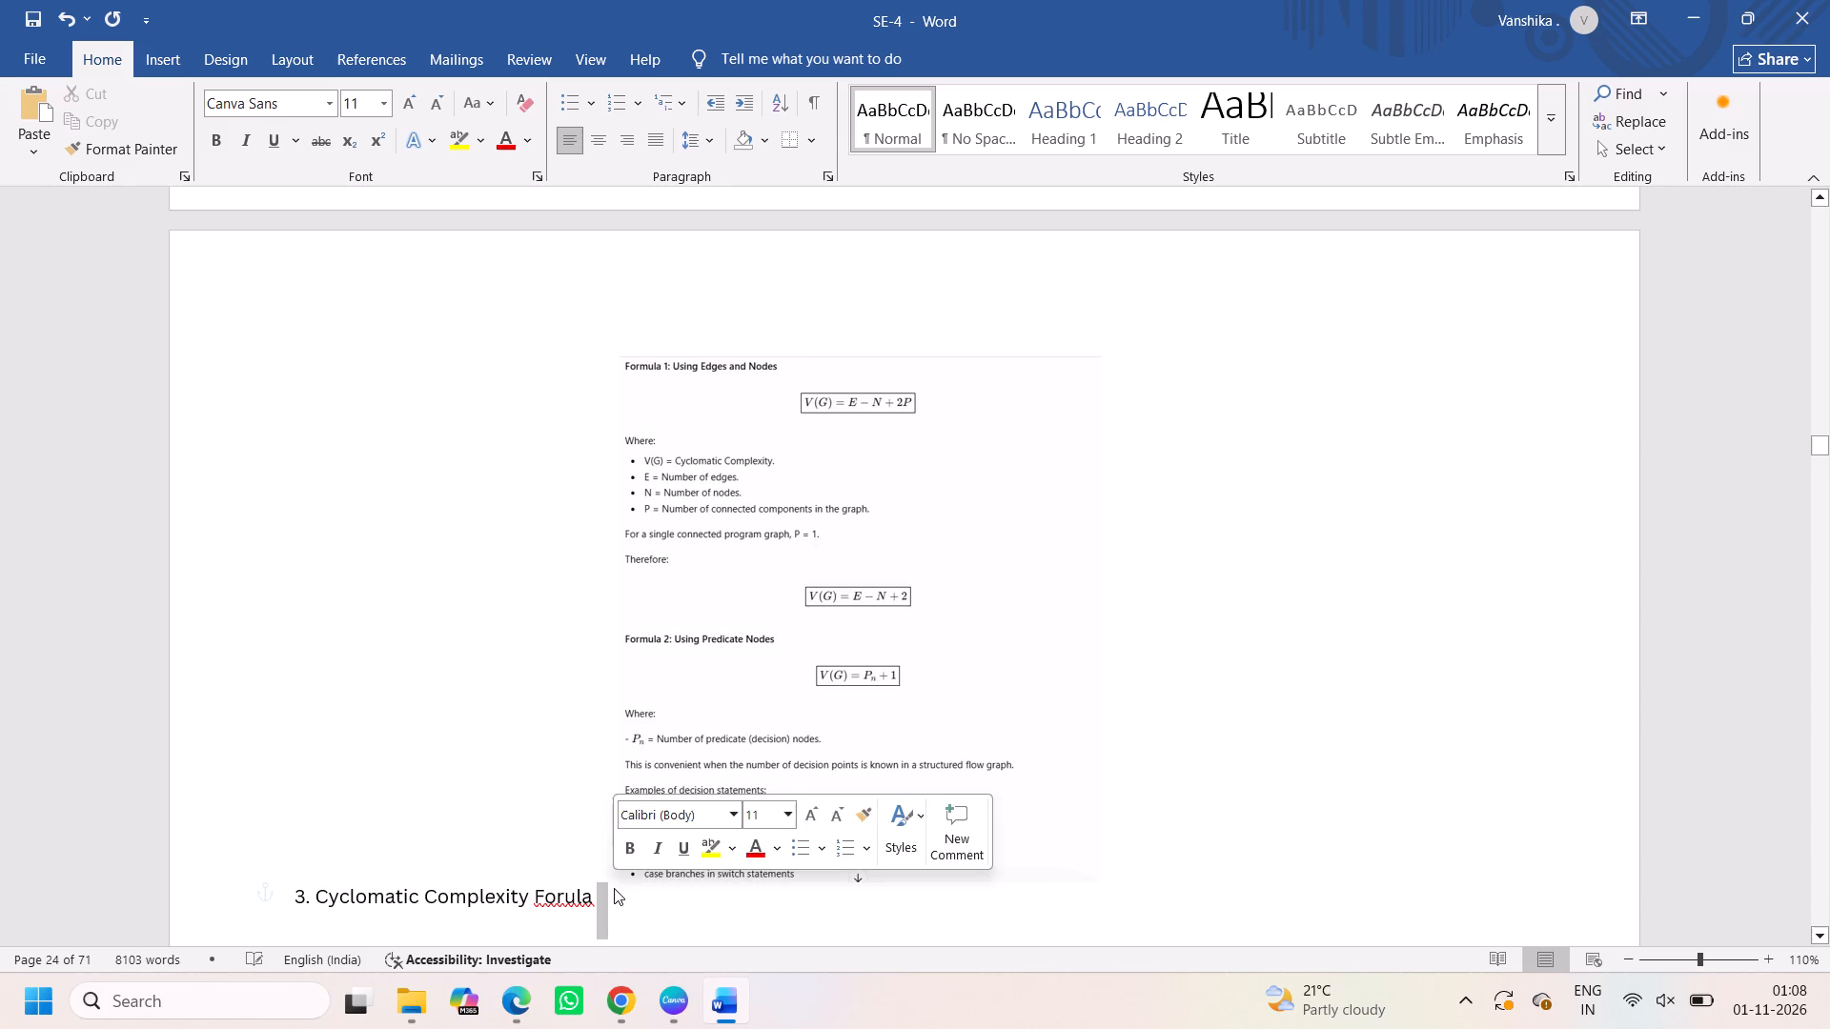
{"action": "double_click", "coordinate": [614, 888]}
{"action": "left_click_drag", "start_coordinate": [597, 898], "coordinate": [490, 896]}
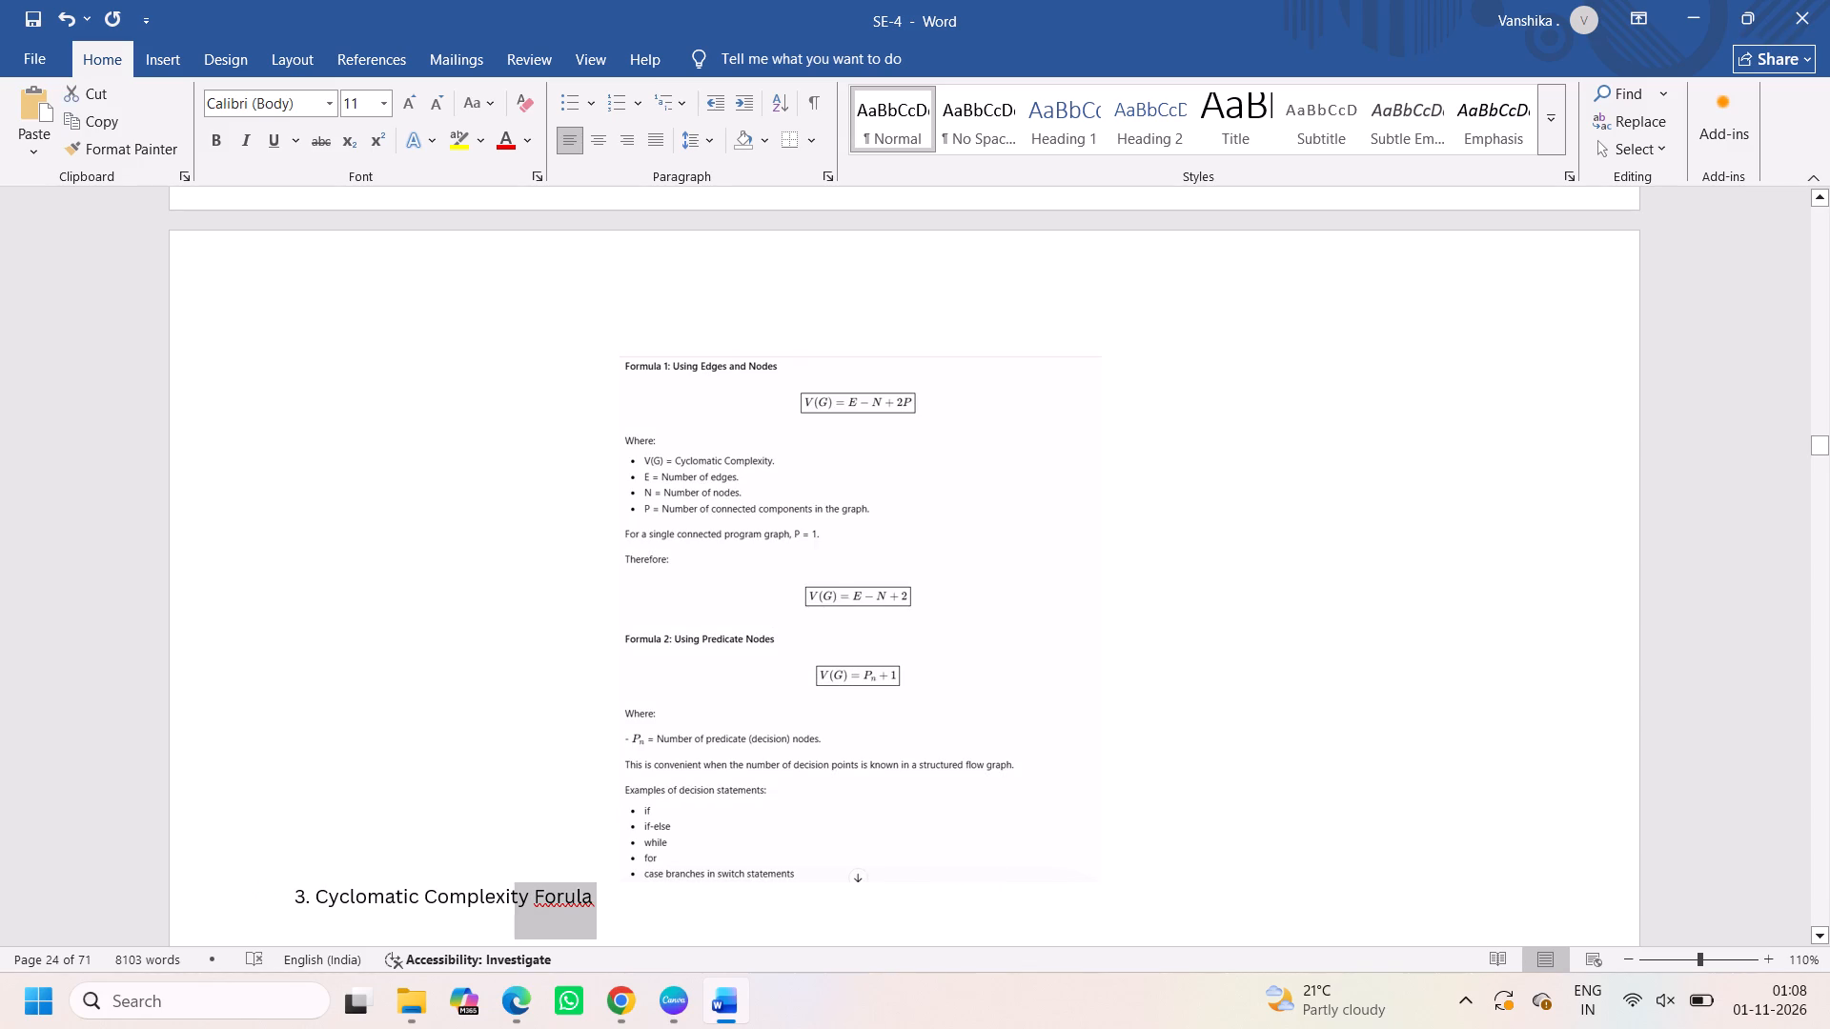
{"action": "left_click_drag", "start_coordinate": [490, 896], "coordinate": [336, 882]}
{"action": "key", "text": "BackSpace"}
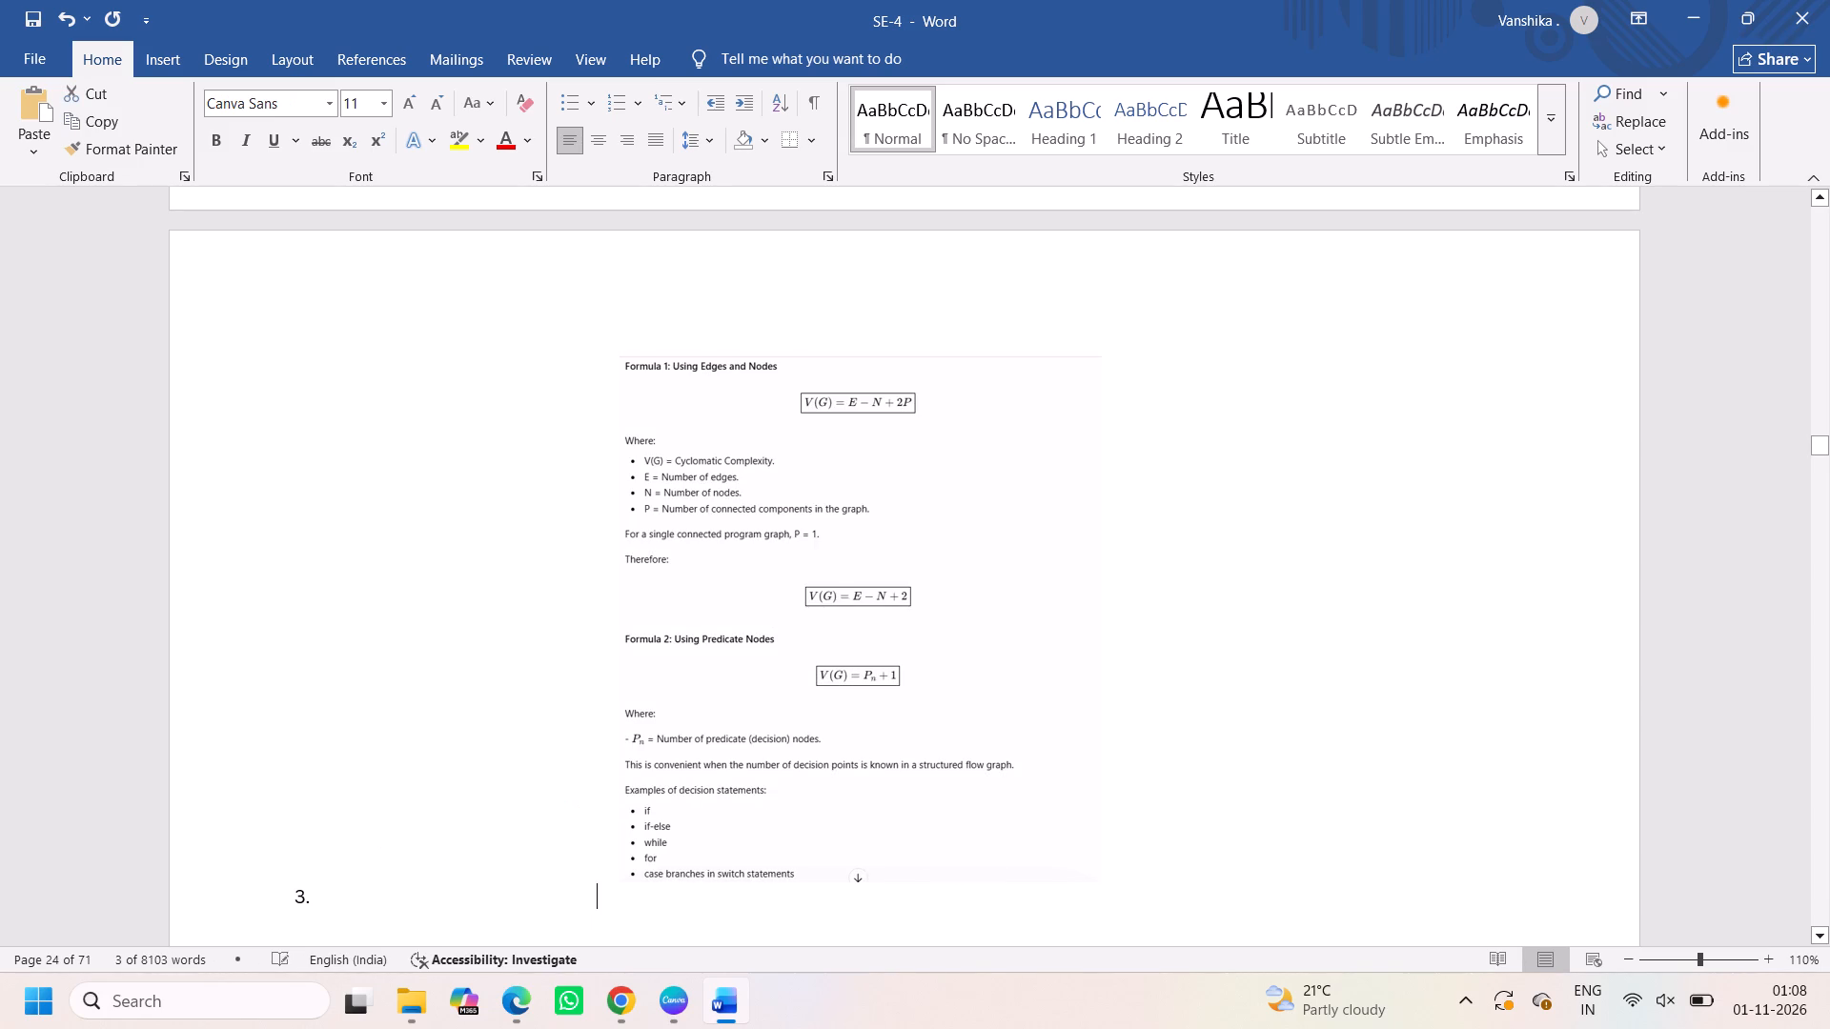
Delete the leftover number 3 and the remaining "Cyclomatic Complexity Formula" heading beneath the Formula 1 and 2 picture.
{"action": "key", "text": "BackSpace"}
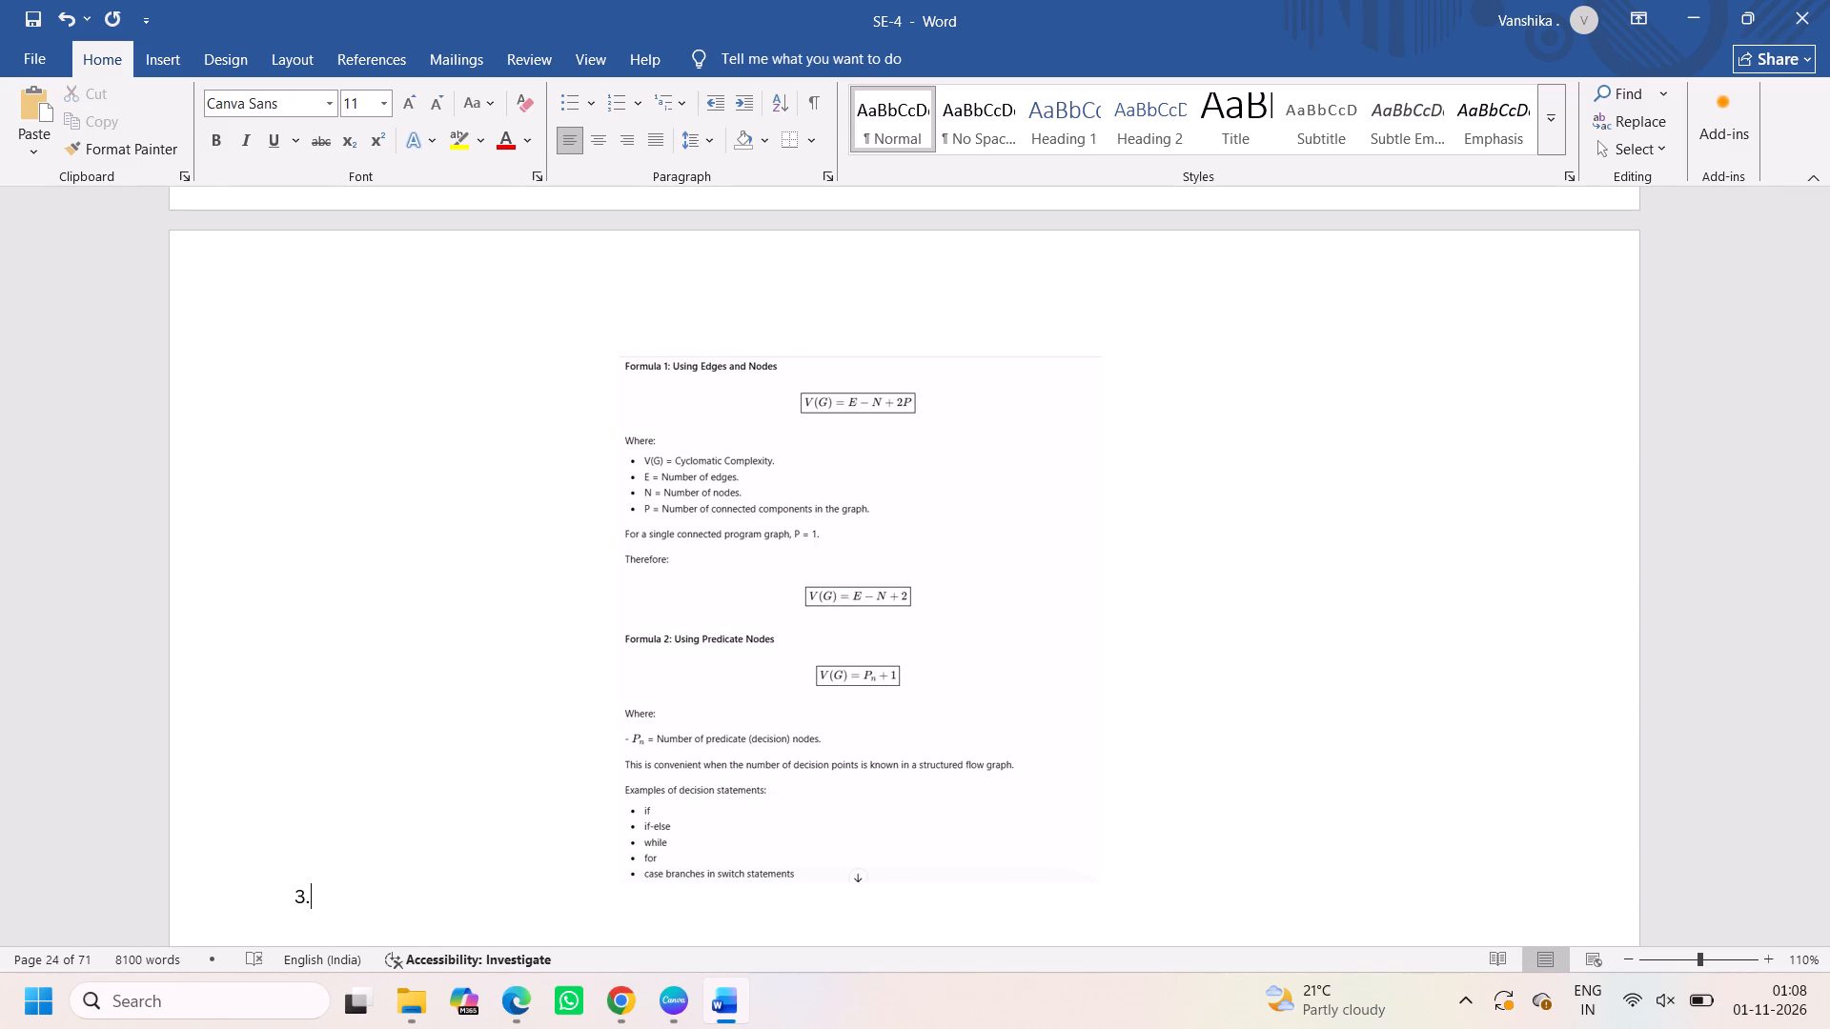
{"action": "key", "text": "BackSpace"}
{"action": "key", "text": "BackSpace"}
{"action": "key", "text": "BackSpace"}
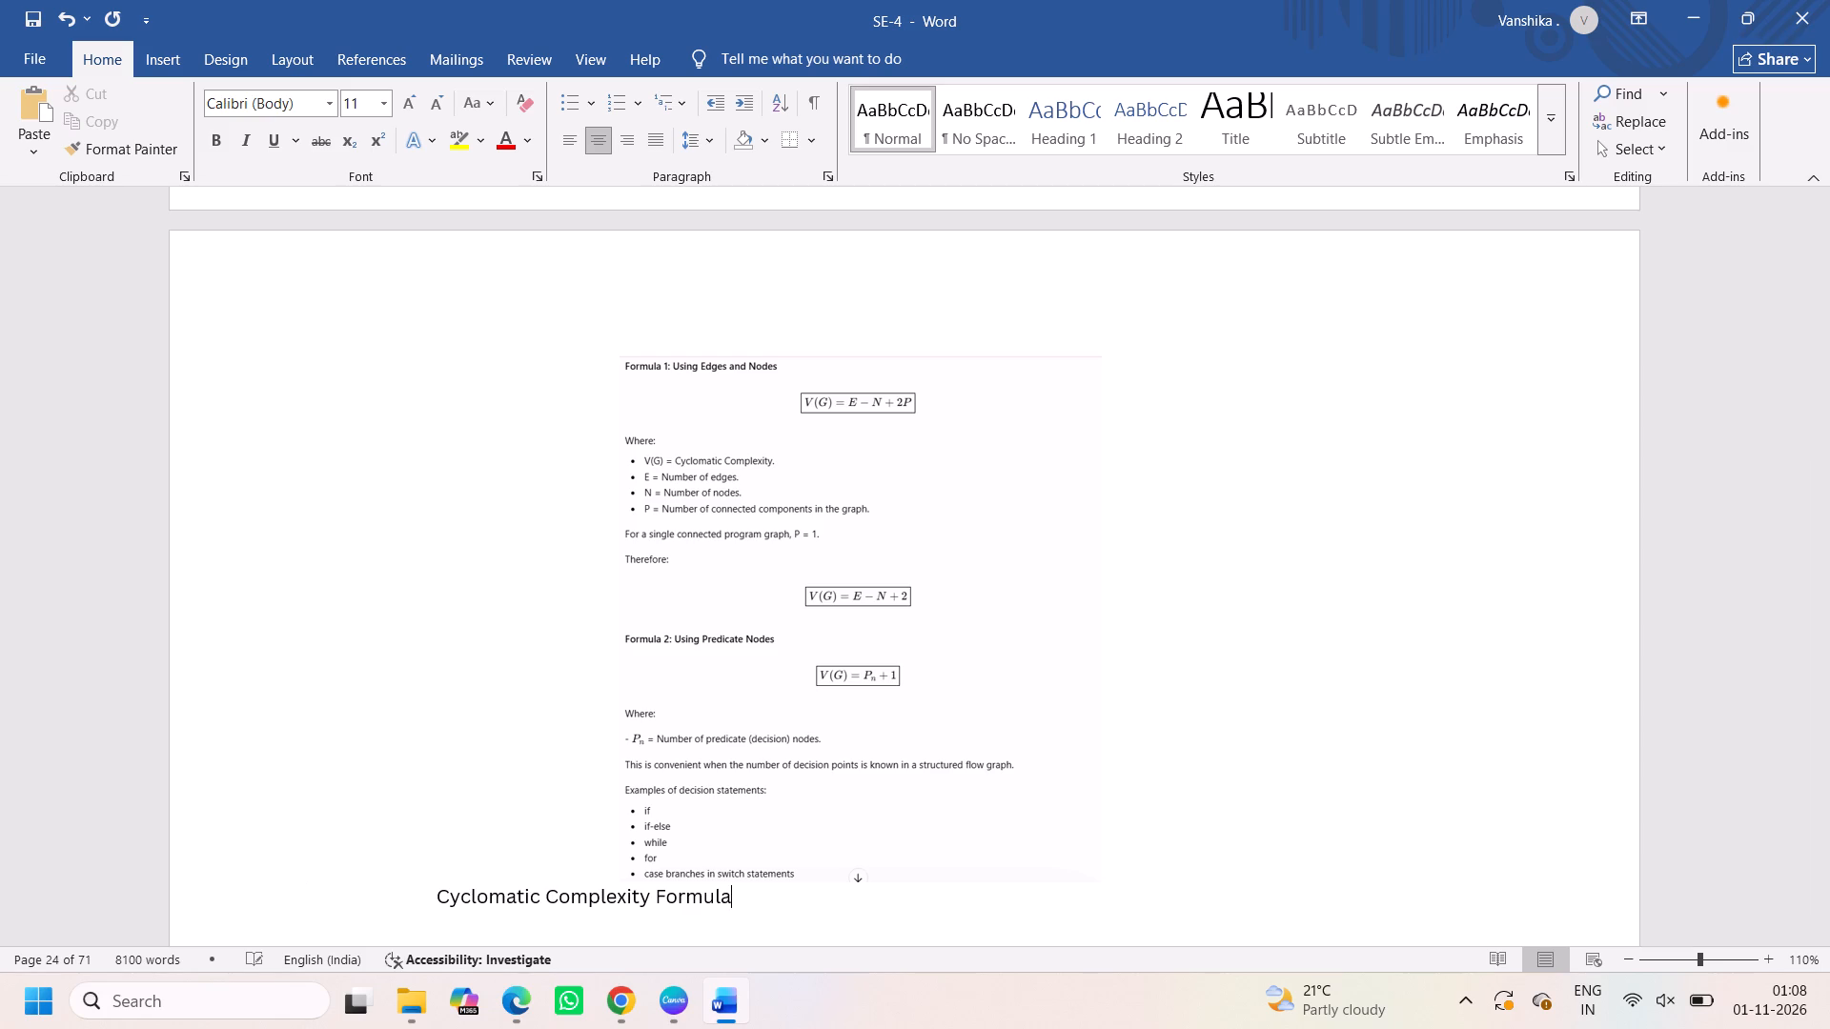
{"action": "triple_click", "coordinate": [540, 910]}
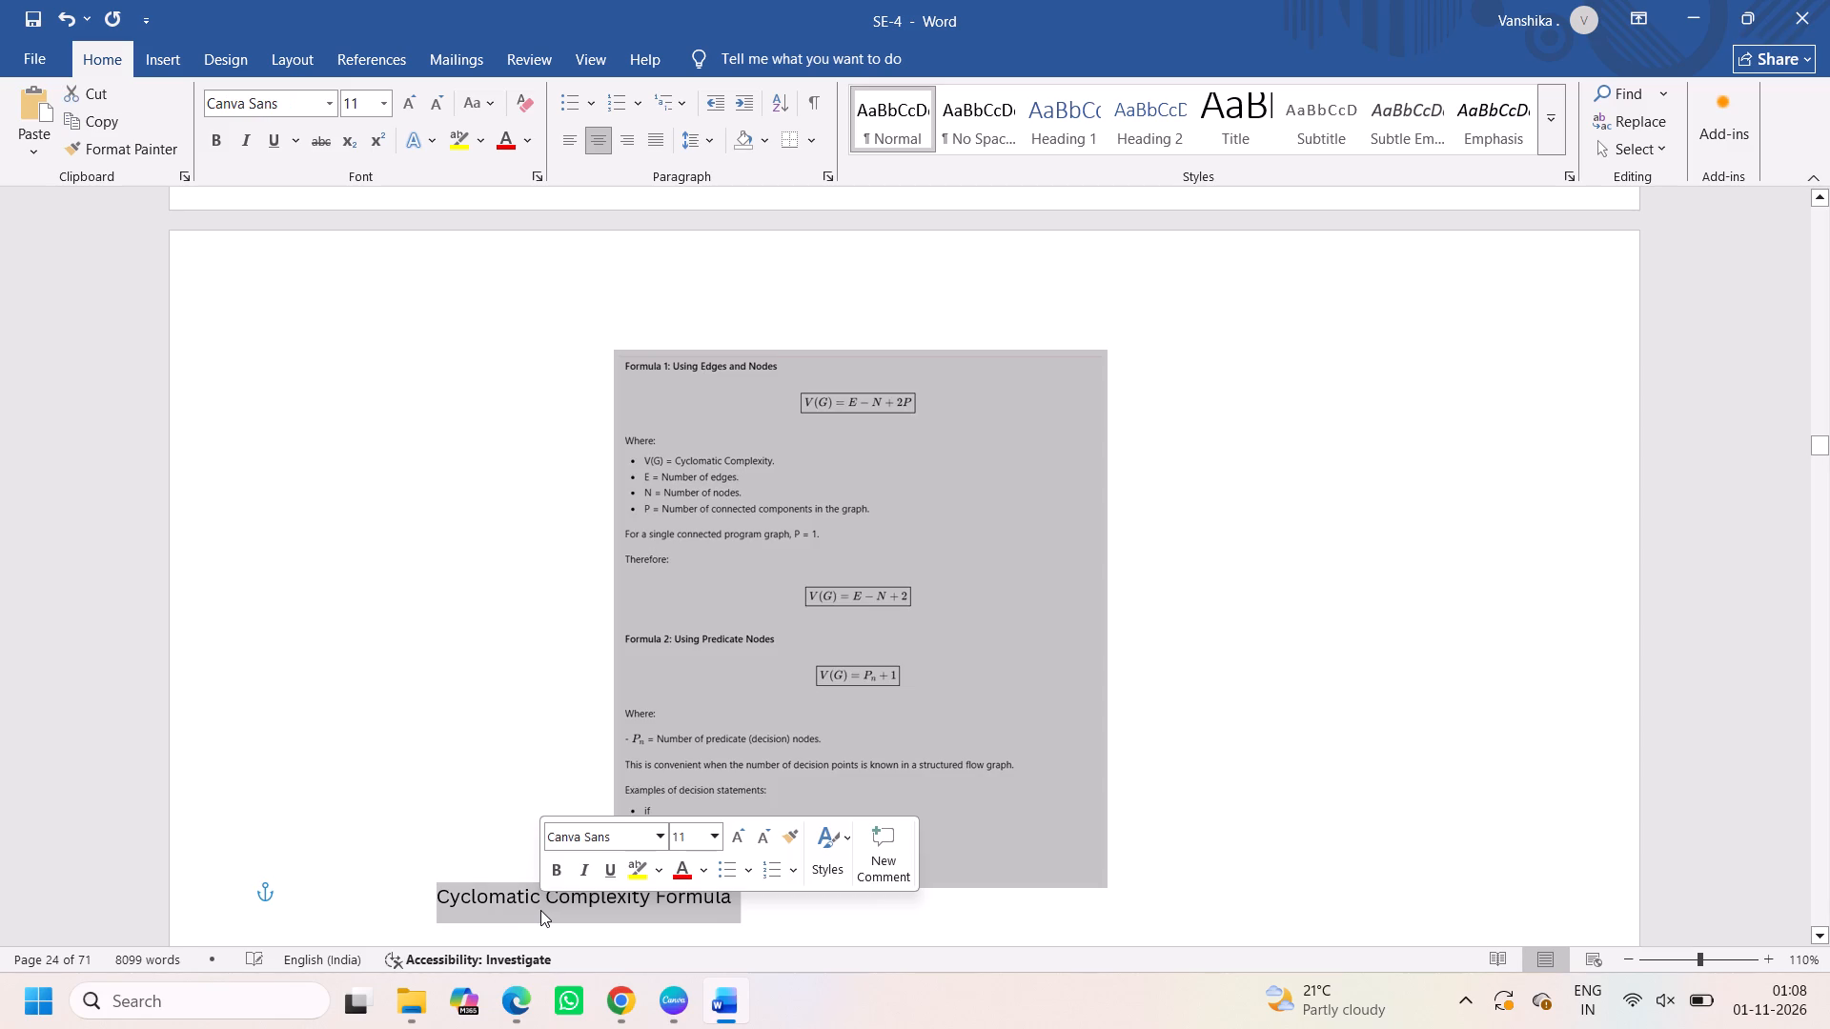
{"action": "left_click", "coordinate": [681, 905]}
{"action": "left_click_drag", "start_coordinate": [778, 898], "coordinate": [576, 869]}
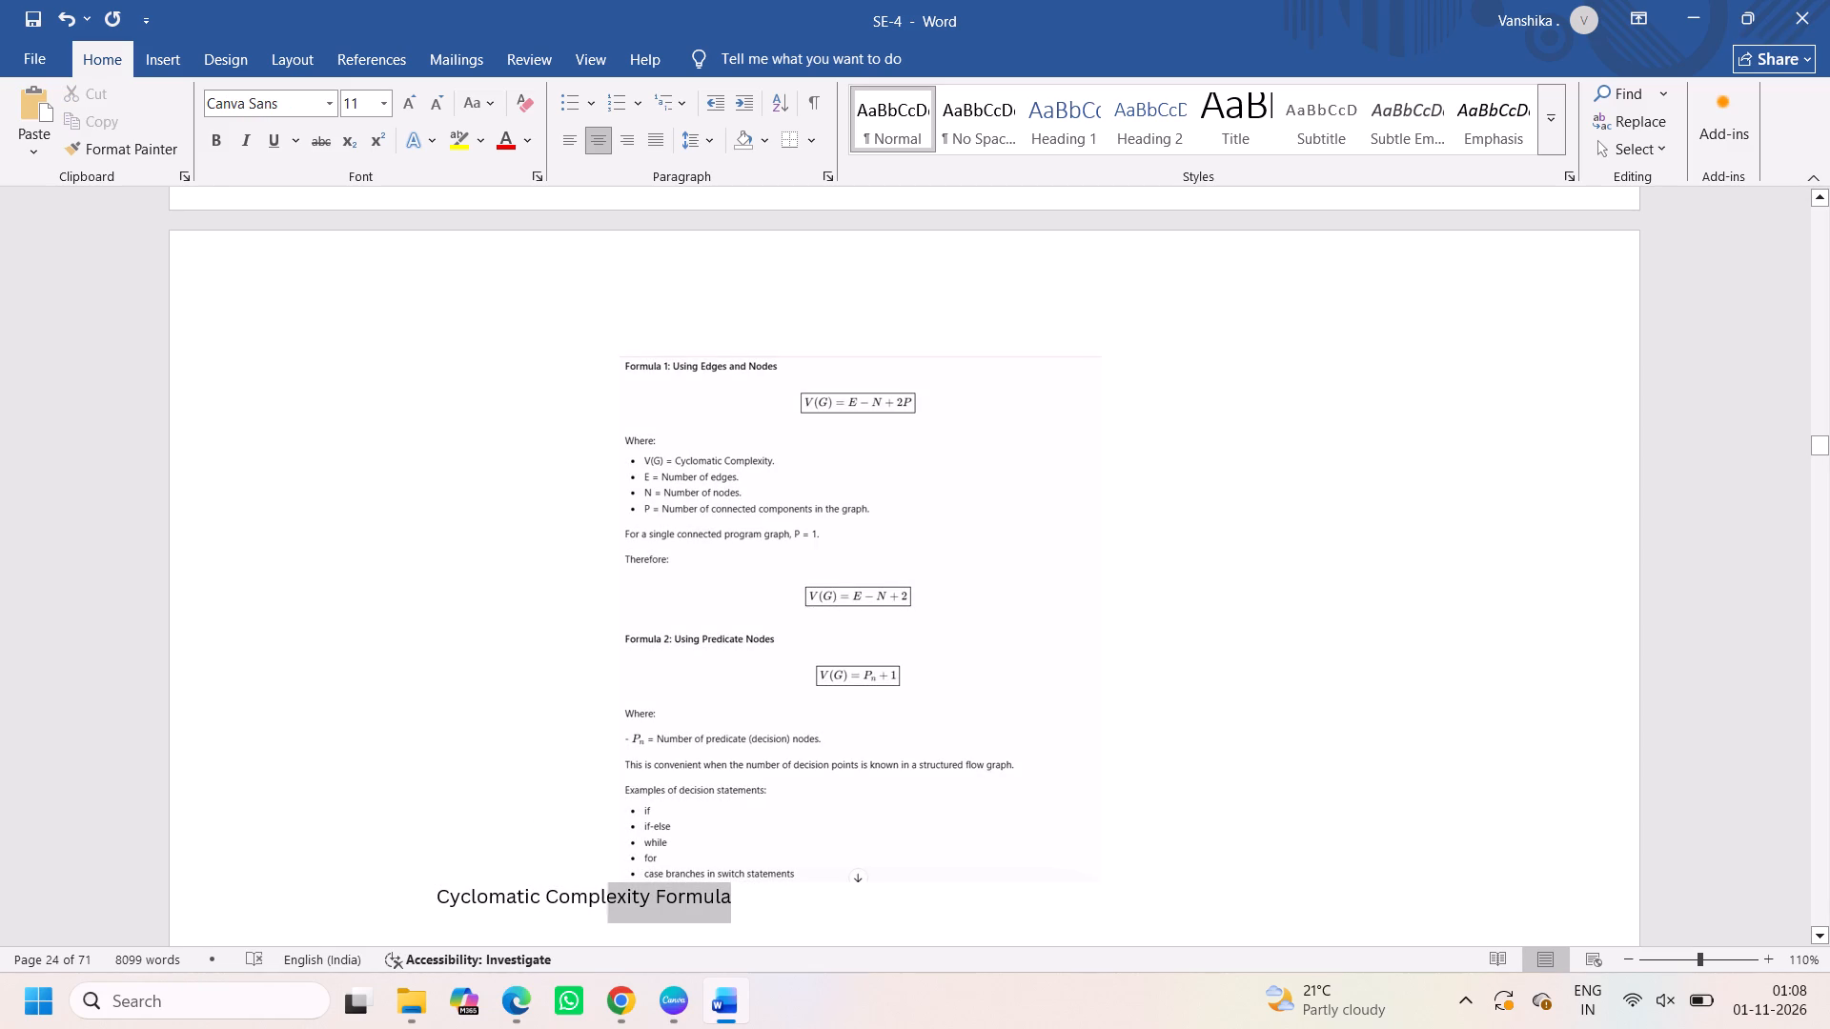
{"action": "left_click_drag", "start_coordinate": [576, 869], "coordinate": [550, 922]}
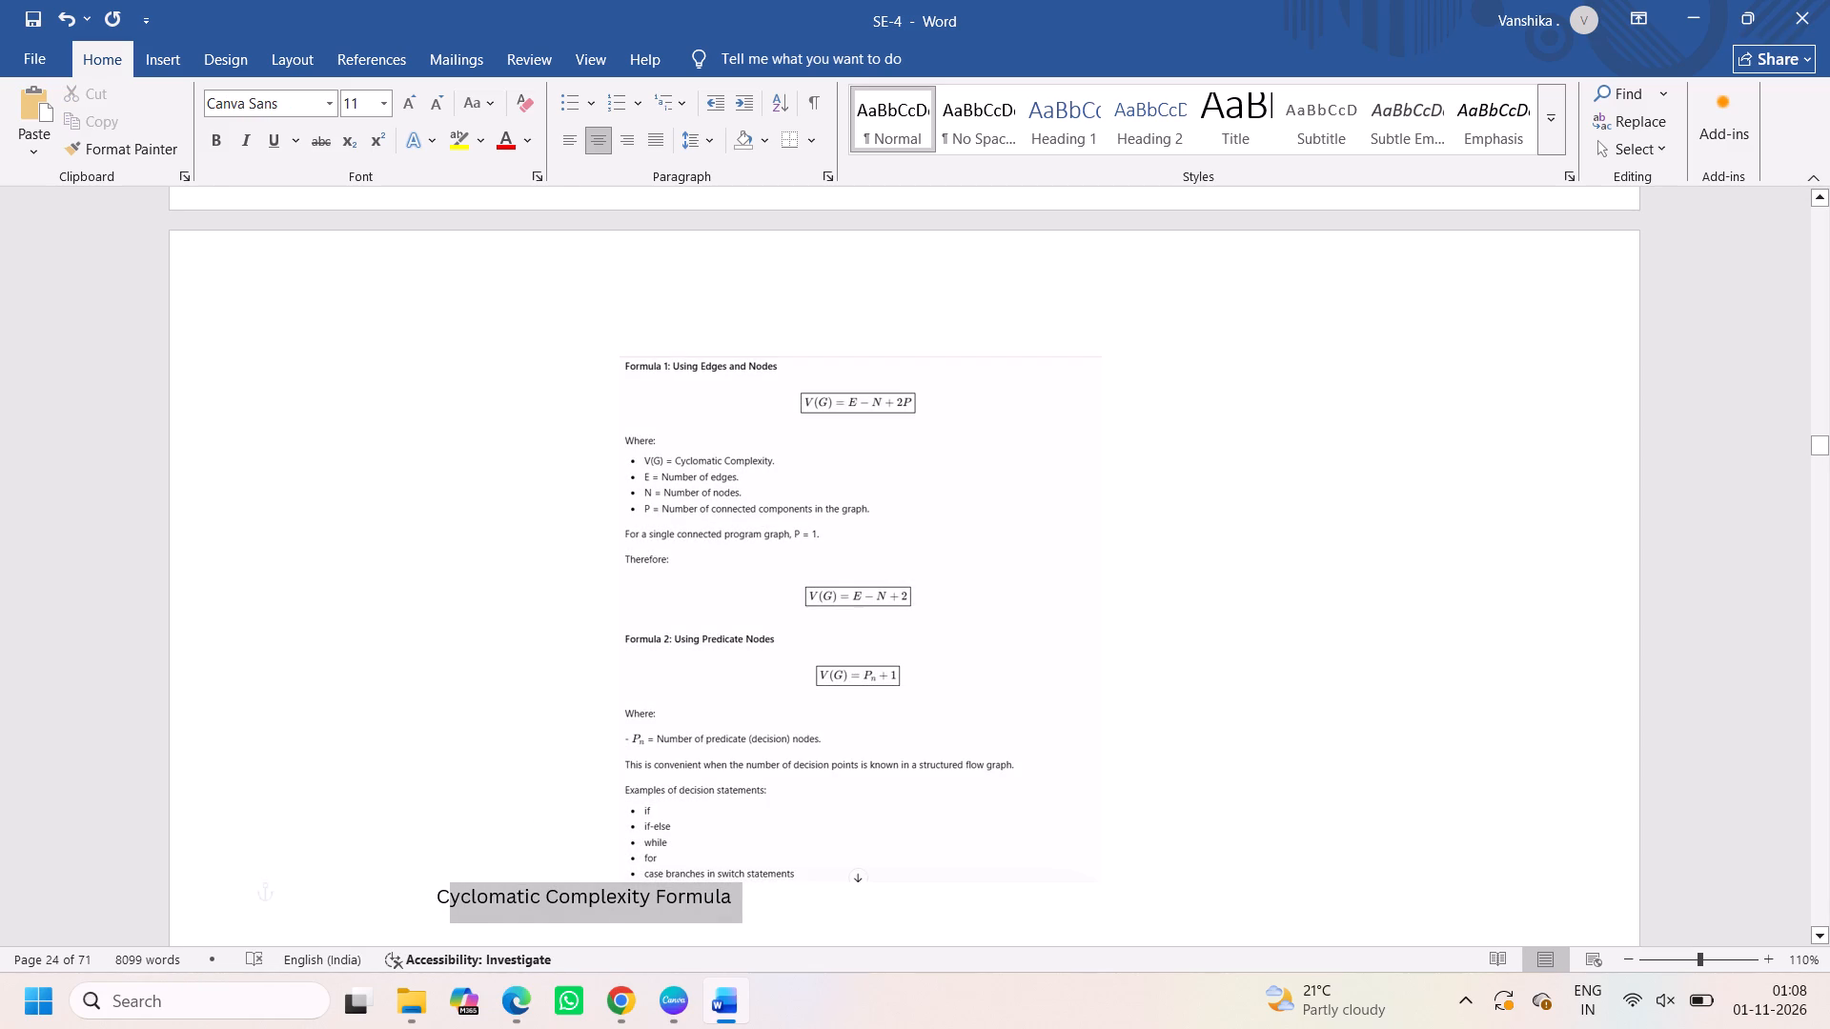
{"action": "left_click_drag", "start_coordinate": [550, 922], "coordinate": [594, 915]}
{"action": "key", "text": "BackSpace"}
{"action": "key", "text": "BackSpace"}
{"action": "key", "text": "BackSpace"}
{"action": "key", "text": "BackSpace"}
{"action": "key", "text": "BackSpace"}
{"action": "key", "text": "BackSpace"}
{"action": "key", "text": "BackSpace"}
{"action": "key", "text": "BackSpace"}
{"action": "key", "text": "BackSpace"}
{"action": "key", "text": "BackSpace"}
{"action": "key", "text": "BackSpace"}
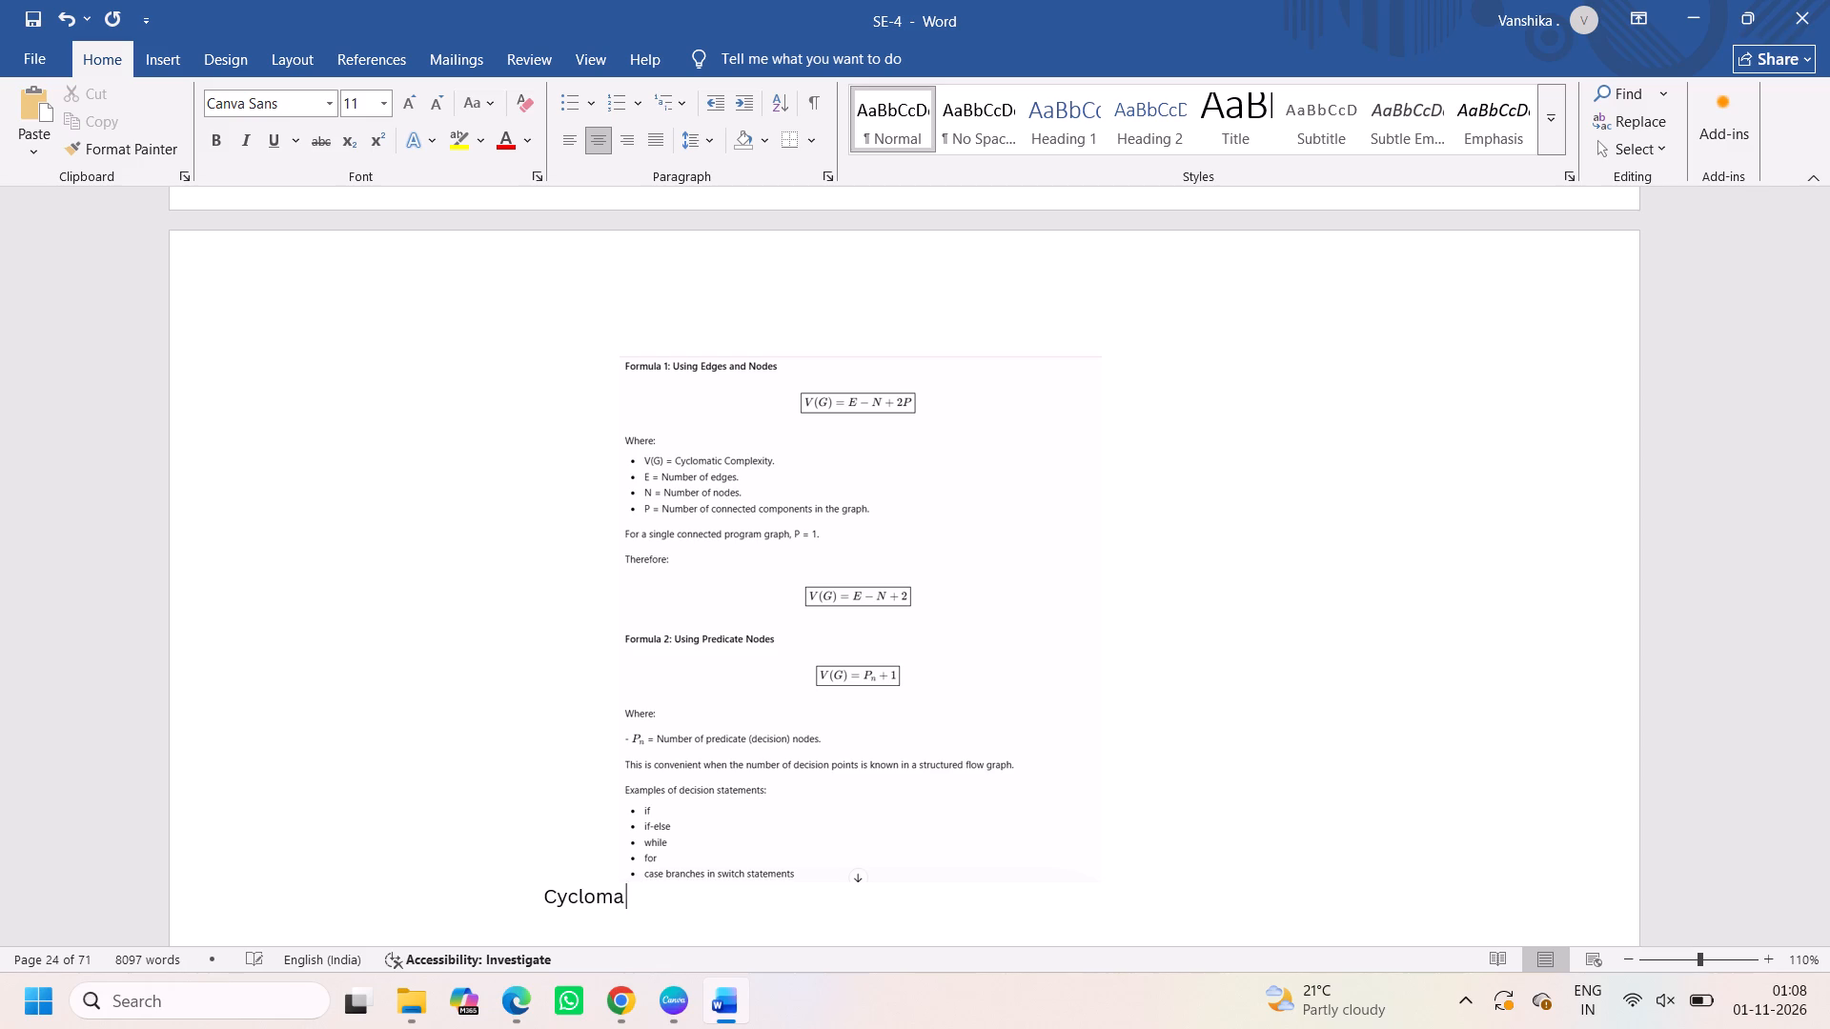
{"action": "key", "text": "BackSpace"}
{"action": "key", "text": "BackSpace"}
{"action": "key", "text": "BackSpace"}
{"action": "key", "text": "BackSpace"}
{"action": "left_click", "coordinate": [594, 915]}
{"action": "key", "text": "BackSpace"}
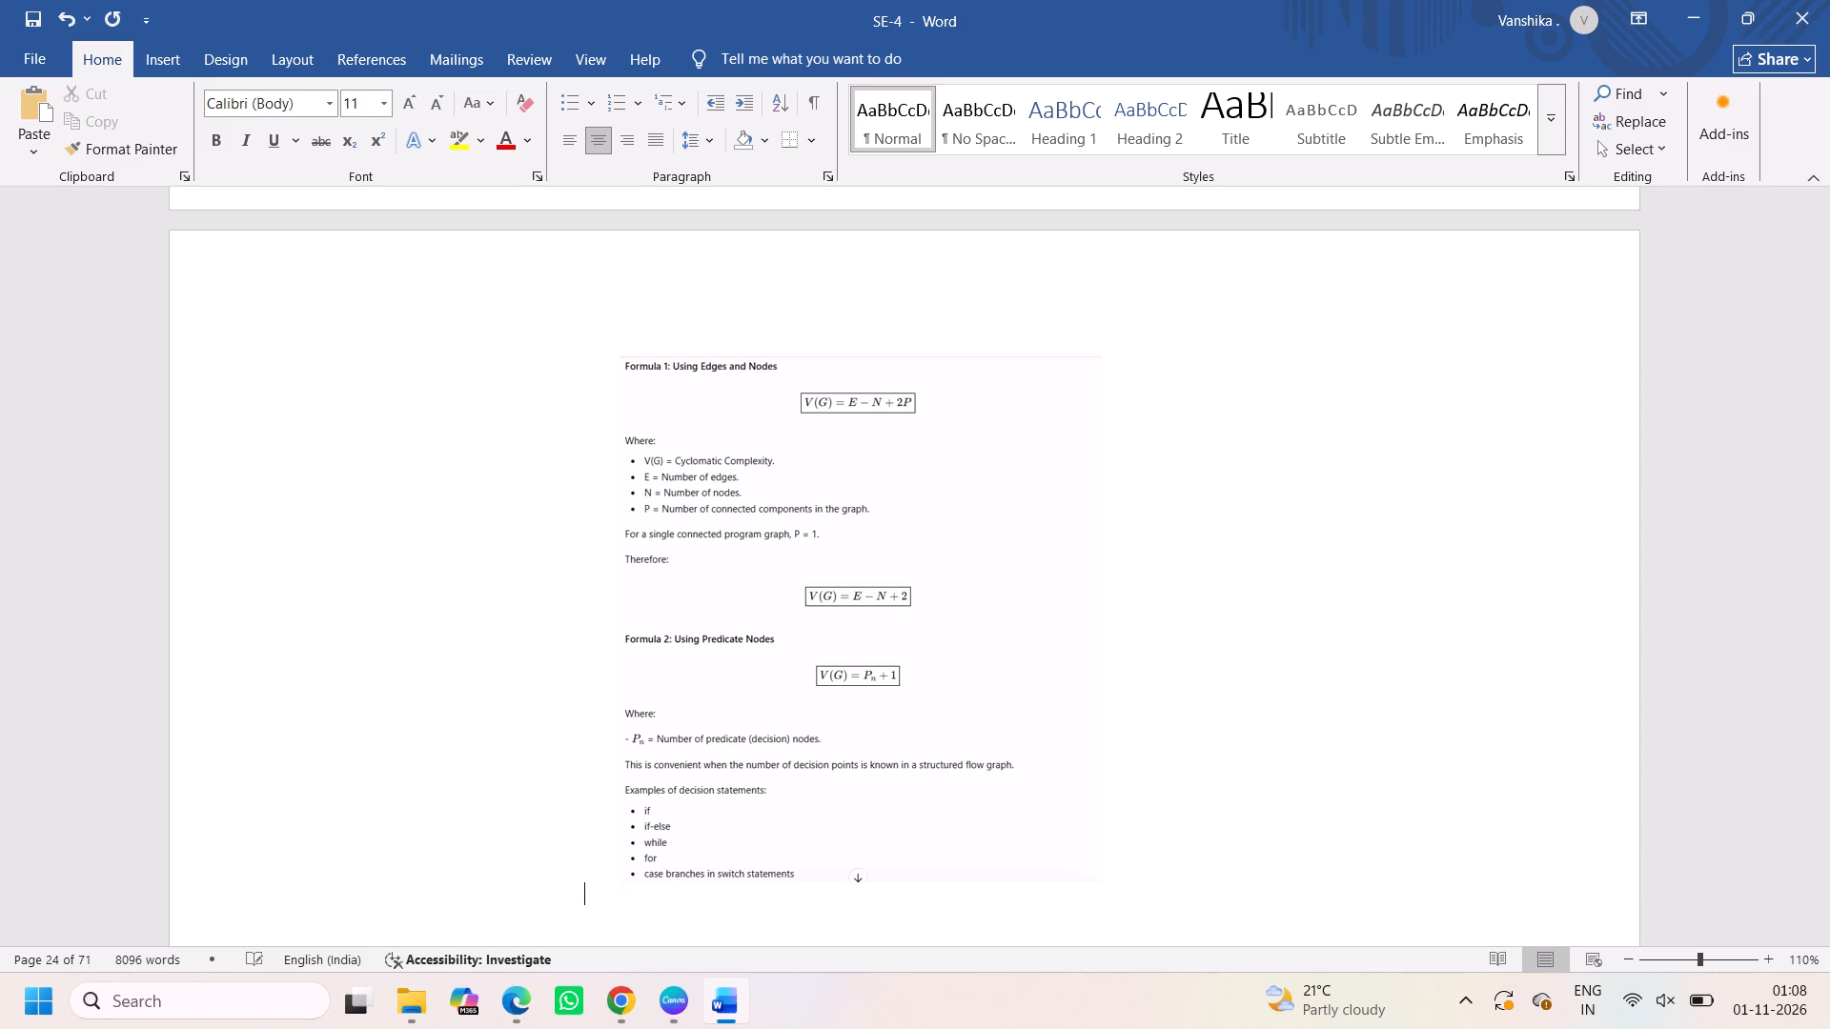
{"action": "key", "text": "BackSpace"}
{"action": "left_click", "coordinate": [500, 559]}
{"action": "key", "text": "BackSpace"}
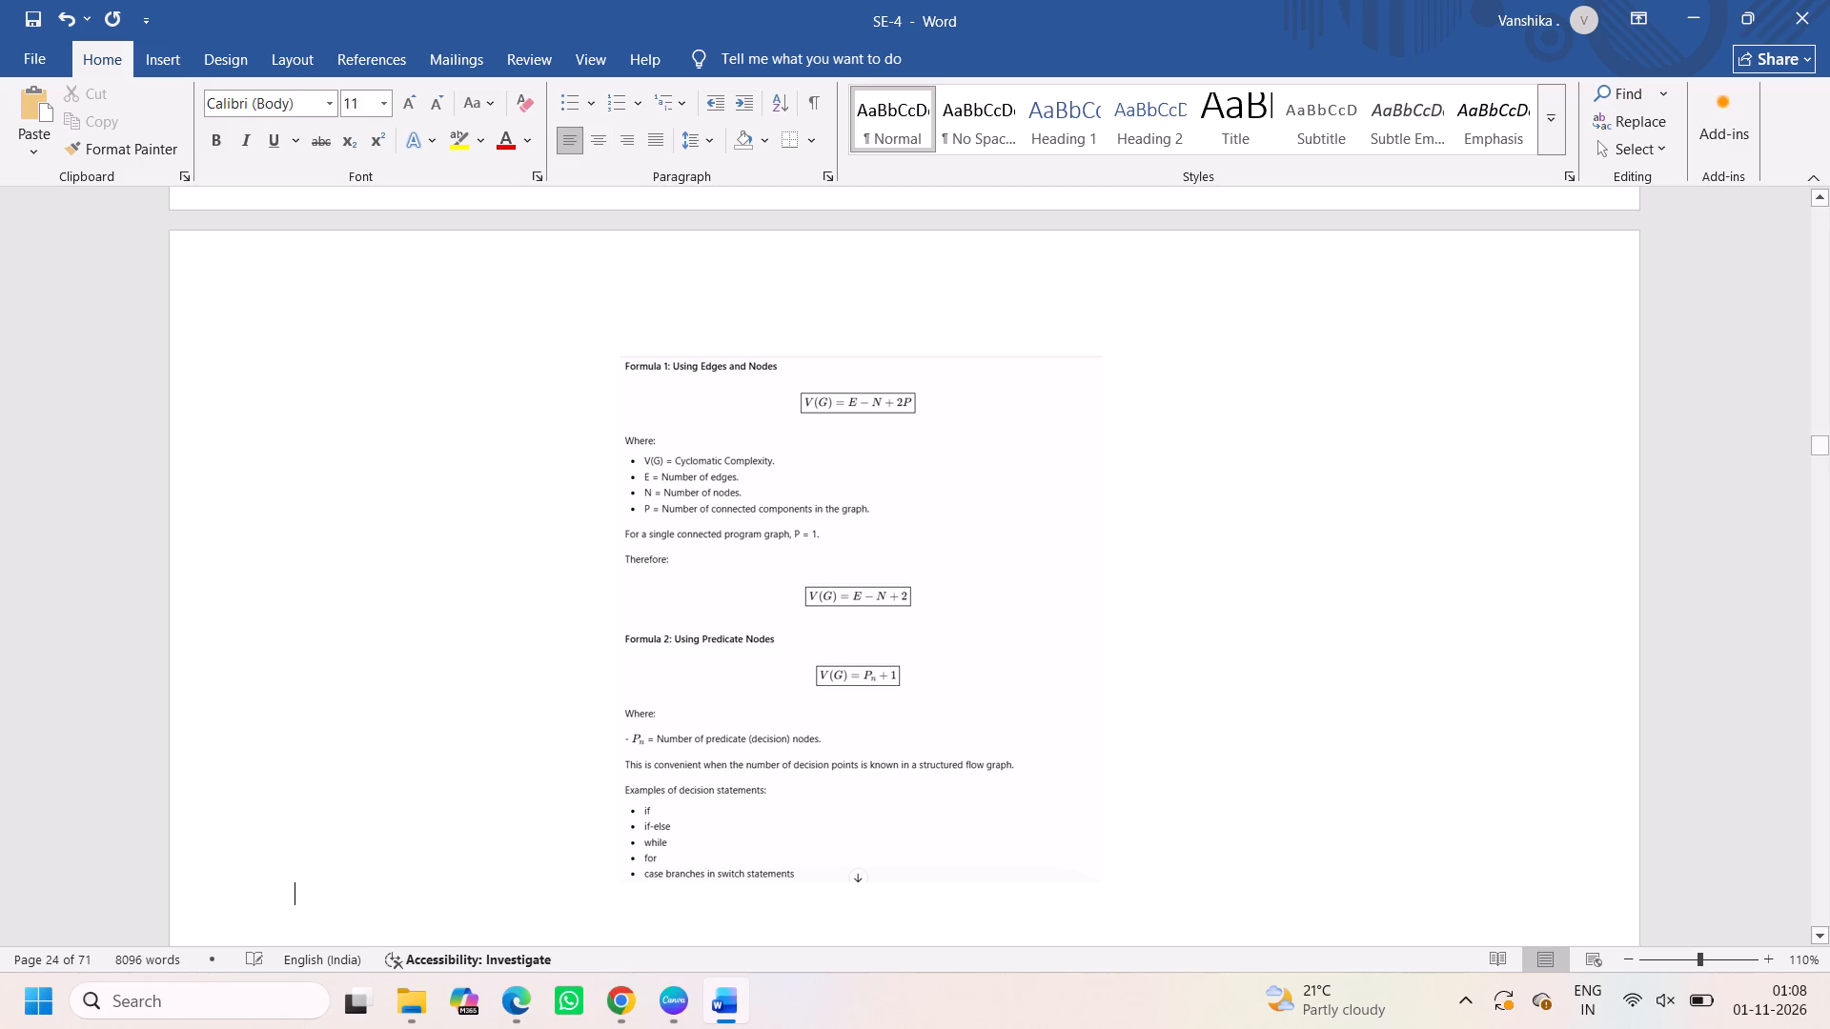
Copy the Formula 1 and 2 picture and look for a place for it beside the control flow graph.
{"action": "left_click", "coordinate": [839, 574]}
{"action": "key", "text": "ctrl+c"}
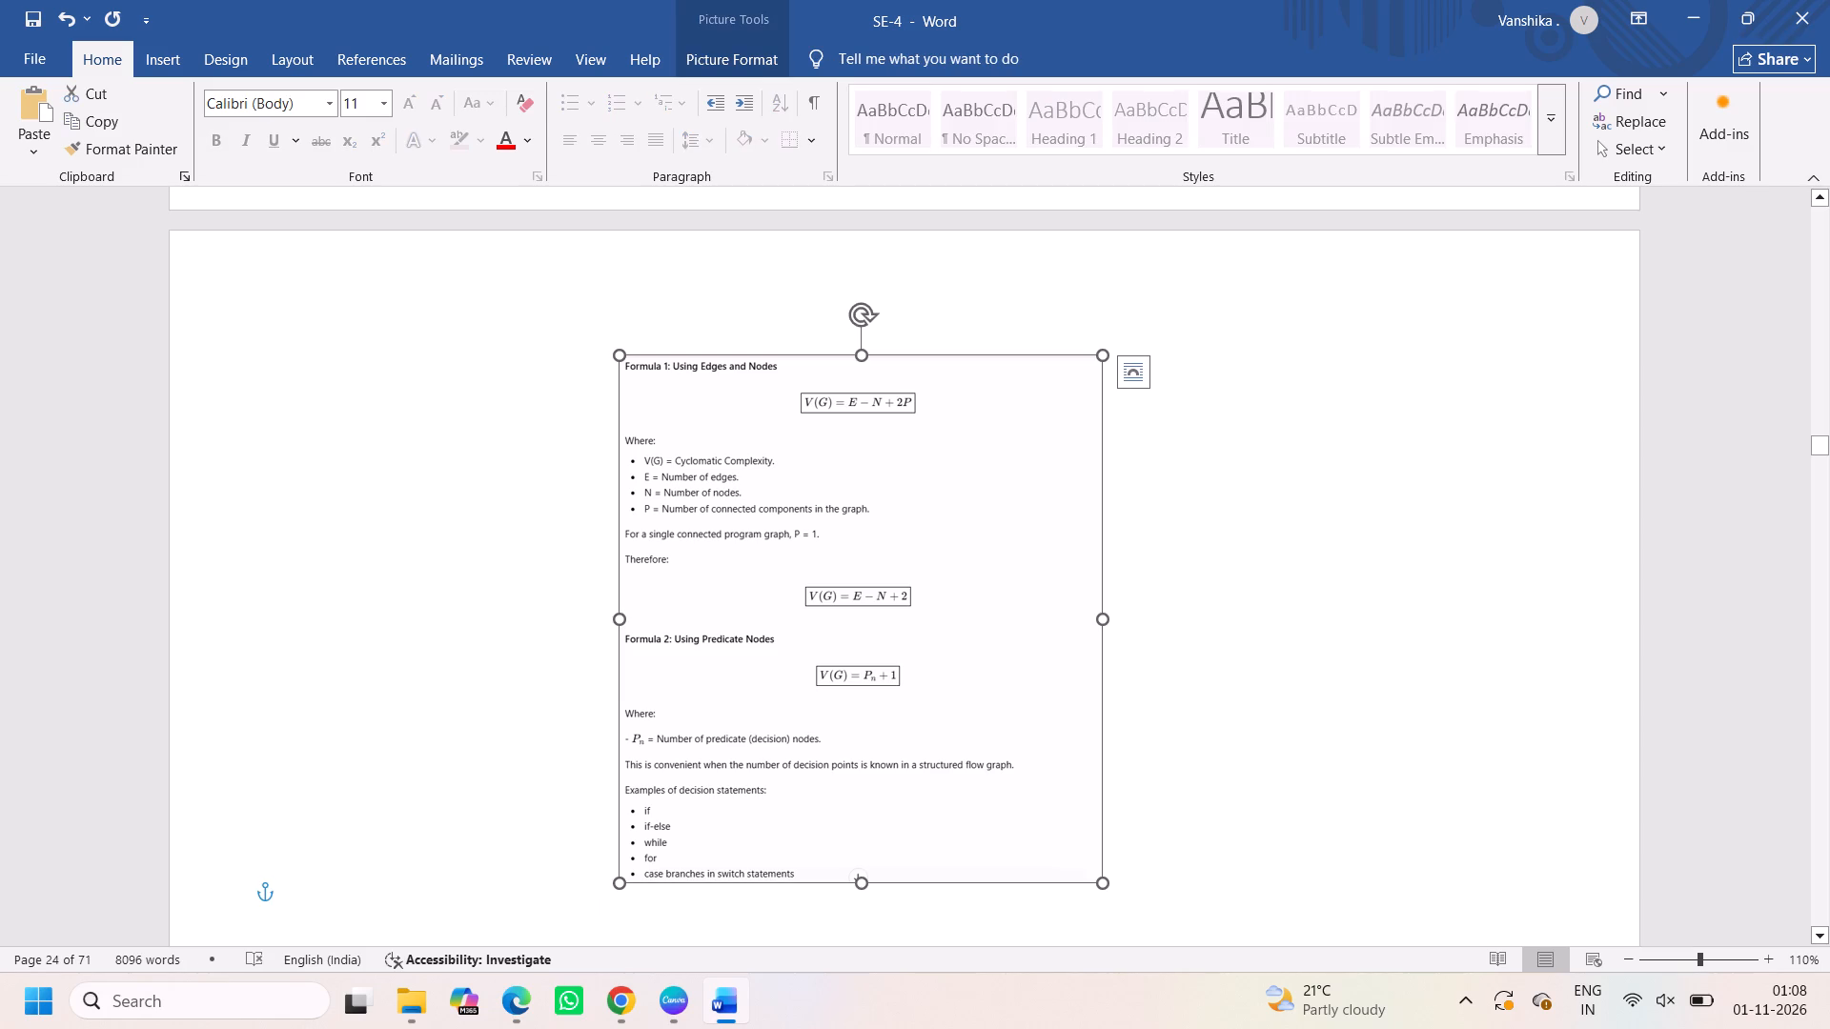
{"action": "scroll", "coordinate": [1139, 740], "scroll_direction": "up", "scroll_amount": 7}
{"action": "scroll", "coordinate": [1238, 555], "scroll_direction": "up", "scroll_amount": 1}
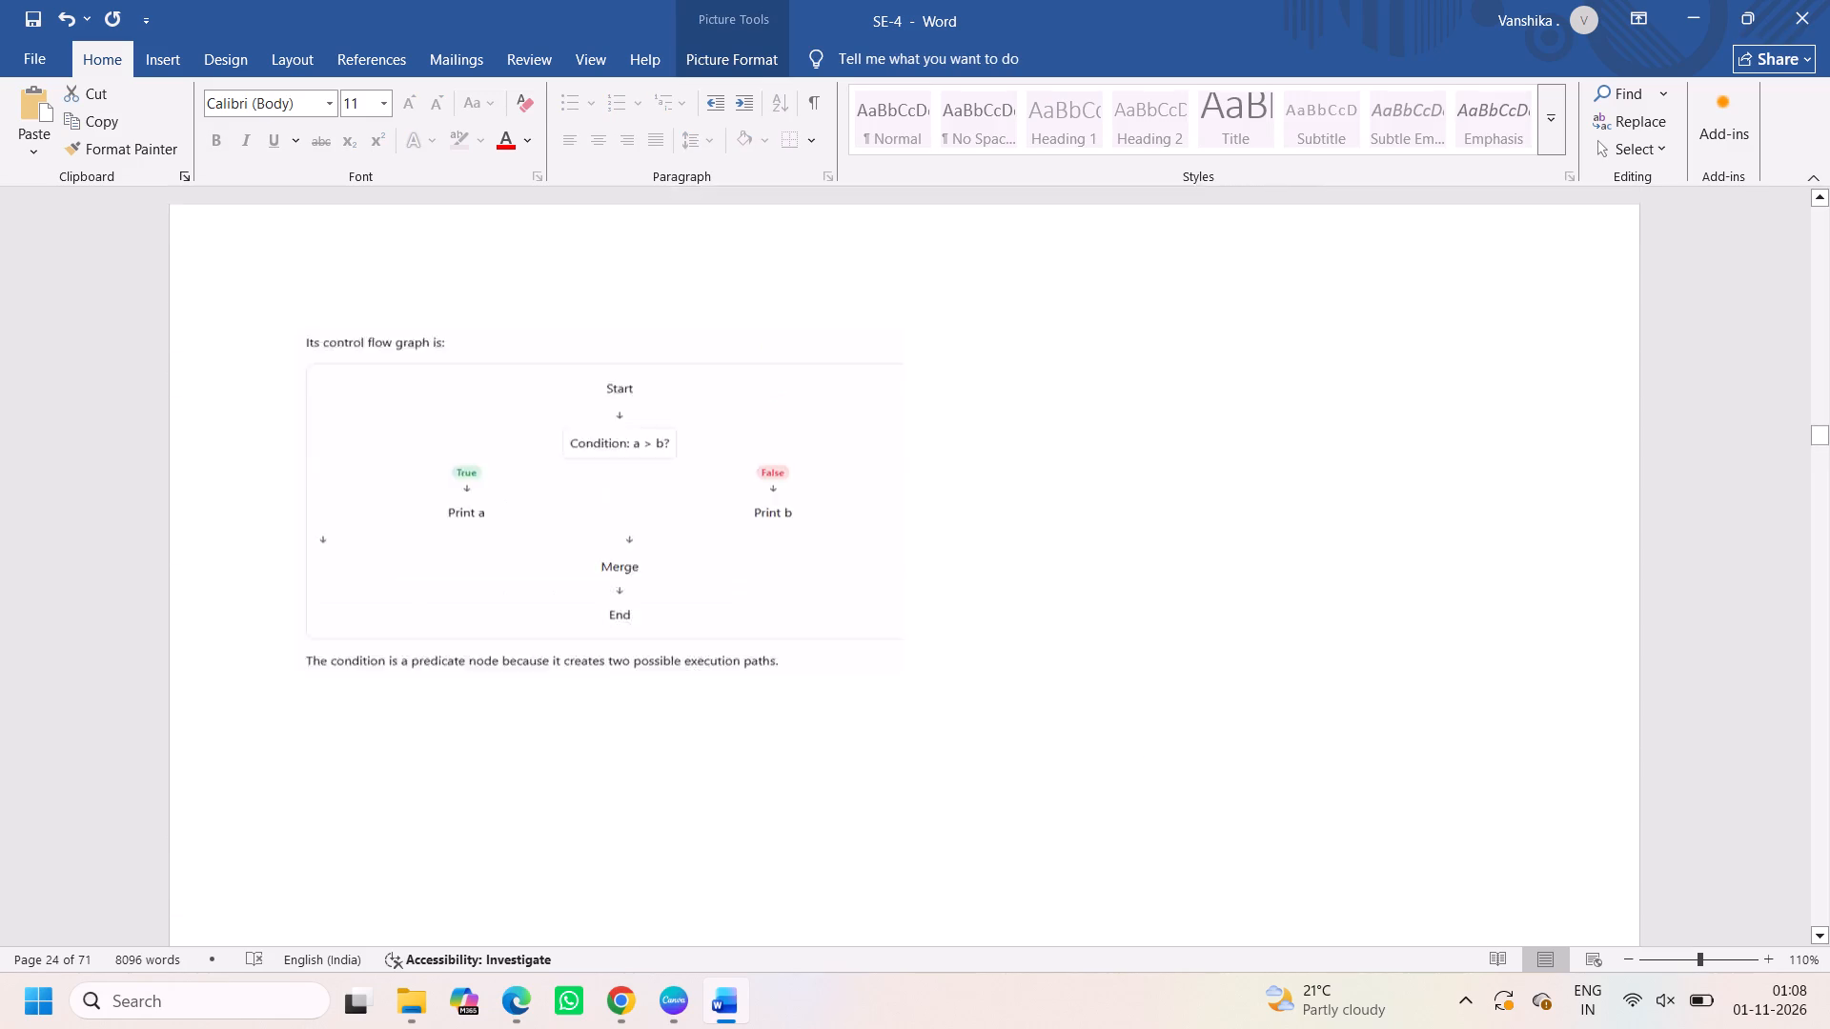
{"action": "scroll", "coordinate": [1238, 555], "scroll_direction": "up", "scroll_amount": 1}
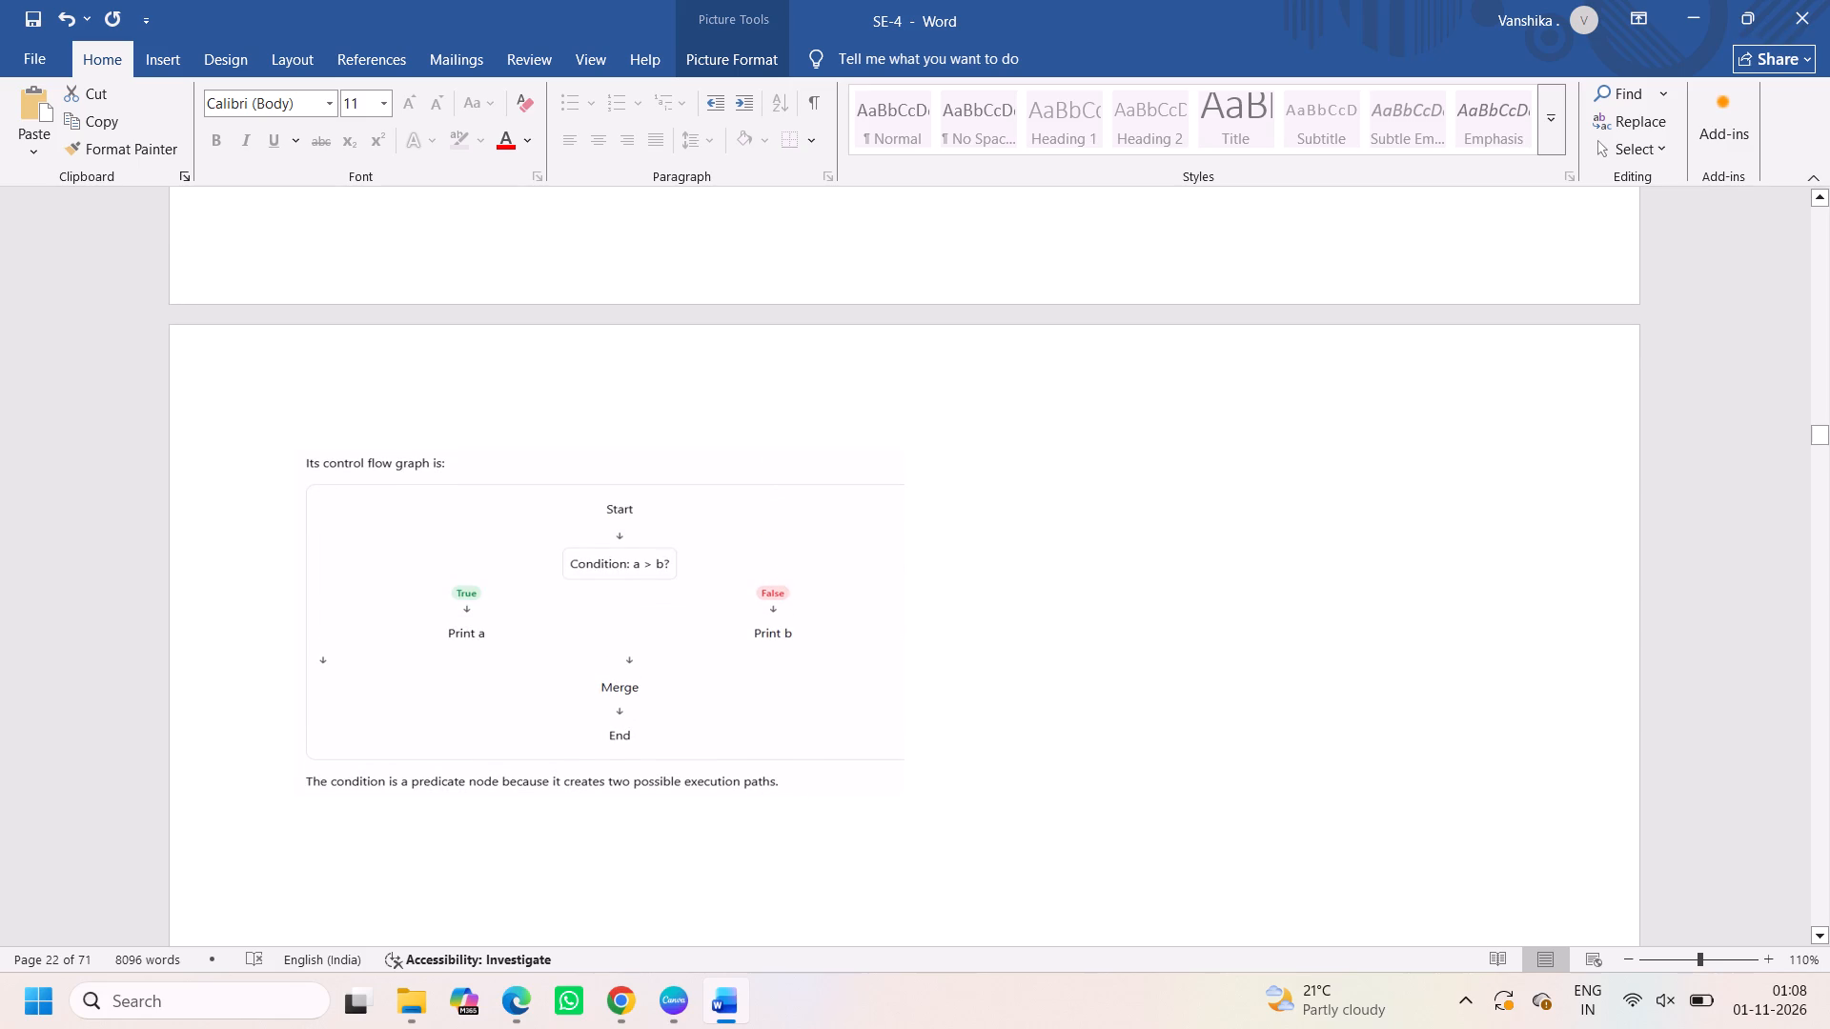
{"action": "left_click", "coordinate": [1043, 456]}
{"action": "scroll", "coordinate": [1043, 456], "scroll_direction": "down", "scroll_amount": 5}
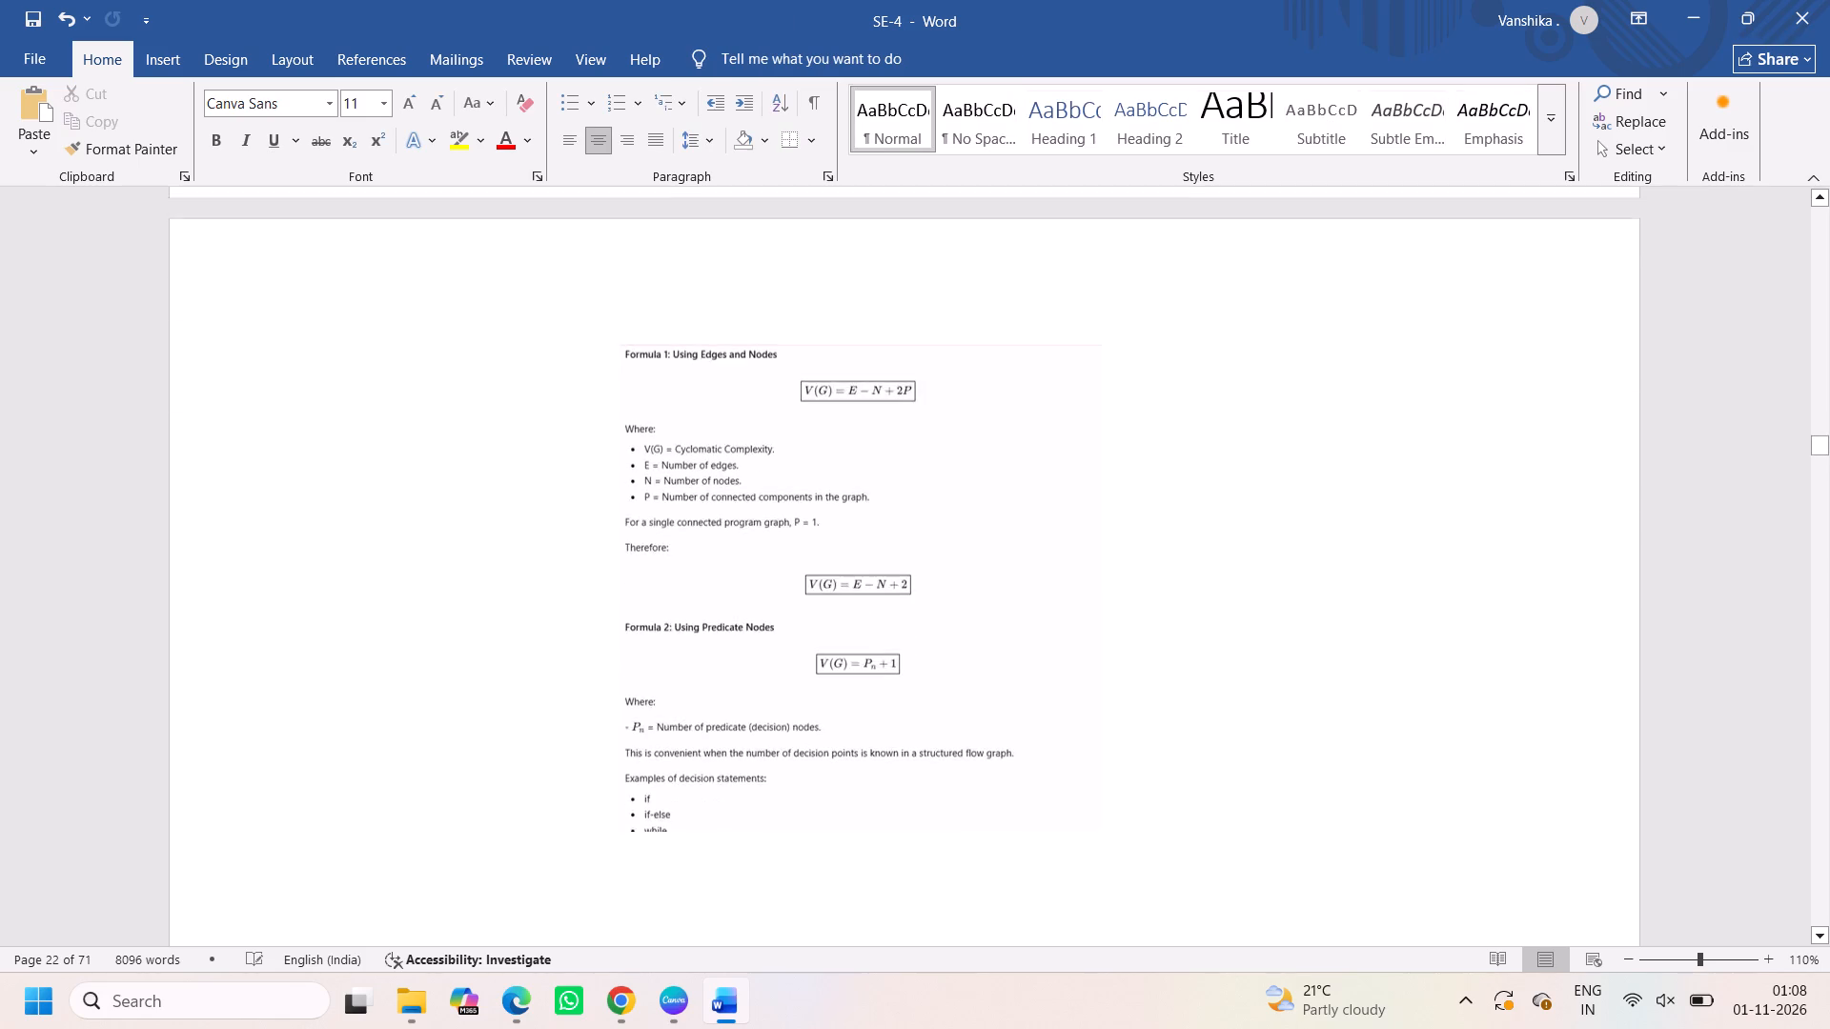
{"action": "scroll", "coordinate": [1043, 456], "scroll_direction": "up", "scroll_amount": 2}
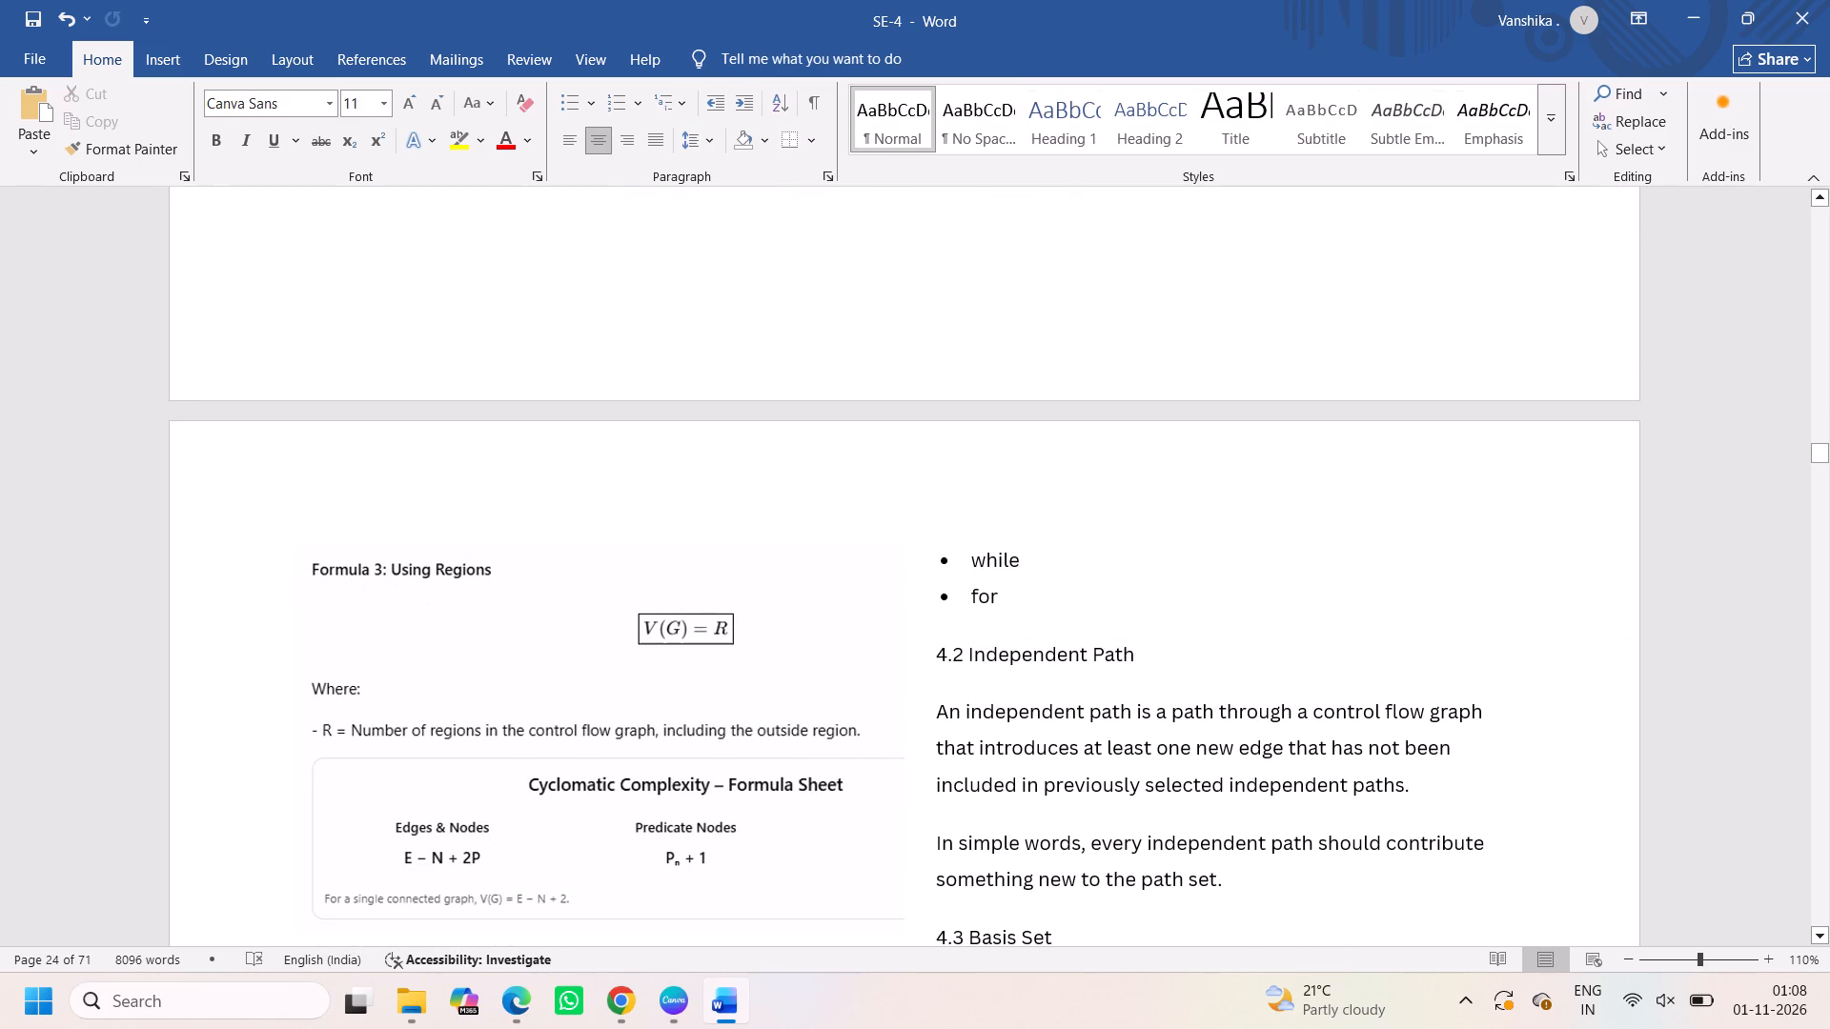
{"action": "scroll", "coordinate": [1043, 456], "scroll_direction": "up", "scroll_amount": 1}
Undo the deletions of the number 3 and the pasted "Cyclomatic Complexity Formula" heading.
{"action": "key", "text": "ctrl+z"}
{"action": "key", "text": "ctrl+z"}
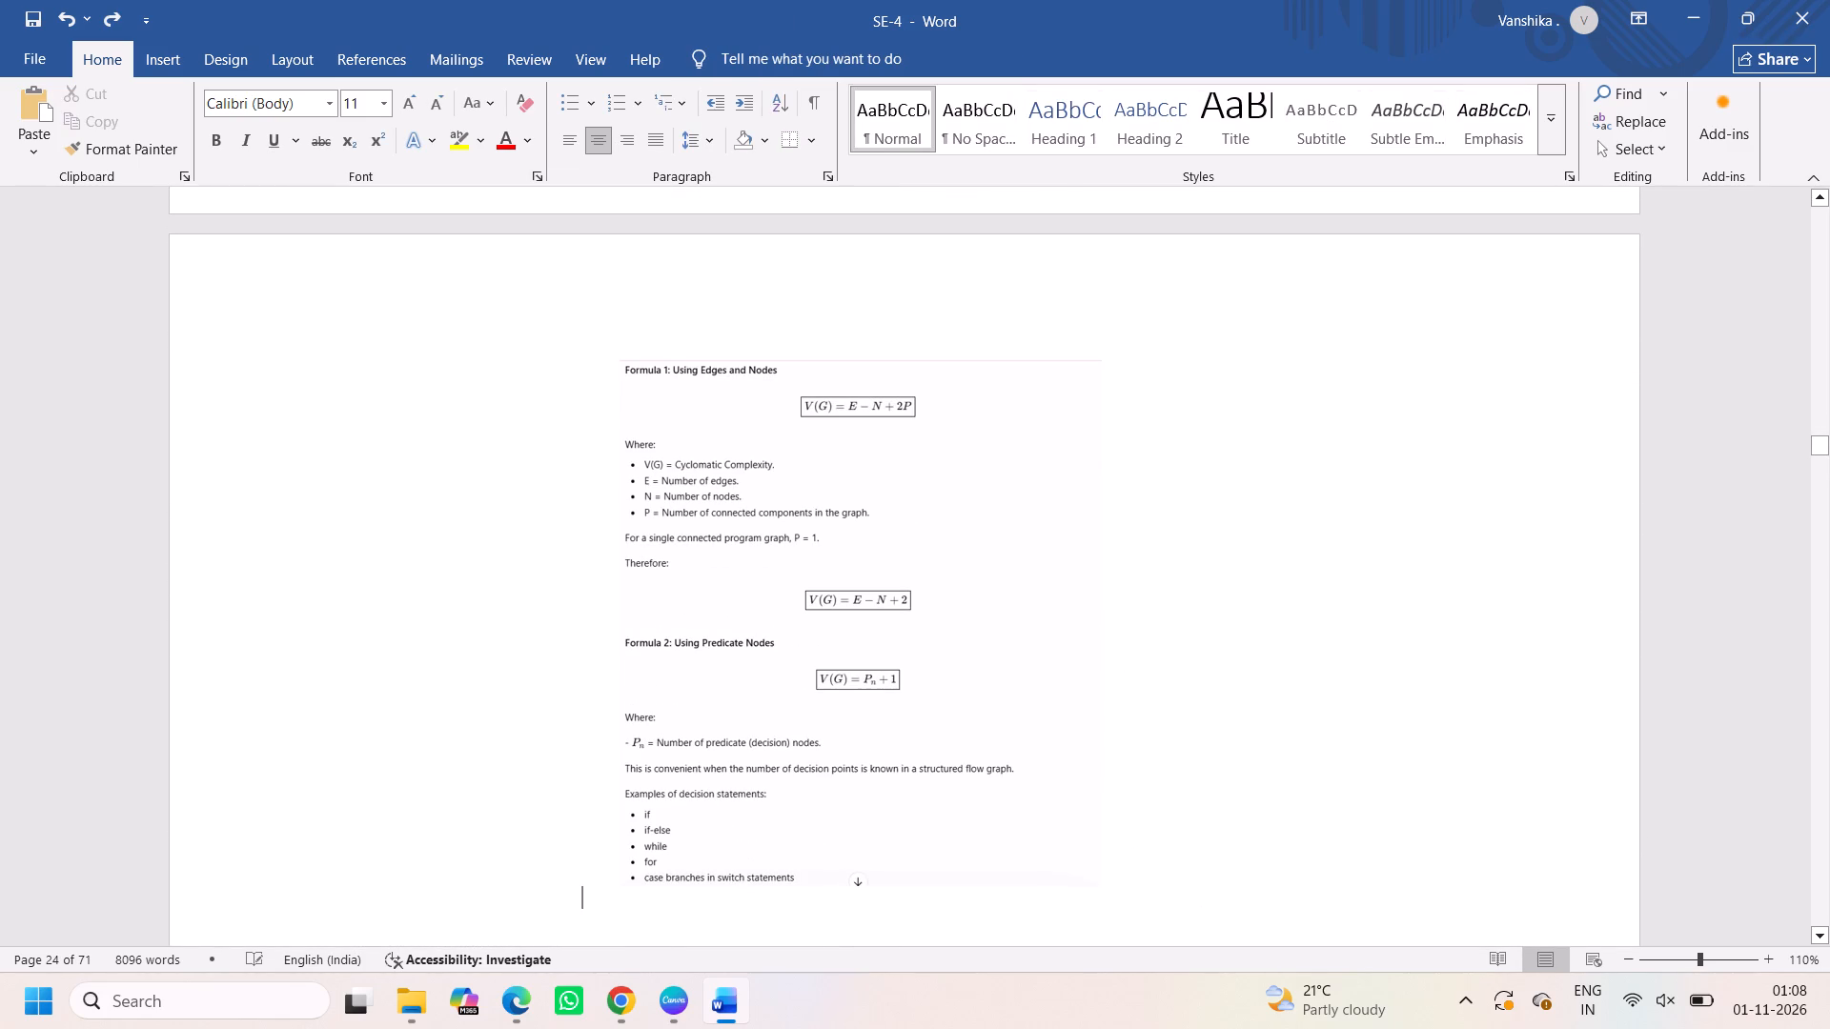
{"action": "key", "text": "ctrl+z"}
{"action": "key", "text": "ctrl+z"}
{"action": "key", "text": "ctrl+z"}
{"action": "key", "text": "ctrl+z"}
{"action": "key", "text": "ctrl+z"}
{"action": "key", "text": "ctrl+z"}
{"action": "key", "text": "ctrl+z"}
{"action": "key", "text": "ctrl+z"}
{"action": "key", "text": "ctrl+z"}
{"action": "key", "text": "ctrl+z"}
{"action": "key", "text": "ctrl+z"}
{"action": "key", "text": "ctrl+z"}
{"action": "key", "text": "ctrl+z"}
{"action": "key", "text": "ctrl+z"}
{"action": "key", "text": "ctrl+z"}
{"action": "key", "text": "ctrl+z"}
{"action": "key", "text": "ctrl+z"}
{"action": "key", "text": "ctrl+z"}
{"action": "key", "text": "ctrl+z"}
Copy the Formula 1 and 2 picture and place the copy directly under the "Cyclomatic Complexity Formula" heading beside the control flow graph.
{"action": "scroll", "coordinate": [1373, 575], "scroll_direction": "up", "scroll_amount": 2}
{"action": "left_click", "coordinate": [856, 522]}
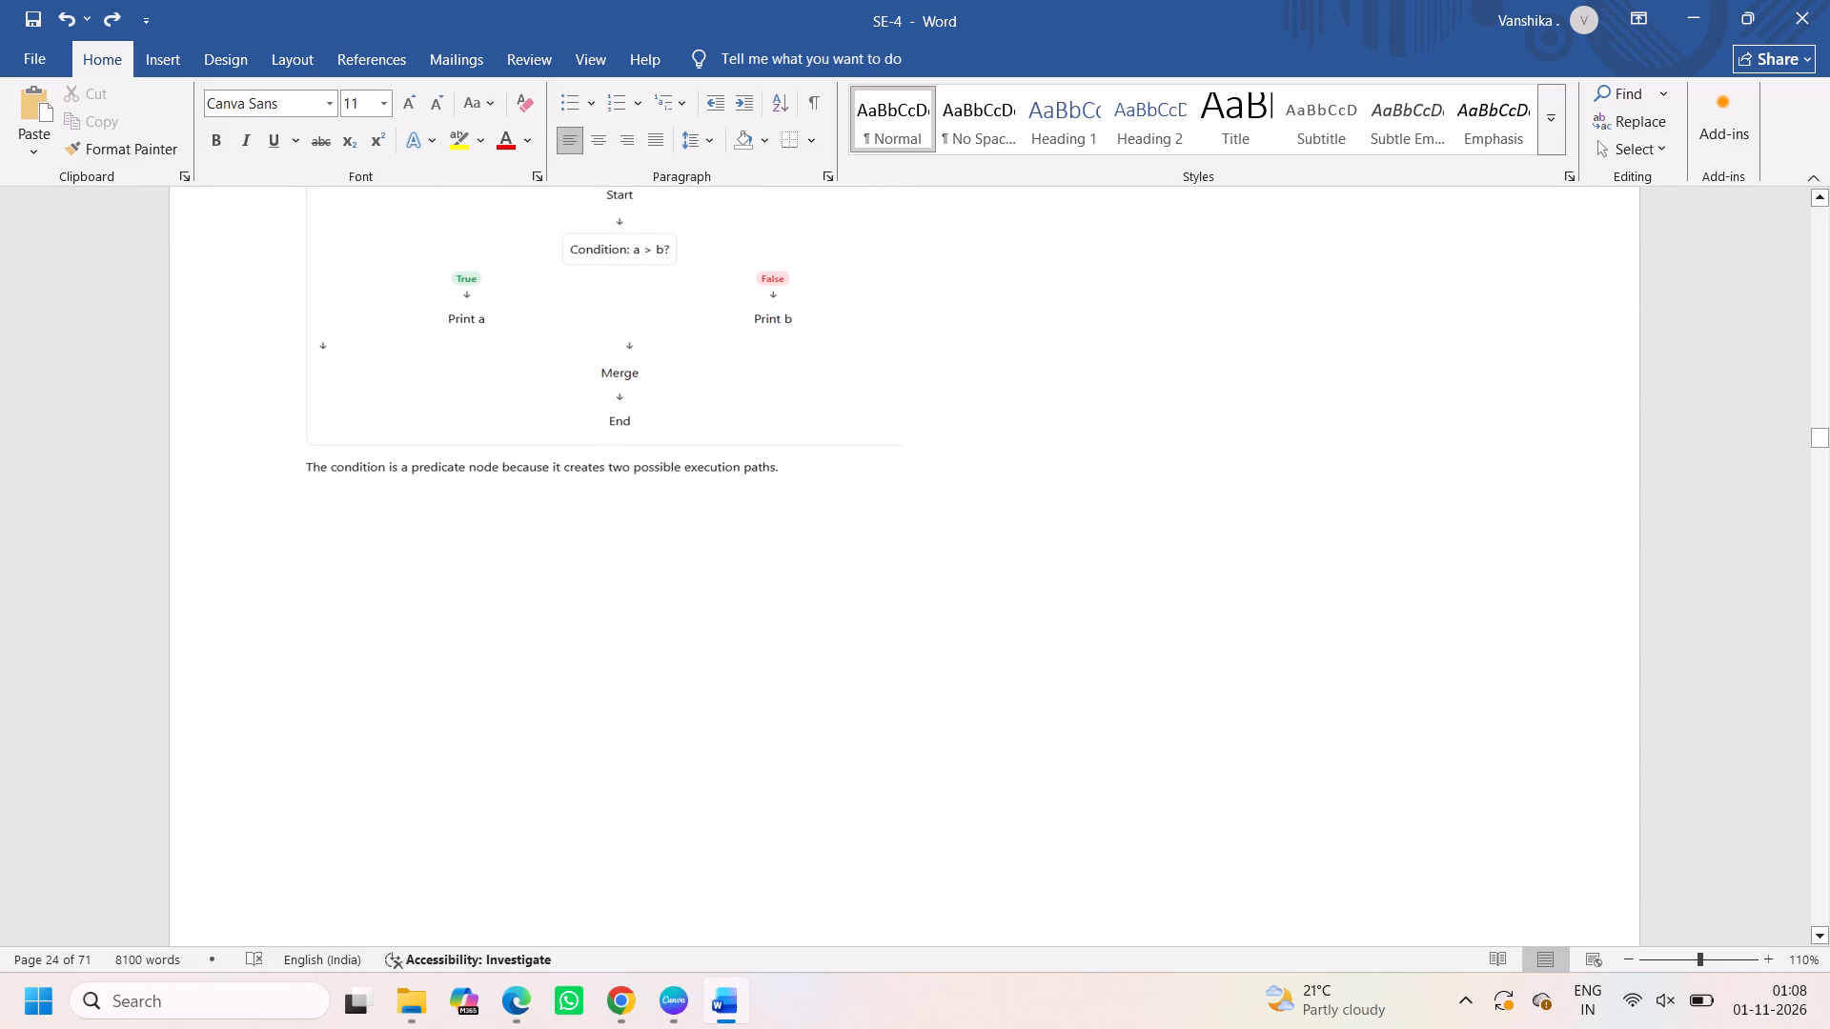
{"action": "scroll", "coordinate": [856, 522], "scroll_direction": "up", "scroll_amount": 1}
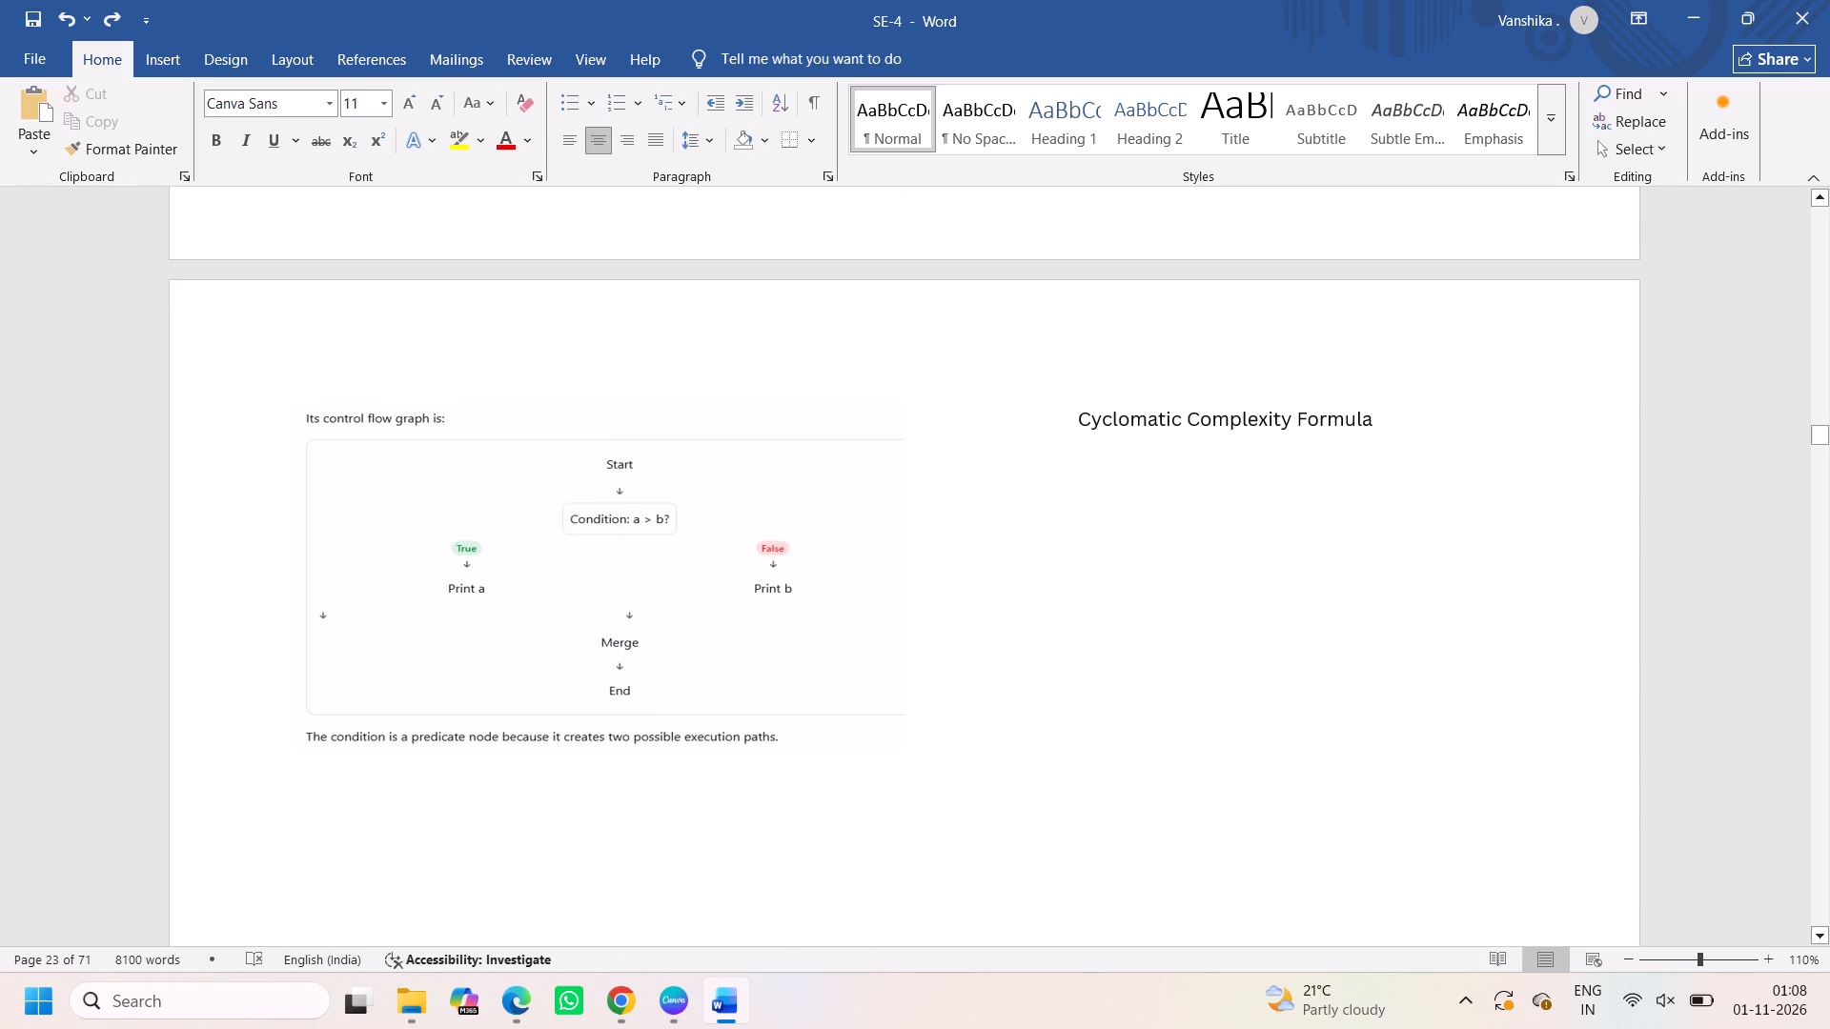
{"action": "left_click", "coordinate": [1394, 428]}
{"action": "scroll", "coordinate": [1196, 775], "scroll_direction": "down", "scroll_amount": 3}
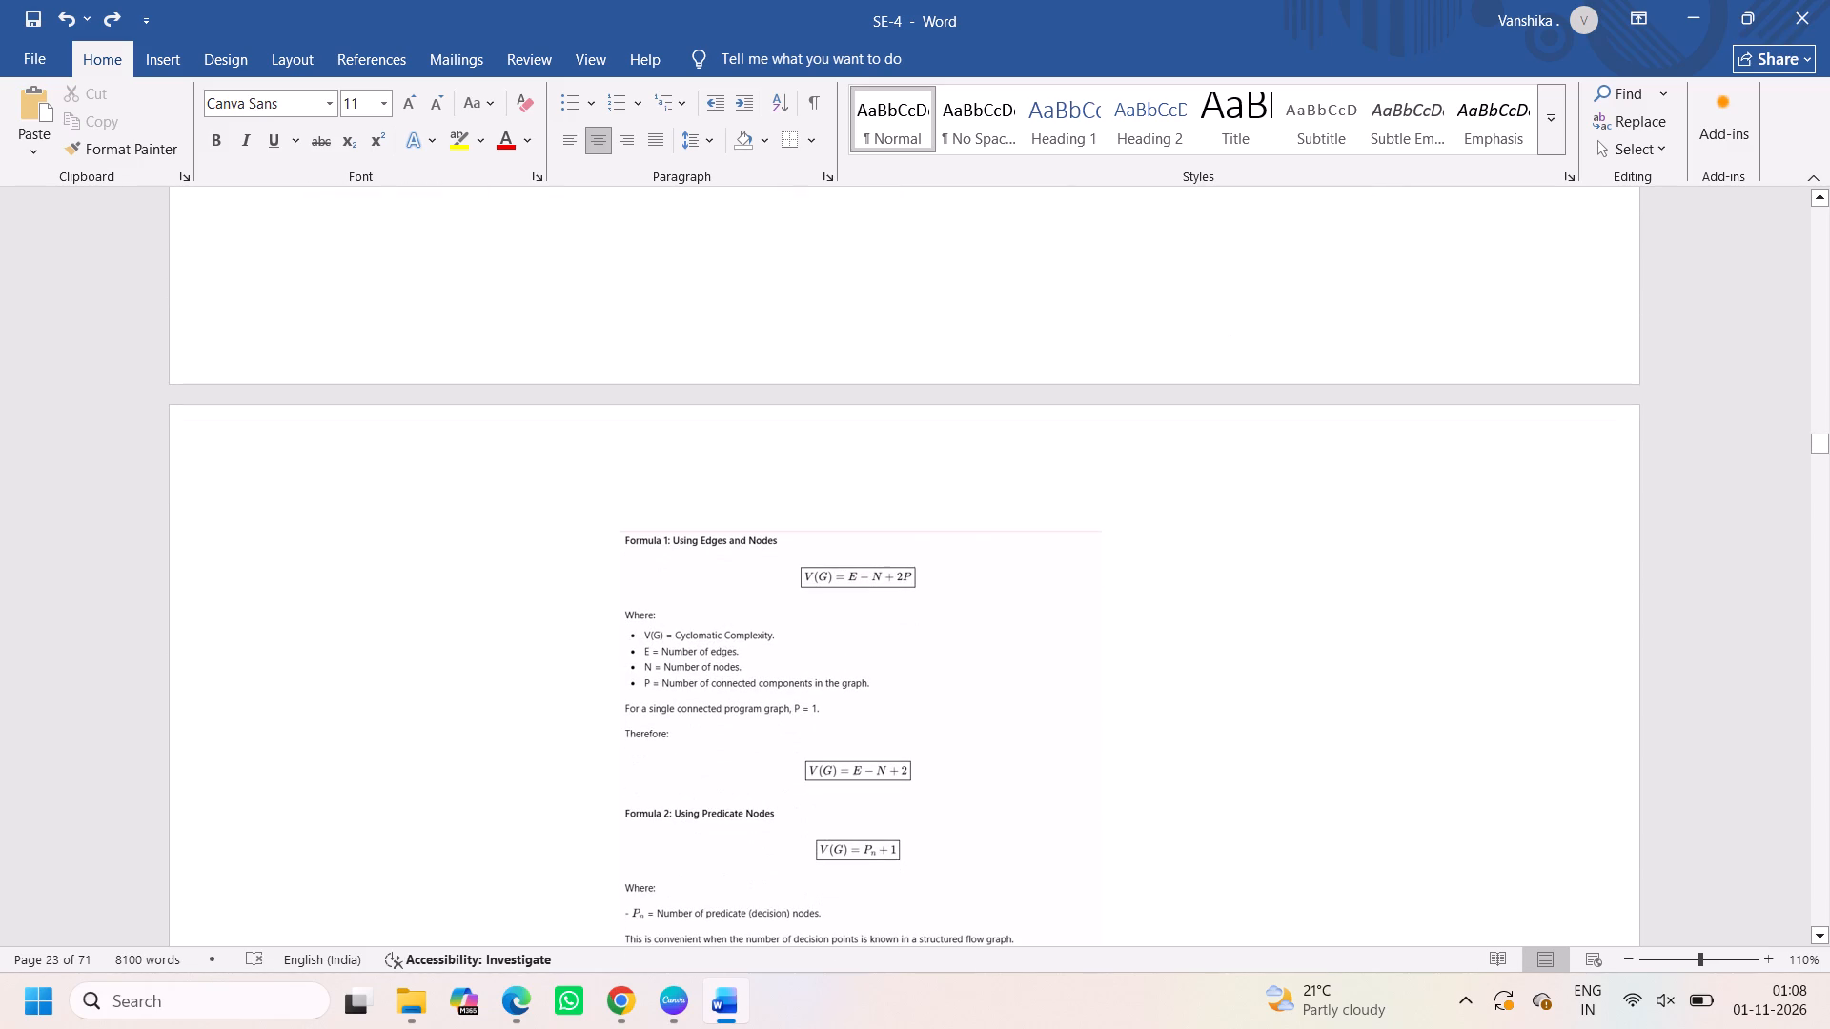
{"action": "left_click", "coordinate": [684, 594]}
{"action": "key", "text": "ctrl+c"}
{"action": "scroll", "coordinate": [967, 477], "scroll_direction": "up", "scroll_amount": 1}
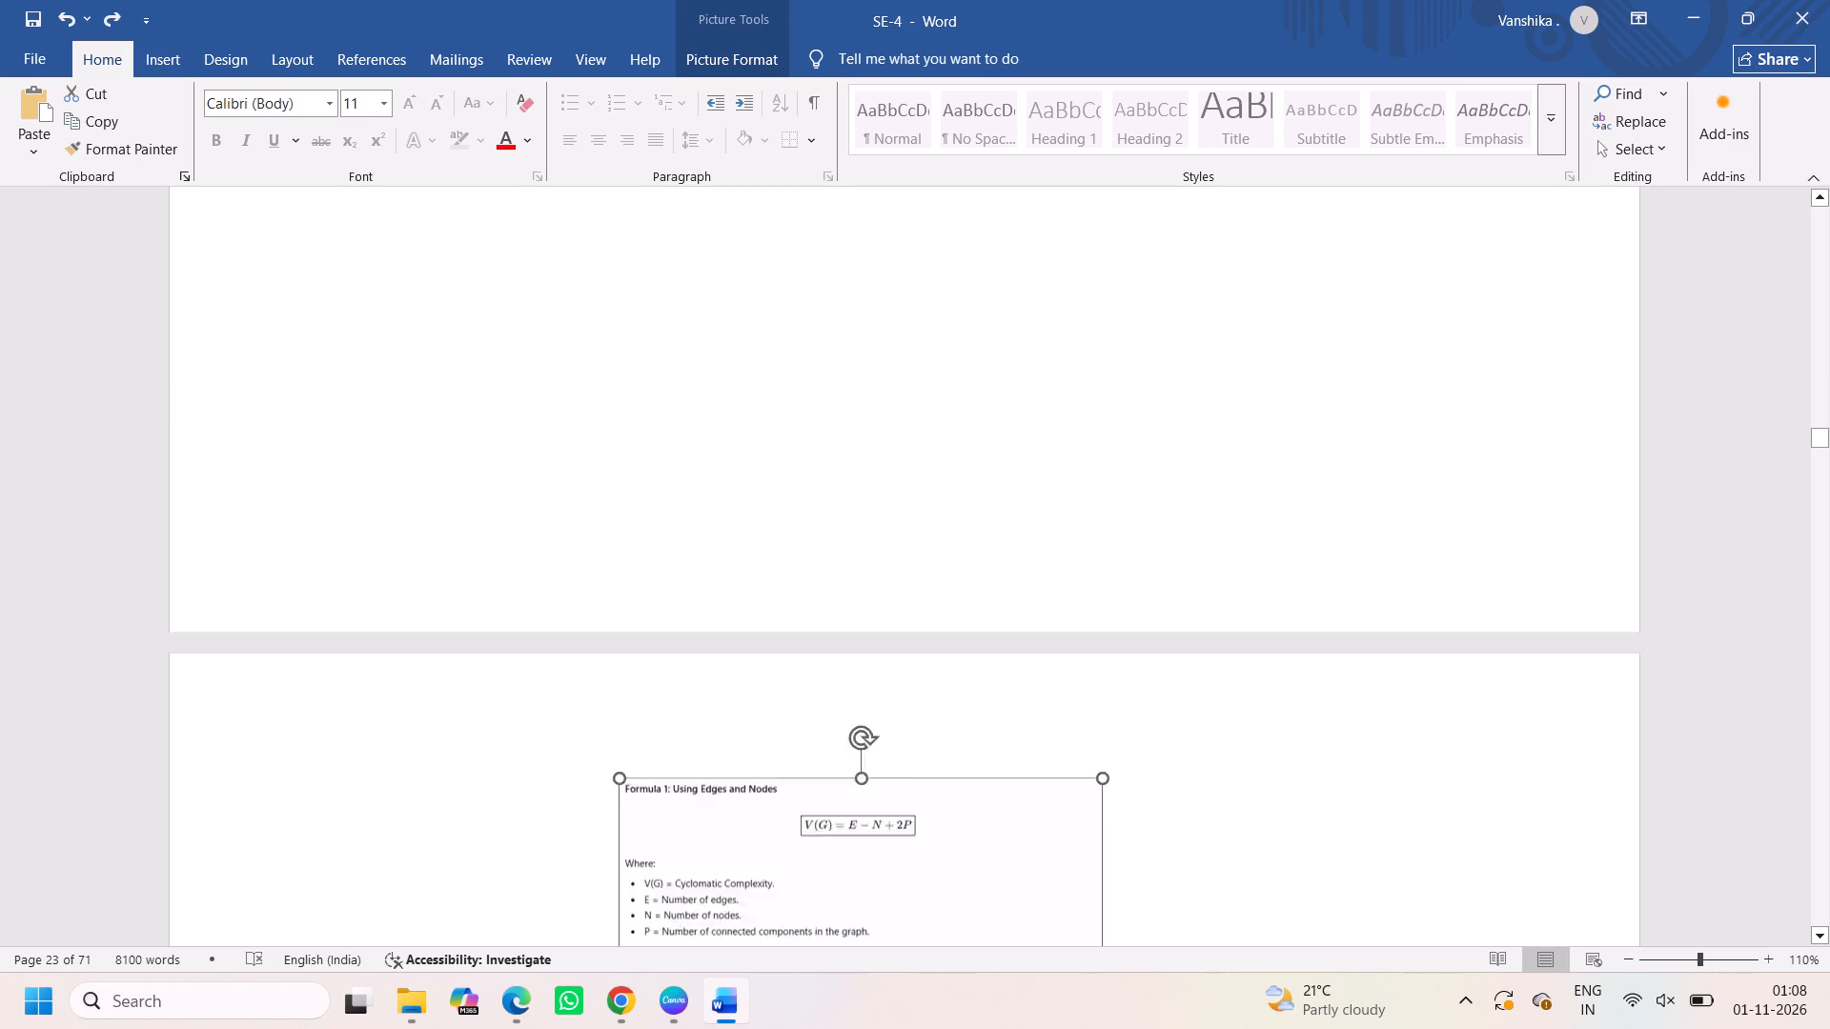
{"action": "scroll", "coordinate": [967, 477], "scroll_direction": "up", "scroll_amount": 1}
{"action": "left_click", "coordinate": [1392, 243]}
{"action": "key", "text": "Return"}
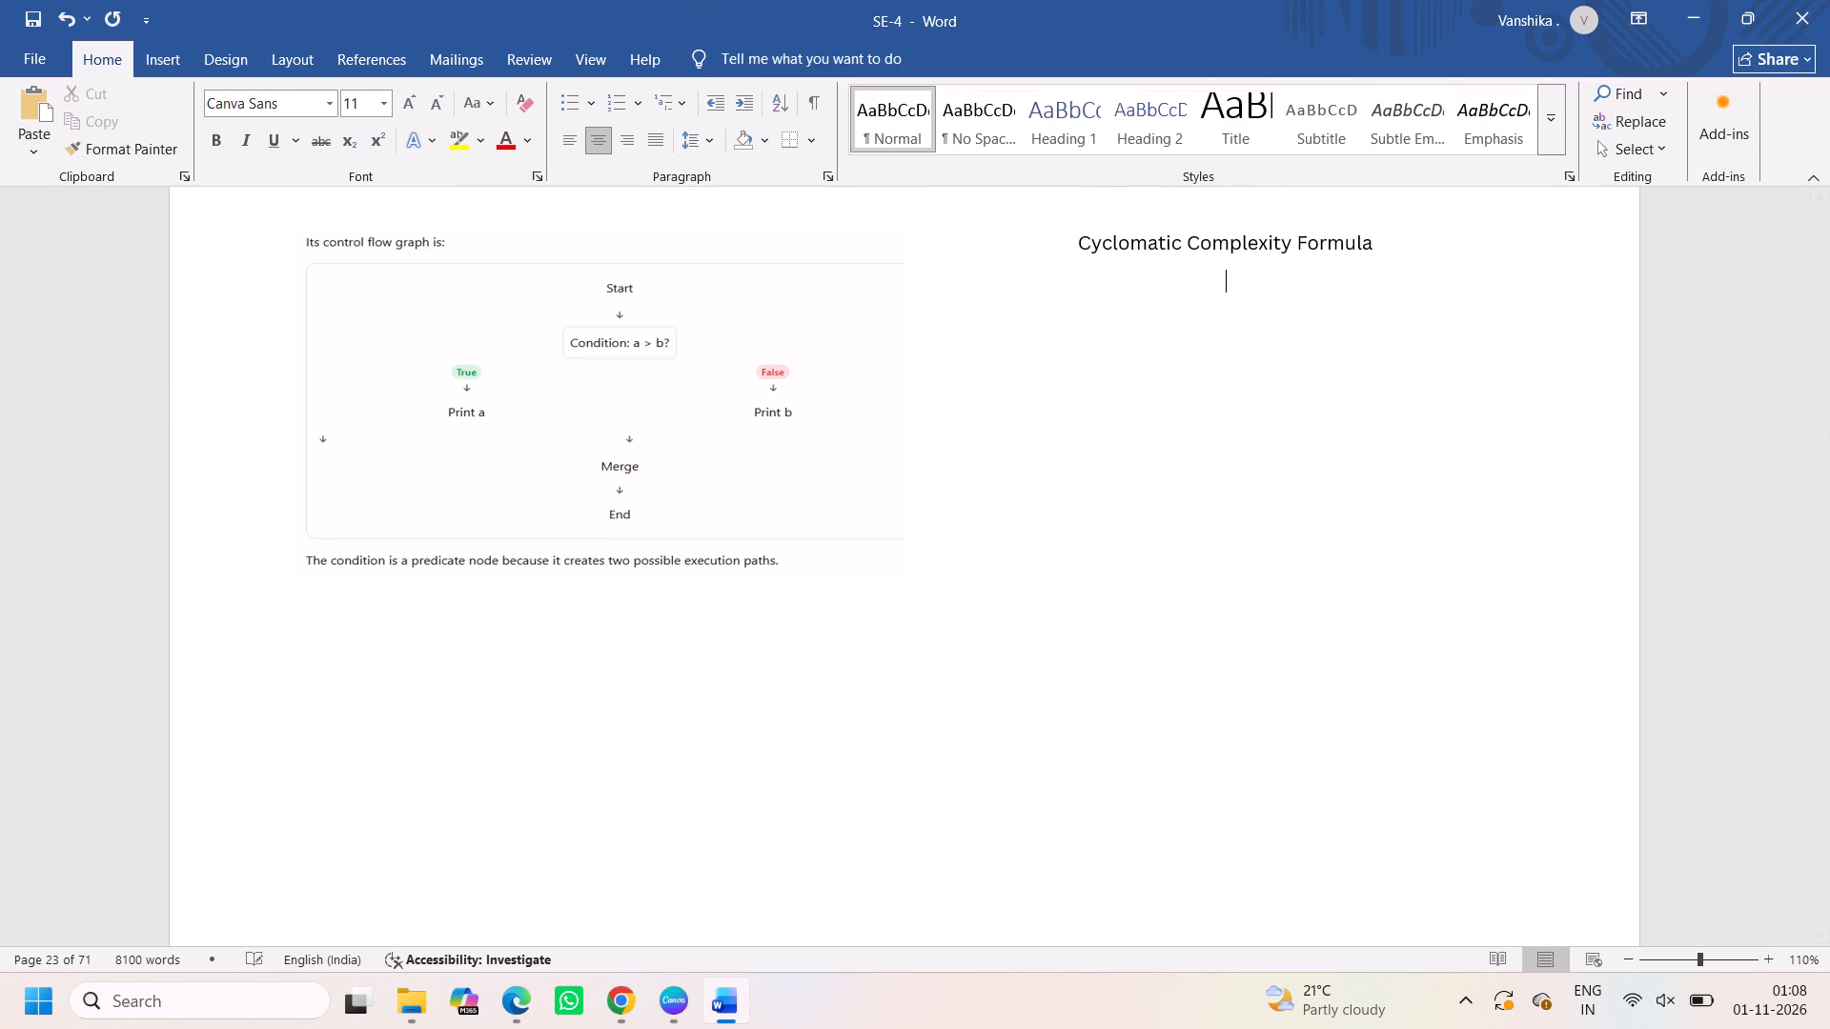
{"action": "key", "text": "ctrl+v"}
{"action": "left_click_drag", "start_coordinate": [1182, 626], "coordinate": [1252, 584]}
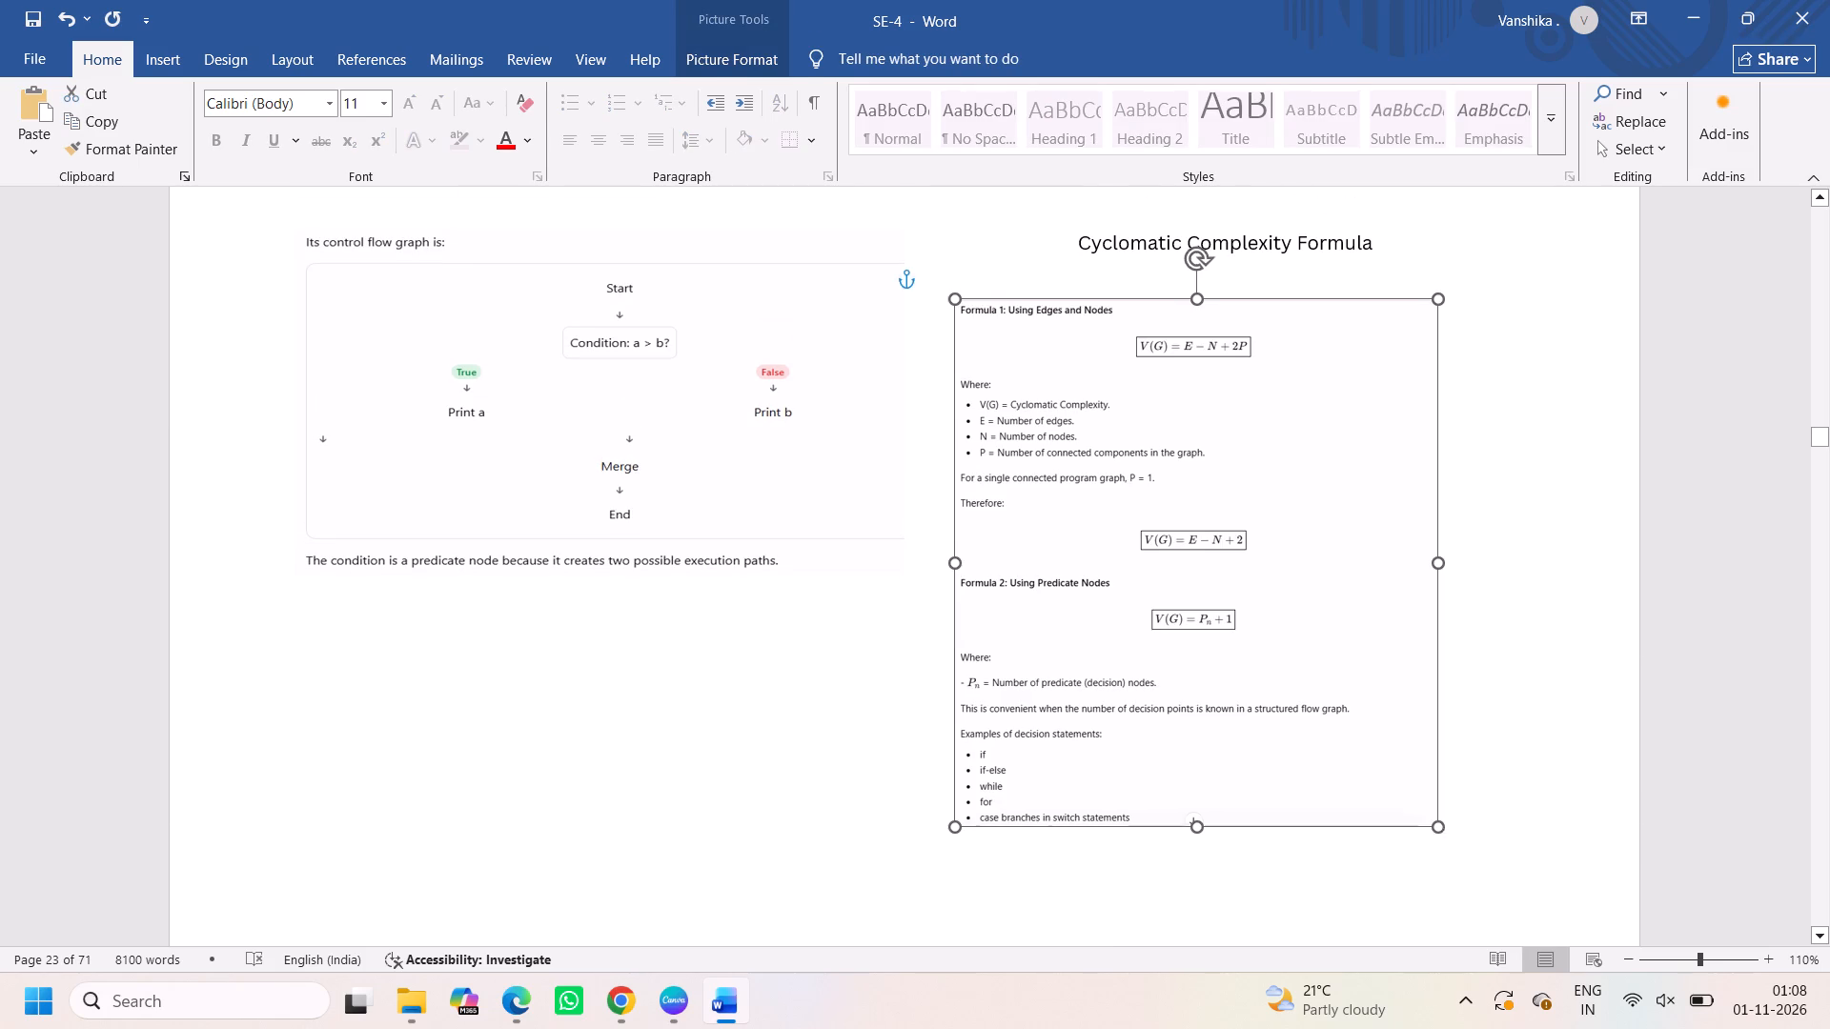
{"action": "left_click_drag", "start_coordinate": [1252, 584], "coordinate": [1250, 582]}
{"action": "left_click", "coordinate": [1189, 864]}
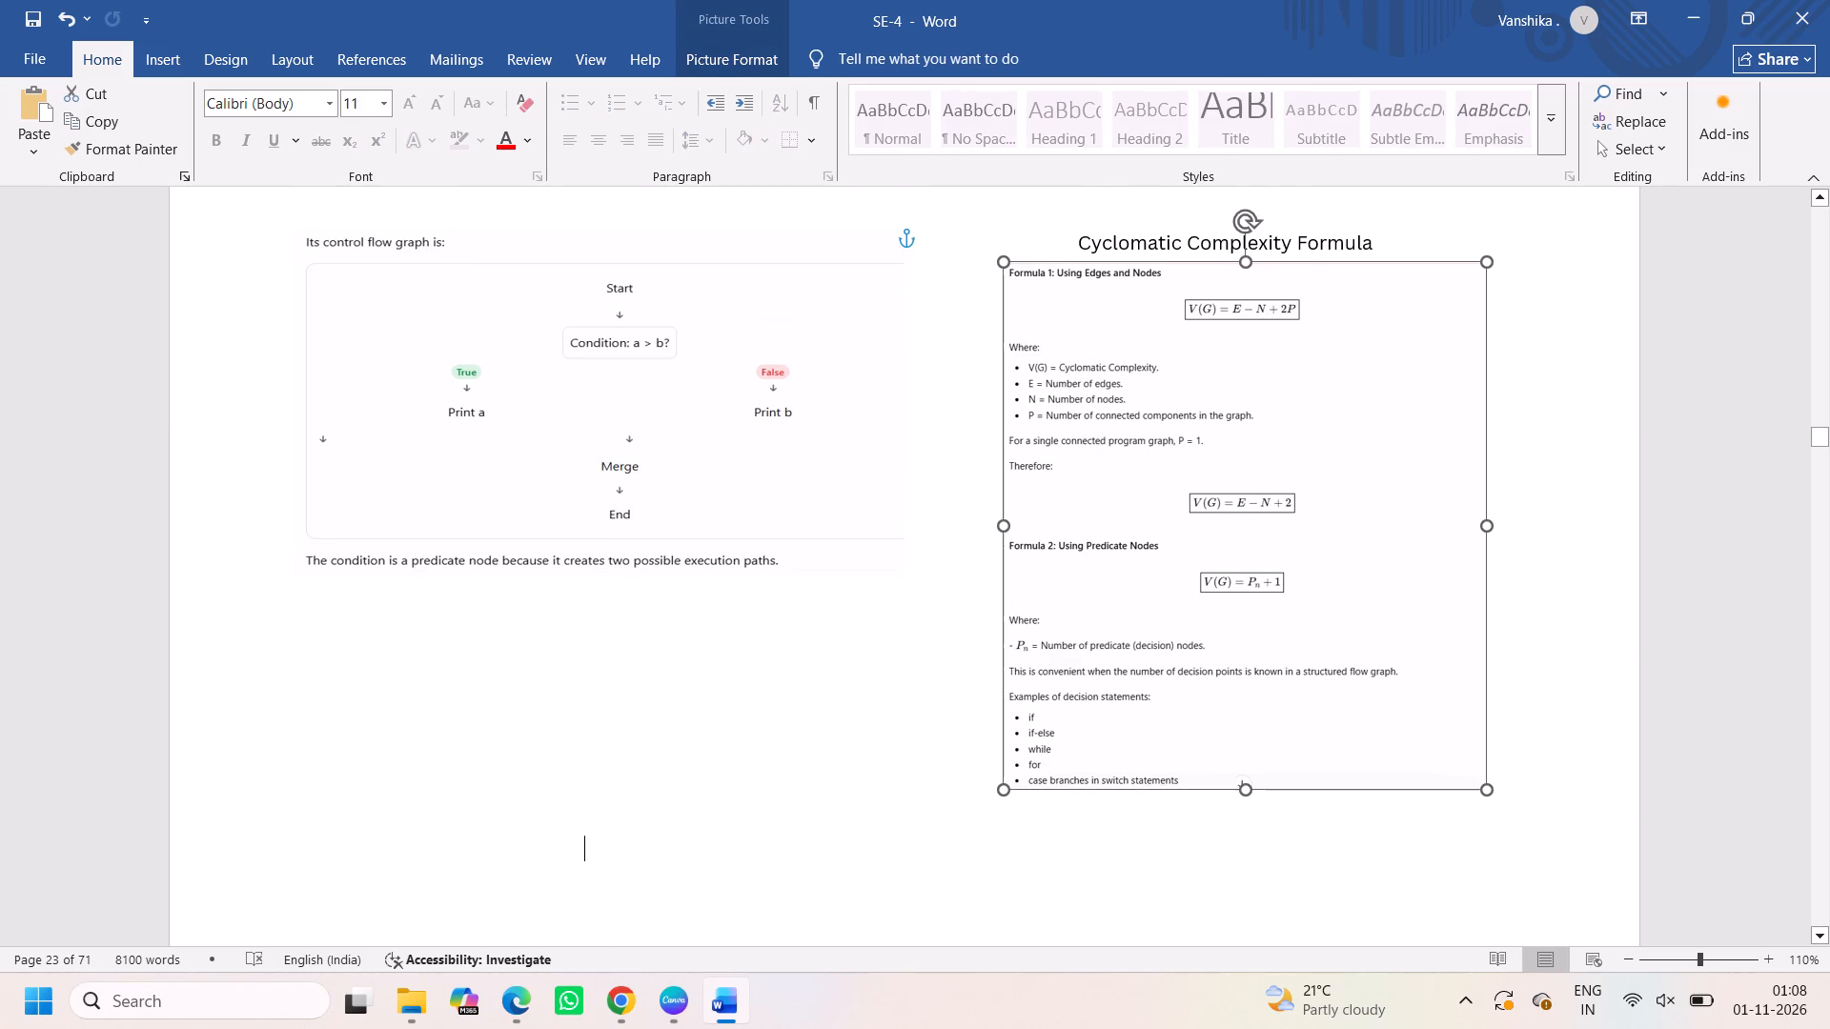
Delete the original Formula 1 and 2 picture on the following page and the leftover heading number 3.
{"action": "scroll", "coordinate": [1189, 864], "scroll_direction": "down", "scroll_amount": 2}
{"action": "scroll", "coordinate": [716, 764], "scroll_direction": "down", "scroll_amount": 1}
{"action": "left_click", "coordinate": [750, 719]}
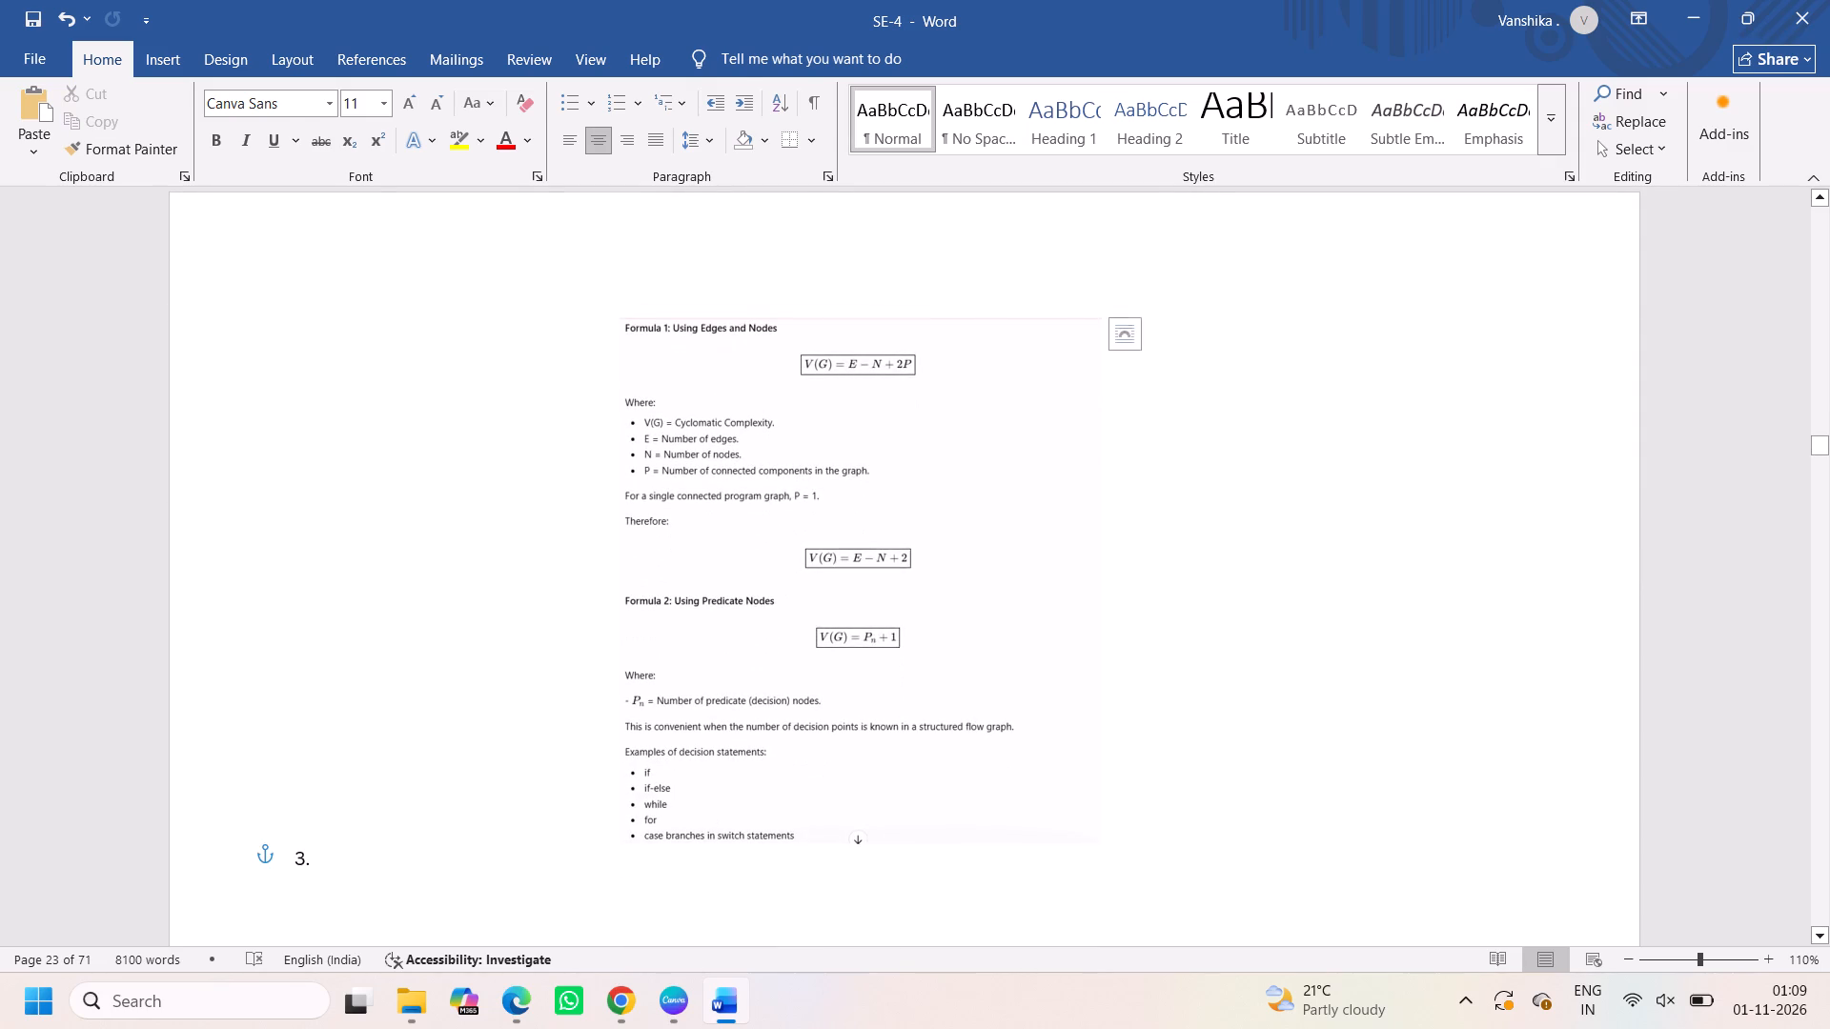
{"action": "key", "text": "BackSpace"}
{"action": "scroll", "coordinate": [582, 751], "scroll_direction": "up", "scroll_amount": 1}
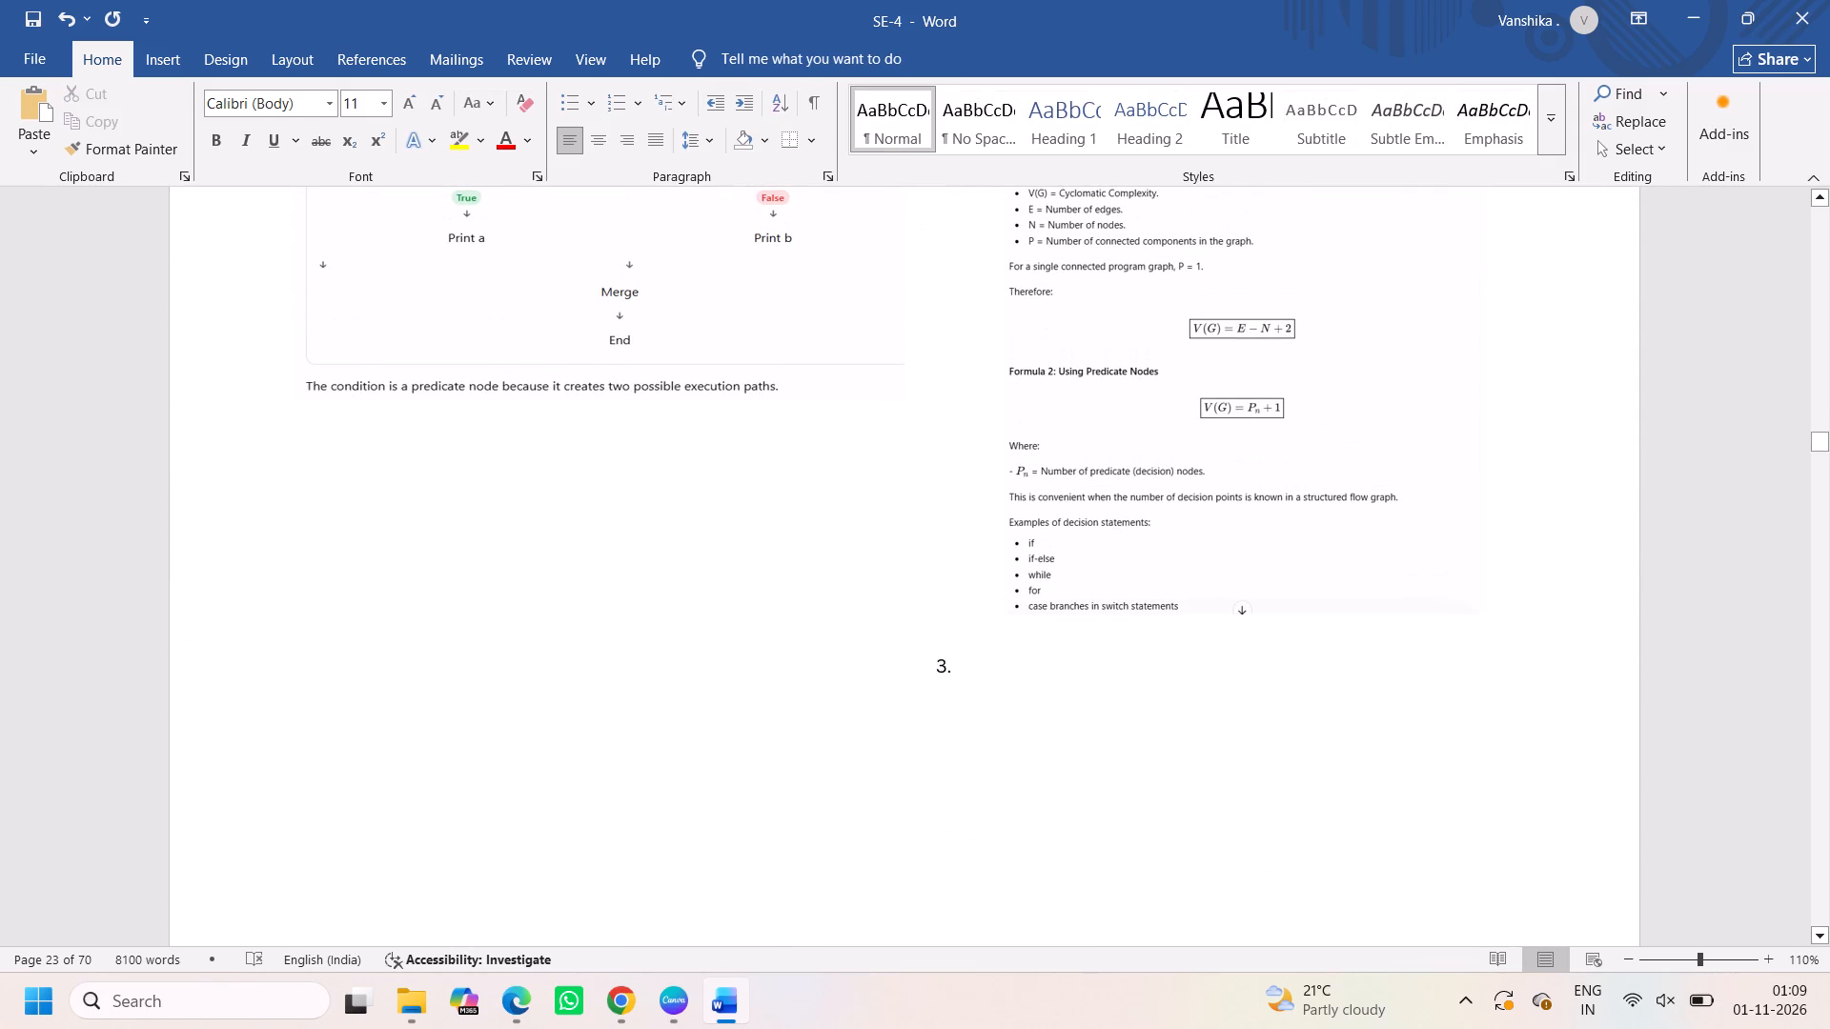
{"action": "left_click", "coordinate": [978, 653]}
{"action": "key", "text": "BackSpace"}
{"action": "key", "text": "BackSpace"}
Reduce the Formula 3 picture's height until it fits on the page with the Formula 1 and 2 picture.
{"action": "scroll", "coordinate": [1117, 622], "scroll_direction": "up", "scroll_amount": 2}
{"action": "scroll", "coordinate": [1223, 677], "scroll_direction": "down", "scroll_amount": 1}
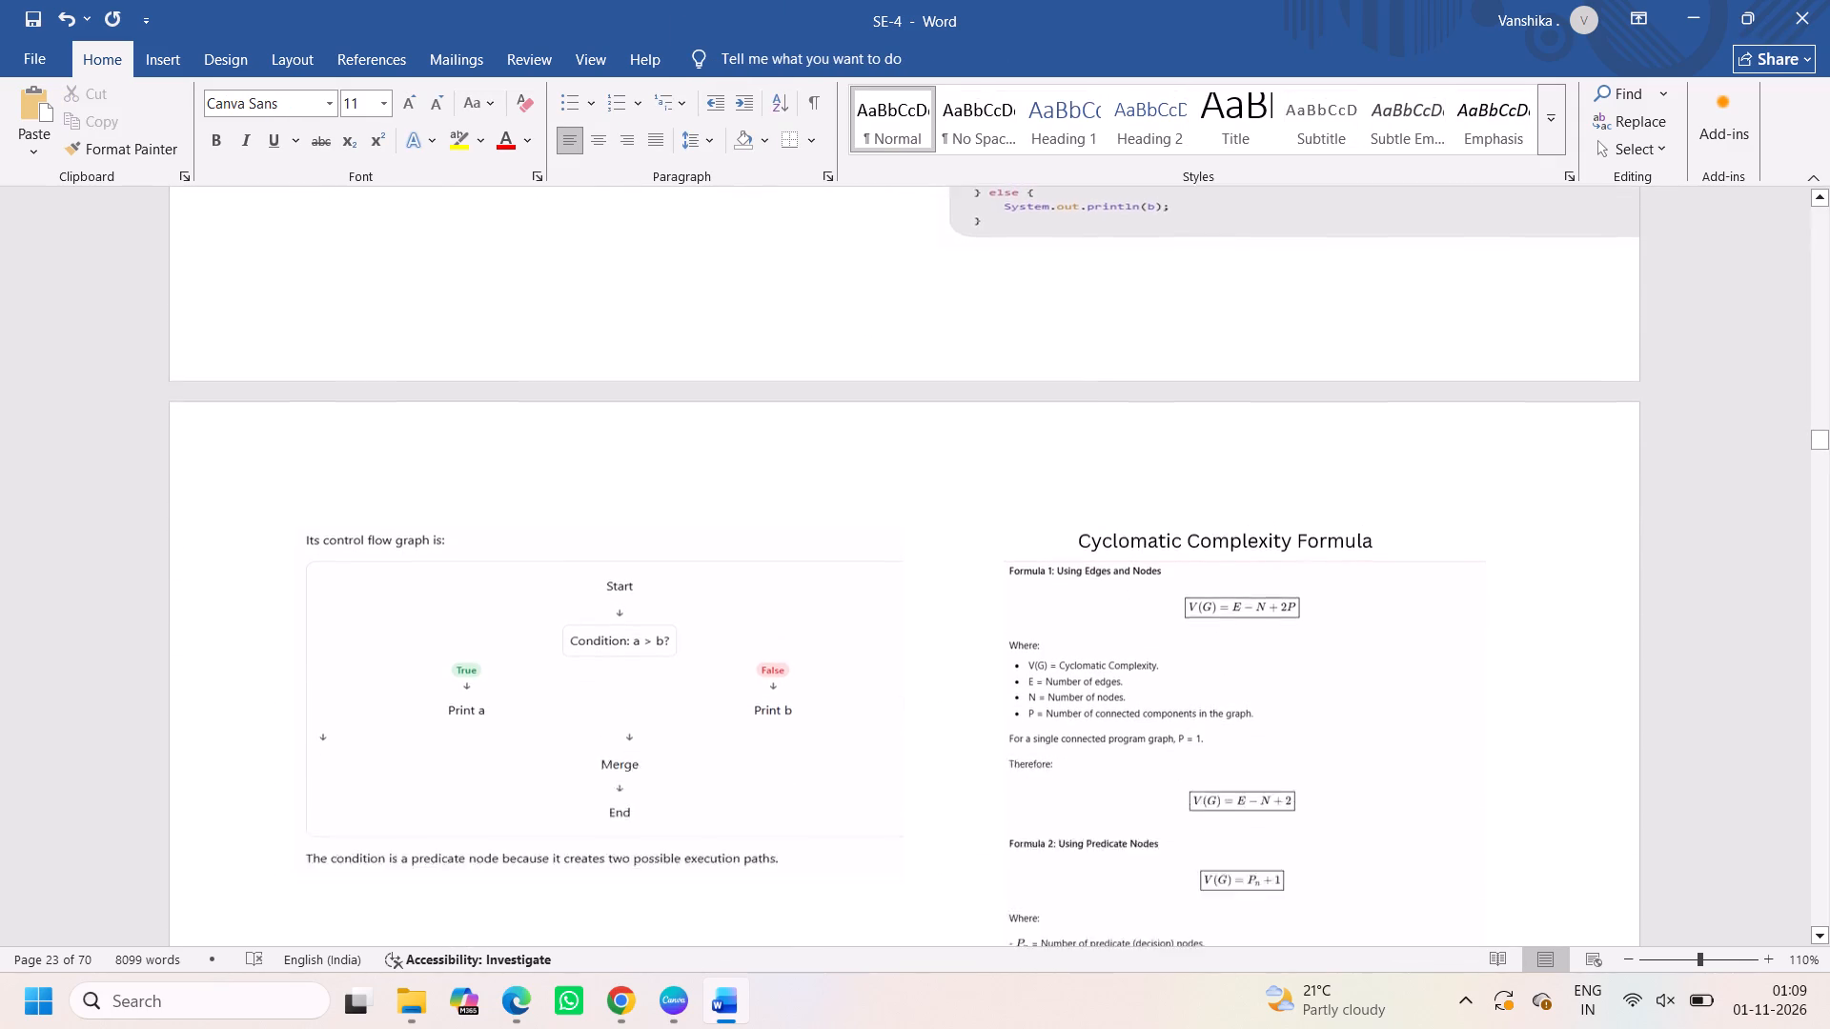
{"action": "scroll", "coordinate": [1223, 677], "scroll_direction": "down", "scroll_amount": 3}
{"action": "scroll", "coordinate": [804, 609], "scroll_direction": "up", "scroll_amount": 1}
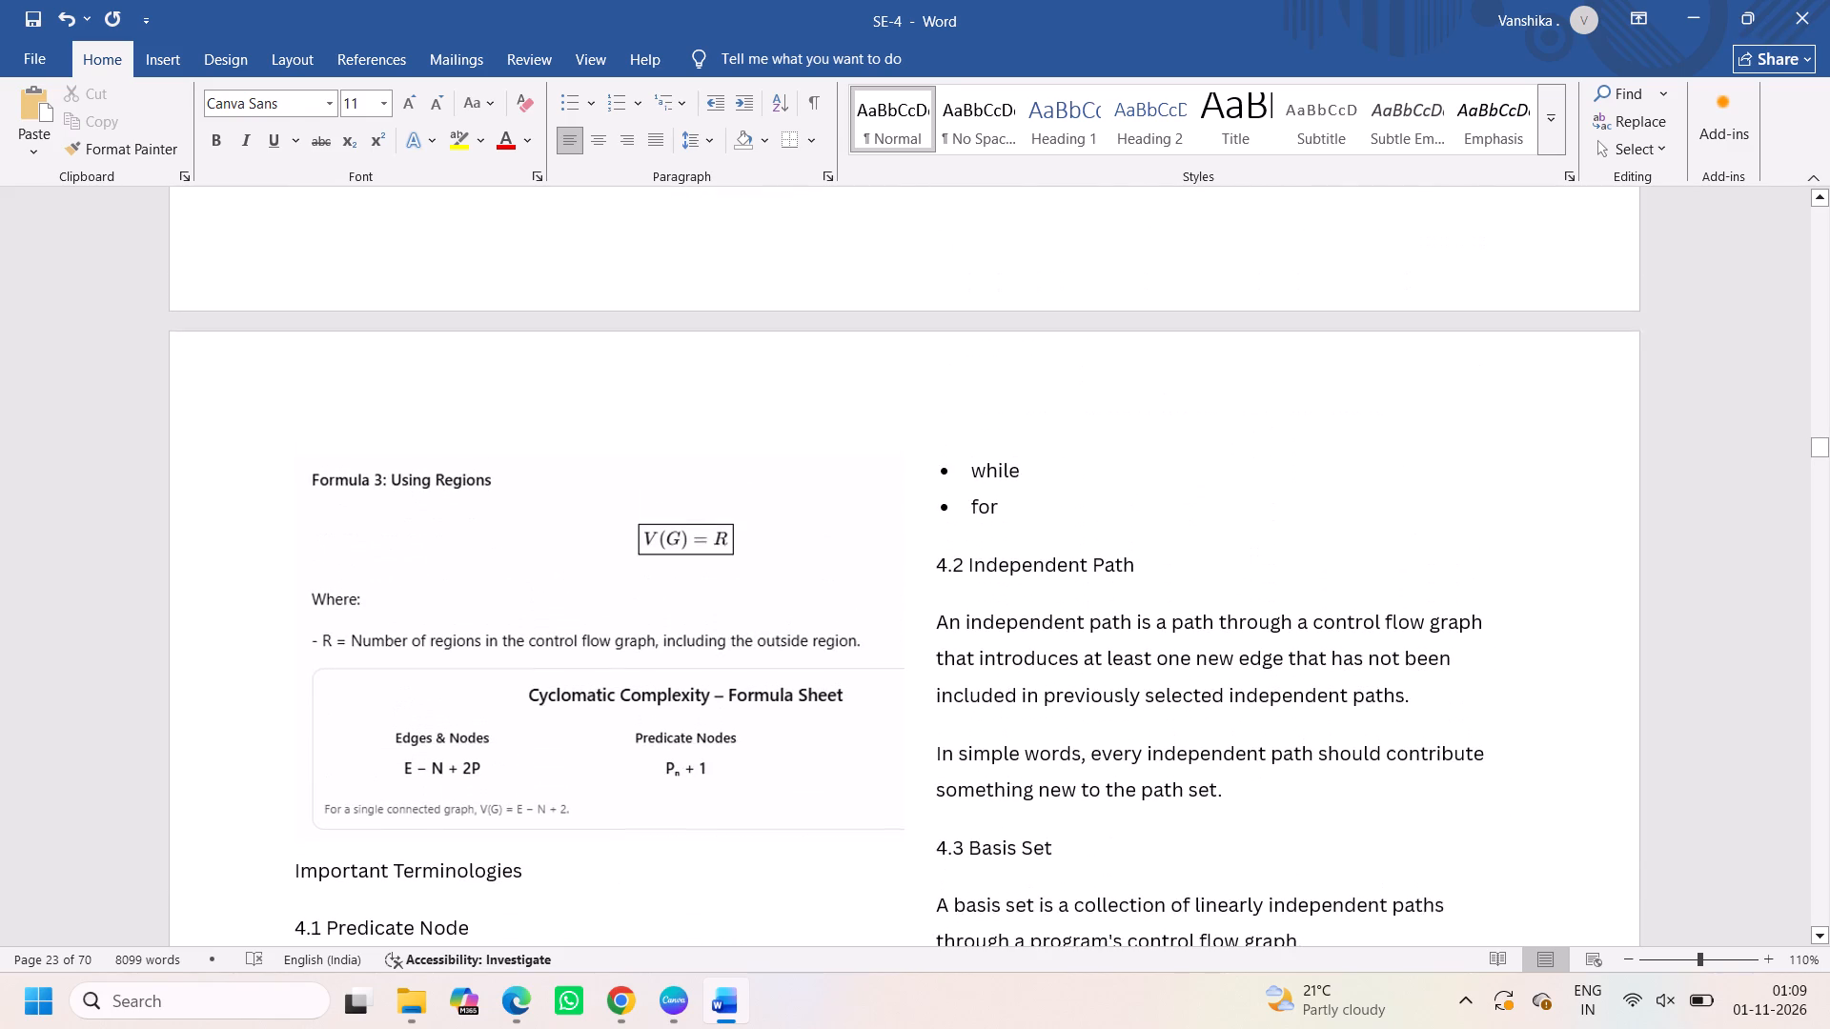
{"action": "left_click", "coordinate": [702, 636]}
{"action": "left_click_drag", "start_coordinate": [695, 840], "coordinate": [691, 788]}
{"action": "left_click_drag", "start_coordinate": [294, 625], "coordinate": [450, 650]}
{"action": "left_click_drag", "start_coordinate": [616, 792], "coordinate": [637, 721]}
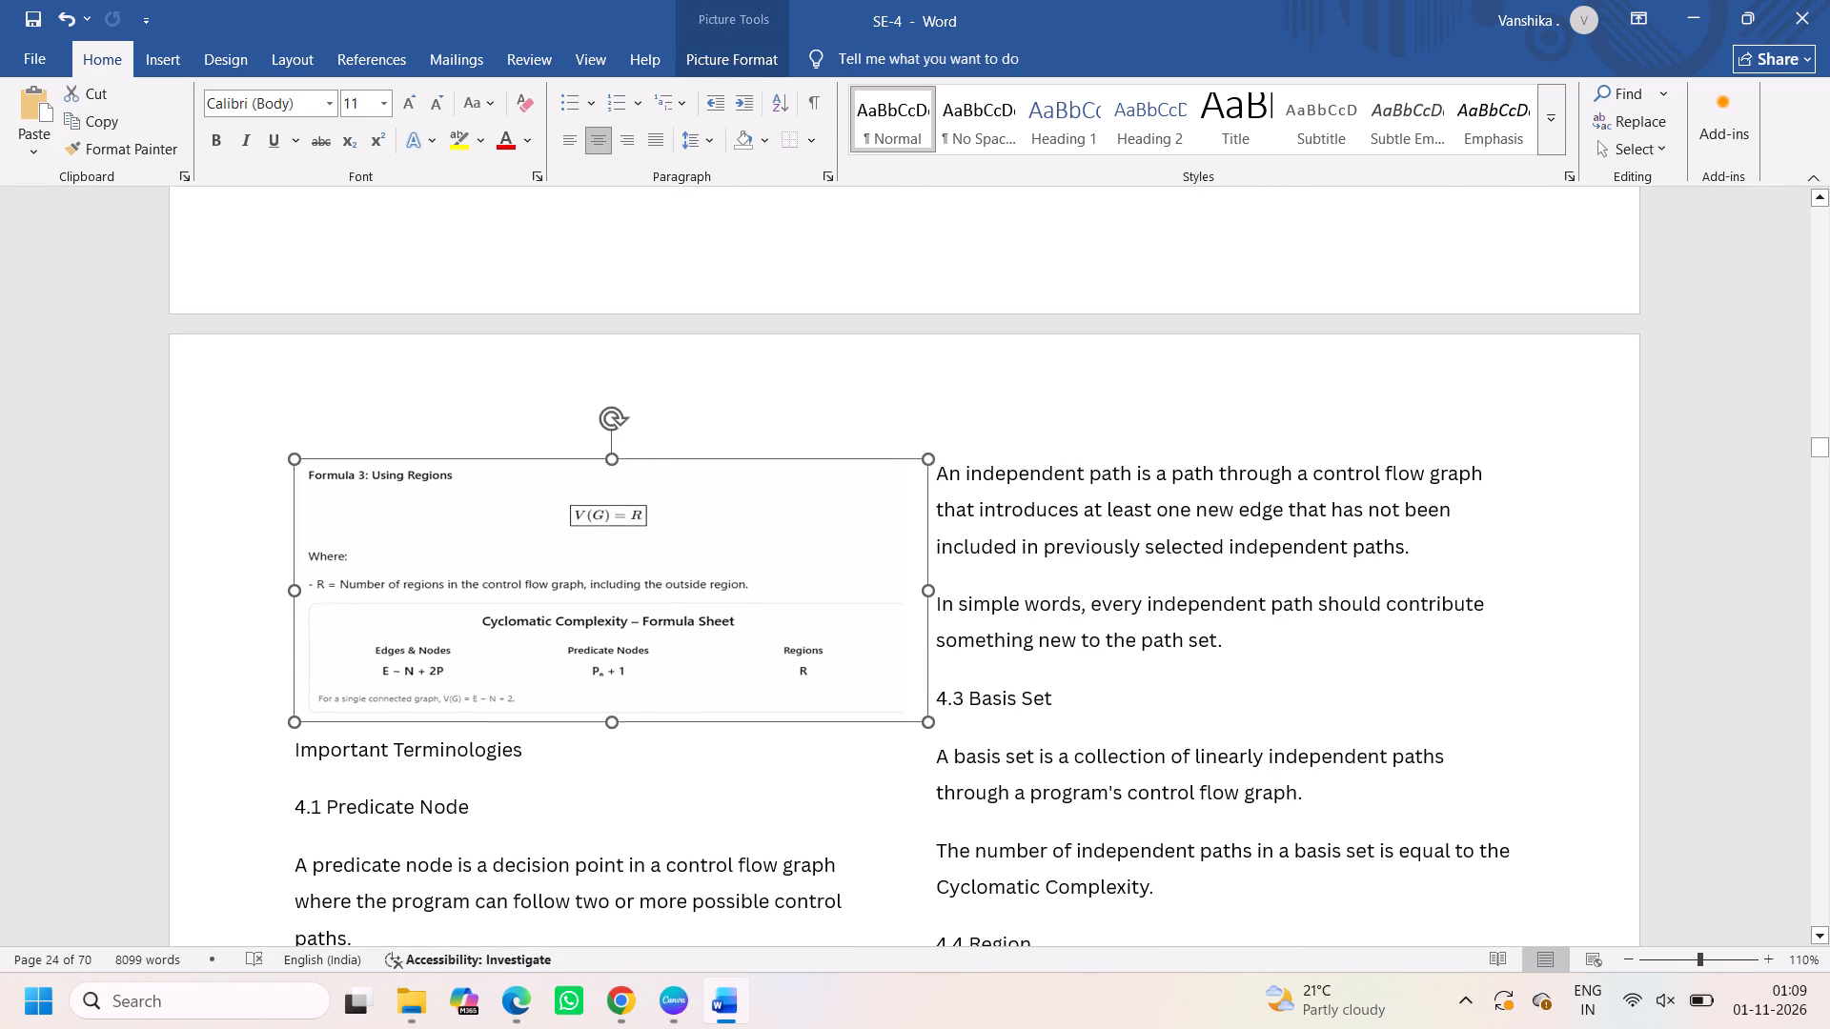
{"action": "left_click_drag", "start_coordinate": [637, 721], "coordinate": [701, 500]}
{"action": "scroll", "coordinate": [819, 622], "scroll_direction": "up", "scroll_amount": 3}
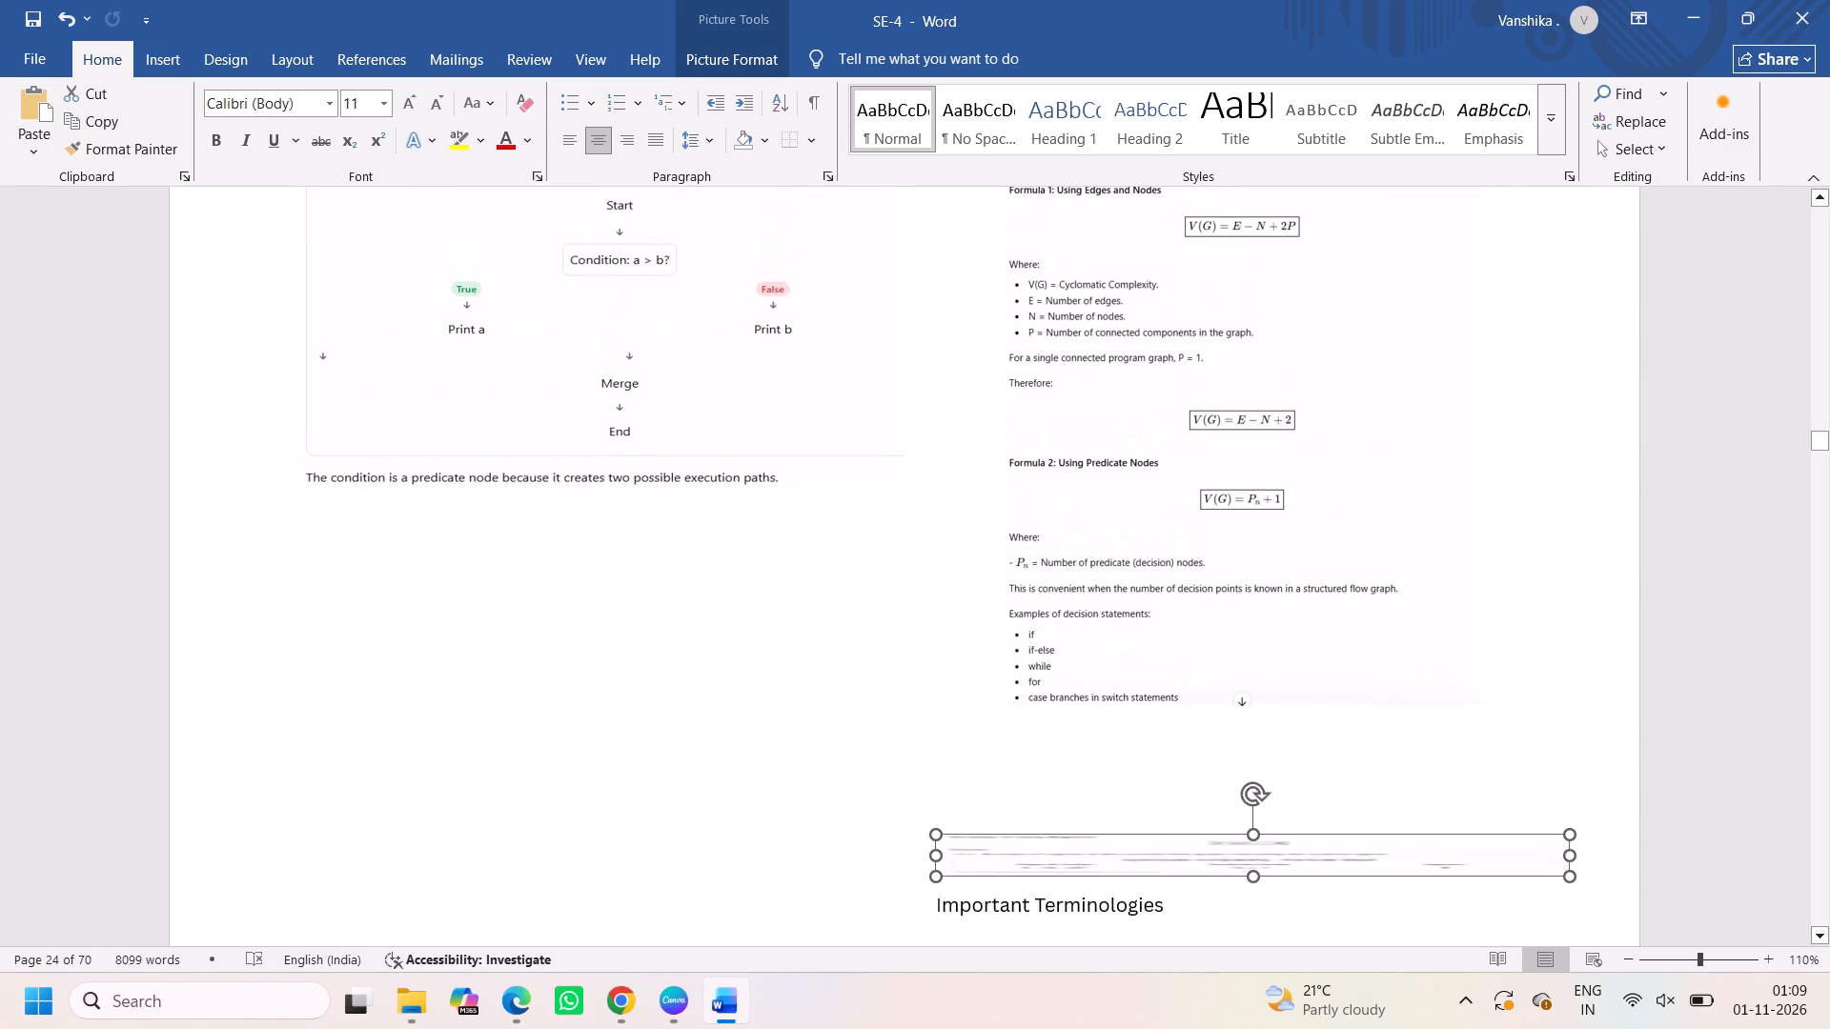
Shorten the Formula 1 and 2 picture under the "Cyclomatic Complexity Formula" heading to free space below it.
{"action": "left_click", "coordinate": [1115, 658]}
{"action": "left_click_drag", "start_coordinate": [1251, 704], "coordinate": [1257, 644]}
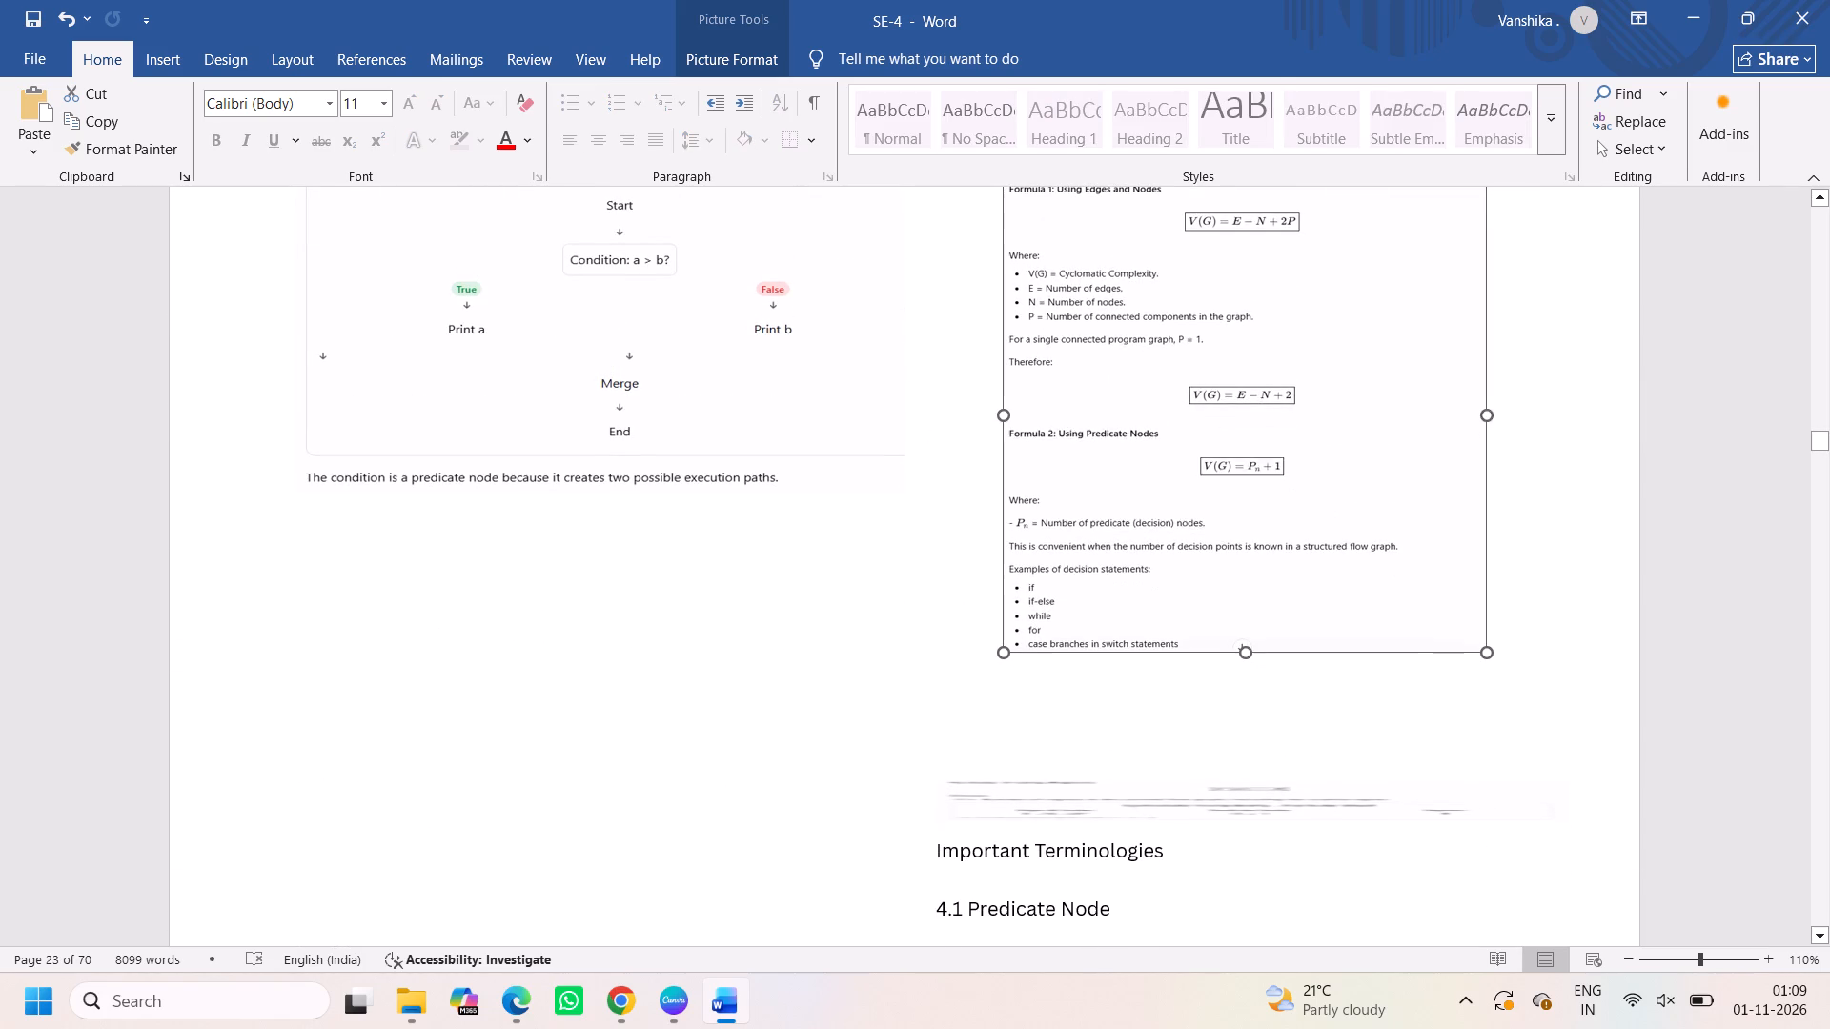
{"action": "left_click_drag", "start_coordinate": [1257, 644], "coordinate": [1256, 612]}
Stretch the flattened Formula 3 picture back to a readable height within the same page.
{"action": "left_click", "coordinate": [1243, 750]}
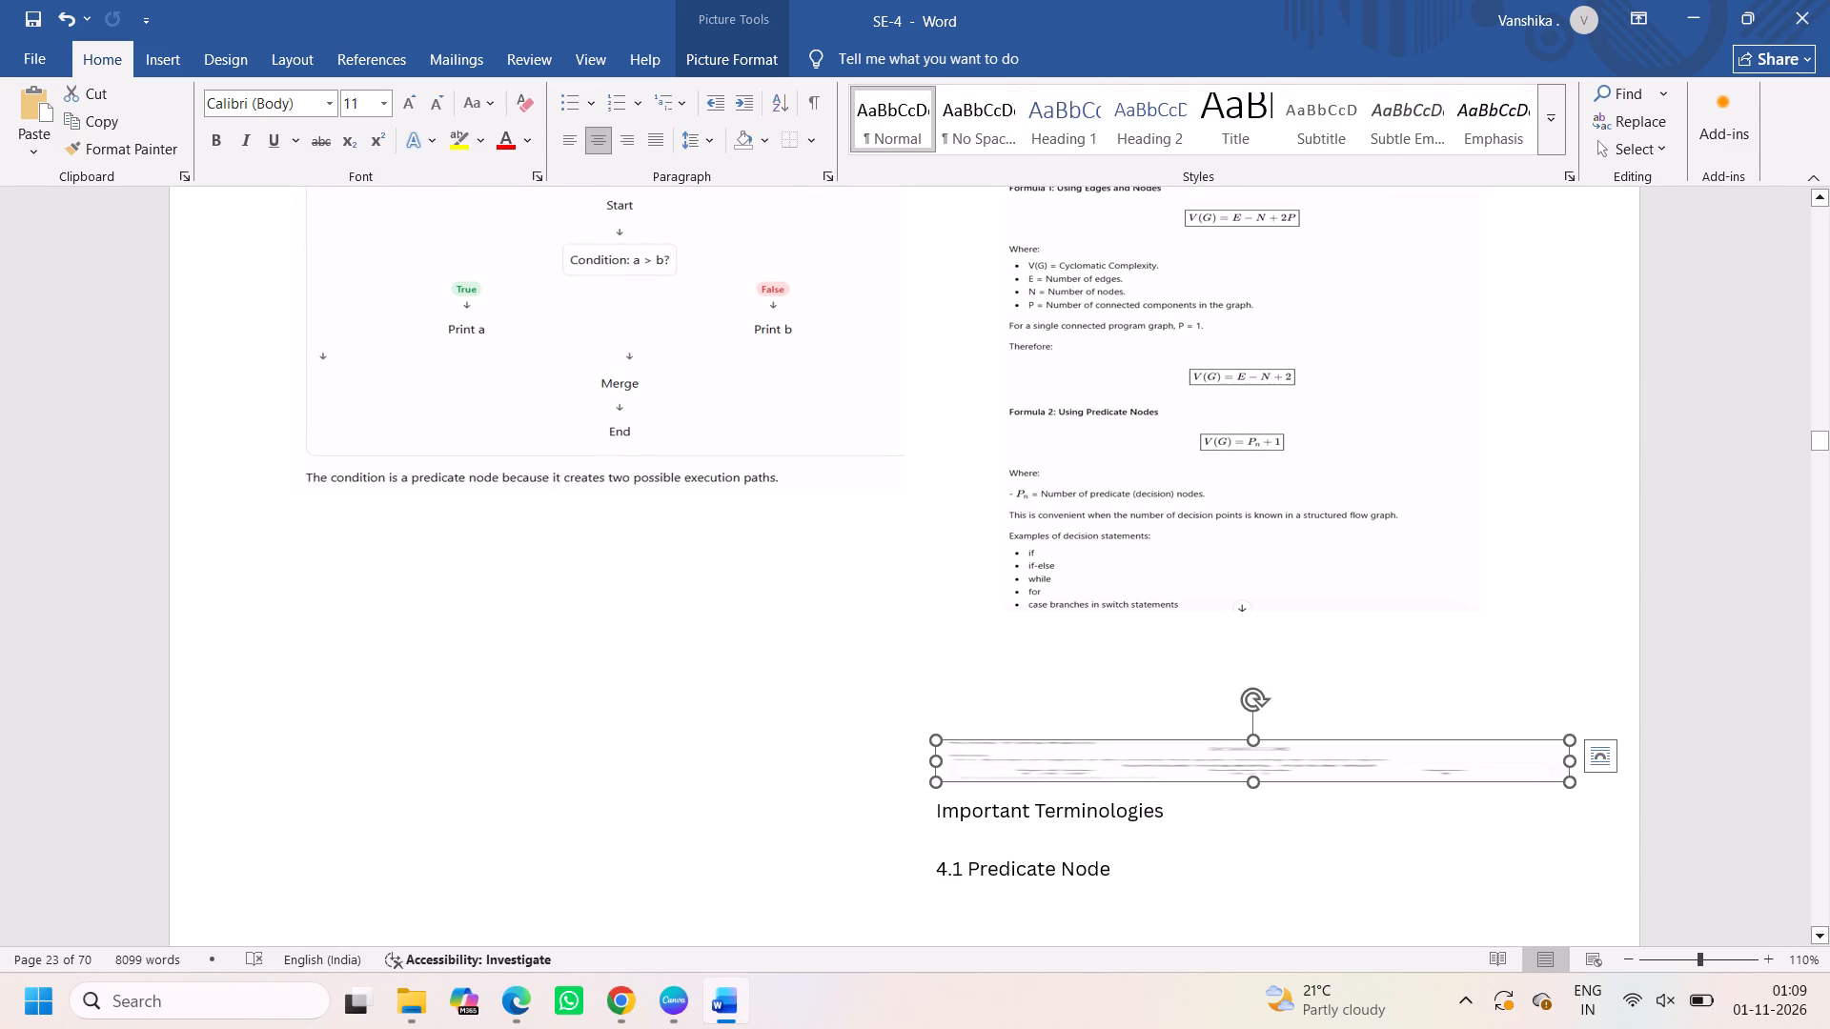
{"action": "left_click_drag", "start_coordinate": [1256, 736], "coordinate": [1245, 596]}
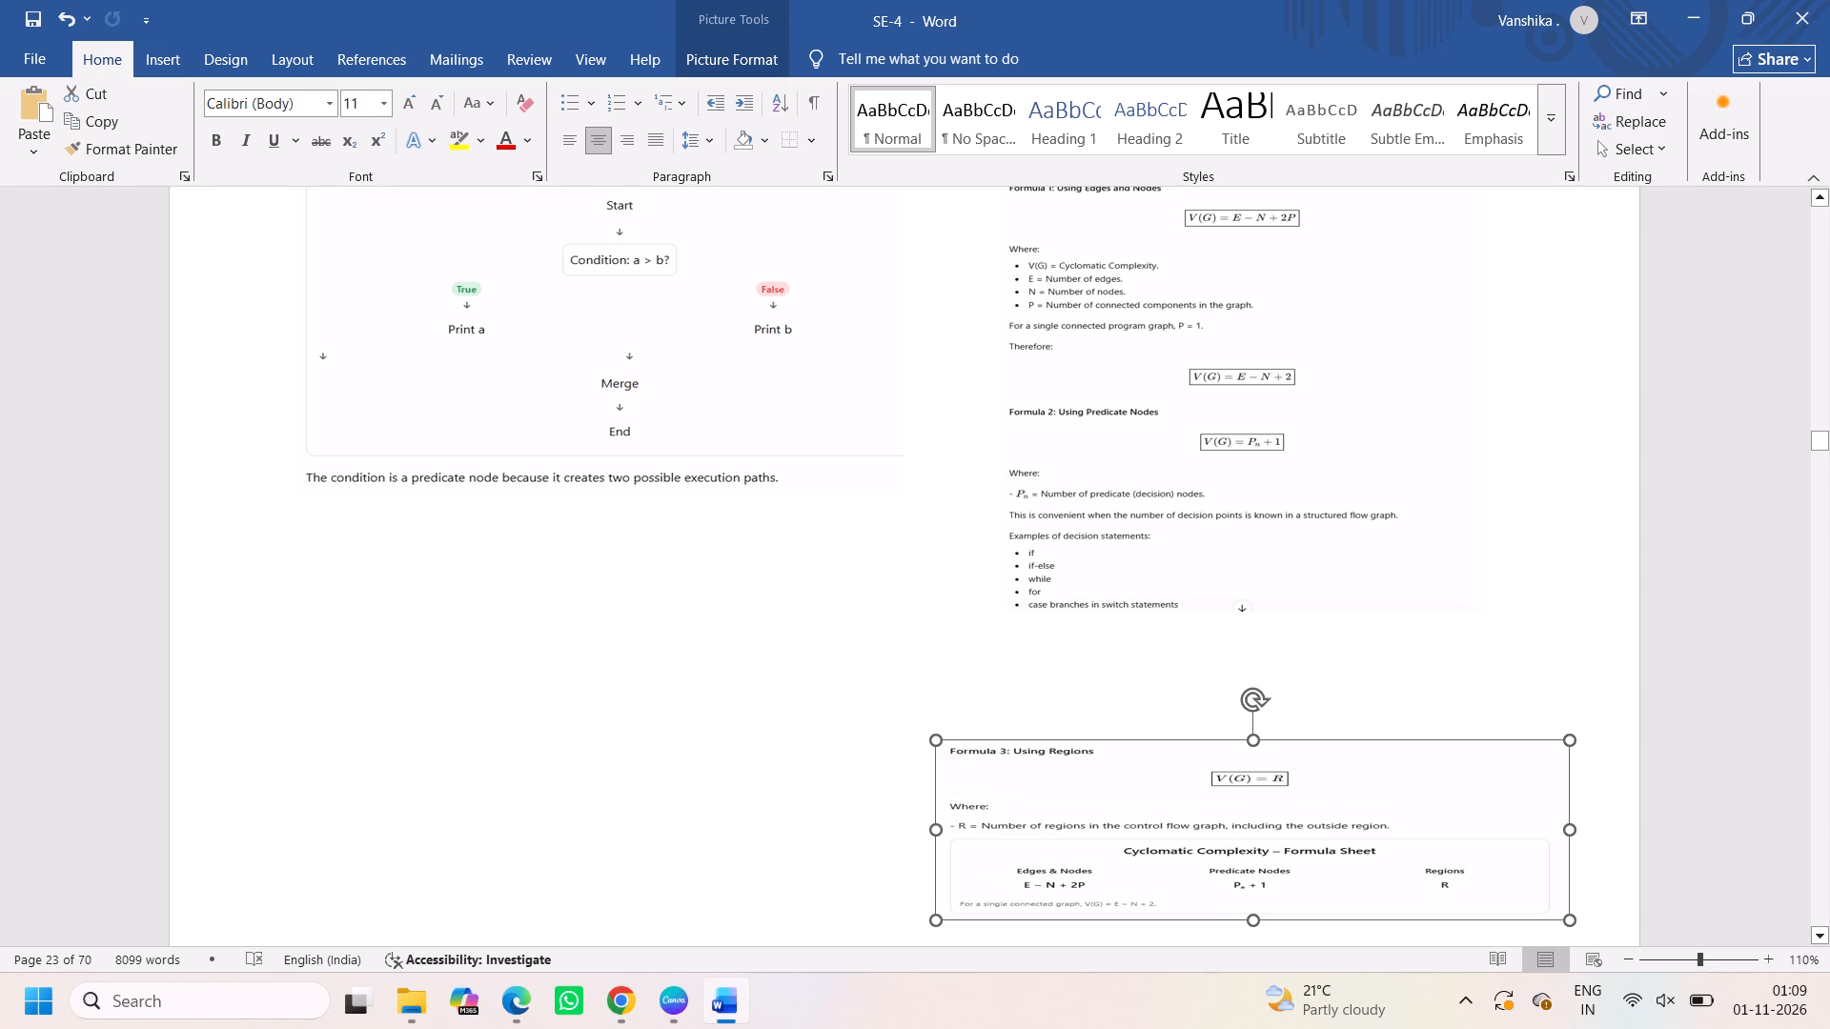
{"action": "left_click_drag", "start_coordinate": [1245, 596], "coordinate": [1240, 609]}
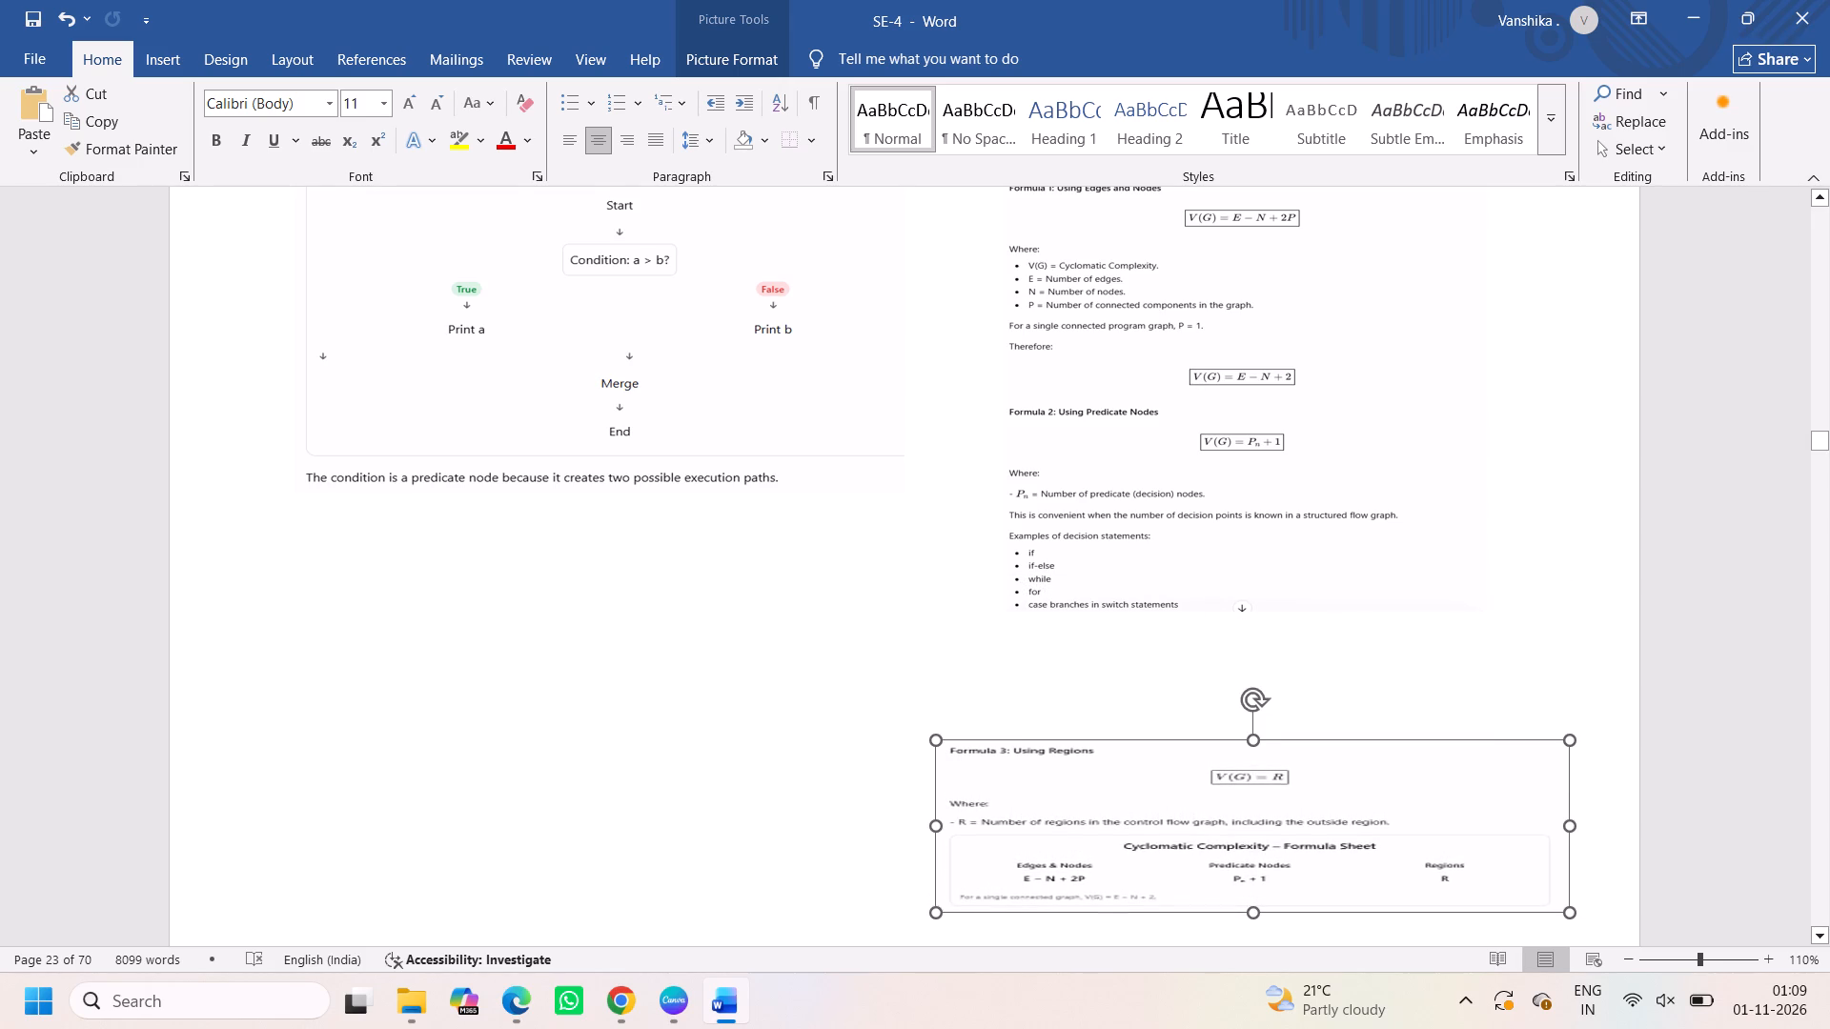
{"action": "left_click_drag", "start_coordinate": [1240, 609], "coordinate": [1240, 601]}
Move the Formula 3 picture up directly beneath the Formula 1 and 2 picture and make it slightly taller.
{"action": "left_click_drag", "start_coordinate": [1256, 828], "coordinate": [1271, 724]}
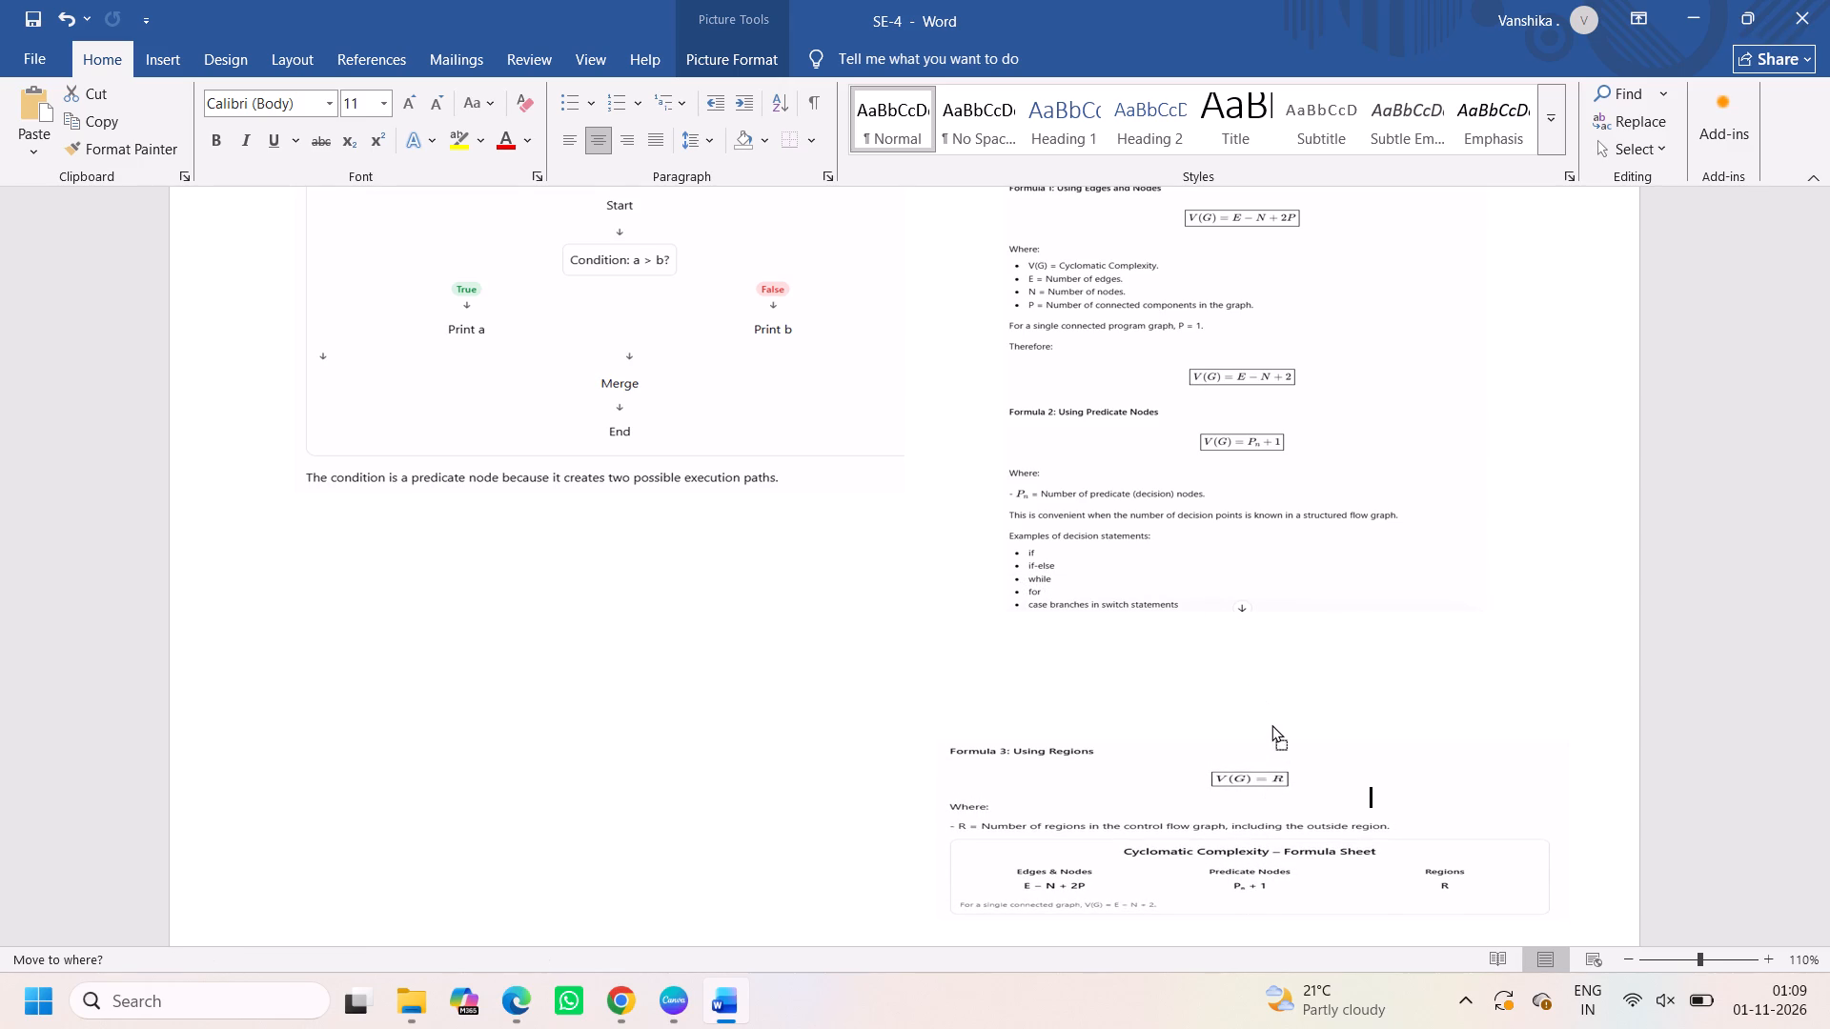
{"action": "left_click_drag", "start_coordinate": [1271, 724], "coordinate": [1274, 719]}
{"action": "left_click_drag", "start_coordinate": [1250, 766], "coordinate": [1311, 703]}
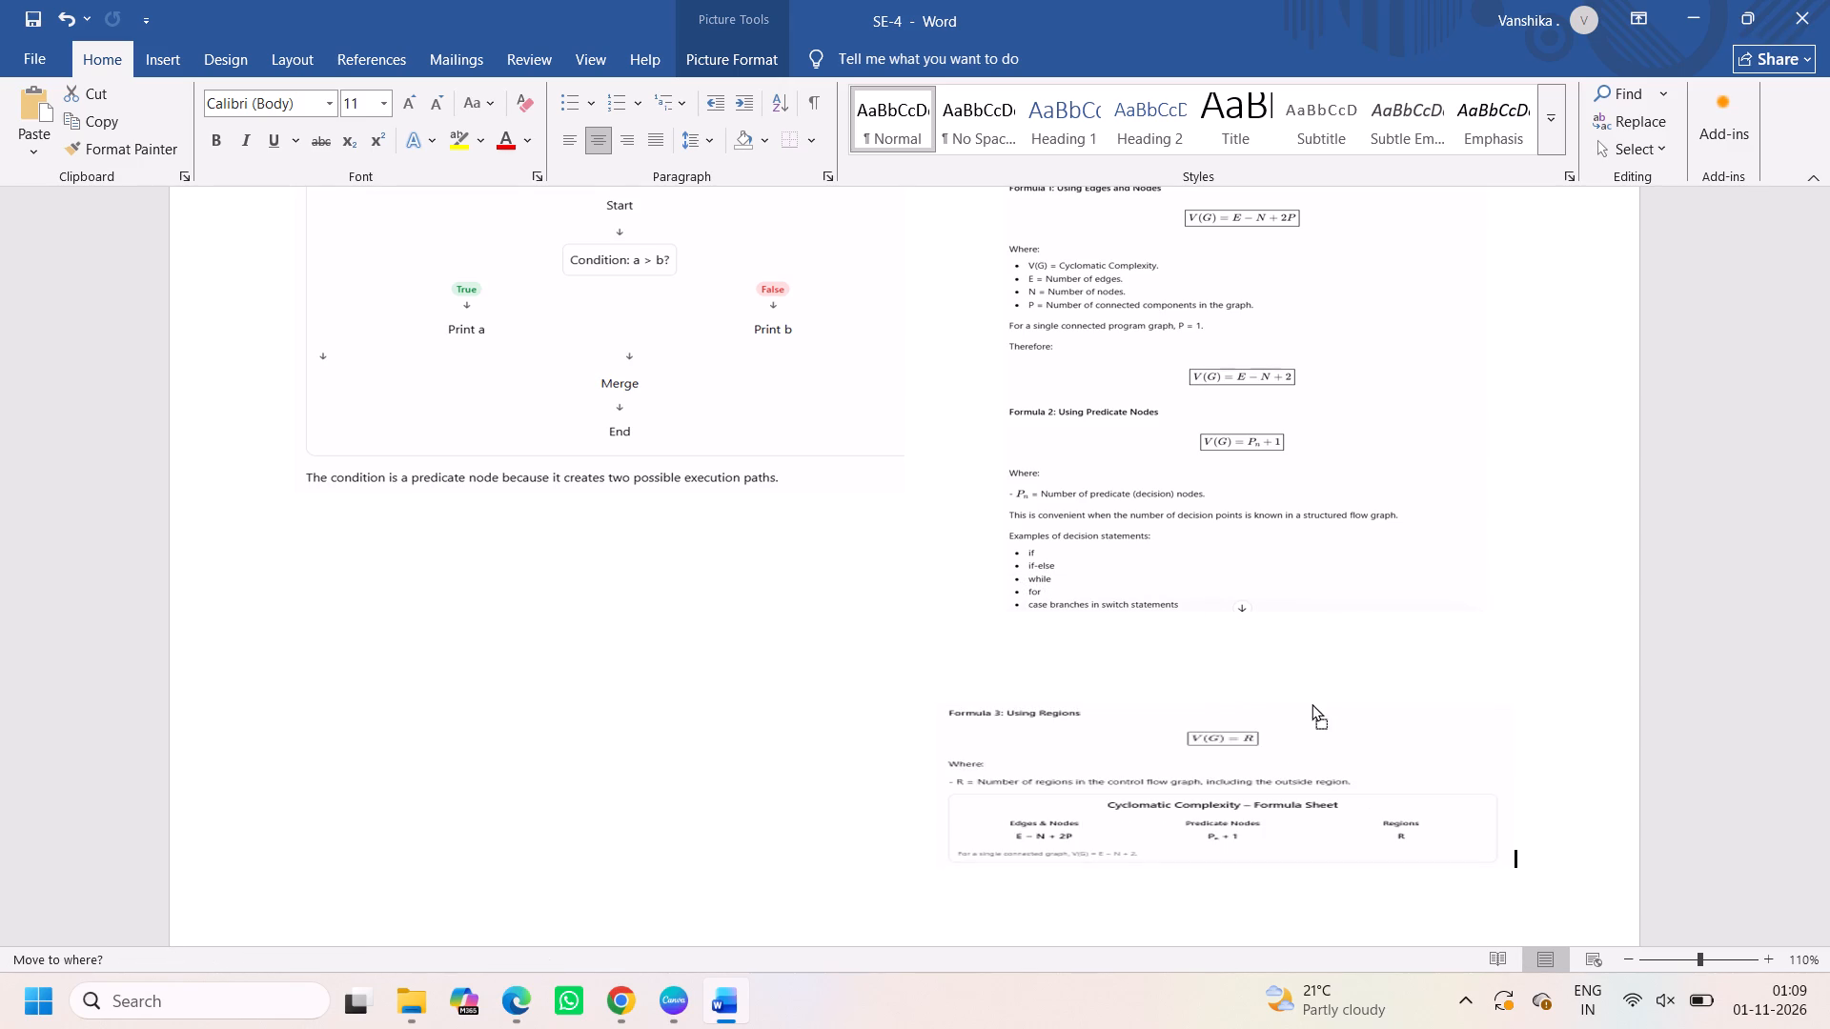
{"action": "left_click_drag", "start_coordinate": [1311, 703], "coordinate": [1335, 688]}
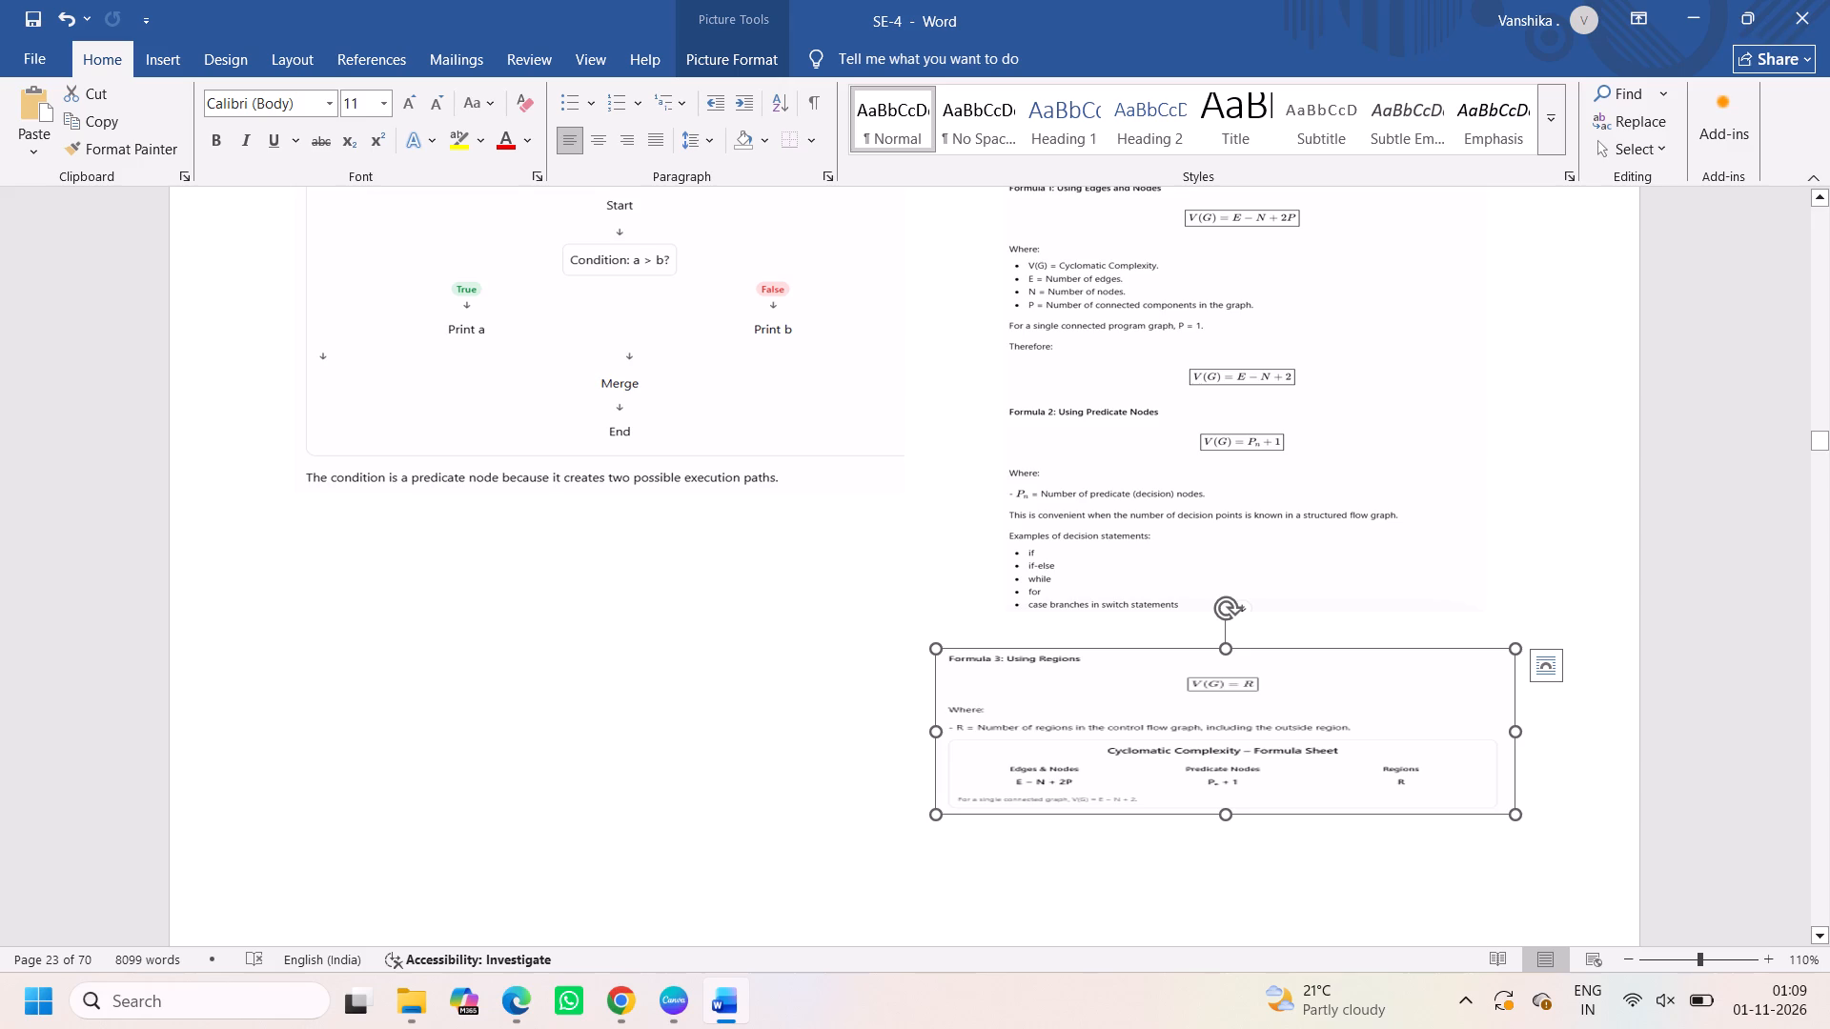
{"action": "left_click_drag", "start_coordinate": [1224, 806], "coordinate": [1242, 852]}
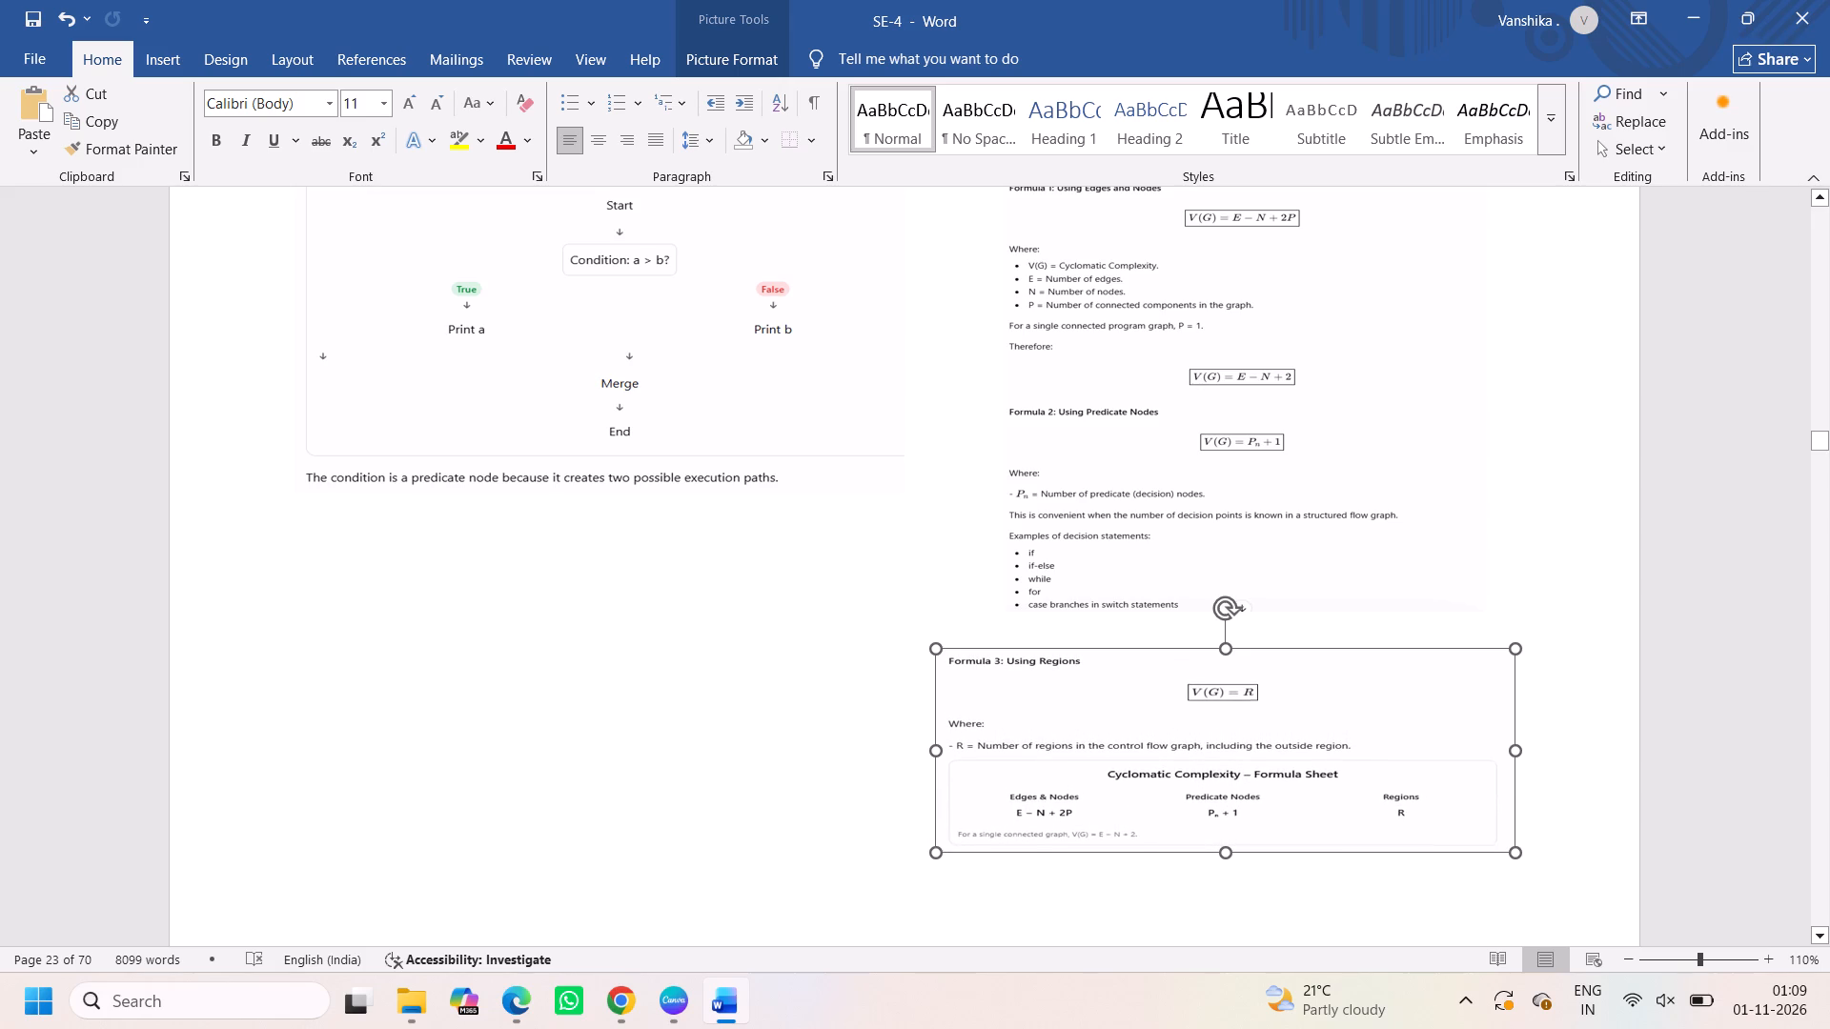
{"action": "left_click_drag", "start_coordinate": [1242, 852], "coordinate": [1247, 858]}
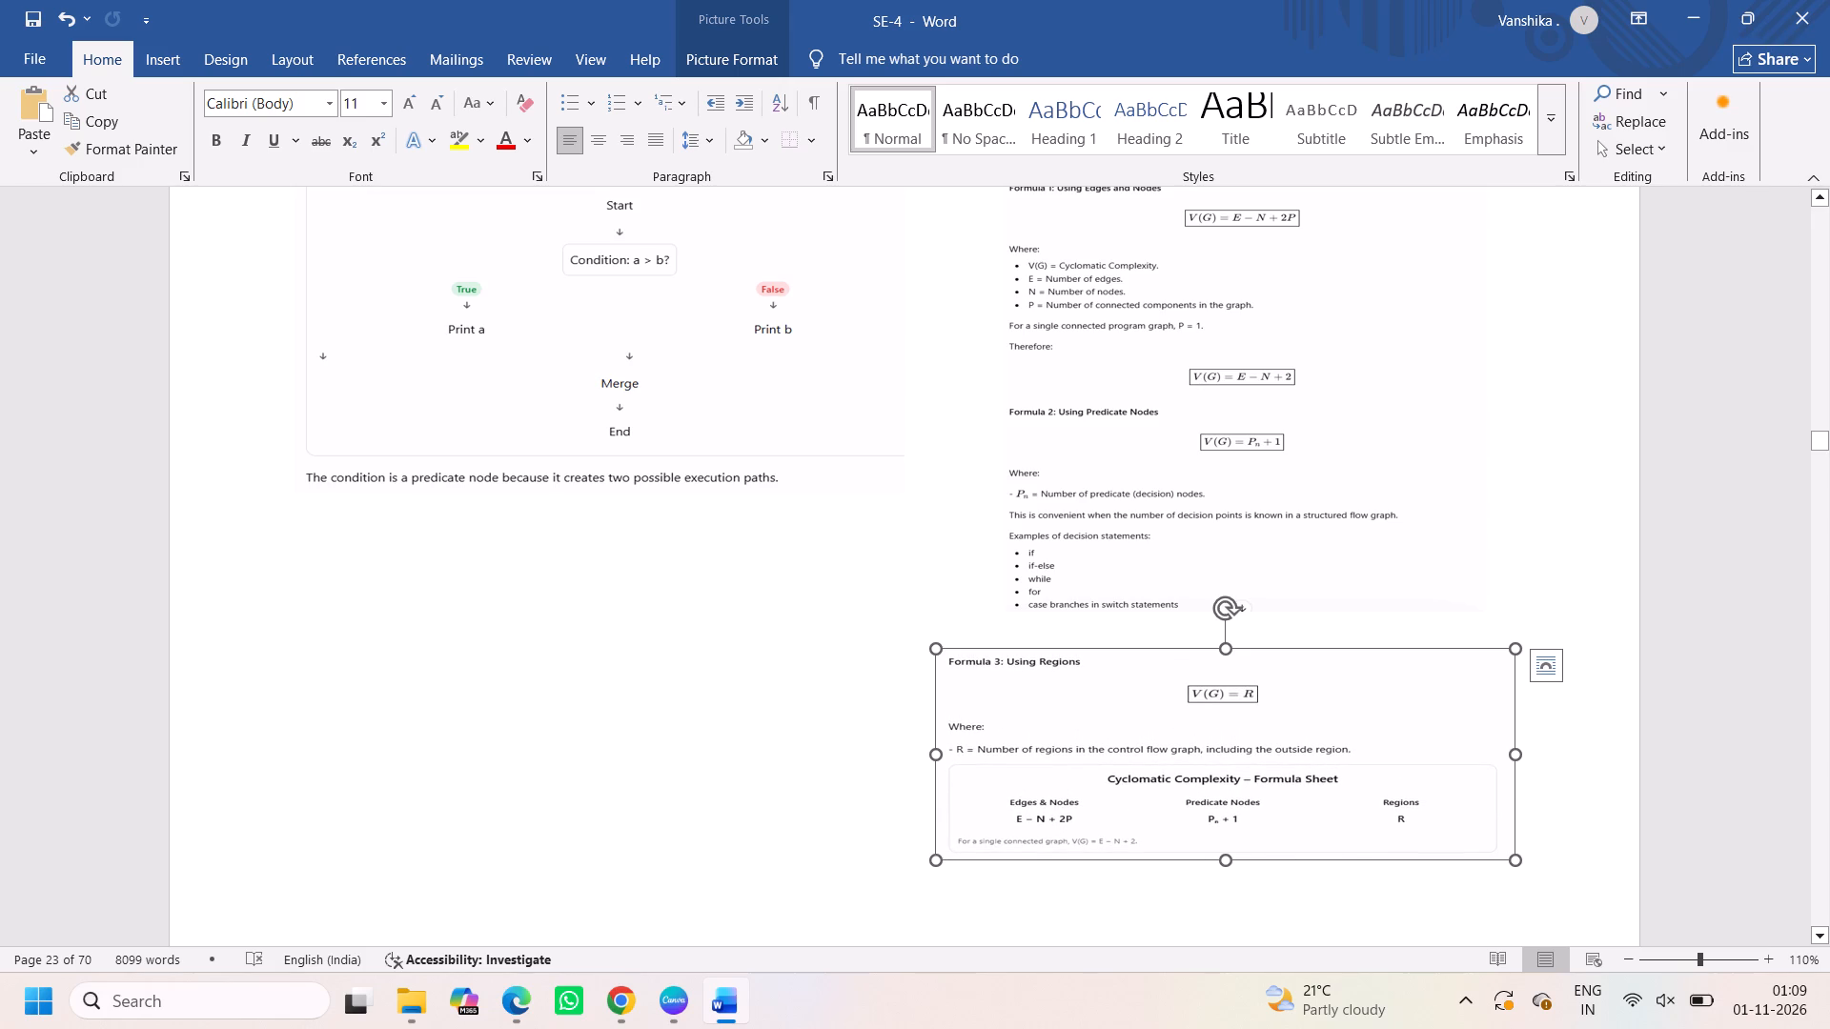
{"action": "left_click_drag", "start_coordinate": [1210, 682], "coordinate": [1255, 680]}
{"action": "left_click_drag", "start_coordinate": [1140, 740], "coordinate": [1244, 707]}
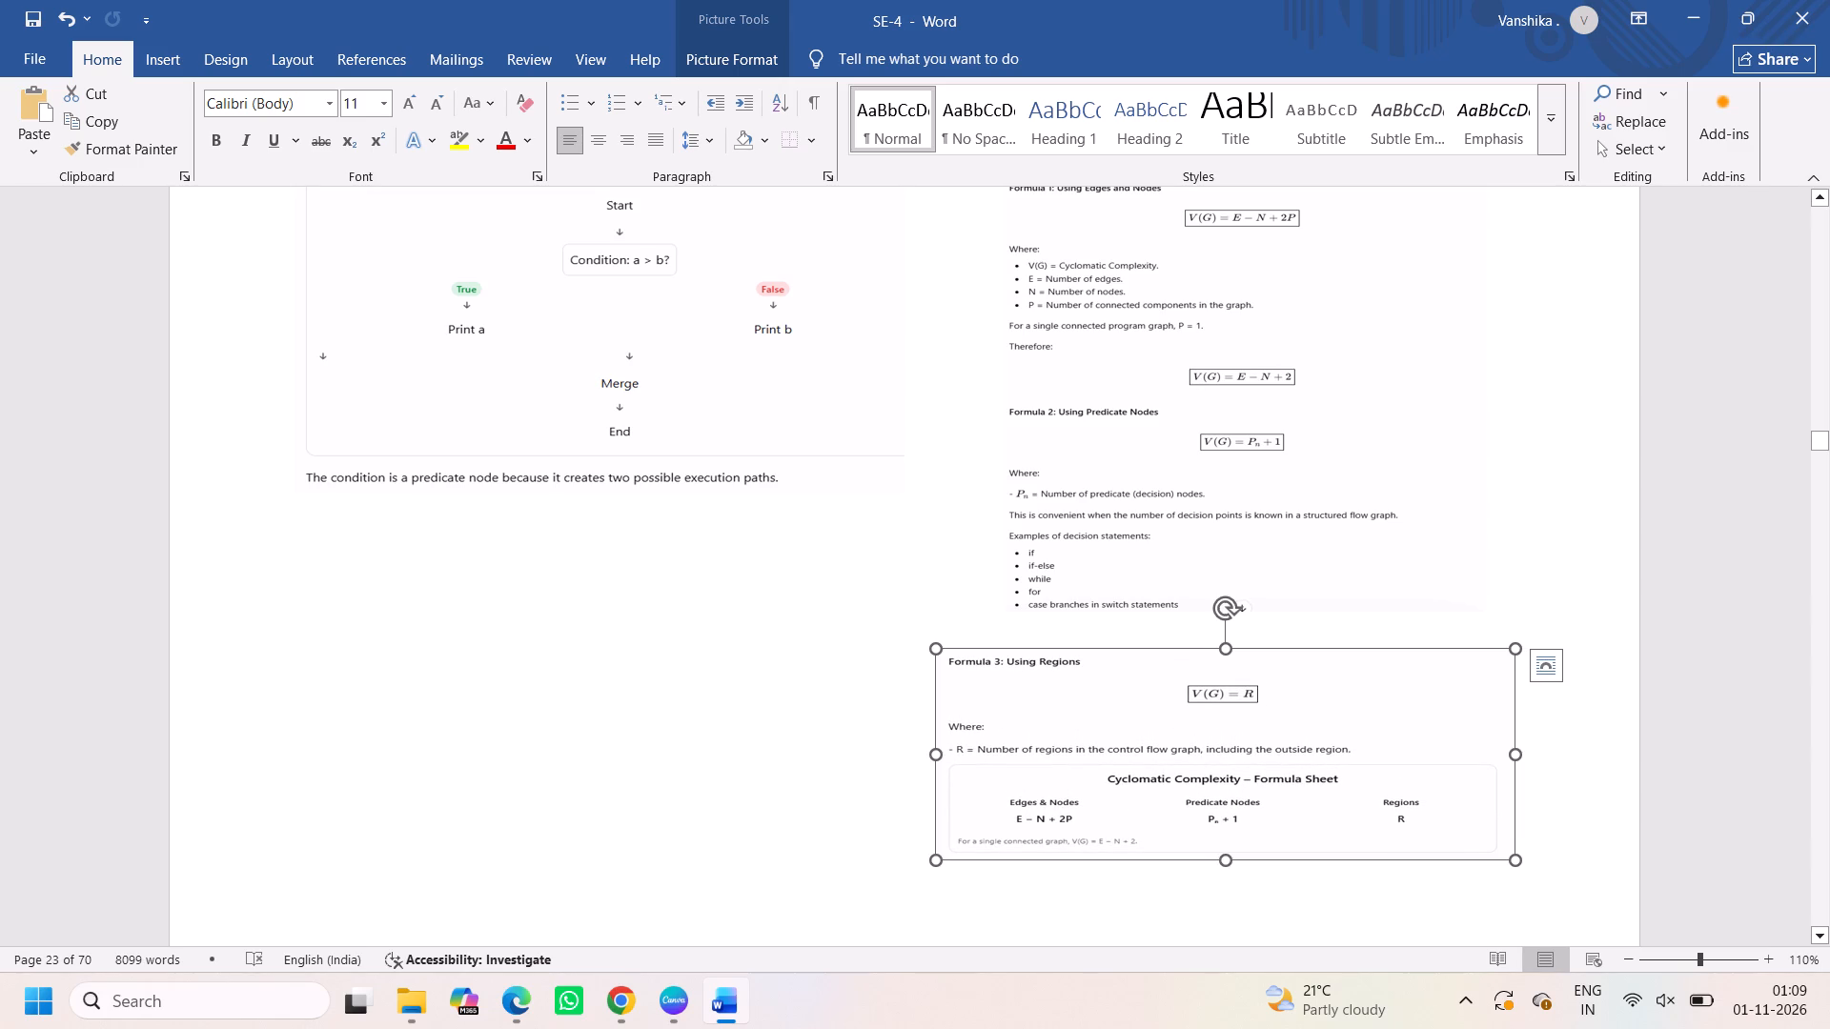
Stretch the Formula 1 and 2 picture slightly taller while keeping Formula 3 on the same page.
{"action": "scroll", "coordinate": [1138, 582], "scroll_direction": "up", "scroll_amount": 1}
{"action": "left_click", "coordinate": [1152, 574]}
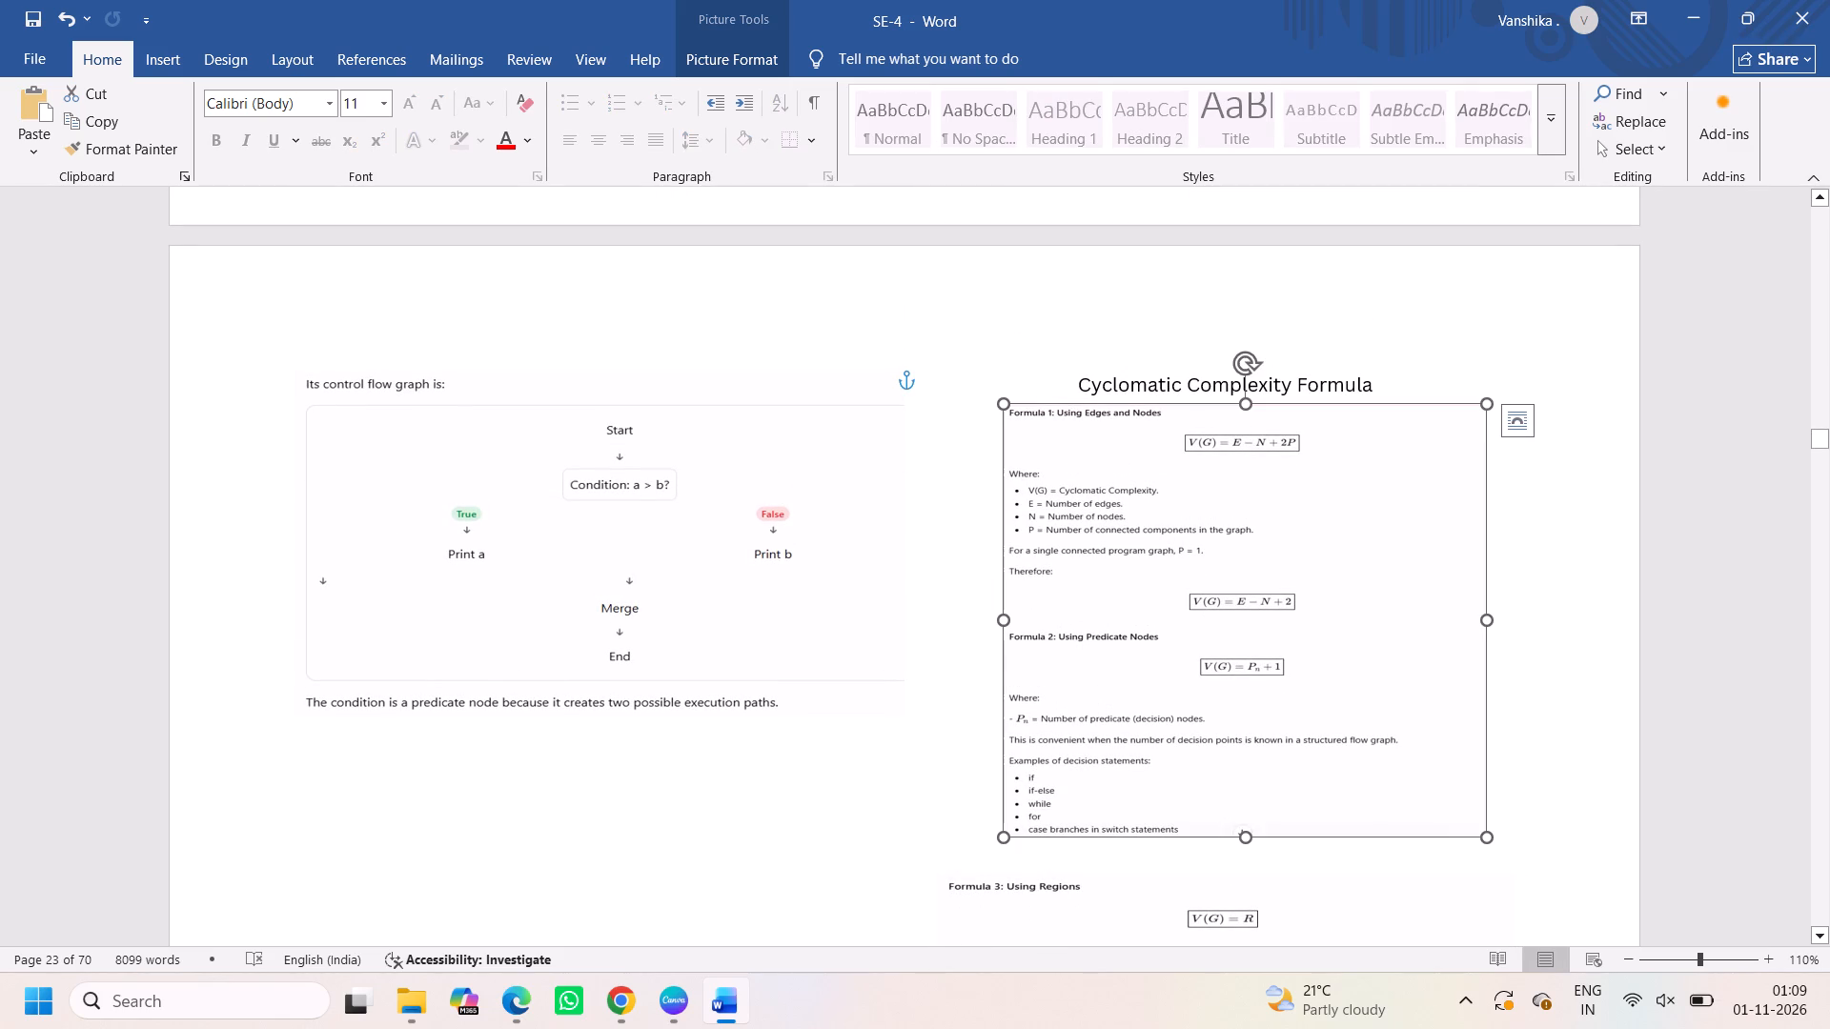
{"action": "left_click_drag", "start_coordinate": [1249, 845], "coordinate": [1253, 854]}
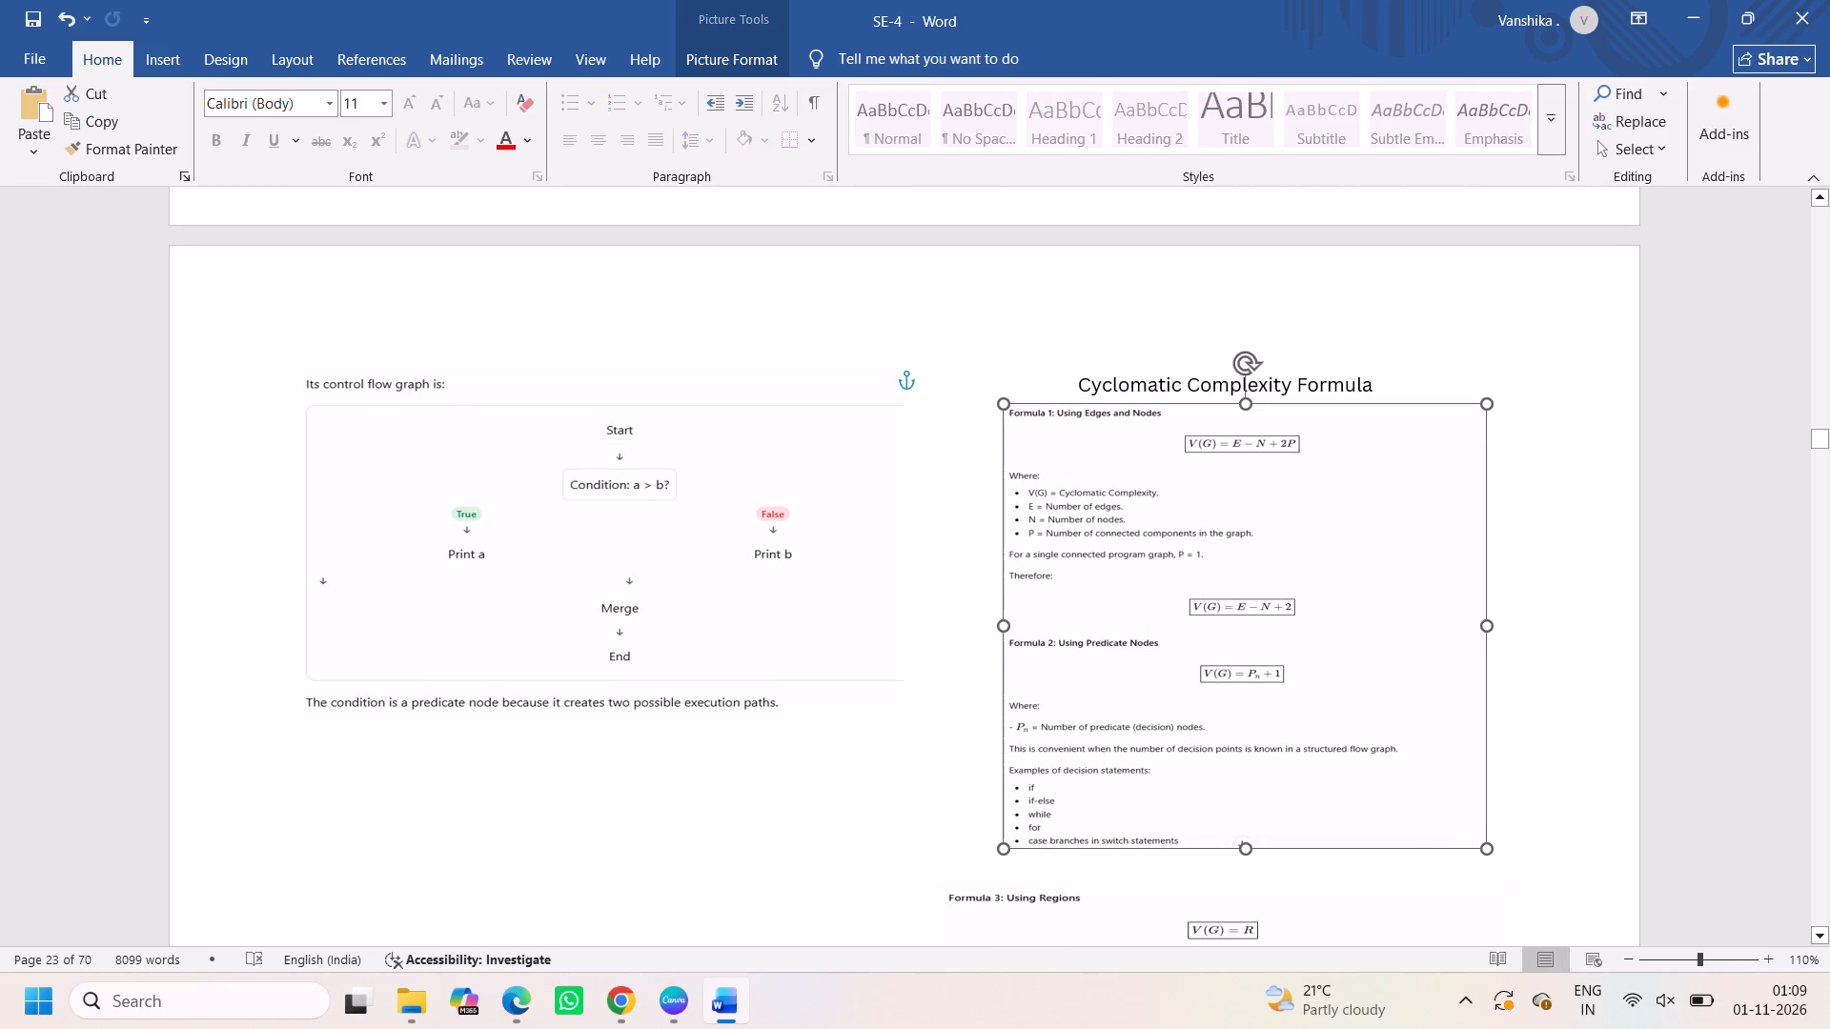
{"action": "left_click_drag", "start_coordinate": [1253, 854], "coordinate": [1254, 870]}
Stretch the Formula 3 picture taller into the blank space at the bottom of its column.
{"action": "scroll", "coordinate": [1263, 757], "scroll_direction": "down", "scroll_amount": 1}
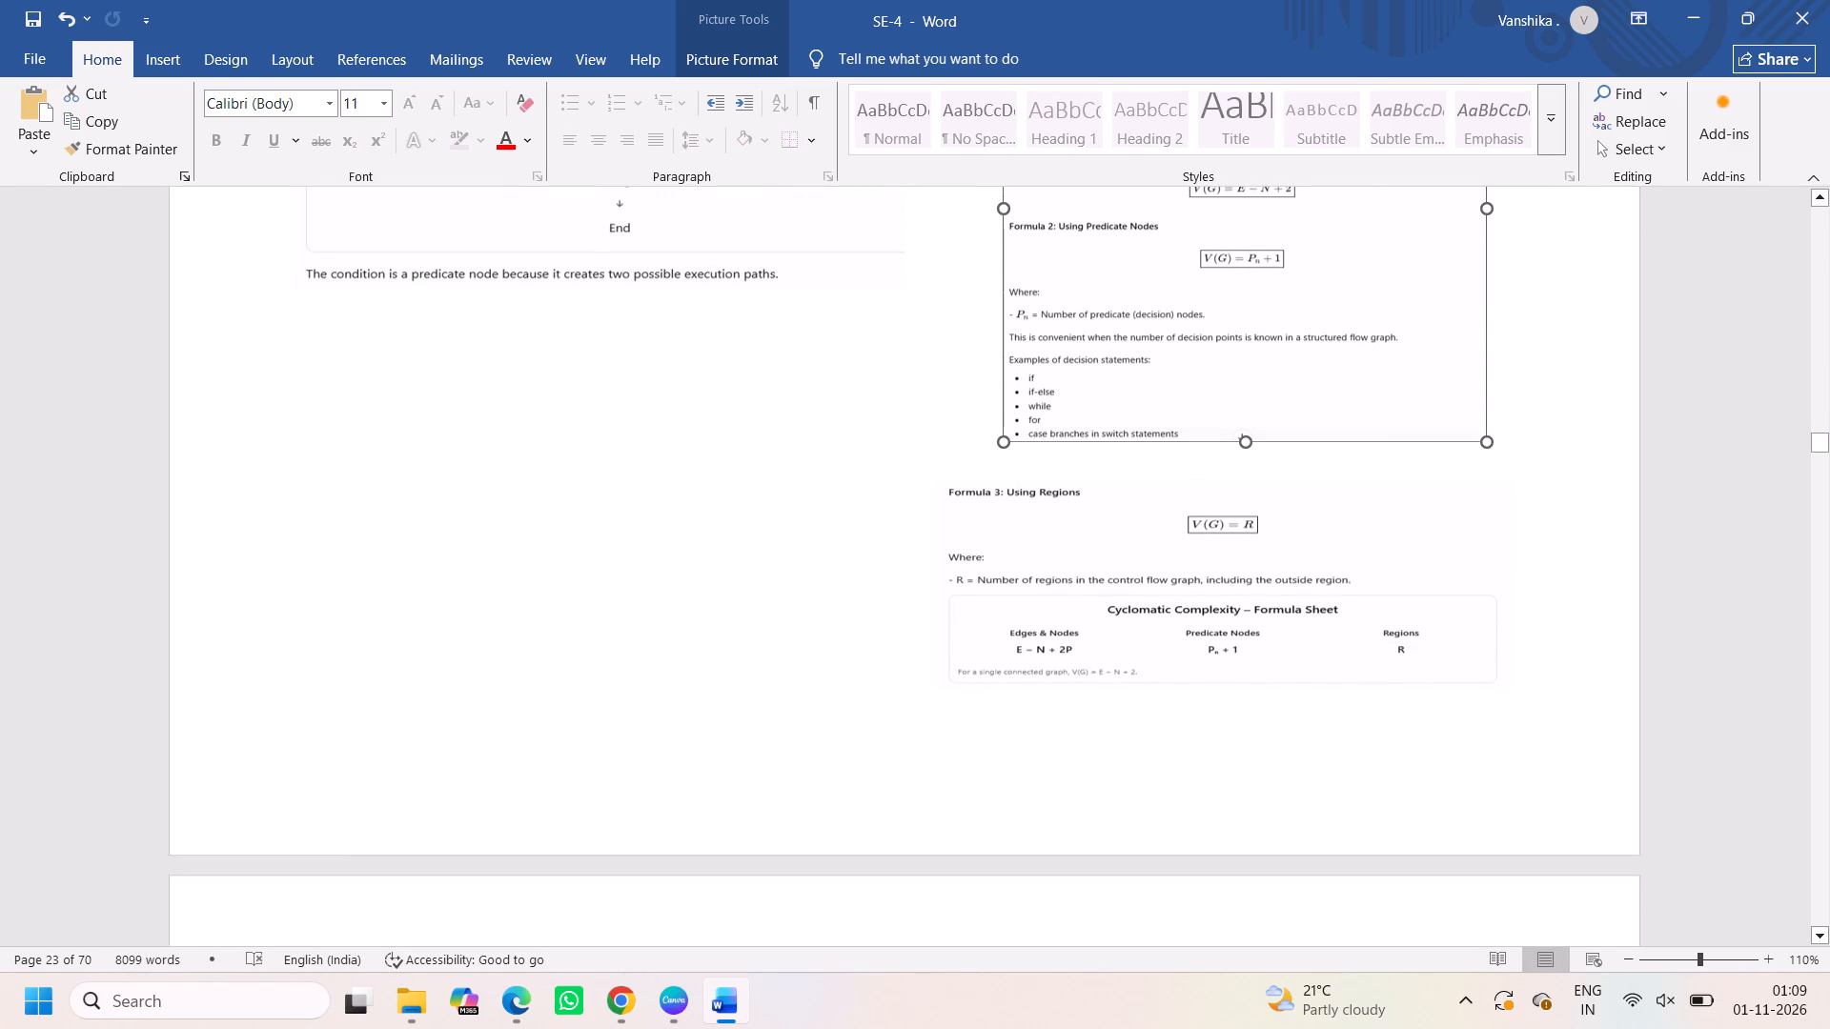
{"action": "left_click", "coordinate": [1195, 637]}
{"action": "left_click_drag", "start_coordinate": [1228, 694], "coordinate": [1243, 722]}
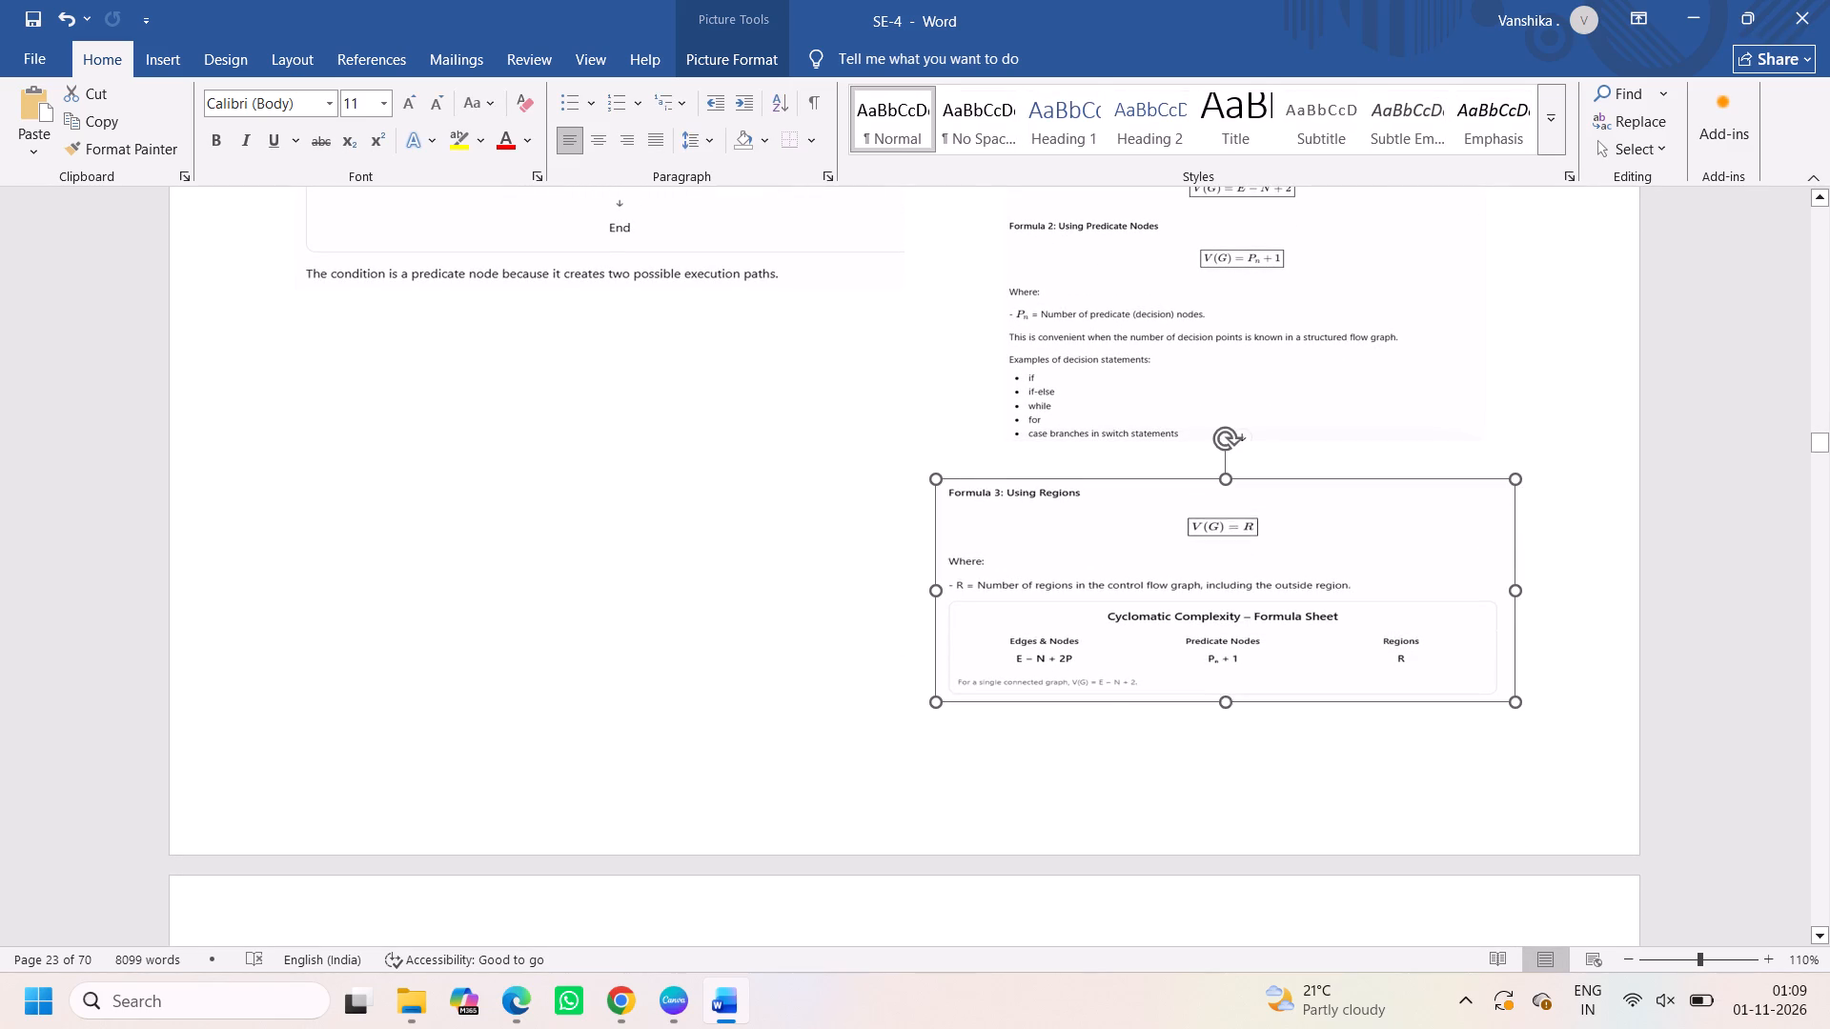
{"action": "left_click_drag", "start_coordinate": [1243, 722], "coordinate": [1245, 723]}
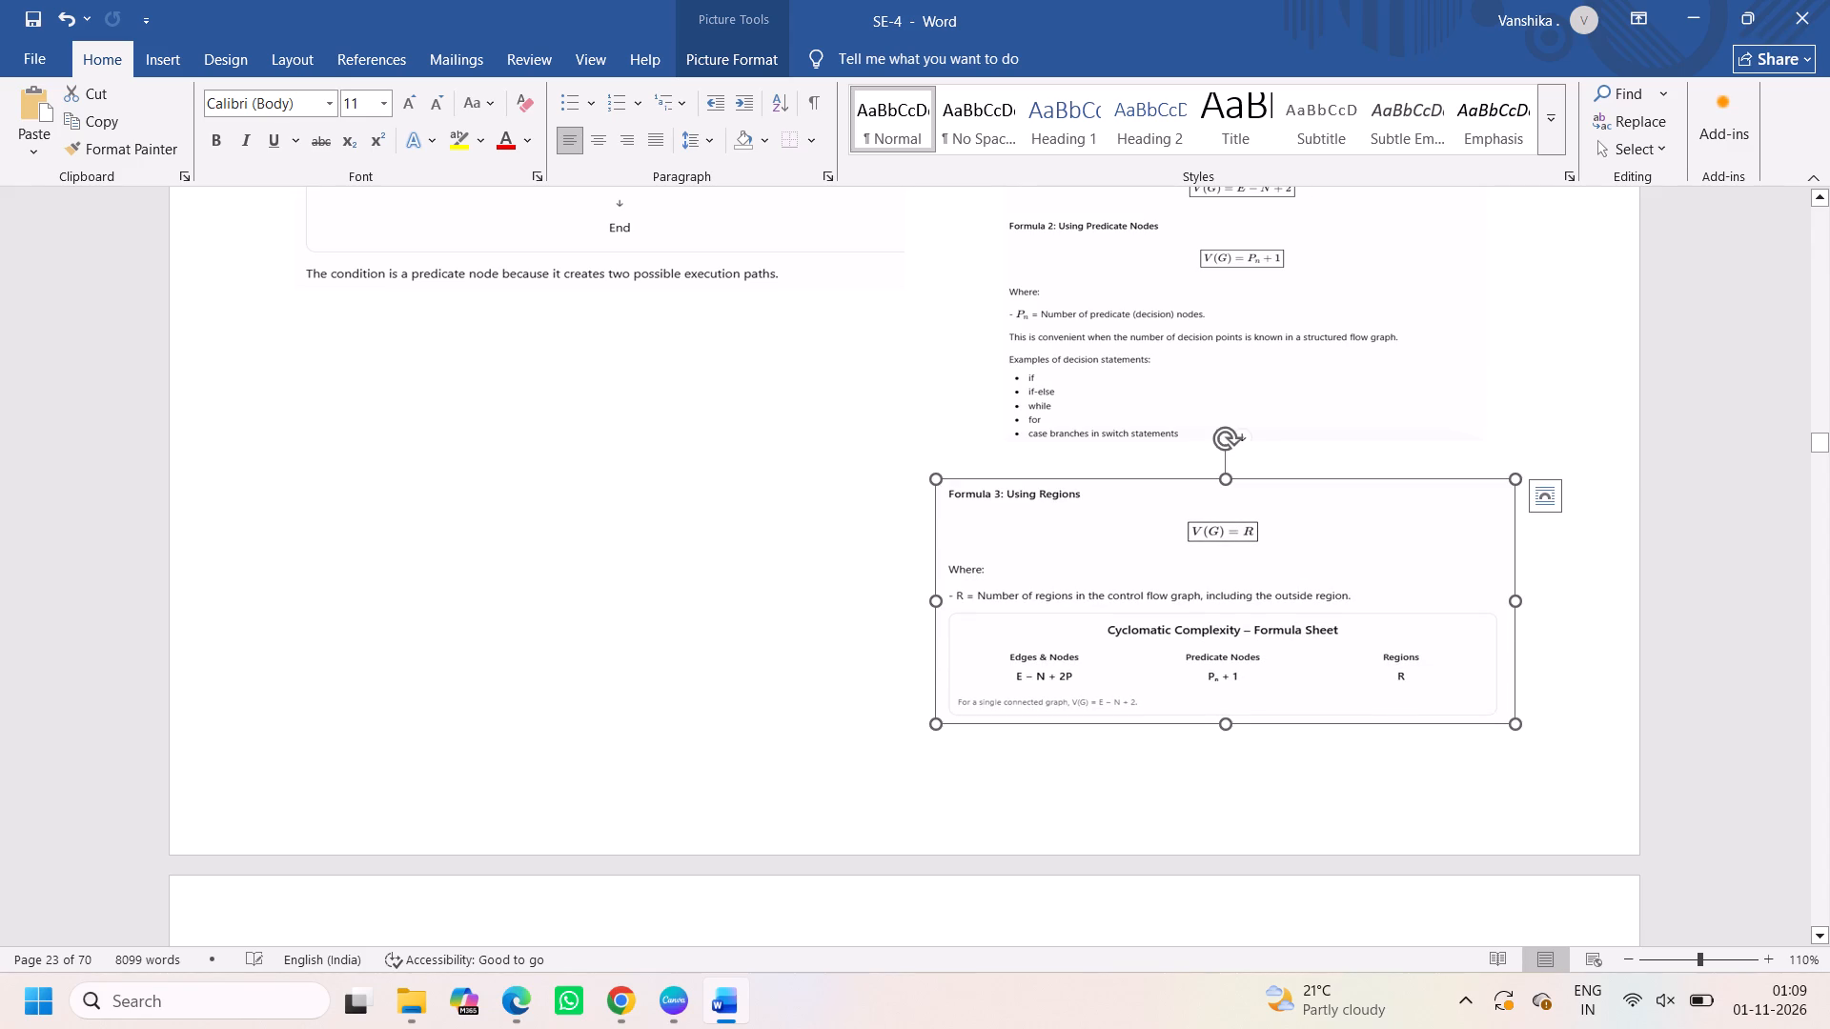
{"action": "left_click", "coordinate": [966, 724]}
{"action": "left_click", "coordinate": [1003, 782]}
{"action": "scroll", "coordinate": [1003, 782], "scroll_direction": "right", "scroll_amount": 1}
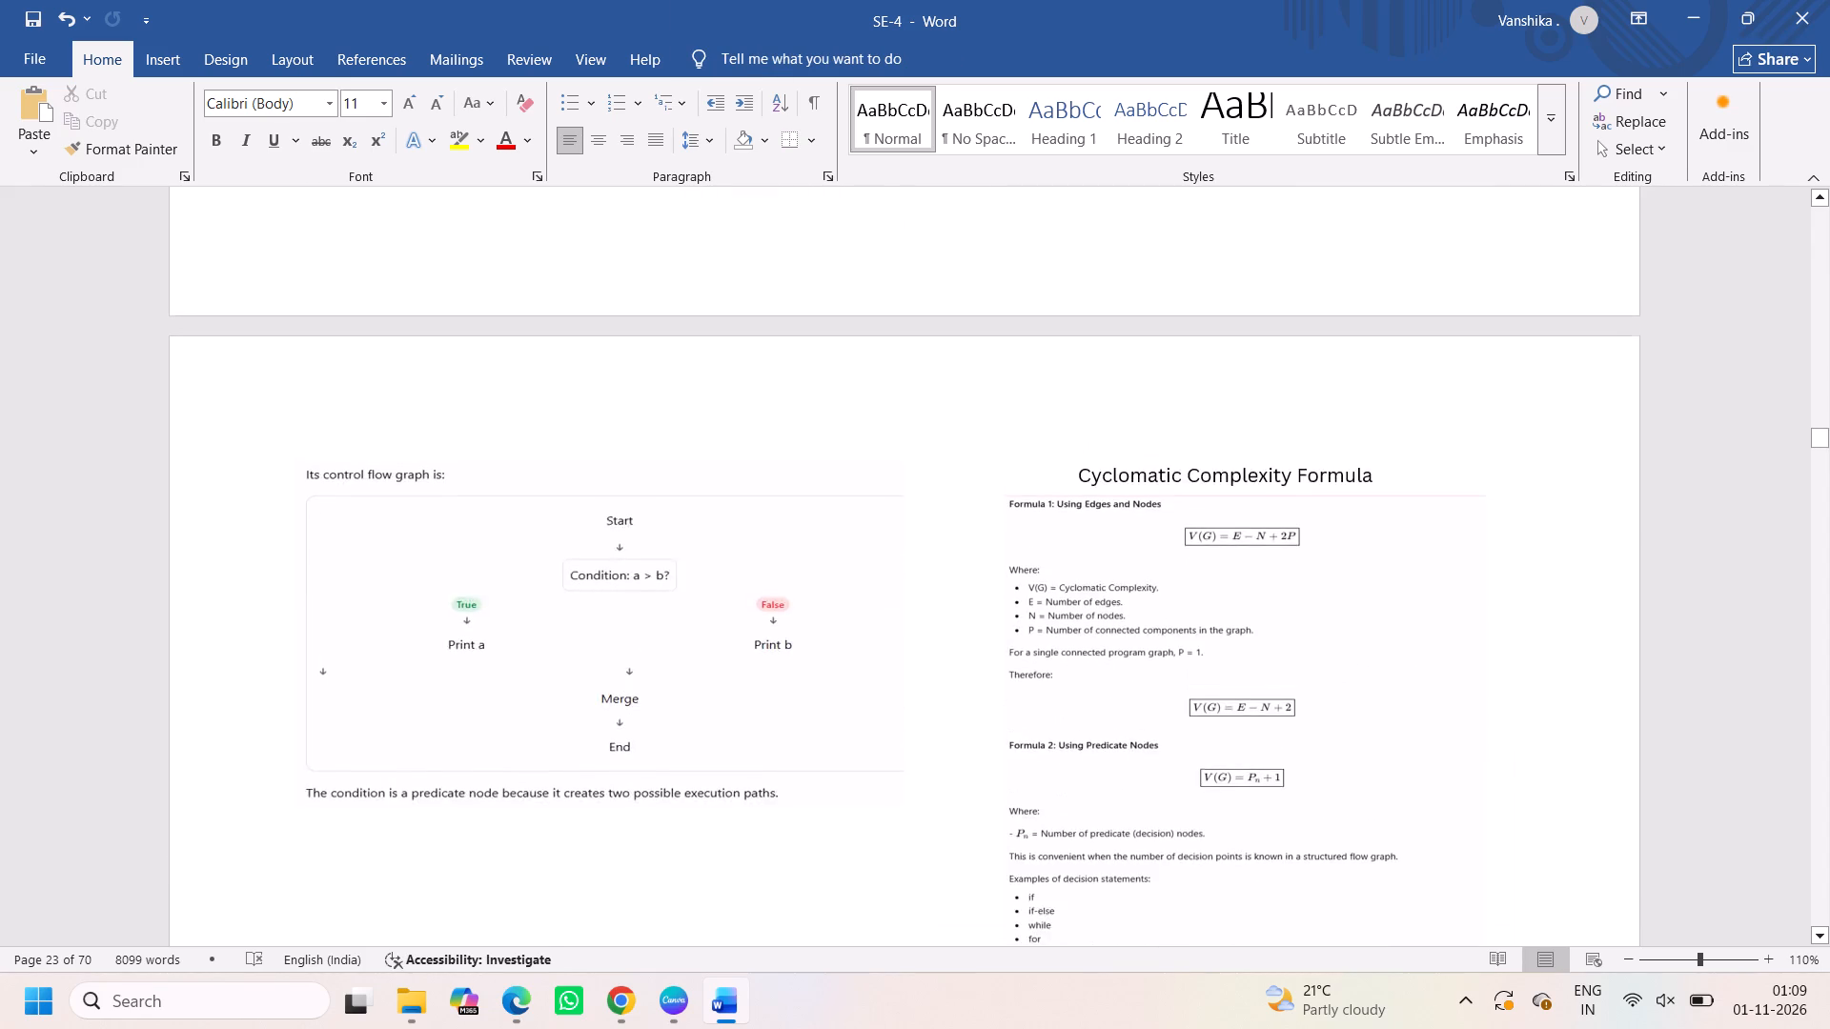
{"action": "scroll", "coordinate": [1003, 782], "scroll_direction": "right", "scroll_amount": 1}
{"action": "left_click", "coordinate": [1003, 782]}
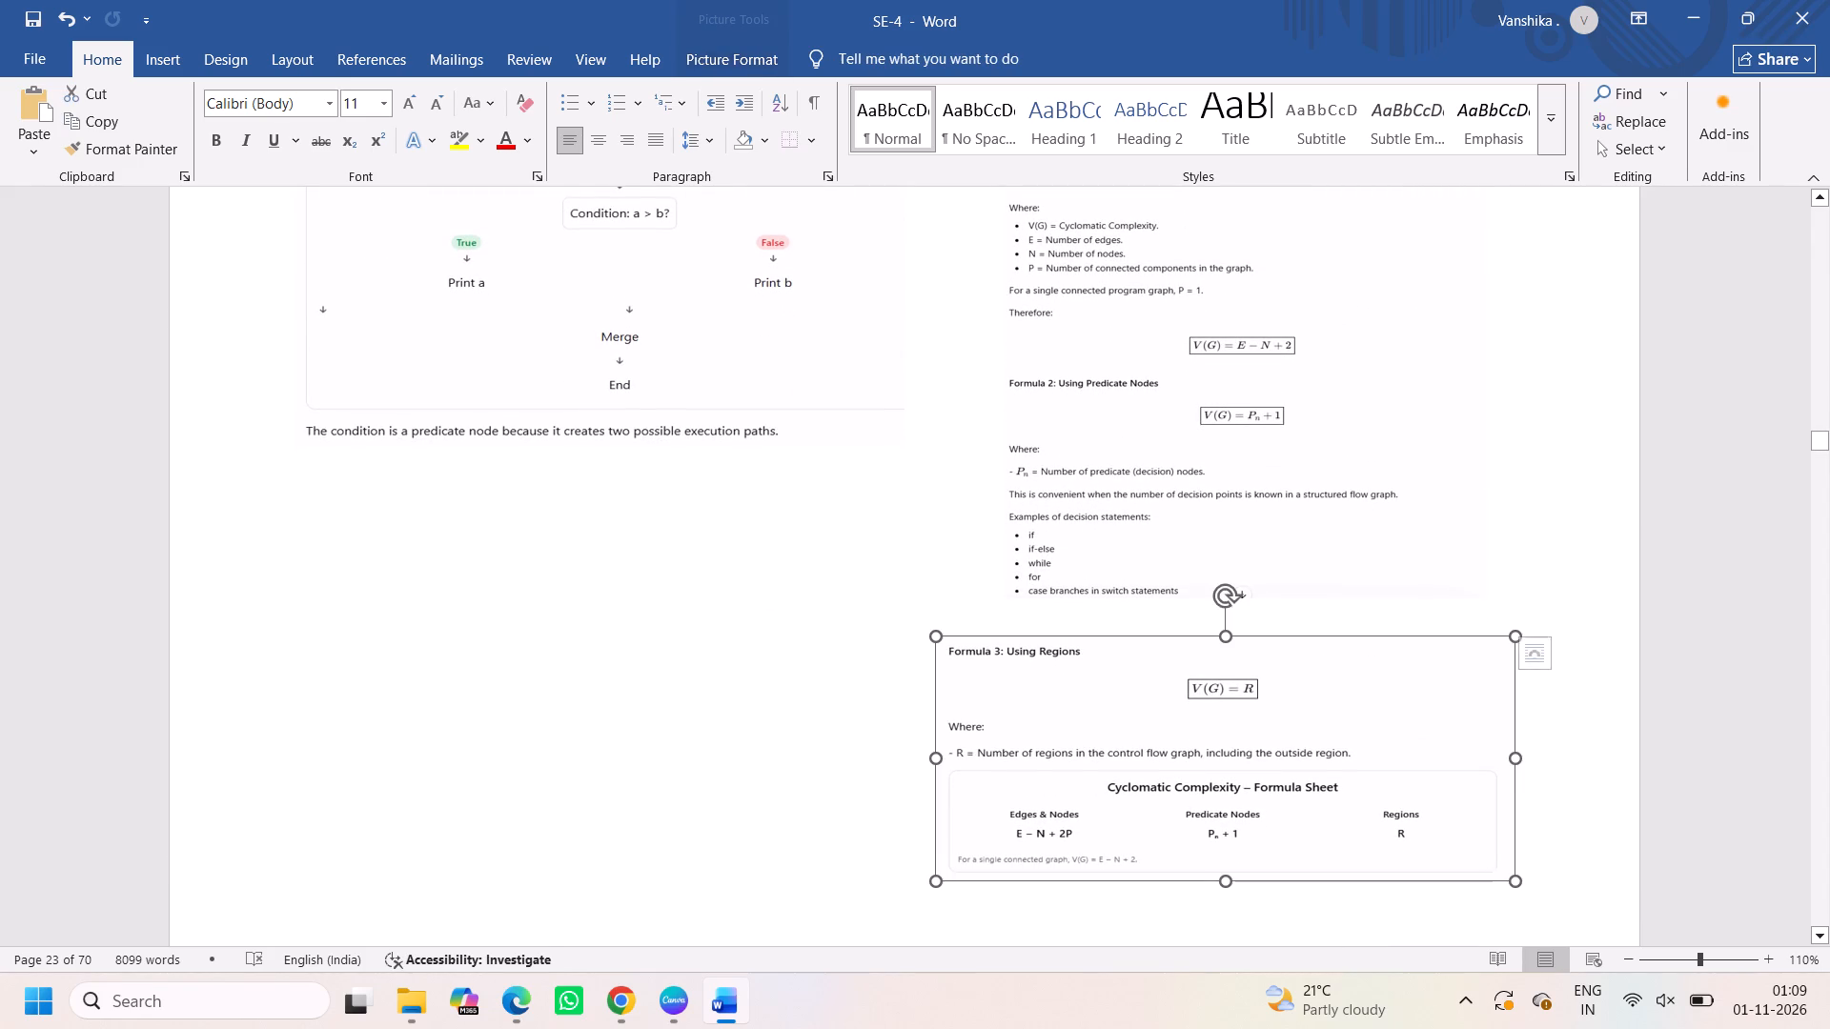
Align the Formula 1 and 2 picture with the left edge of its column and widen it to fill the column.
{"action": "left_click_drag", "start_coordinate": [1076, 523], "coordinate": [1010, 530]}
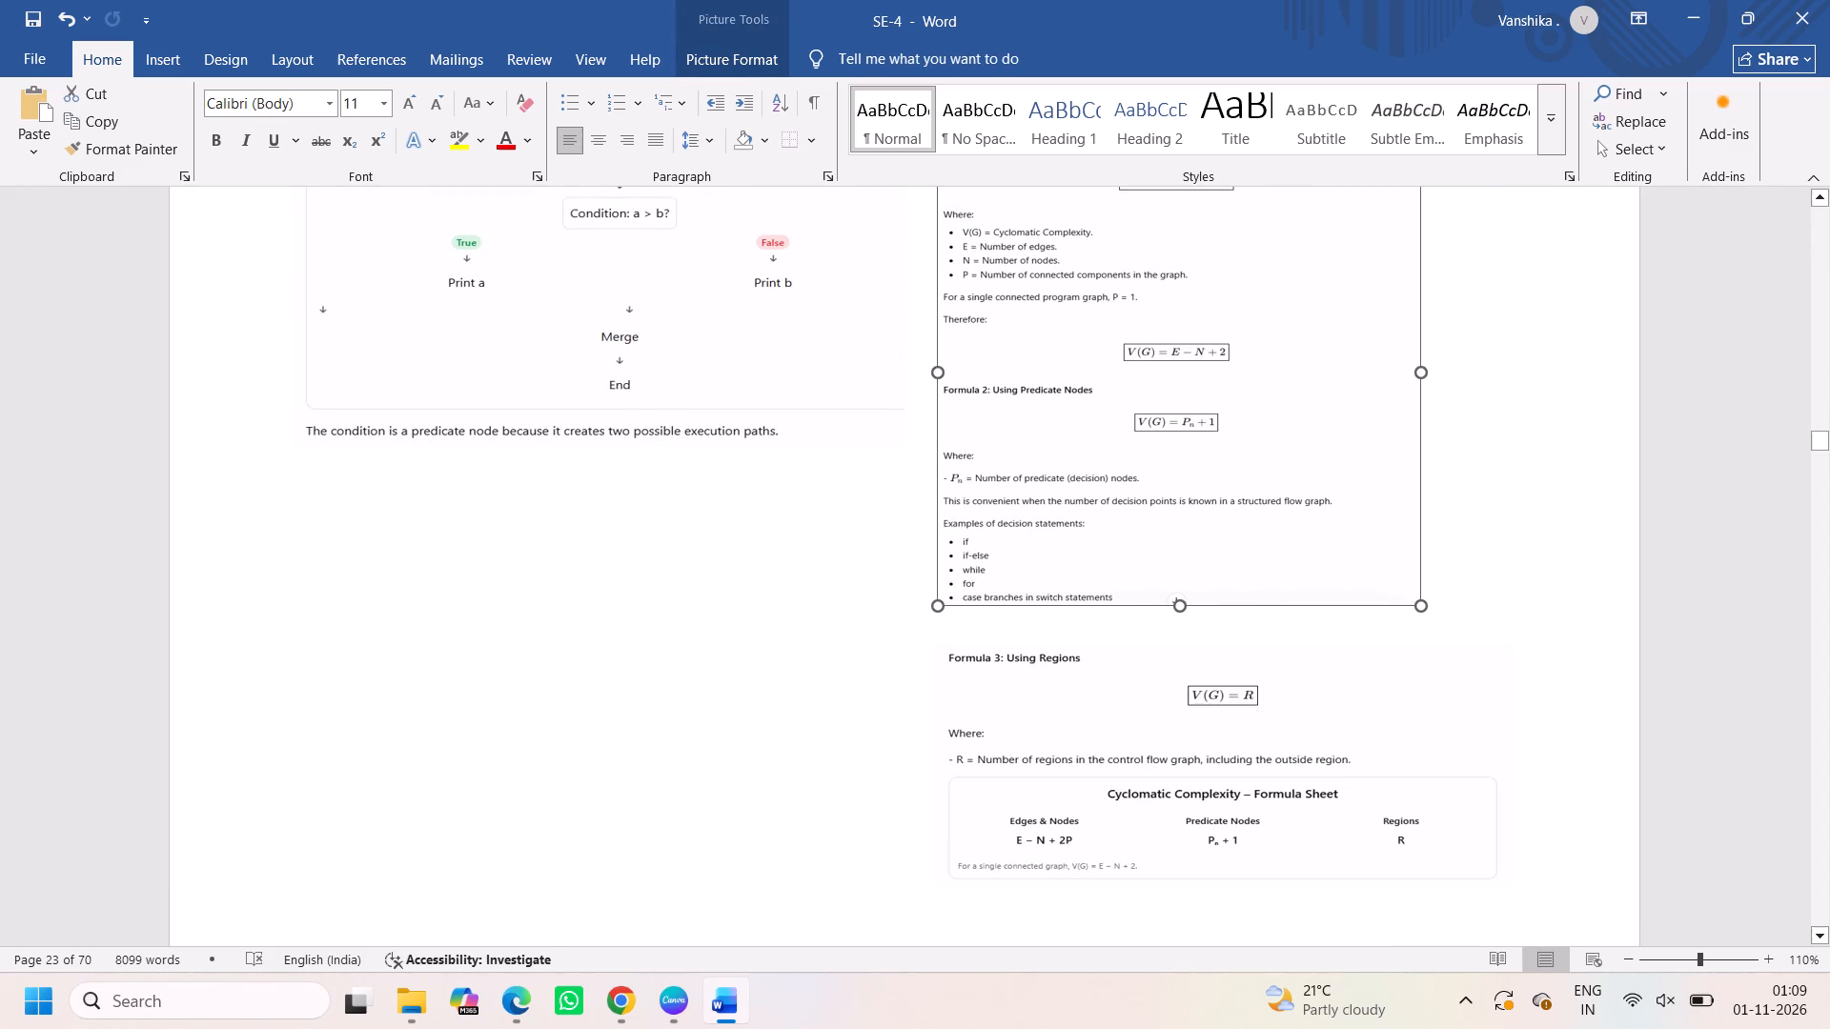
{"action": "left_click", "coordinate": [820, 740]}
{"action": "scroll", "coordinate": [919, 765], "scroll_direction": "right", "scroll_amount": 1}
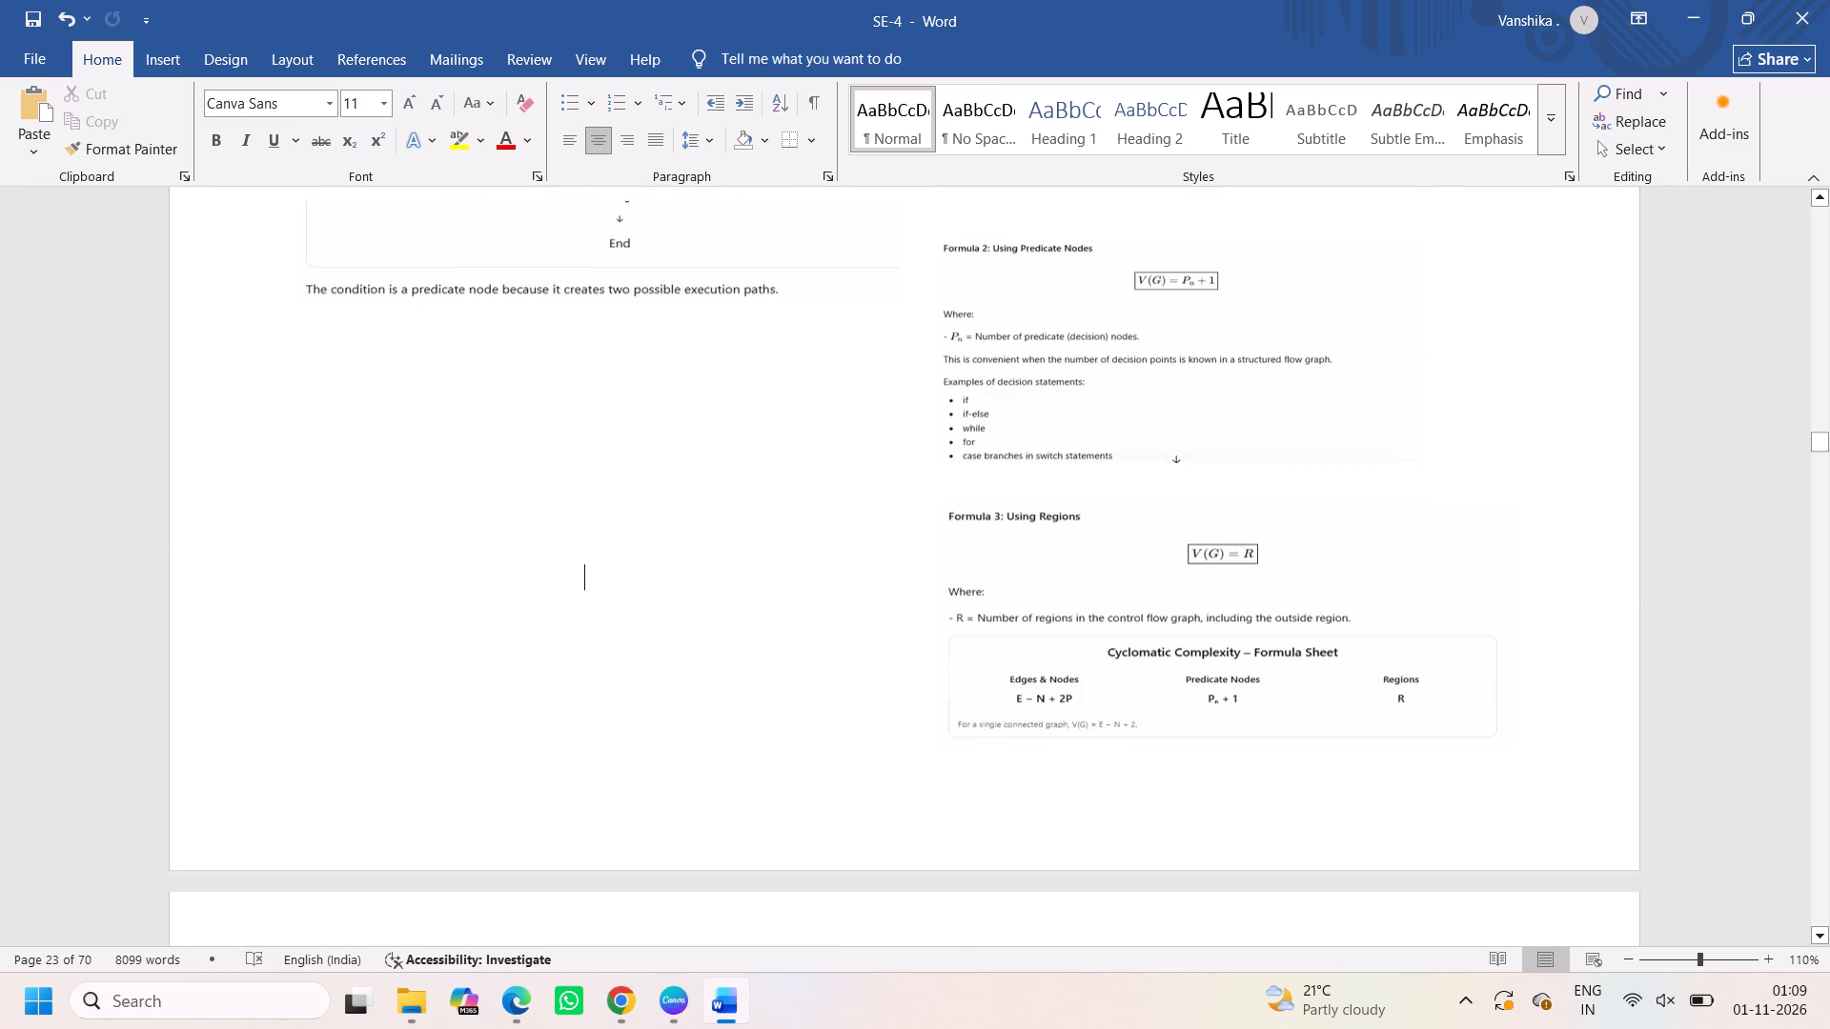
{"action": "scroll", "coordinate": [919, 765], "scroll_direction": "right", "scroll_amount": 1}
{"action": "left_click", "coordinate": [1098, 476]}
{"action": "scroll", "coordinate": [1098, 476], "scroll_direction": "up", "scroll_amount": 1}
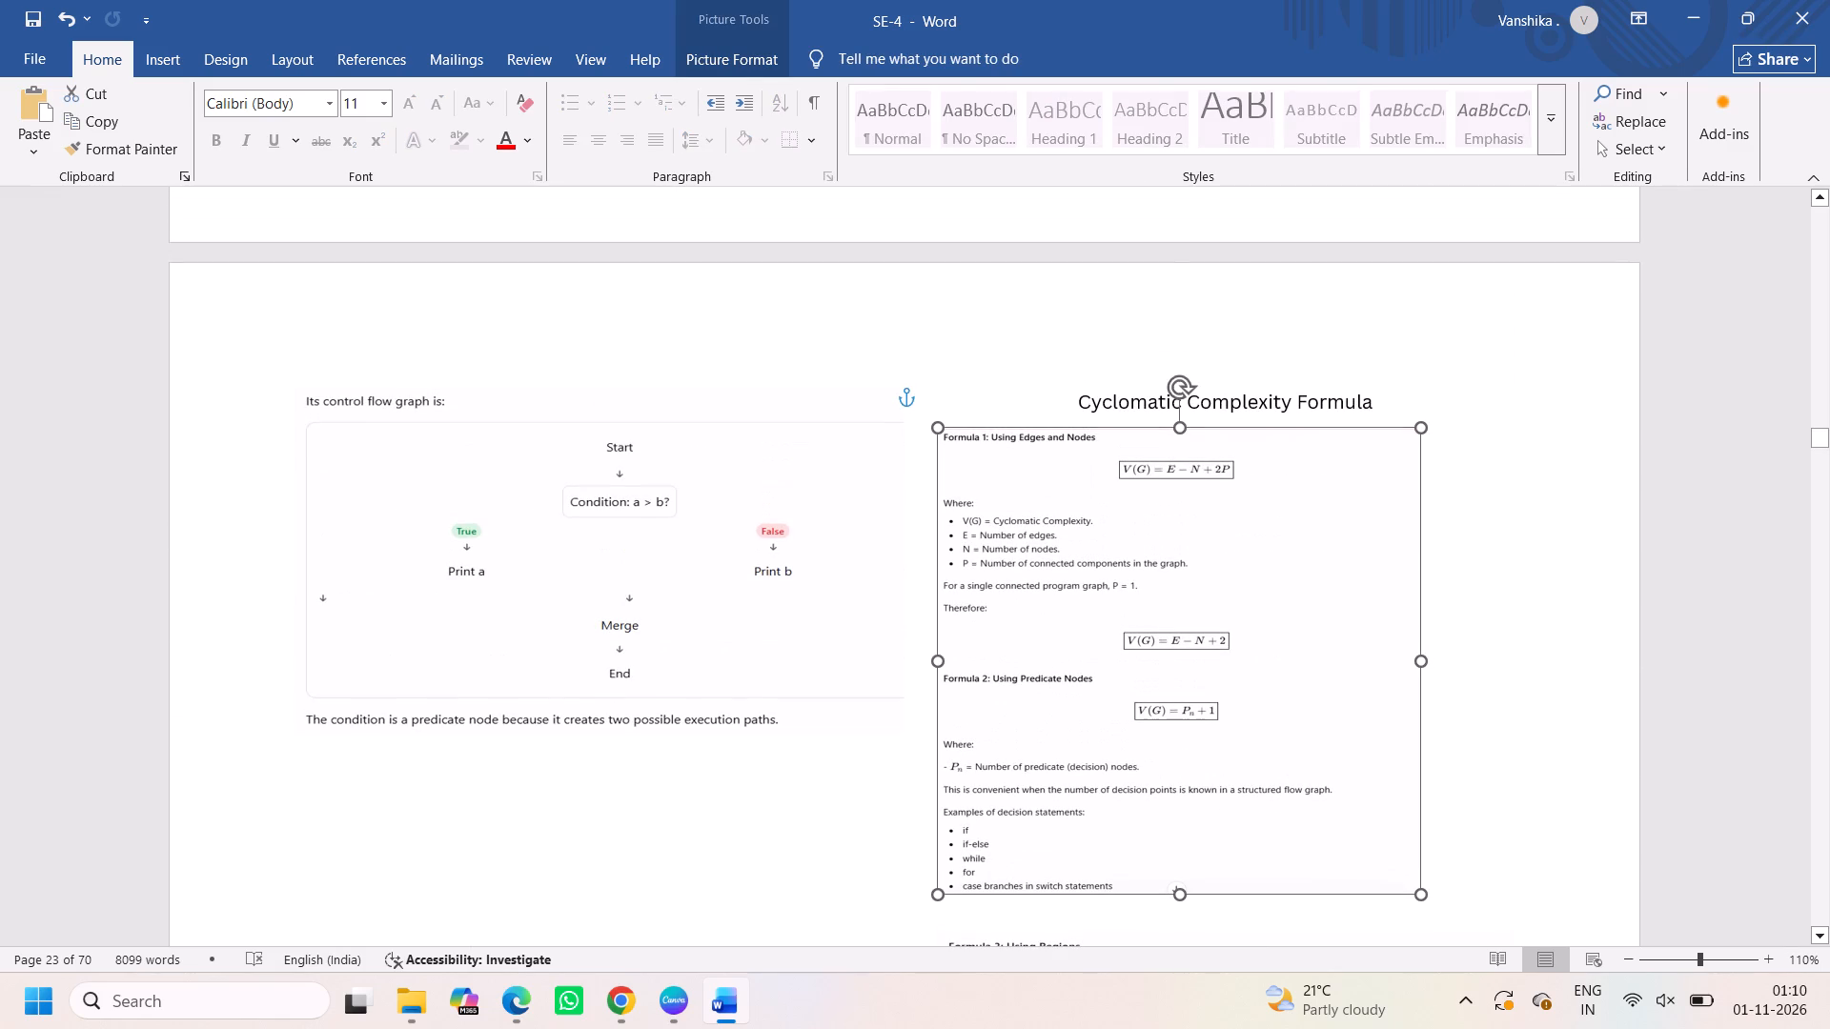
{"action": "left_click_drag", "start_coordinate": [1422, 654], "coordinate": [1593, 634]}
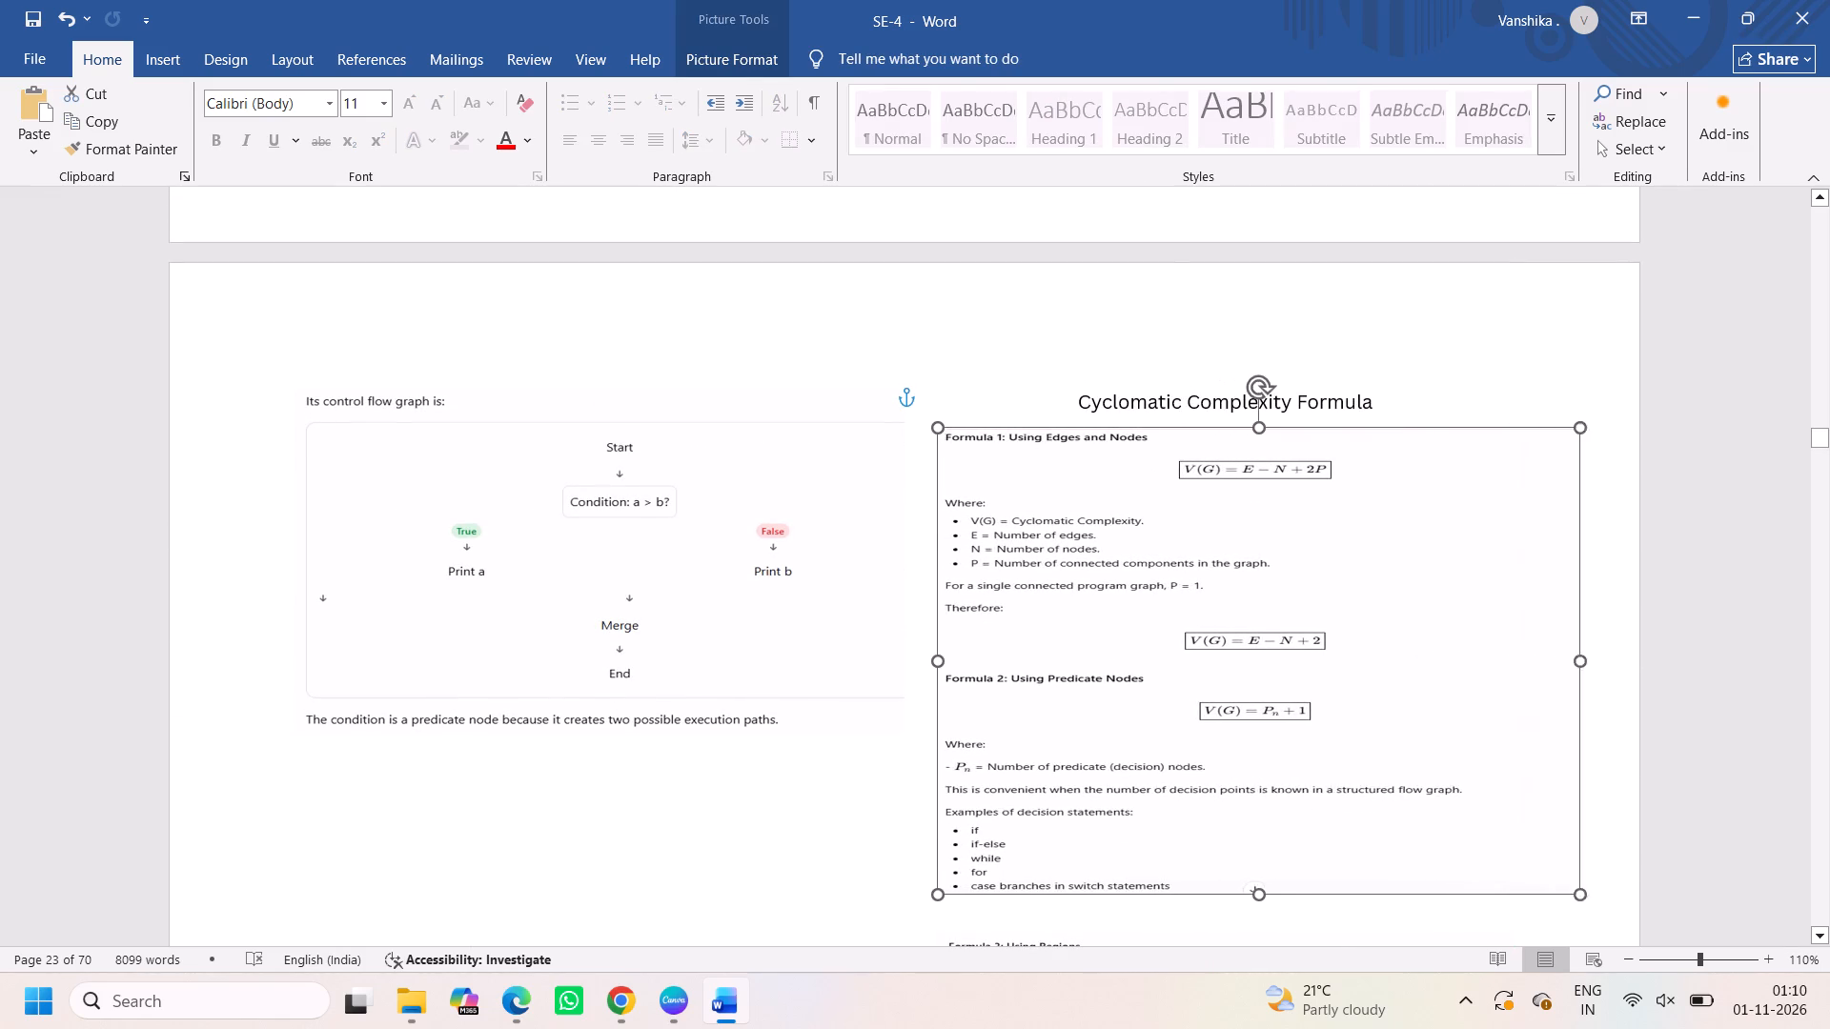
{"action": "left_click_drag", "start_coordinate": [1593, 634], "coordinate": [1559, 661]}
{"action": "left_click", "coordinate": [1423, 373]}
Widen the Formula 3 picture to about the width of the Formula 1 and 2 picture above it.
{"action": "scroll", "coordinate": [1452, 772], "scroll_direction": "down", "scroll_amount": 2}
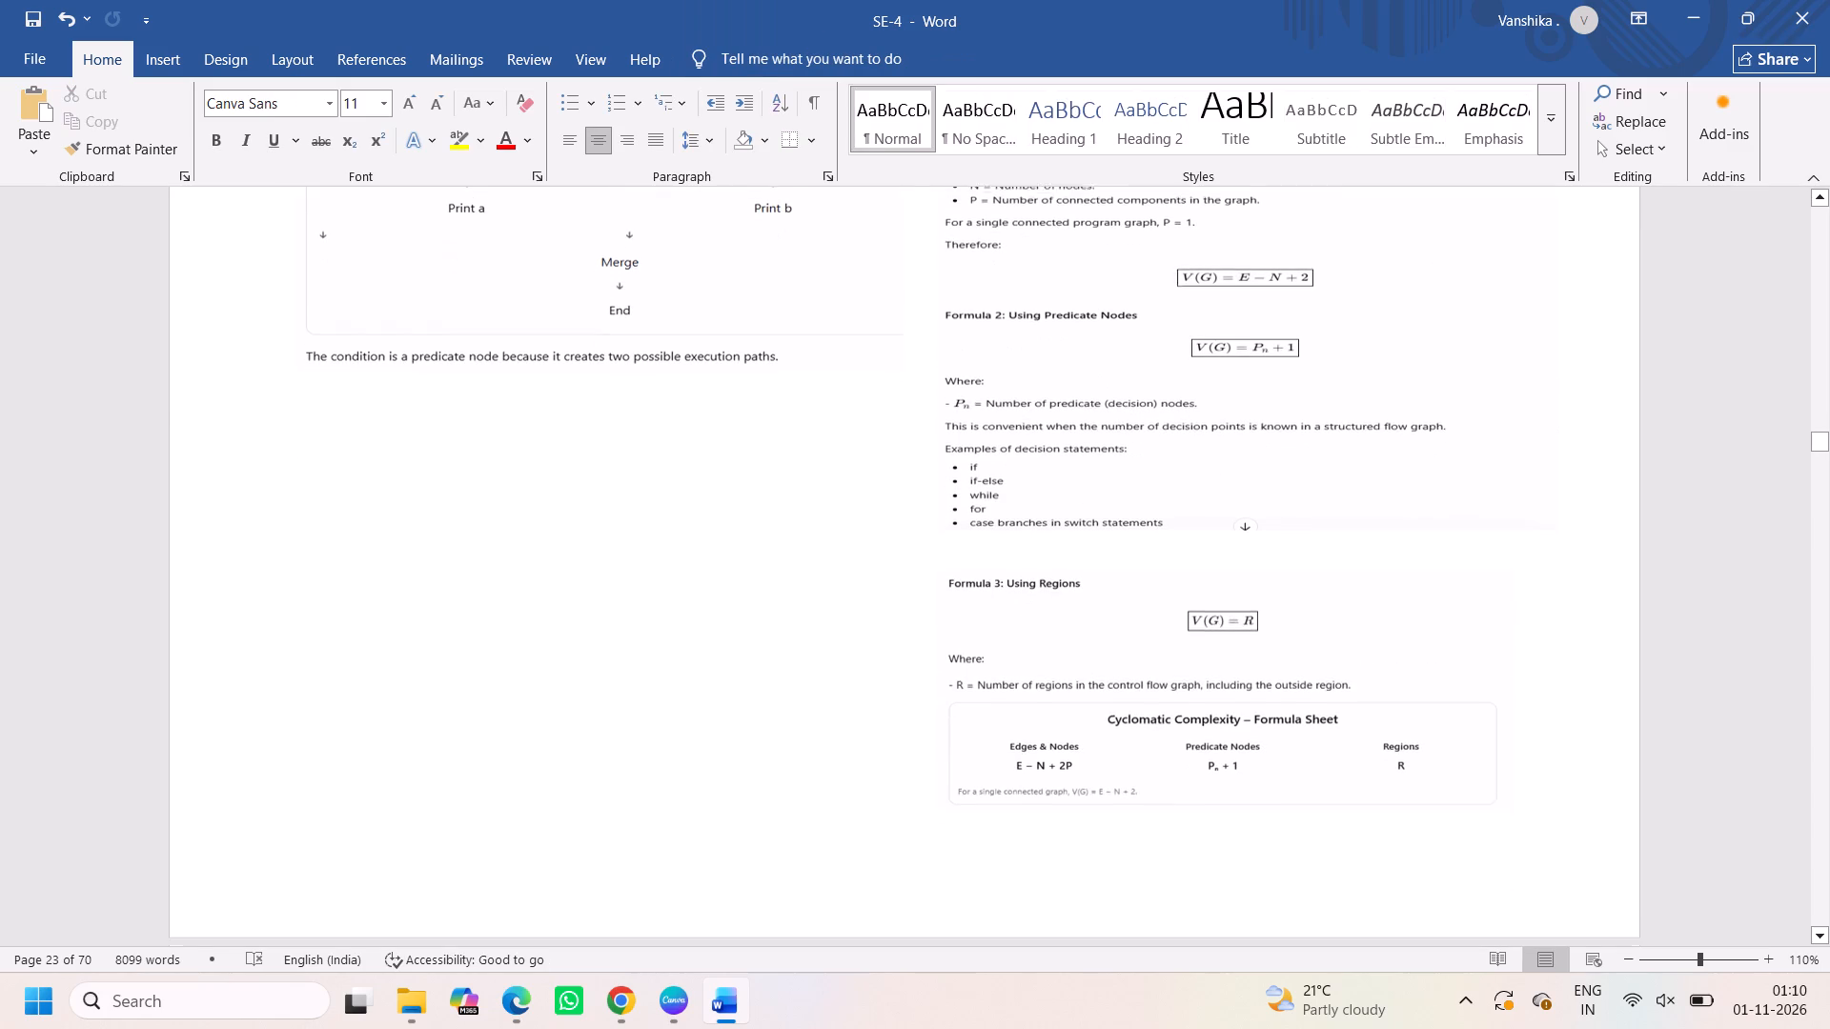
{"action": "left_click", "coordinate": [1364, 767]}
{"action": "left_click_drag", "start_coordinate": [1512, 674], "coordinate": [1529, 671]}
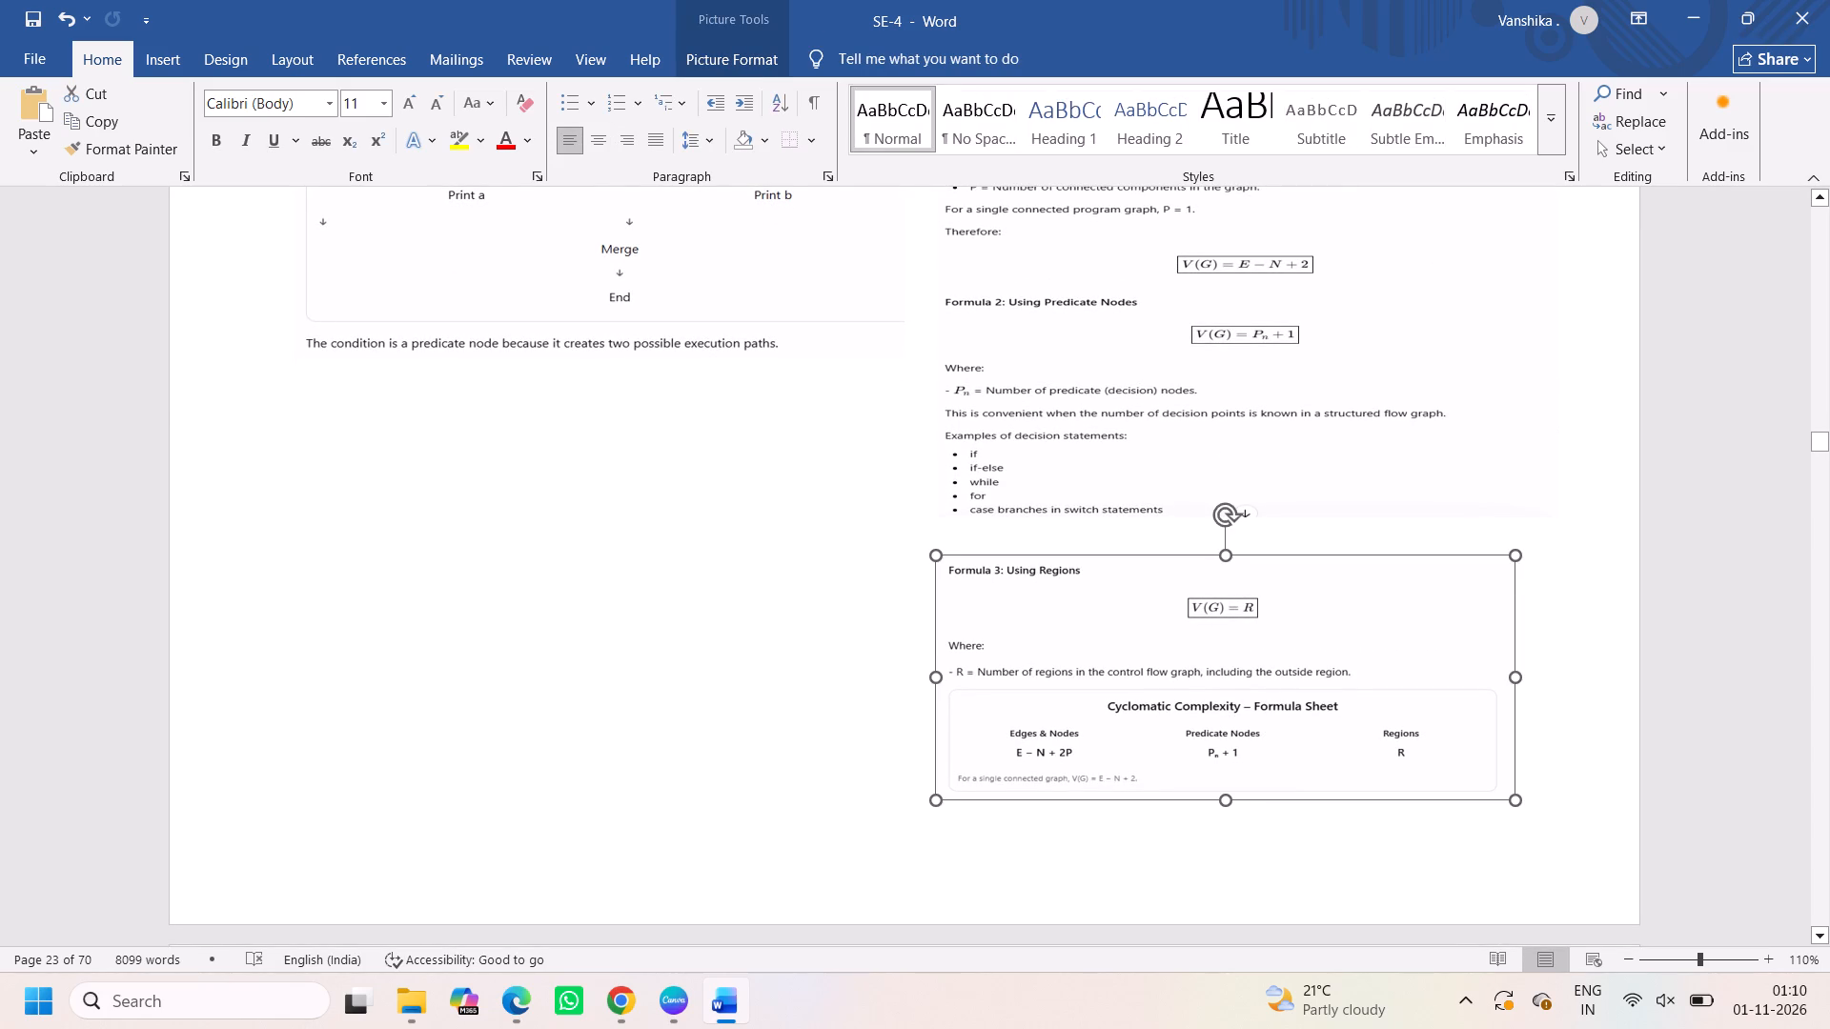
{"action": "left_click_drag", "start_coordinate": [1529, 671], "coordinate": [1554, 668]}
{"action": "left_click", "coordinate": [1292, 864]}
Remove the blank space above the "Important Terminologies" heading so it starts at the top of its page.
{"action": "scroll", "coordinate": [1292, 864], "scroll_direction": "down", "scroll_amount": 2}
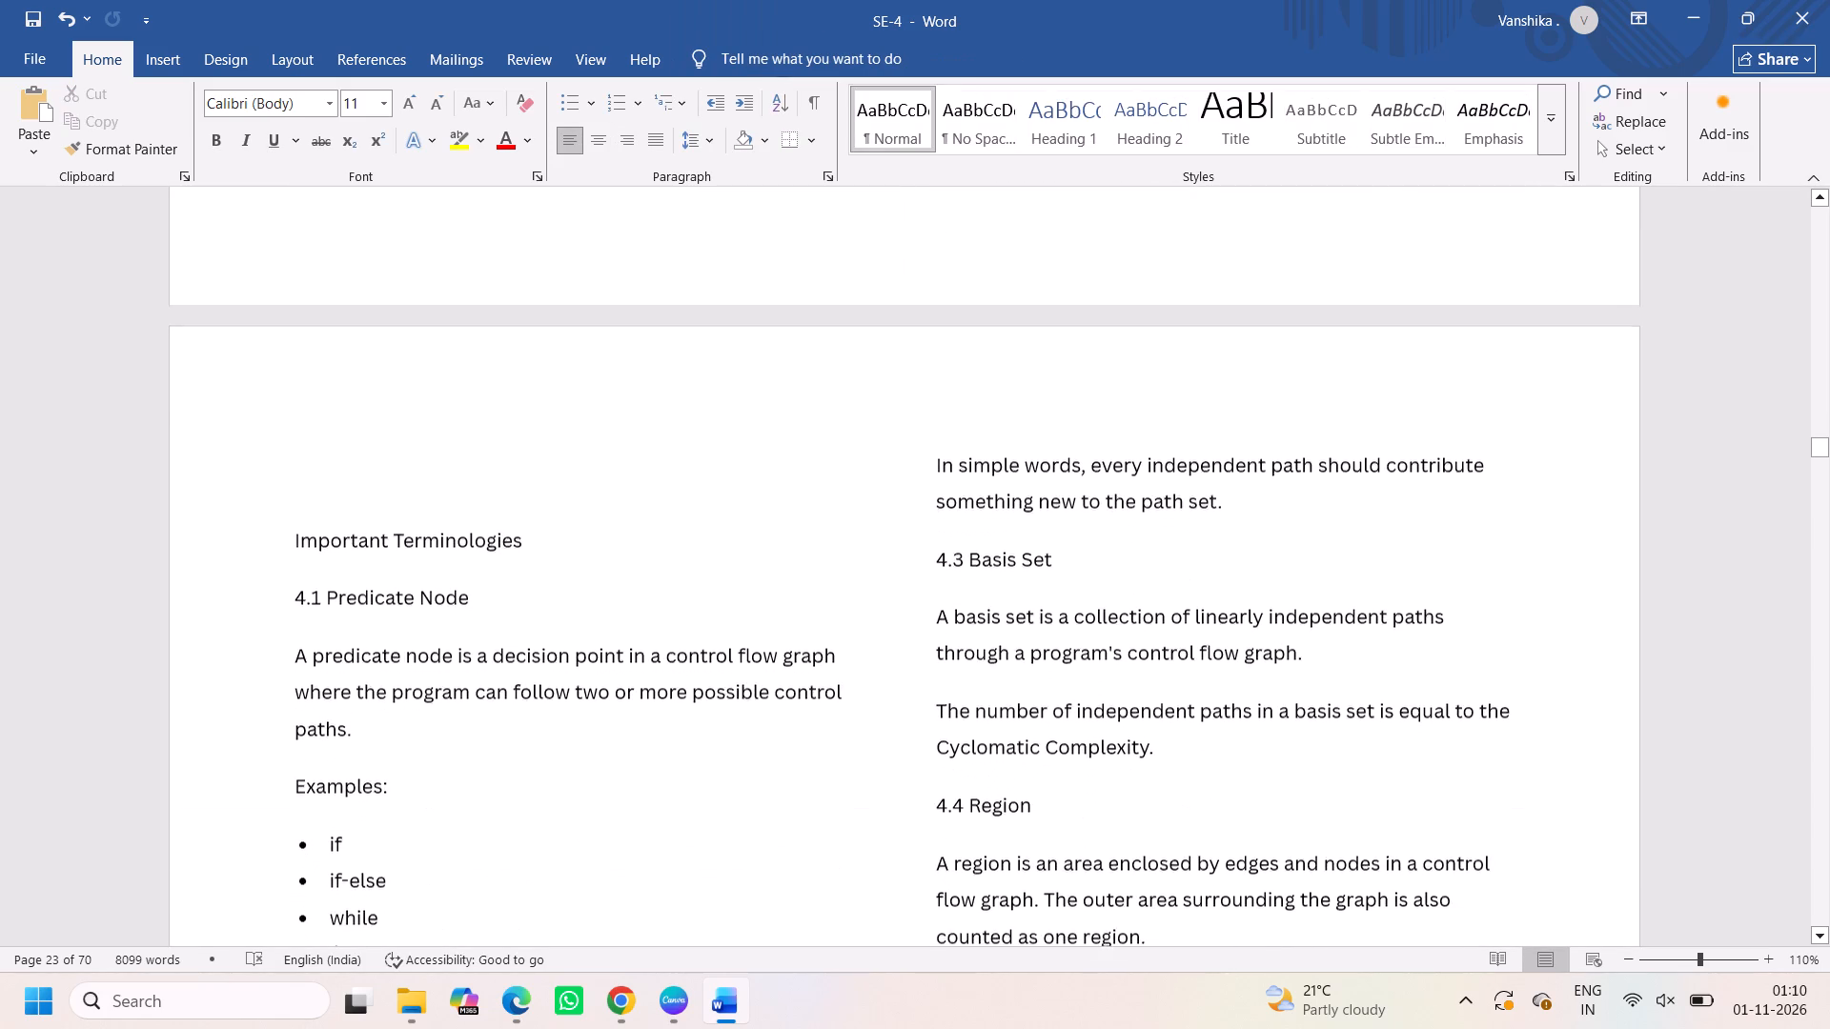
{"action": "scroll", "coordinate": [879, 711], "scroll_direction": "down", "scroll_amount": 1}
{"action": "left_click", "coordinate": [298, 479]}
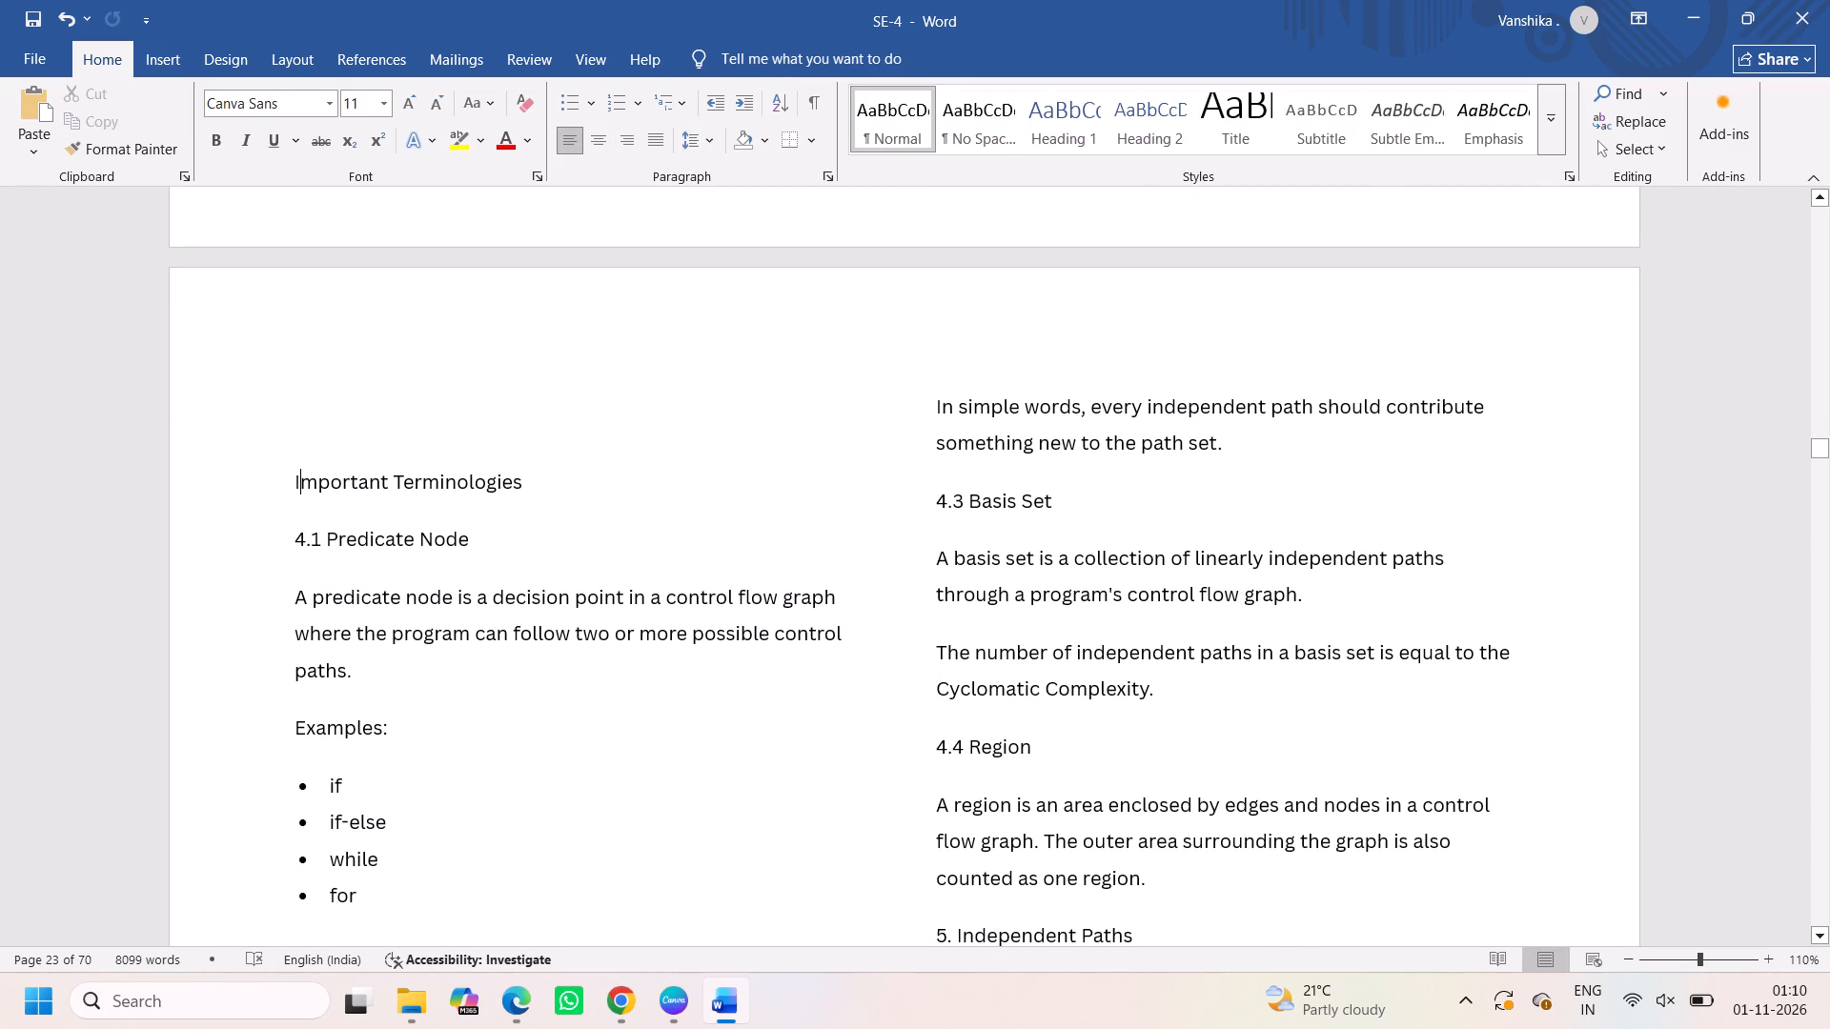
{"action": "key", "text": "Left"}
{"action": "key", "text": "BackSpace"}
{"action": "key", "text": "BackSpace"}
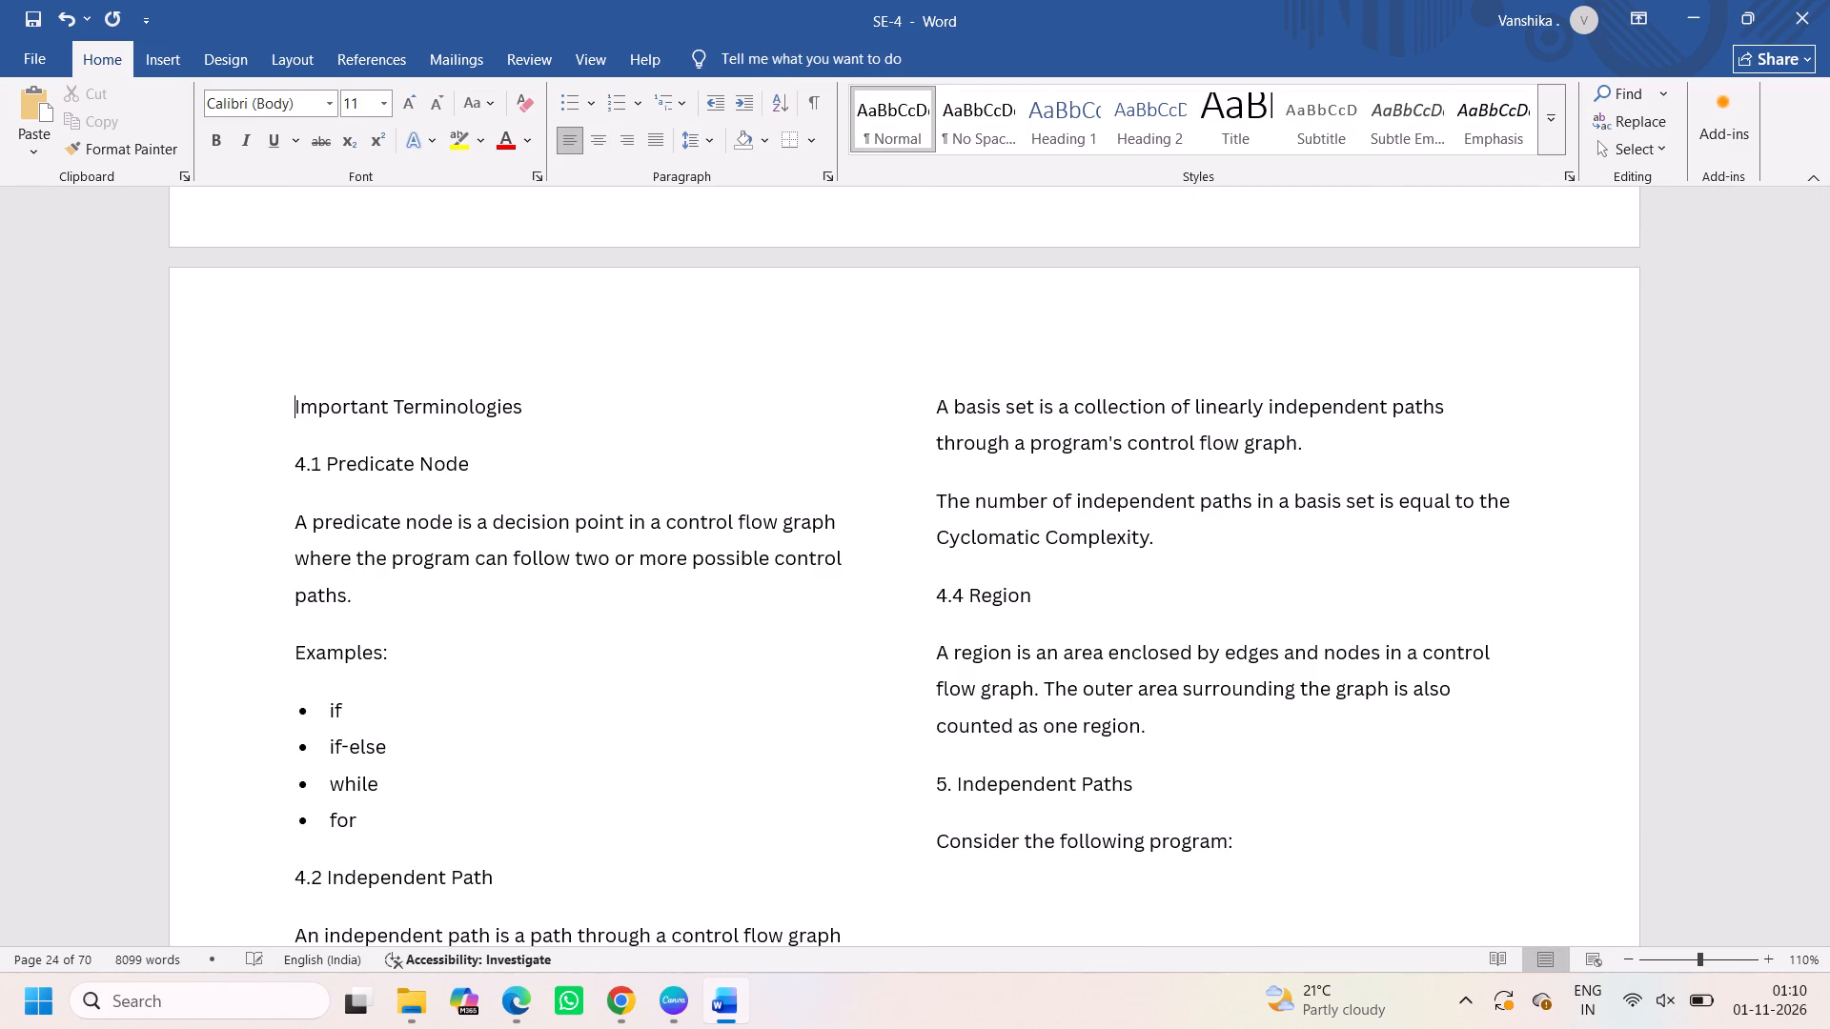